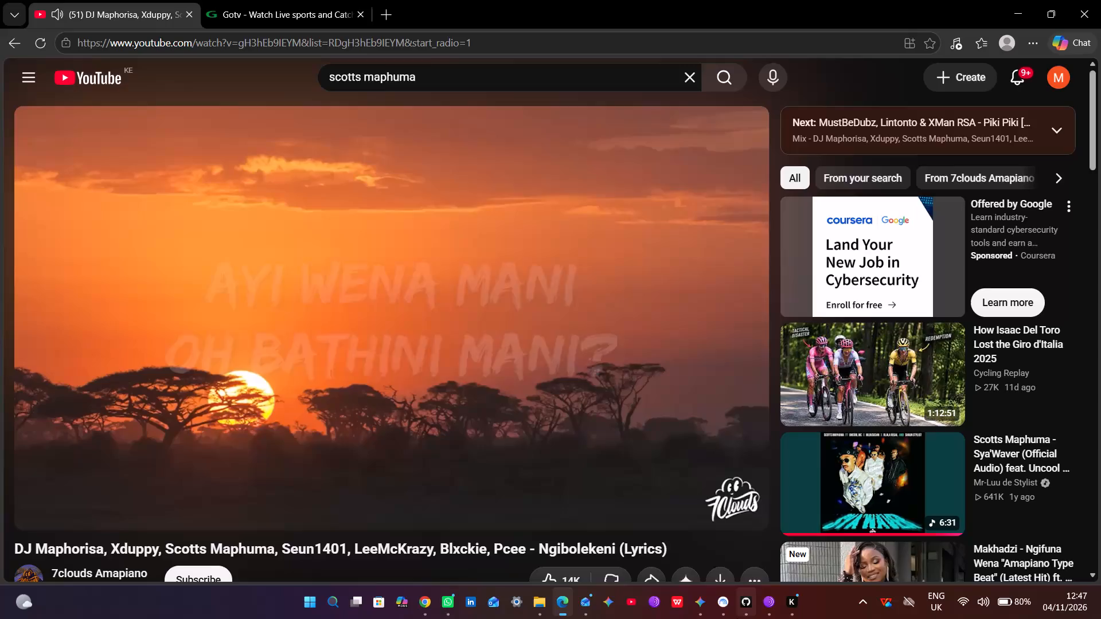
Switch to the browser window with the untitled SmartDraw document.
click(767, 595)
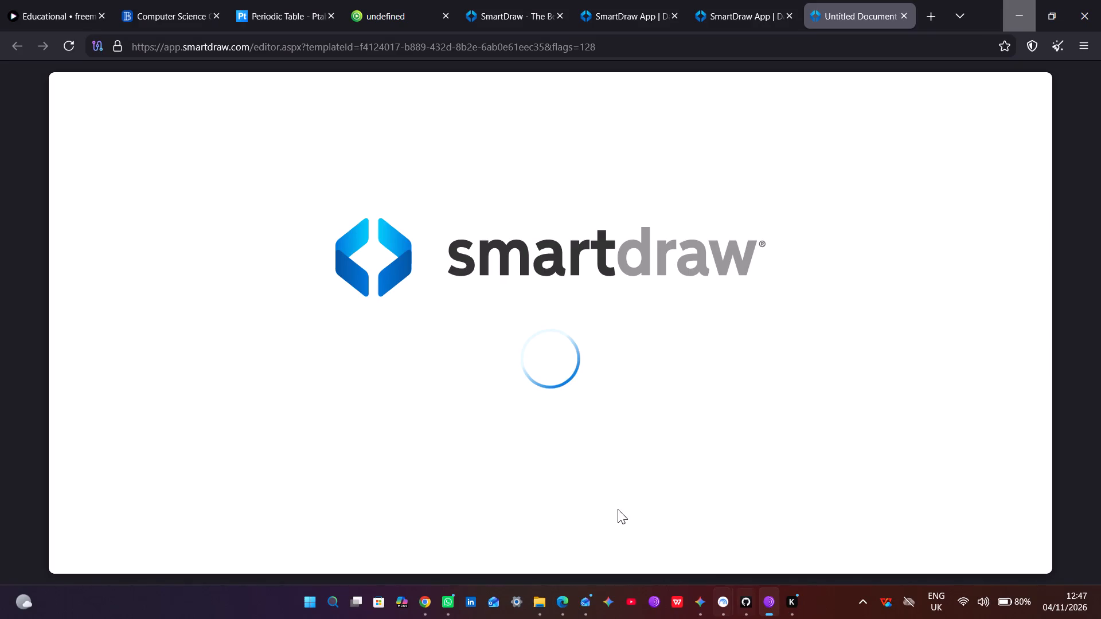
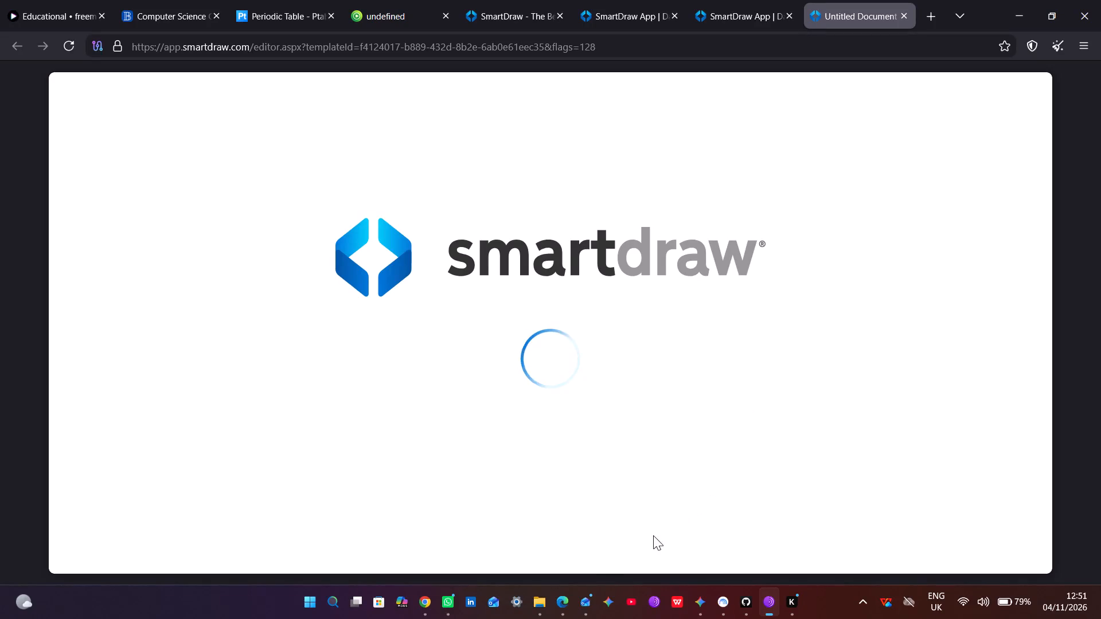
Switch to Microsoft Edge and search the web for "wifi speed test" in a new tab.
click(560, 610)
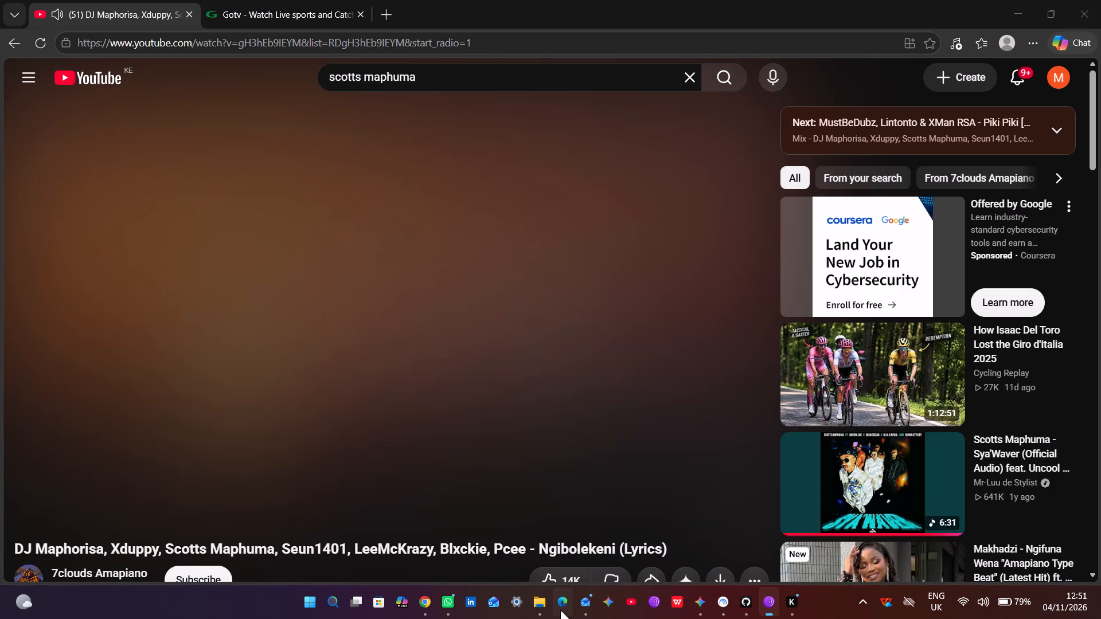
click(388, 14)
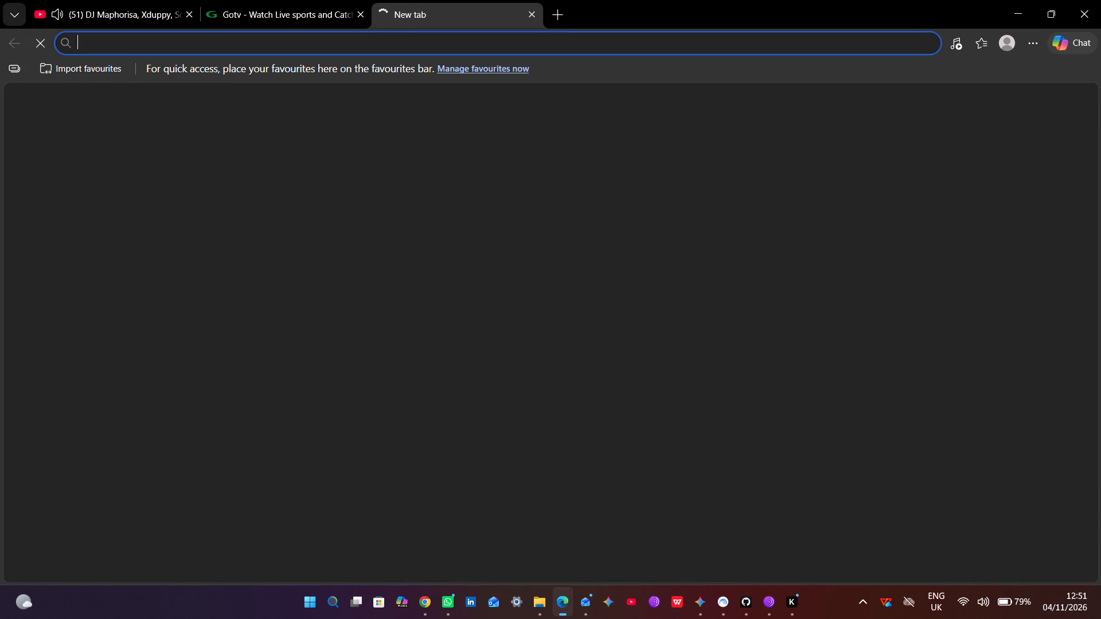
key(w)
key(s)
key(BackSpace)
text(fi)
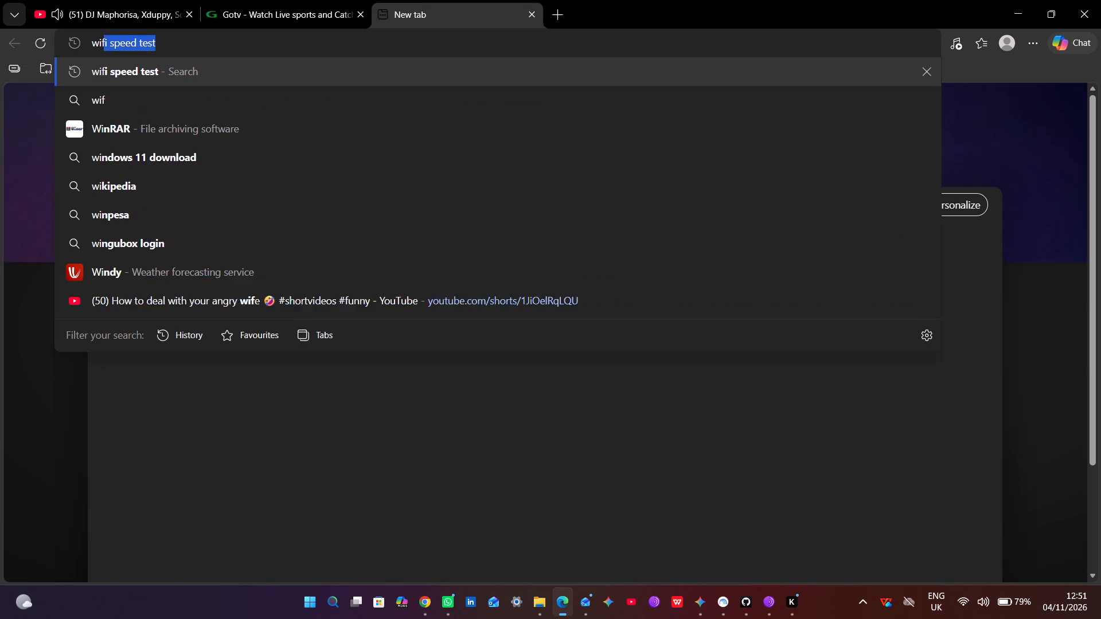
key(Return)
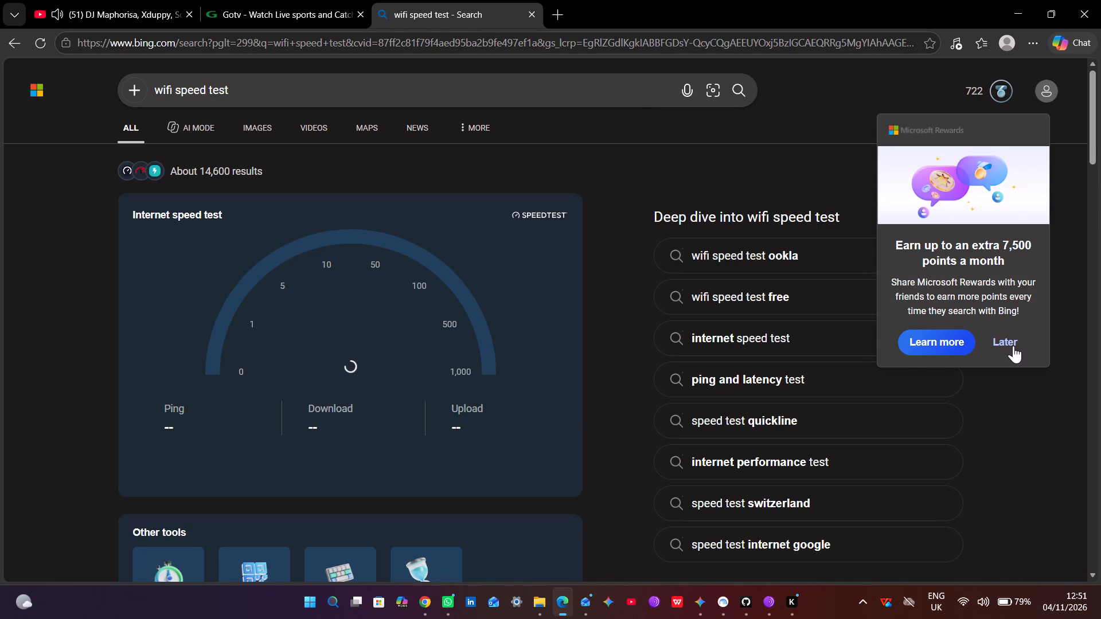
Start the internet speed test in the search results.
click(350, 359)
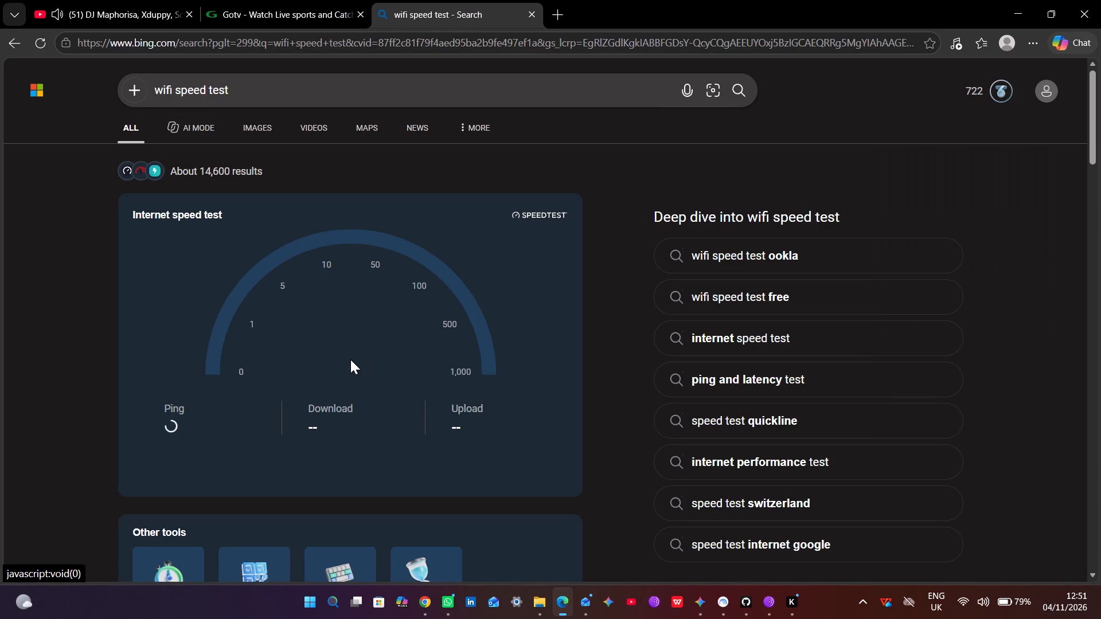
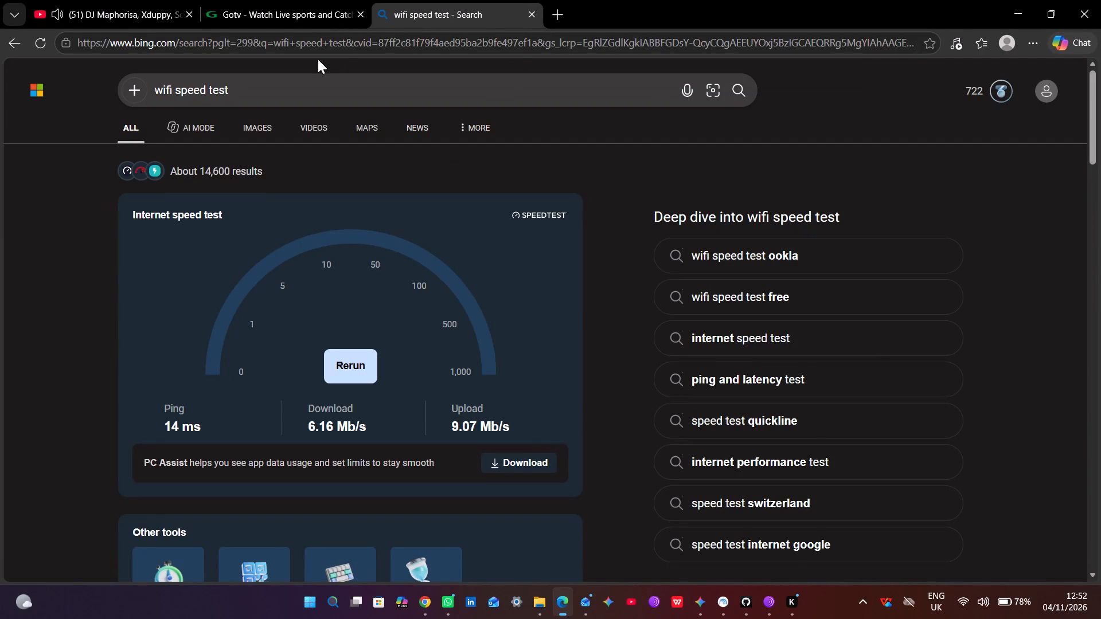
Switch to the YouTube page playing the Ngibolekeni lyrics video.
click(107, 22)
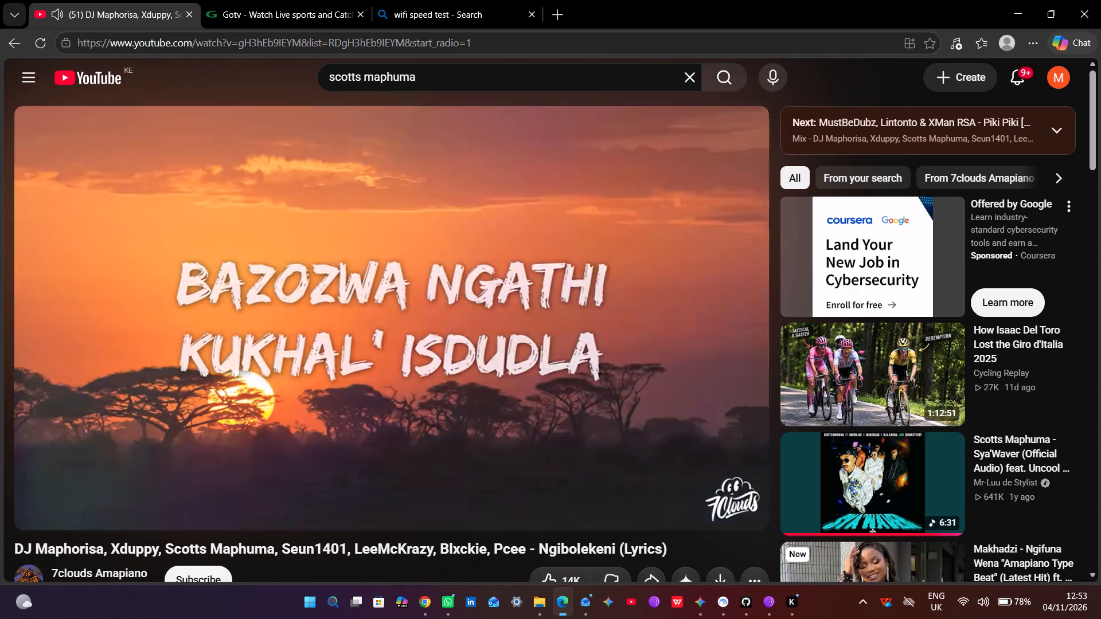
Switch to Tor Browser to check whether the untitled SmartDraw document has loaded.
click(766, 606)
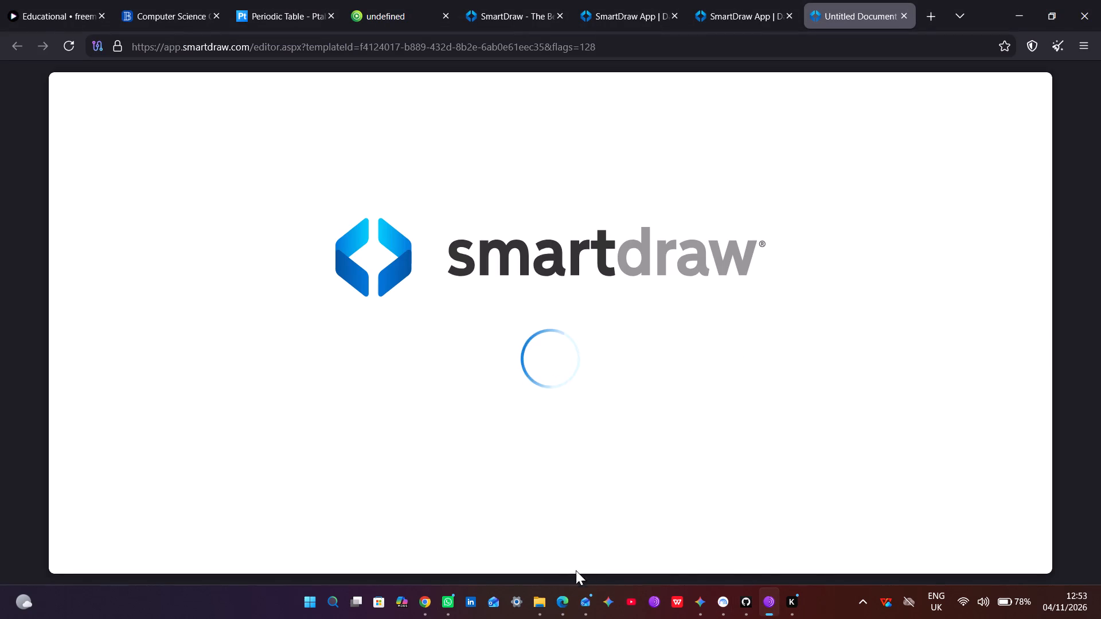
Switch to Google Chrome and search the web for smartdraw, replacing the loggy3.com address.
click(428, 609)
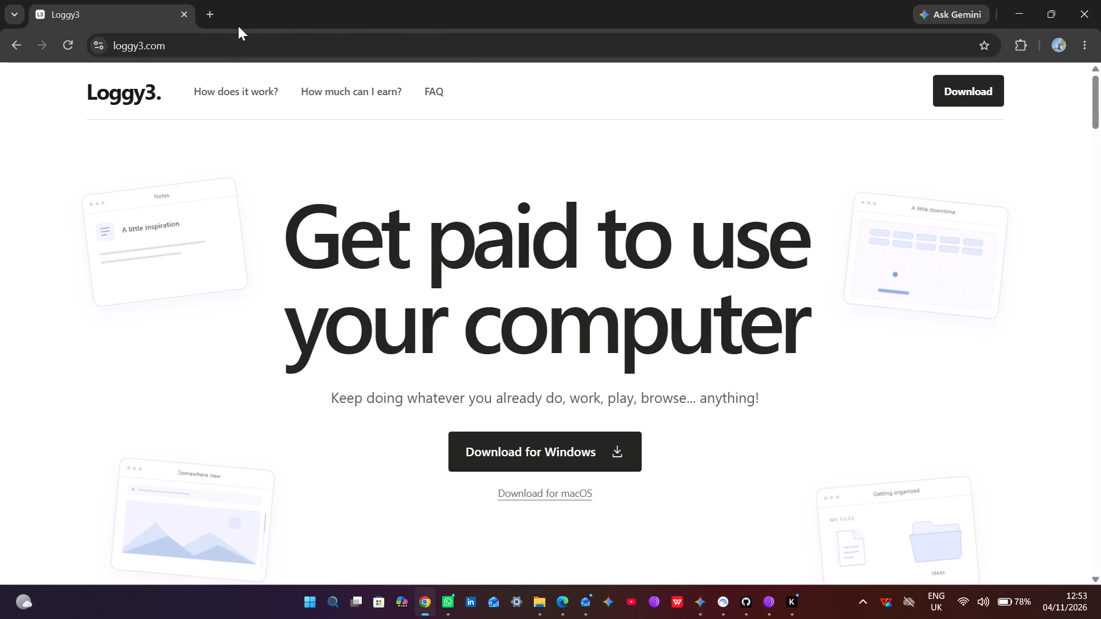
click(225, 53)
key(BackSpace)
key(BackSpace)
key(BackSpace)
key(BackSpace)
key(BackSpace)
key(BackSpace)
key(BackSpace)
key(BackSpace)
key(BackSpace)
key(BackSpace)
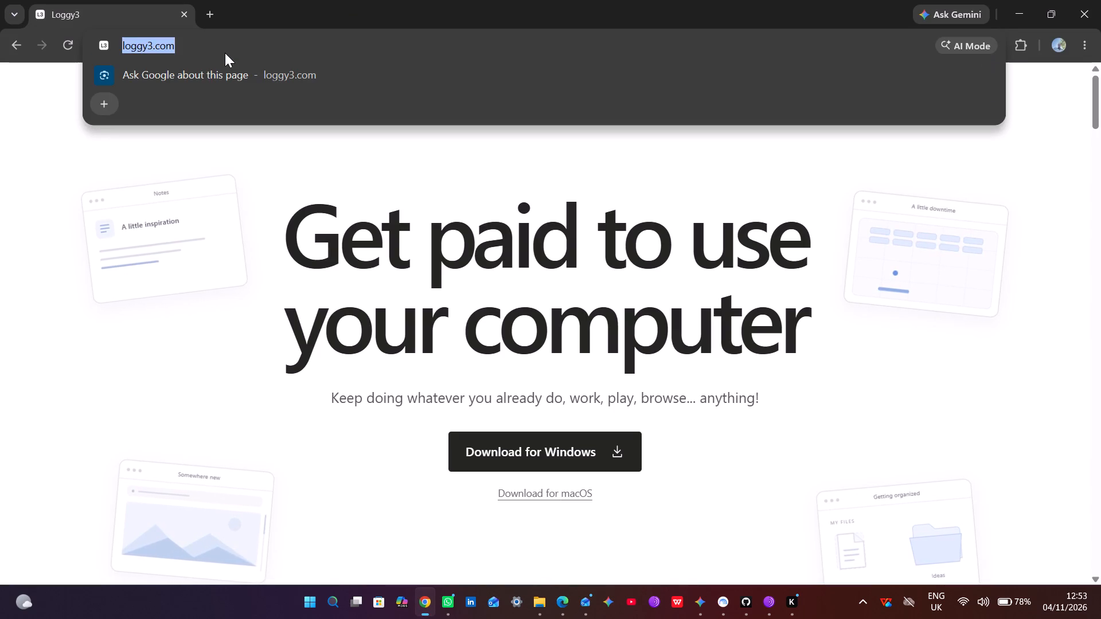
text(smartdraw)
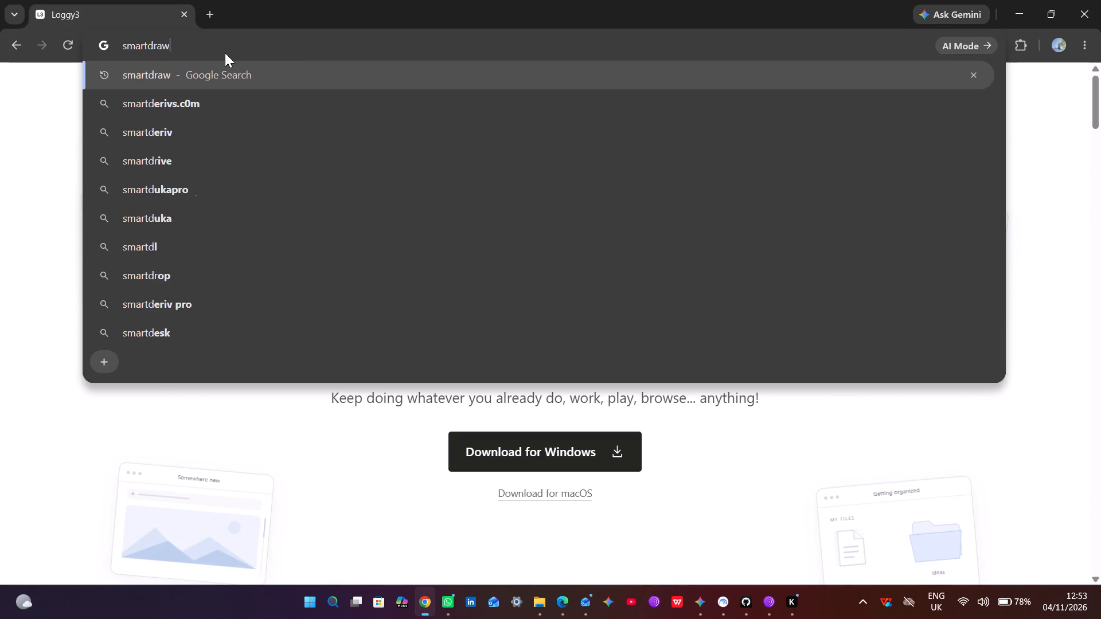
key(Return)
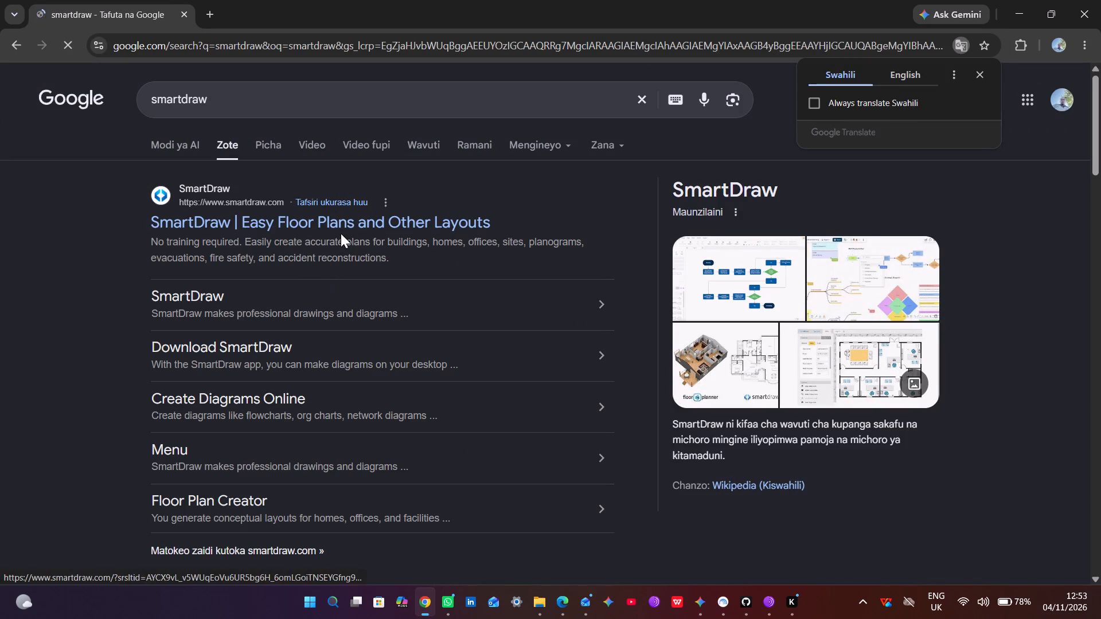
Open the SmartDraw website from the search results and start its online app.
click(338, 214)
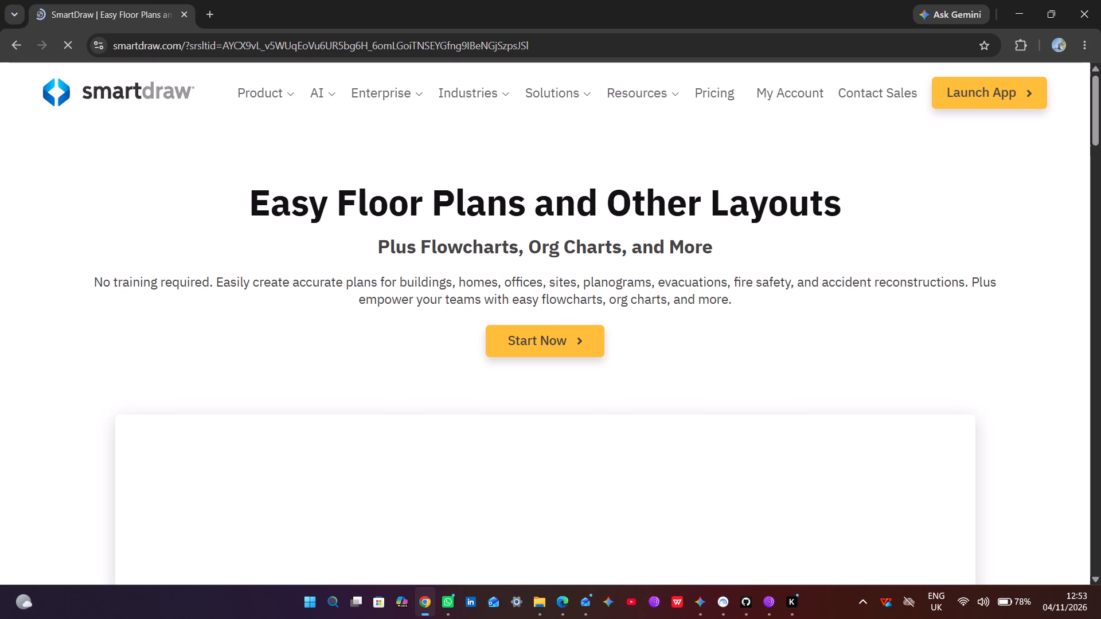
click(521, 344)
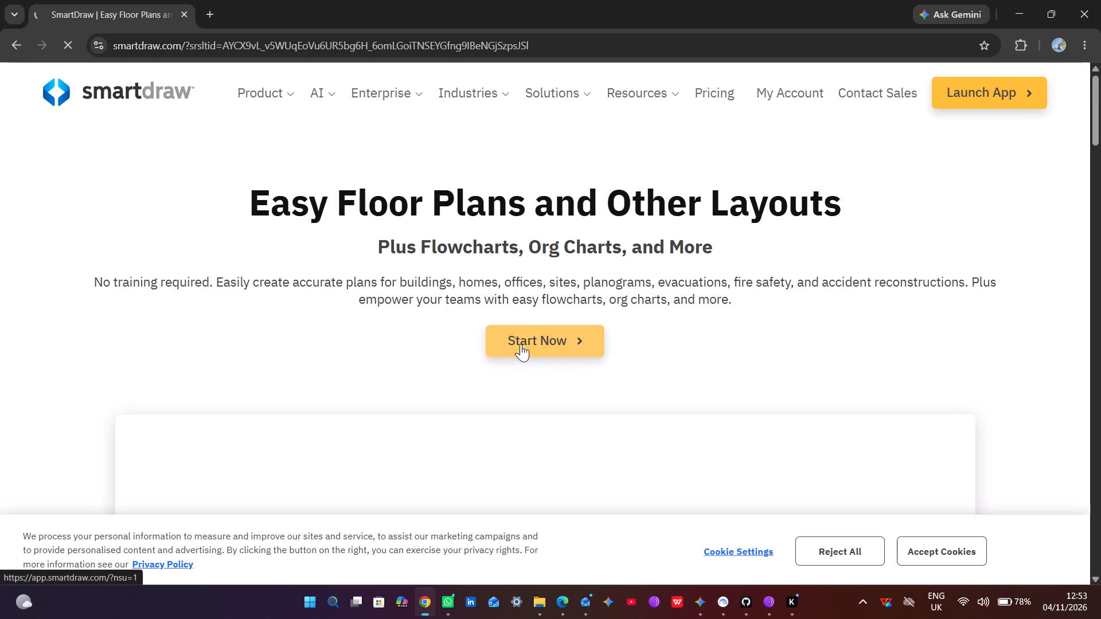
Switch to Tor Browser and close the untitled document and all other SmartDraw tabs.
click(760, 617)
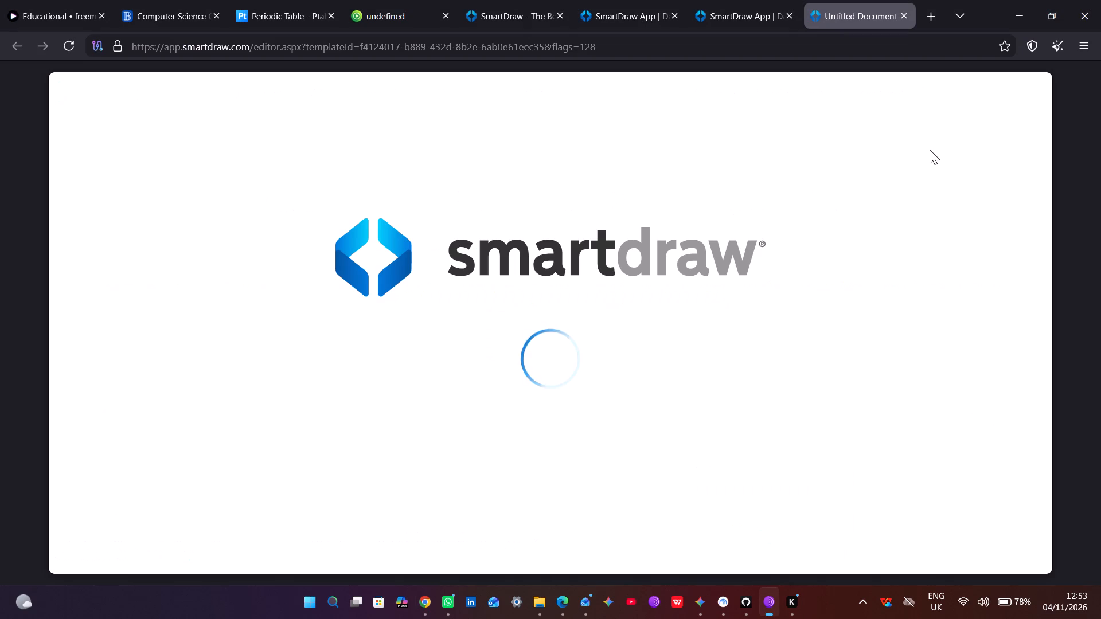
click(904, 13)
click(903, 15)
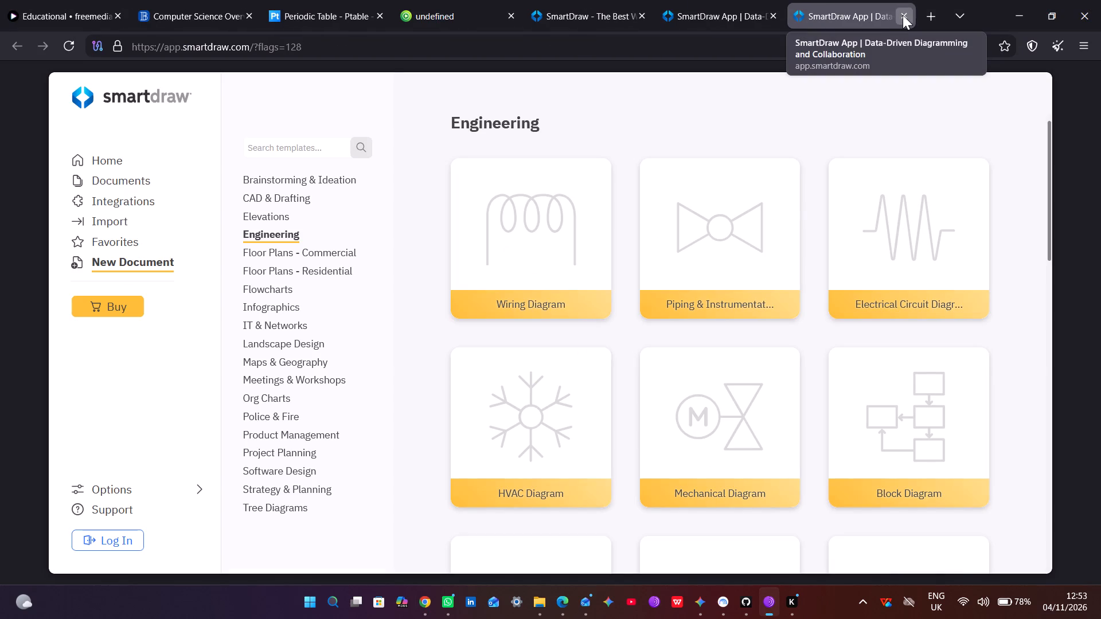
click(903, 15)
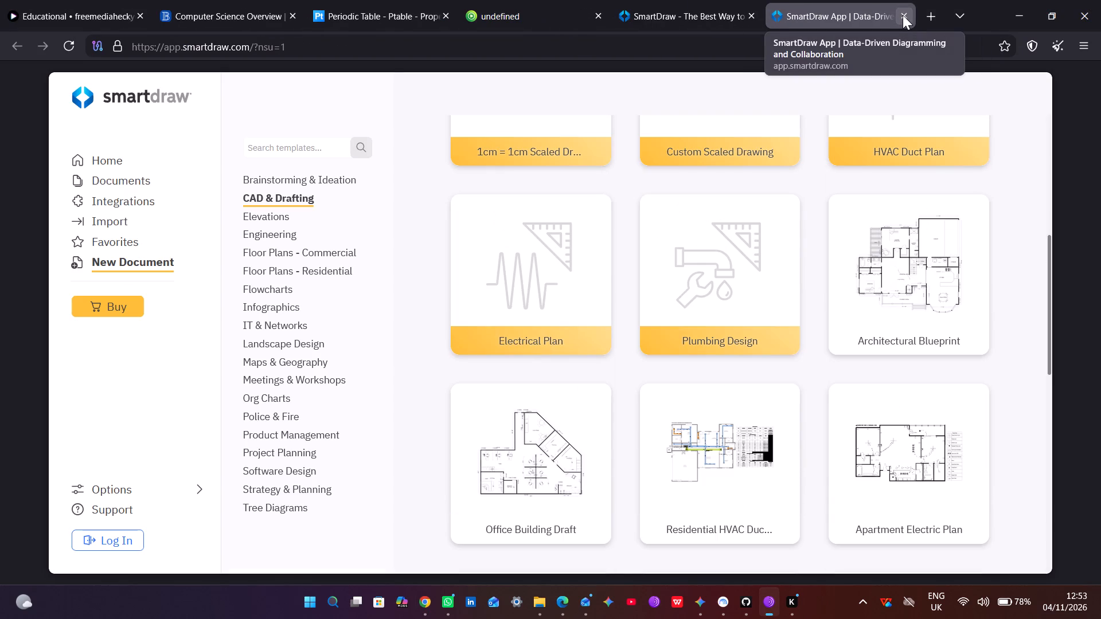
click(903, 15)
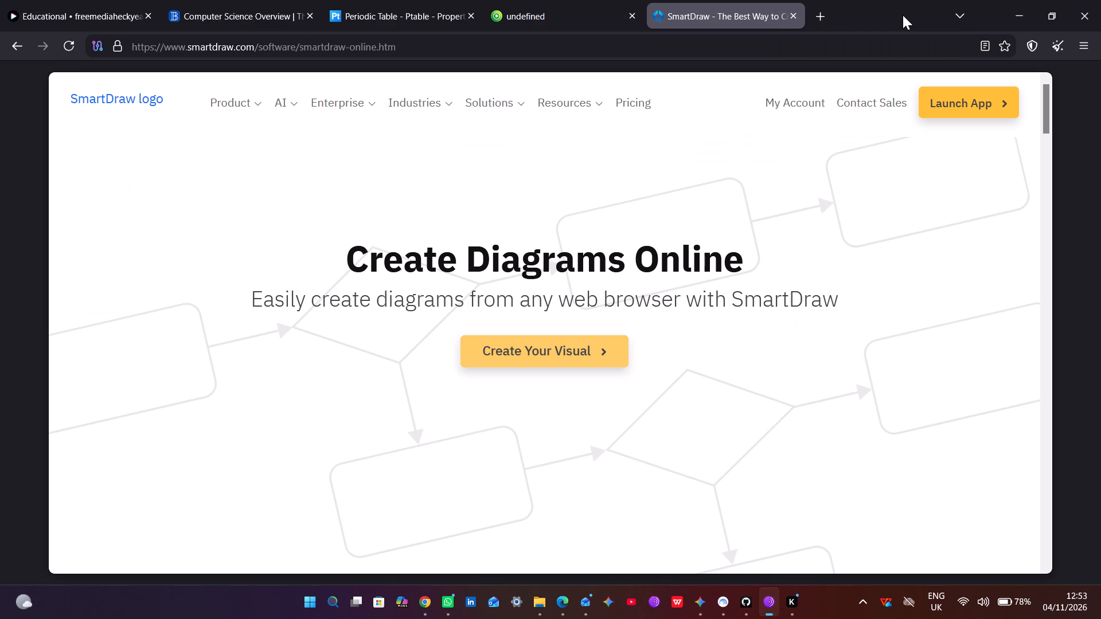
click(792, 20)
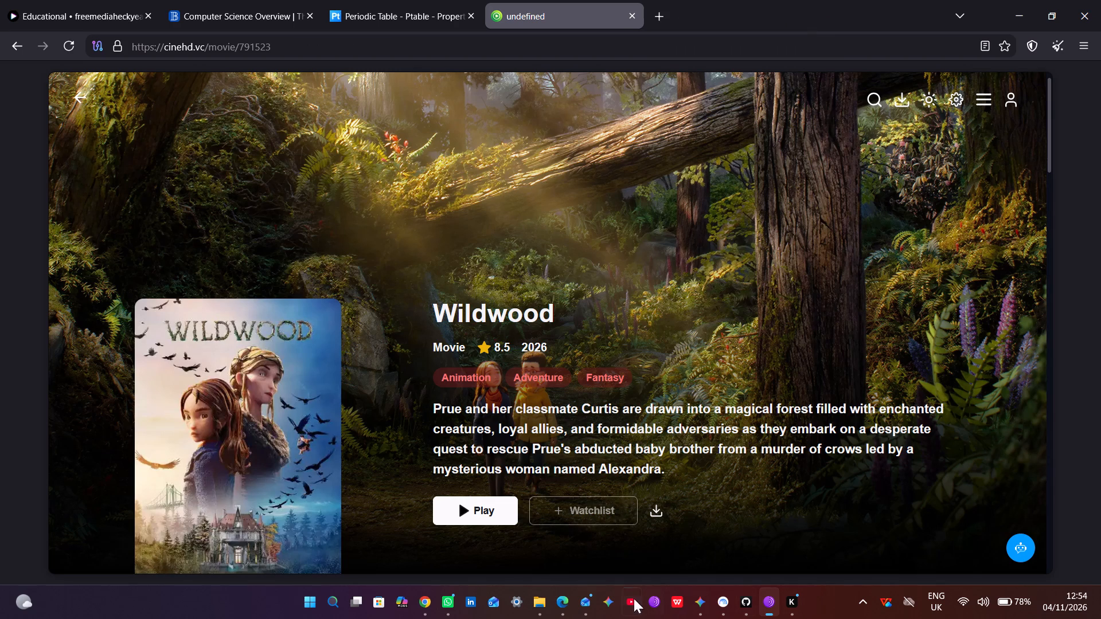
Switch to Google Chrome and open the Engineering category of new-document templates in SmartDraw to look through its diagram types.
click(424, 611)
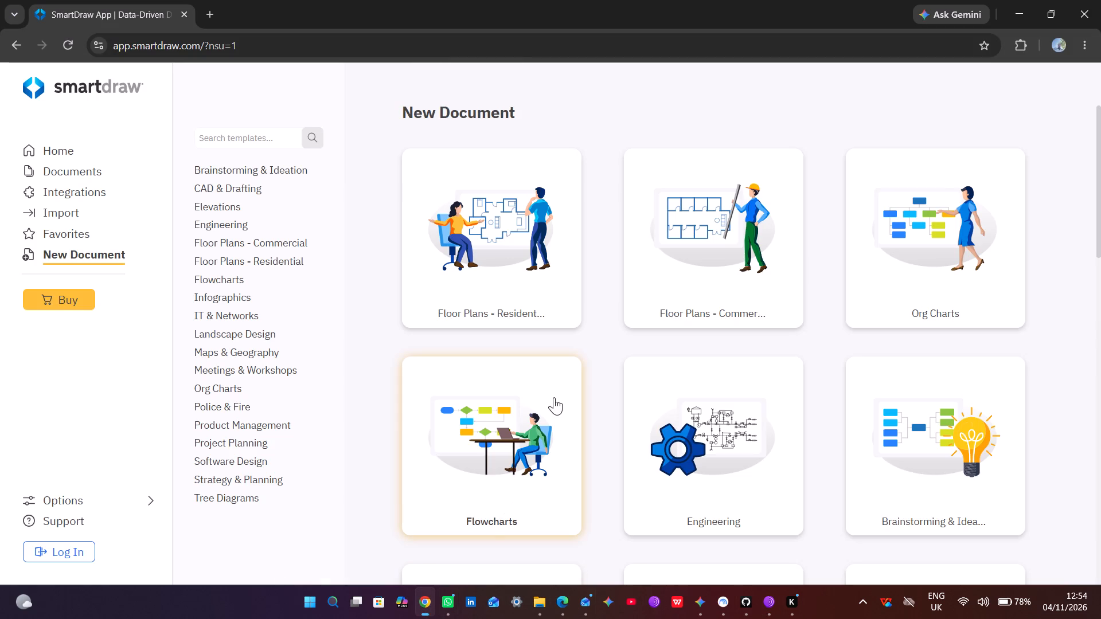
click(231, 225)
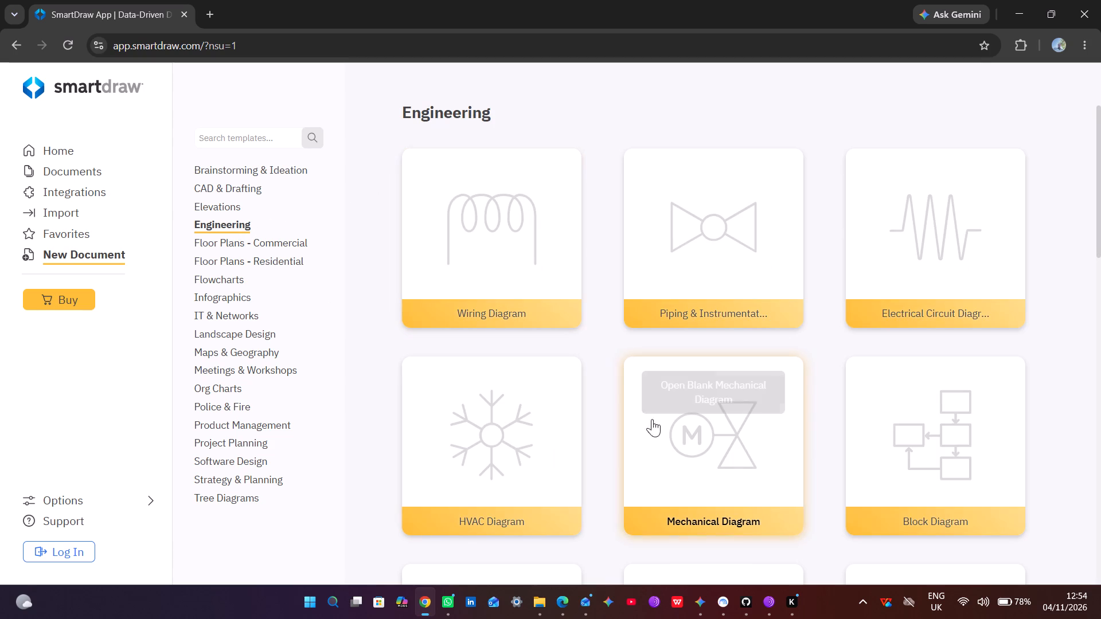
scroll(789, 386, down, 4)
scroll(789, 385, up, 1)
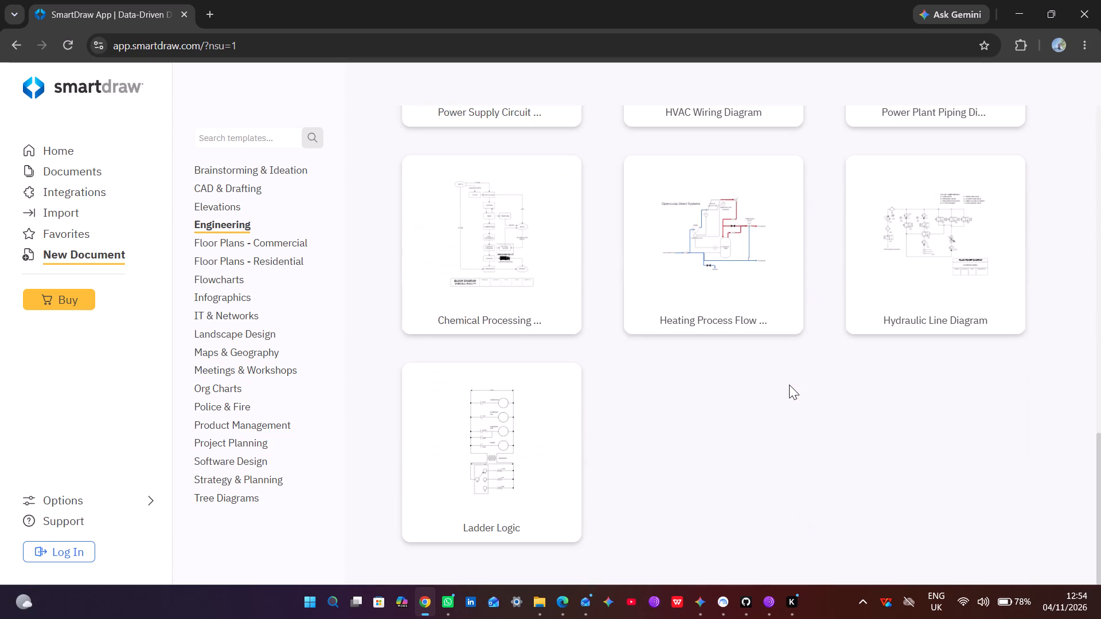
scroll(789, 385, up, 4)
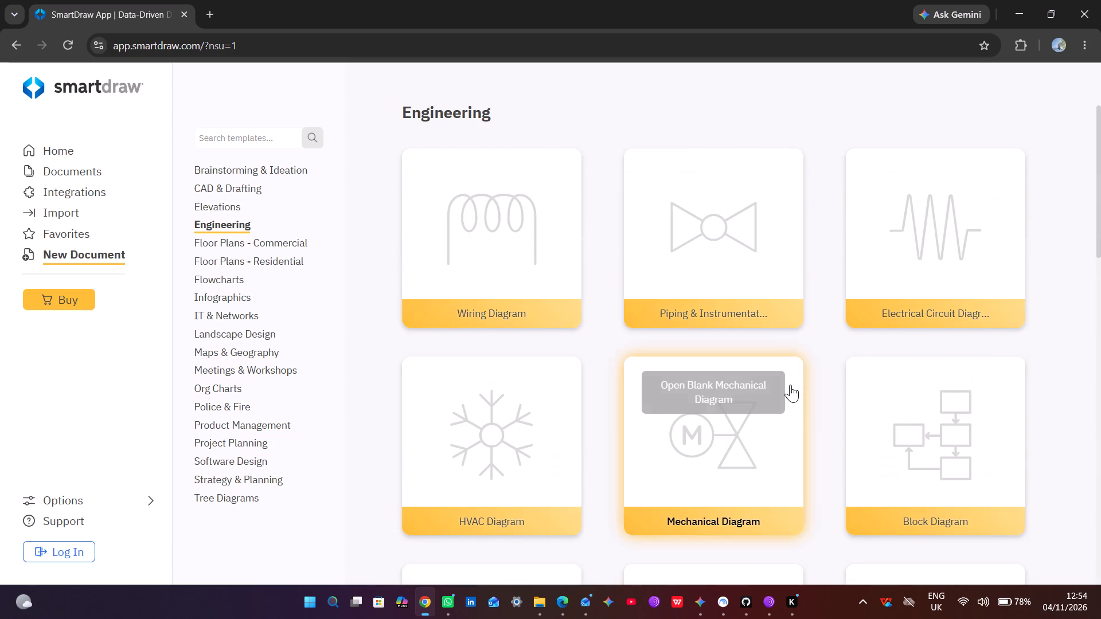
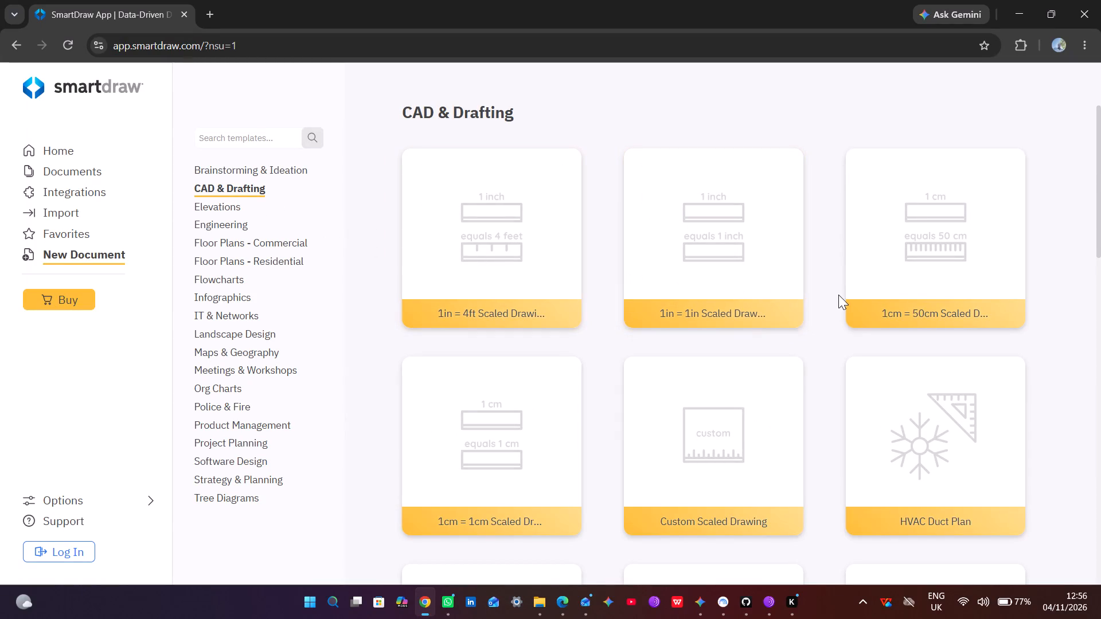
Start a new document from the Roof Plan template in the CAD & Drafting category.
scroll(838, 295, down, 8)
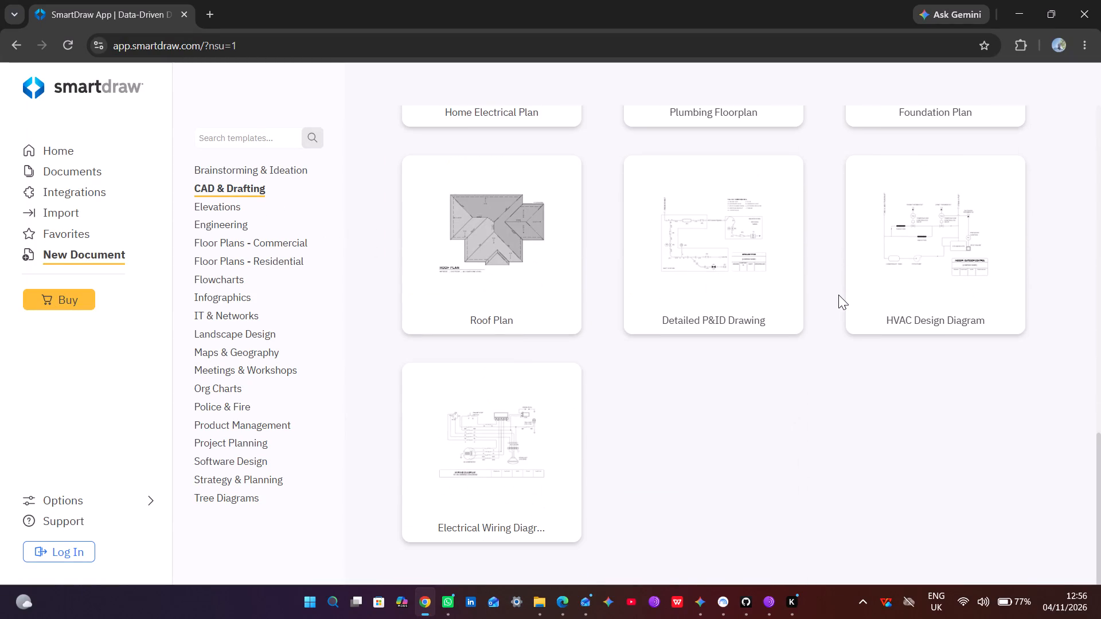
click(467, 294)
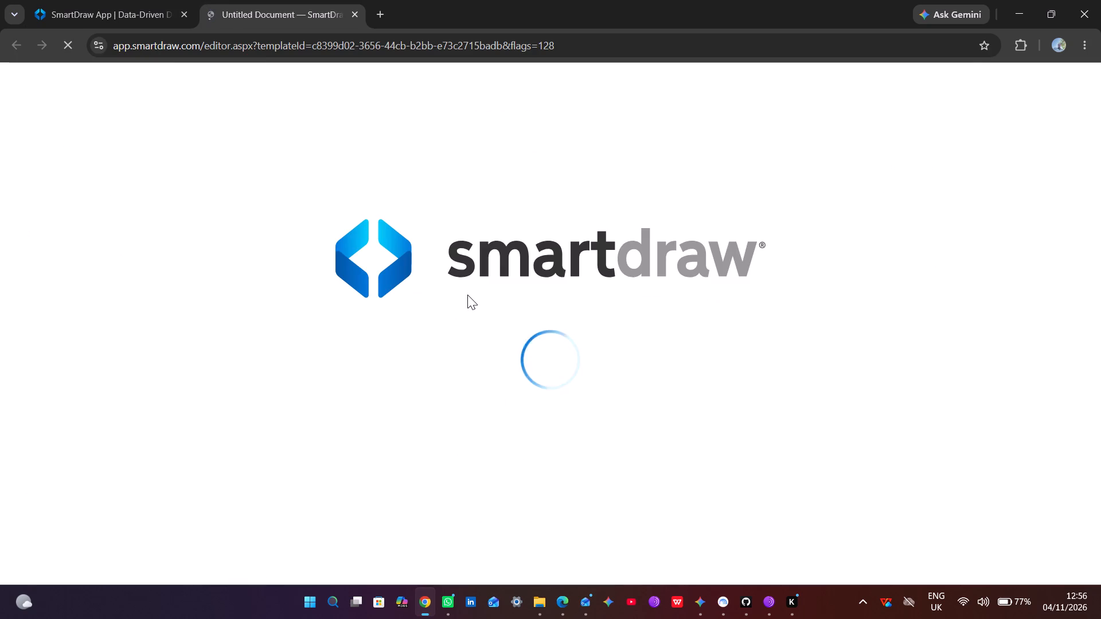
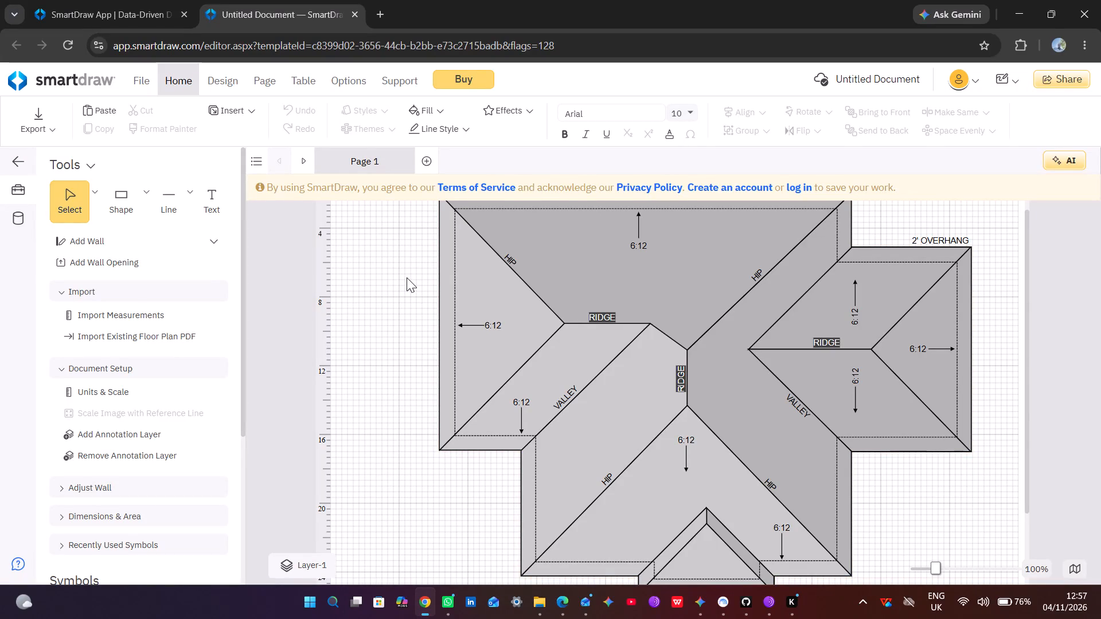
Stretch the main roof's upper 6:12 face upward past the top eave to a width of about 10' 1".
scroll(407, 277, down, 2)
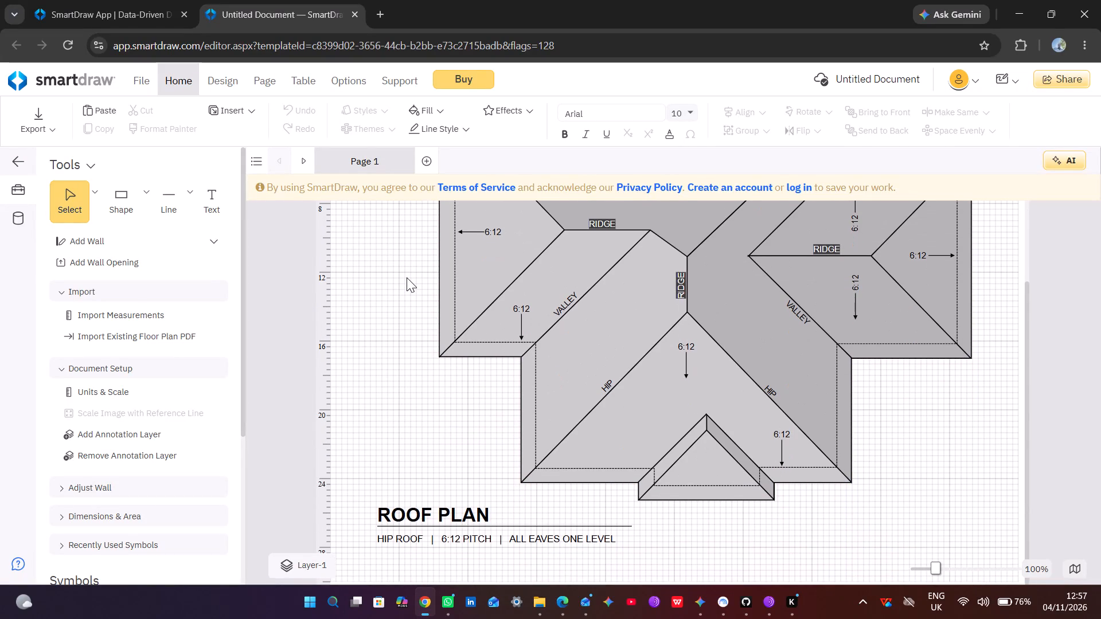
scroll(407, 277, down, 6)
click(922, 568)
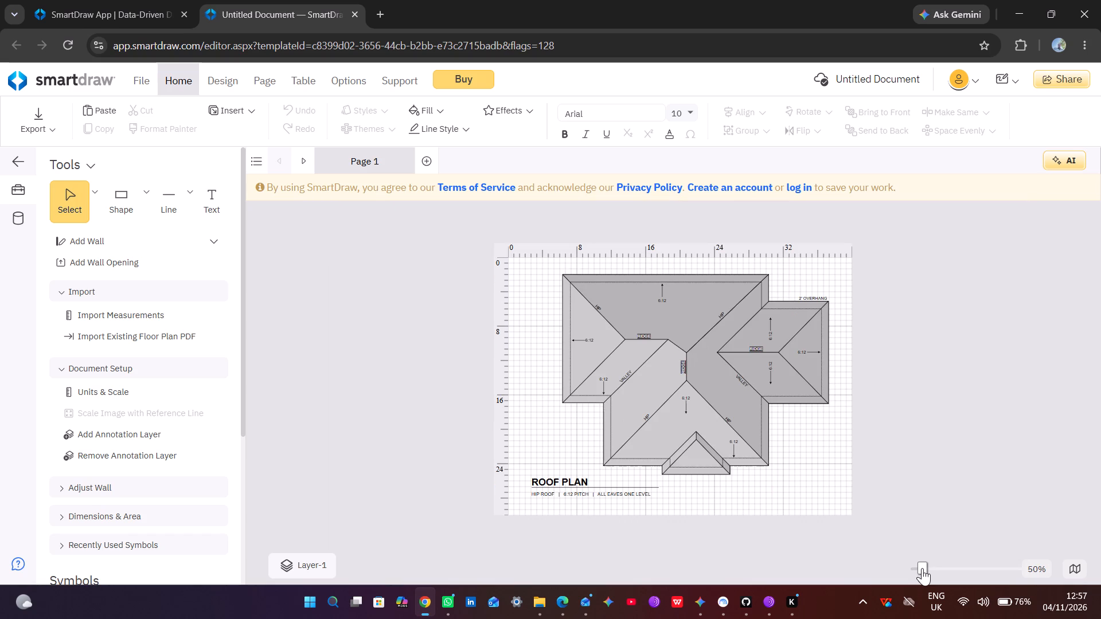
click(929, 570)
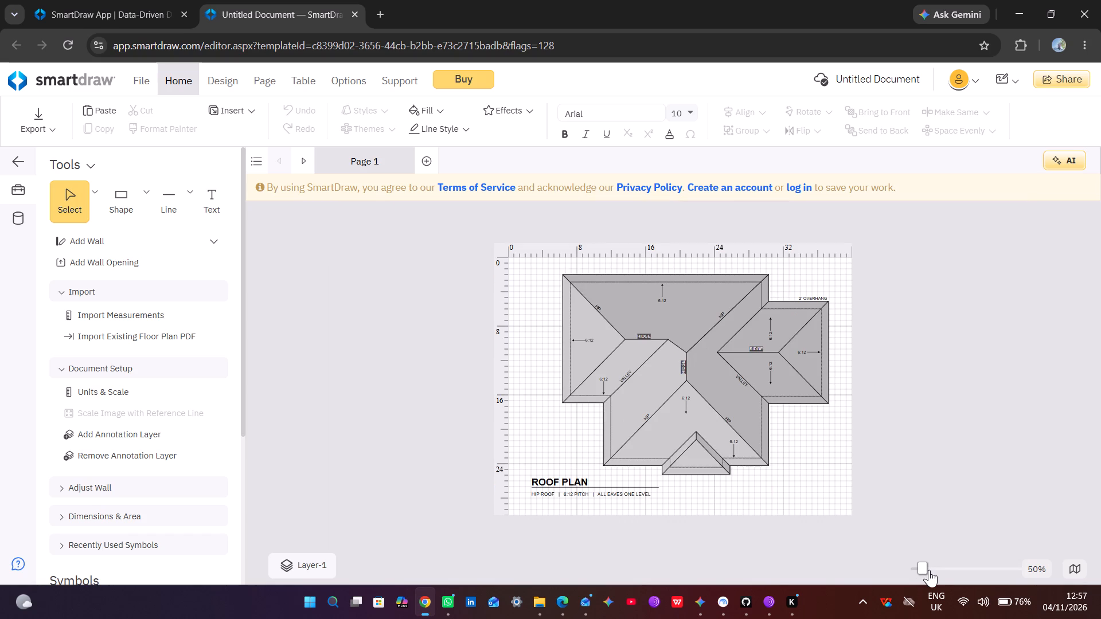
click(930, 567)
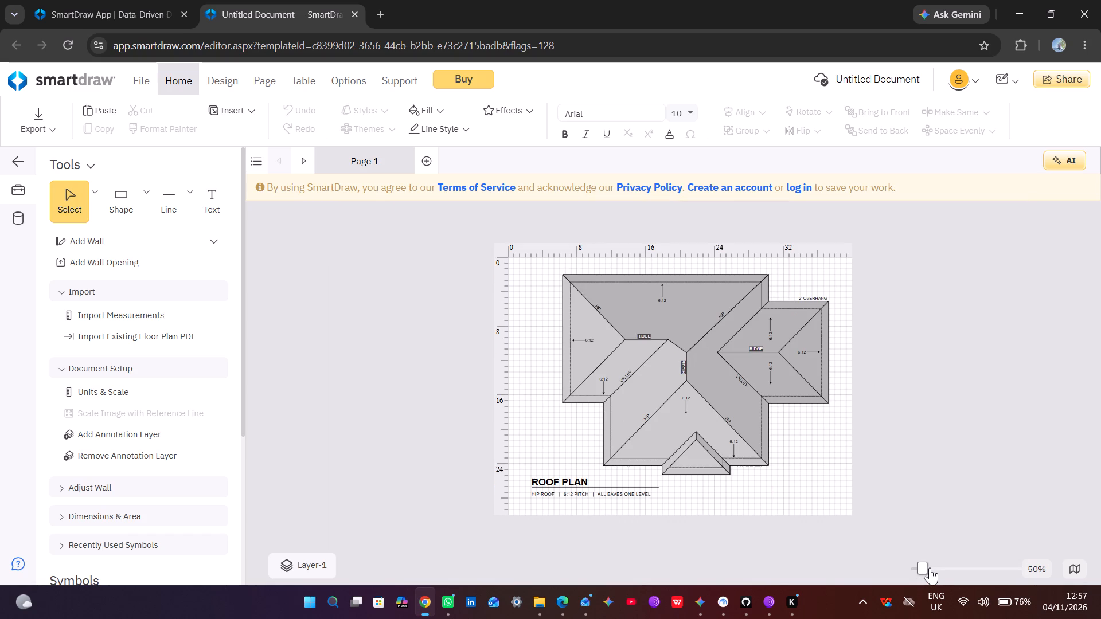
click(932, 568)
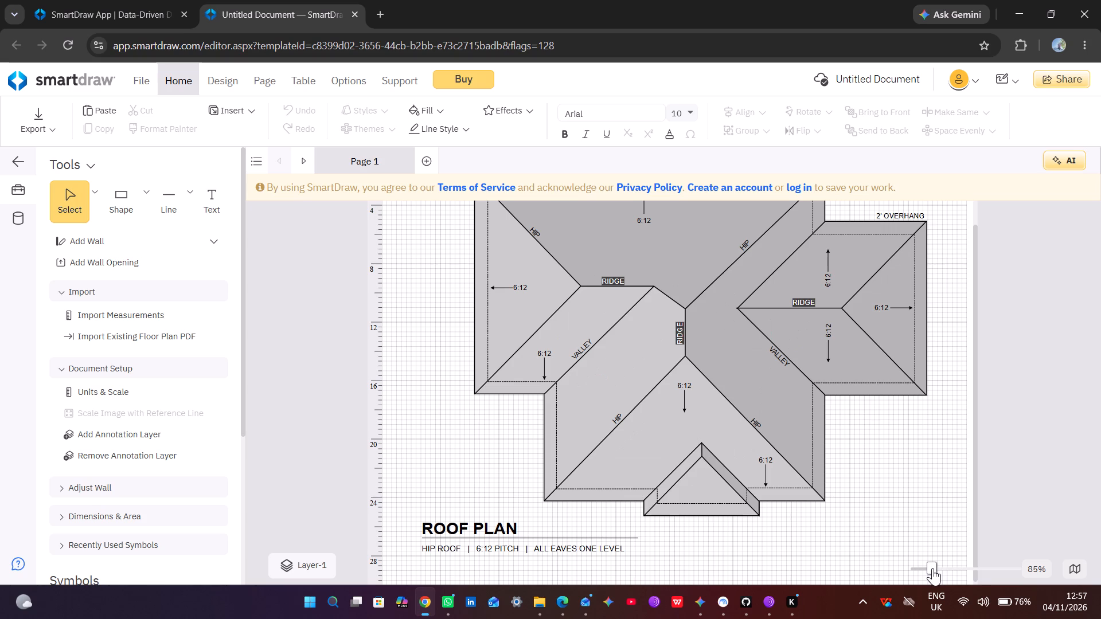
scroll(829, 422, up, 2)
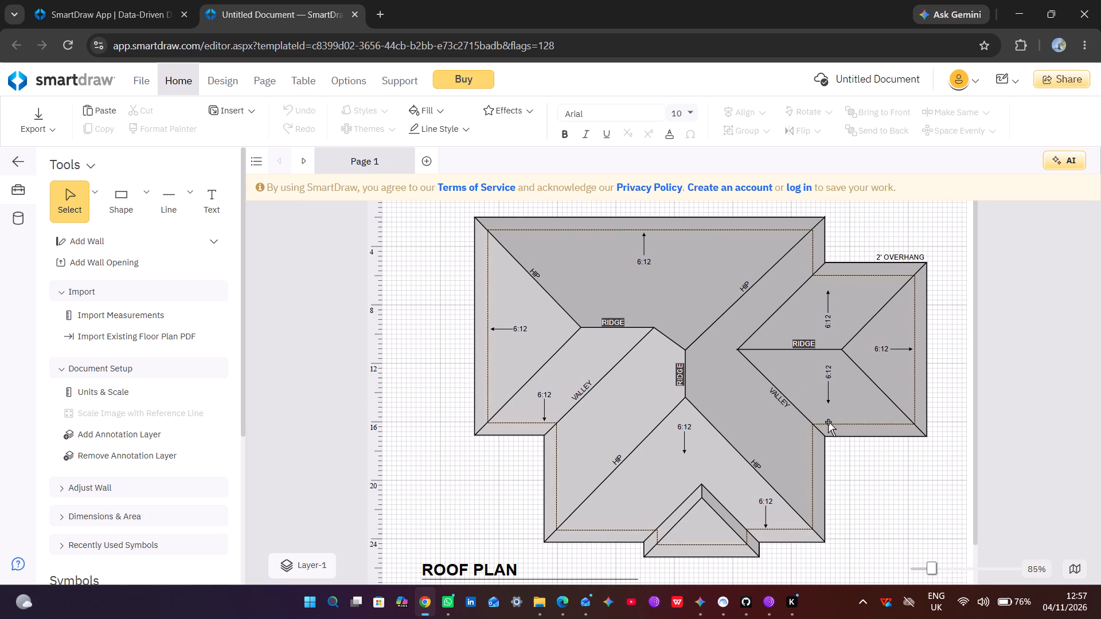
click(641, 220)
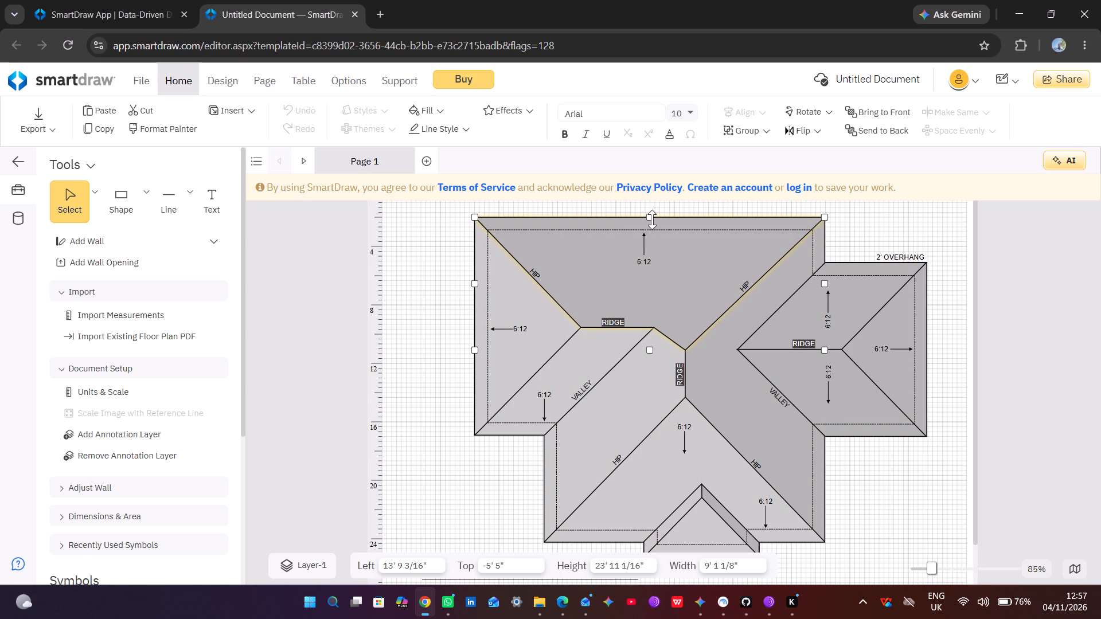
drag(653, 217, 649, 201)
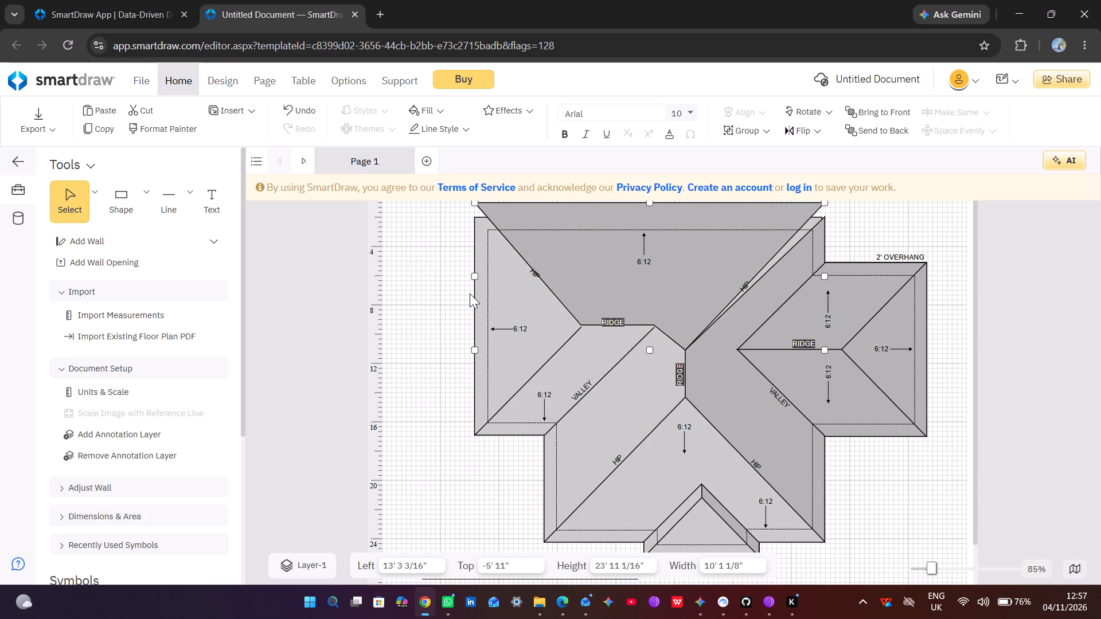
Shorten the upper roof face from its left side to a height value of about 23' 7".
scroll(470, 293, up, 1)
scroll(470, 293, down, 2)
scroll(470, 293, up, 3)
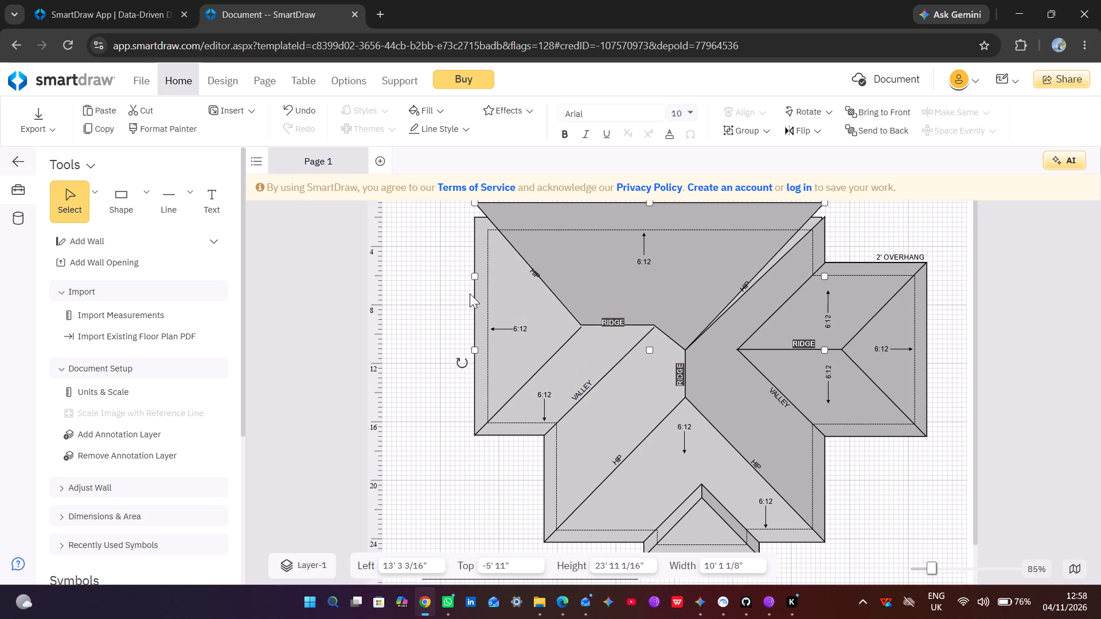
scroll(470, 293, up, 3)
drag(475, 277, 479, 275)
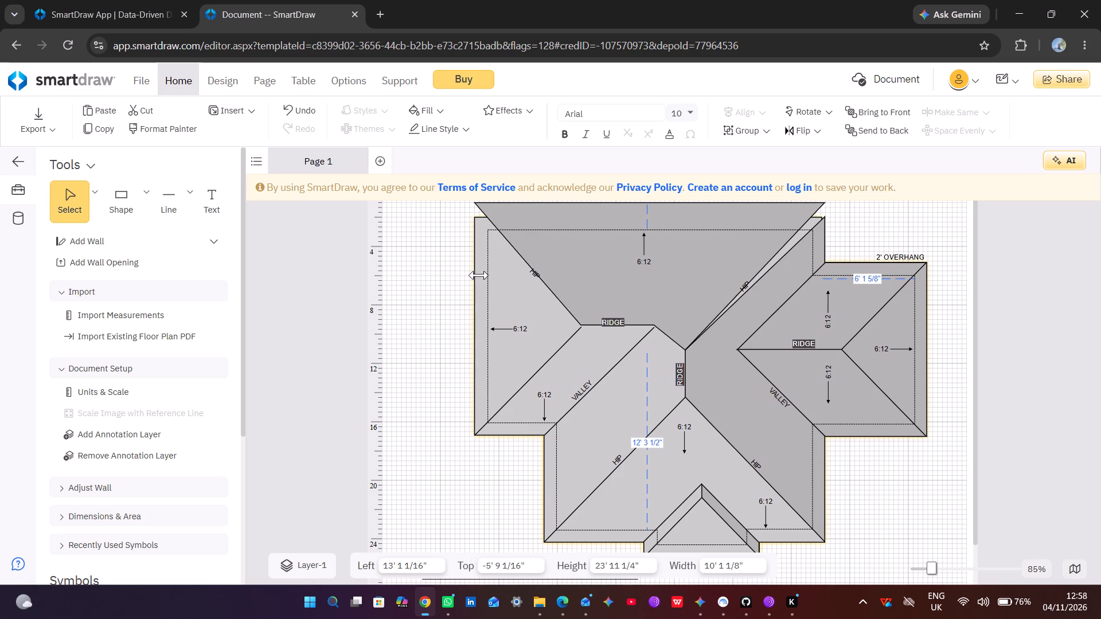
drag(479, 275, 482, 295)
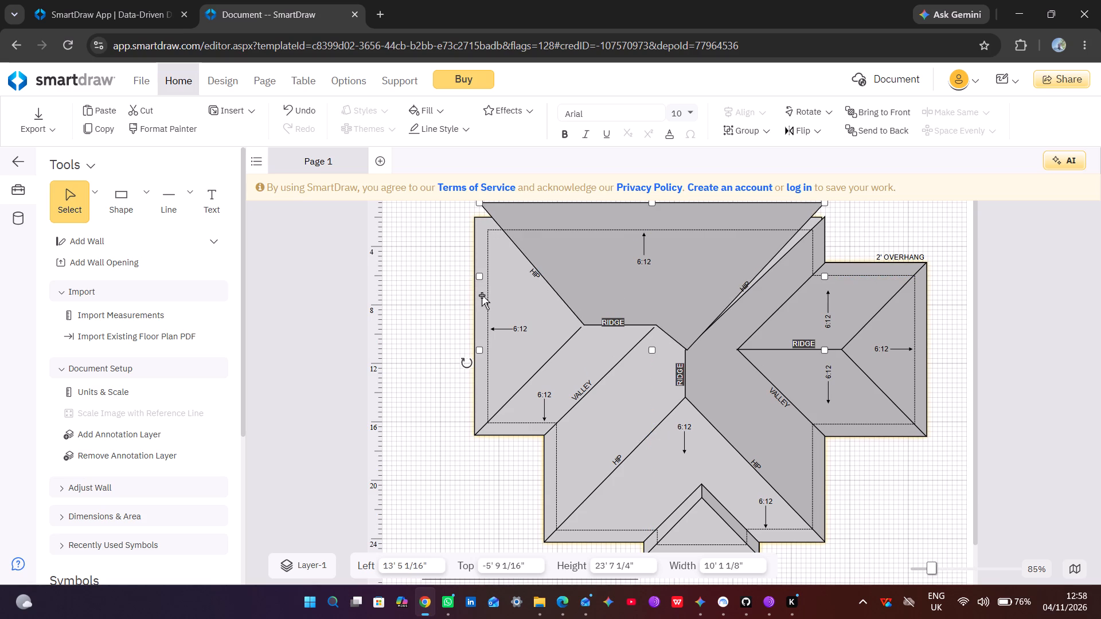
Enlarge the right wing's end face outward to the right and upward past the 2' OVERHANG label, to about 7' by 13' 4".
click(850, 260)
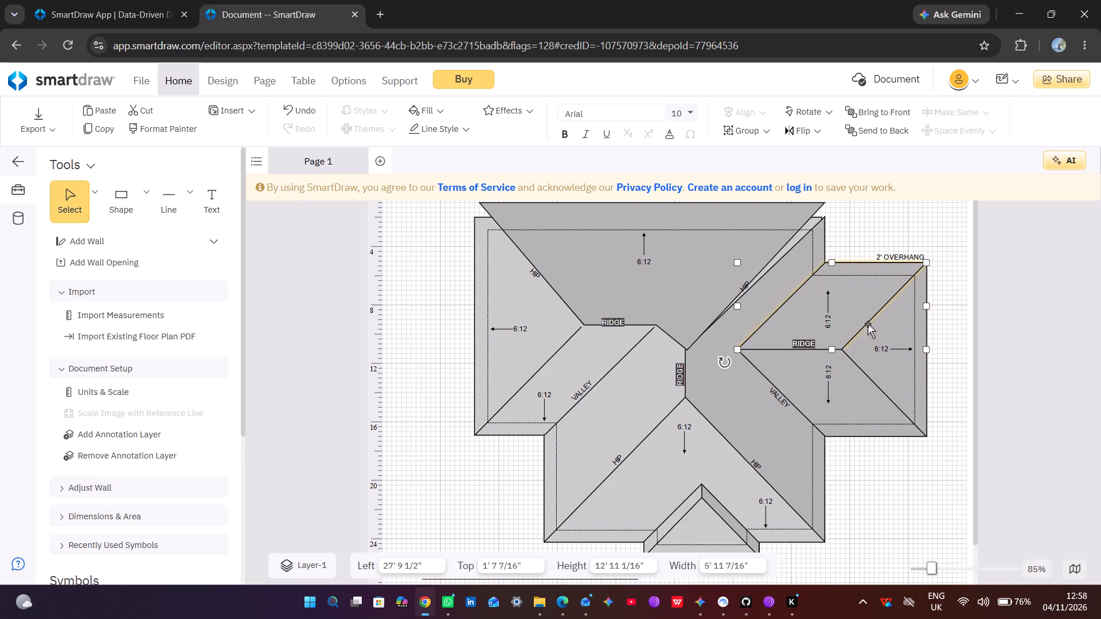
click(928, 334)
drag(928, 334, 944, 334)
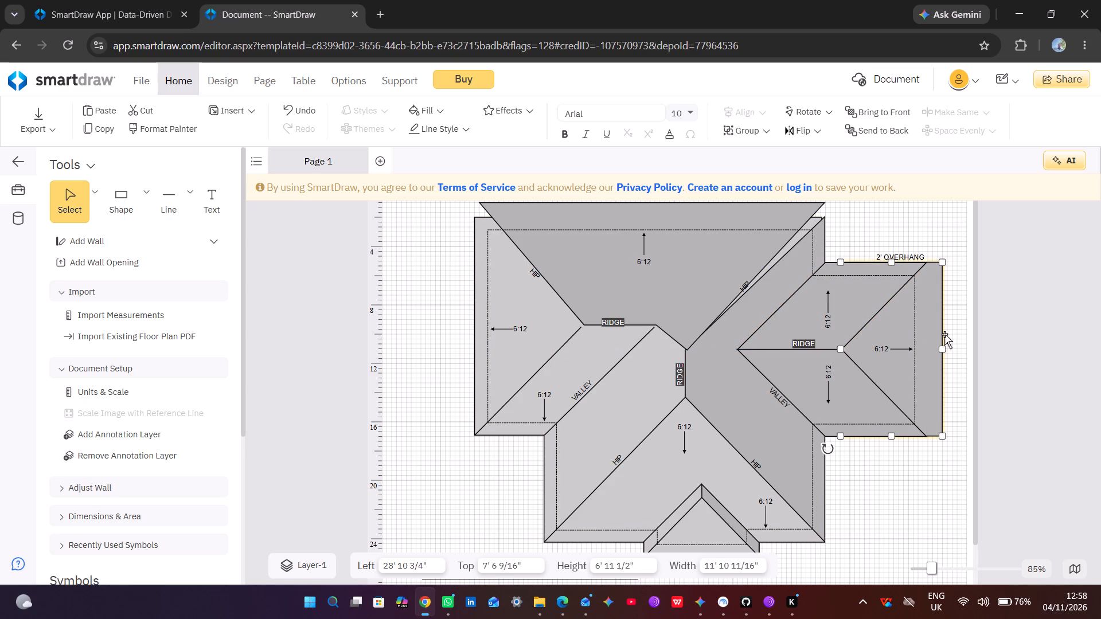
click(841, 259)
click(841, 259)
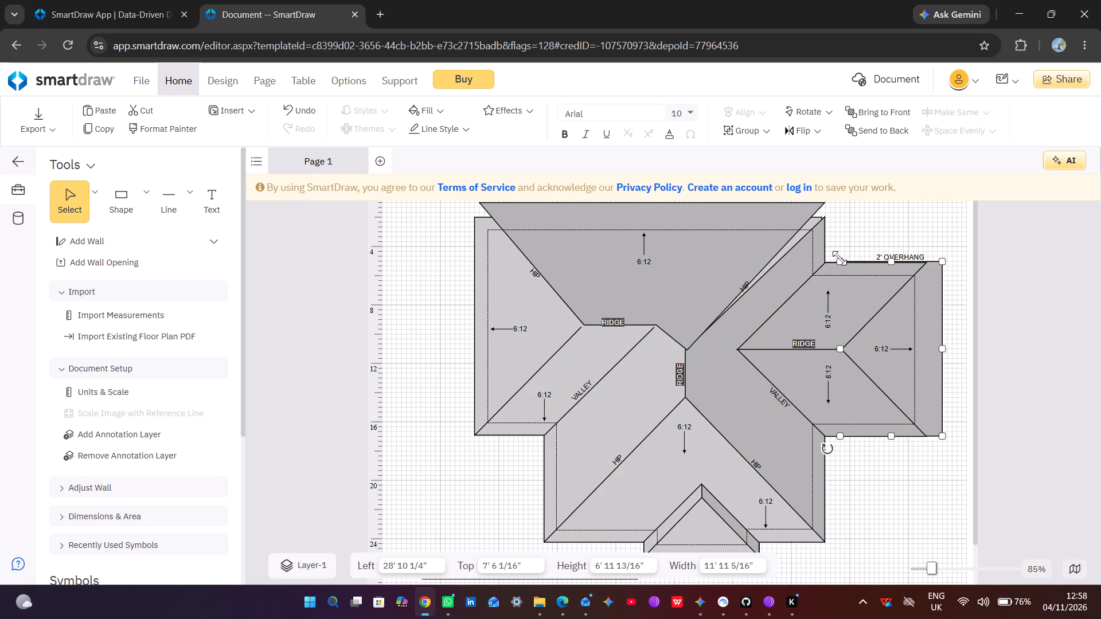
drag(840, 258, 842, 240)
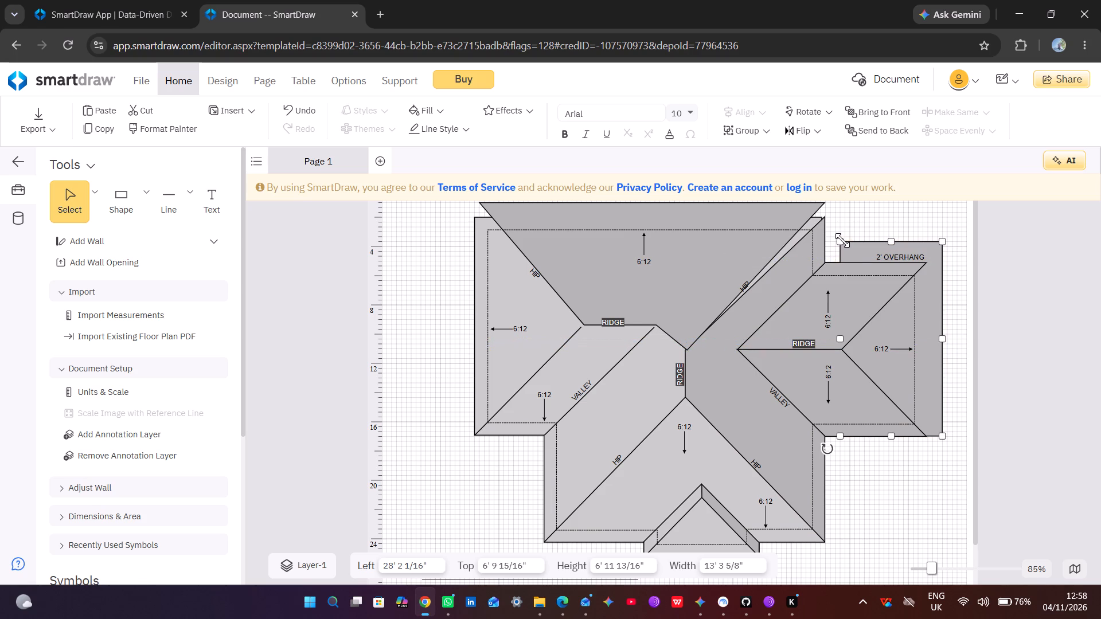
Stretch the main roof's right-hand face upward to meet the raised upper face's corner, to about 9' 6" by 23' 3".
click(805, 272)
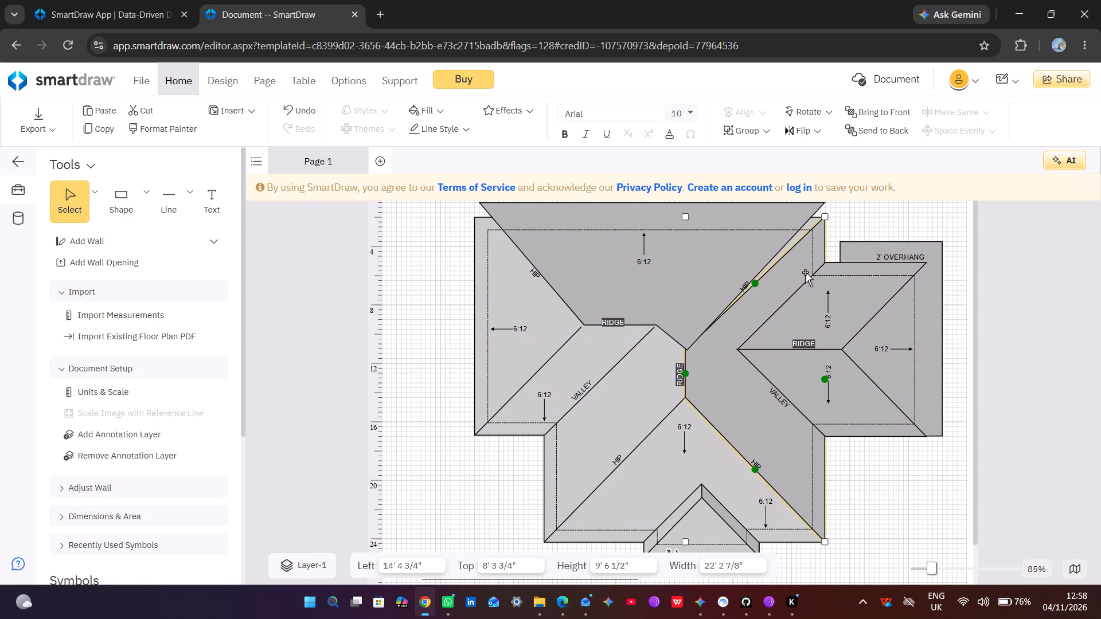
drag(823, 219, 824, 217)
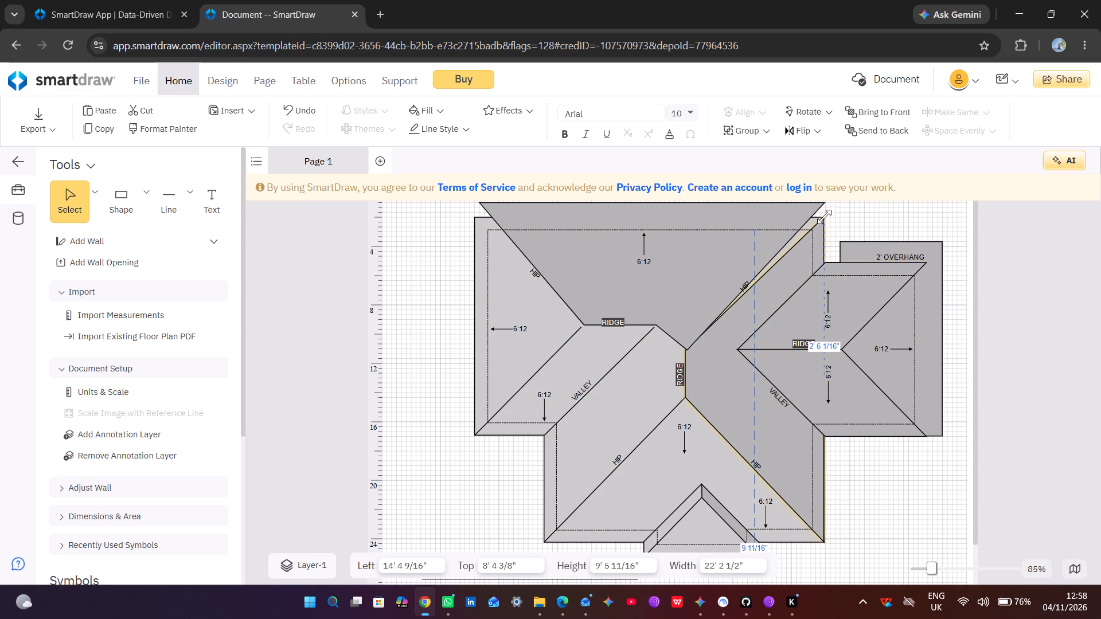
drag(824, 217, 834, 198)
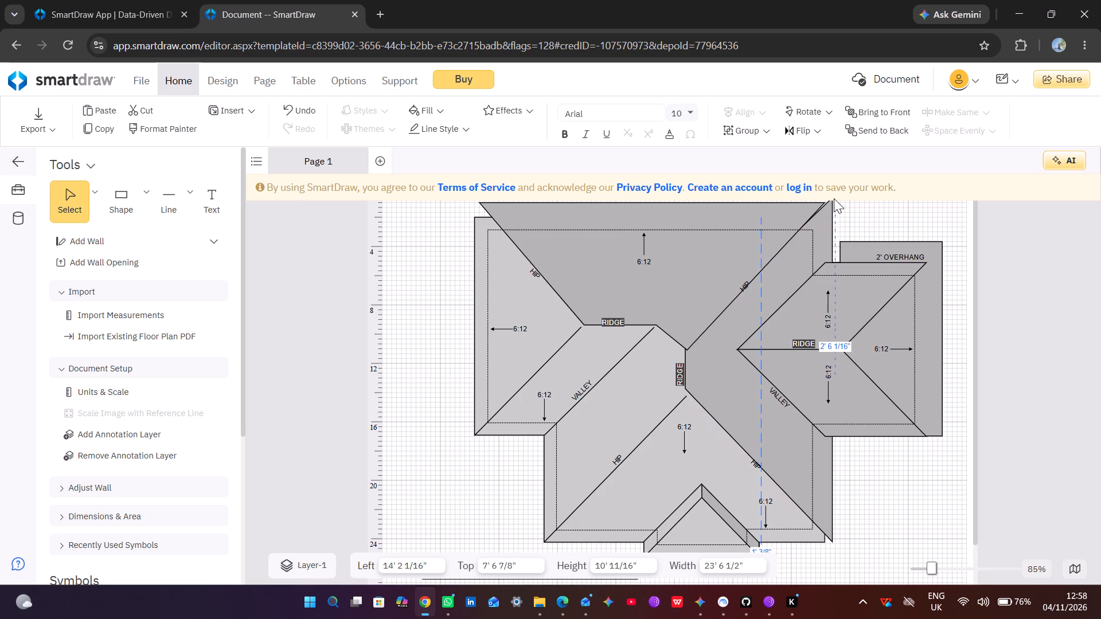
drag(834, 198, 826, 203)
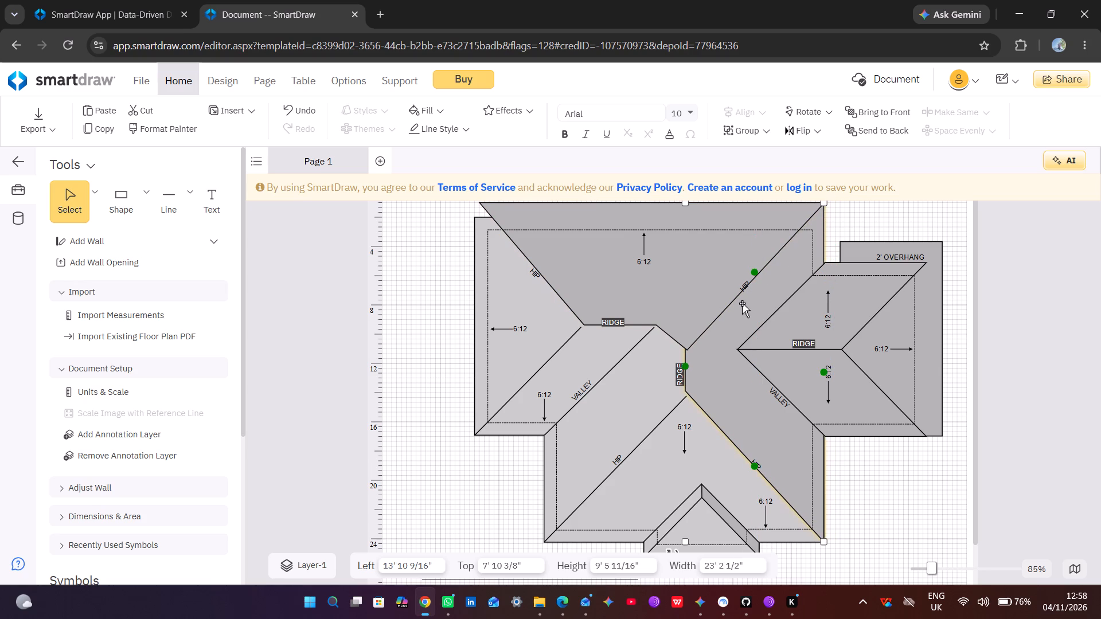
Raise the top-left corner of the overall roof outline to the extended upper eave, making the outline about 25' high.
click(505, 332)
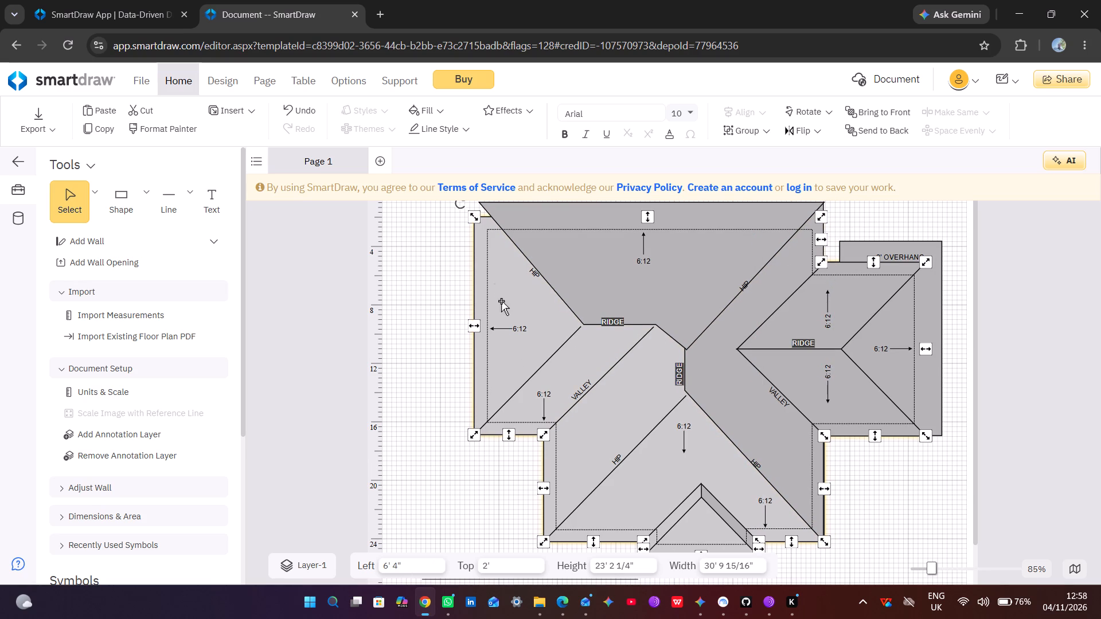
click(472, 214)
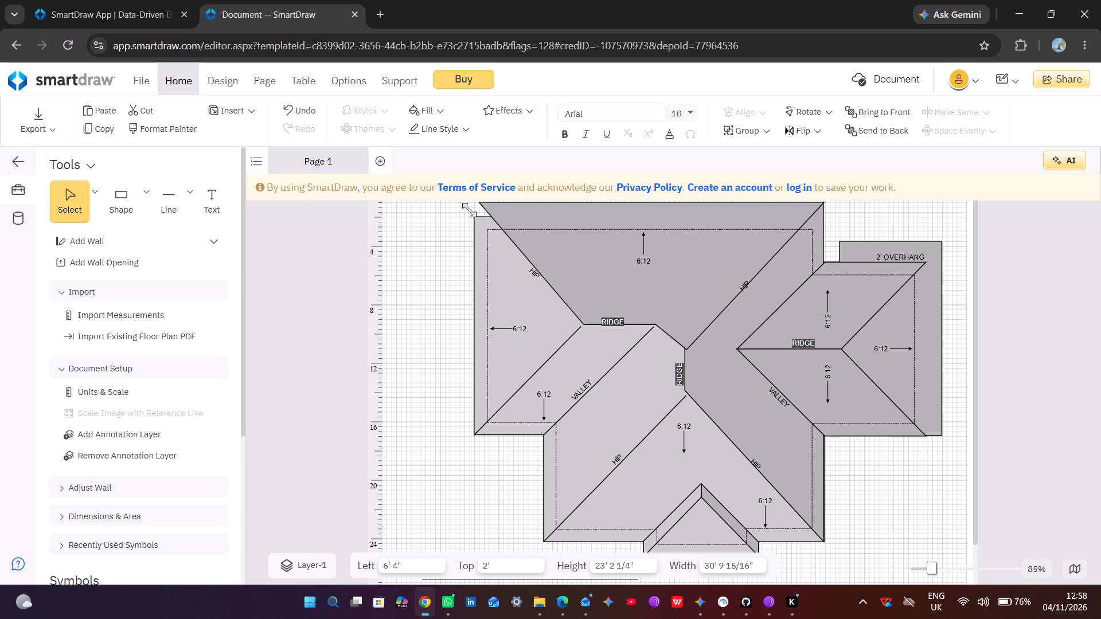
click(481, 283)
click(484, 293)
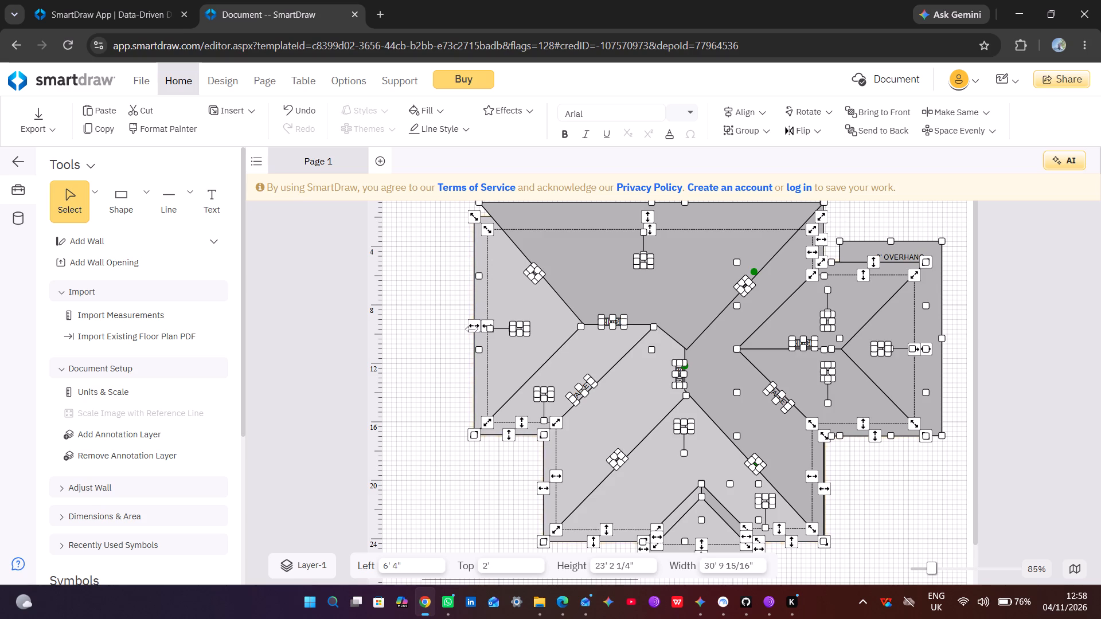
drag(475, 216, 478, 218)
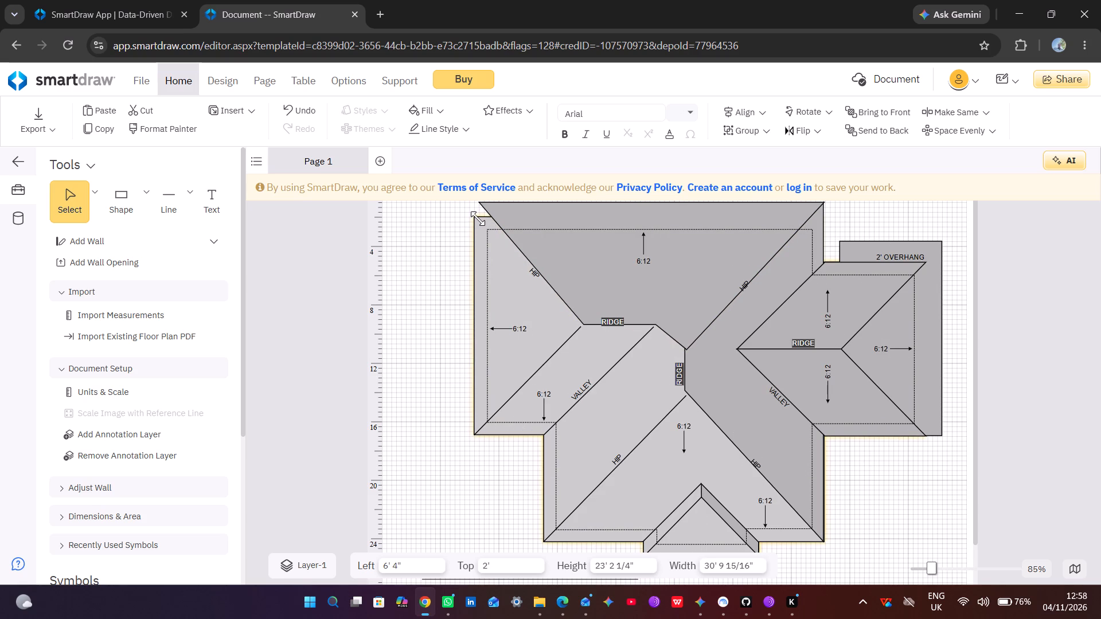
drag(478, 218, 470, 198)
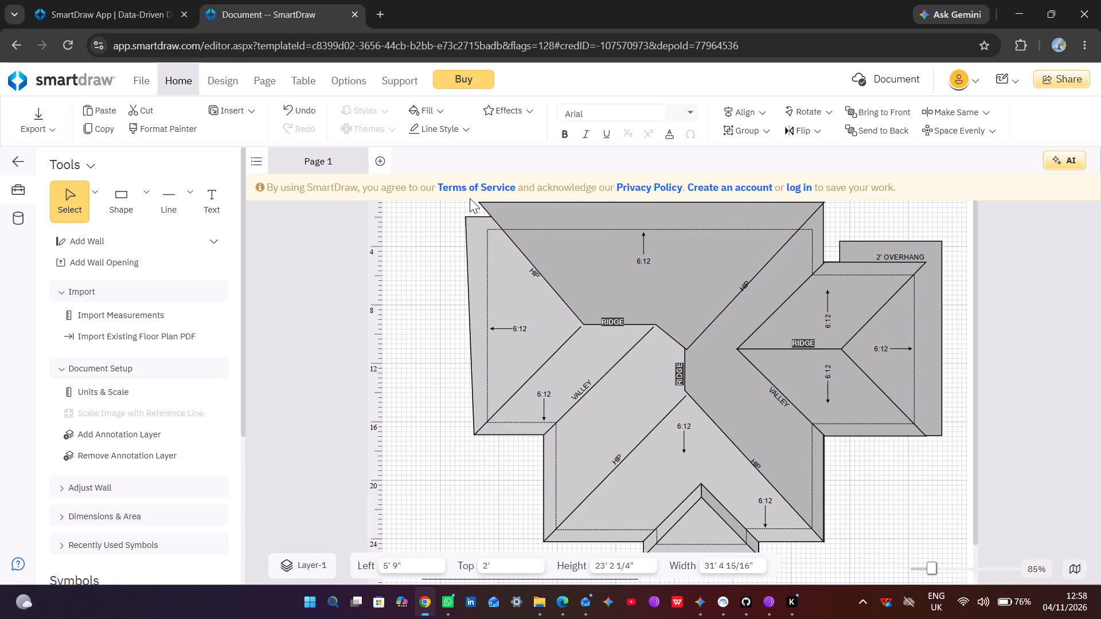
drag(470, 198, 475, 194)
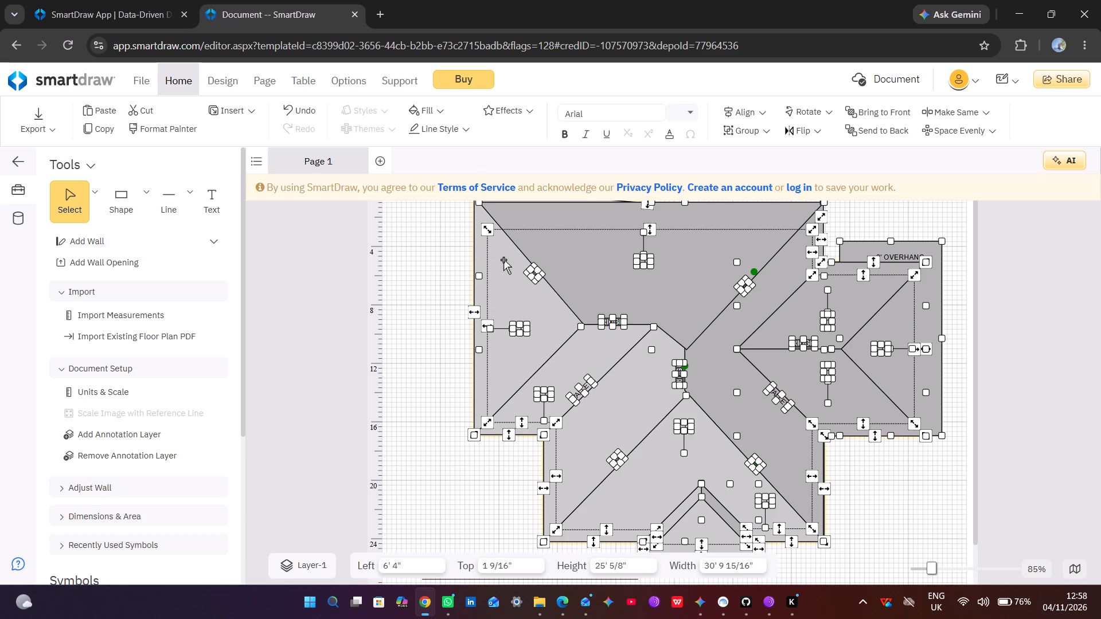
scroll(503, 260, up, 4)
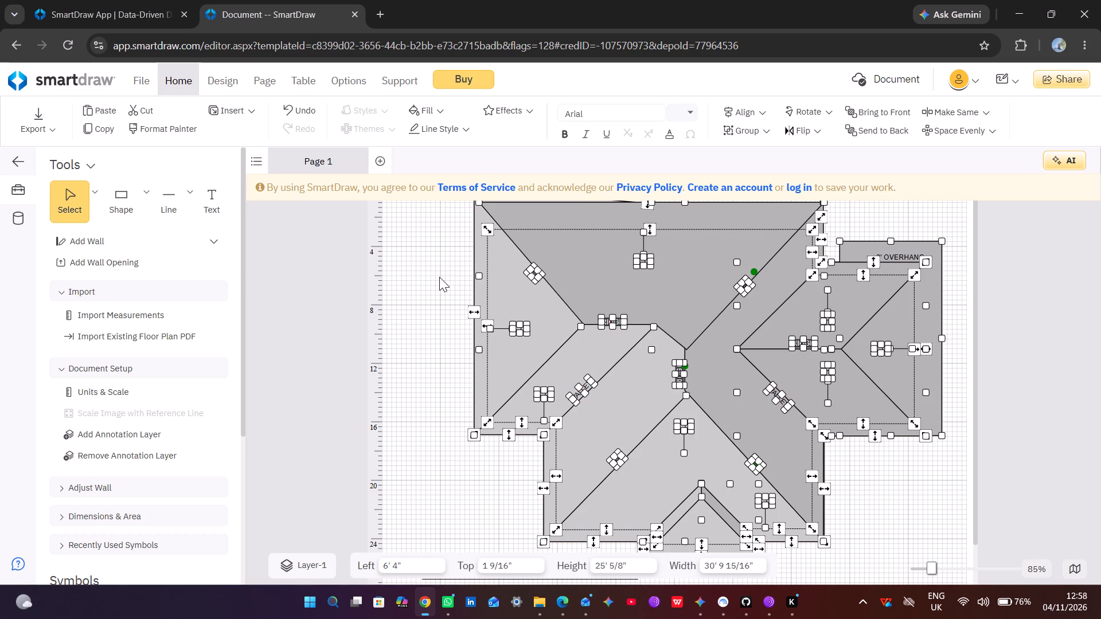
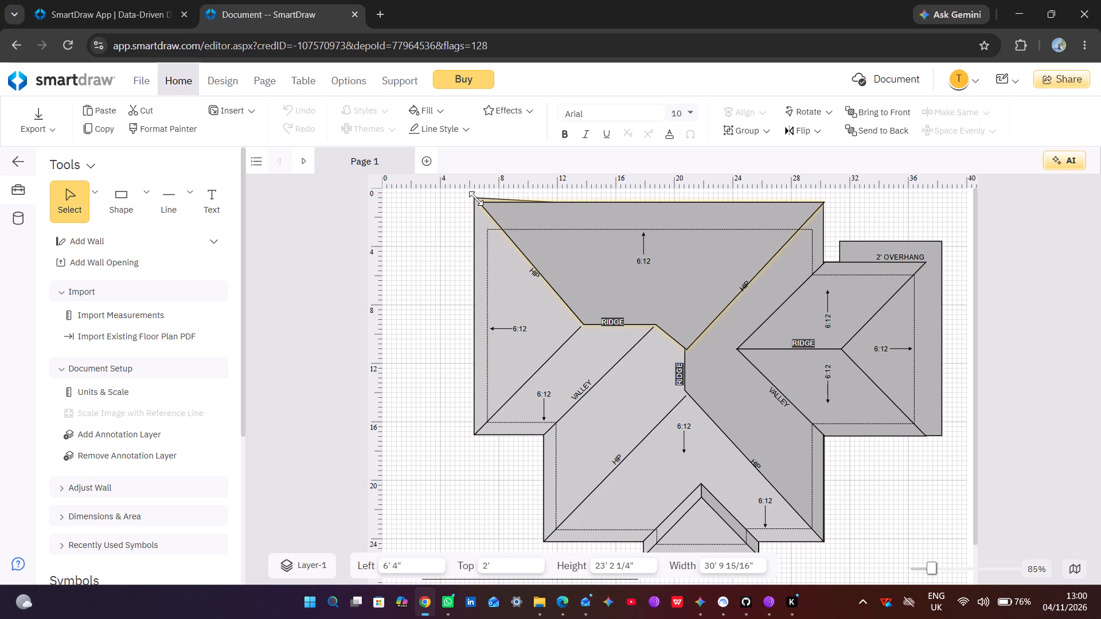
Raise the top-right corner of the overall roof outline so its top edge runs level above the upper roof face.
click(649, 211)
drag(649, 211, 659, 194)
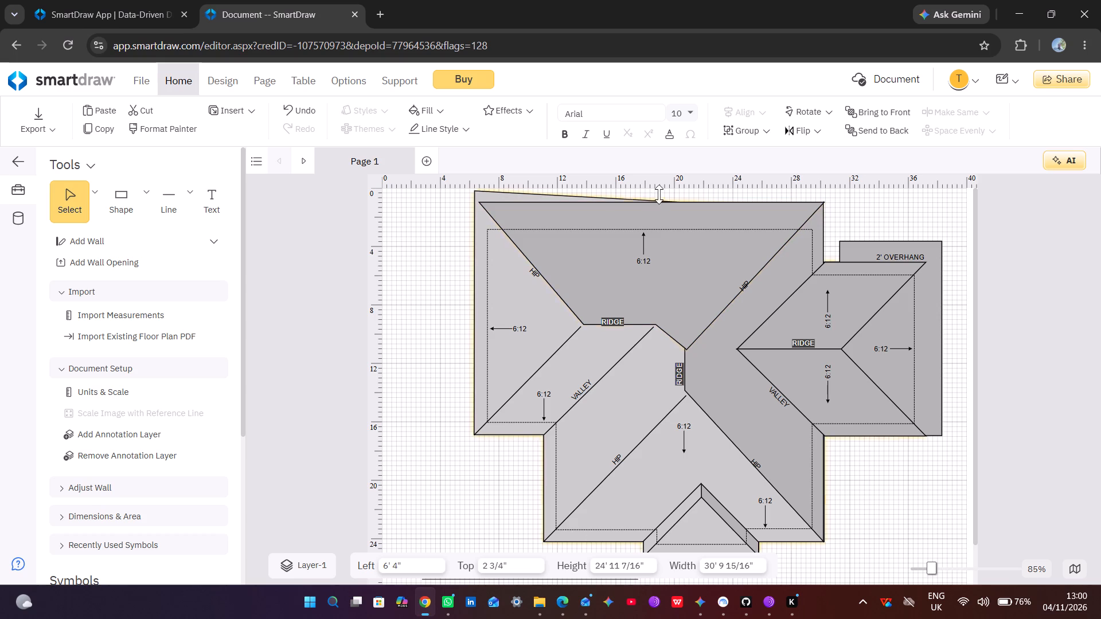
drag(659, 194, 674, 178)
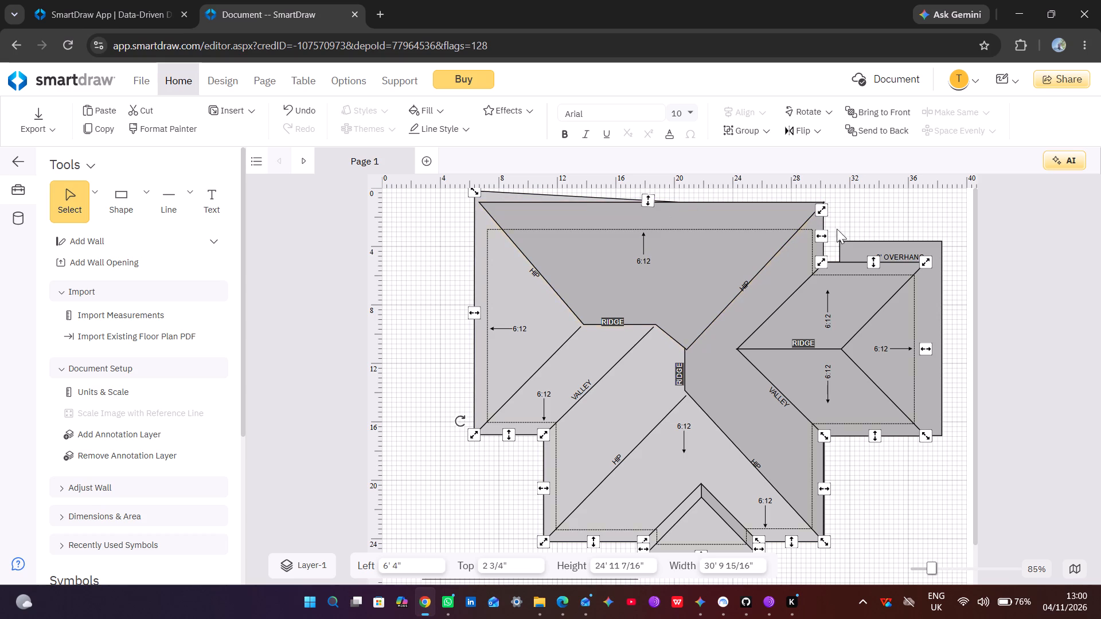
drag(822, 216, 826, 186)
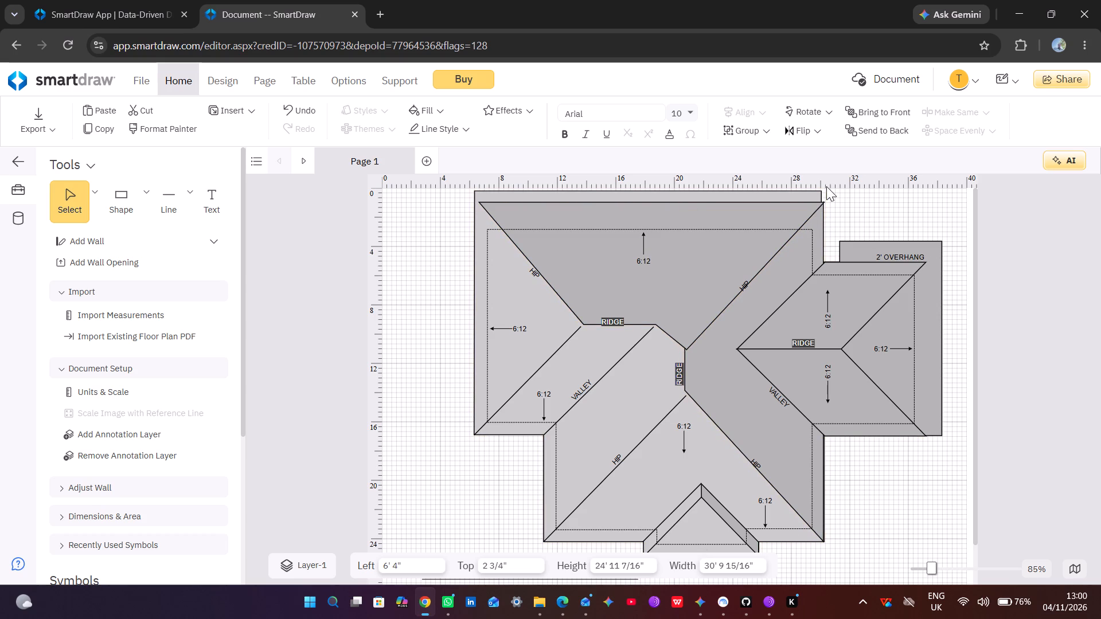
drag(826, 186, 825, 202)
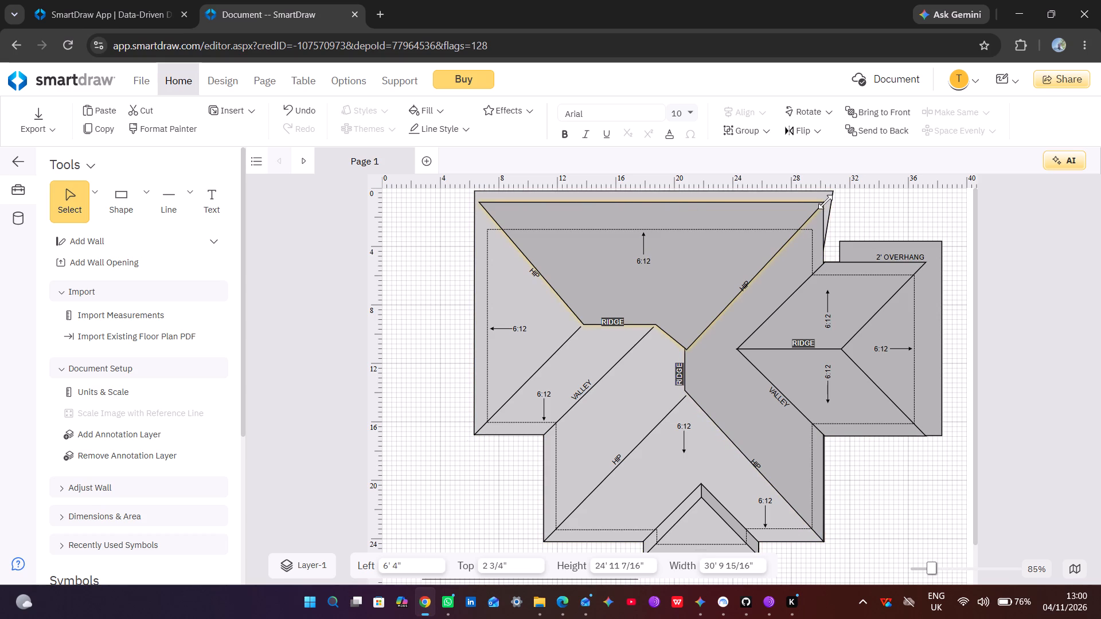
Extend the outline's upper-right corner and the inner corner below it outward to line up with the left edge of the 2' OVERHANG face.
drag(818, 260, 838, 251)
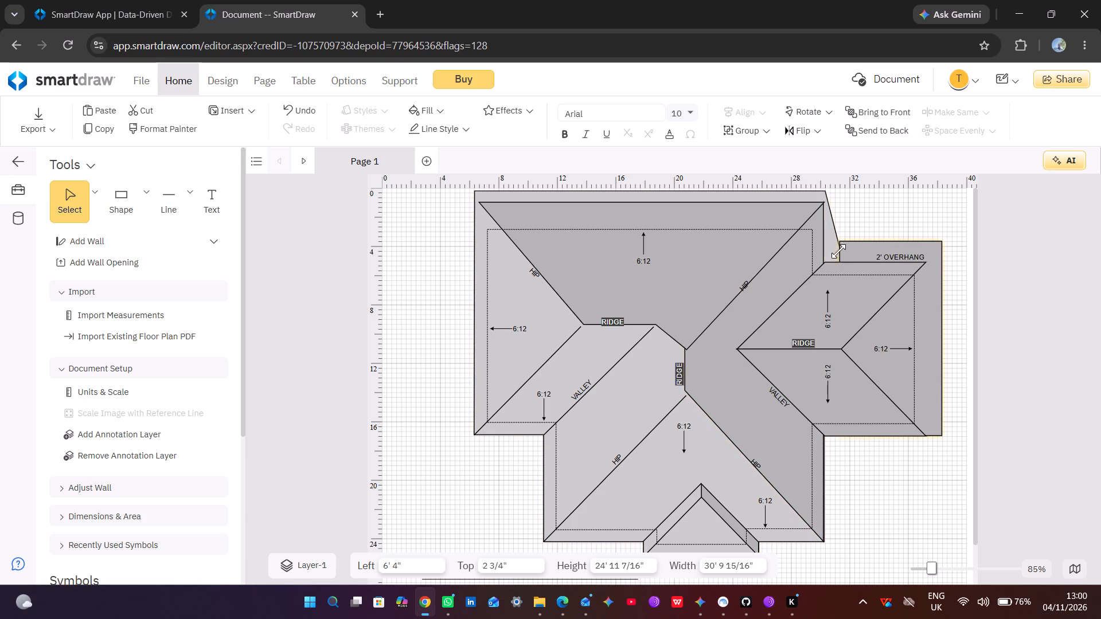
drag(838, 251, 837, 256)
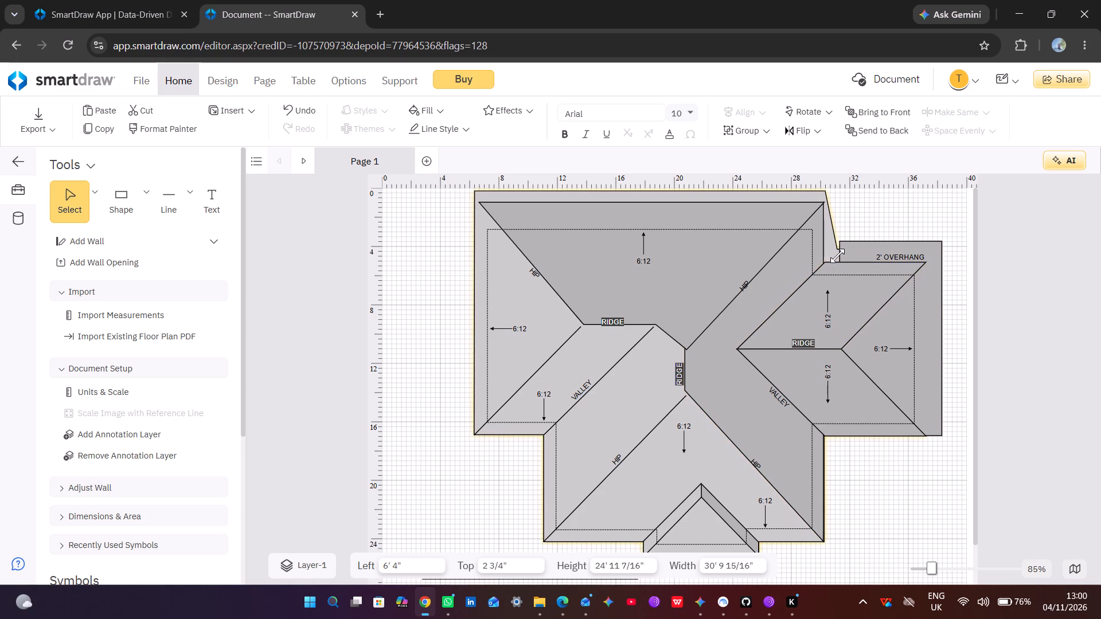
drag(837, 256, 841, 260)
drag(826, 195, 841, 201)
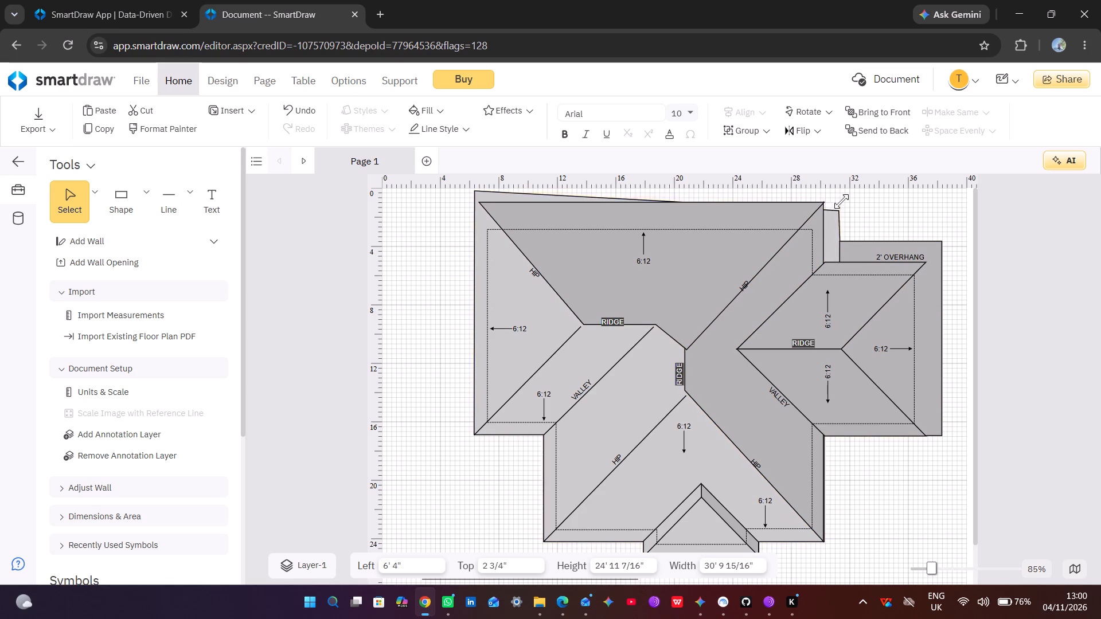
drag(841, 201, 848, 195)
click(849, 195)
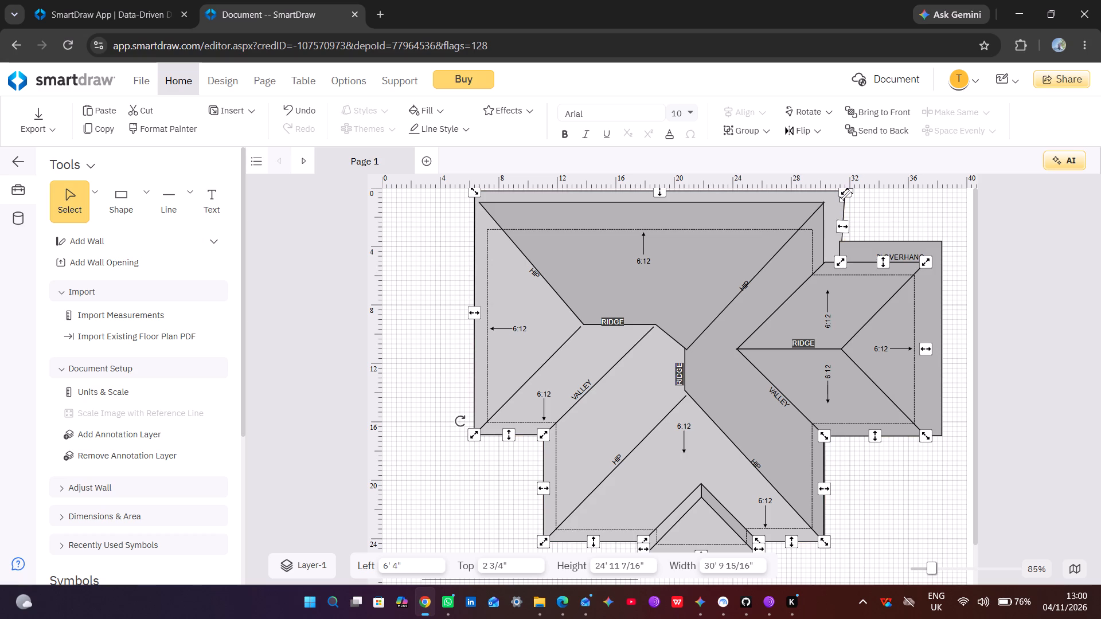
drag(846, 195, 839, 201)
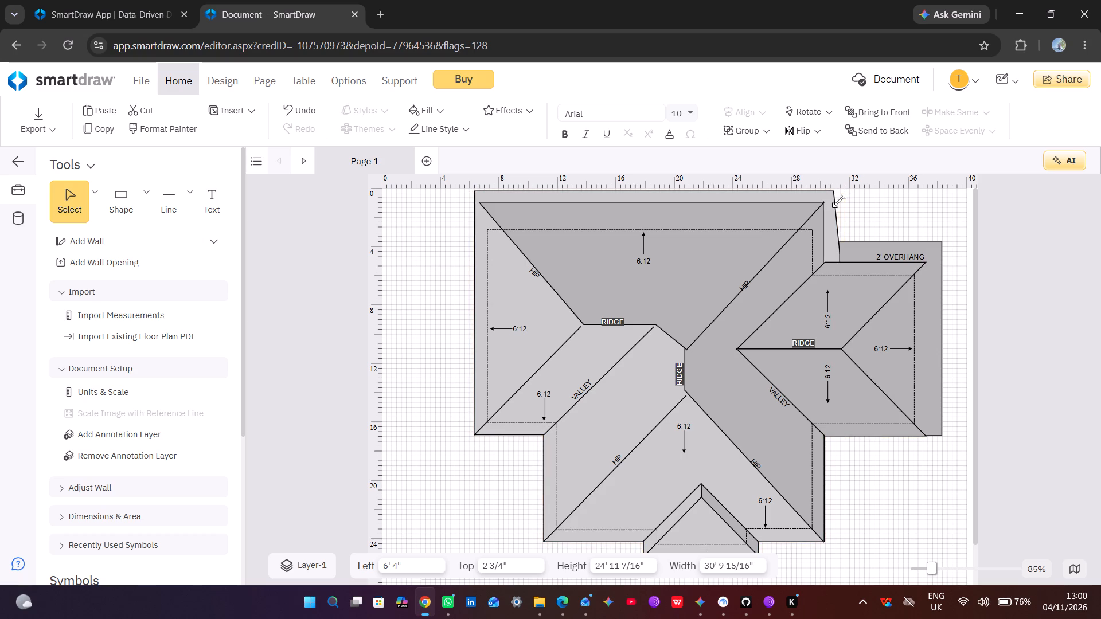
drag(839, 201, 841, 201)
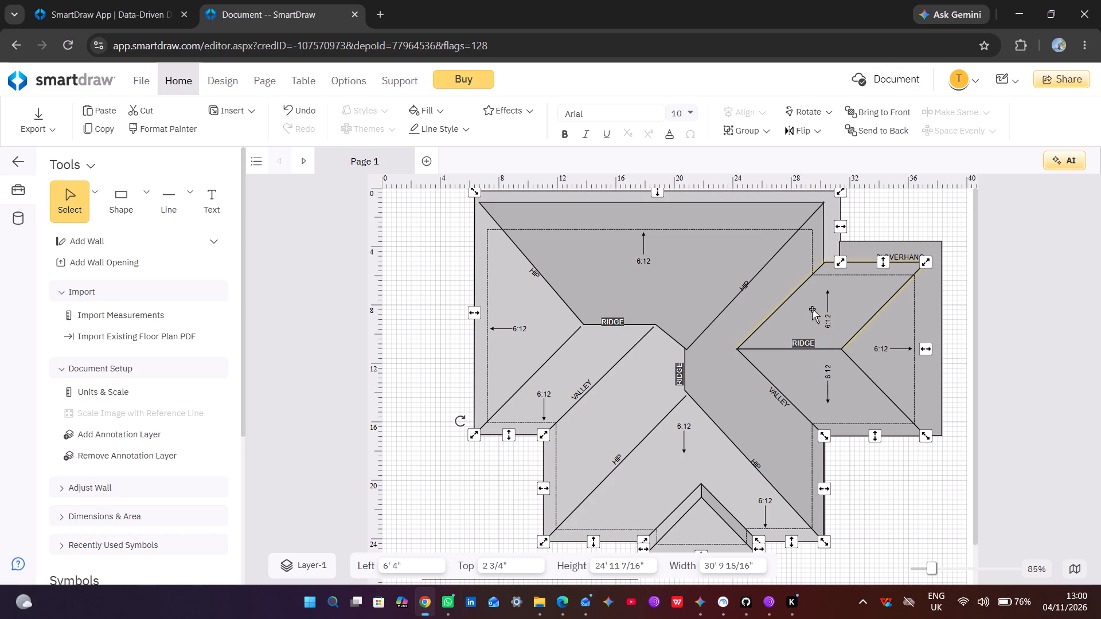
Extend the outline's lower-right section outward and down below the small front gable, making the outline about 26' 4" high.
click(826, 488)
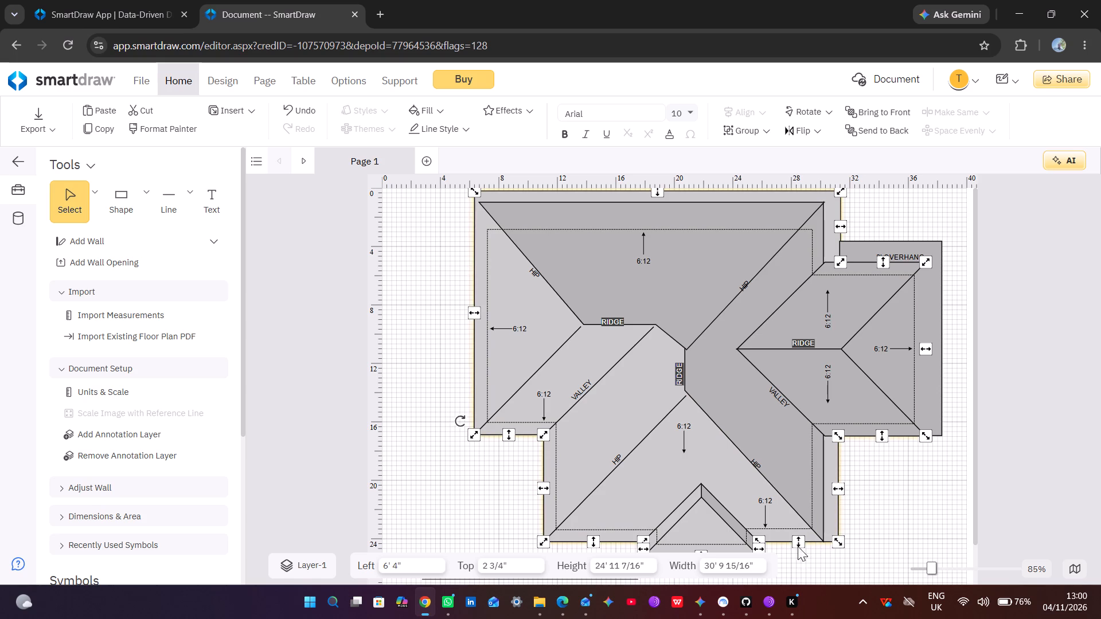
scroll(786, 512, down, 1)
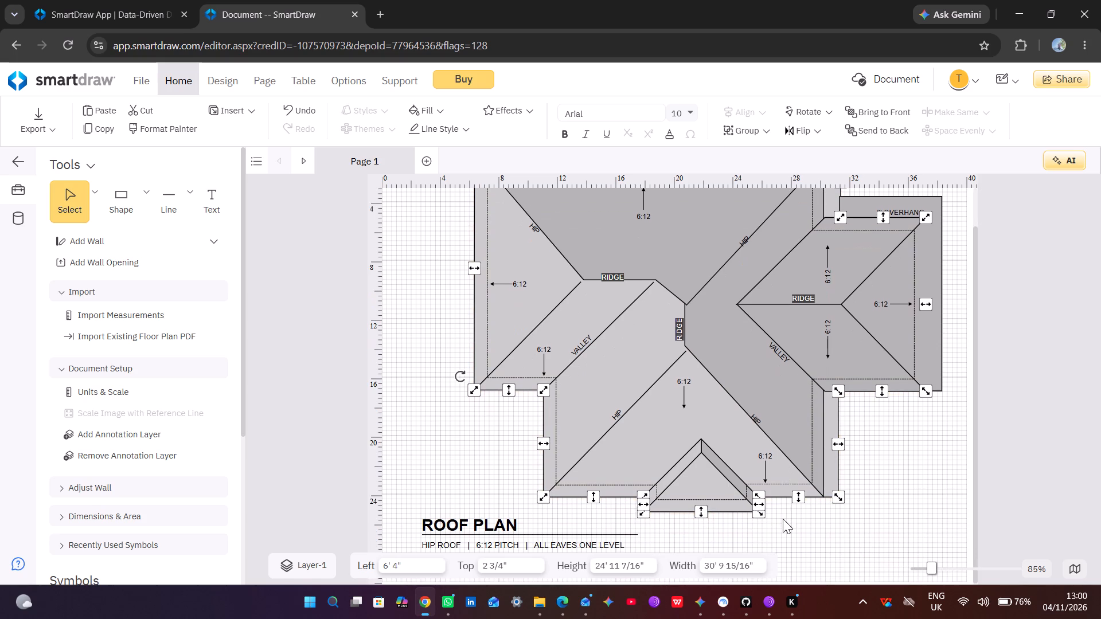
drag(797, 496, 799, 507)
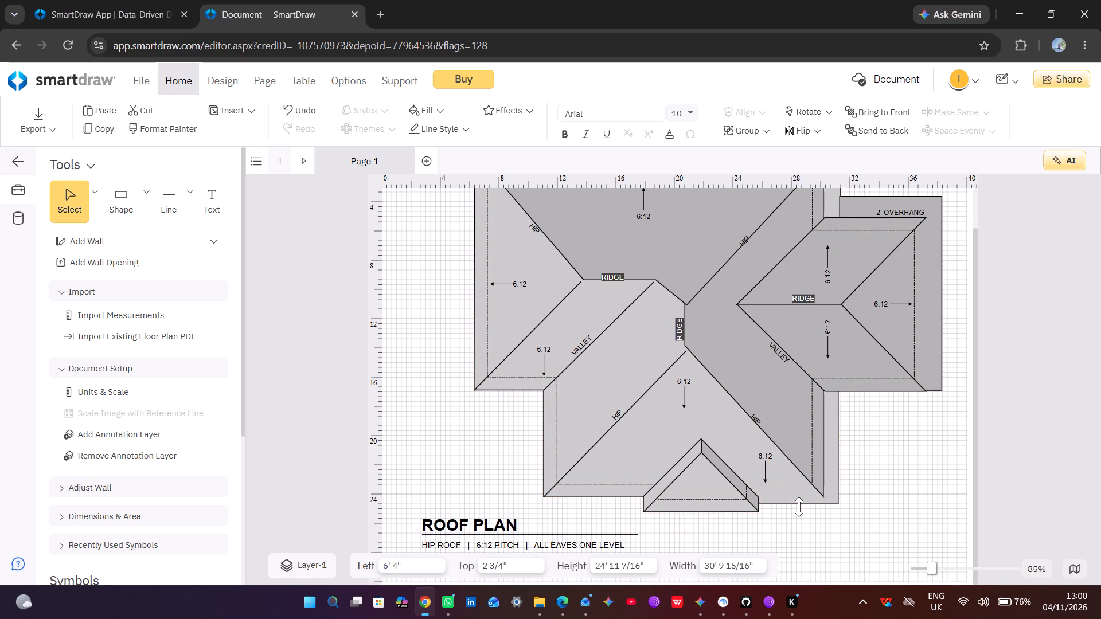
drag(799, 507, 800, 515)
scroll(731, 504, down, 2)
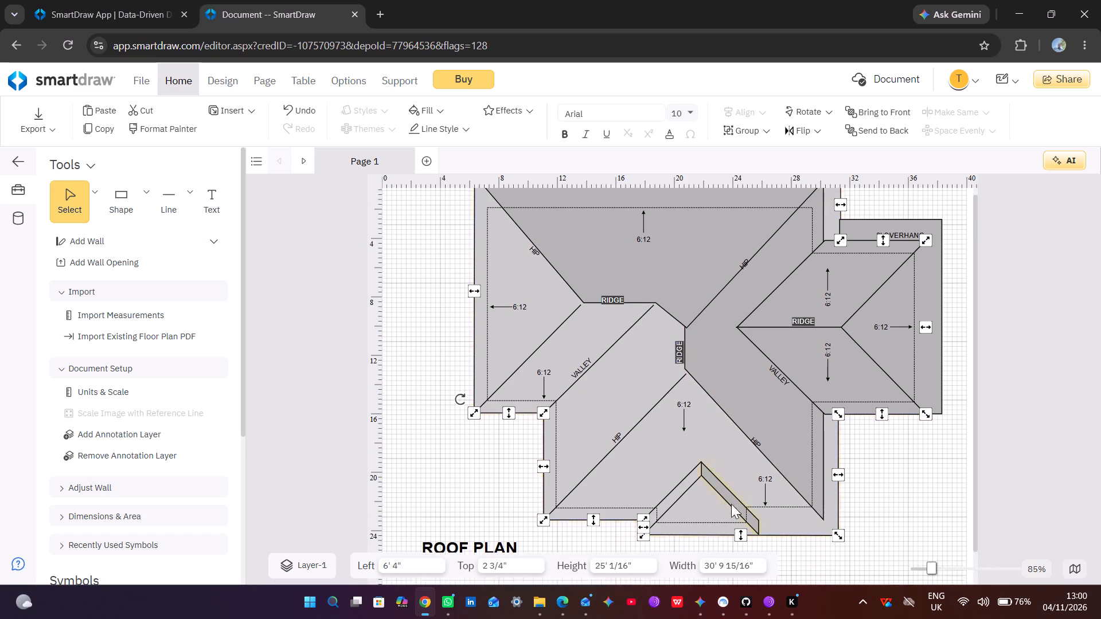
scroll(731, 504, down, 1)
drag(741, 508, 743, 522)
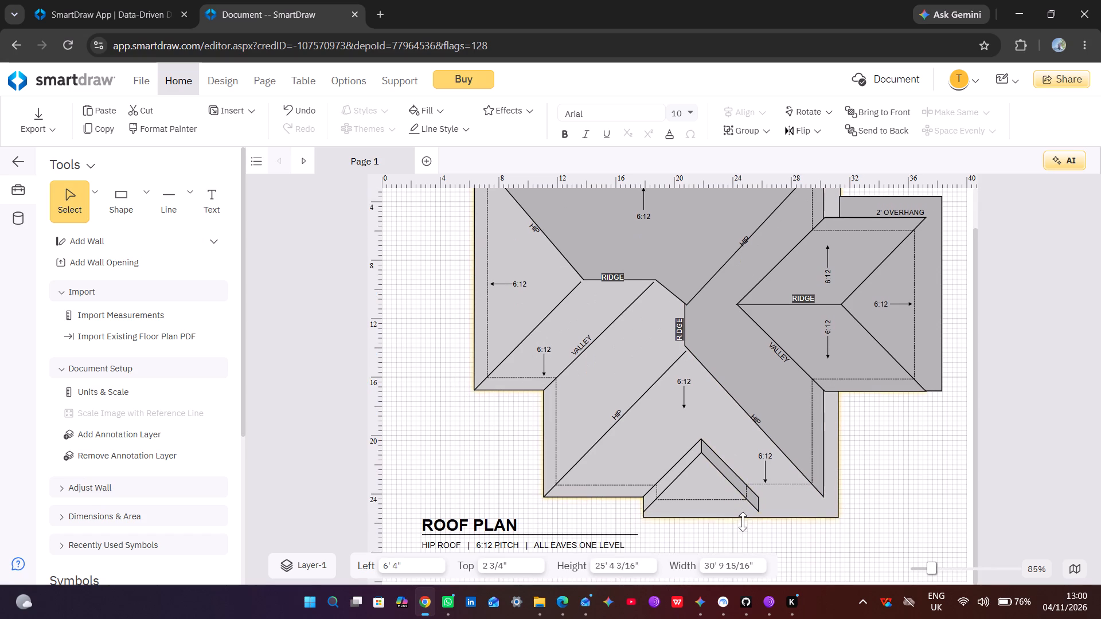
drag(743, 522, 742, 528)
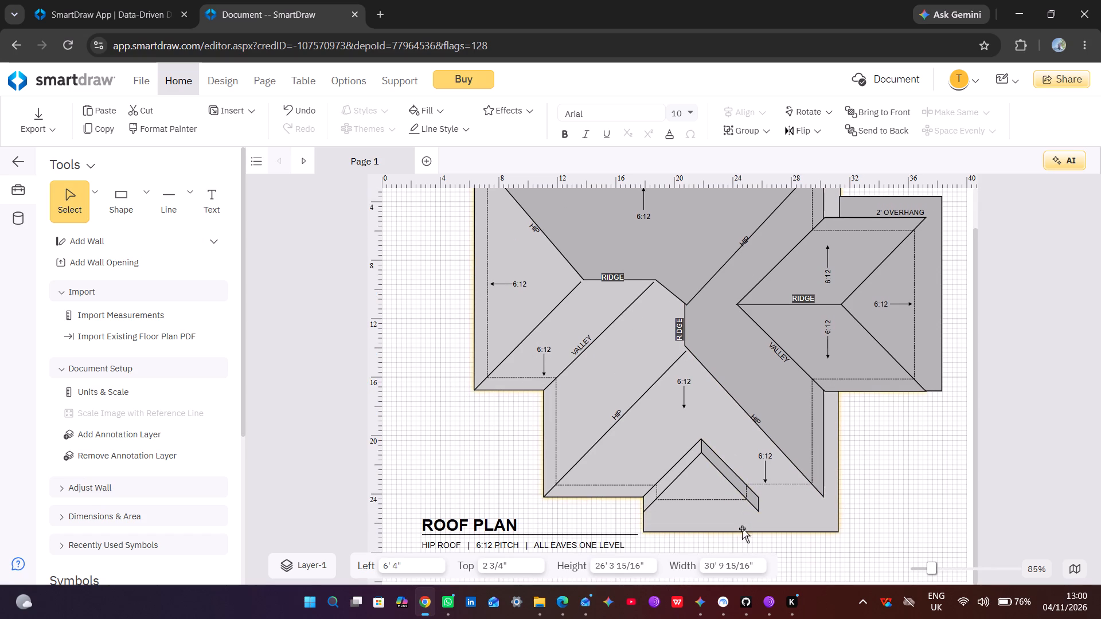
Stretch the front gable's right-hand face down to the extended bottom edge of the outline, to about 3' 2" by 6' 5".
scroll(753, 511, down, 6)
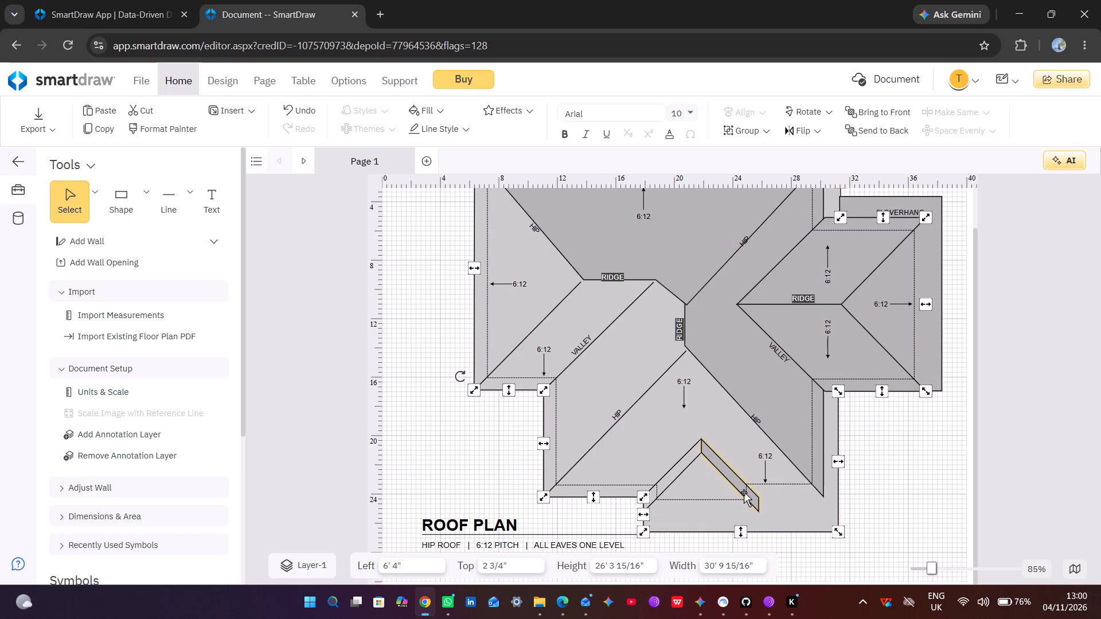
click(732, 483)
drag(755, 510, 755, 531)
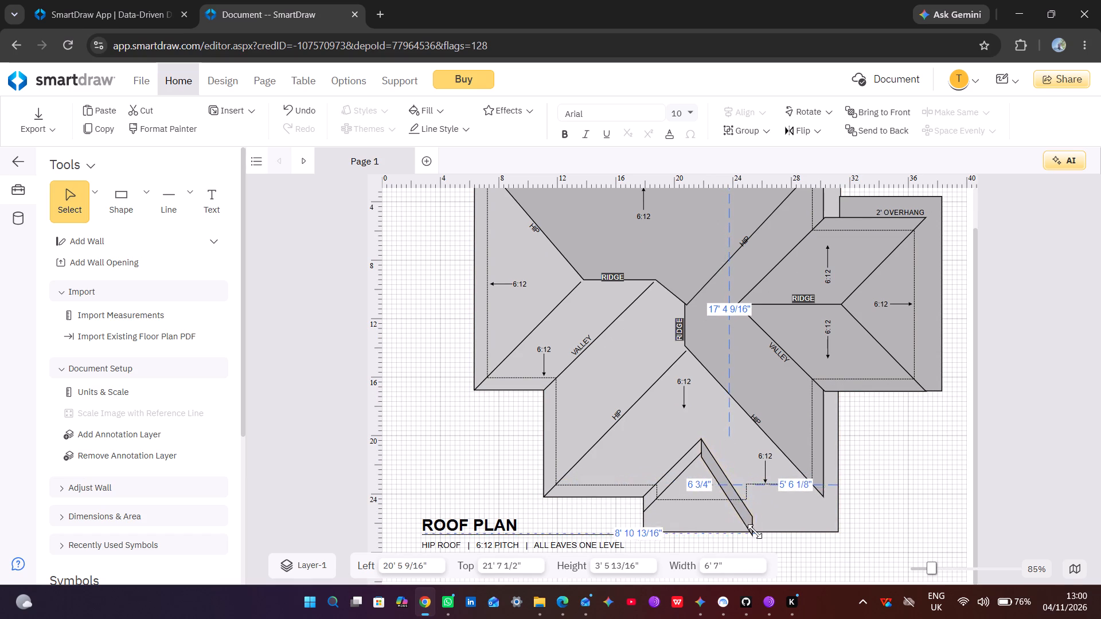
drag(755, 531, 753, 531)
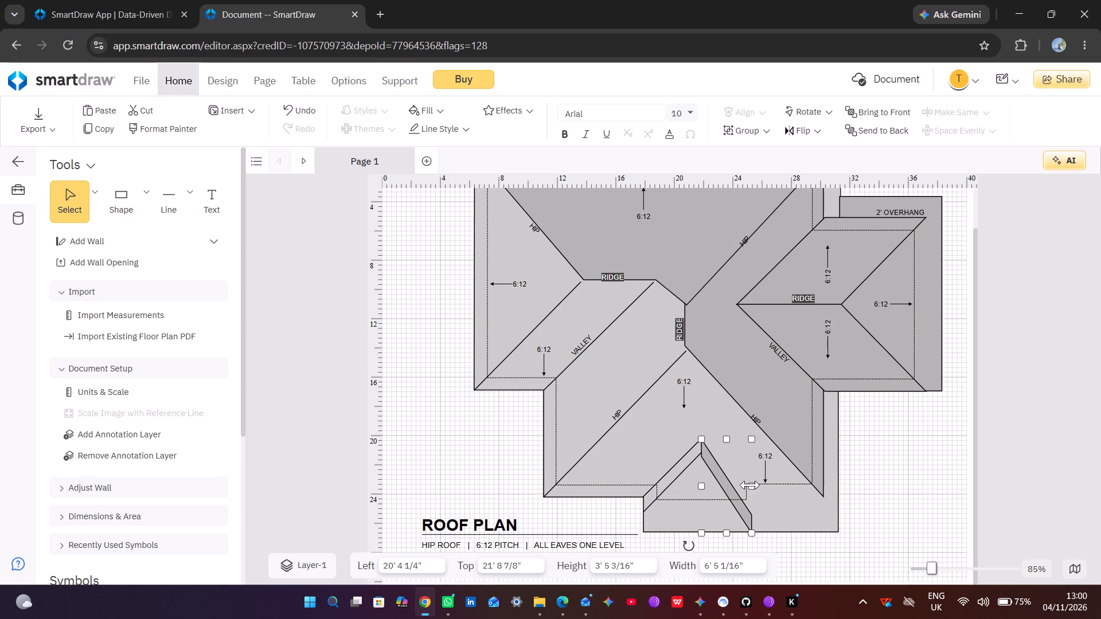
drag(750, 483, 757, 499)
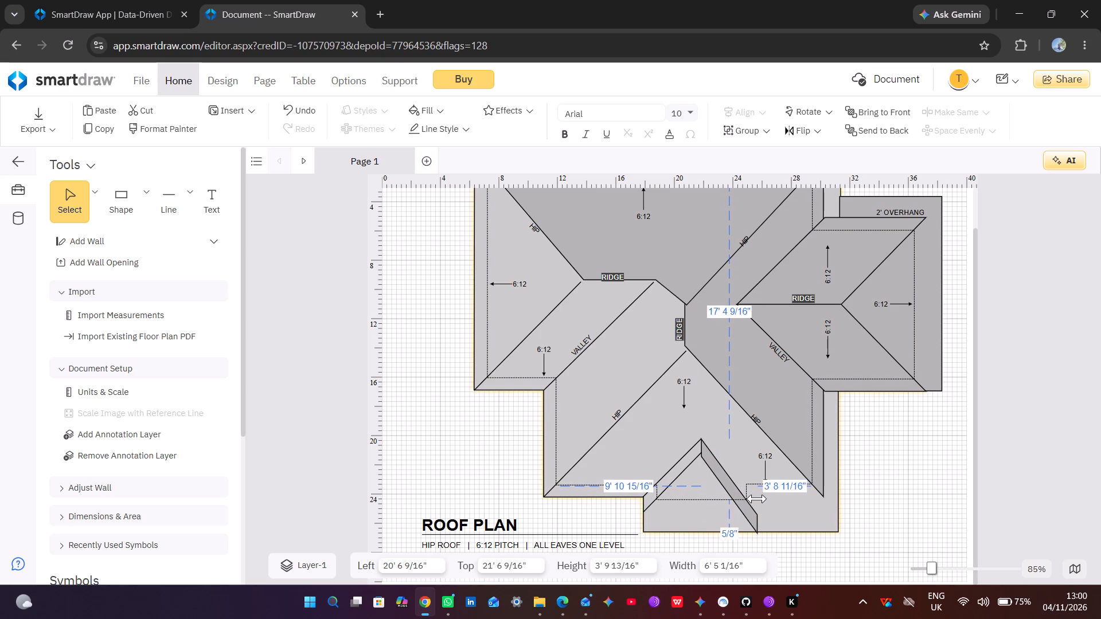
drag(757, 499, 748, 495)
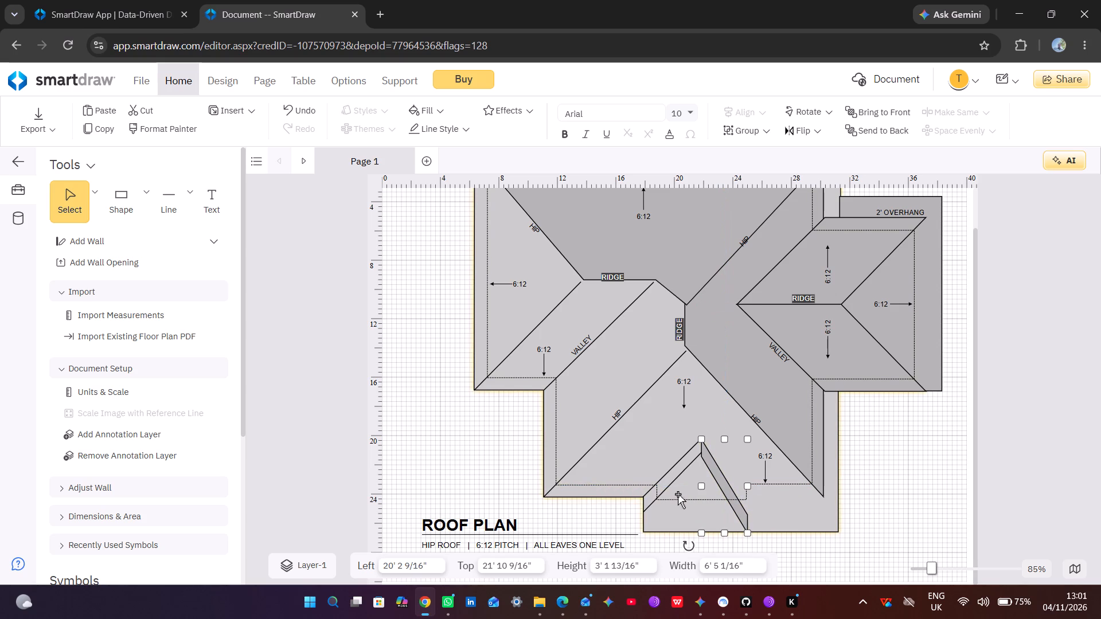
Pull the dashed outline's corner at the front gable's left foot out to the roof outline's edge, making the dashed outline about 22' 10" high.
click(650, 496)
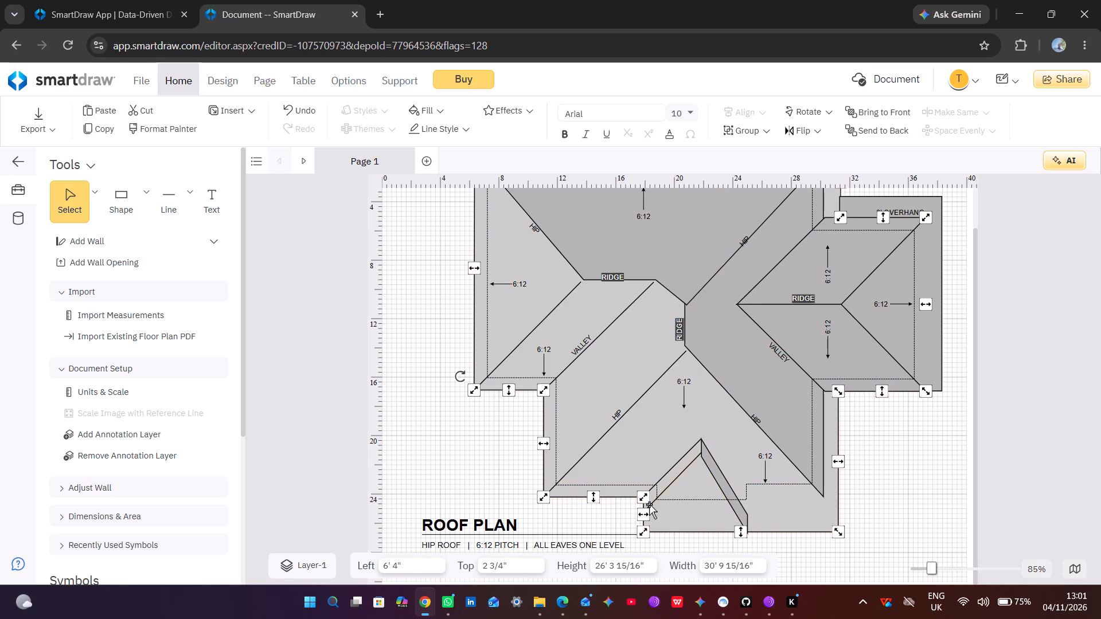
click(656, 499)
drag(656, 499, 656, 505)
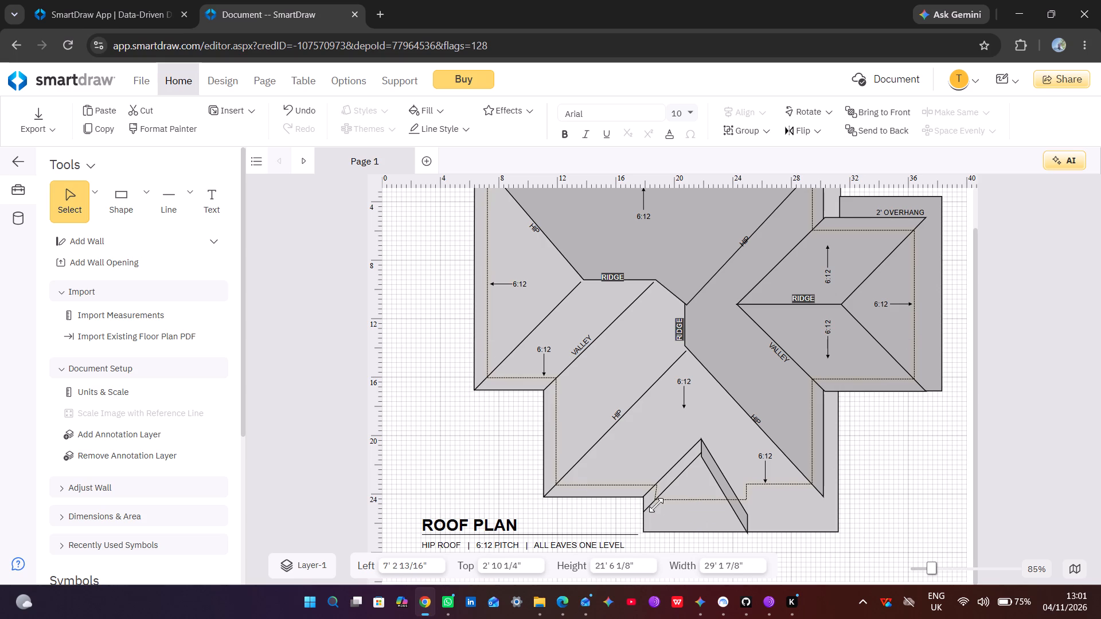
drag(656, 505, 638, 515)
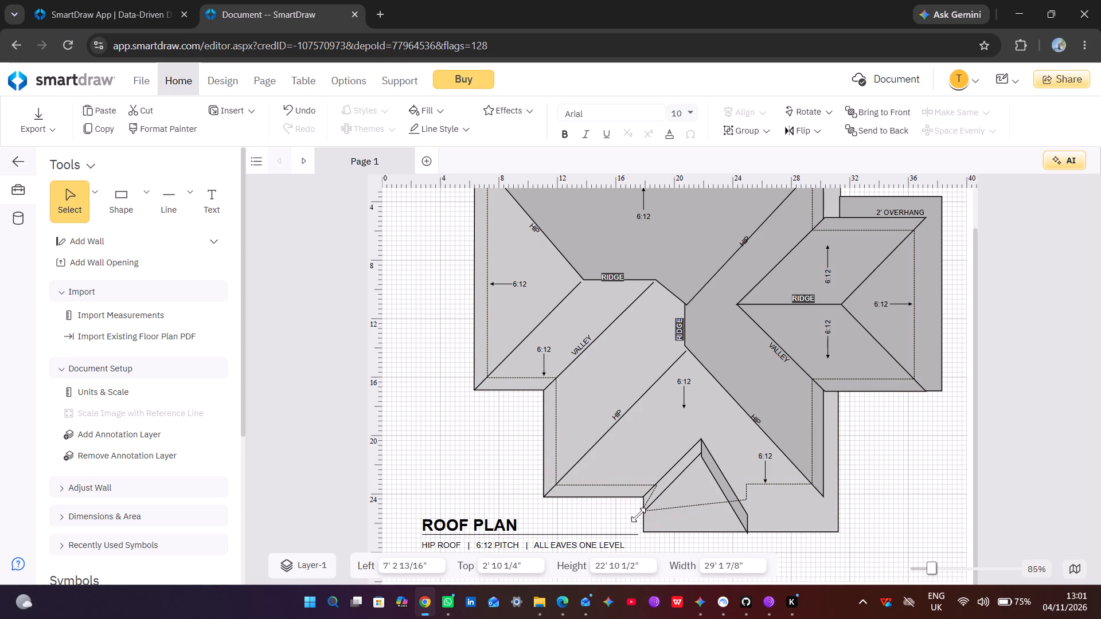
drag(638, 515, 643, 523)
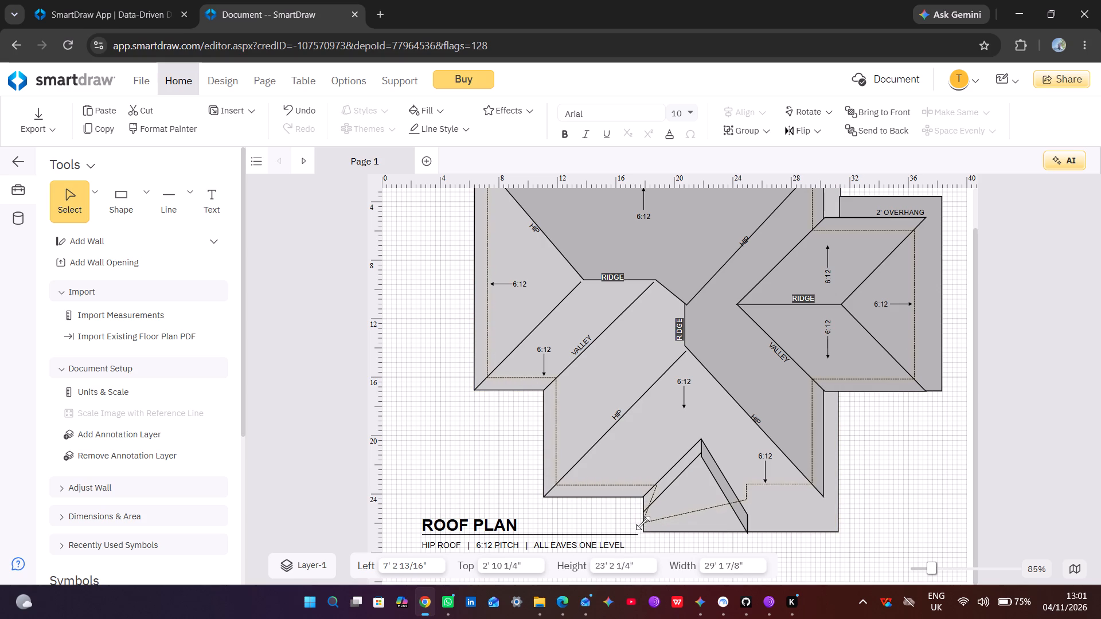
drag(643, 523, 644, 518)
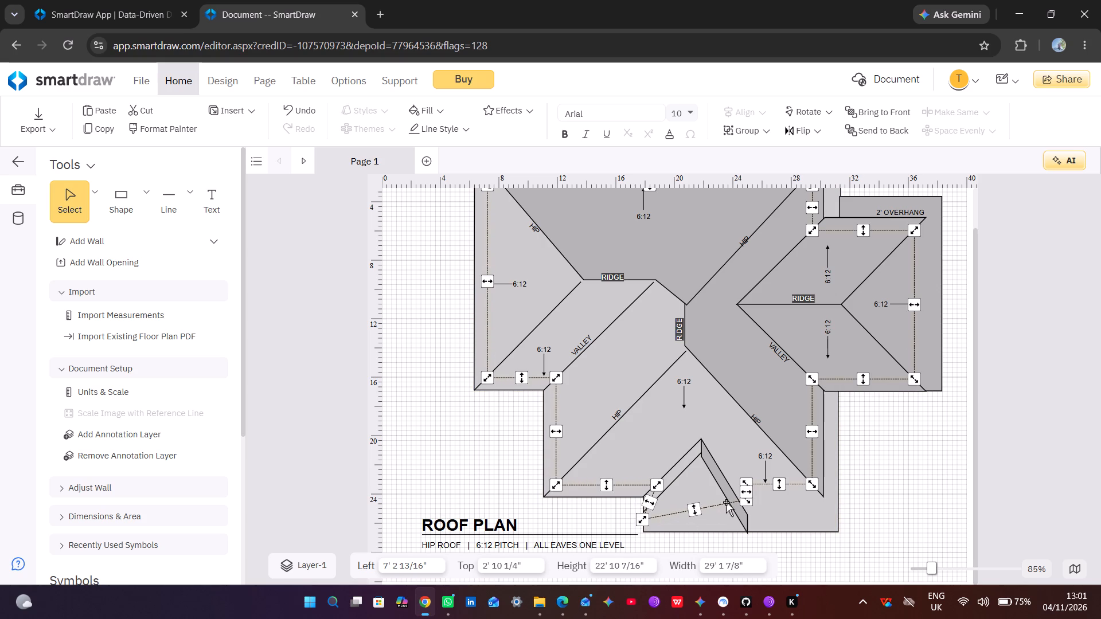
Move the whole roof plan to the page's upper-left corner, with the outline against the page's left edge.
drag(740, 493, 749, 514)
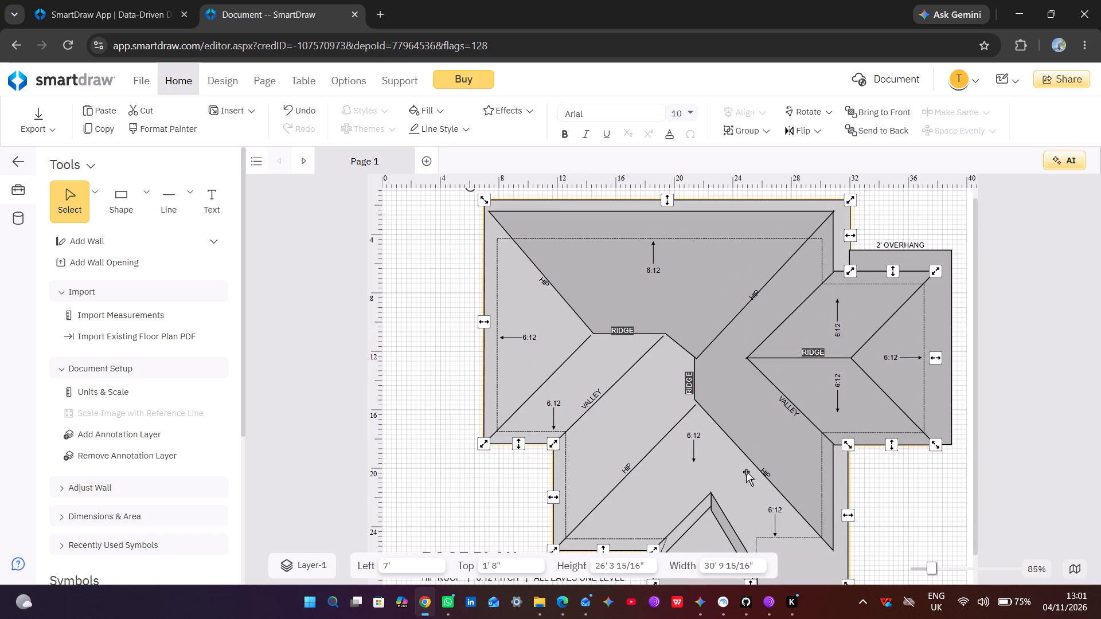
drag(740, 477, 755, 395)
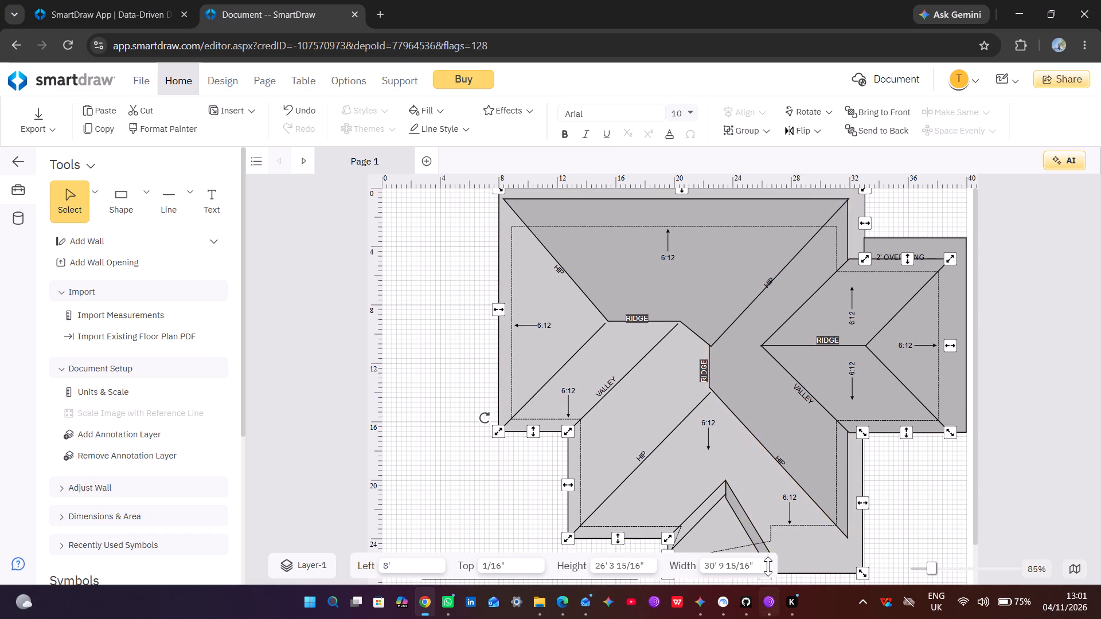
drag(736, 459, 796, 355)
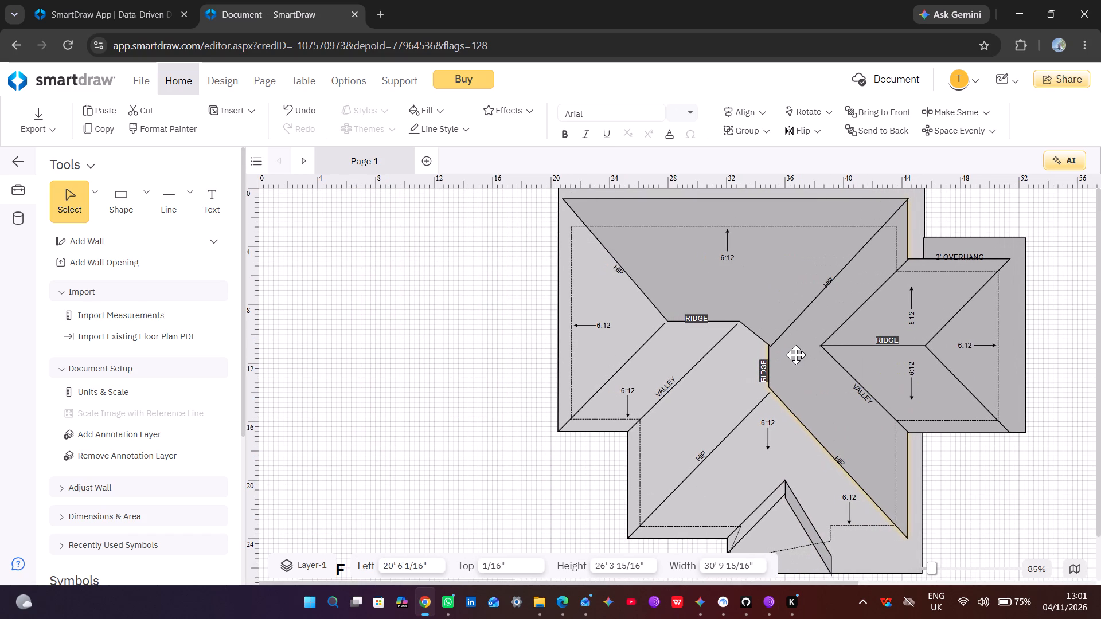
drag(796, 355, 602, 283)
Move the main roof's right-hand face away from the vertical ridge and beneath the right wing, keeping the plan at the page's left edge.
drag(619, 415, 657, 317)
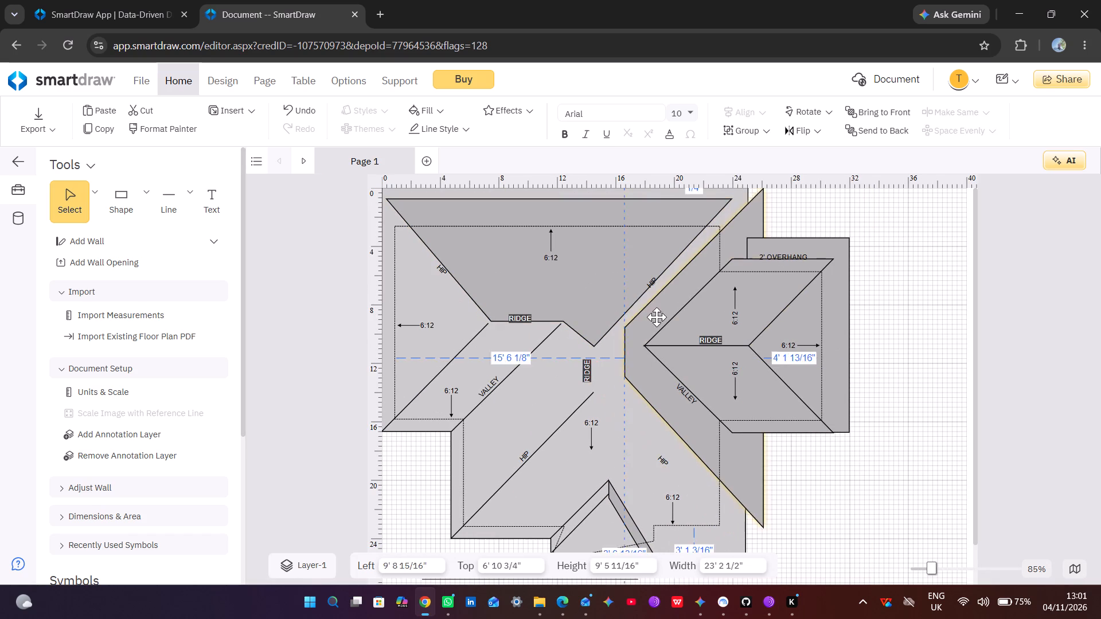
drag(657, 317, 671, 314)
drag(677, 420, 769, 373)
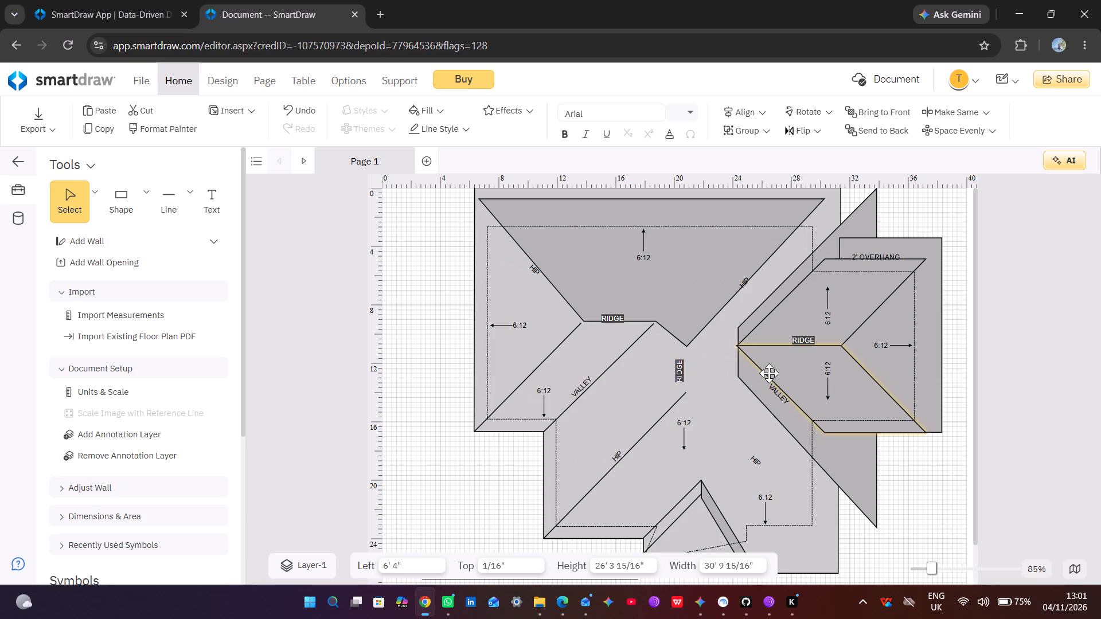
drag(769, 373, 674, 382)
Shrink the right wing's lower roof face from its ridge side to about 12' 11" by 5' 10".
click(716, 363)
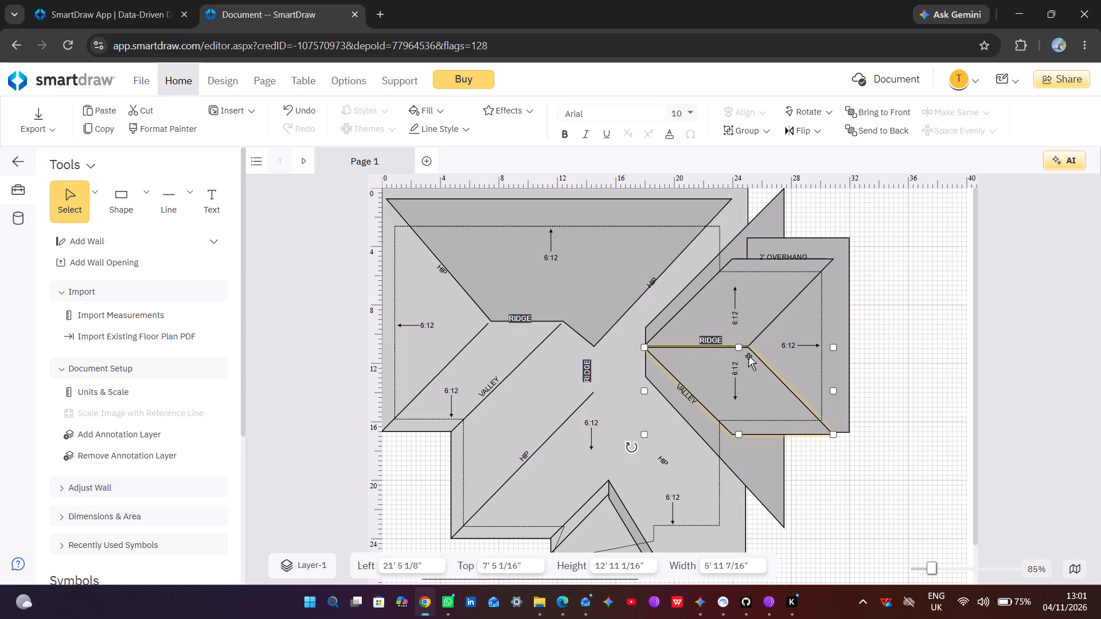
click(739, 349)
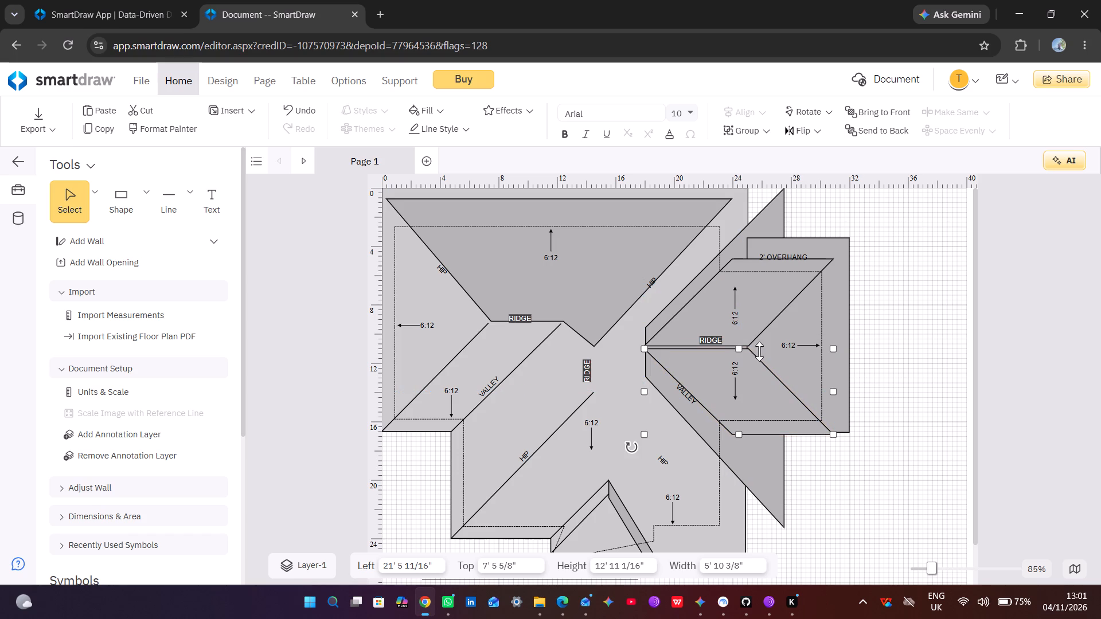
click(899, 348)
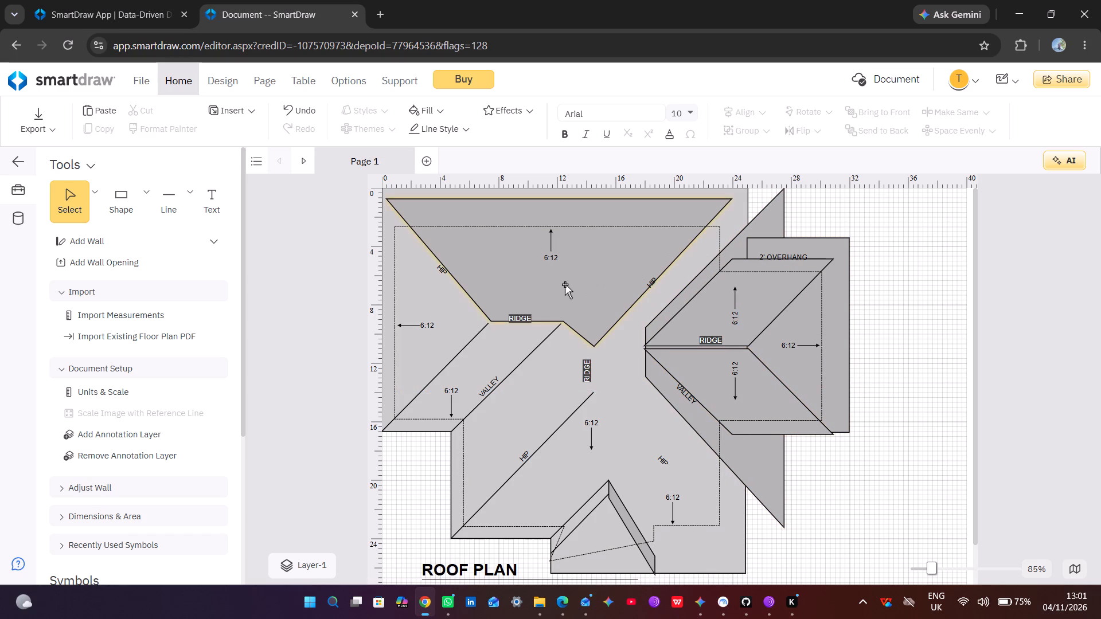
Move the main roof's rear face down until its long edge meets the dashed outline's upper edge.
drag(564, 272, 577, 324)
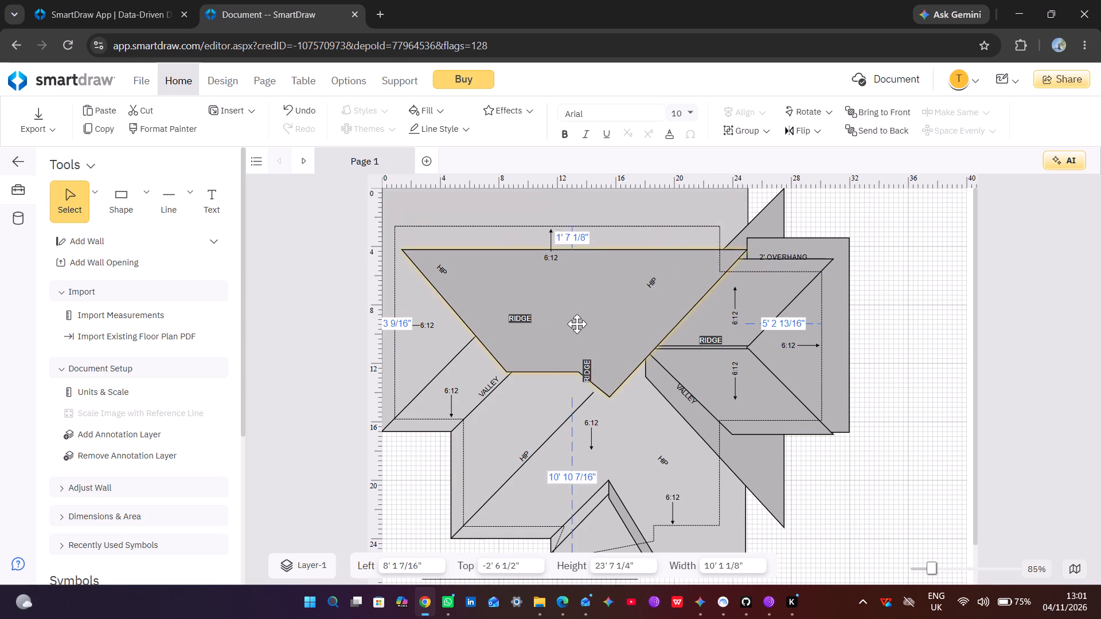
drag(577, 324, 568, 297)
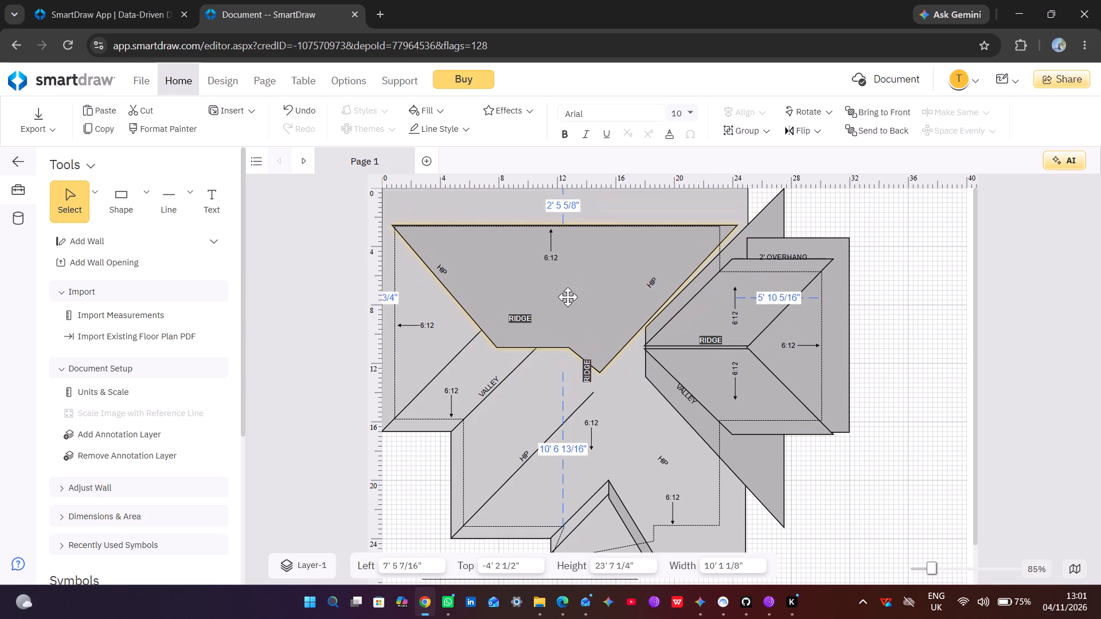
Move the whole roof plan to about 1' 10" left and 3' 8" top, with the rear face just inside the outline's upper edge.
drag(532, 373, 525, 396)
drag(520, 393, 522, 415)
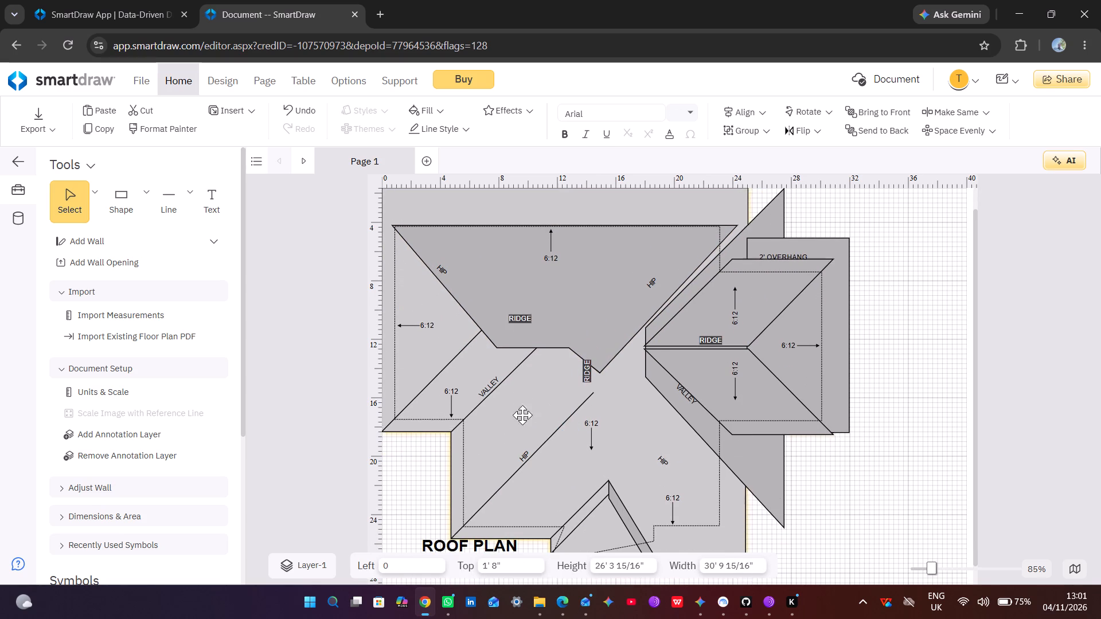
drag(522, 415, 525, 448)
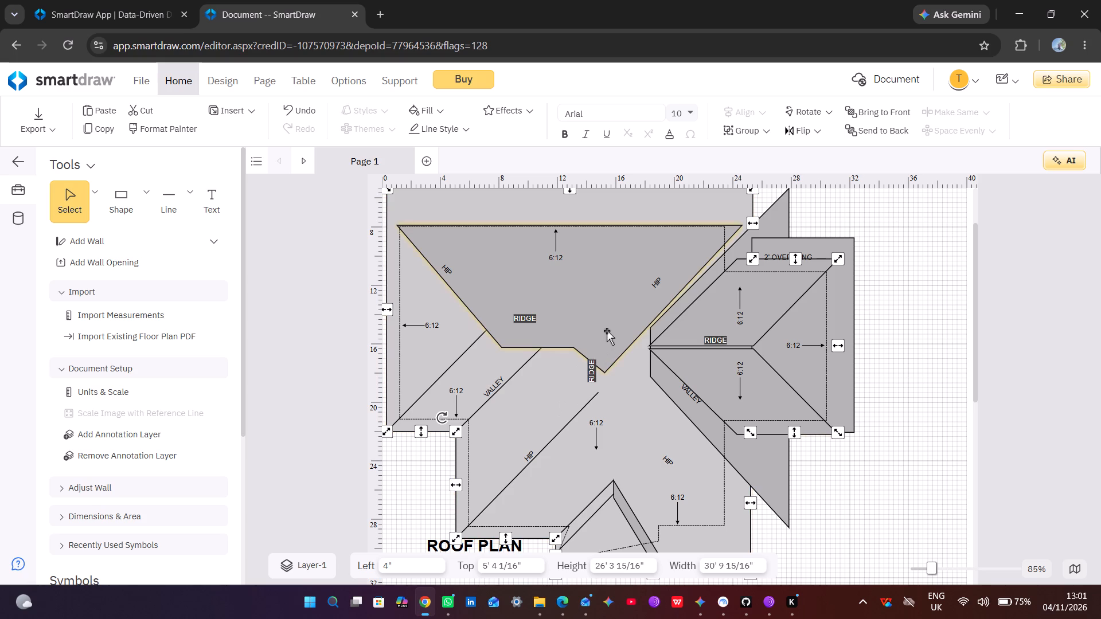
drag(607, 331, 607, 297)
drag(531, 405, 543, 452)
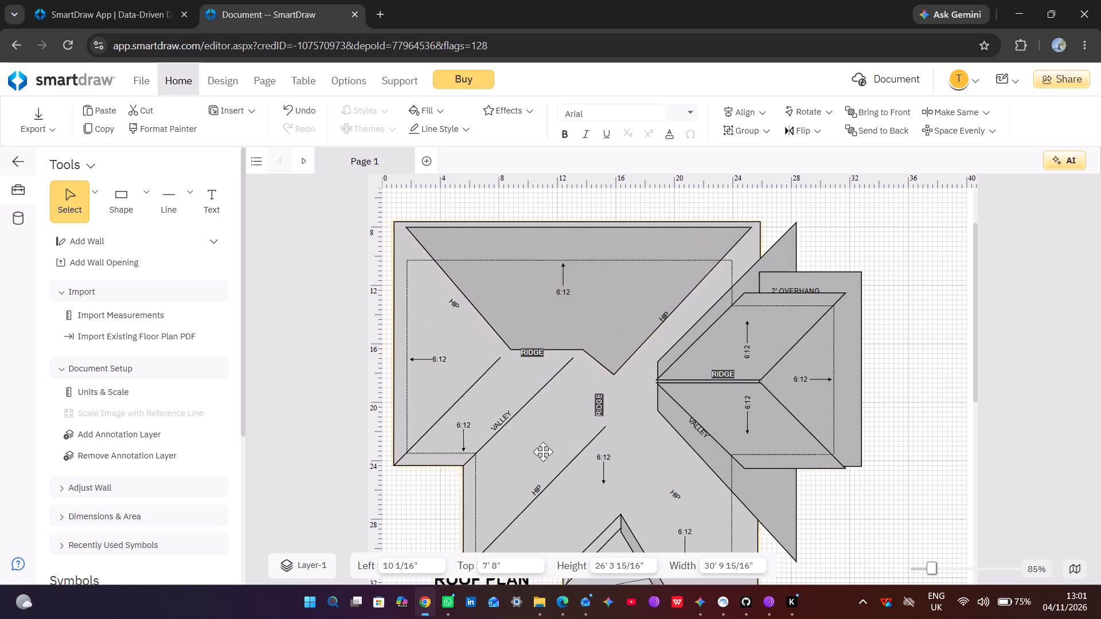
drag(543, 452, 547, 471)
scroll(576, 414, up, 2)
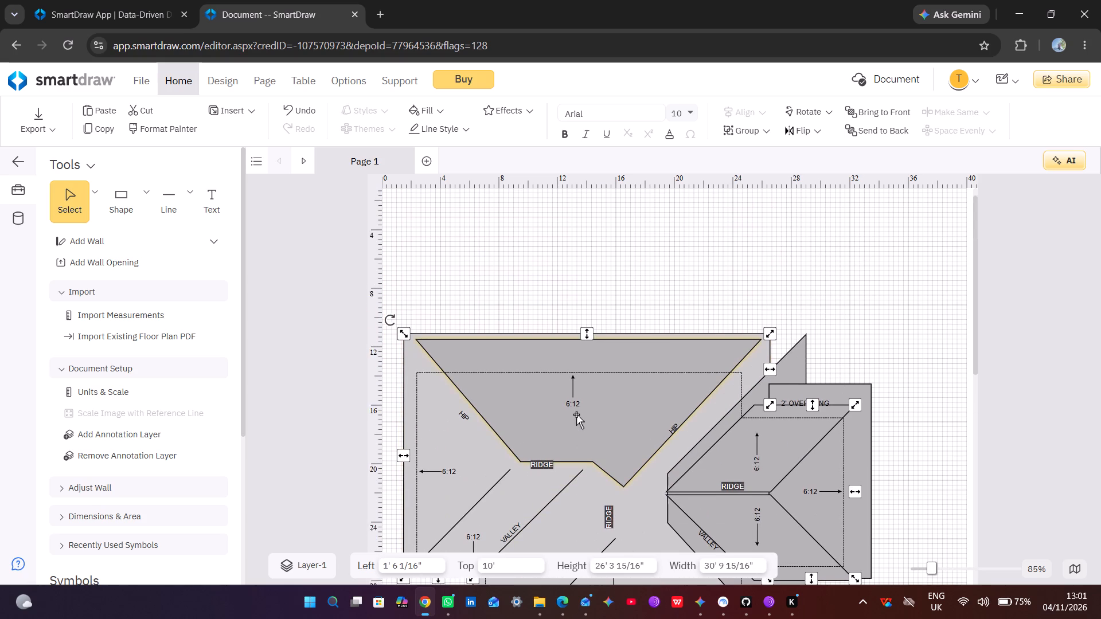
drag(573, 472, 579, 381)
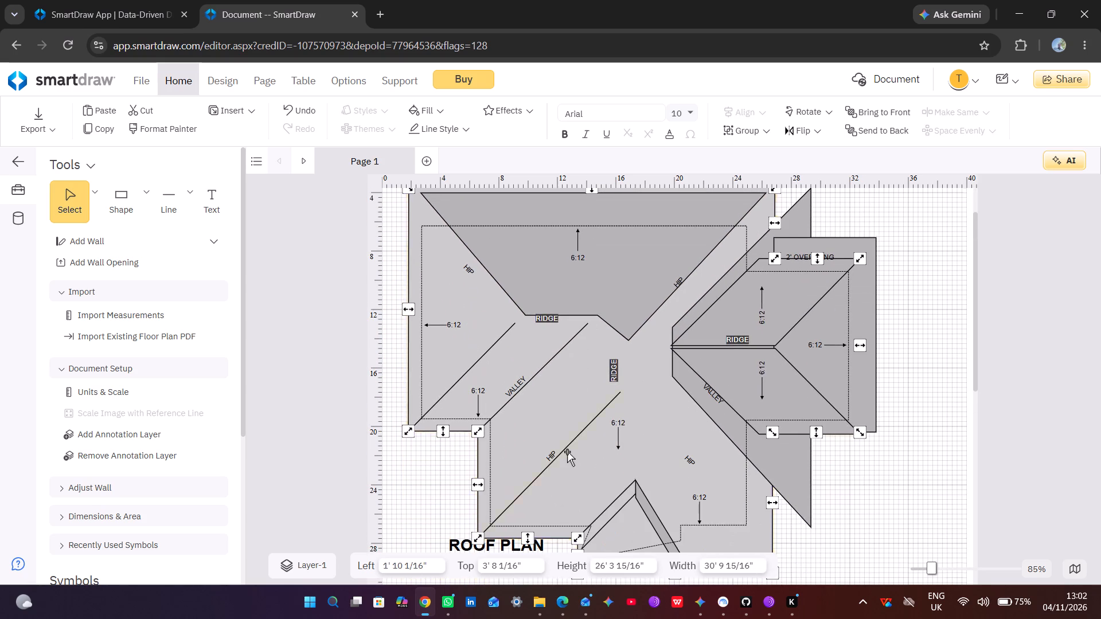
scroll(566, 453, up, 6)
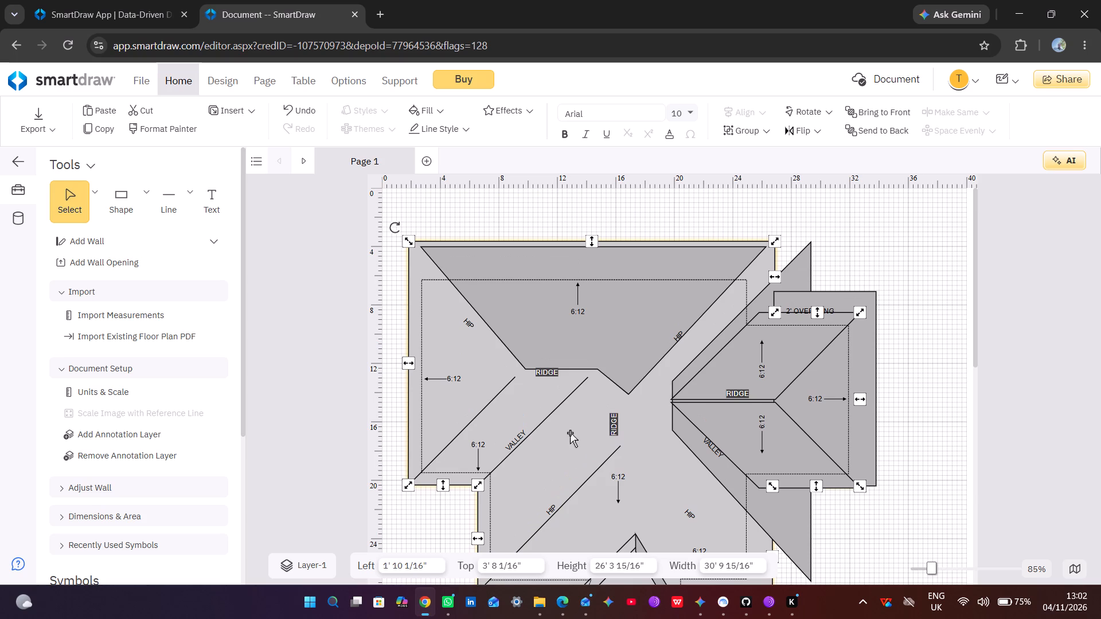
Stretch the main roof's rear face at both ends to about 25' long so it spans the outline's full width.
click(603, 317)
click(603, 316)
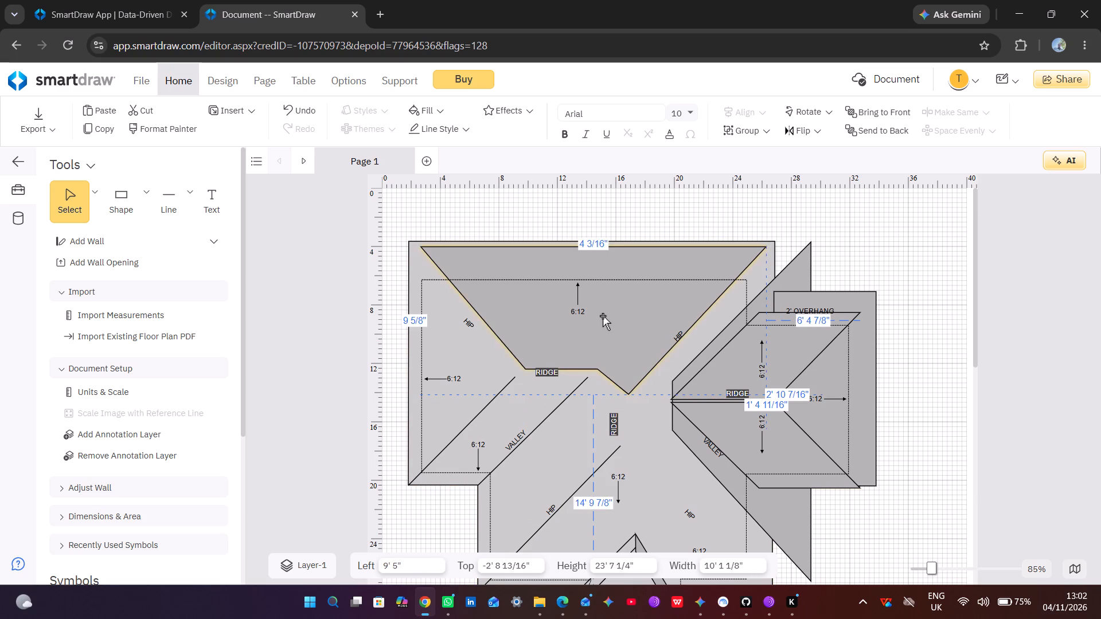
drag(766, 322, 772, 320)
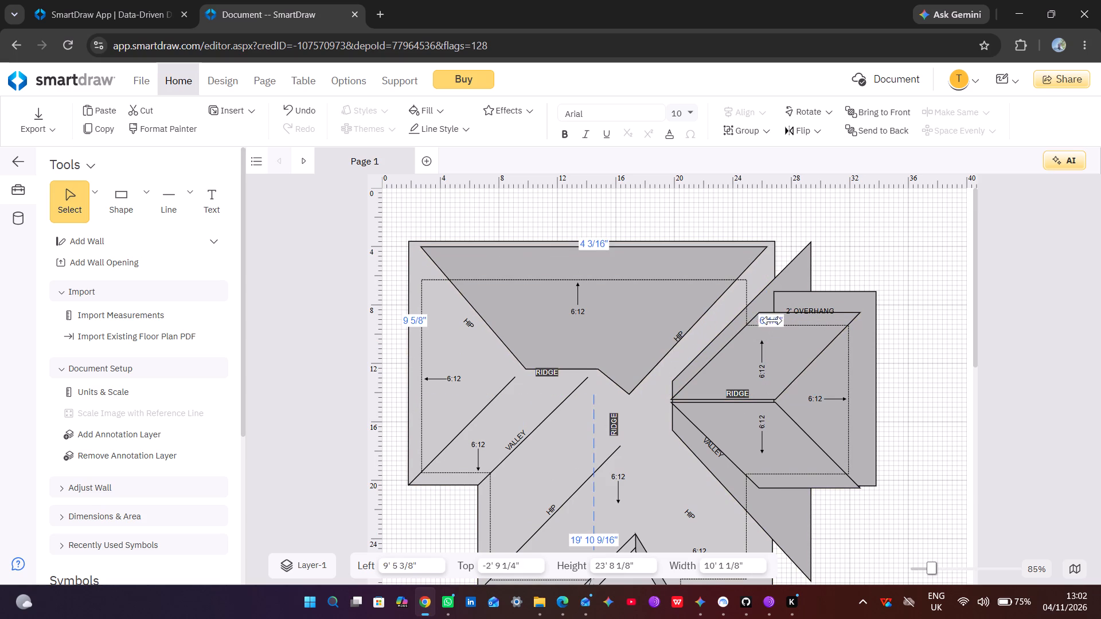
drag(772, 320, 778, 315)
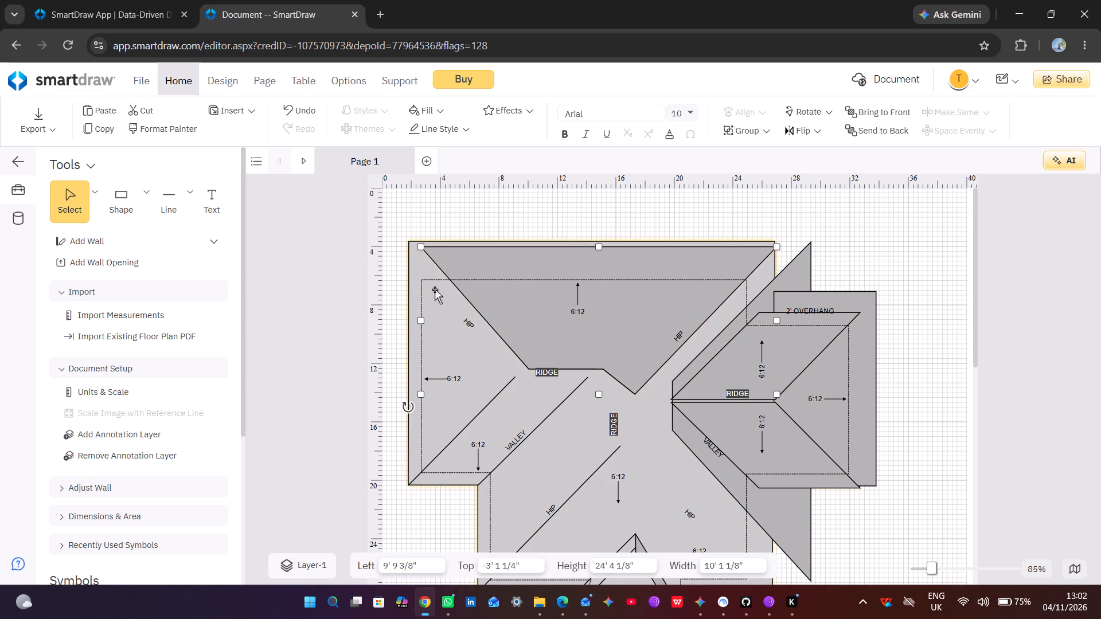
drag(419, 318, 412, 312)
Move the rear face's 6:12 label slightly up onto its slope arrow.
drag(586, 308, 586, 307)
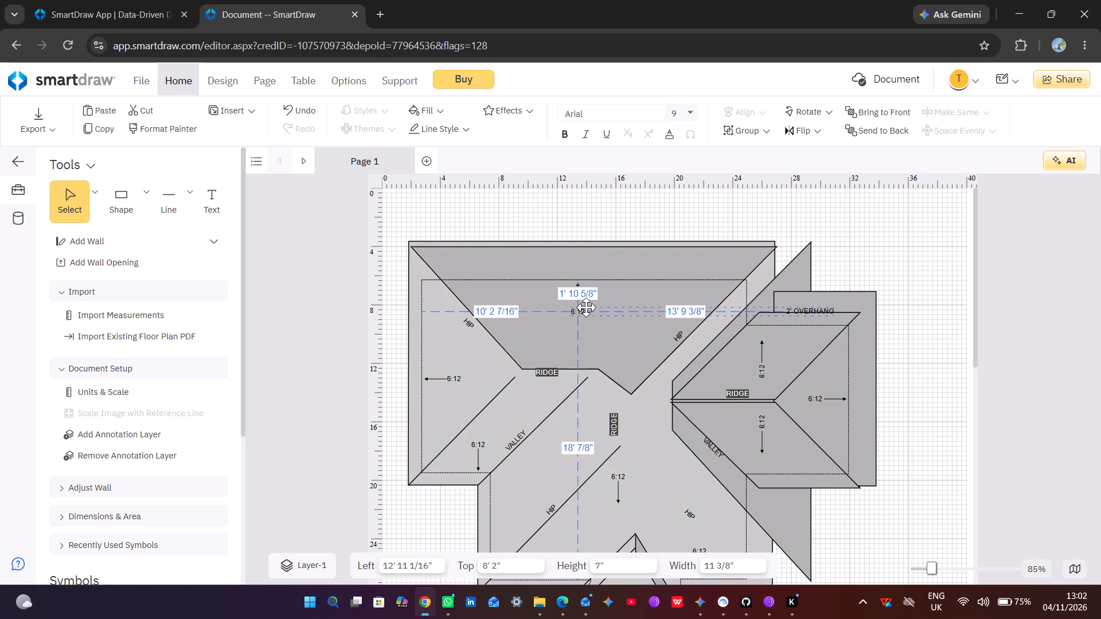
drag(586, 307, 585, 300)
Move the main roof's rear face up so its long edge sits slightly above the outline's upper edge.
click(585, 319)
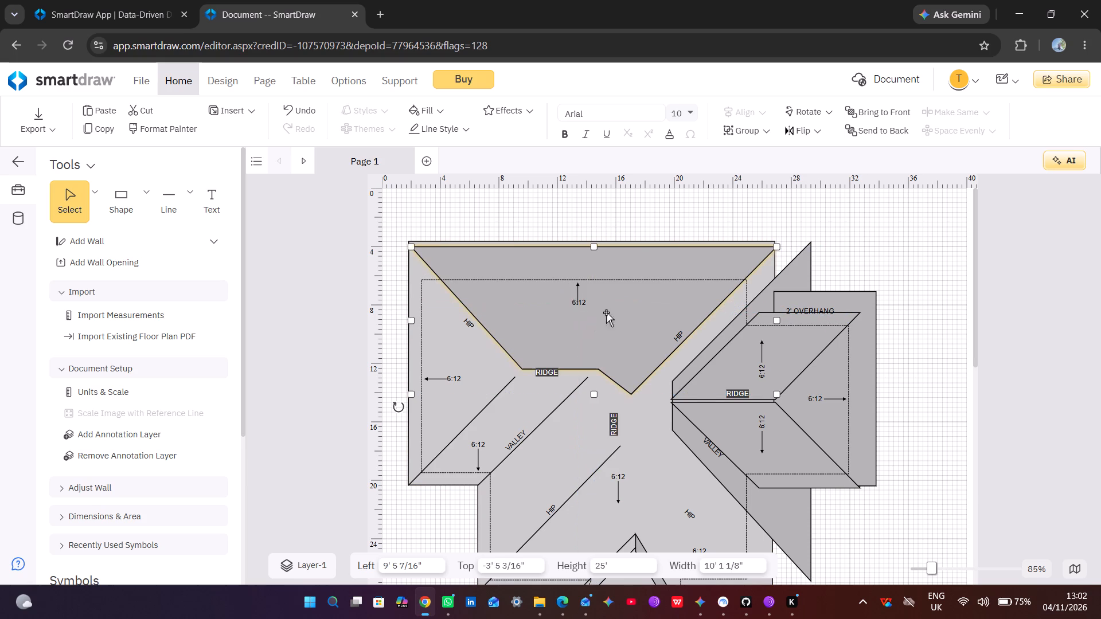
drag(609, 311, 603, 309)
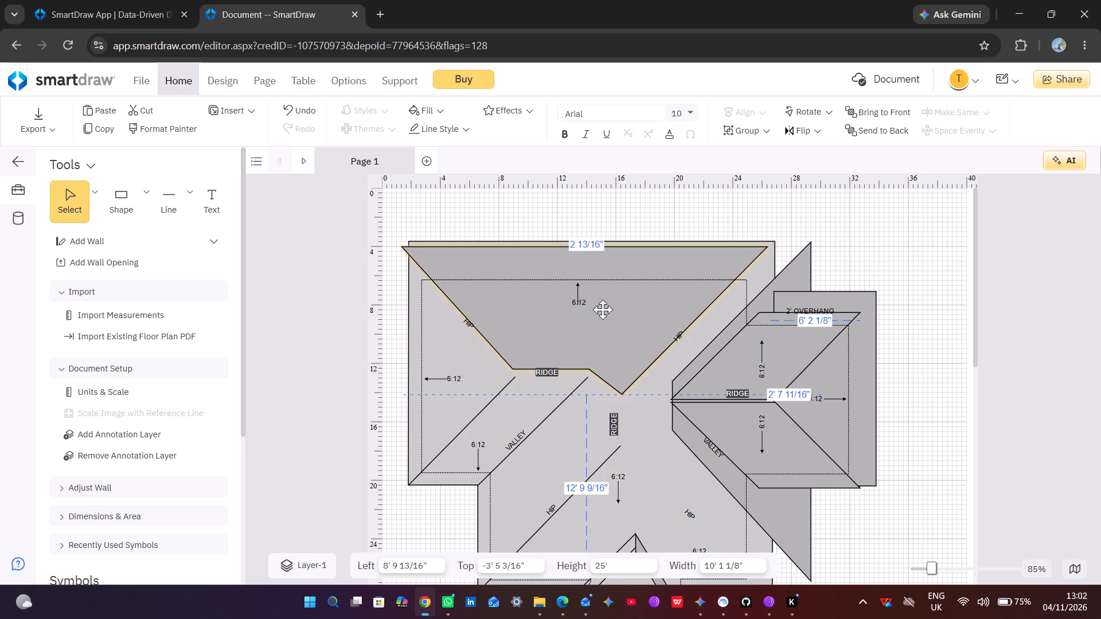
drag(603, 309, 603, 308)
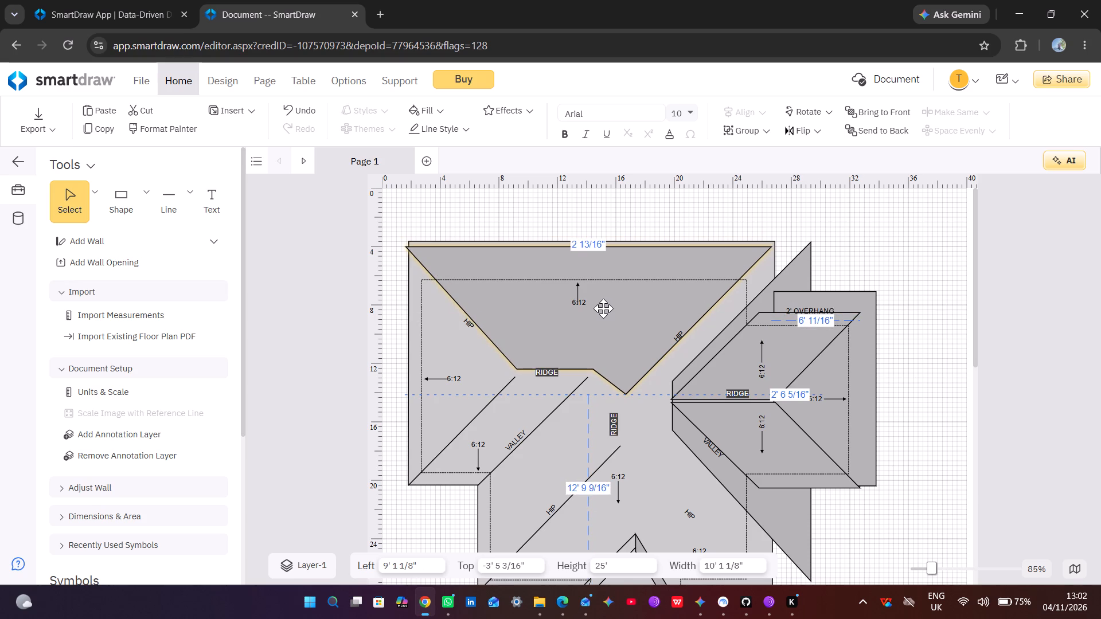
drag(603, 308, 607, 303)
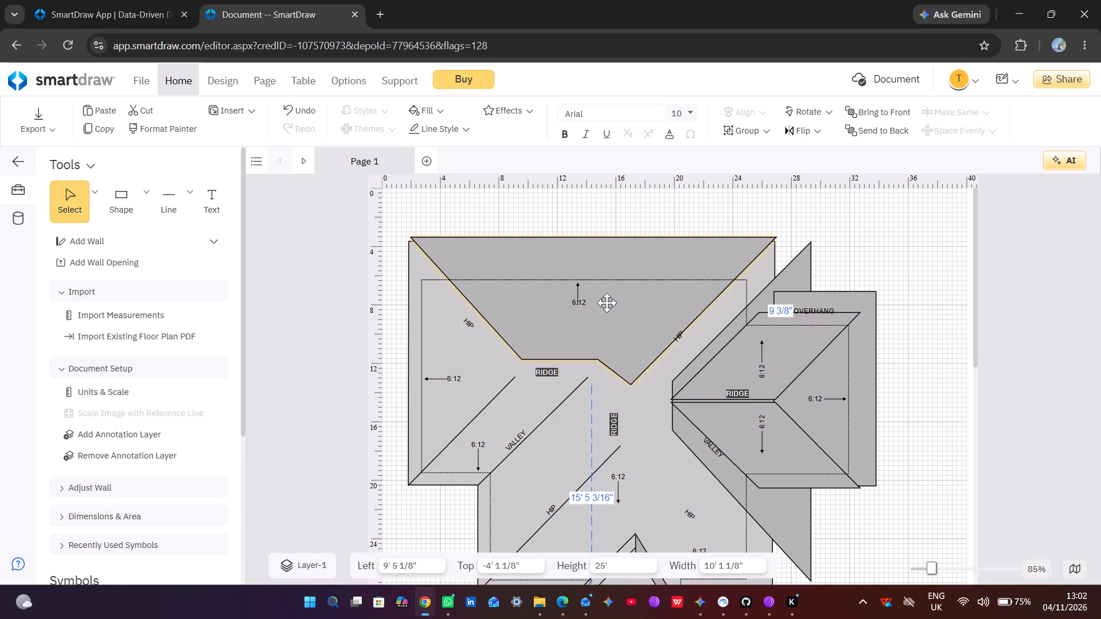
drag(607, 303, 606, 293)
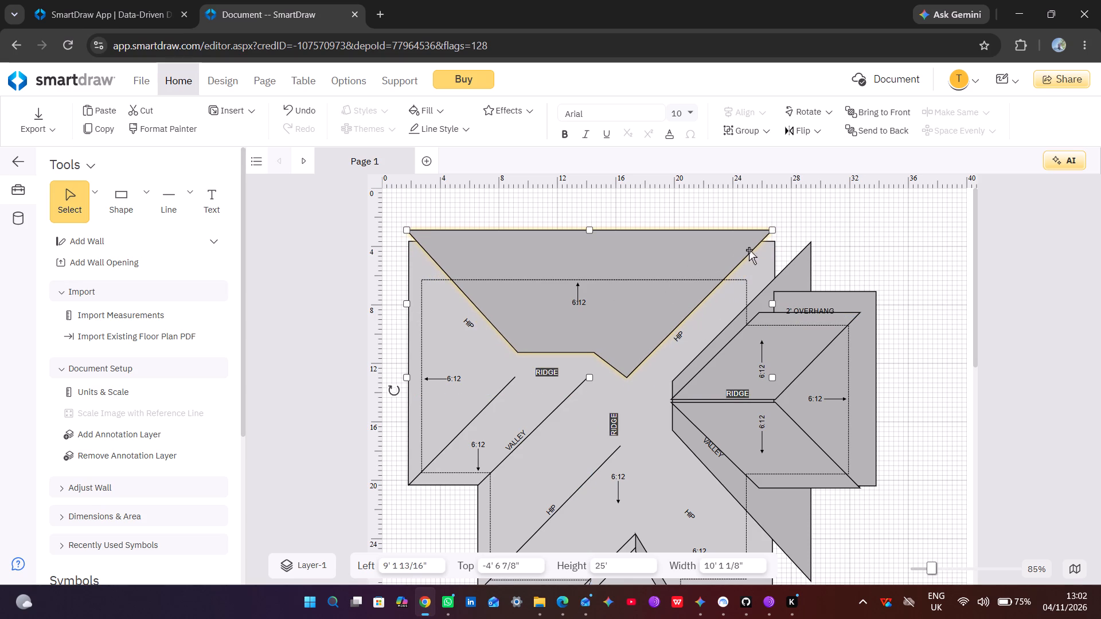
Enlarge the main roof's rear face from both upper corners to about 27' 4" by 10' 8".
click(681, 253)
click(680, 291)
drag(775, 228, 779, 227)
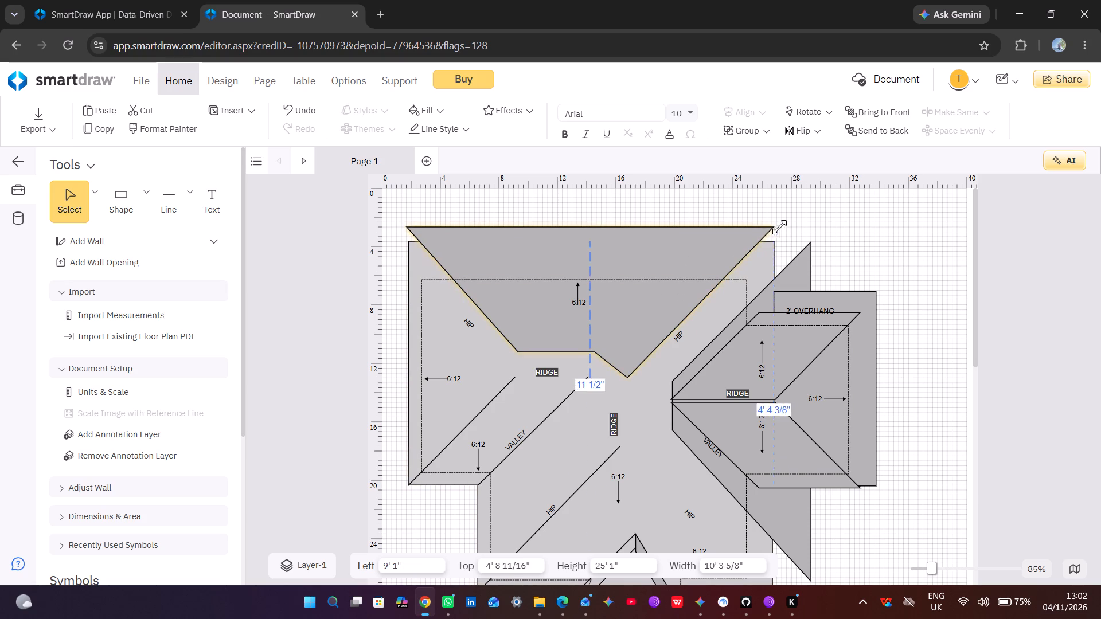
drag(779, 227, 787, 225)
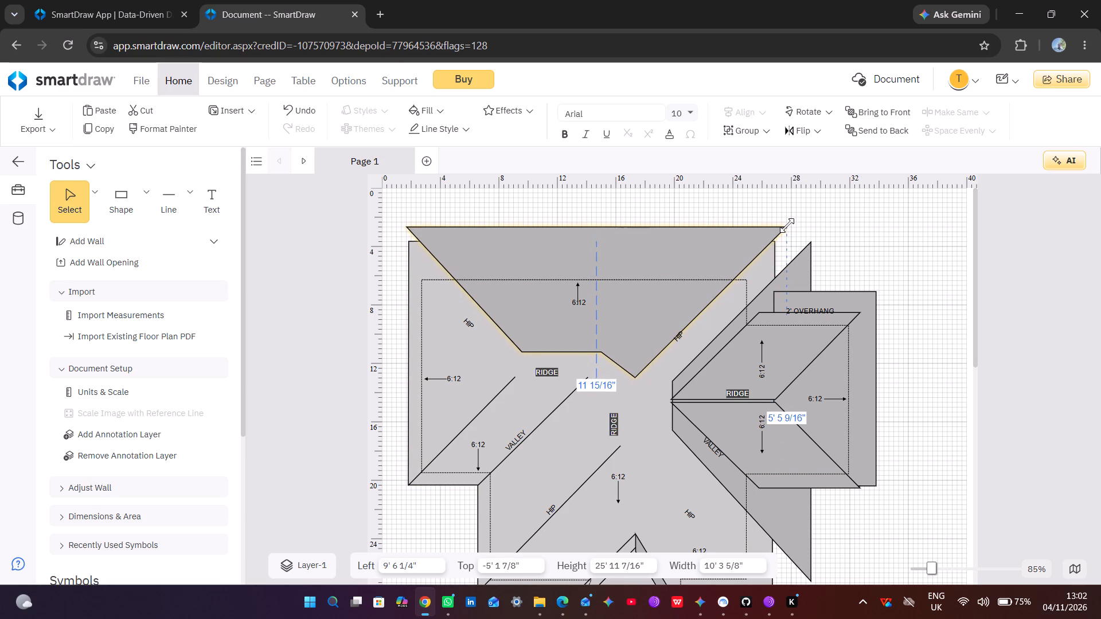
drag(787, 225, 790, 228)
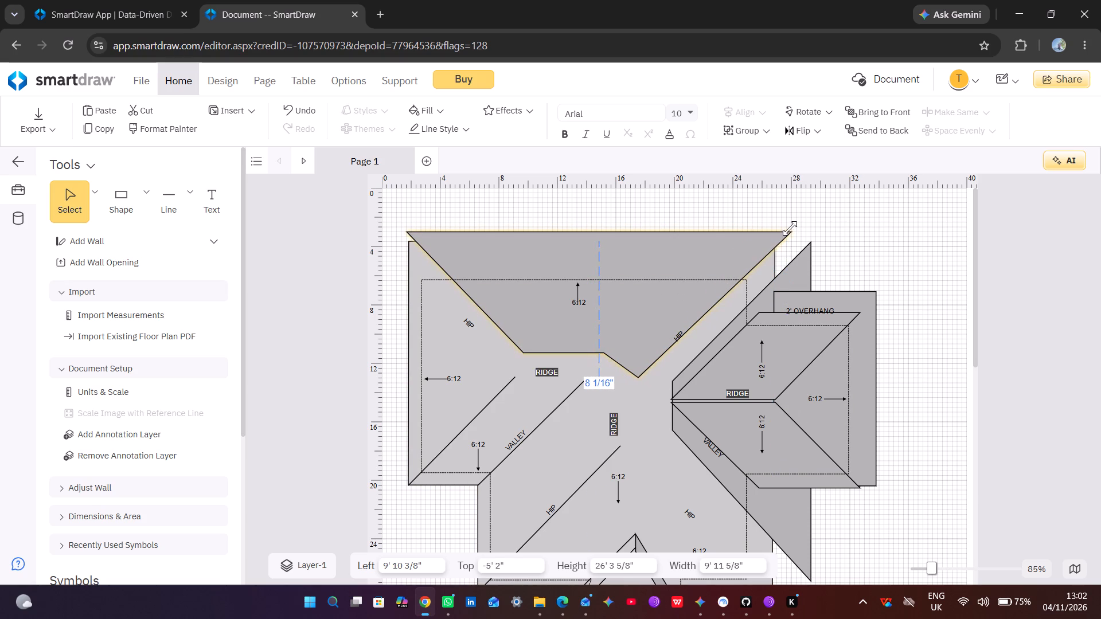
drag(790, 228, 790, 228)
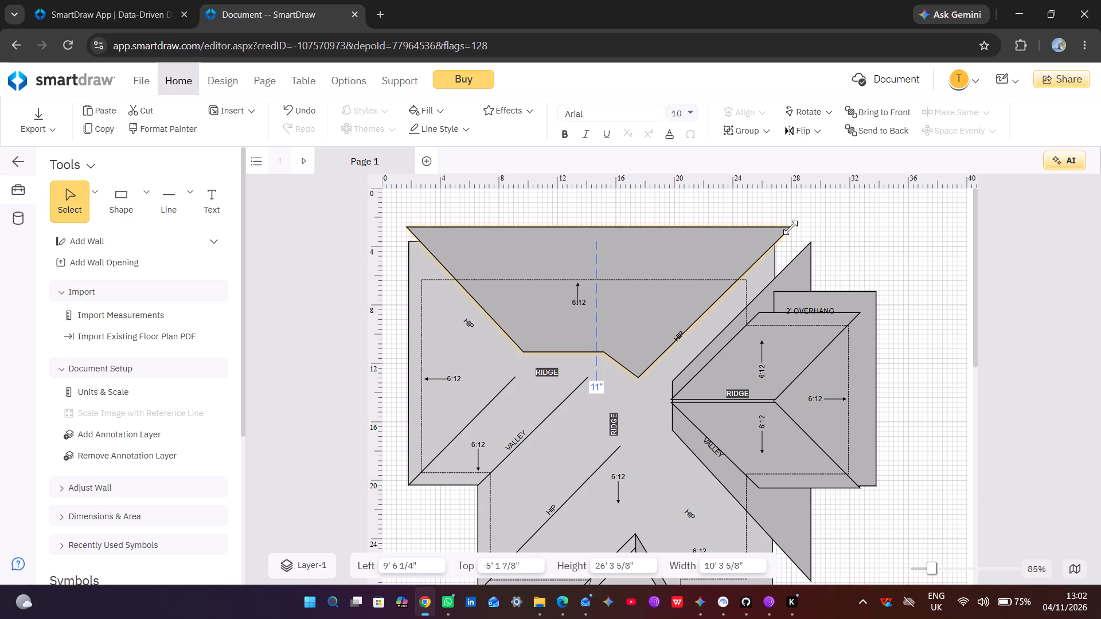
drag(790, 228, 790, 225)
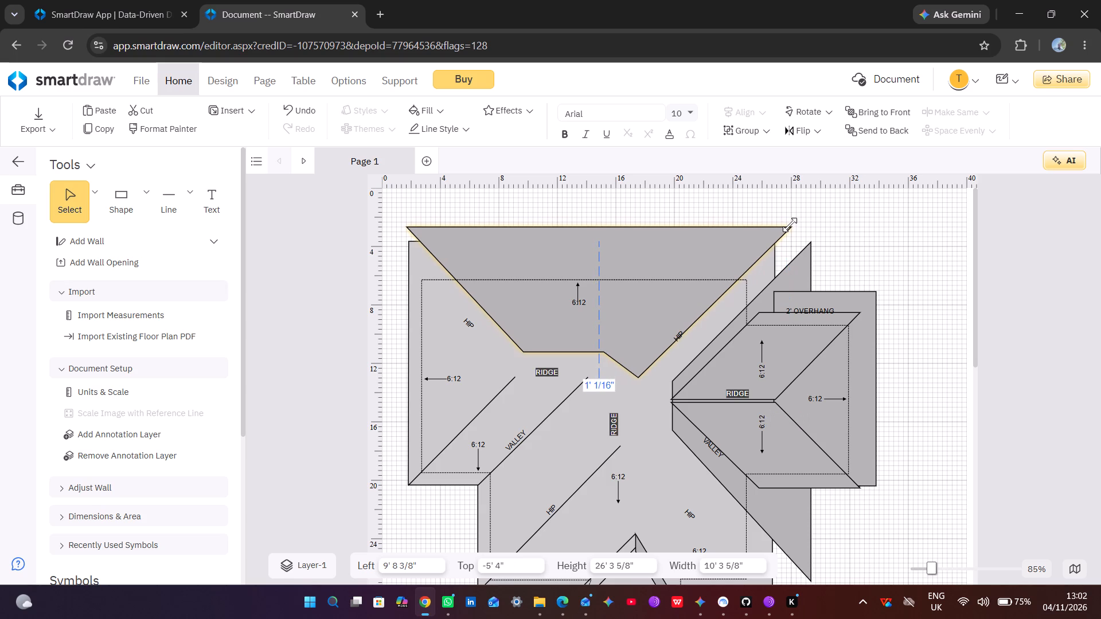
drag(790, 225, 790, 221)
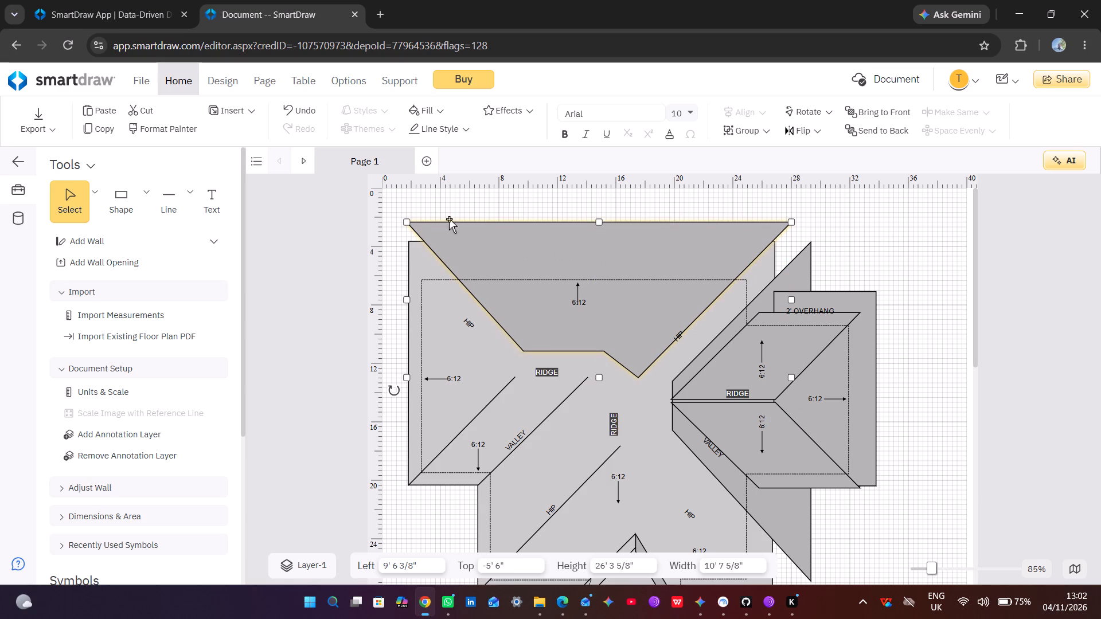
drag(407, 221, 390, 220)
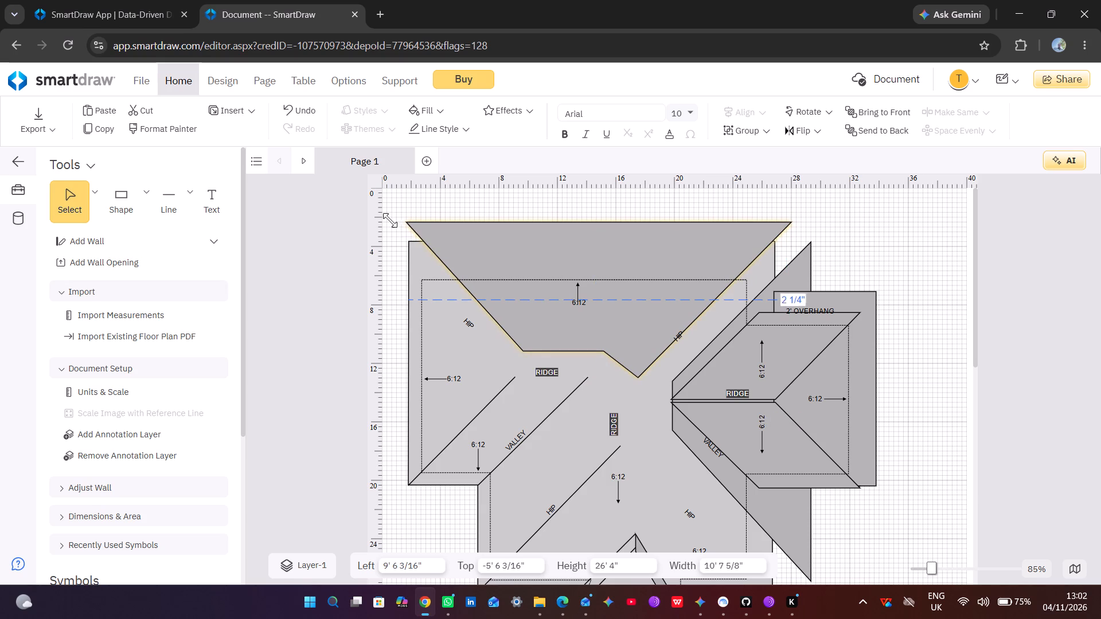
drag(390, 220, 391, 222)
click(623, 283)
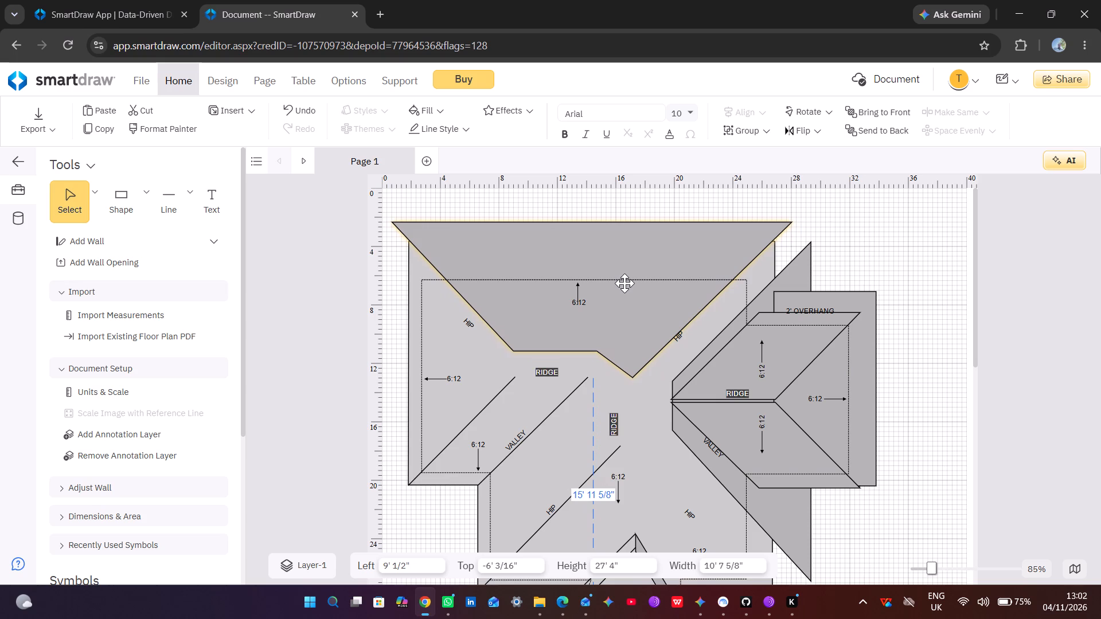
Reposition the enlarged rear face so its long edge overhangs the roof outline's upper edge and both upper corners.
drag(626, 282, 606, 352)
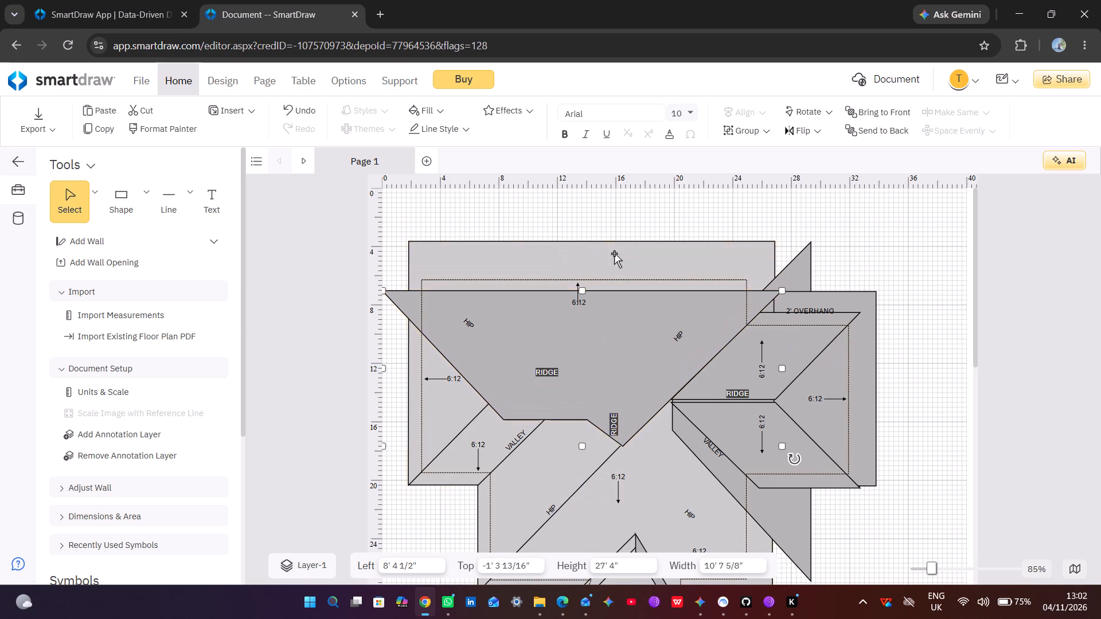
click(618, 255)
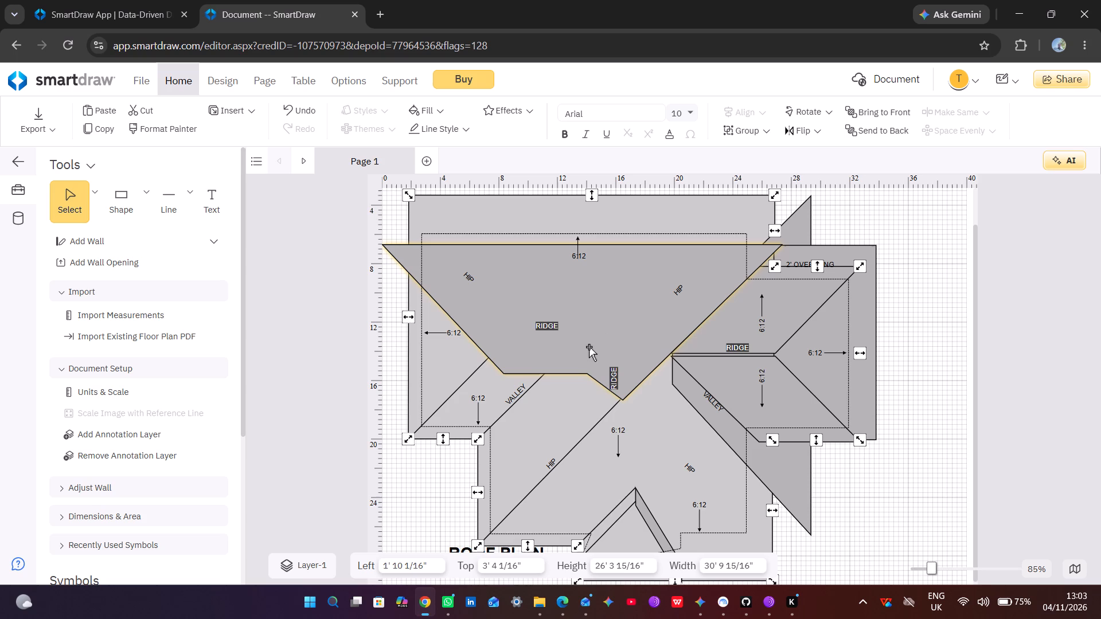
scroll(611, 256, up, 5)
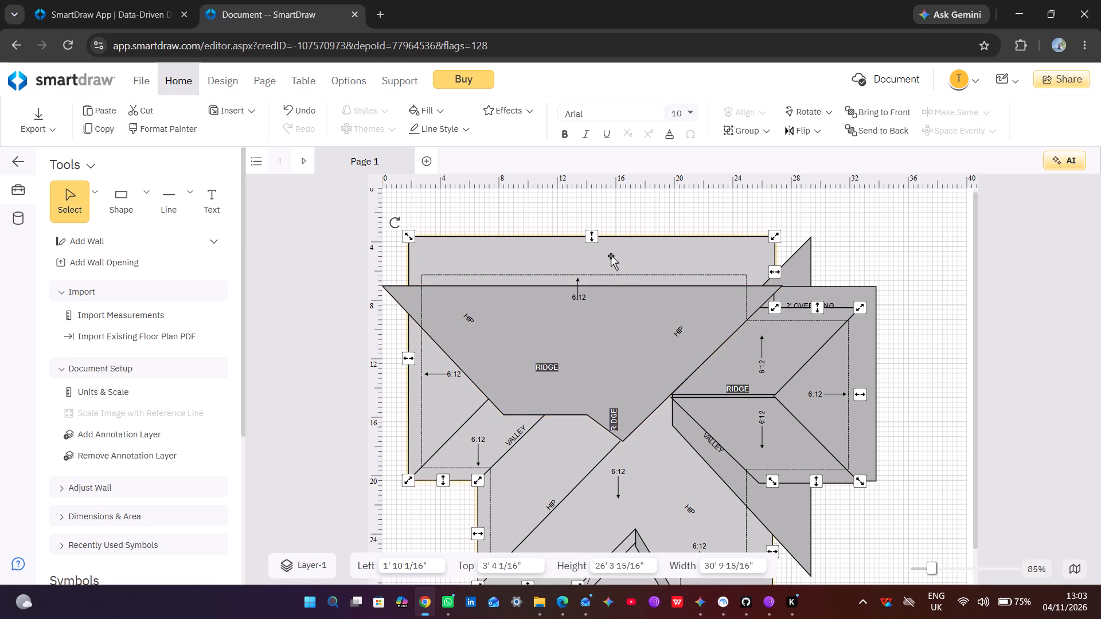
drag(599, 344, 608, 270)
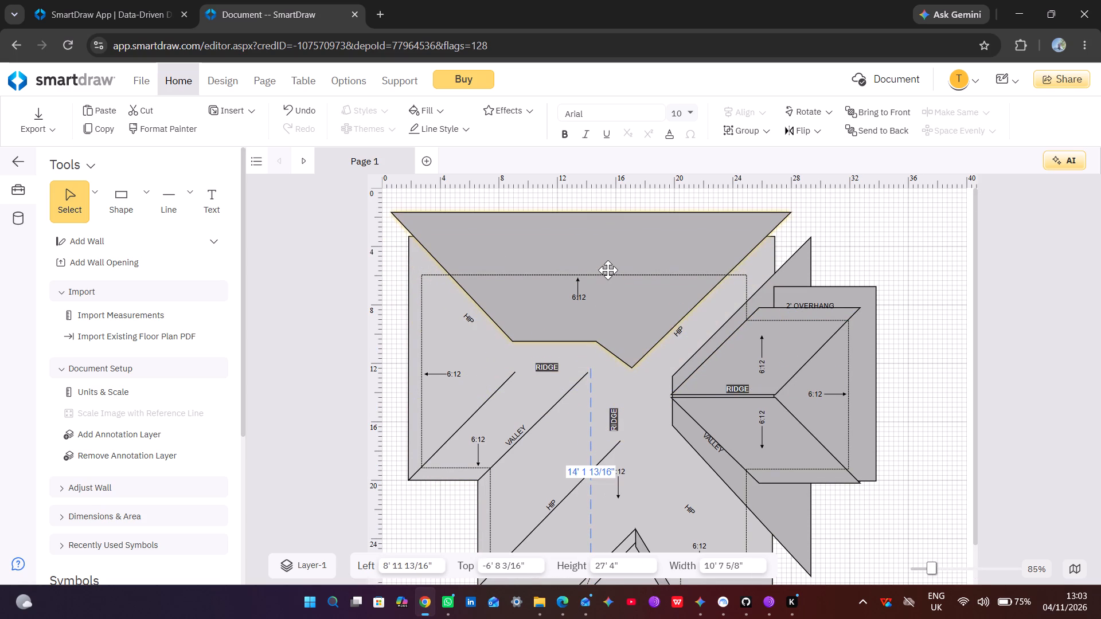
drag(608, 270, 610, 280)
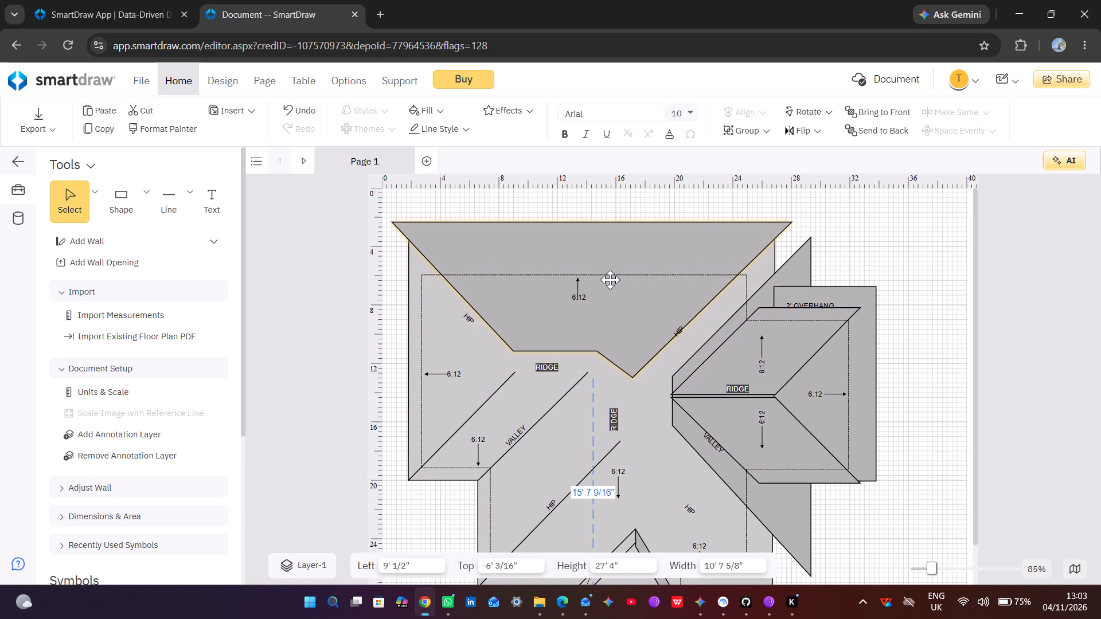
drag(610, 280, 610, 276)
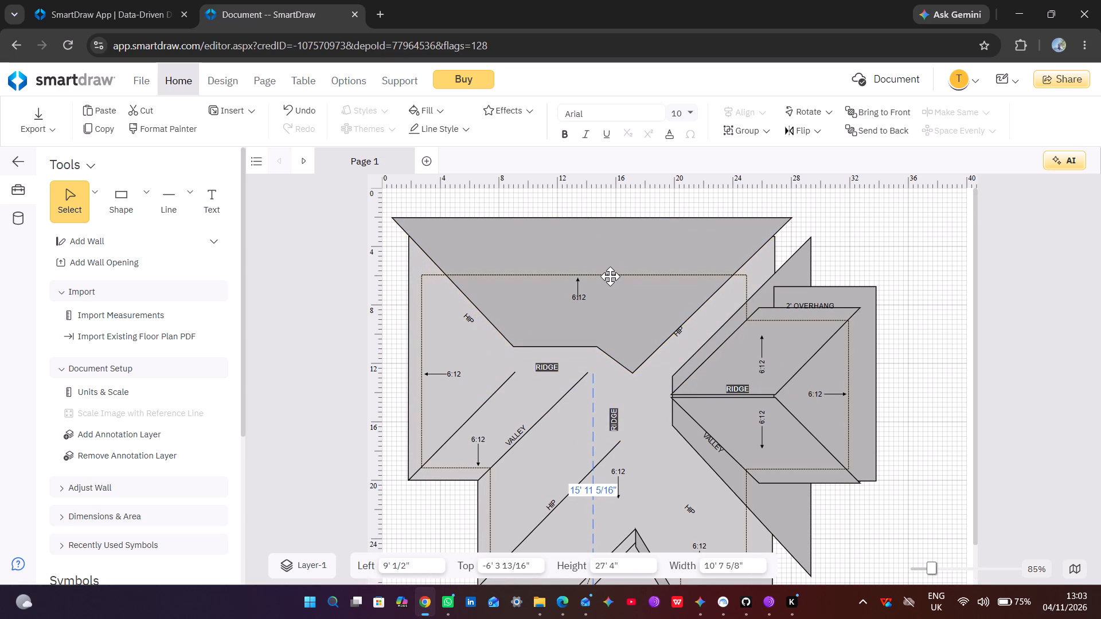
drag(610, 276, 611, 278)
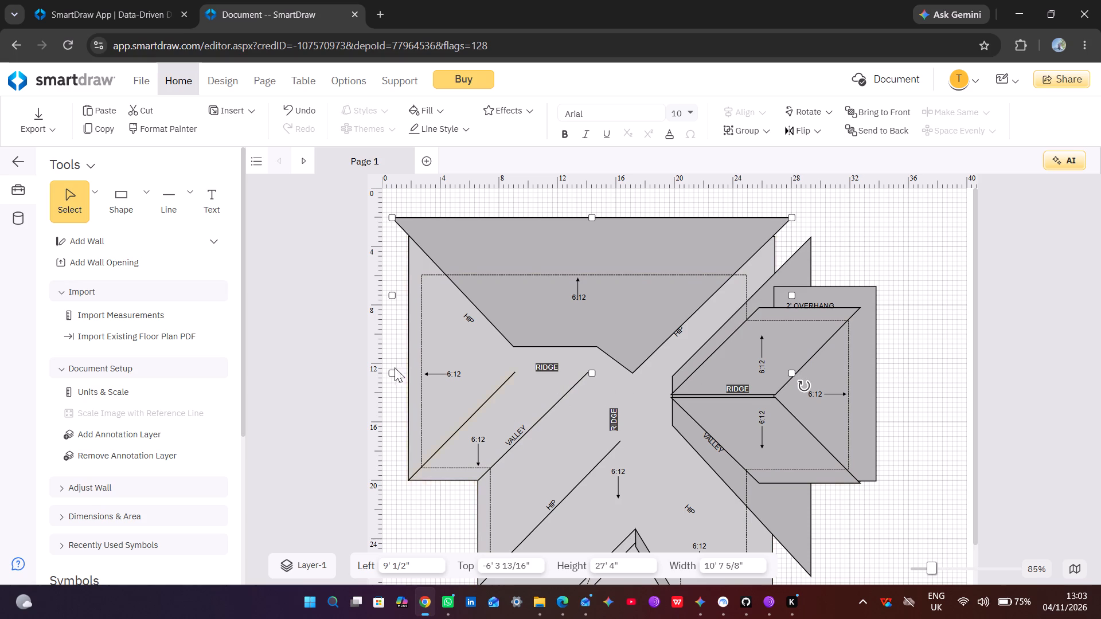
Add a triangle shape, 6' wide by 3' high, over the left edge of the main roof.
click(142, 203)
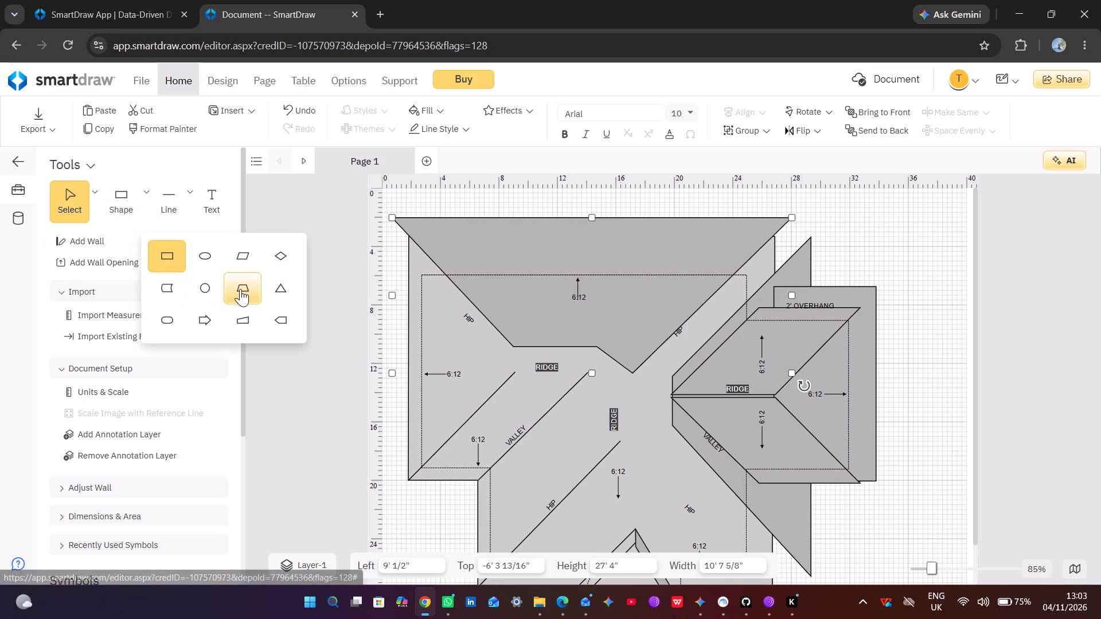
click(275, 295)
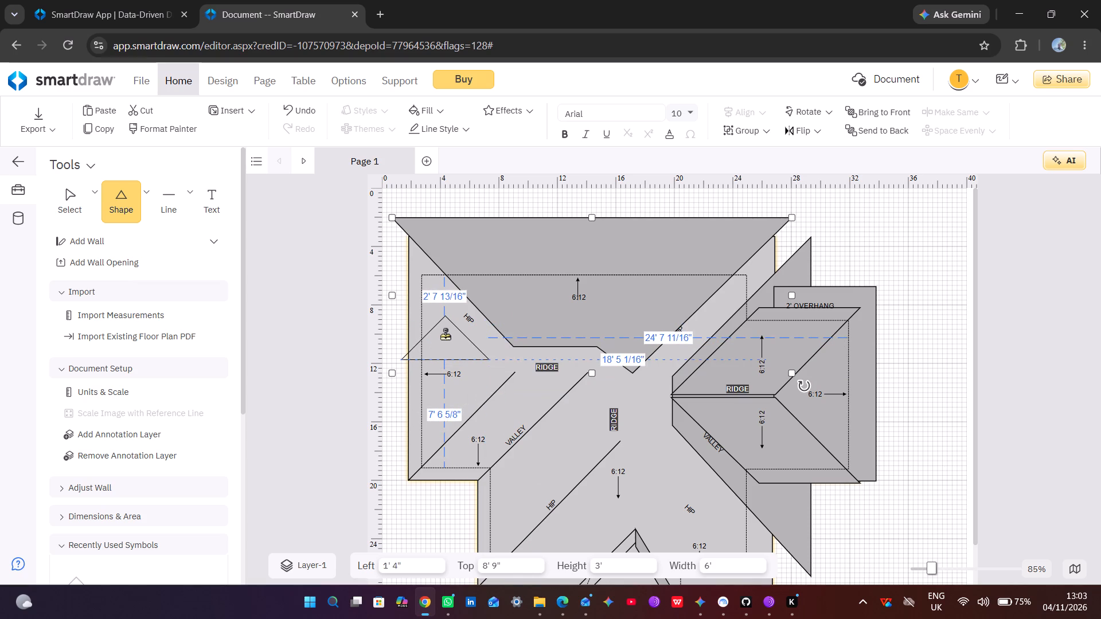
click(430, 343)
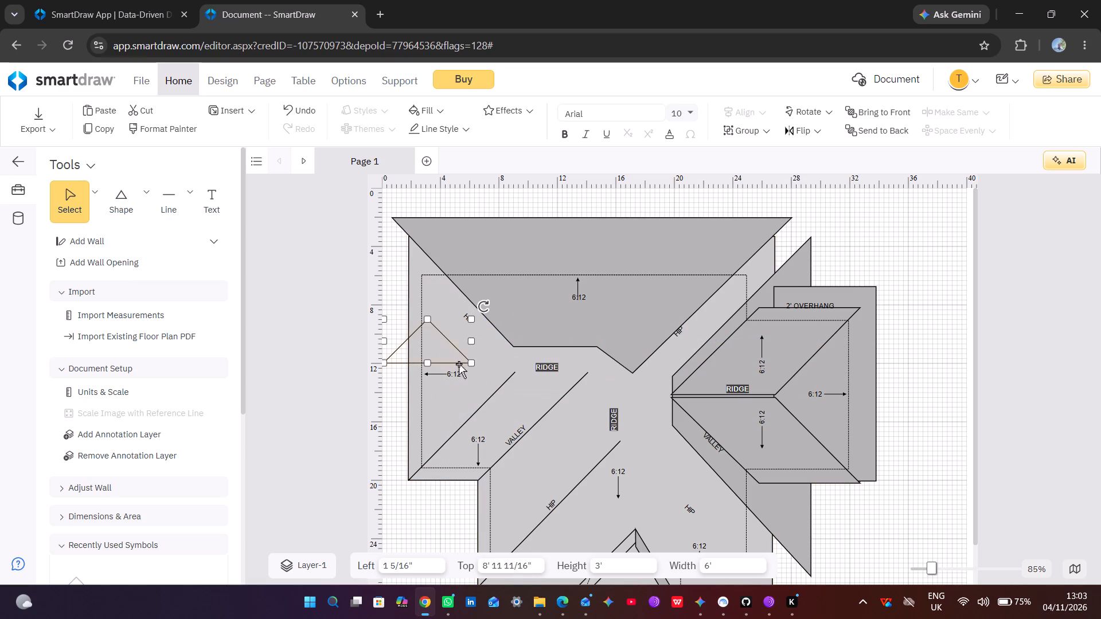
Rotate the new triangle so its base stands vertical along the roof outline's left edge and its apex points inward.
click(489, 310)
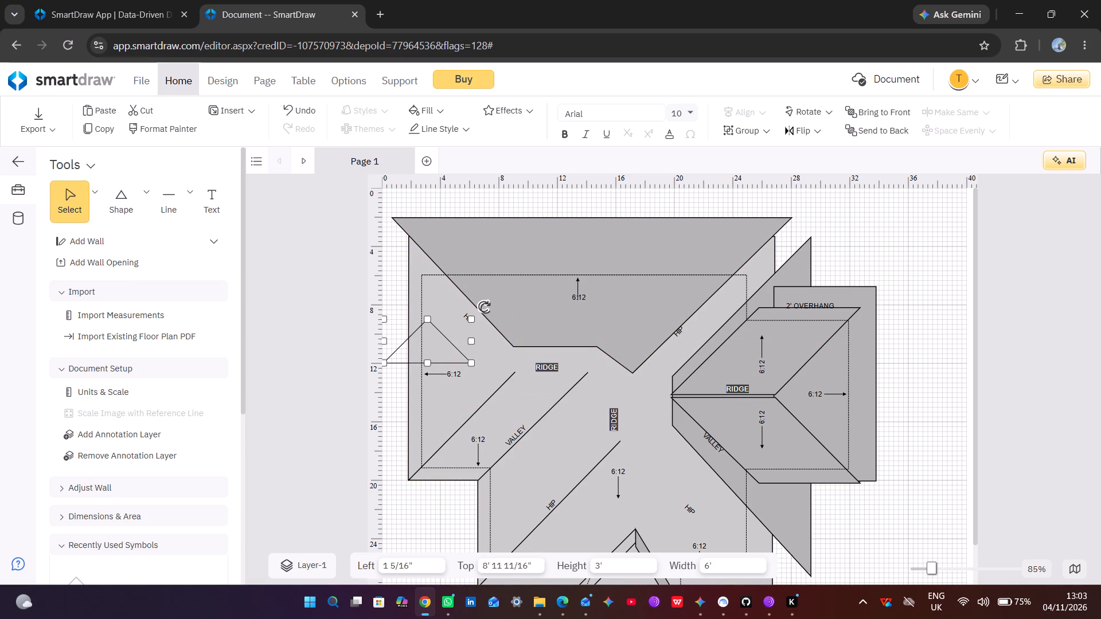
click(486, 308)
click(486, 308)
click(486, 308)
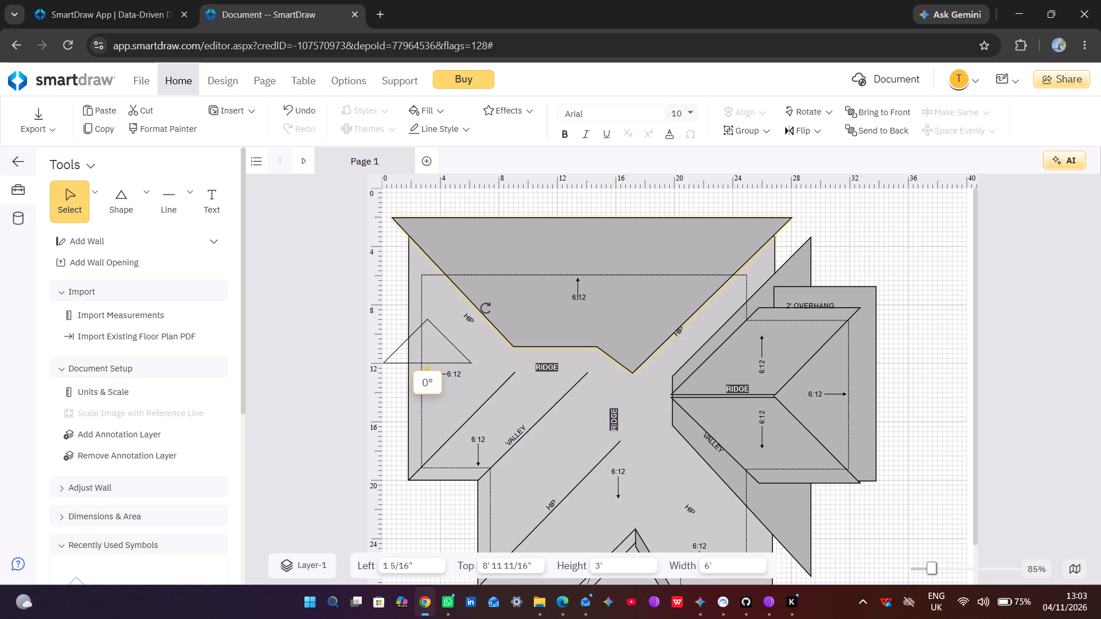
drag(486, 308, 498, 373)
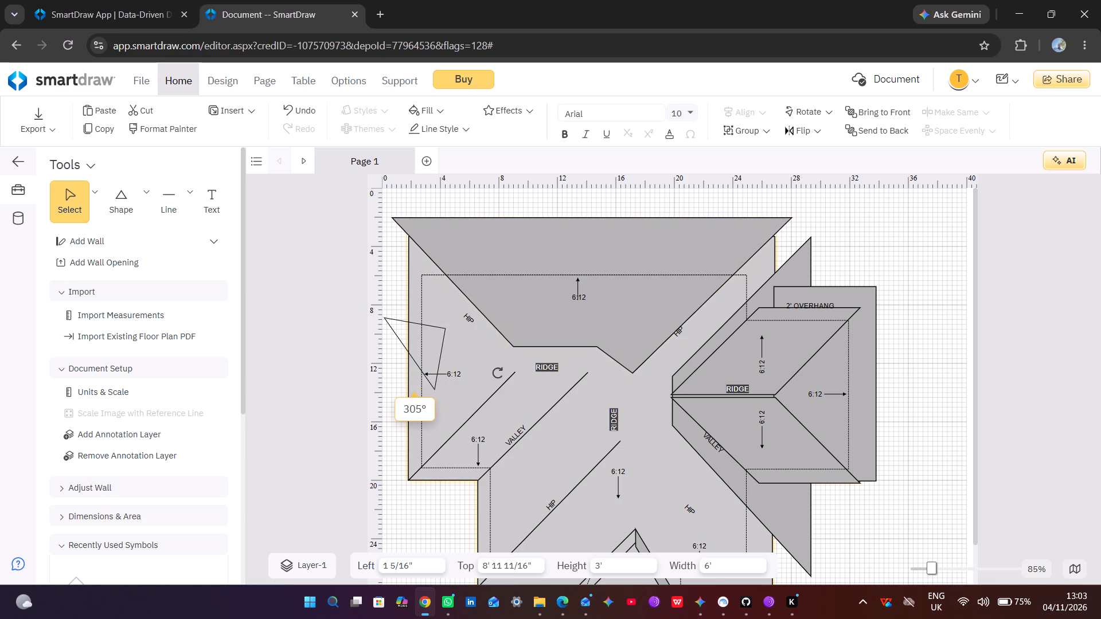
drag(498, 373, 460, 410)
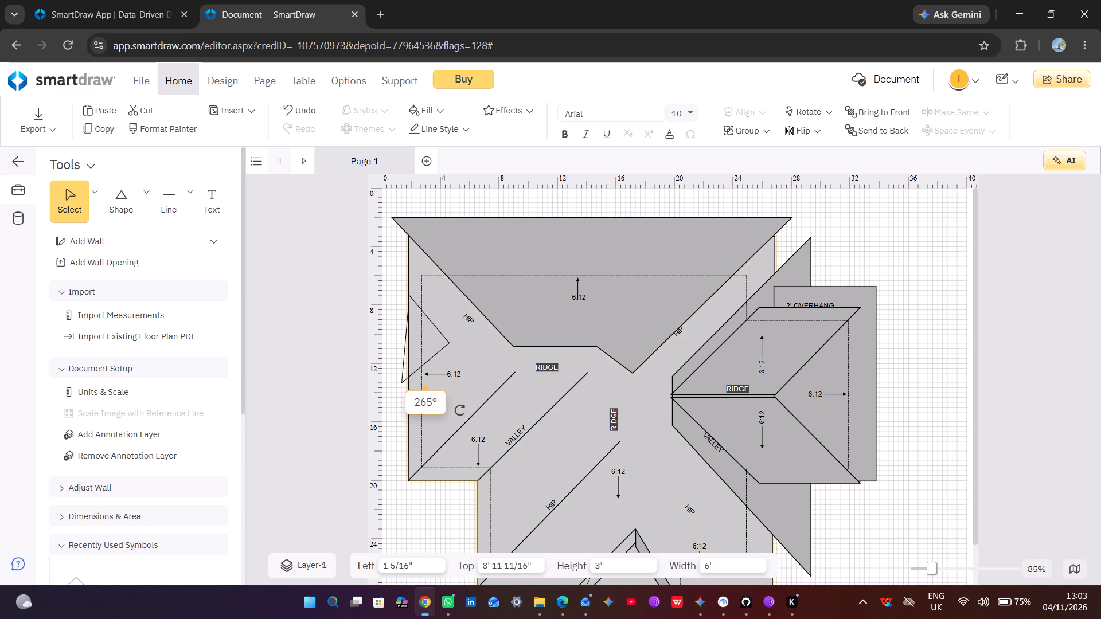
drag(460, 410, 464, 405)
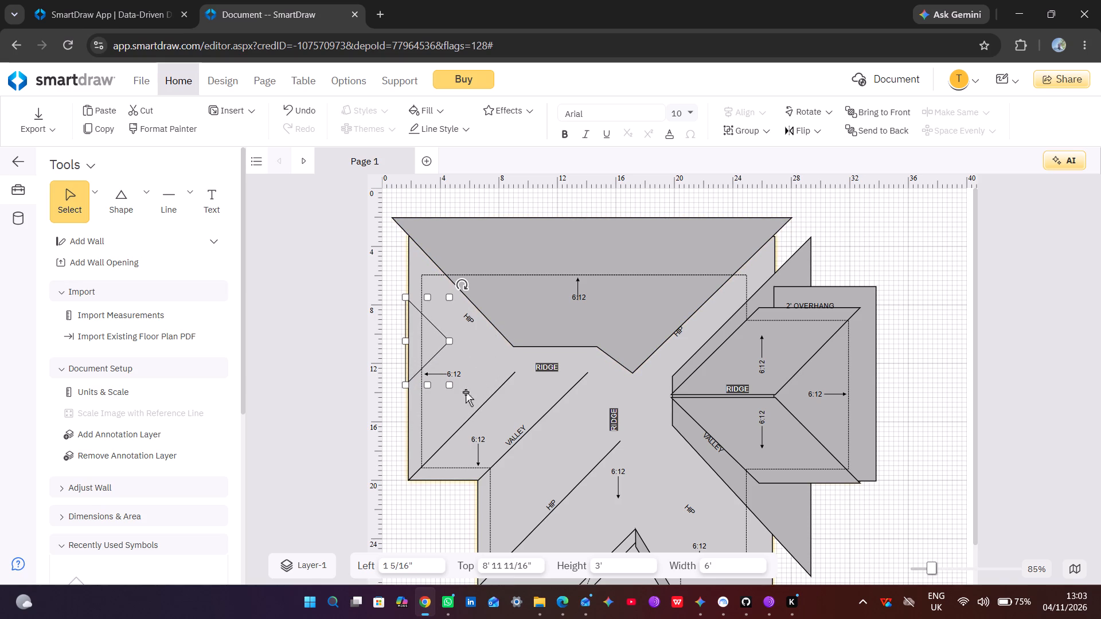
Stretch the triangle's apex inward and its base down to the outline's lower-left corner, to about 6' 9" by 12' 6".
drag(452, 342, 489, 365)
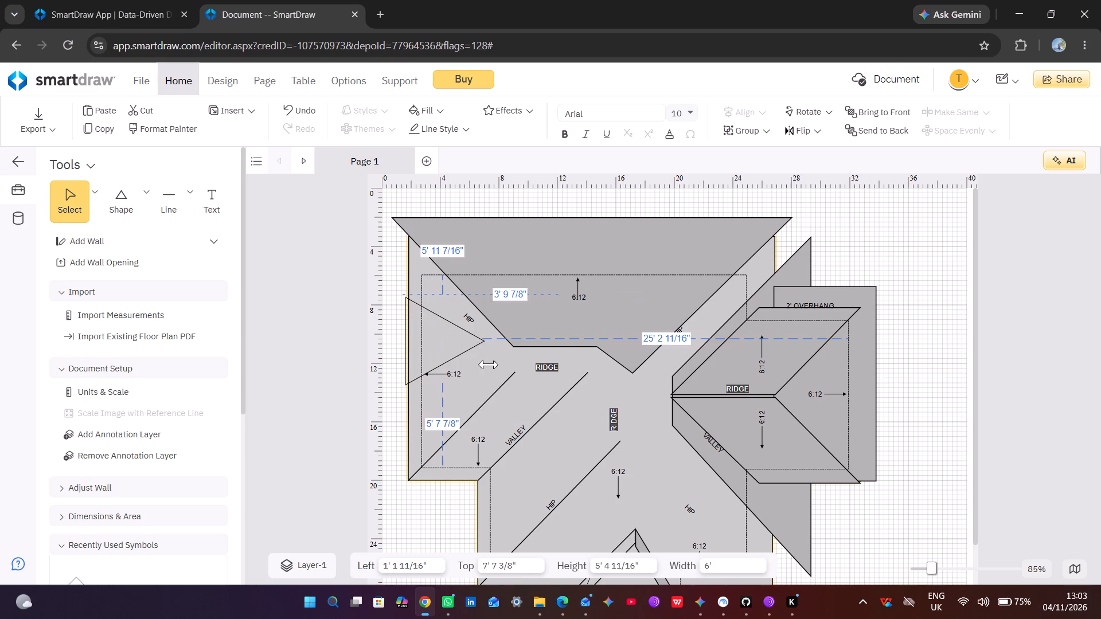
drag(489, 365, 503, 372)
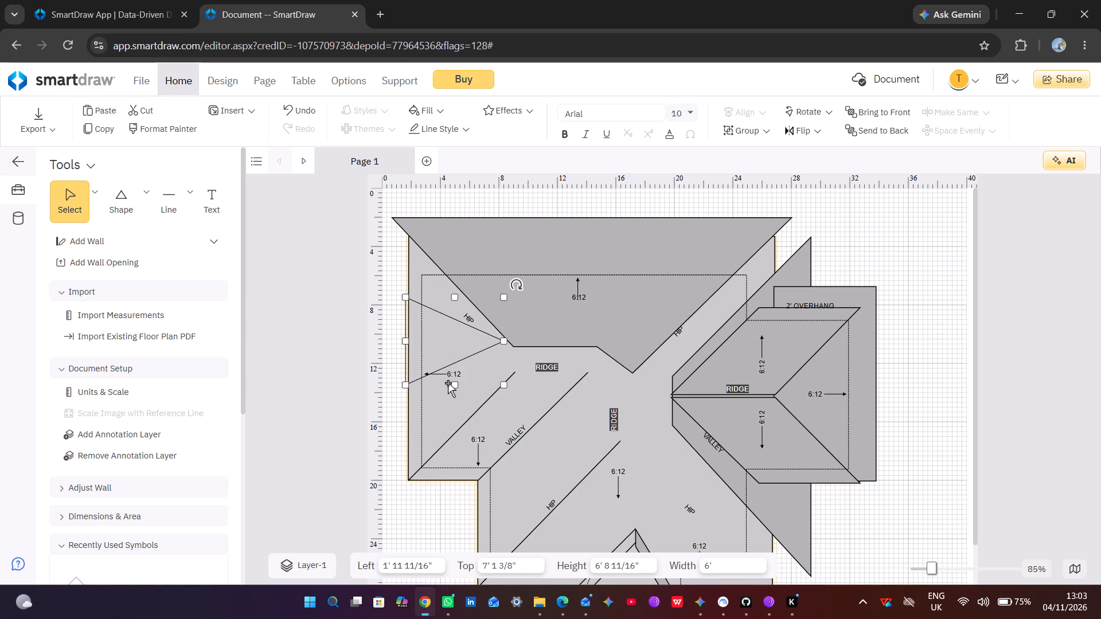
drag(454, 386, 448, 460)
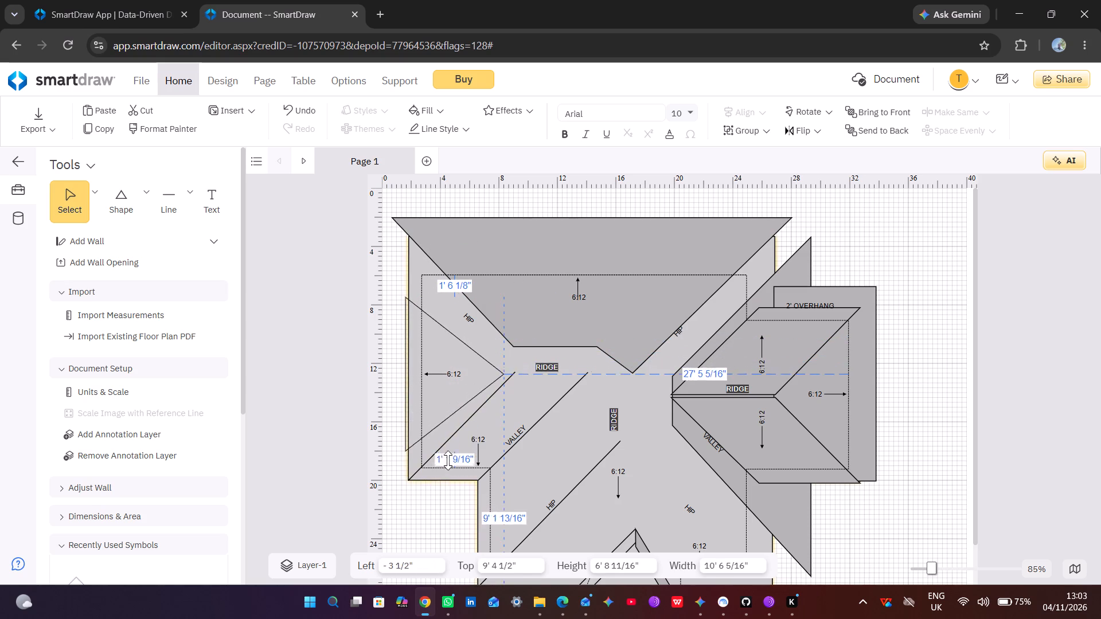
drag(448, 460, 454, 481)
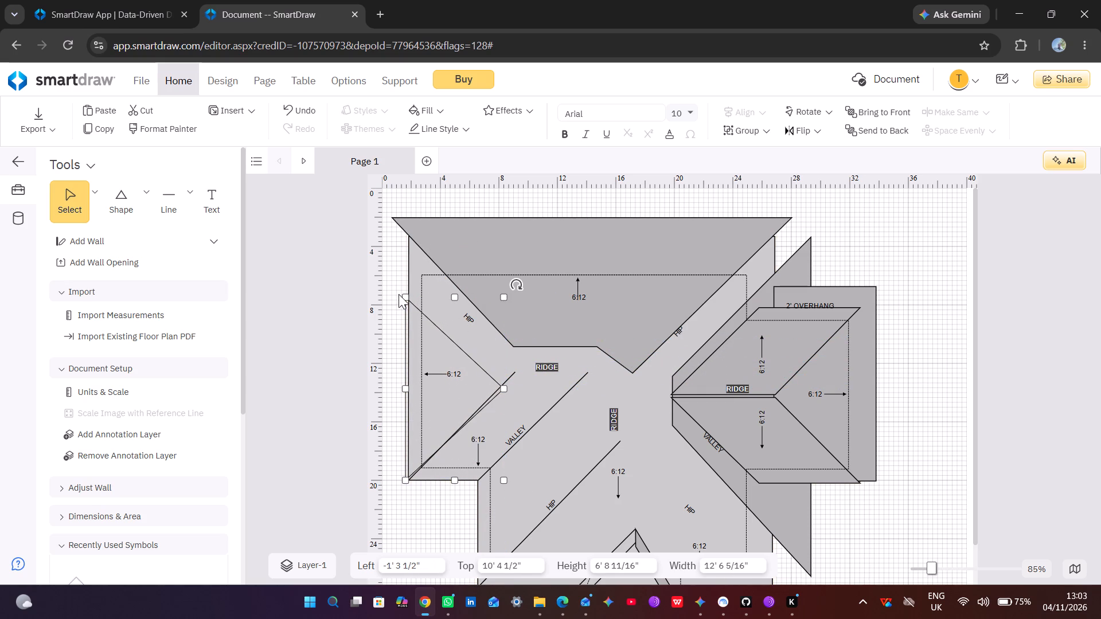
Enlarge the triangle to about 8' 4" by 18', matching its upper corner and apex to the rear face's left corners.
drag(403, 297, 427, 312)
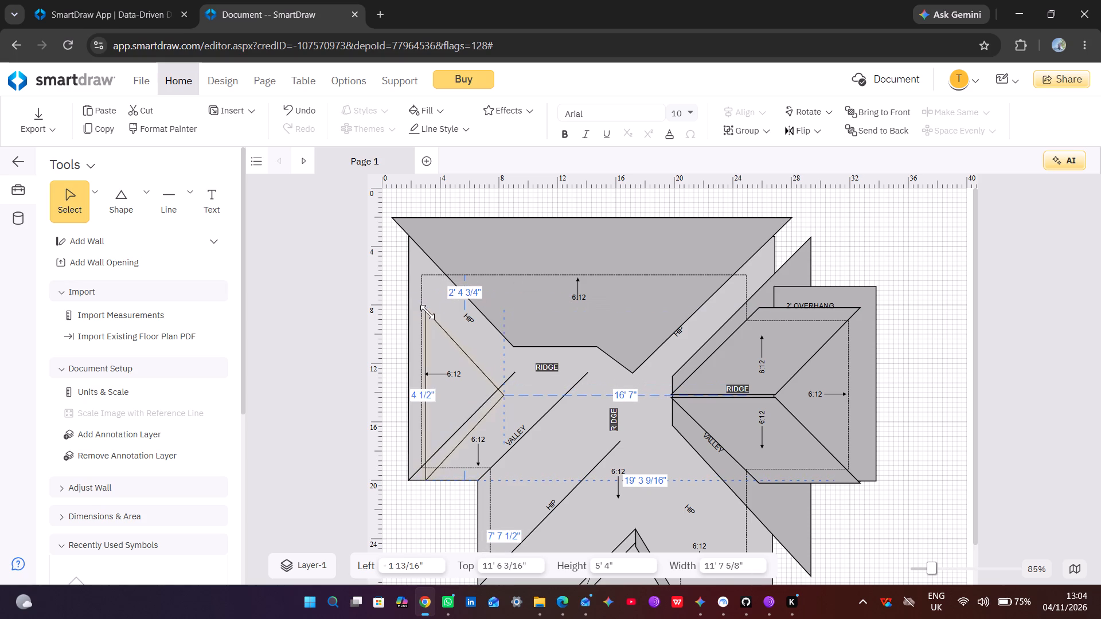
drag(427, 312, 392, 235)
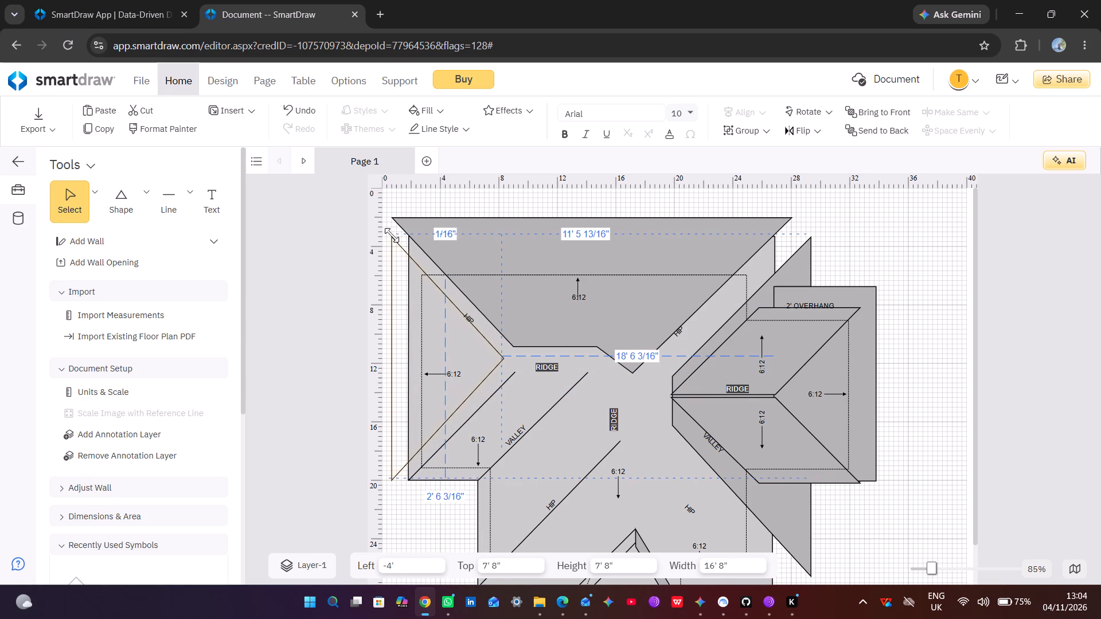
drag(392, 235, 390, 218)
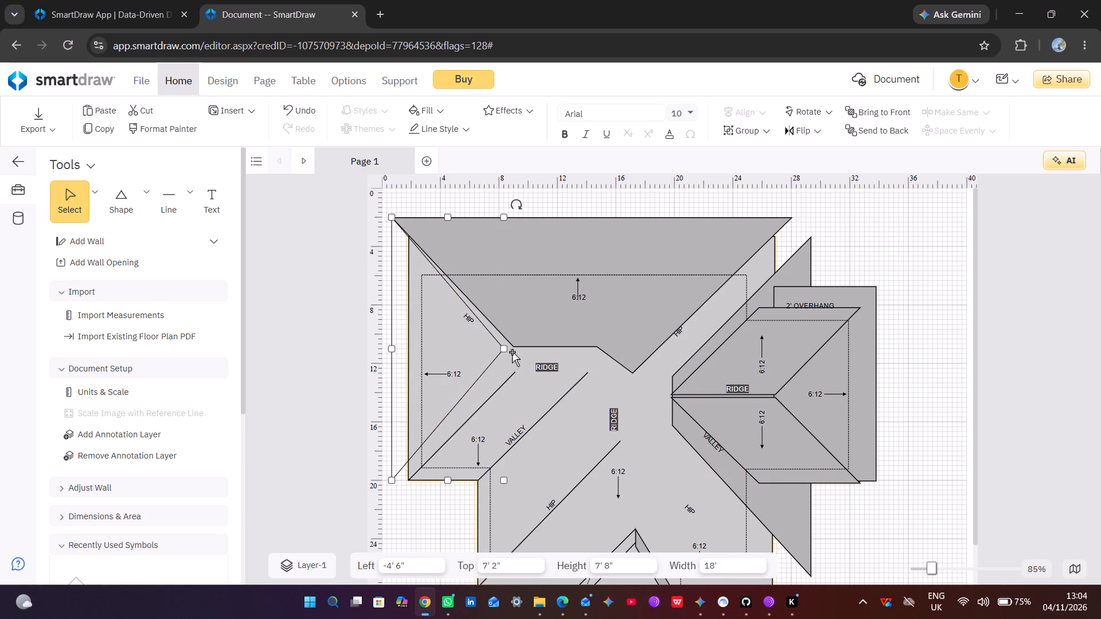
drag(506, 350, 509, 341)
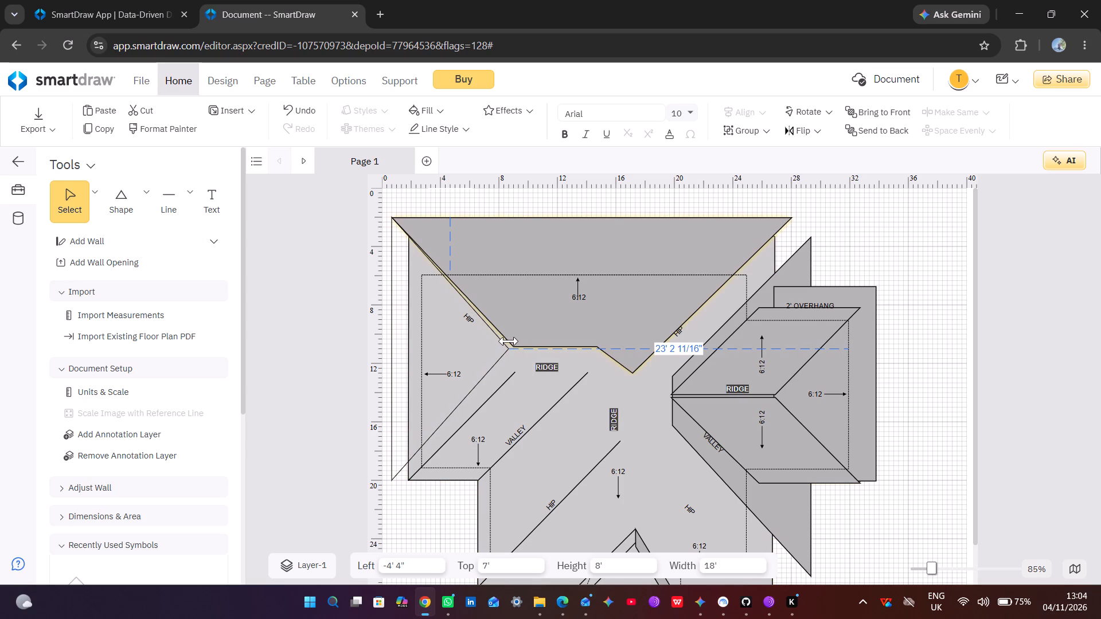
drag(509, 341, 512, 334)
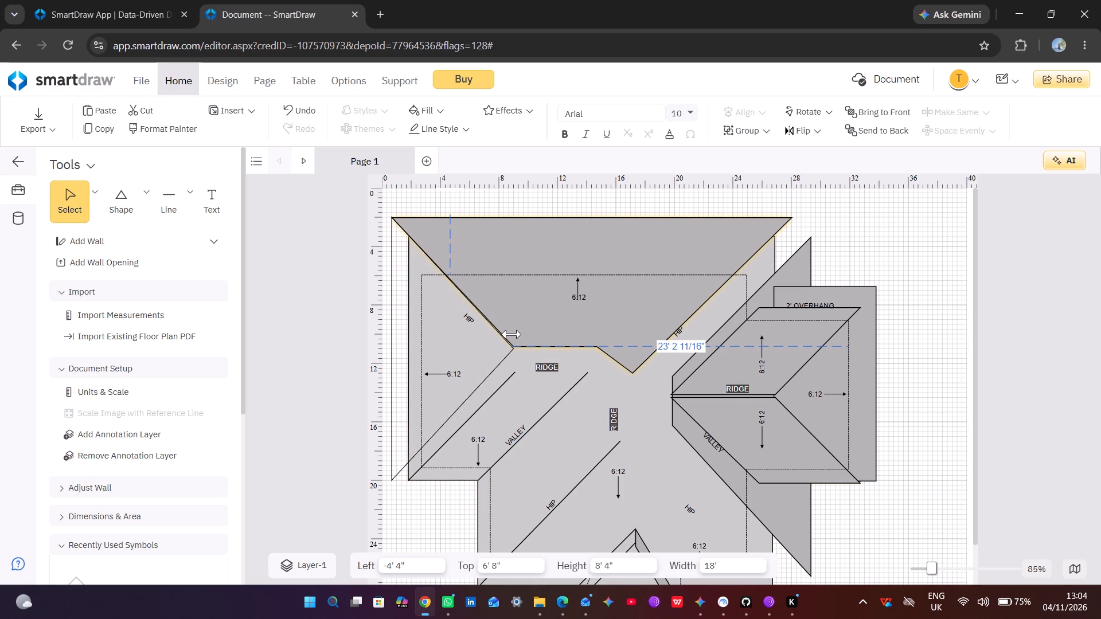
drag(512, 334, 512, 324)
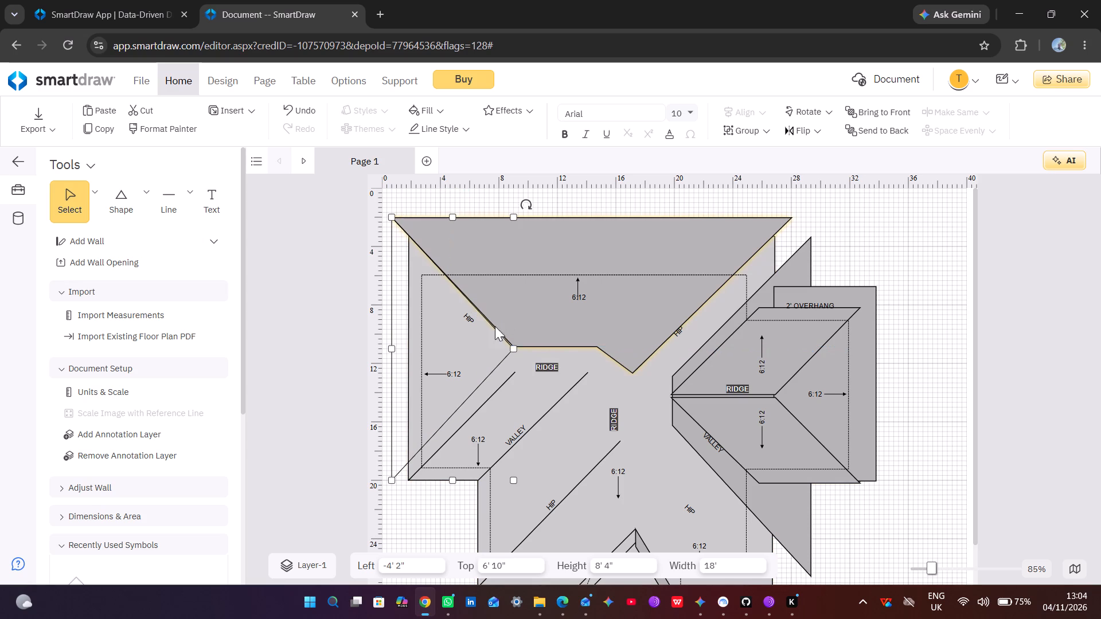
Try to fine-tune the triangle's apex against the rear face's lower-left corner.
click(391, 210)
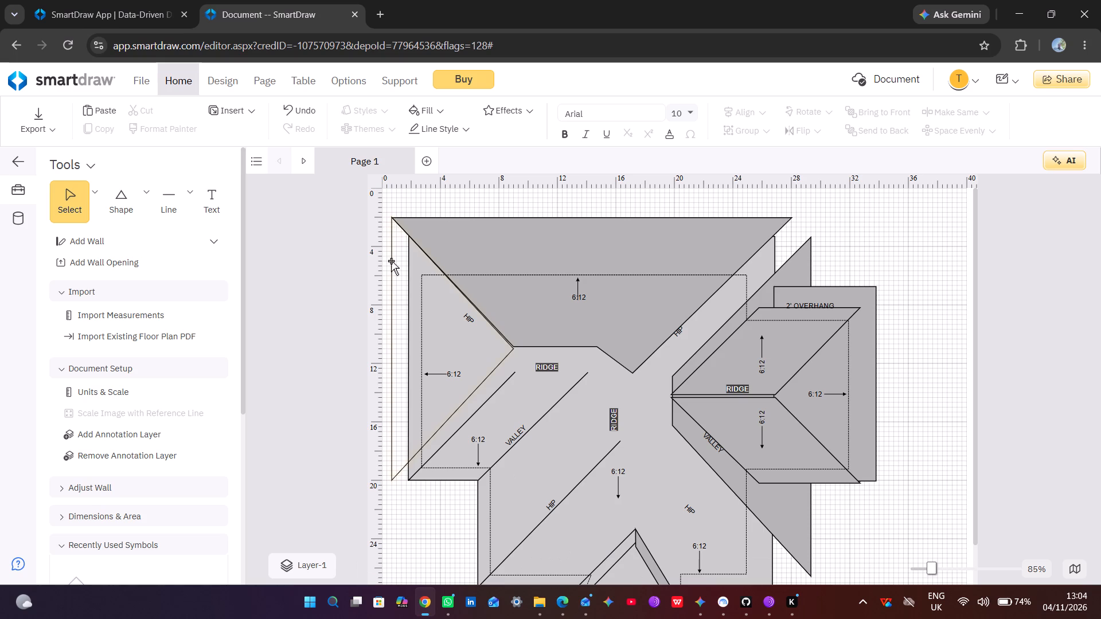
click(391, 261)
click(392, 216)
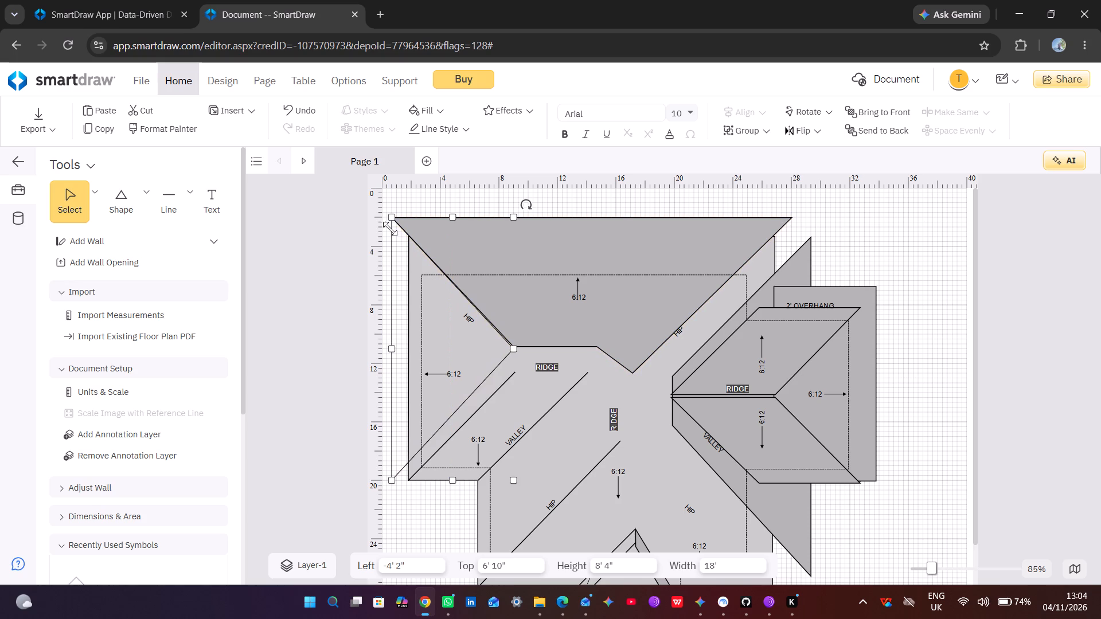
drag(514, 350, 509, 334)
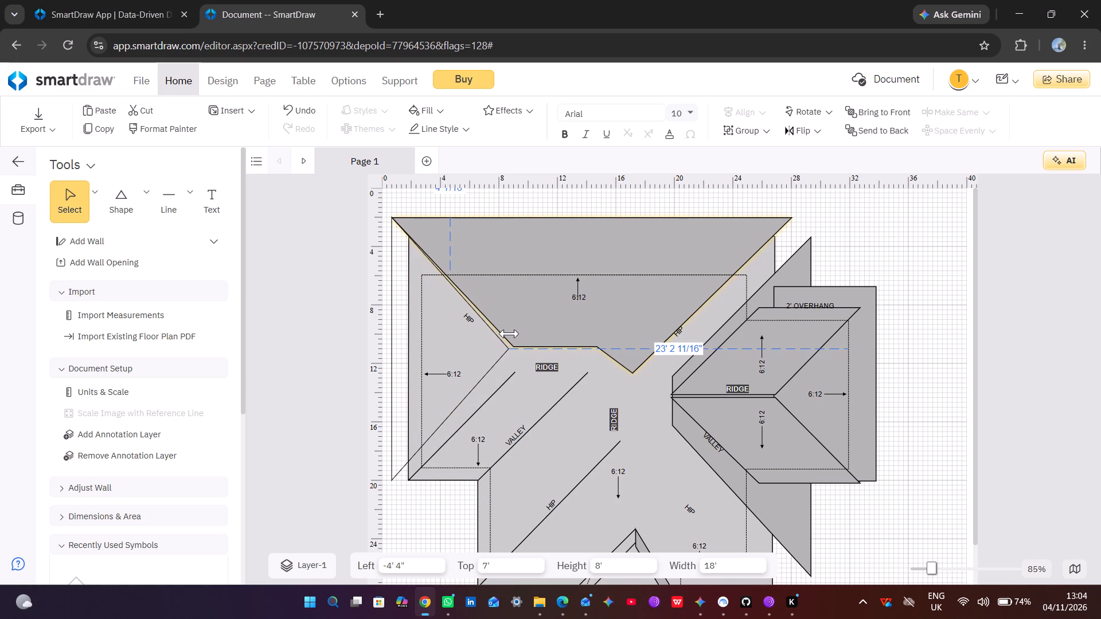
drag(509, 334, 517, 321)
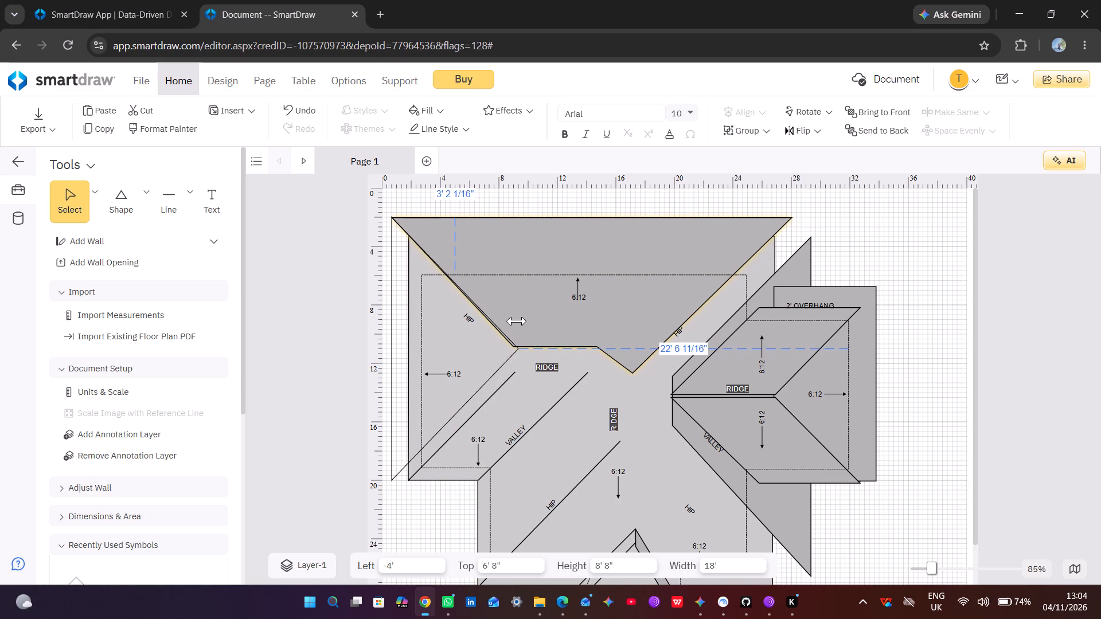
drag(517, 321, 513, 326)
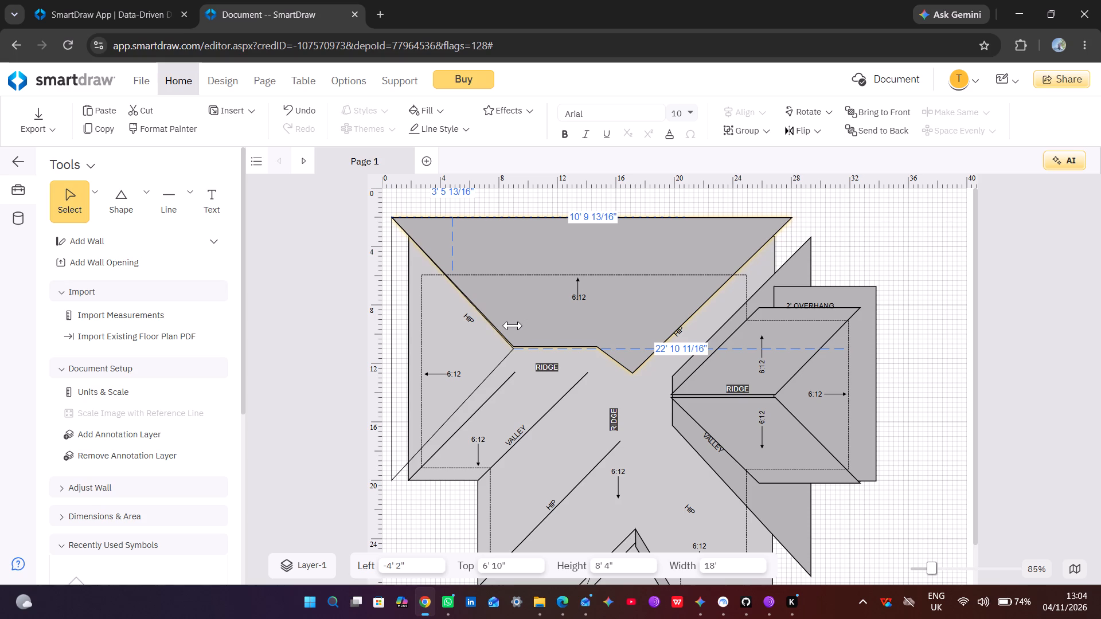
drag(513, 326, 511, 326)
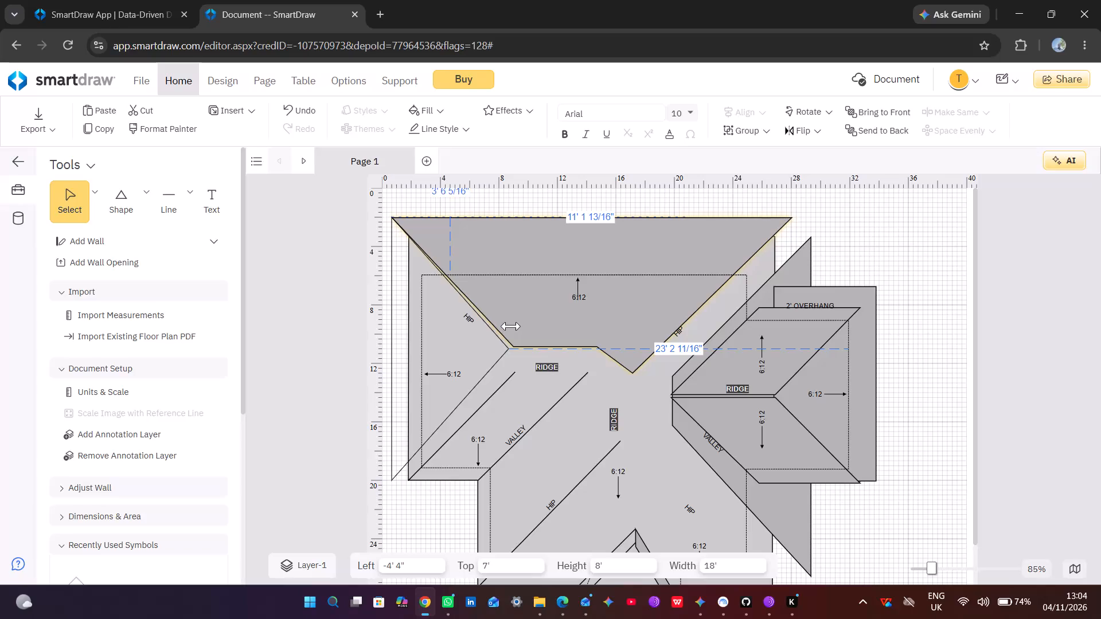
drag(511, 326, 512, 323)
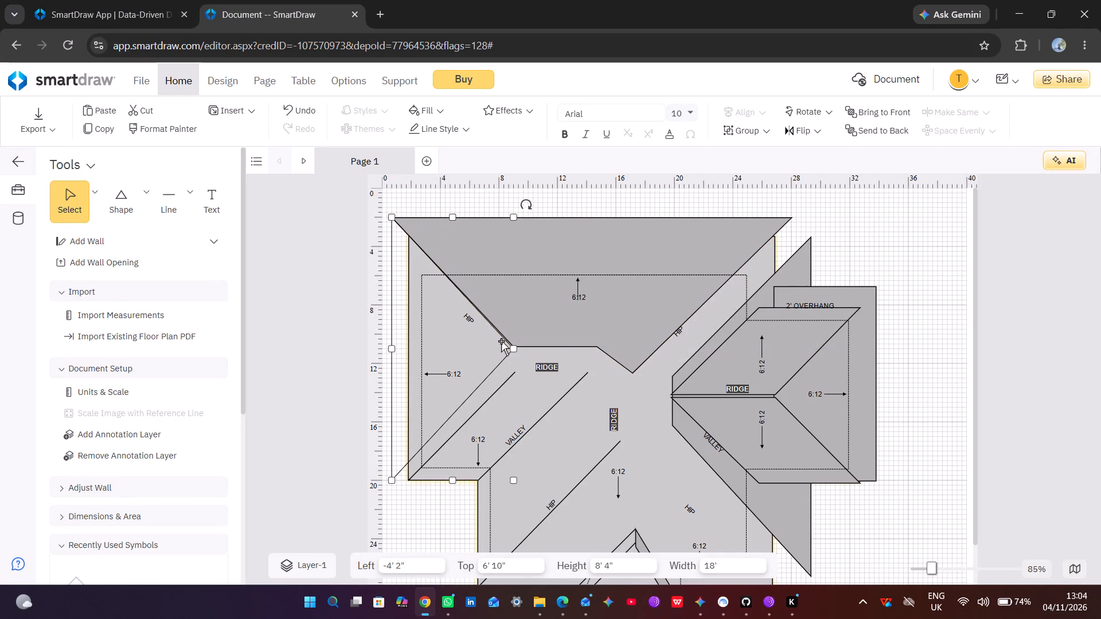
Extend the triangle's lower corner past the roof outline and its apex further inward, to about 9' by 19' 2 1/2".
drag(393, 480, 391, 507)
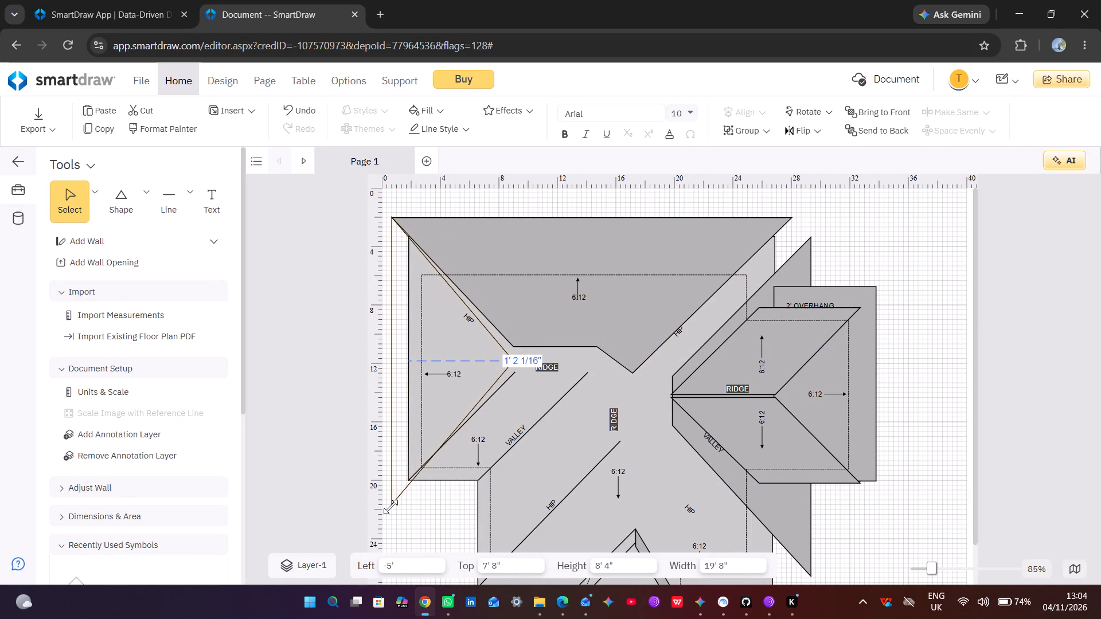
drag(391, 507, 393, 499)
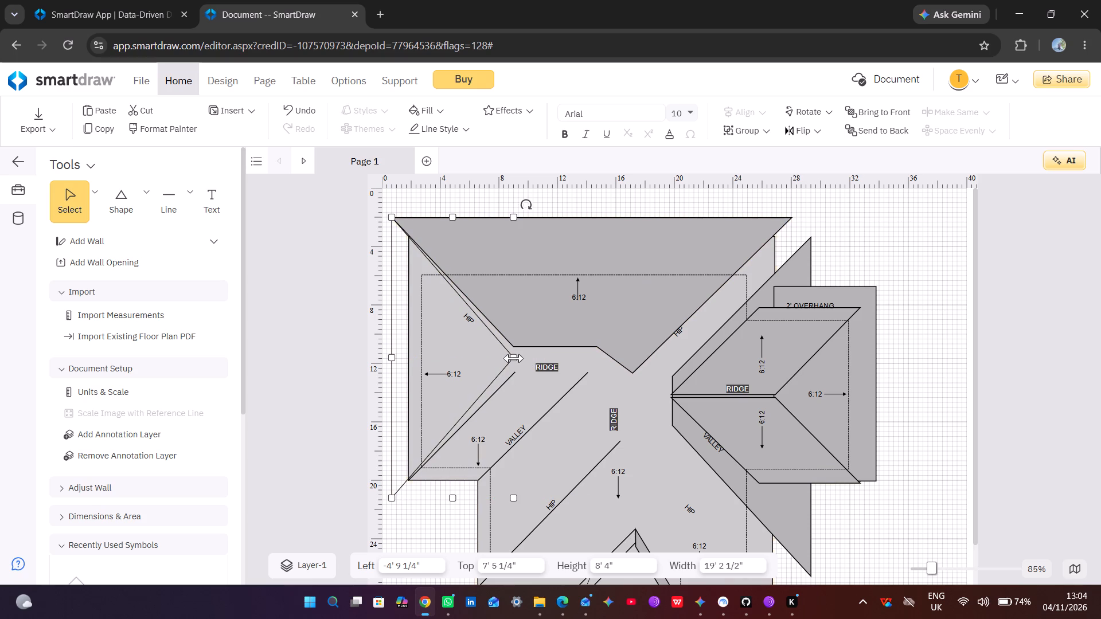
drag(514, 358, 521, 356)
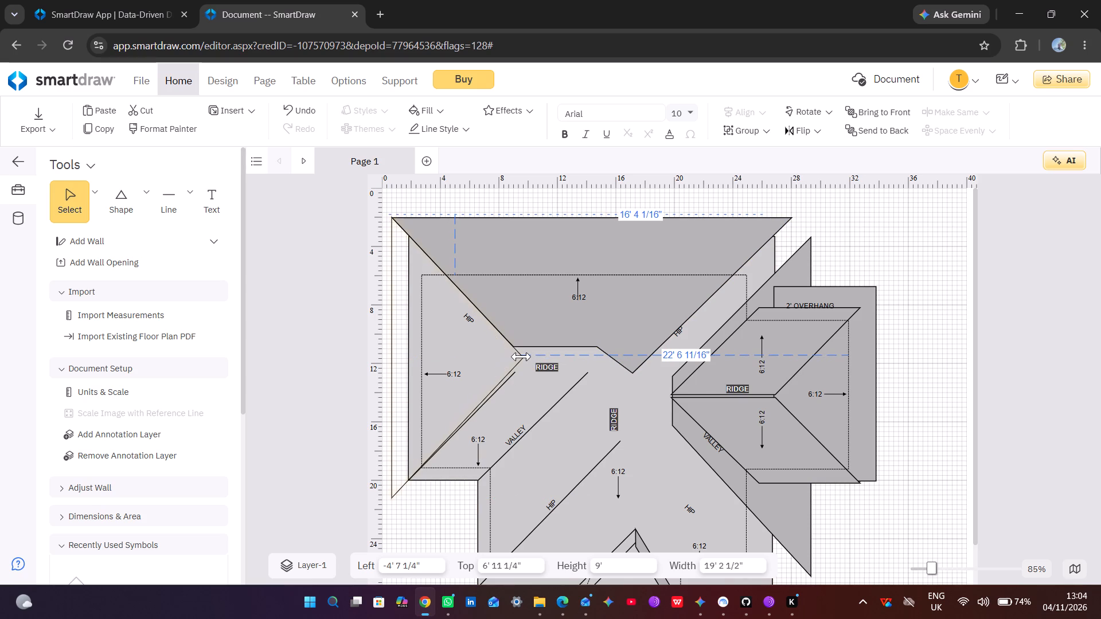
drag(521, 356, 524, 359)
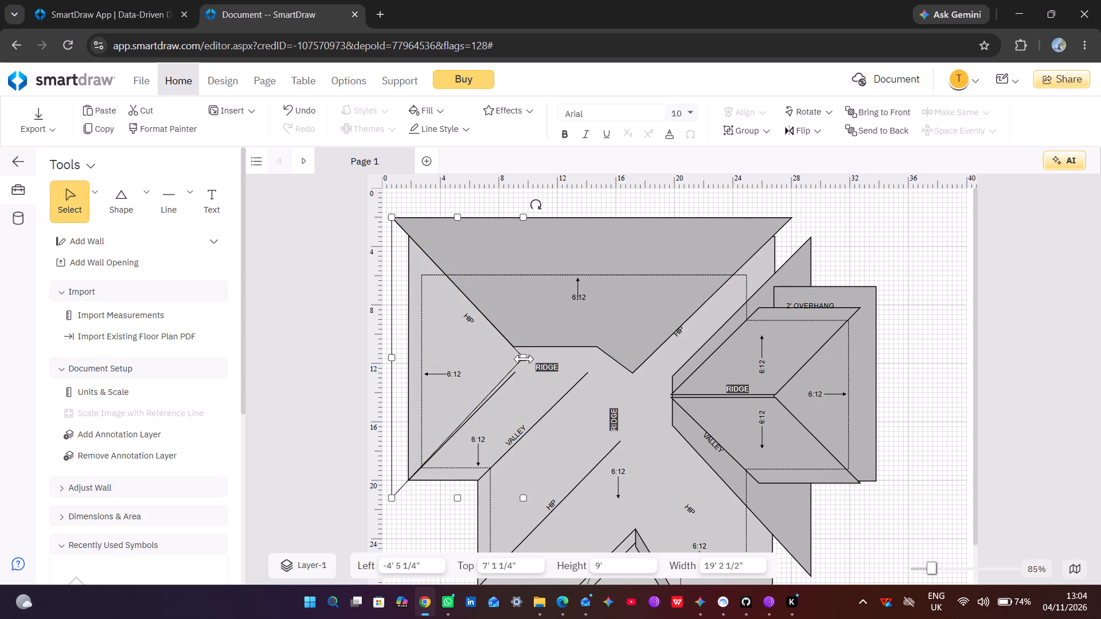
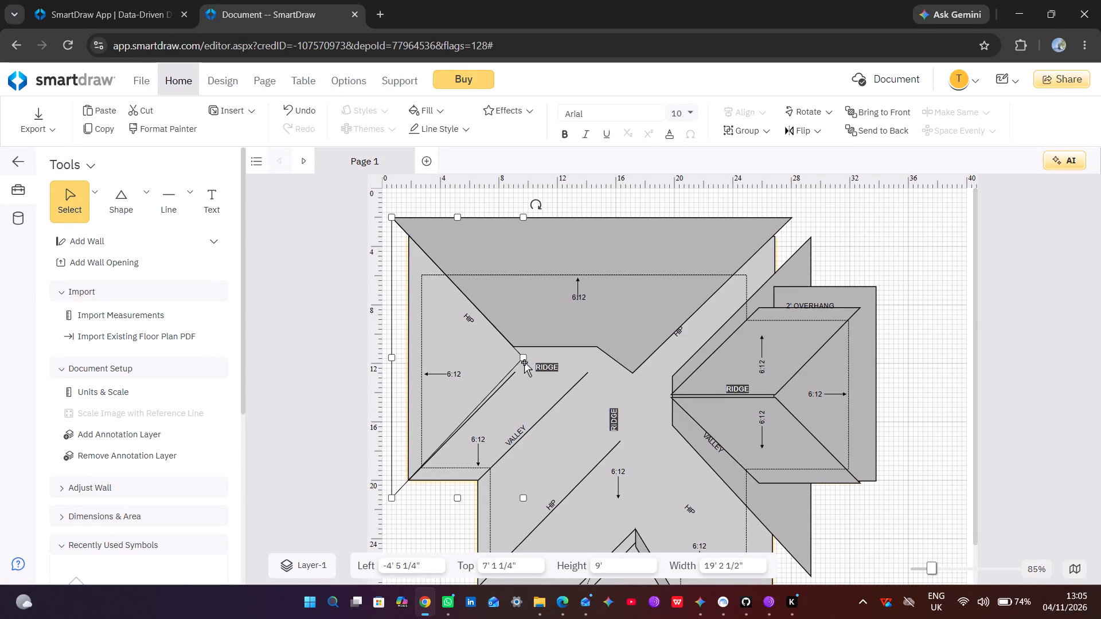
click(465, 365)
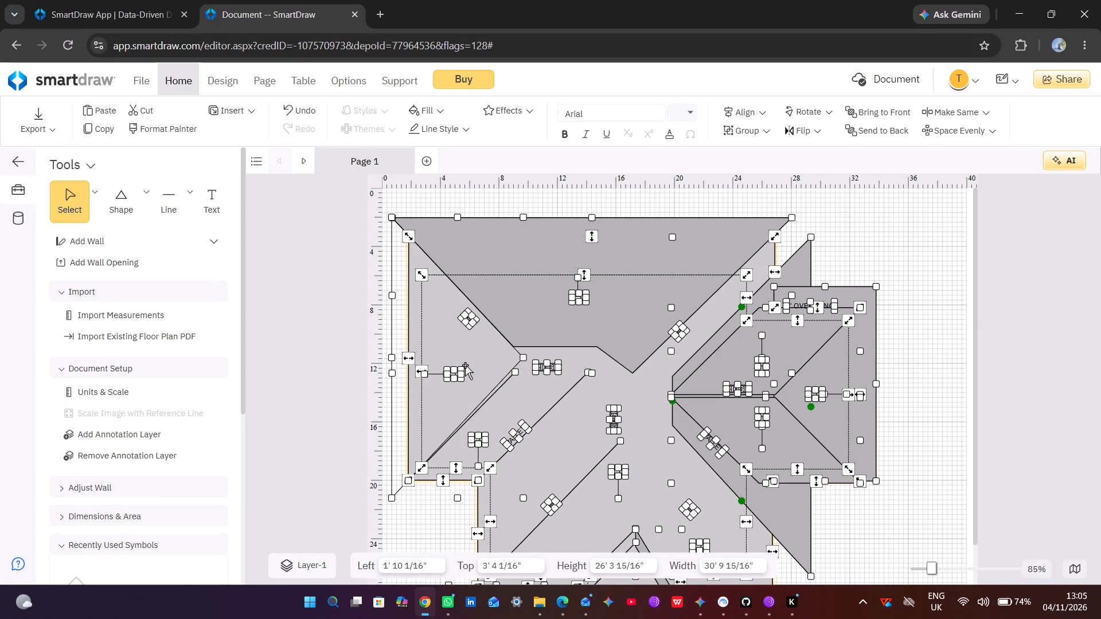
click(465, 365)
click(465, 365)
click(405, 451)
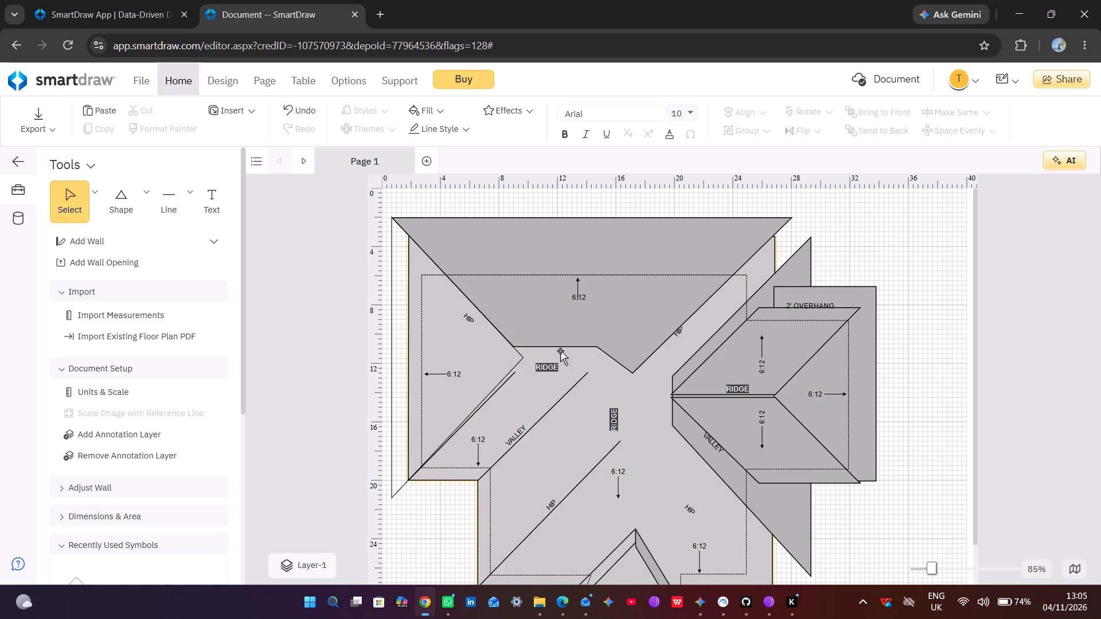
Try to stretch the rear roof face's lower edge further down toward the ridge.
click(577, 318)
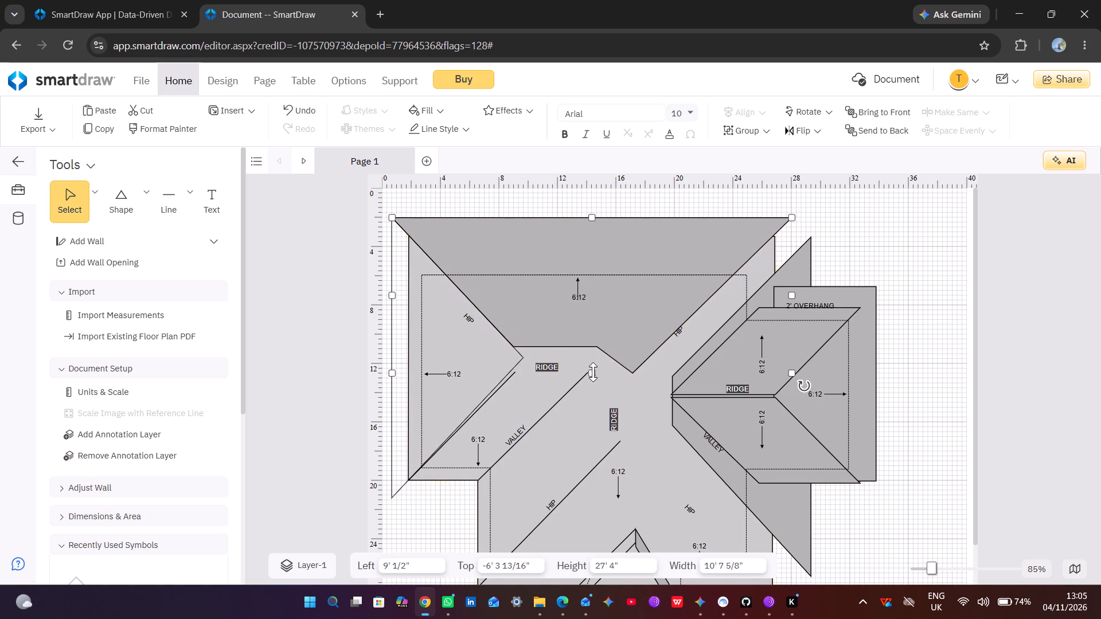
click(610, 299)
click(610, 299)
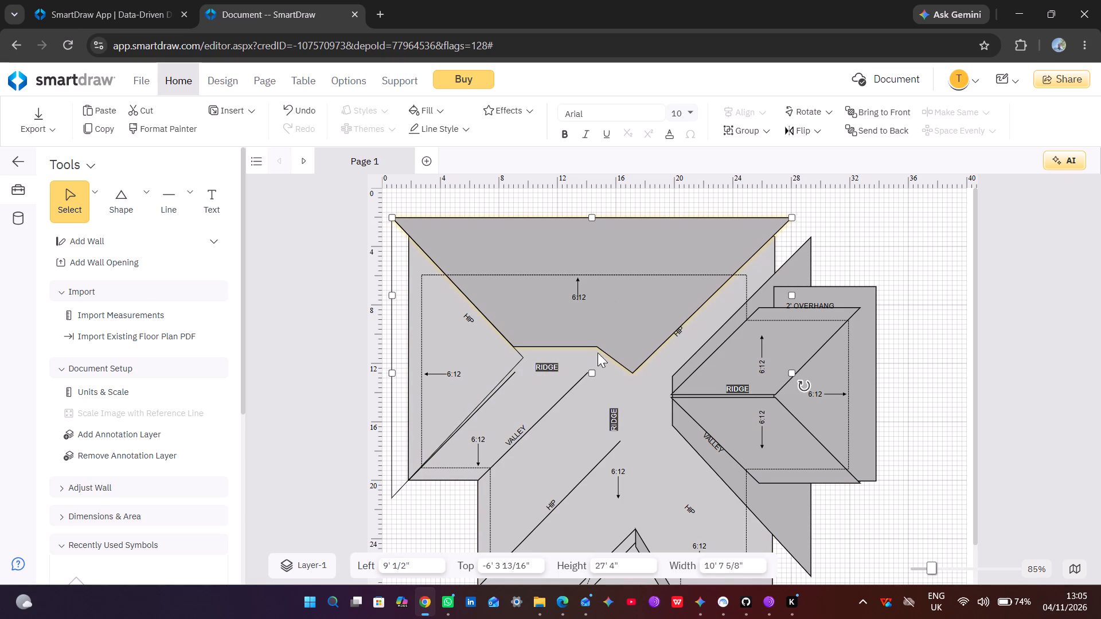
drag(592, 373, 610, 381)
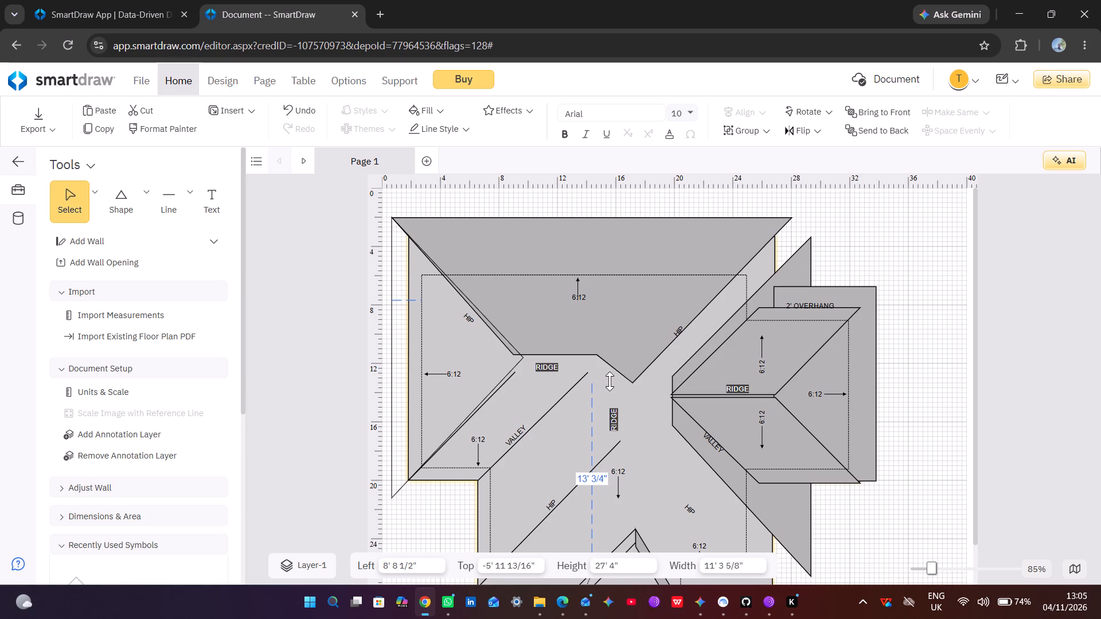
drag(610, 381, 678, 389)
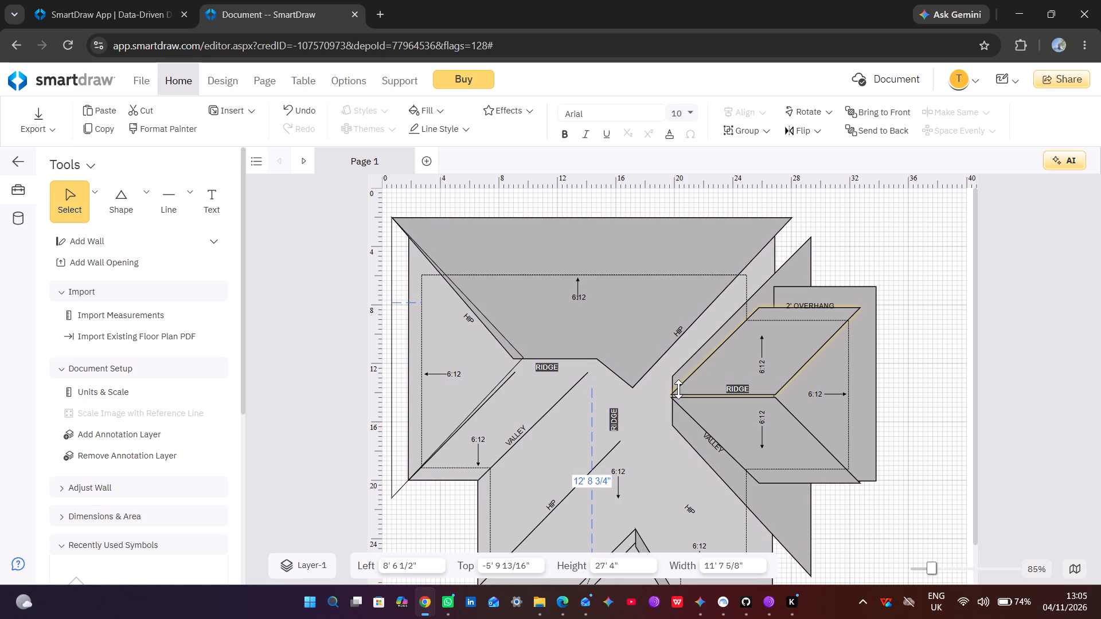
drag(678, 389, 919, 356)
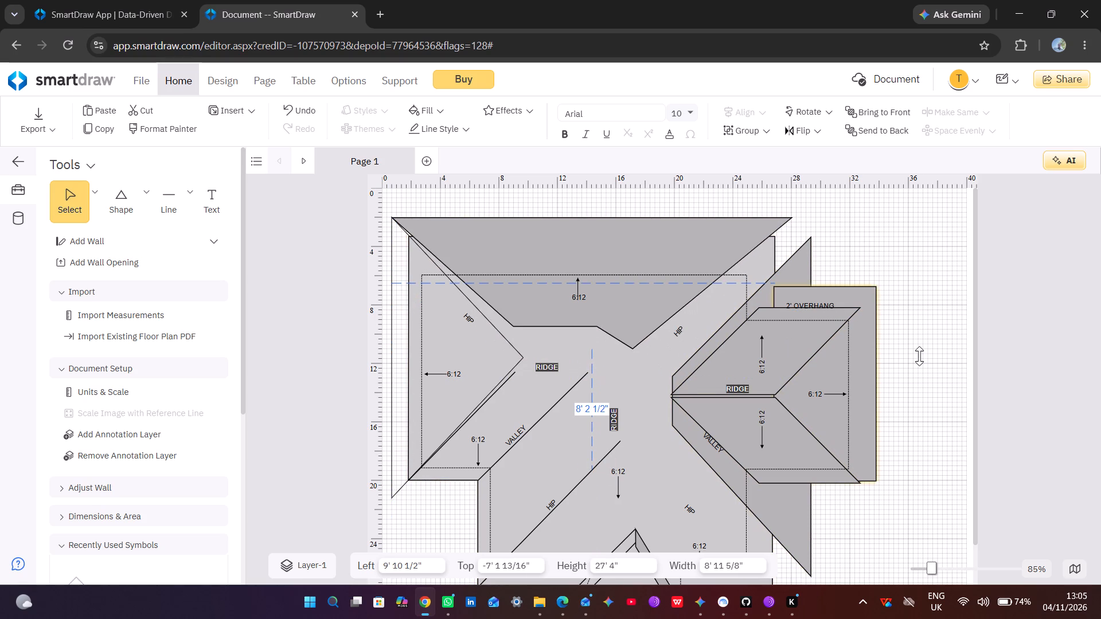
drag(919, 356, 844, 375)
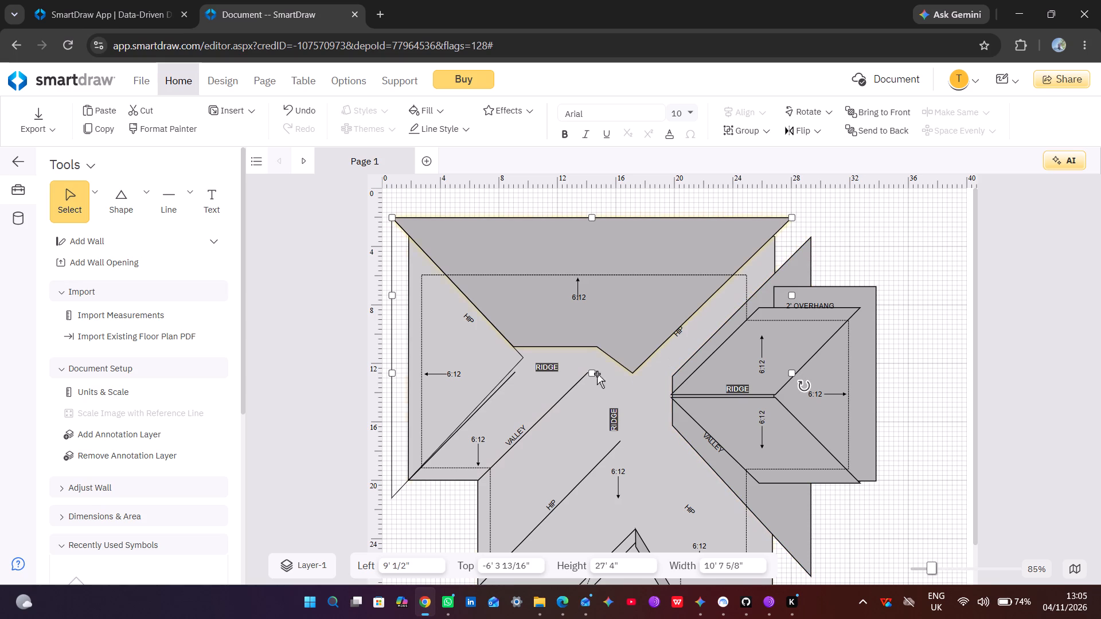
Move the inner end of the lower-left hip line onto the left triangle's lower sloping edge.
click(515, 397)
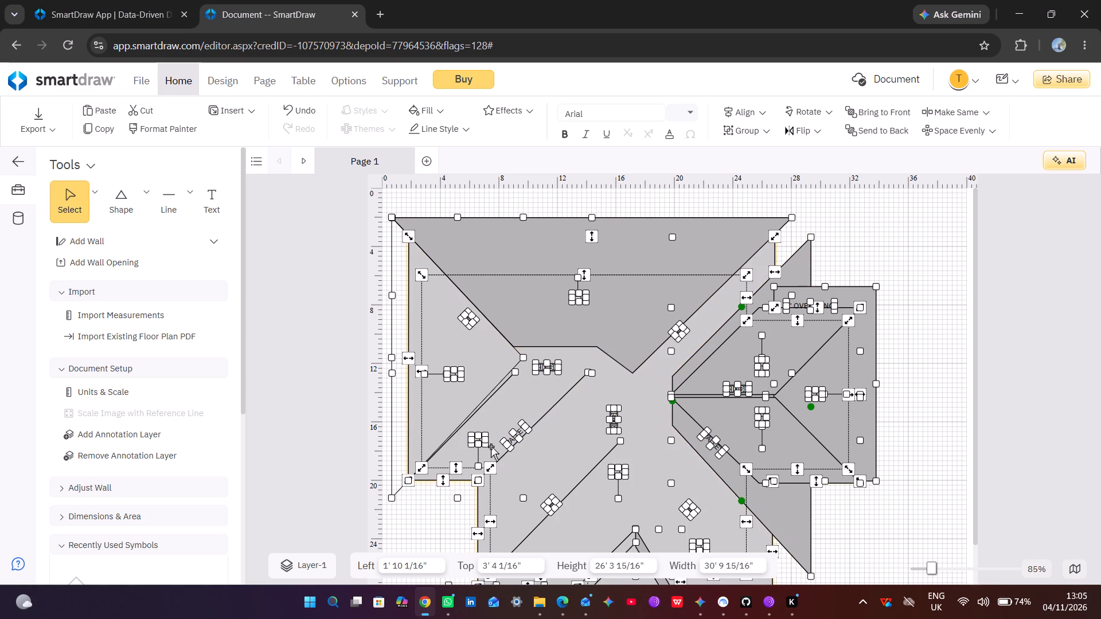
click(403, 477)
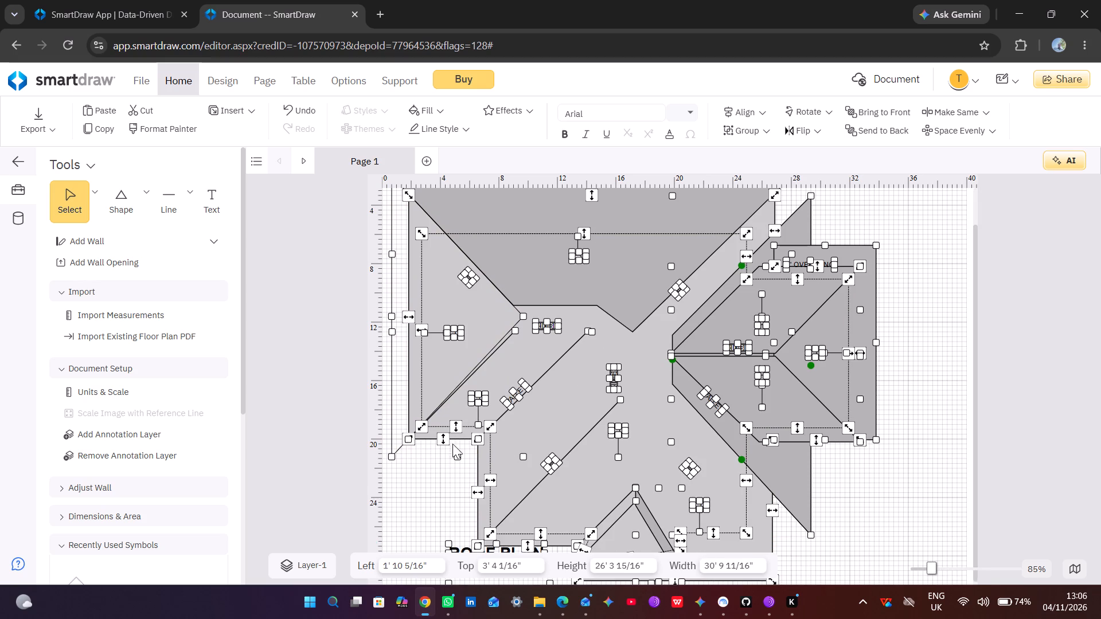
drag(516, 332, 513, 326)
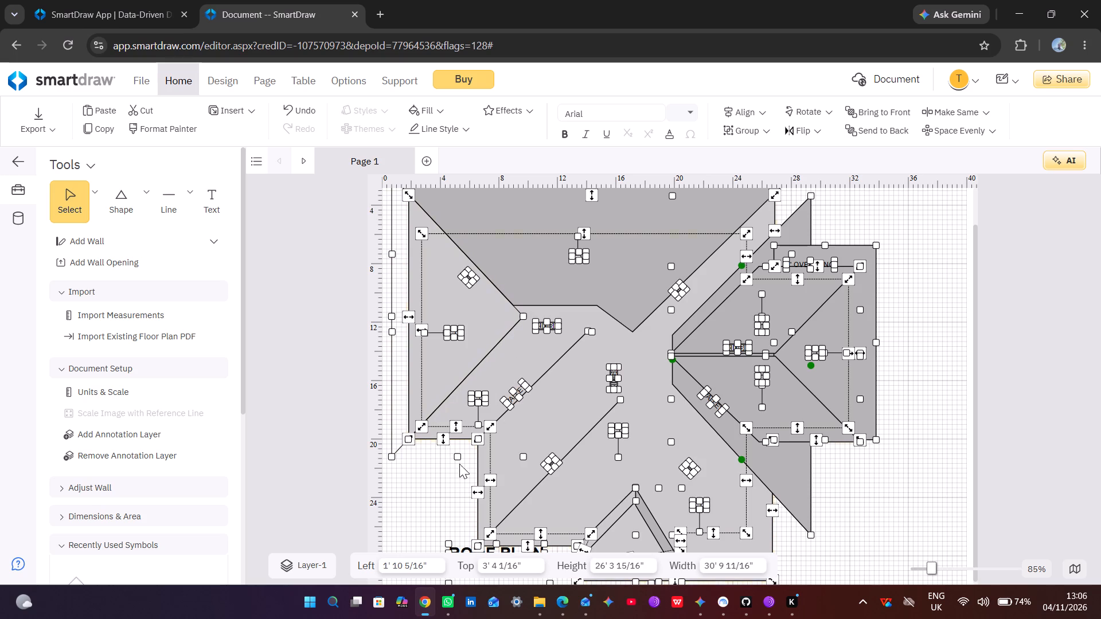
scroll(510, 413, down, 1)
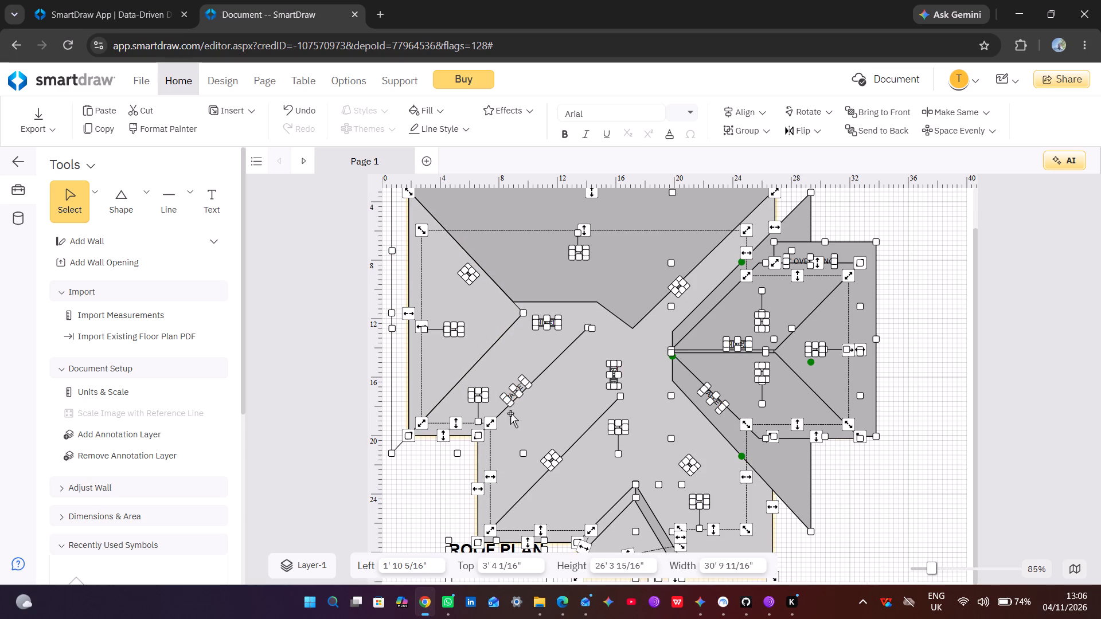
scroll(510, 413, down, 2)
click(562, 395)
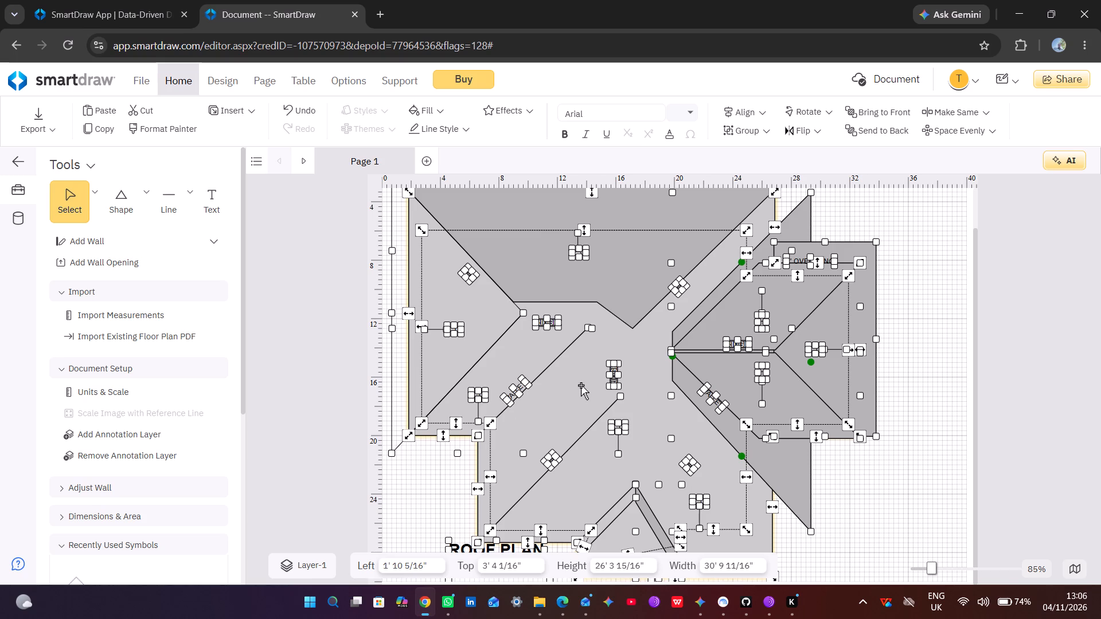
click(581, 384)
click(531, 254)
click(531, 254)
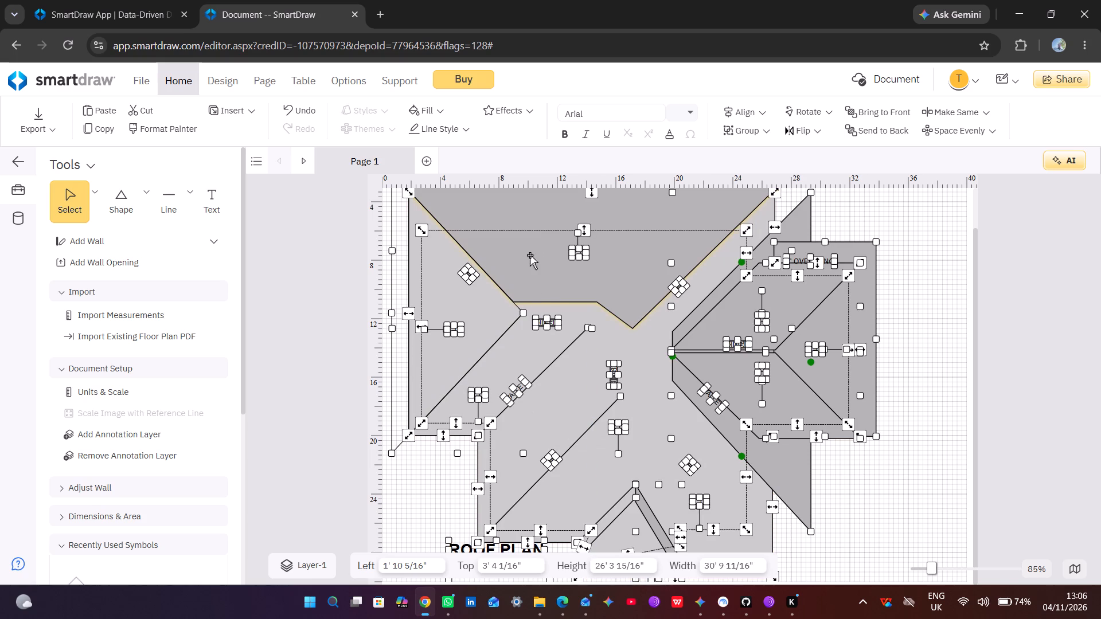
Shift the whole roof plan right and down on the page to Left 3' 10 5/16" and Top 6' 11 3/4".
click(550, 328)
drag(550, 328, 571, 354)
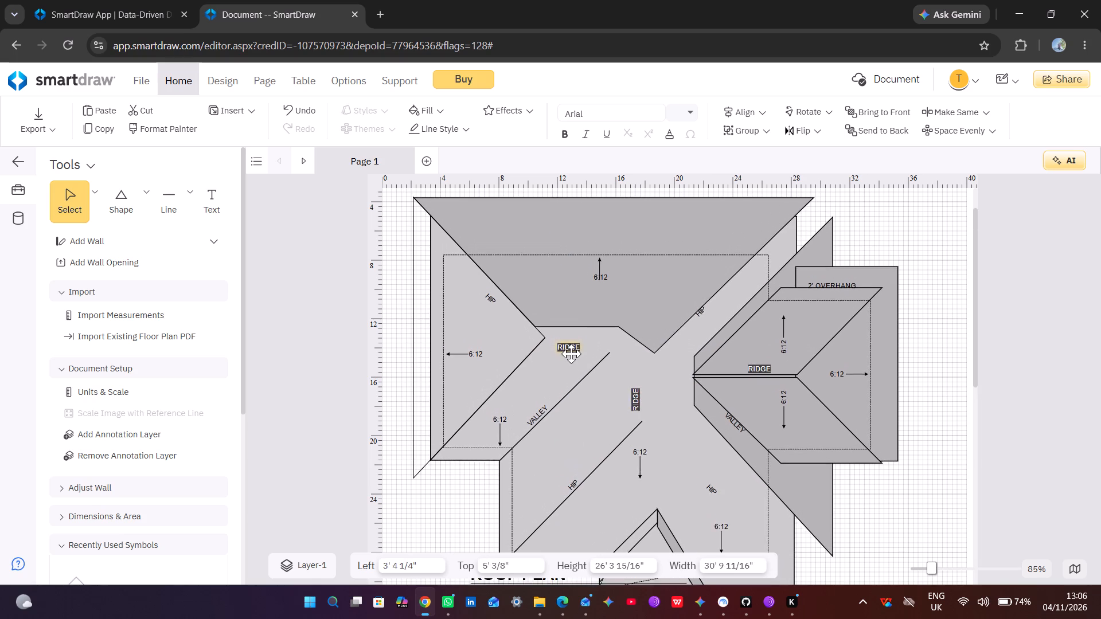
drag(571, 354, 572, 356)
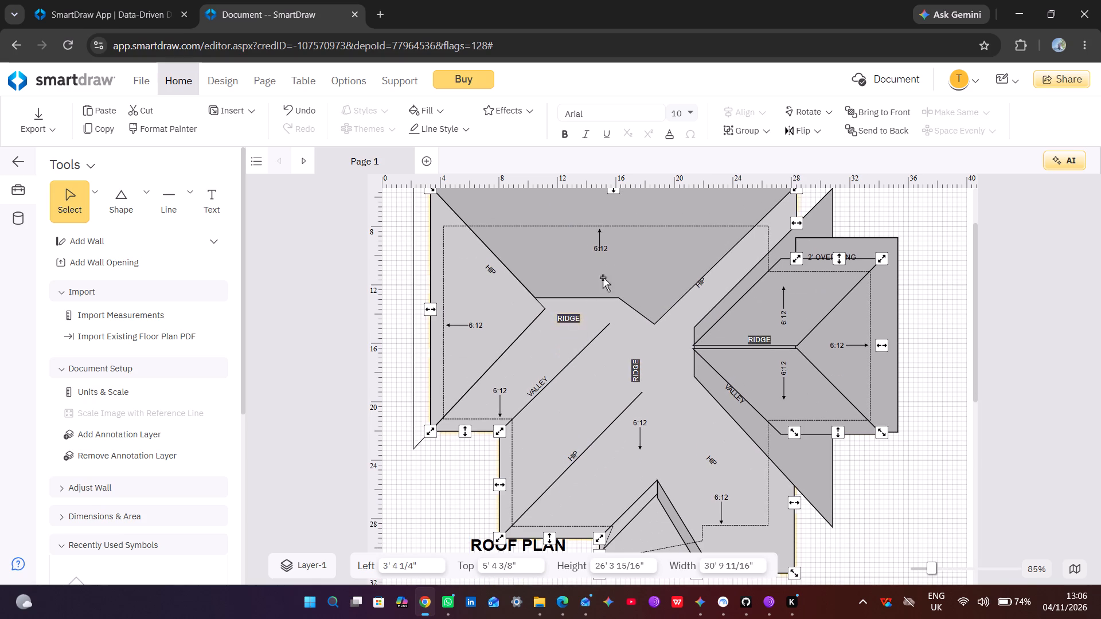
scroll(612, 267, up, 1)
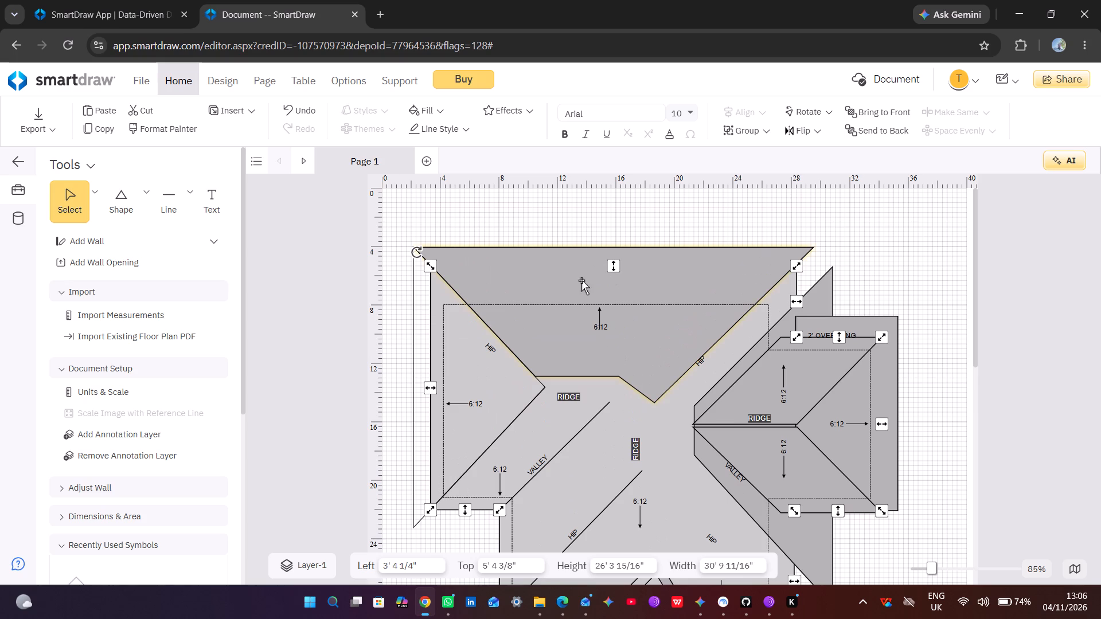
click(451, 349)
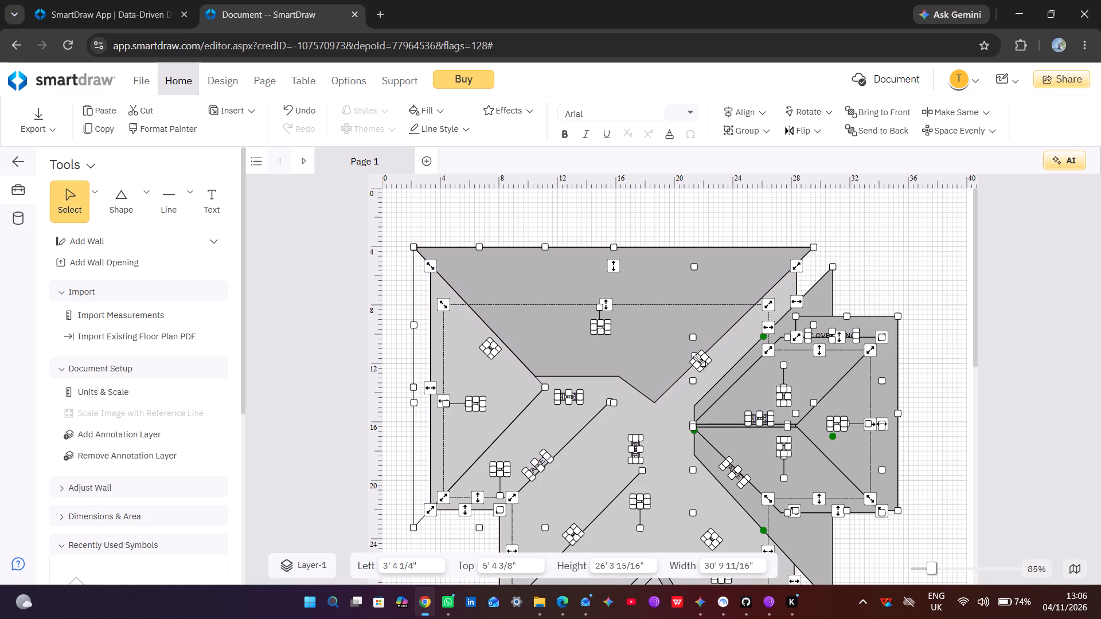
drag(724, 333, 733, 355)
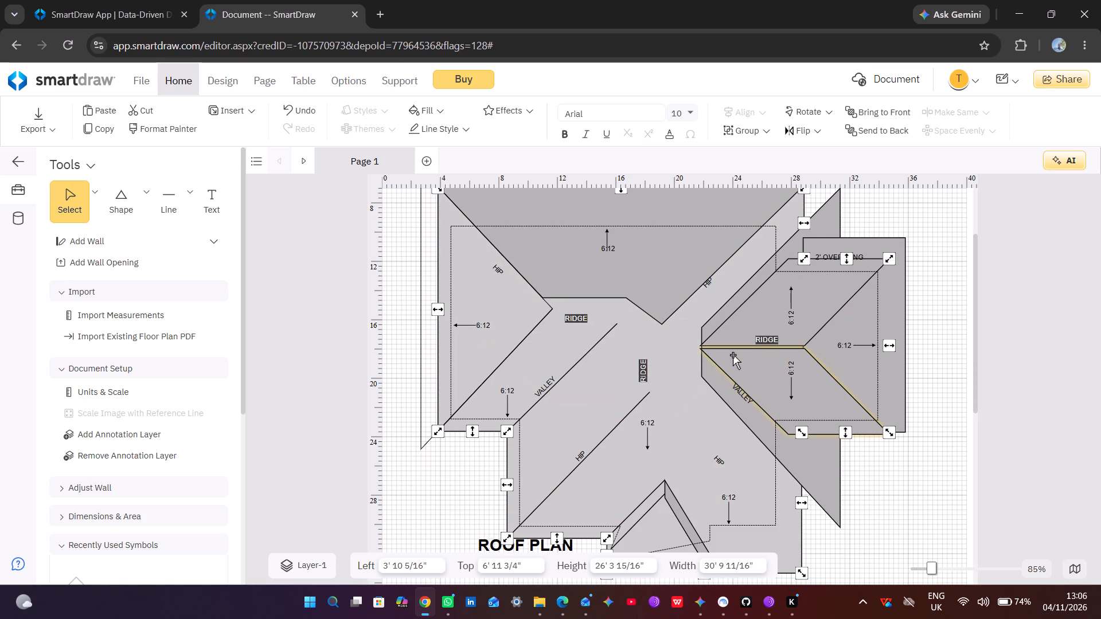
Nudge the upper-right vertical edge of the main roof outline slightly inward.
click(715, 319)
click(680, 336)
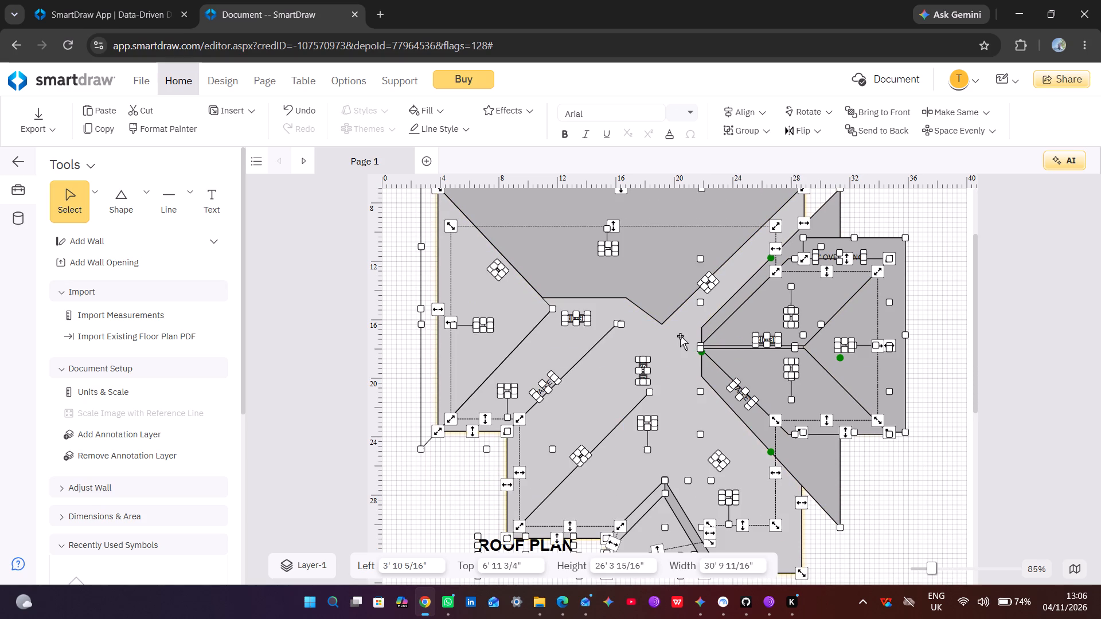
scroll(680, 336, up, 2)
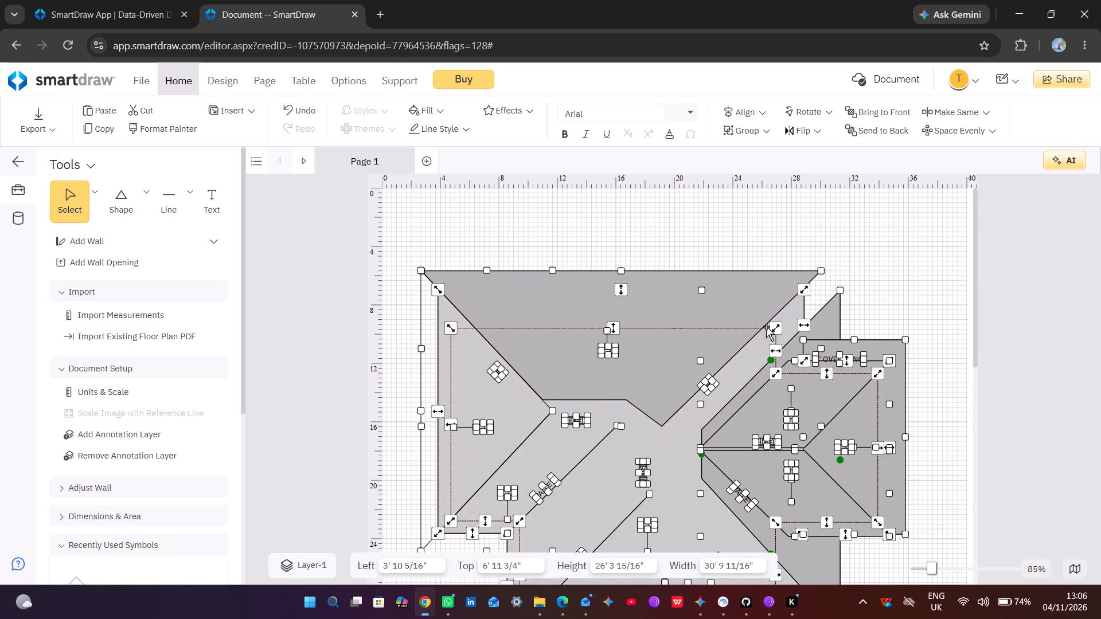
drag(807, 326, 802, 319)
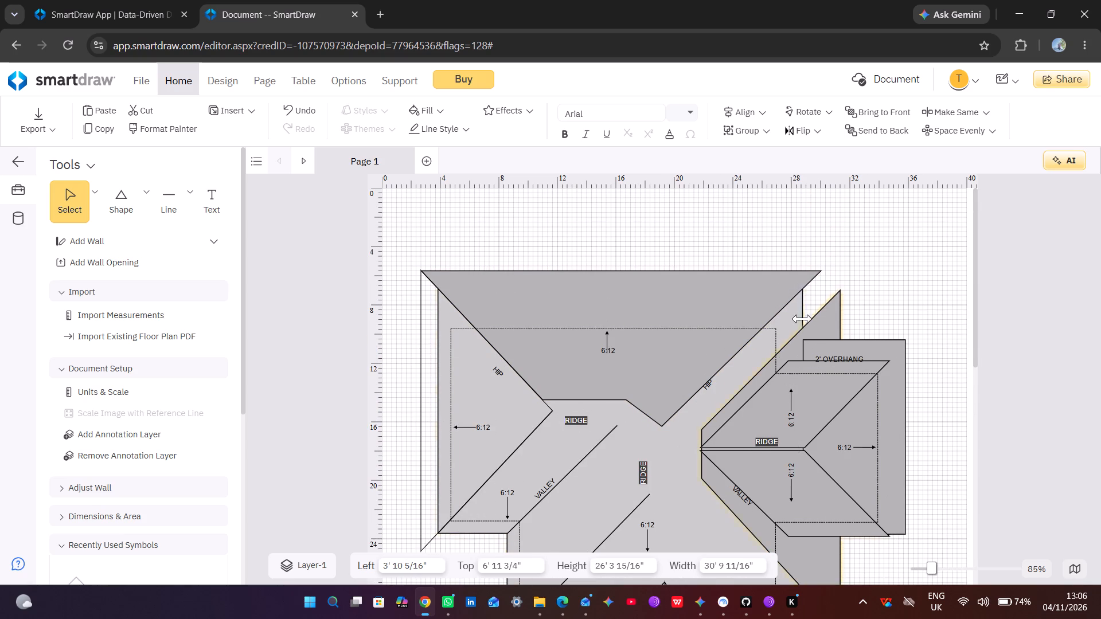
drag(802, 319, 807, 305)
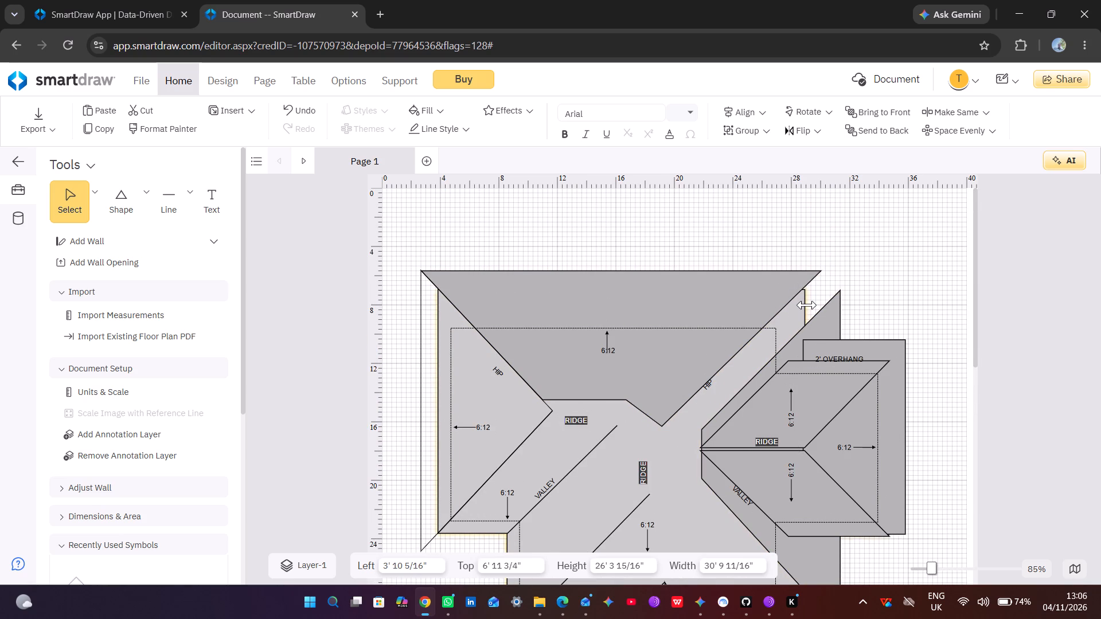
drag(807, 305, 804, 303)
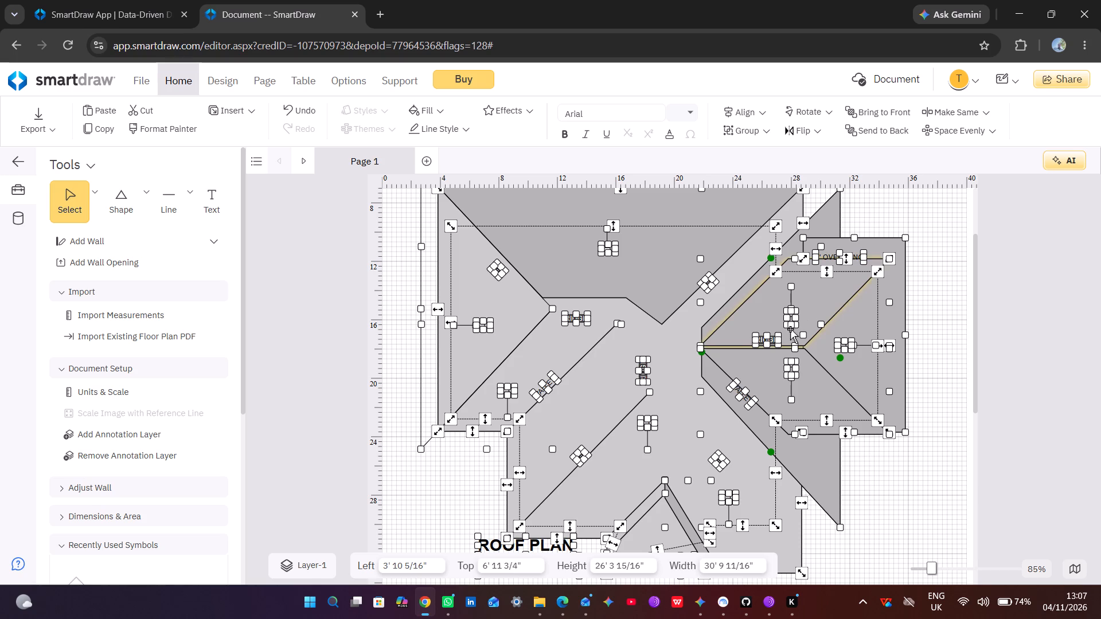
Move the 6:12 slope label of the right wing's upper face outward, just past the wing's upper hip line.
drag(797, 319, 911, 326)
drag(817, 327, 840, 327)
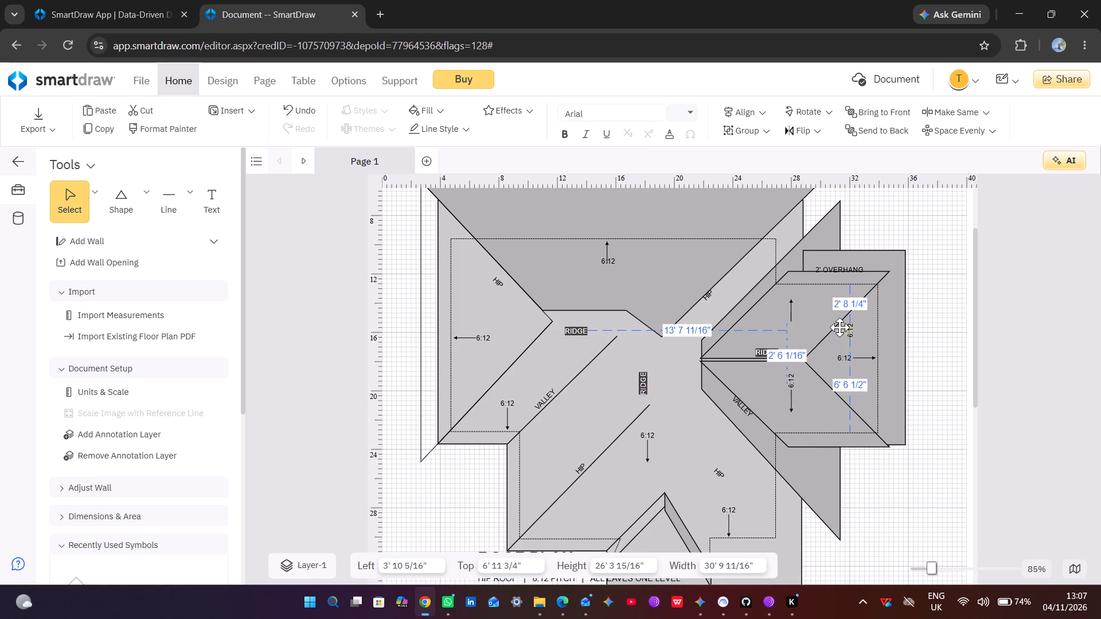
Shift the whole roof plan left until its main outline meets the page's left edge.
drag(840, 327, 744, 338)
click(744, 338)
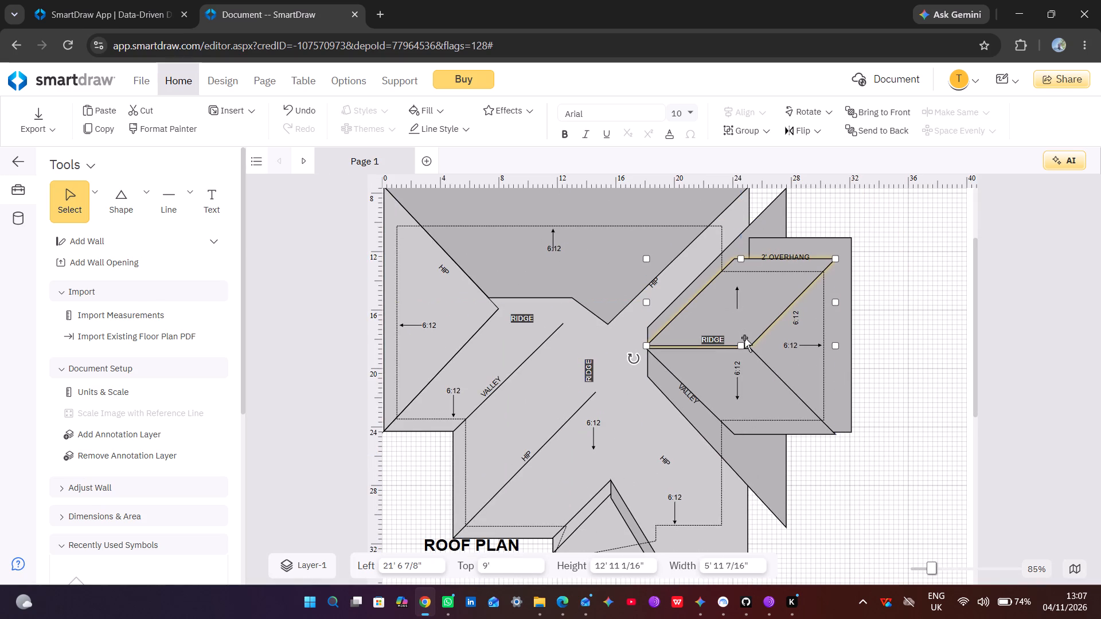
Move the right wing's end-face 6:12 label beside the ridge end, at Left 25' 5" and Top 18' 4 1/16".
click(751, 365)
drag(790, 340, 739, 340)
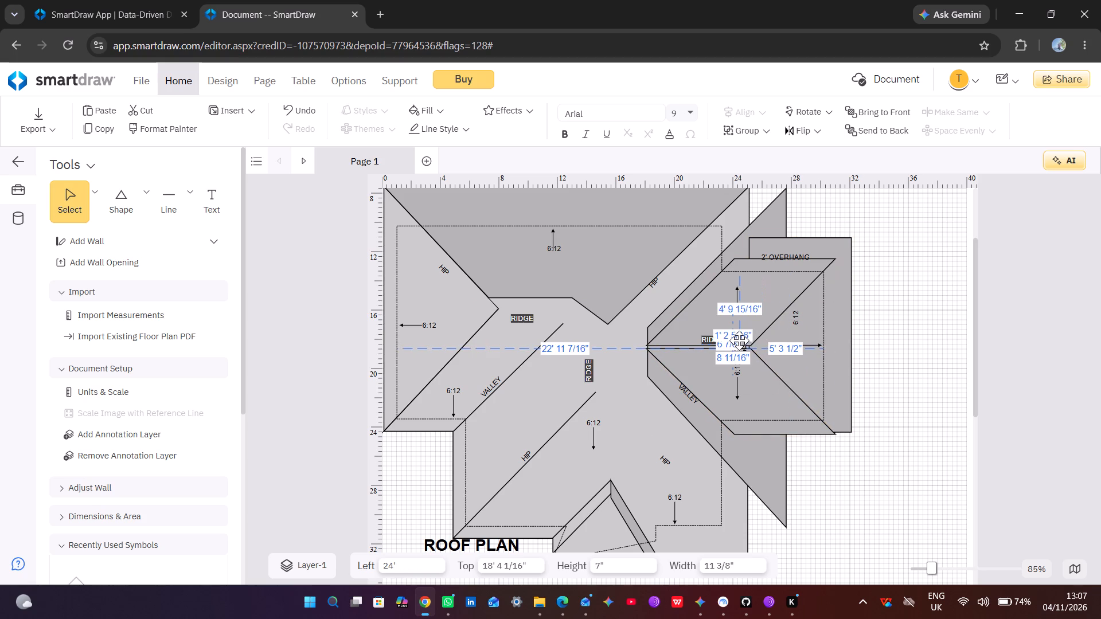
drag(739, 340, 763, 347)
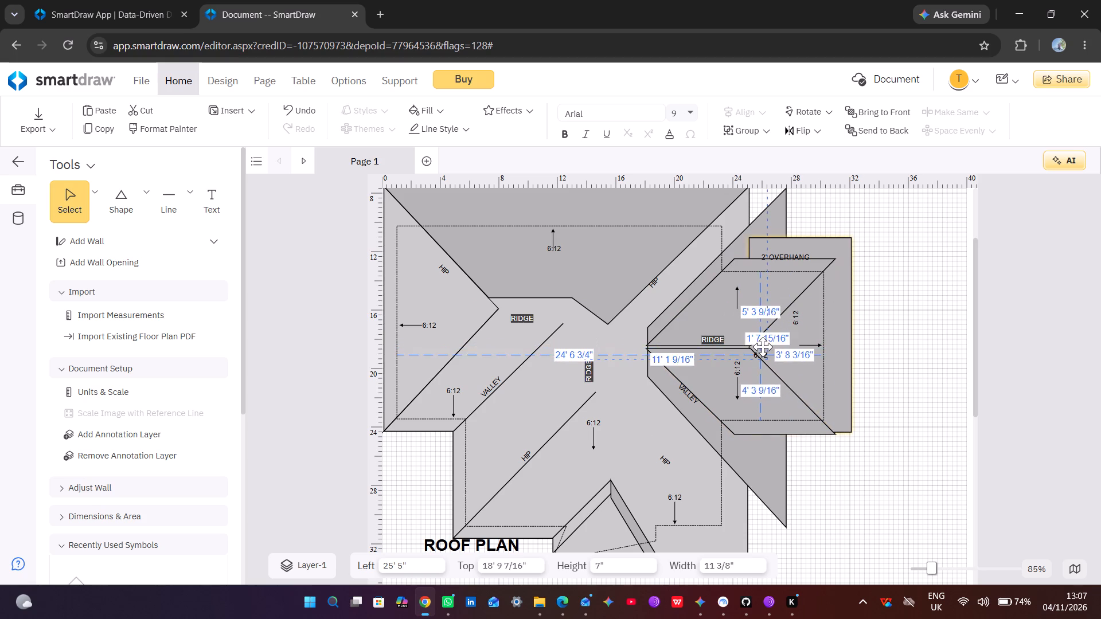
drag(763, 347, 762, 342)
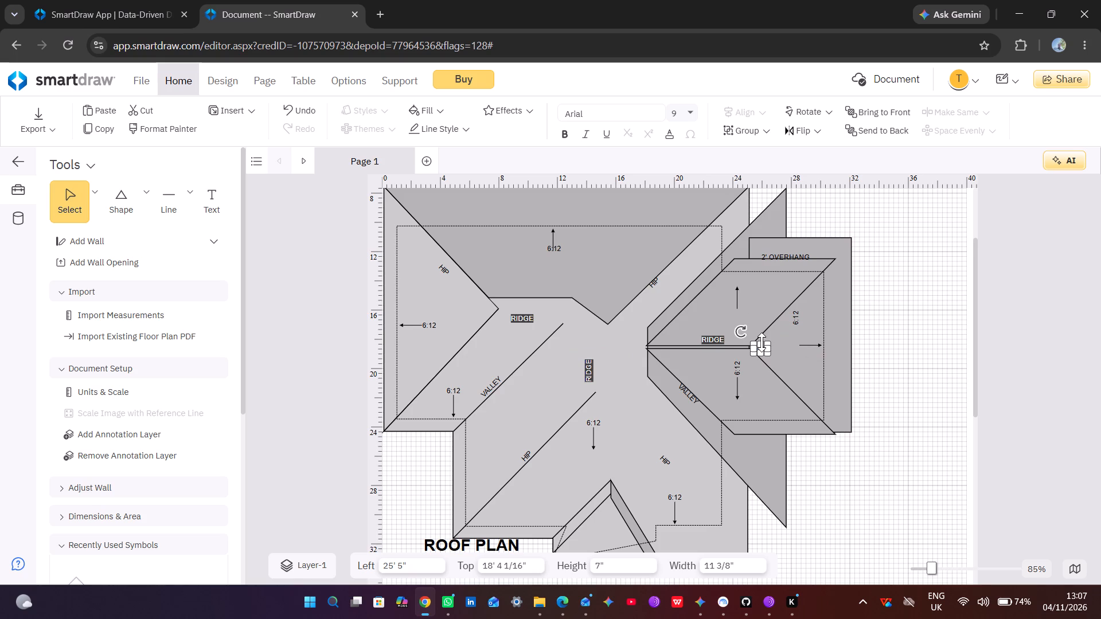
Reshape the main roof's right face so its upper outer corner meets the upper-right corner of the top roof face.
scroll(762, 342, up, 2)
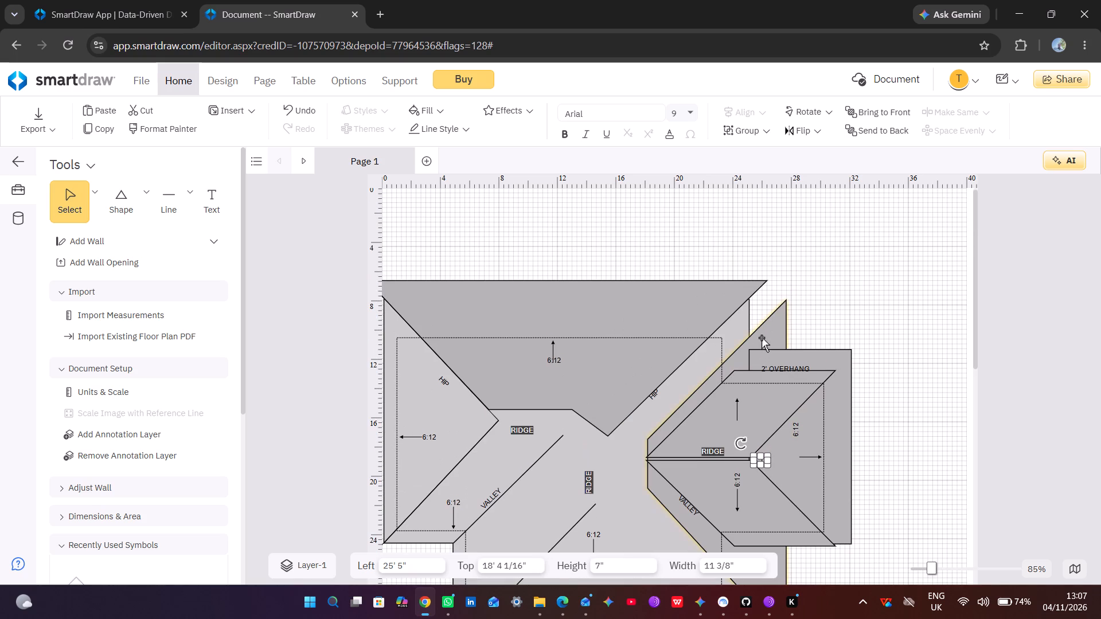
click(762, 338)
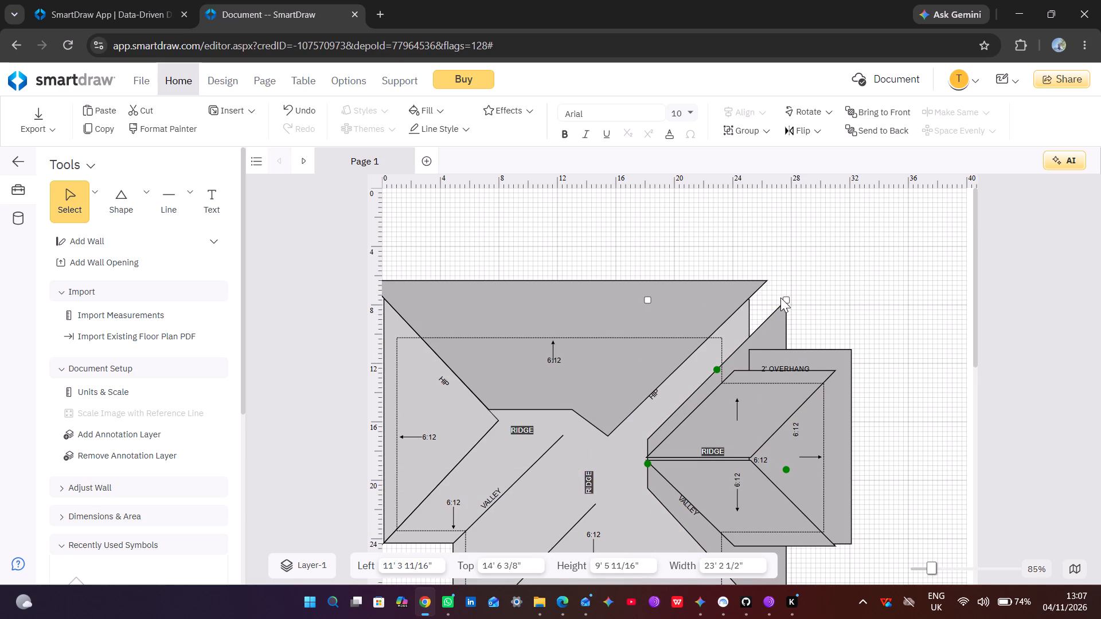
drag(784, 300, 769, 273)
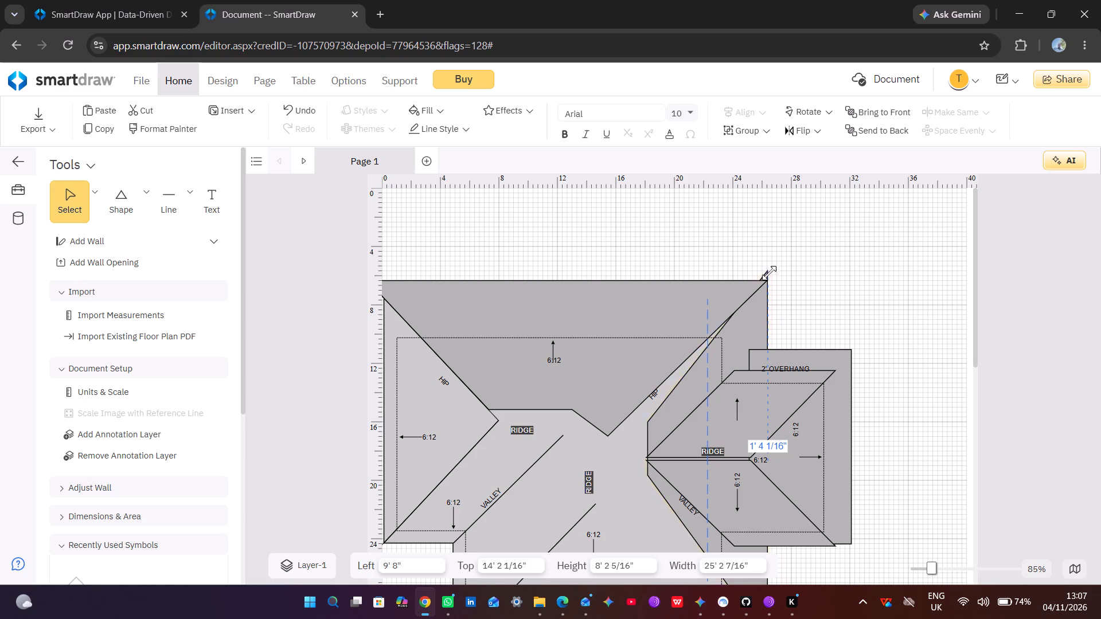
drag(769, 273, 769, 283)
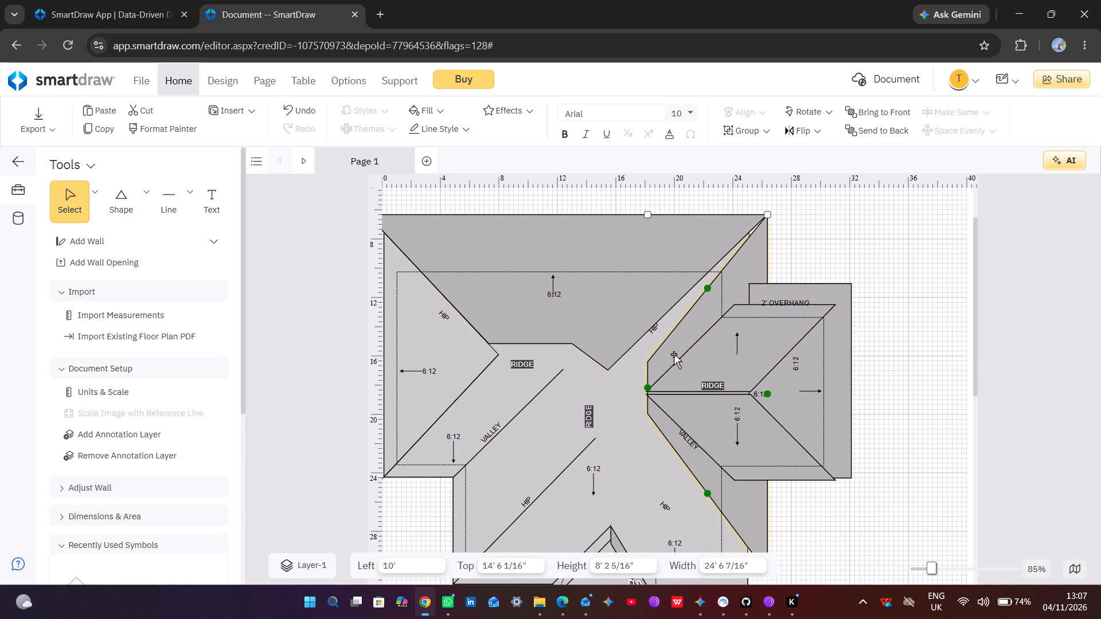
Pull the main right face's inner vertical edge inward toward the junction at the lower end of the upper-right hip.
drag(706, 289, 701, 280)
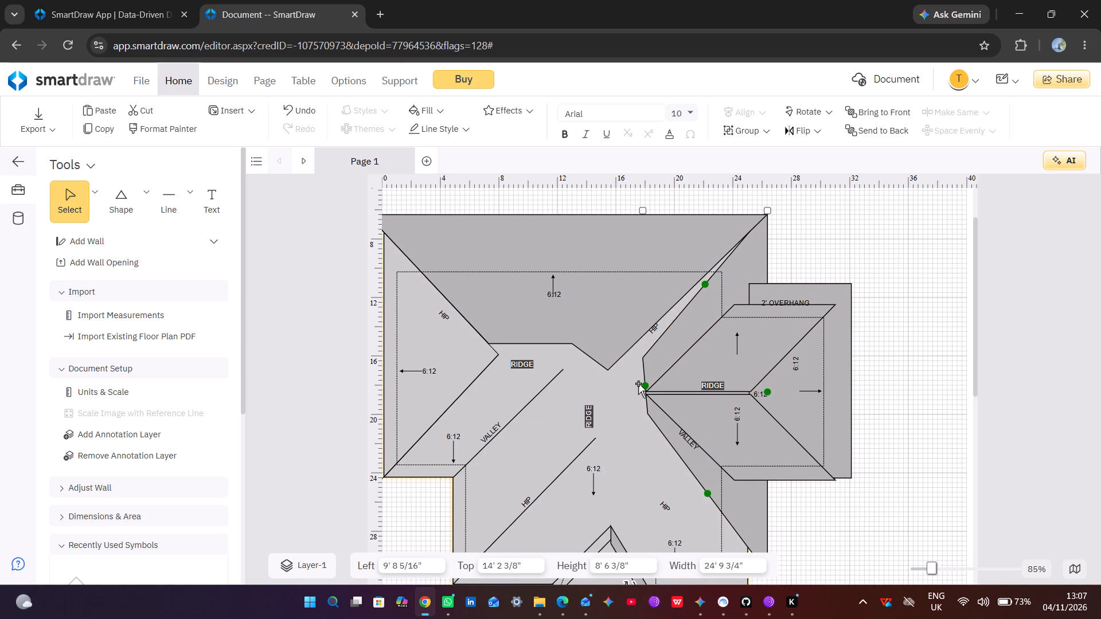
drag(641, 383, 628, 361)
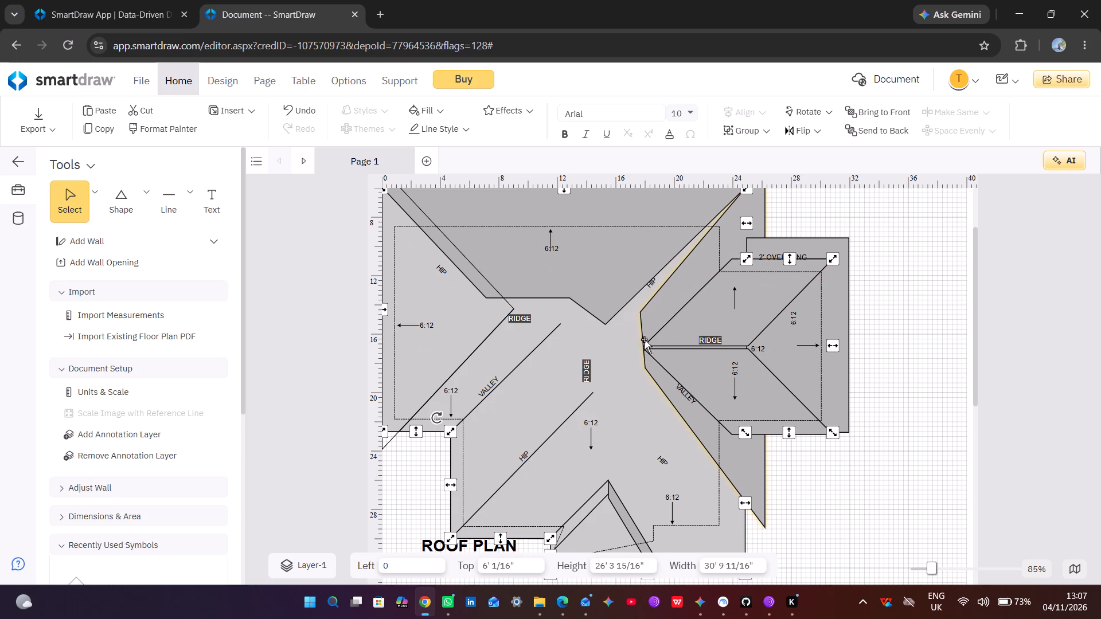
click(665, 307)
drag(642, 340, 627, 346)
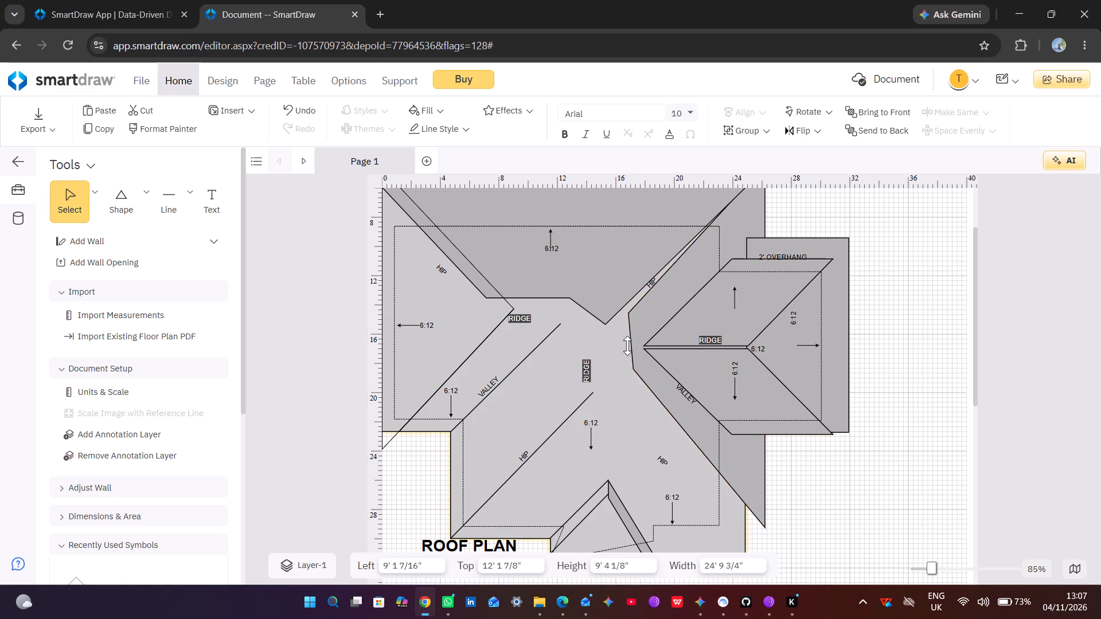
drag(627, 346, 615, 354)
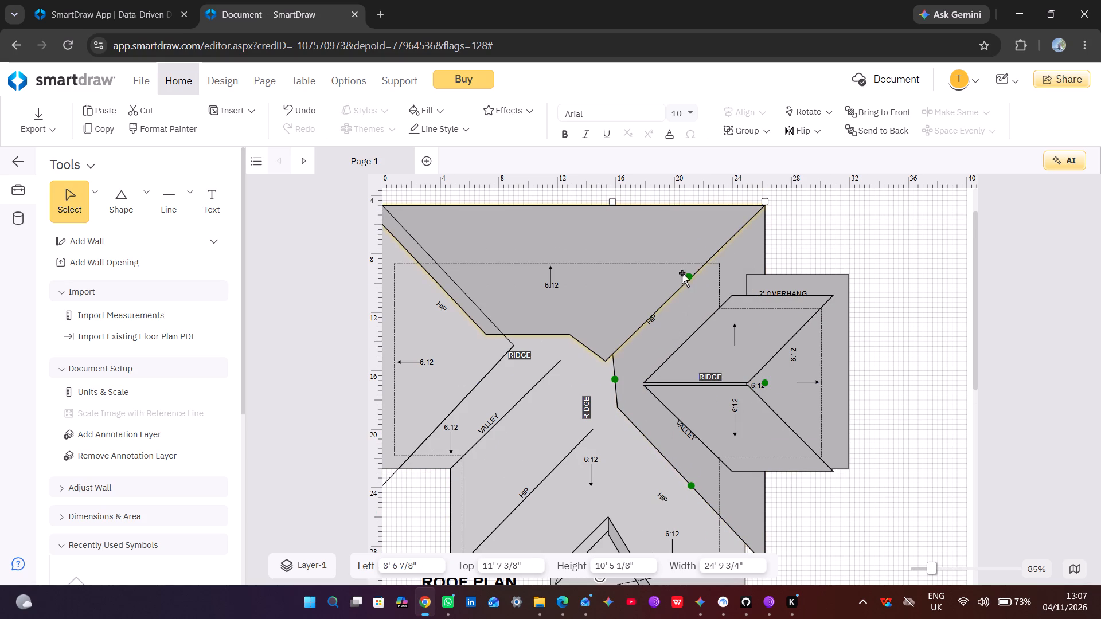
Fine-tune the main right face along the upper-right hip, to about Left 8' 8 1/4", Top 11' 8 11/16" and Height 10' 6 1/2".
drag(690, 276, 689, 281)
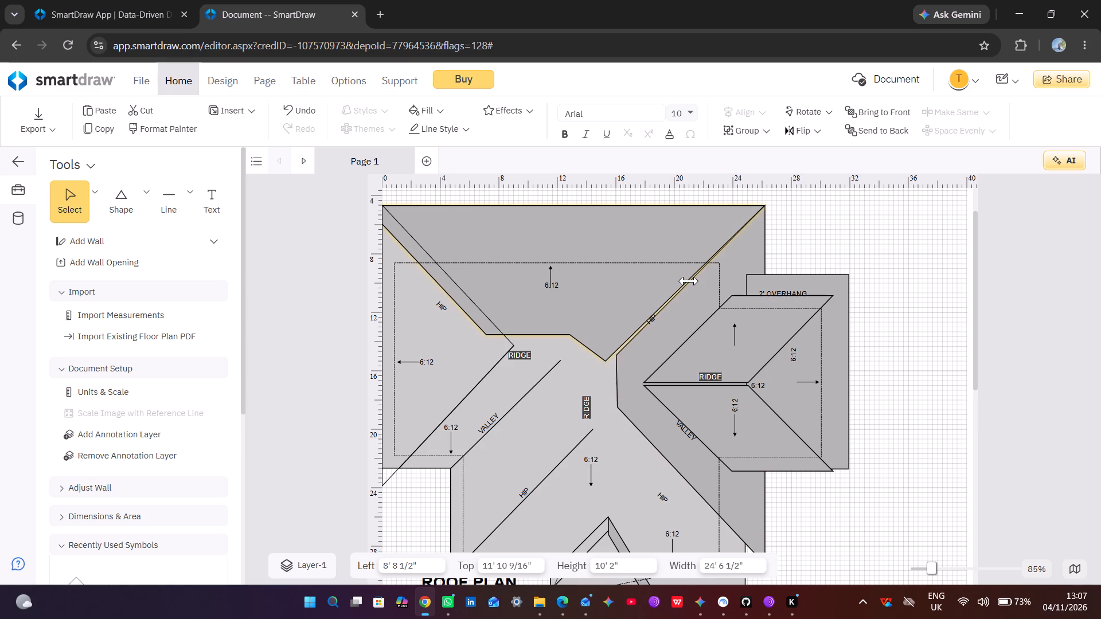
drag(689, 281, 689, 283)
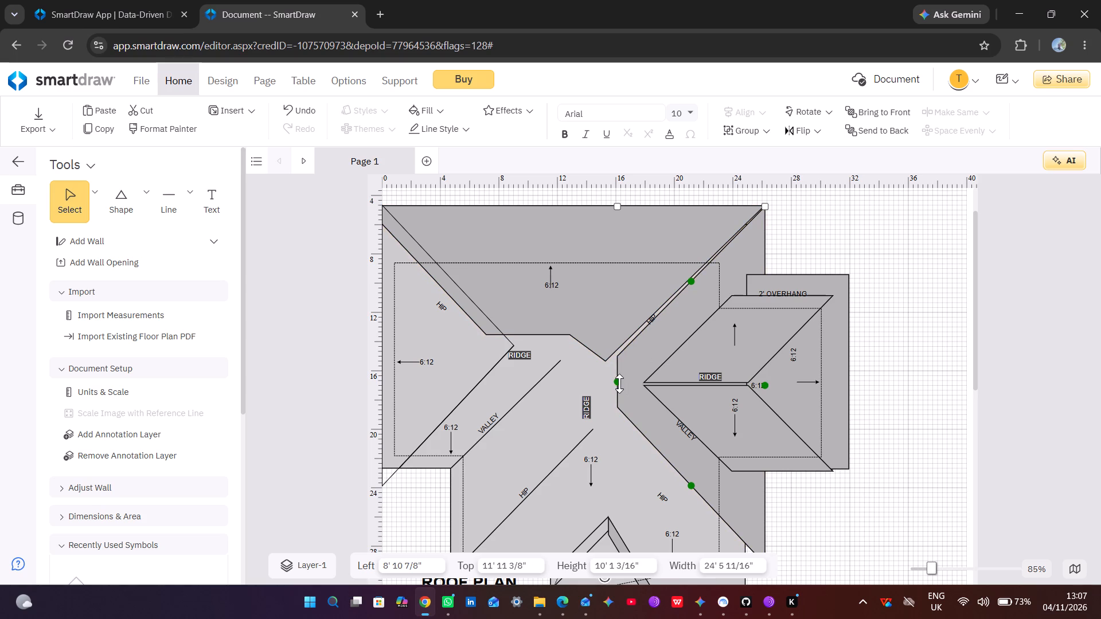
drag(619, 383, 621, 379)
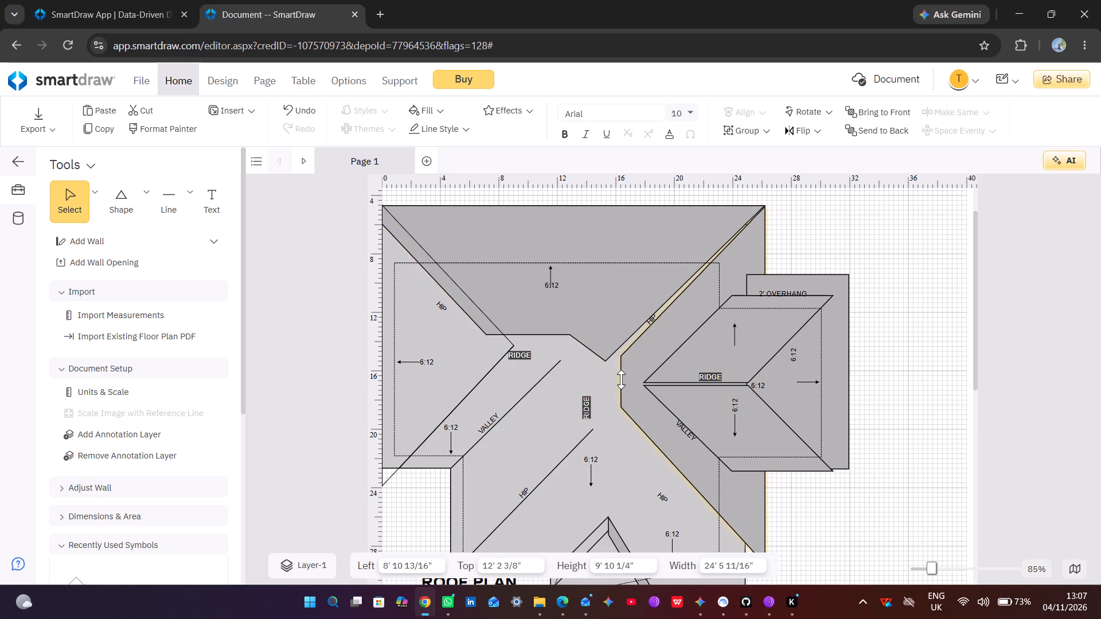
drag(621, 379, 612, 367)
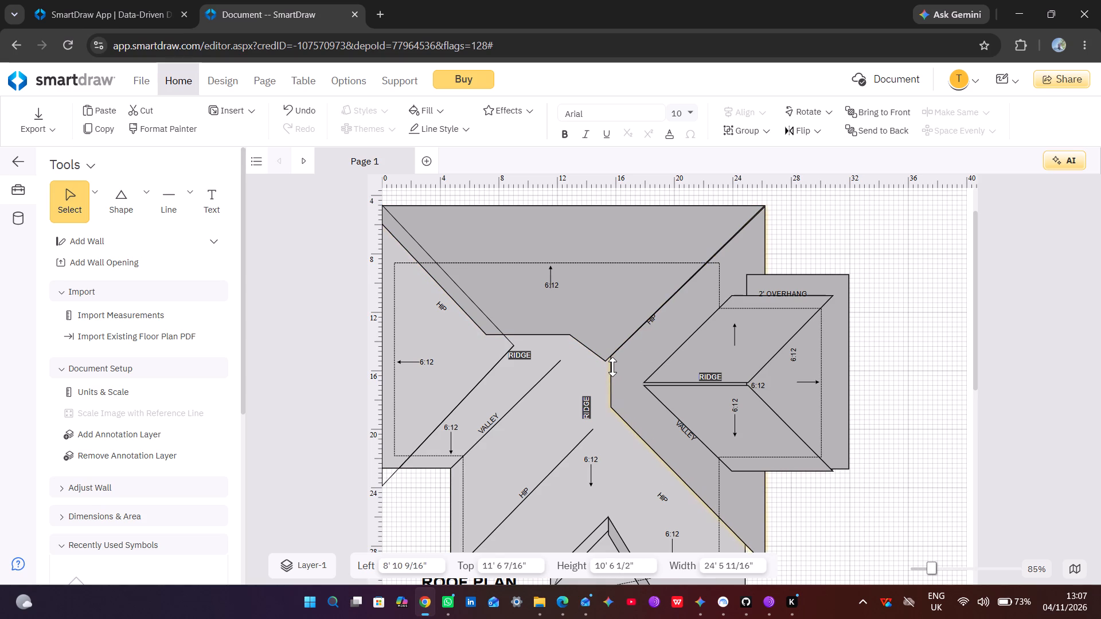
drag(612, 367, 614, 368)
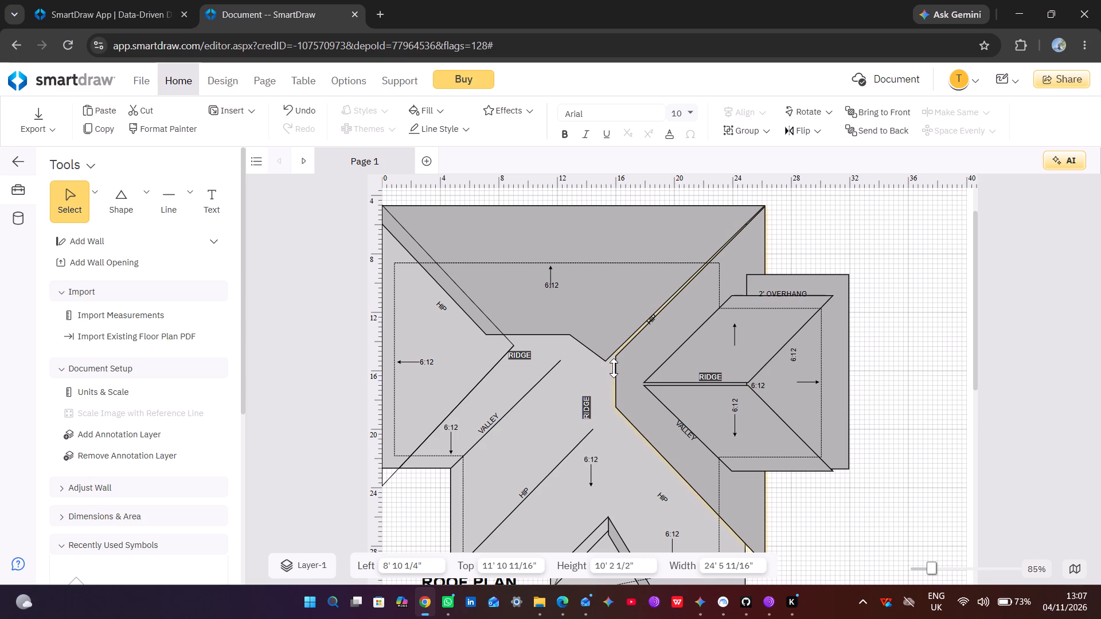
drag(614, 368, 614, 370)
drag(614, 370, 614, 367)
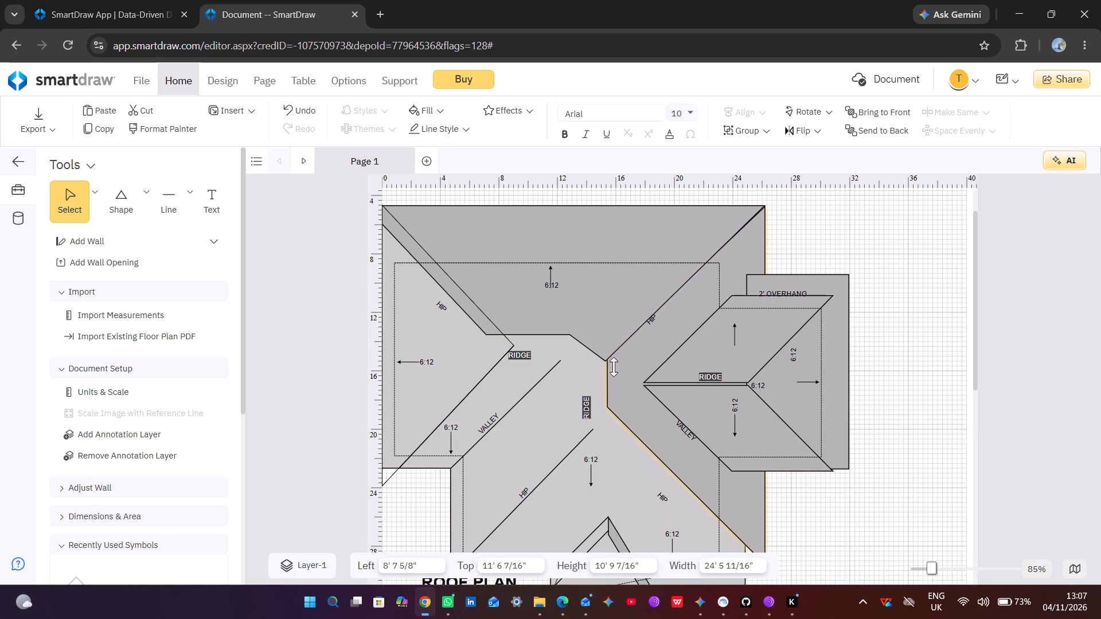
drag(614, 367, 613, 366)
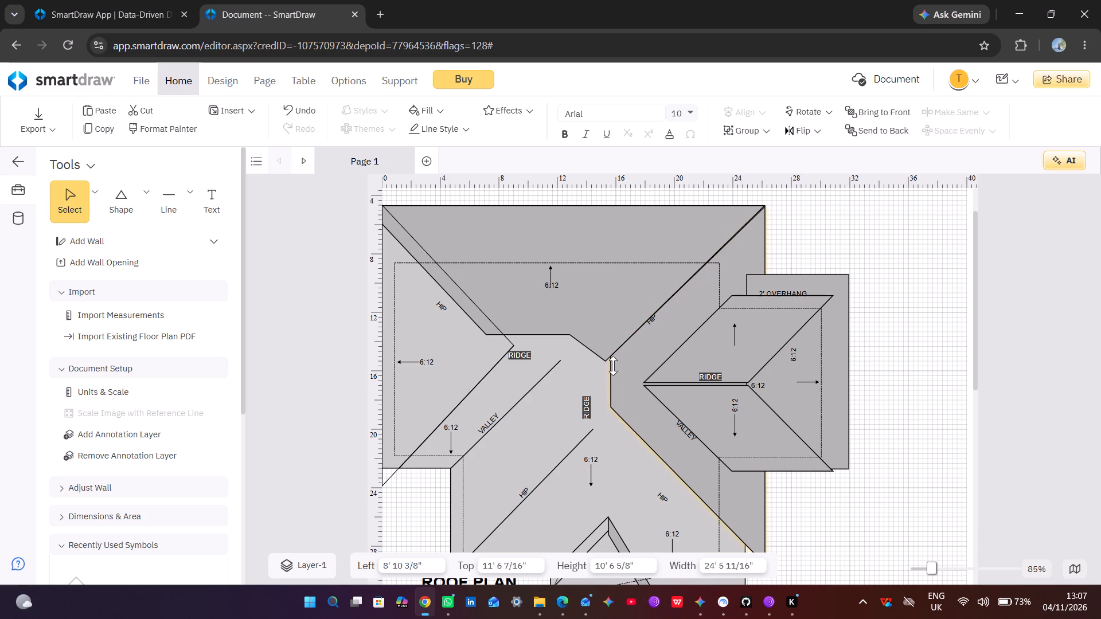
drag(613, 366, 615, 370)
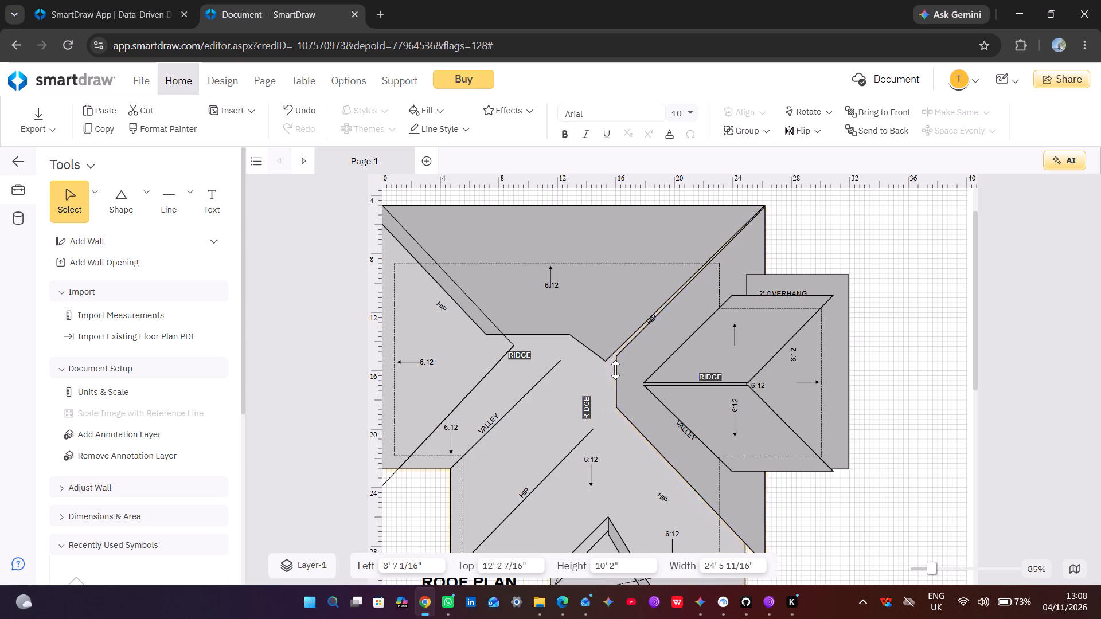
drag(615, 370, 612, 366)
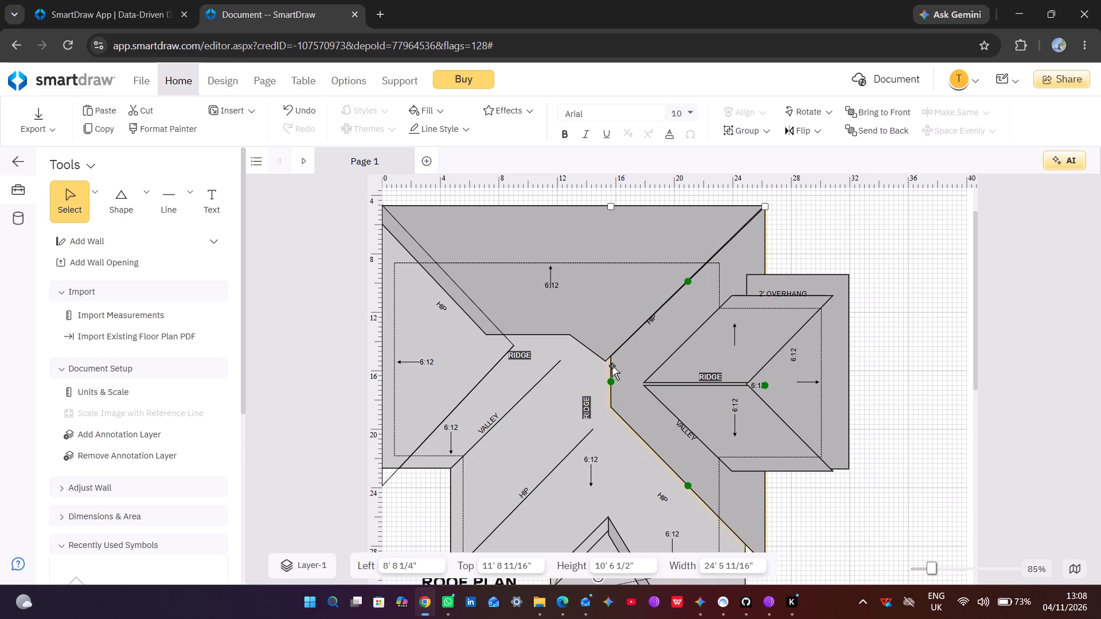
Try adjusting the top face's upper-right corner, and nudge the main right face to about Left 8' 8 3/4" and Top 11' 9 9/16".
click(610, 323)
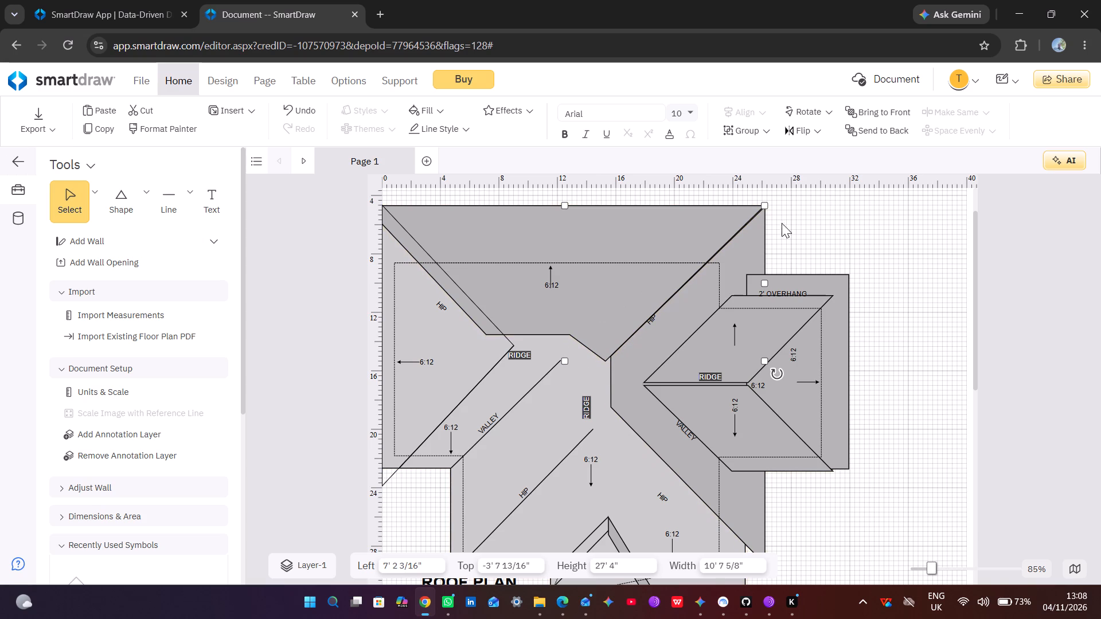
drag(766, 205, 772, 210)
click(682, 339)
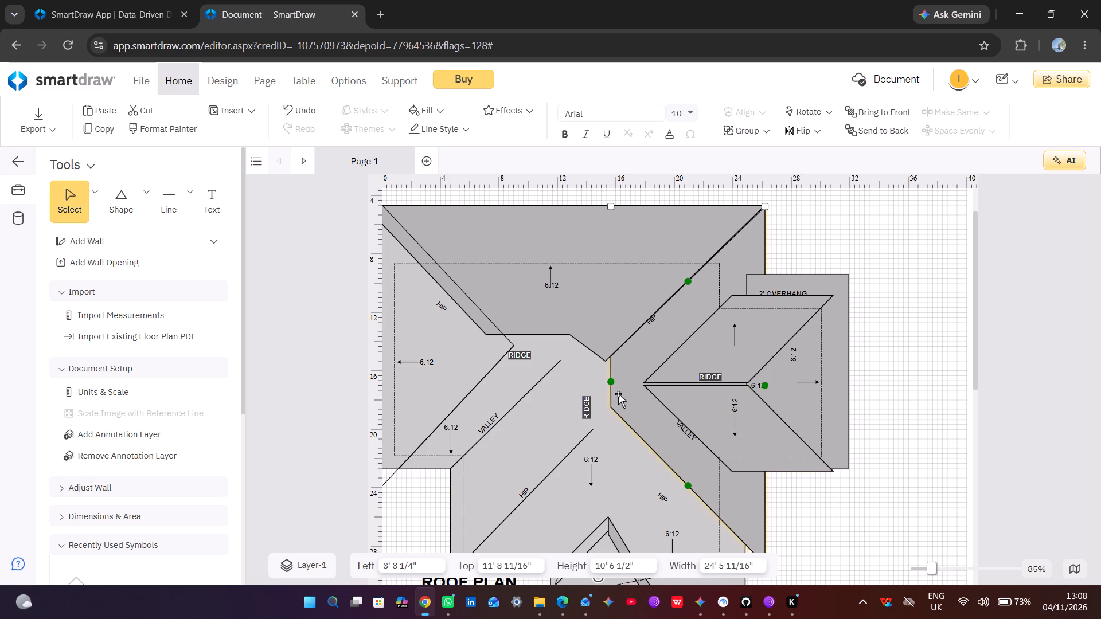
click(612, 377)
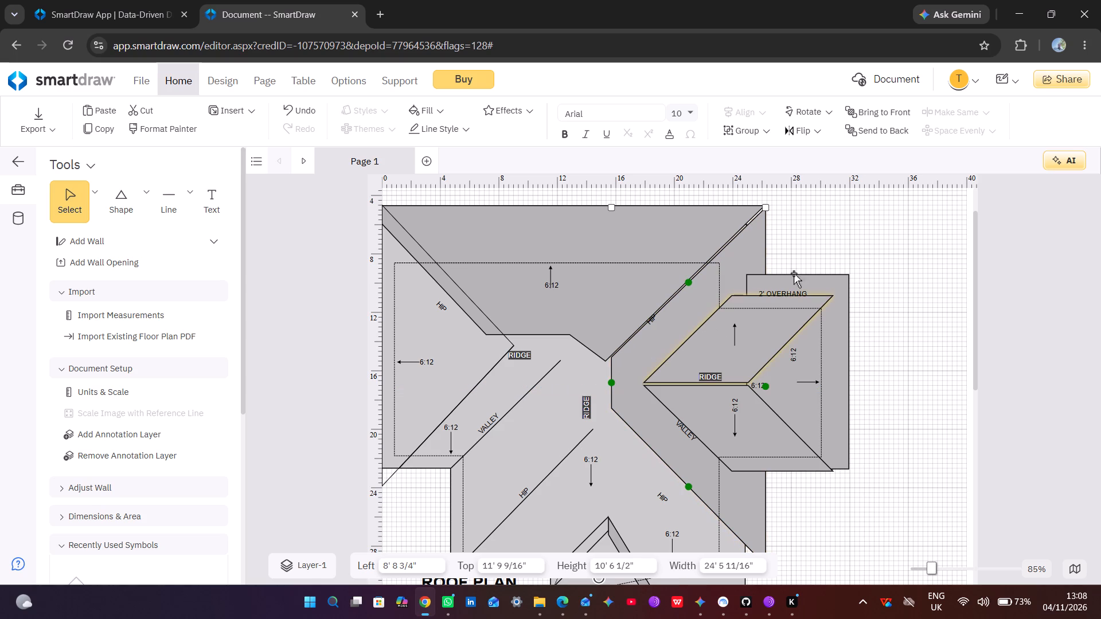
click(825, 231)
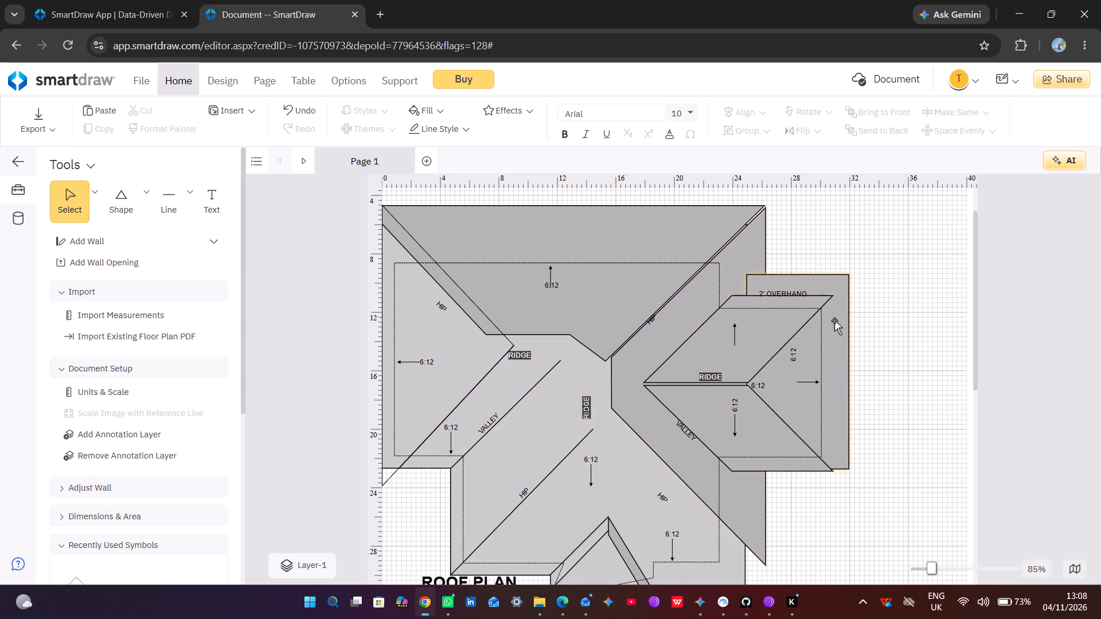
Enlarge the right wing's upper sloping face just past the wing outline's upper-right corner, to about 14' 6 5/8" height and 8' 1 5/8" width.
click(826, 283)
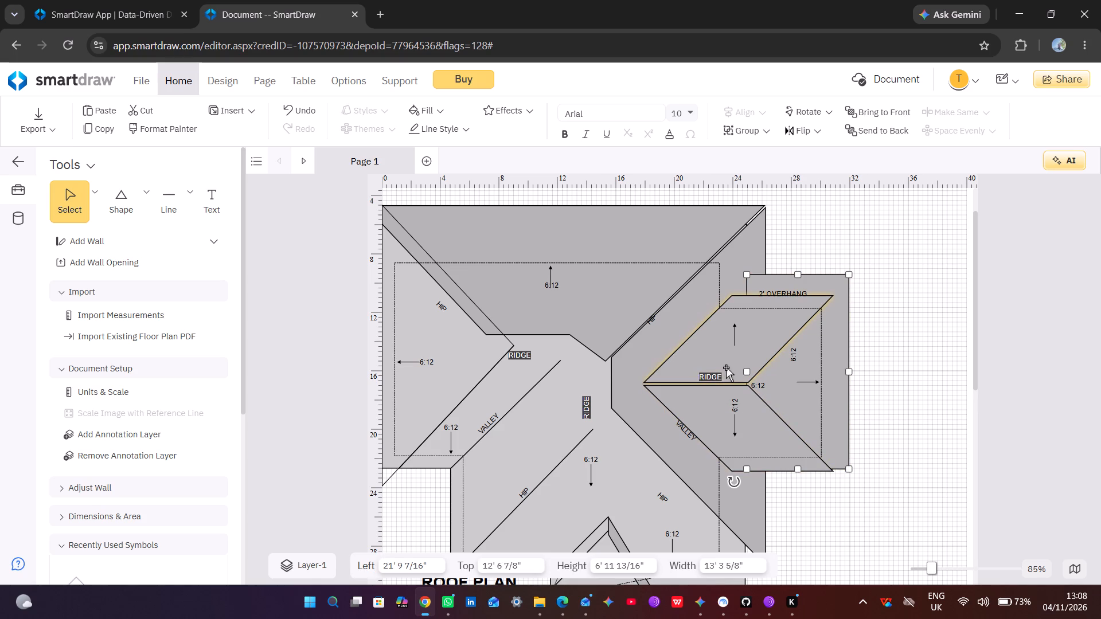
click(773, 319)
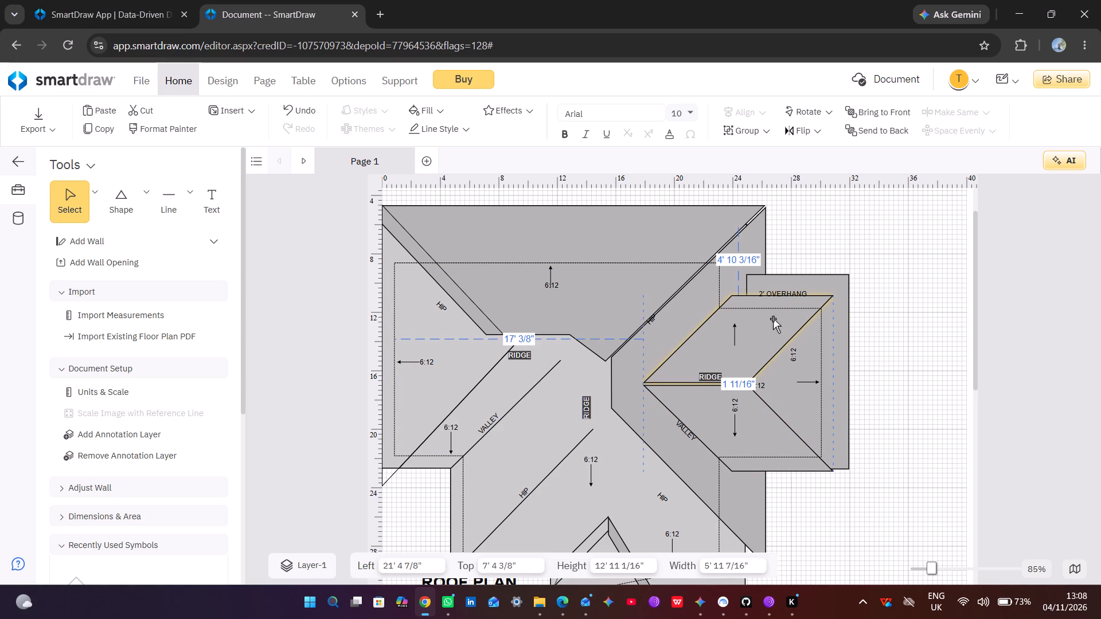
drag(833, 295, 833, 293)
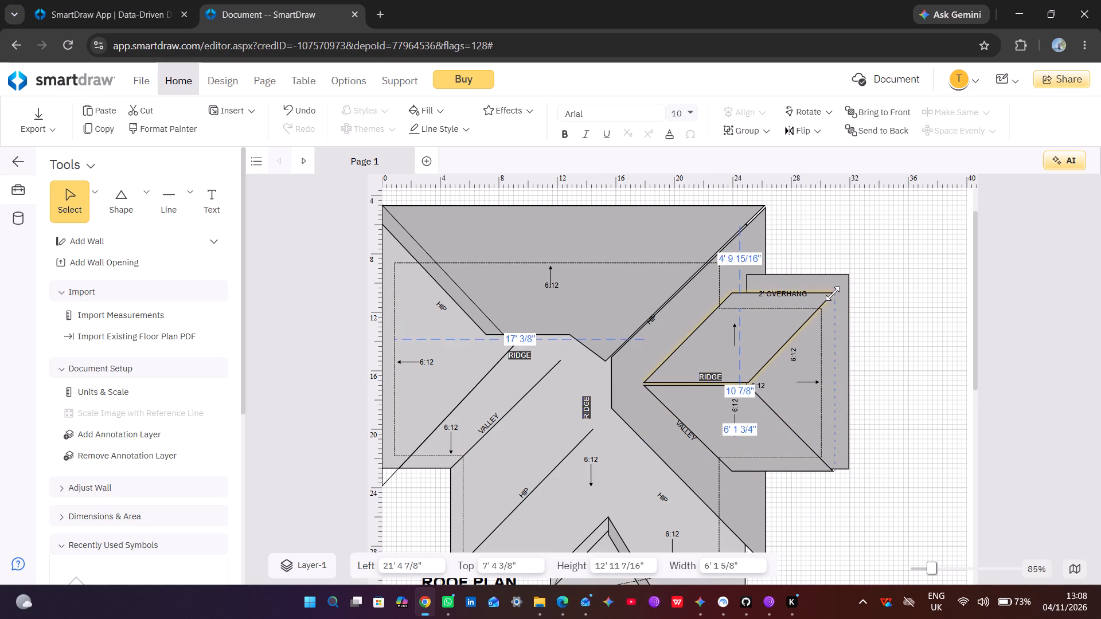
drag(833, 293, 846, 275)
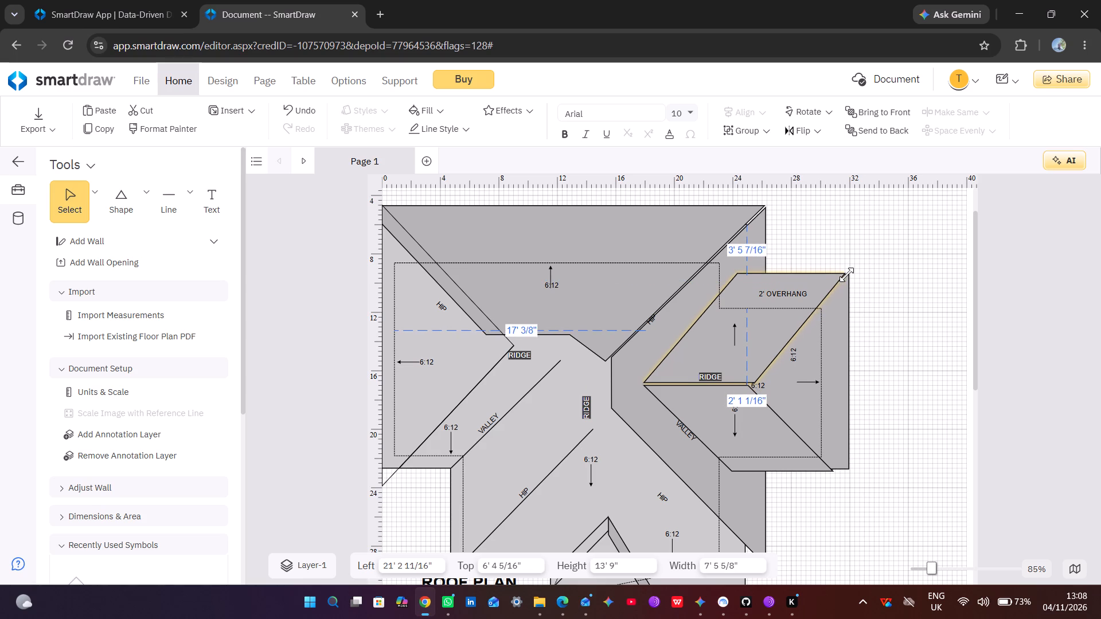
drag(846, 275, 849, 276)
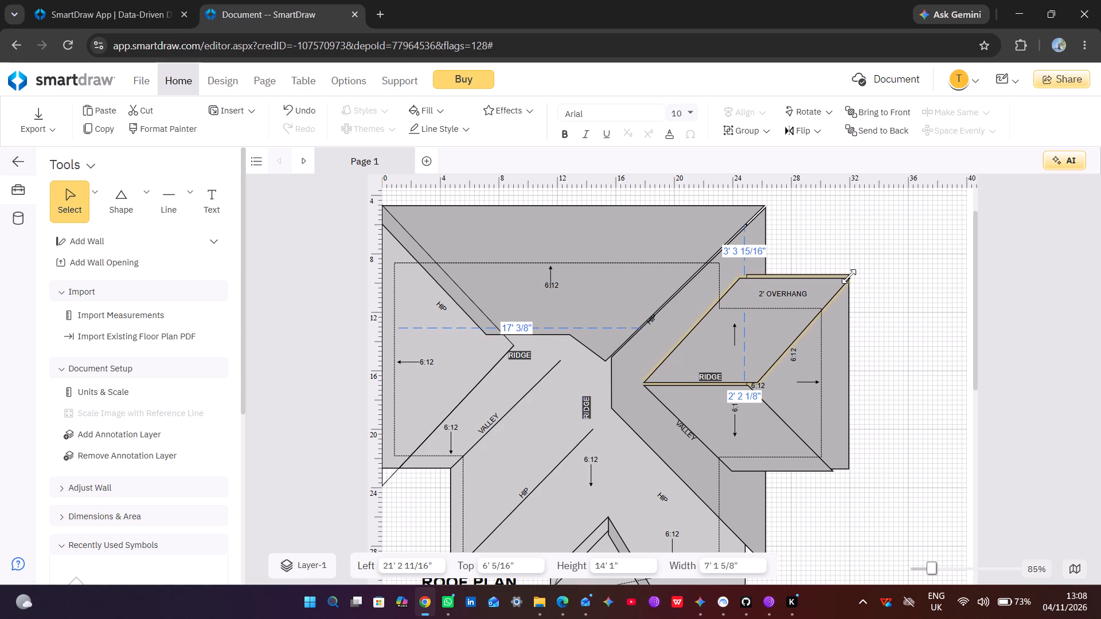
drag(849, 276, 850, 277)
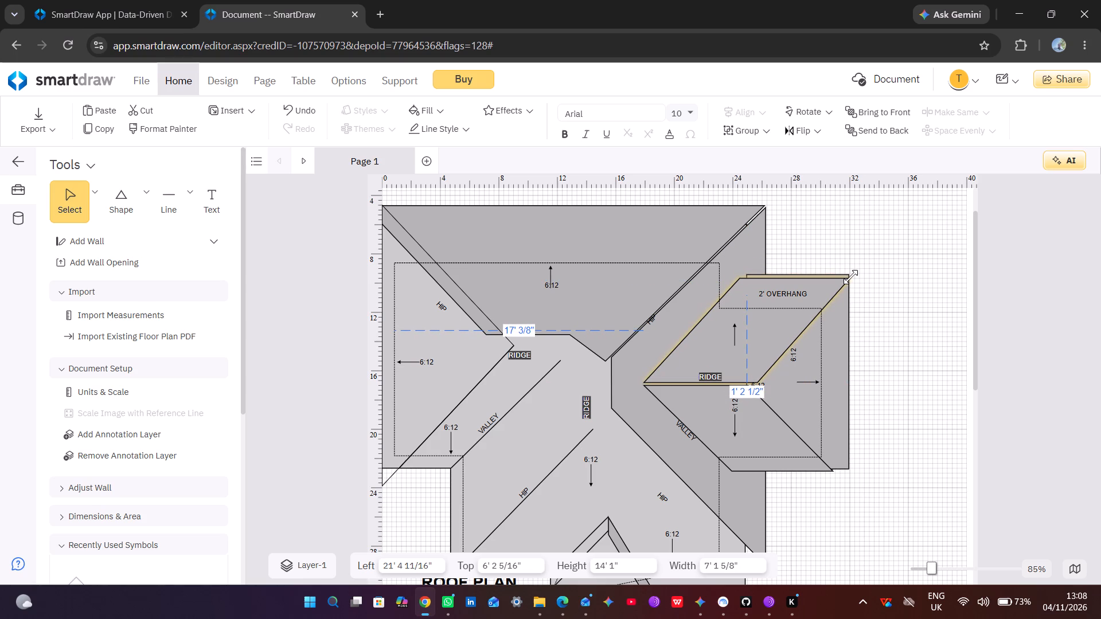
drag(850, 277, 850, 275)
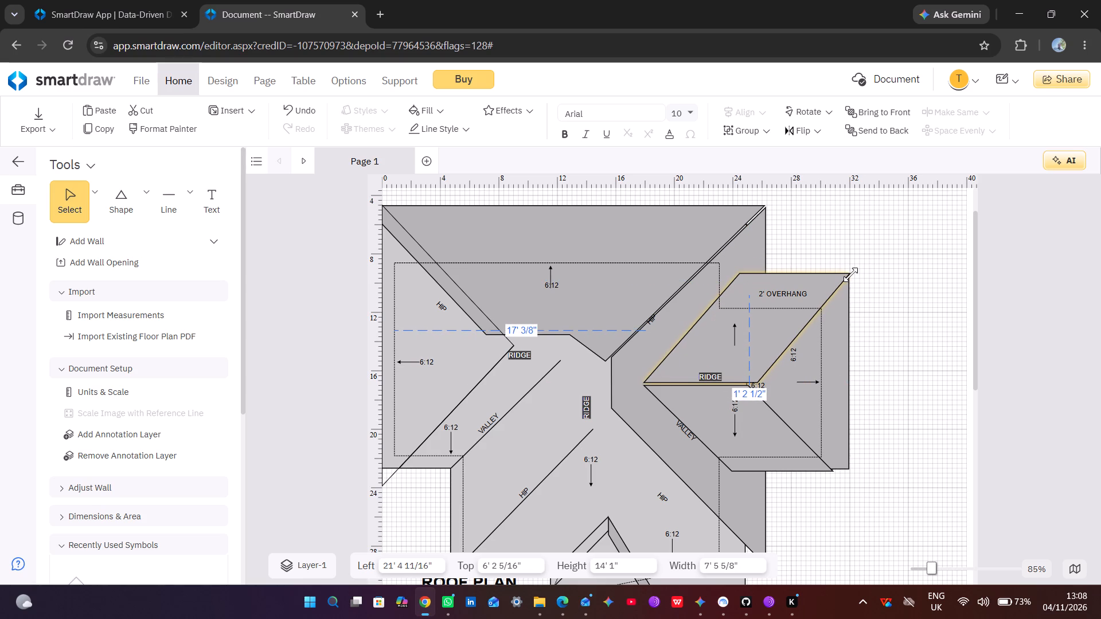
drag(850, 275, 855, 263)
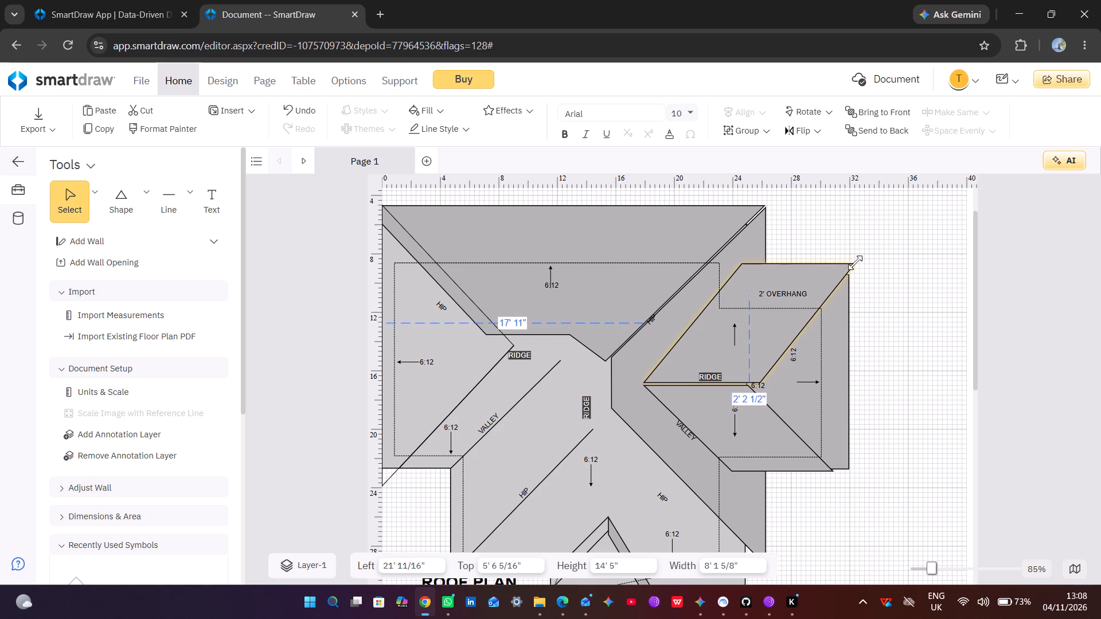
drag(855, 263, 856, 263)
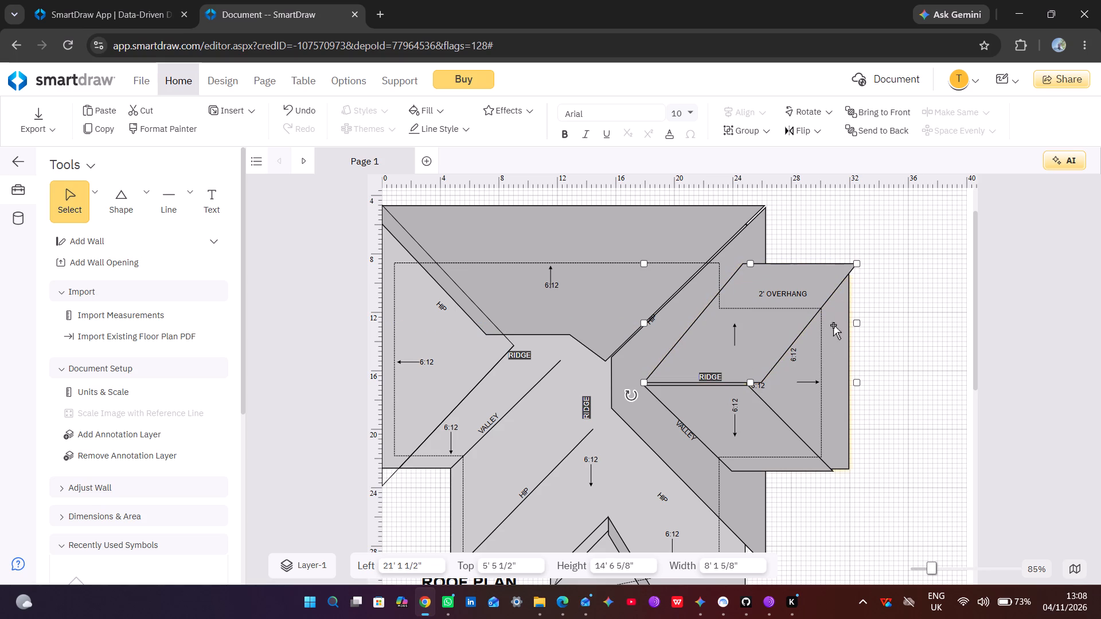
Move the right wing's upper sloping face off the plan into the blank area beside it, at about Left 40' 11 1/2" and Top 5' 7 3/16".
click(748, 450)
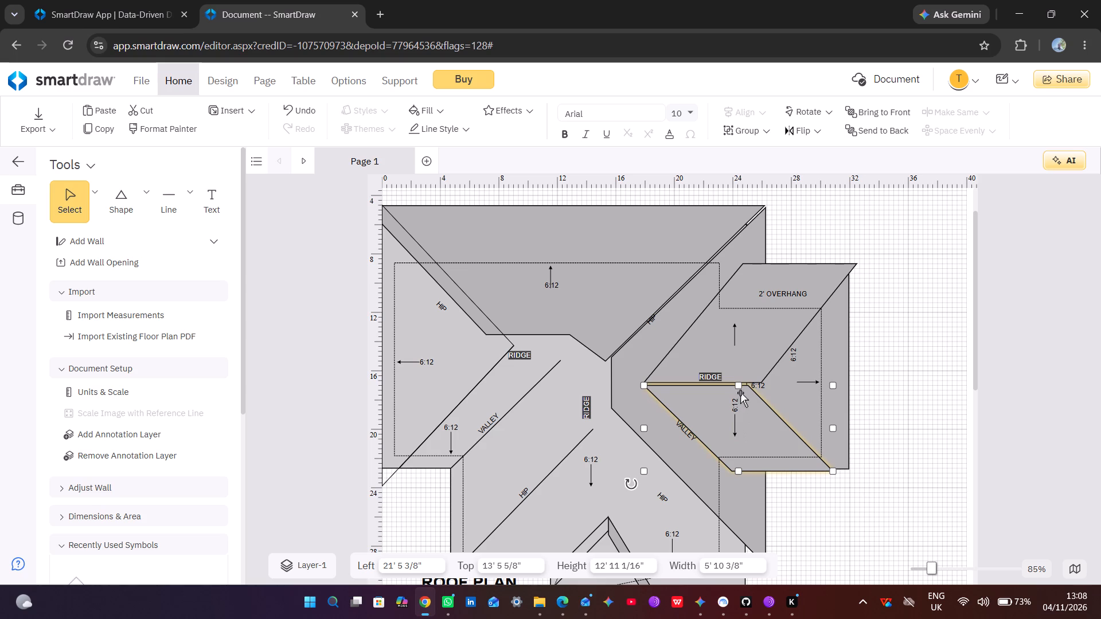
drag(735, 382, 747, 385)
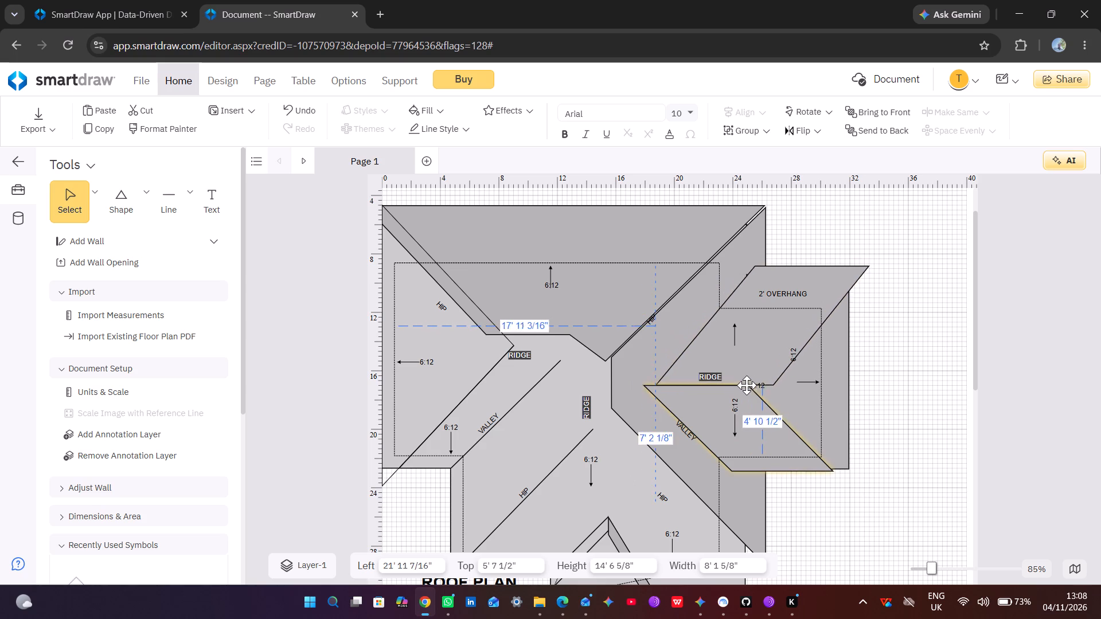
drag(747, 385, 901, 384)
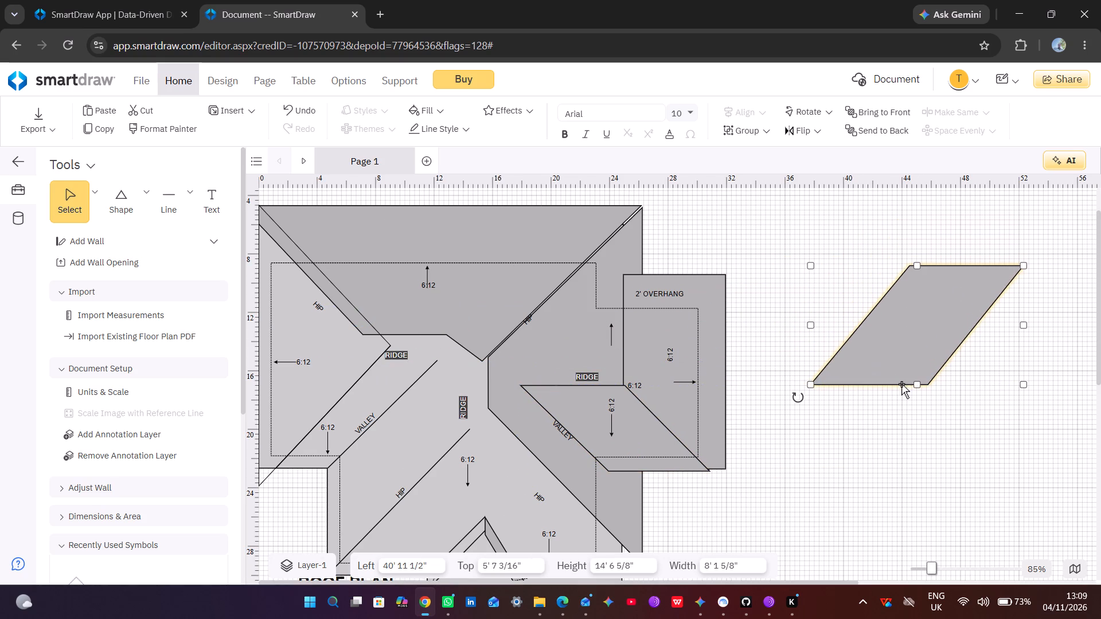
Move the right wing's lower sloping face and rectangular end face off the plan into blank space, the rectangle at about Left 28' 5 15/16", Top 11' 1 15/16".
click(614, 429)
drag(614, 429, 638, 437)
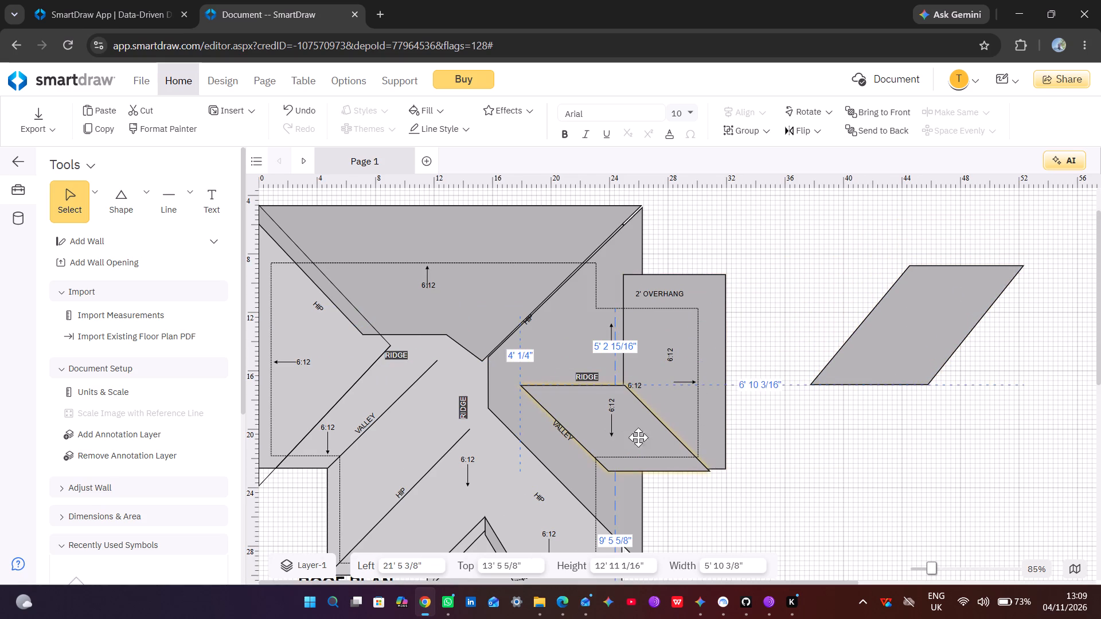
drag(638, 437, 935, 482)
drag(686, 383, 783, 362)
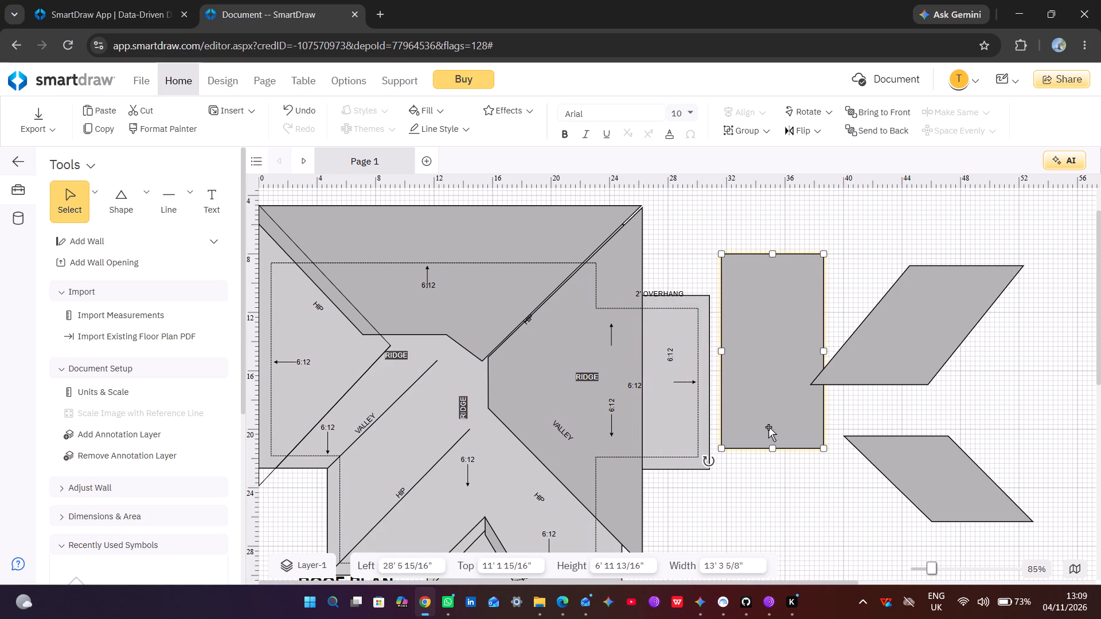
Resize the main right face to about 10' 3 1/16" height and 24' 3 5/8" width, and place it at Left 9' 1/16", Top 11' 8 7/16".
click(619, 254)
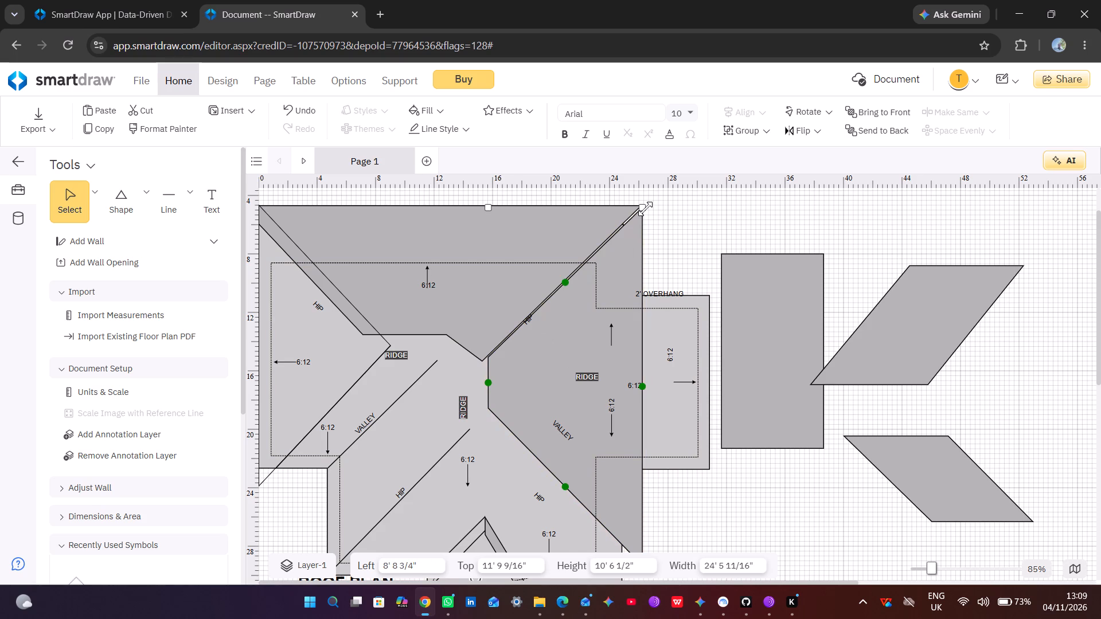
click(645, 209)
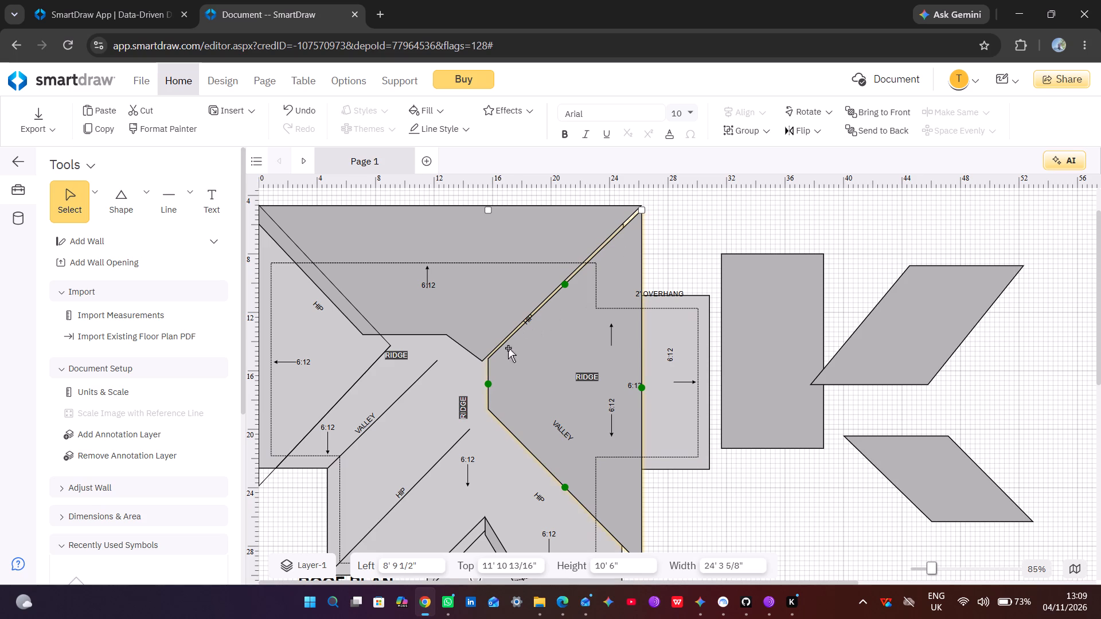
drag(486, 381, 486, 383)
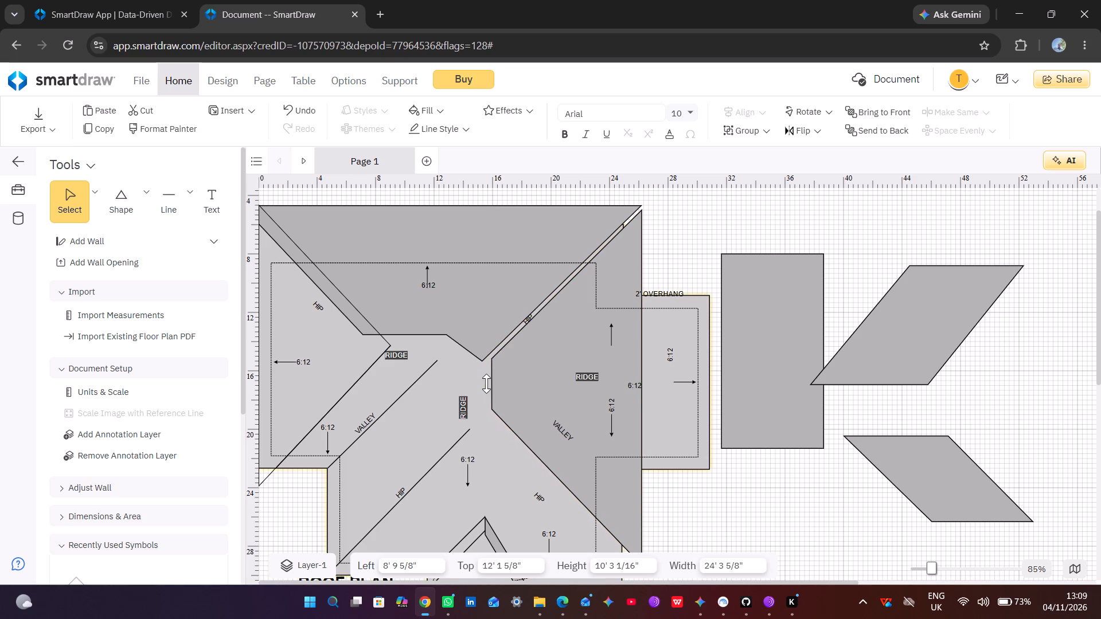
drag(486, 383, 489, 389)
click(574, 355)
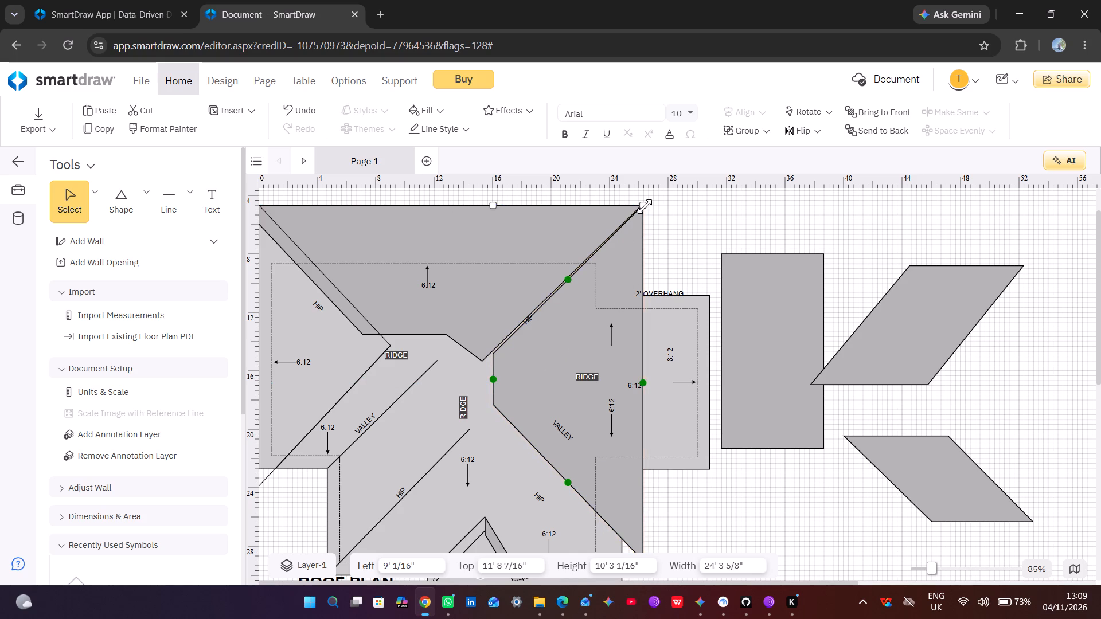
Resize the main right face to about 10' 7 5/8" height and 23' 7 3/4" width, and shift it to Left 10' 1", Top 12' 8".
drag(645, 206, 645, 214)
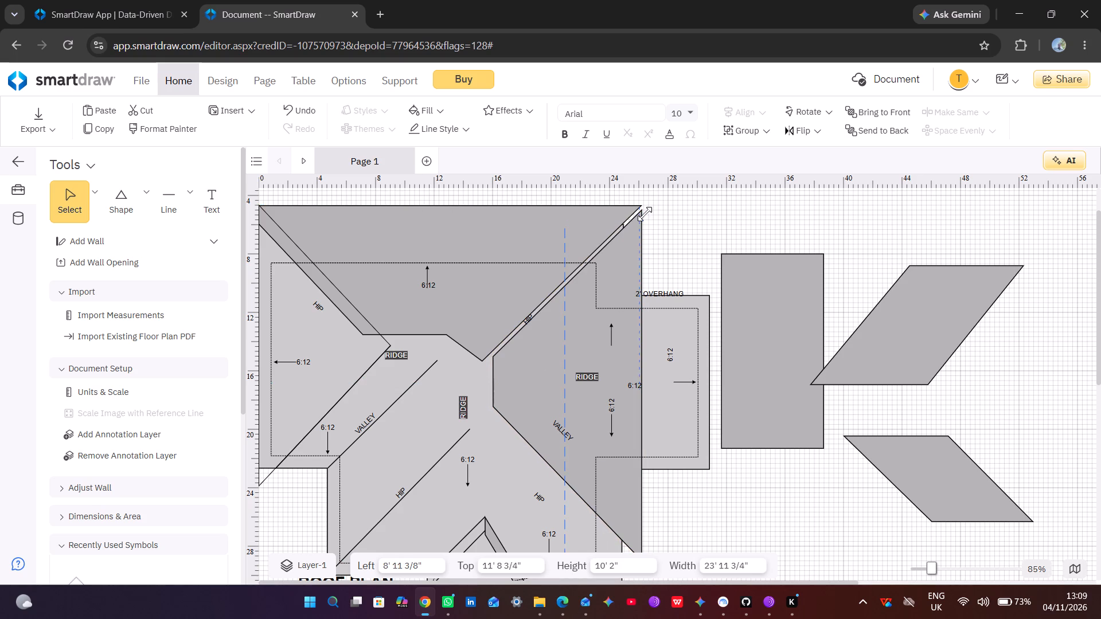
drag(645, 214, 647, 214)
drag(598, 330, 598, 327)
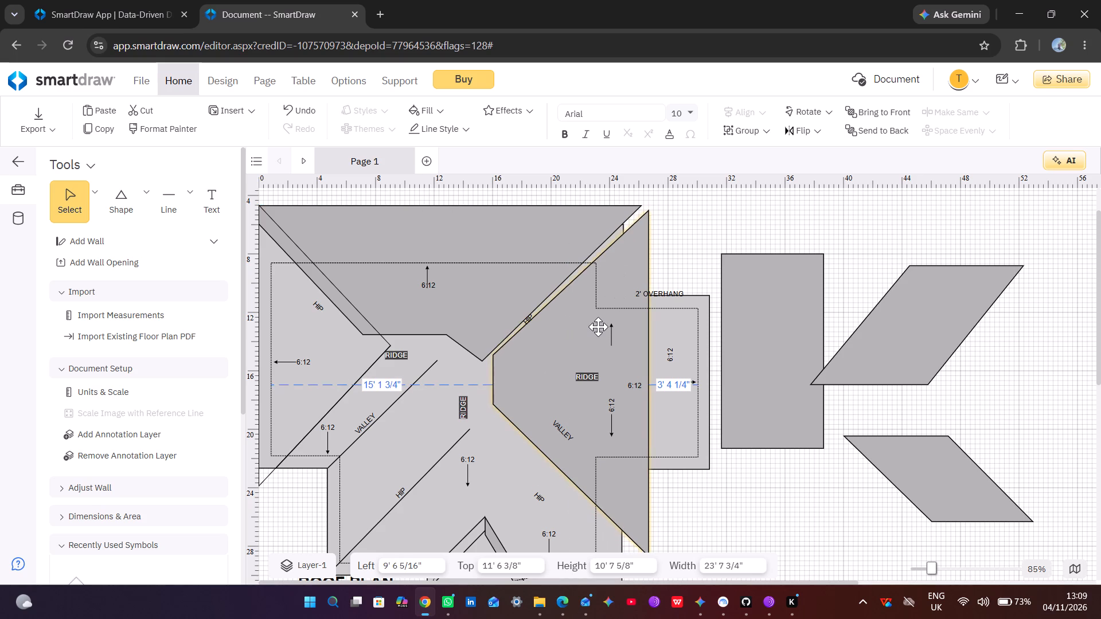
drag(598, 327, 599, 334)
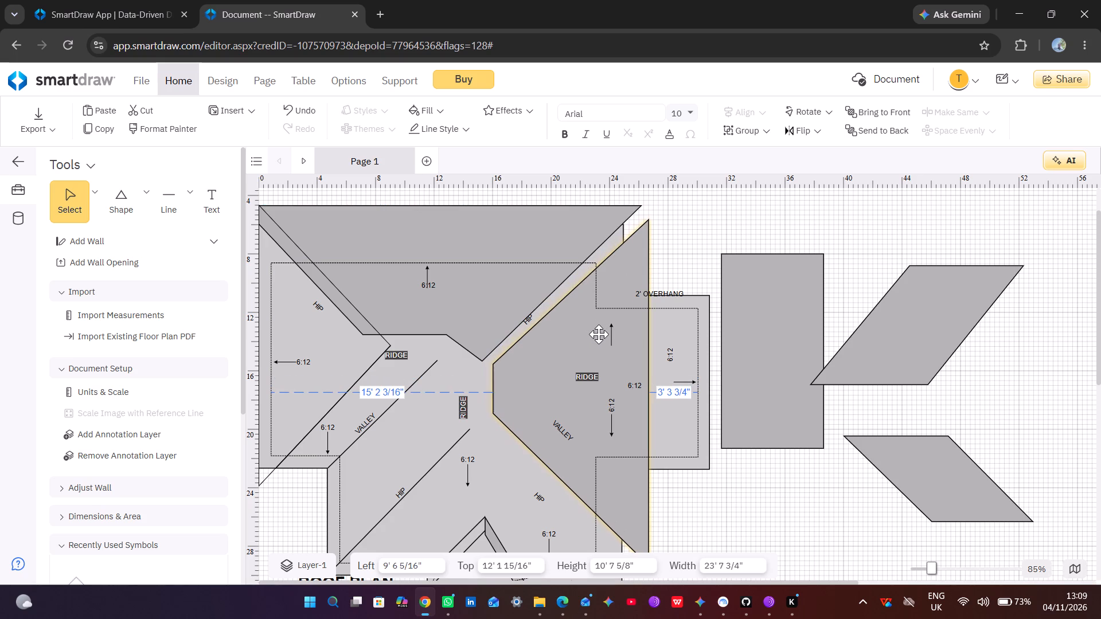
drag(599, 334, 604, 340)
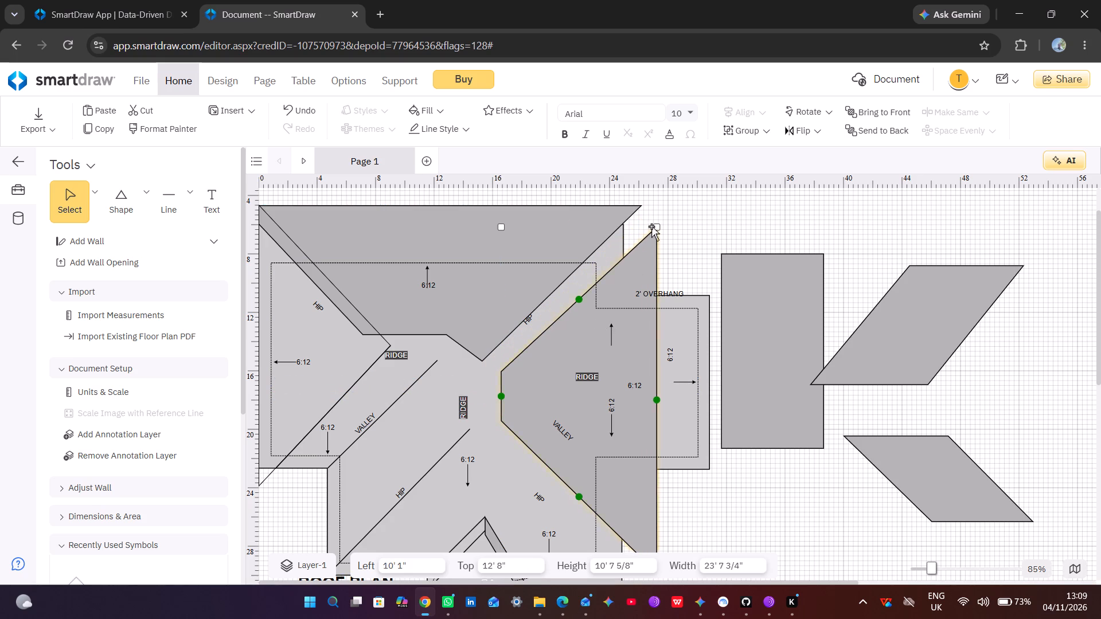
Enlarge the main right face to about 11' 4 15/16" height and 24' 9 3/4" width, and shift it to Left 9' 2 5/16", Top 11' 8 3/8".
drag(654, 229, 668, 213)
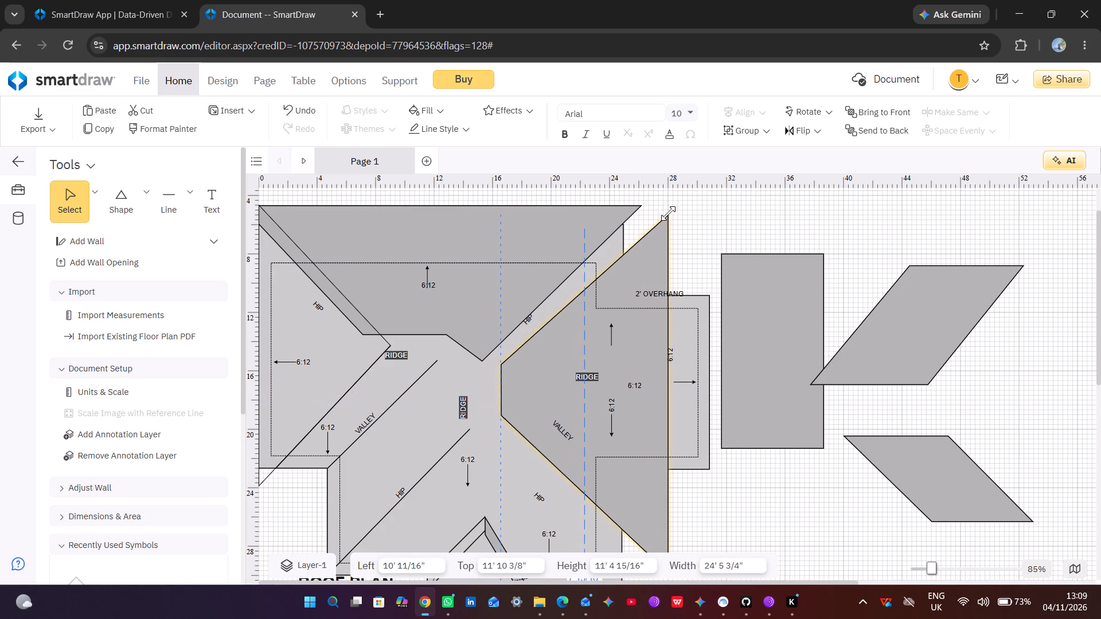
drag(668, 213, 668, 212)
drag(634, 340, 626, 348)
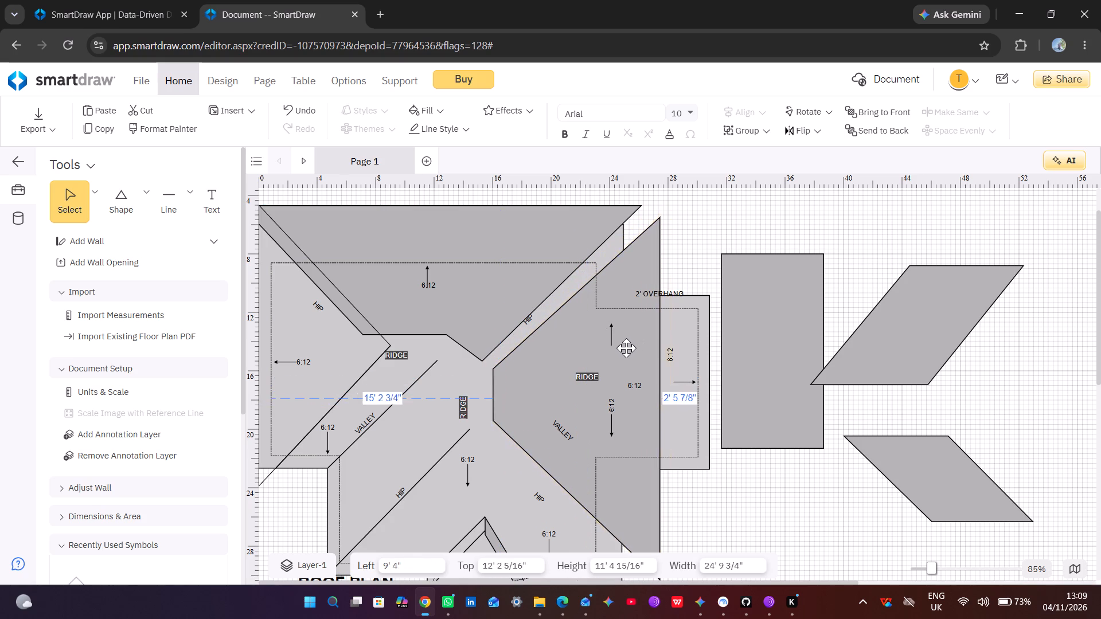
drag(626, 348, 624, 341)
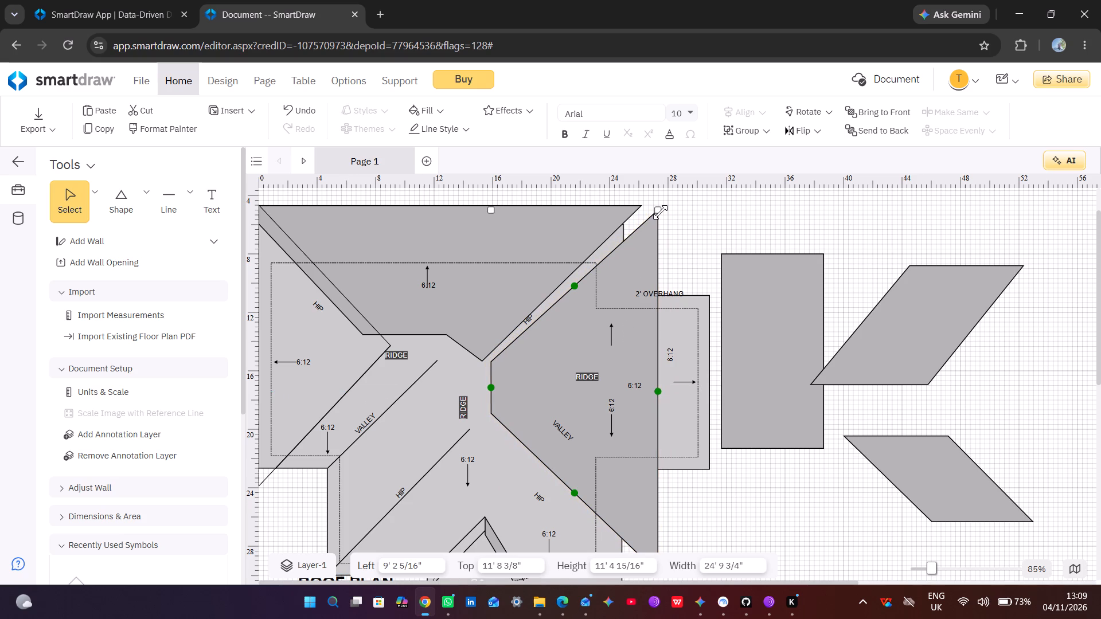
Adjust the main right face from its upper-right corner to about 10' 9 11/16" height and 25' 6 15/16" width.
drag(660, 212, 654, 212)
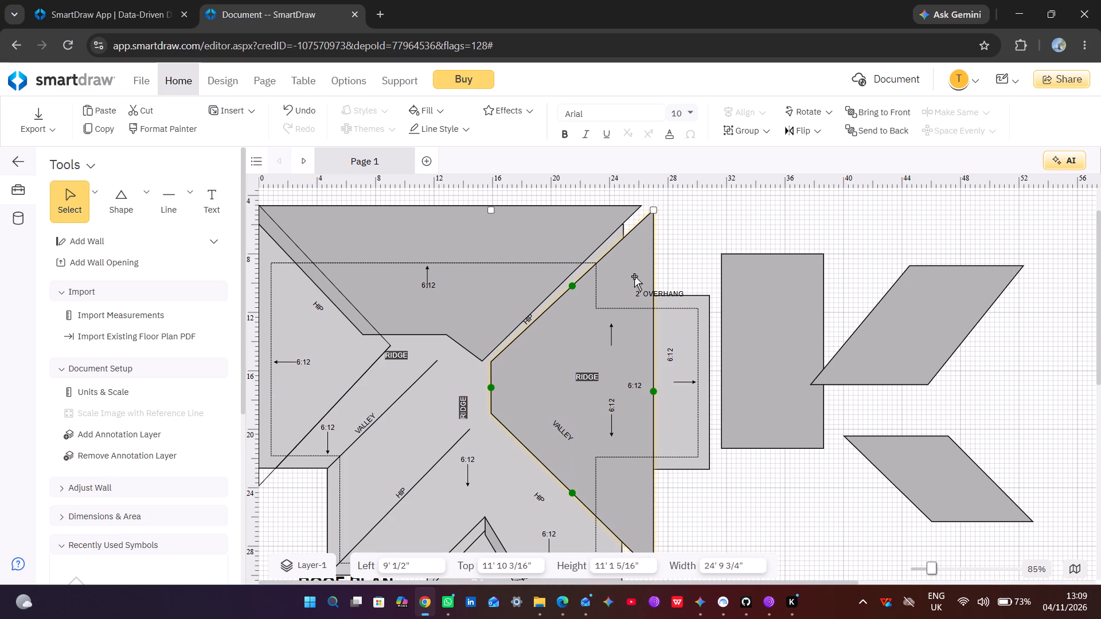
drag(651, 214, 651, 211)
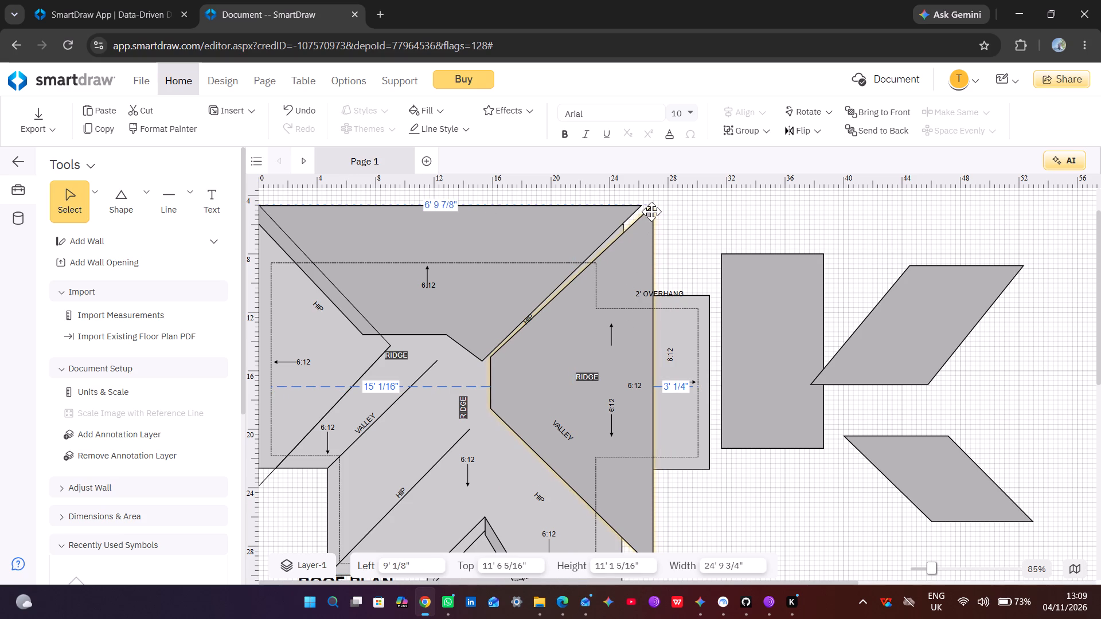
drag(651, 211, 651, 231)
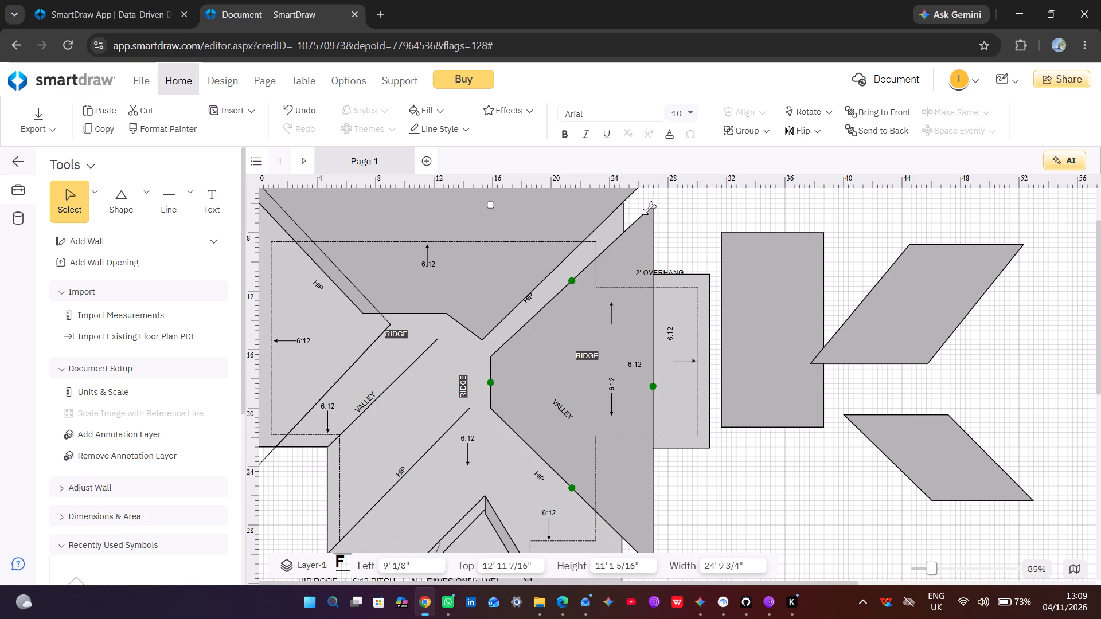
drag(653, 203, 649, 204)
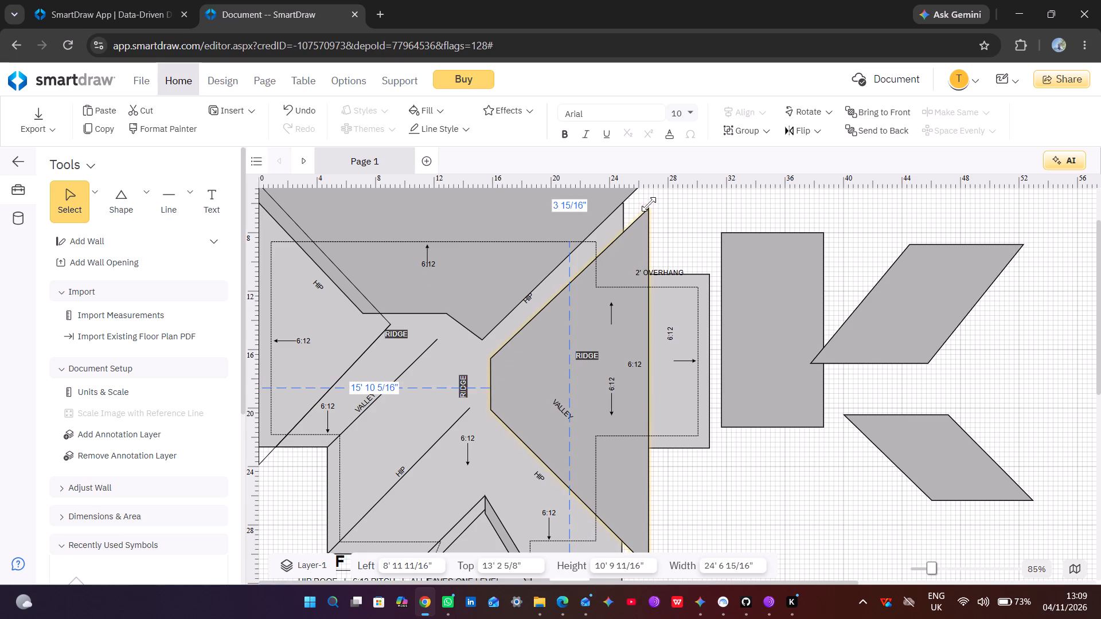
drag(649, 204, 649, 195)
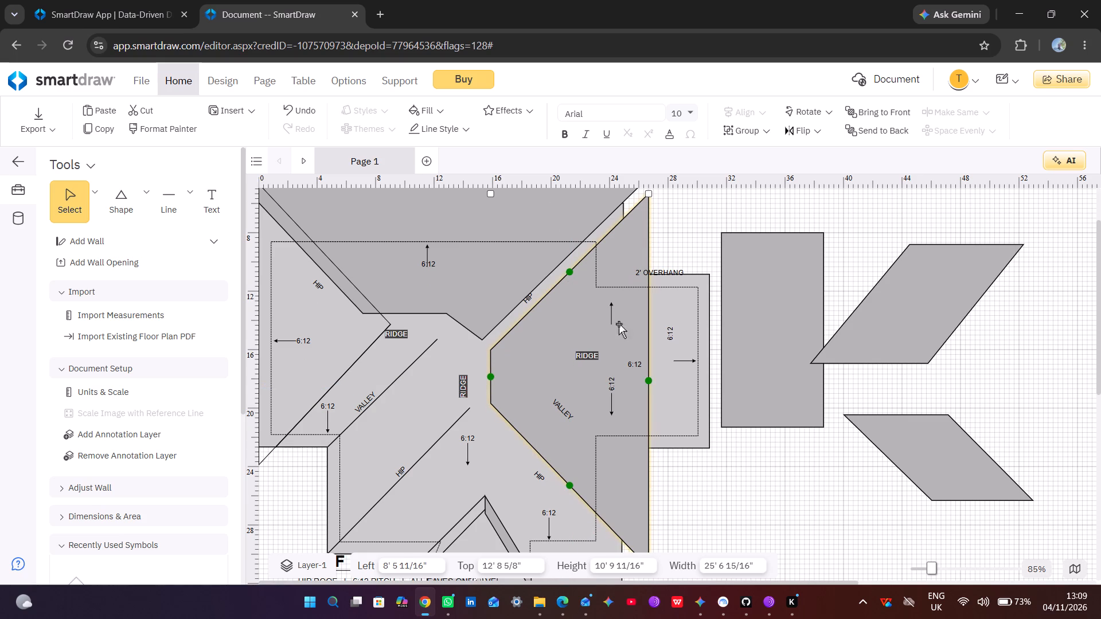
Nudge the right wing's vertical 6:12 slope label up slightly, to about Left 27' 6 1/8" and Top 8' 9 7/8".
drag(618, 325, 614, 299)
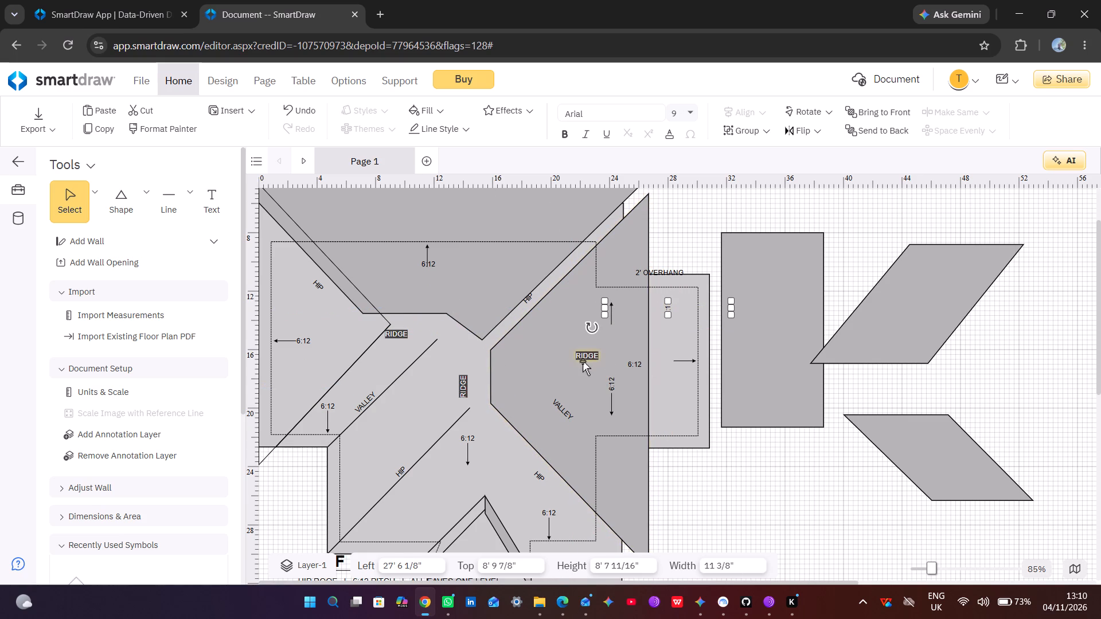
Move the main right face so its upper-right corner meets the top face's corner, at about Left 8' 1 3/8" and Top 12' 3/4".
drag(583, 363, 585, 352)
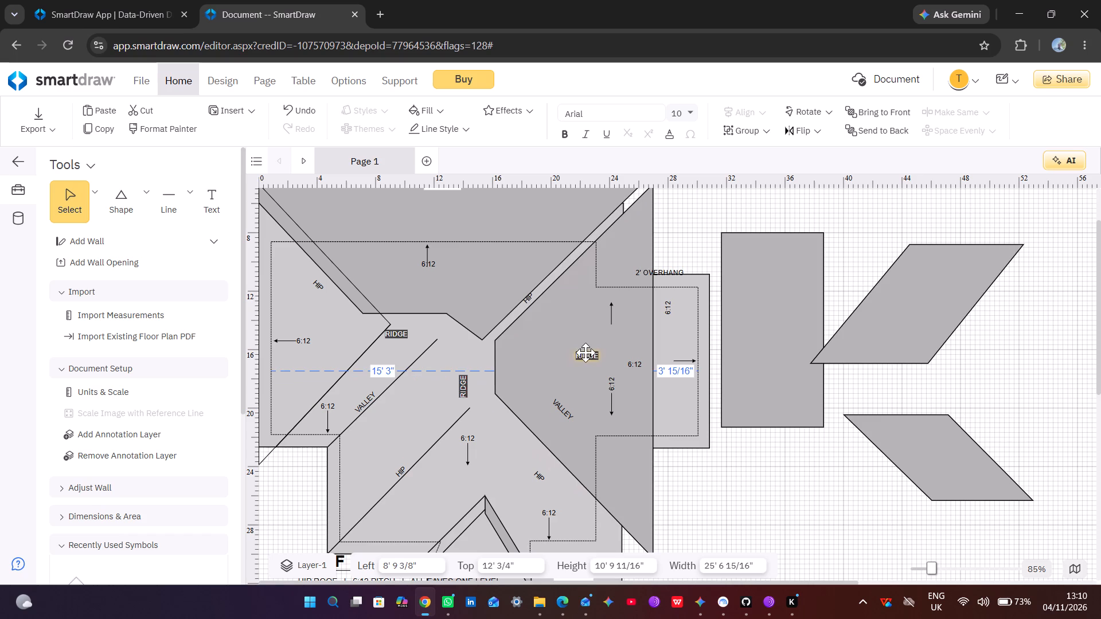
drag(585, 352, 579, 351)
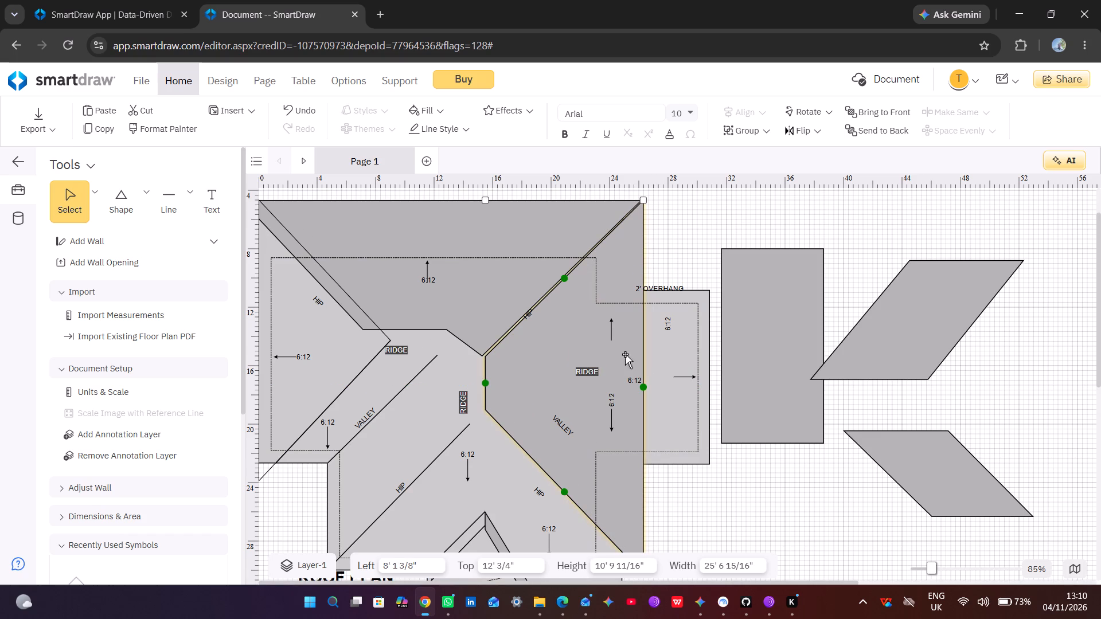
Stretch the main right face's lower-right corner down past the plan's lower edge, to about 29' 3 7/8" width and 10' 10" height.
scroll(625, 354, down, 1)
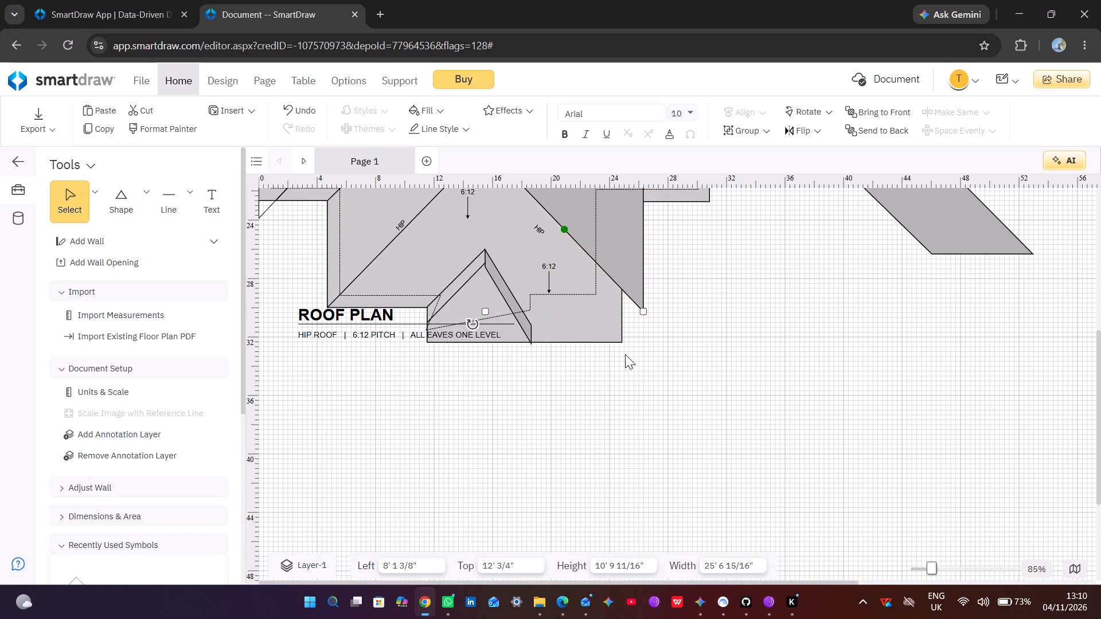
drag(646, 314, 643, 325)
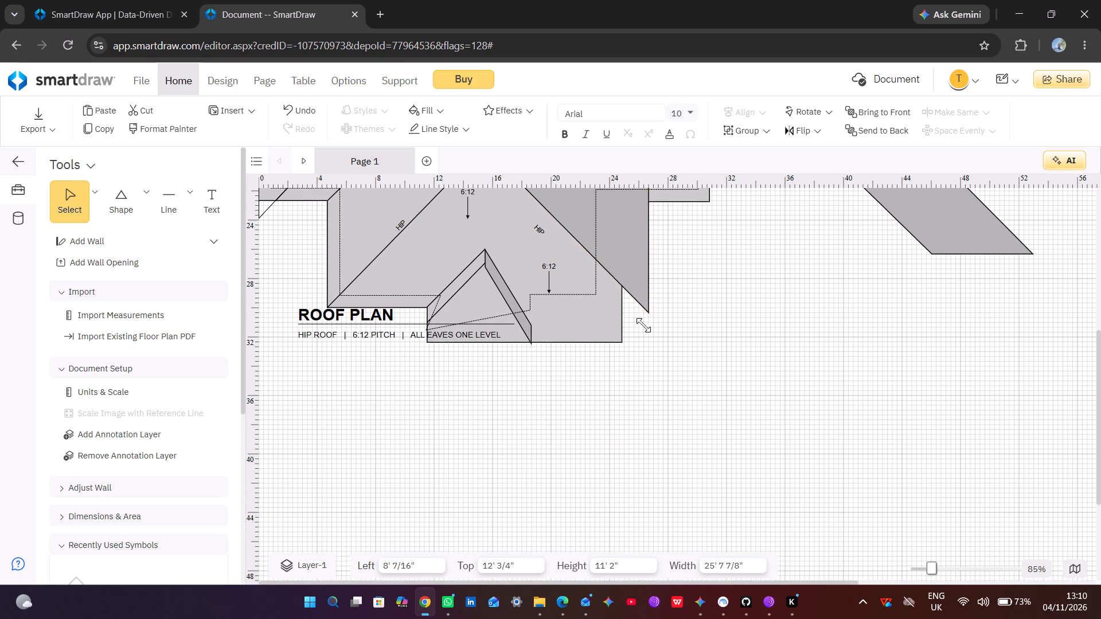
drag(643, 325, 645, 368)
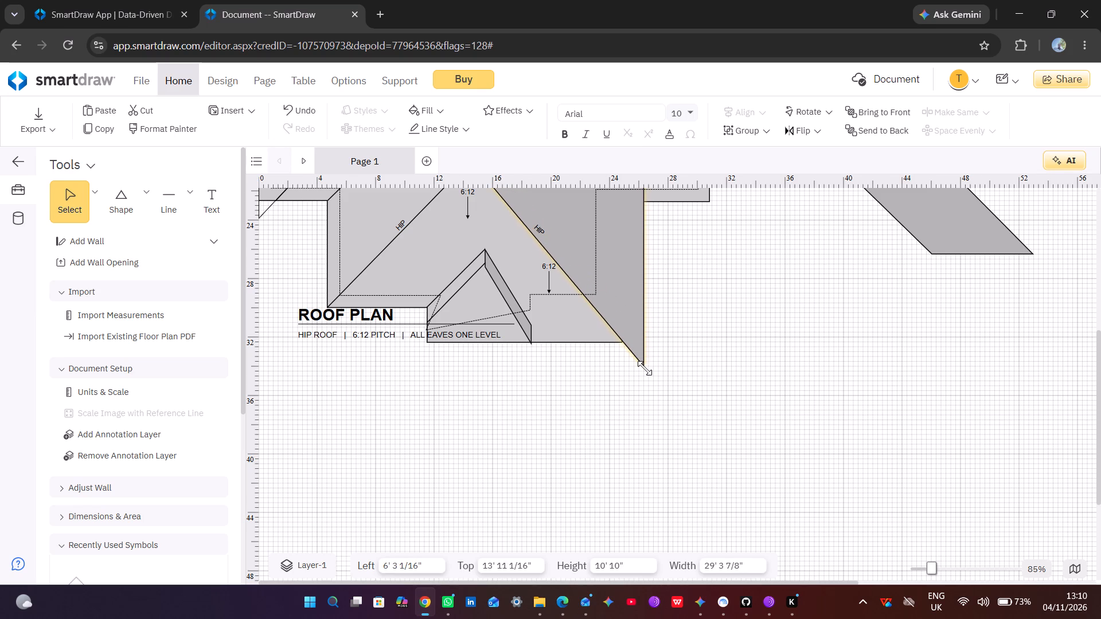
drag(645, 368, 644, 366)
Extend the main right face's short inner edge out to the vertical RIDGE label, making the face about 12' 4 7/16" in height.
scroll(624, 343, up, 1)
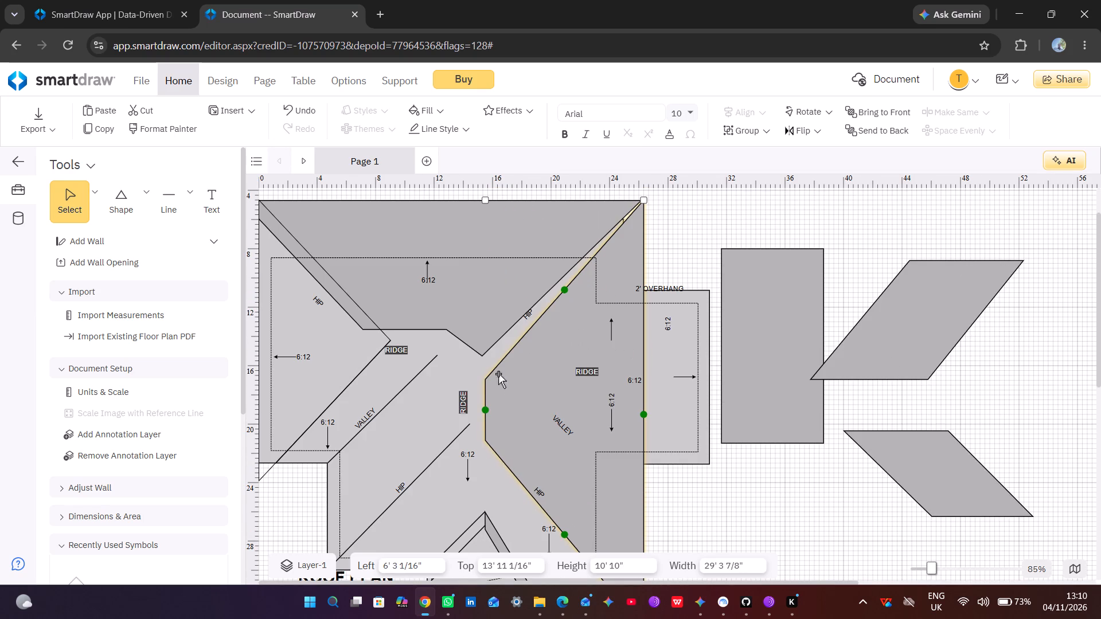
drag(482, 410, 478, 391)
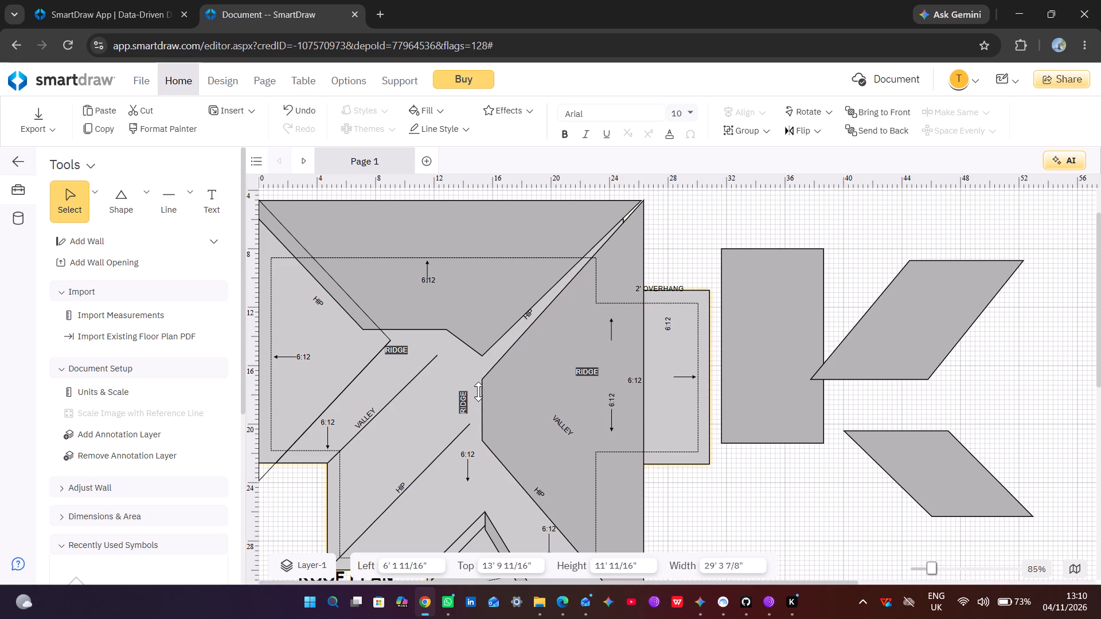
drag(478, 391, 473, 369)
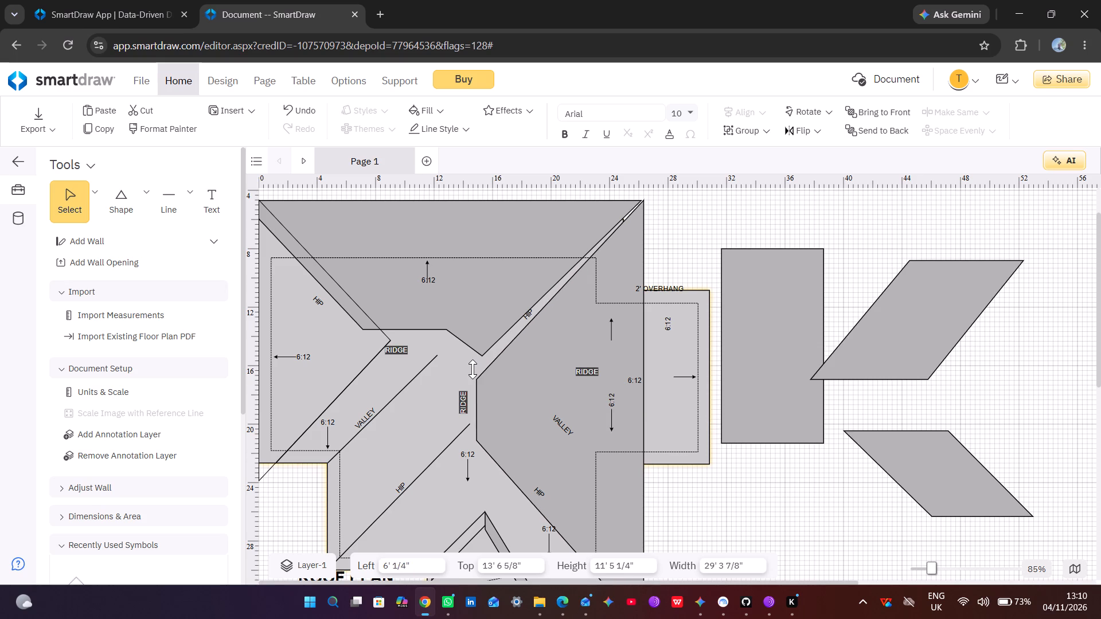
drag(473, 369, 460, 376)
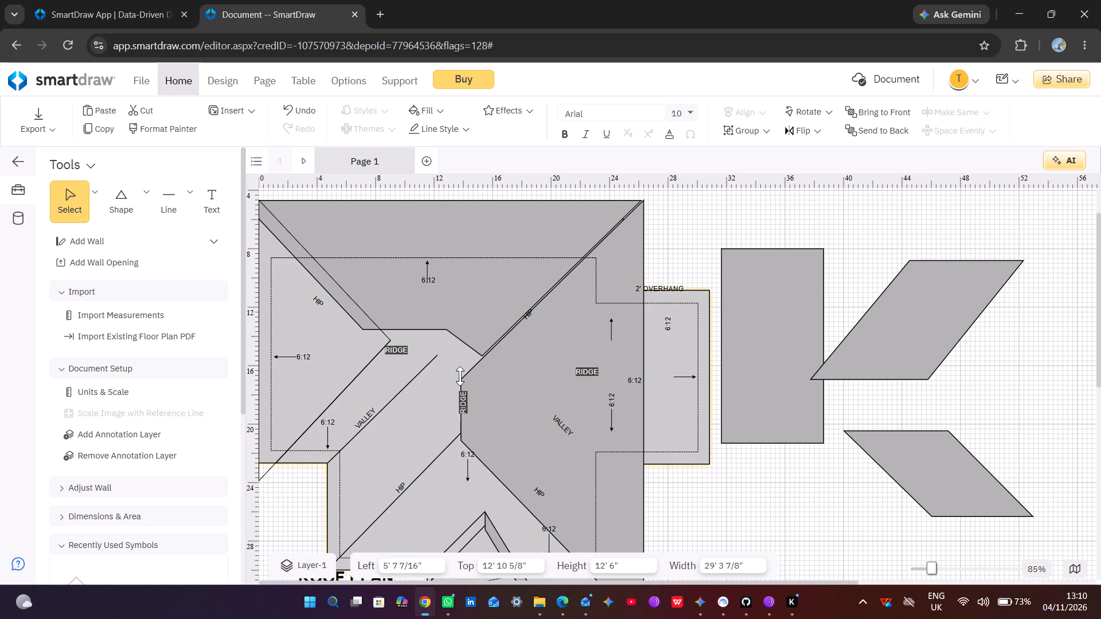
drag(460, 376, 456, 373)
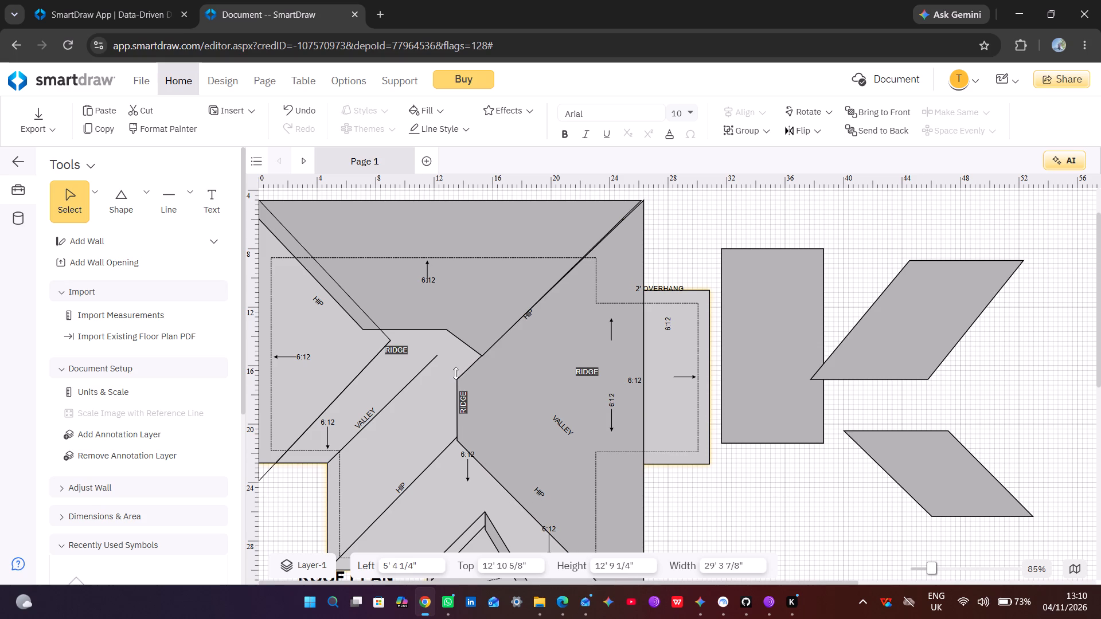
drag(456, 373, 458, 377)
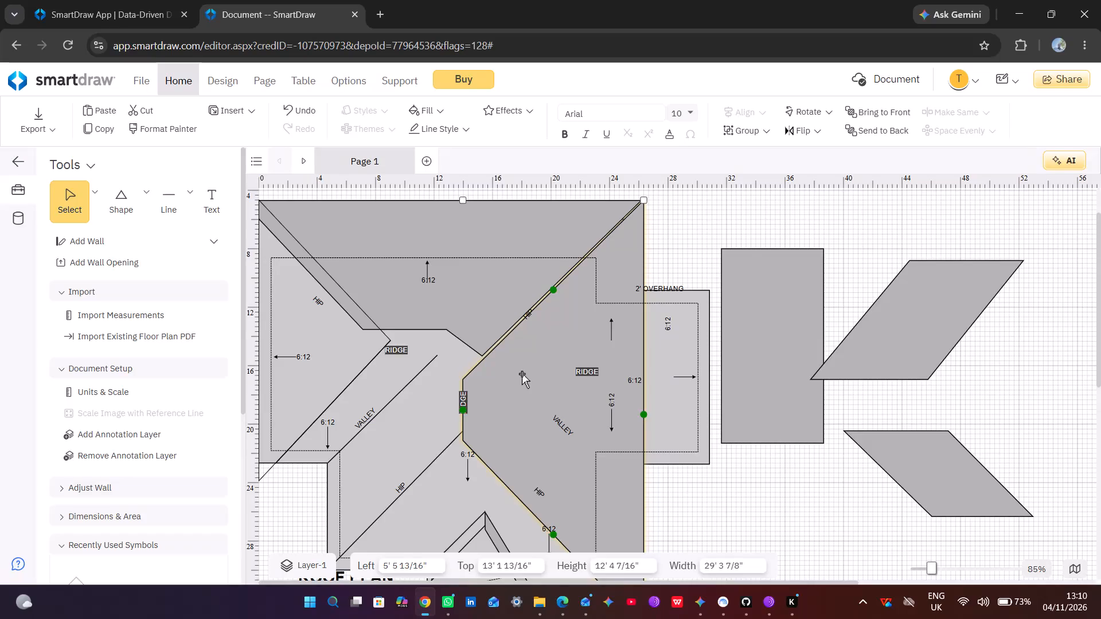
scroll(522, 374, down, 1)
scroll(522, 374, up, 1)
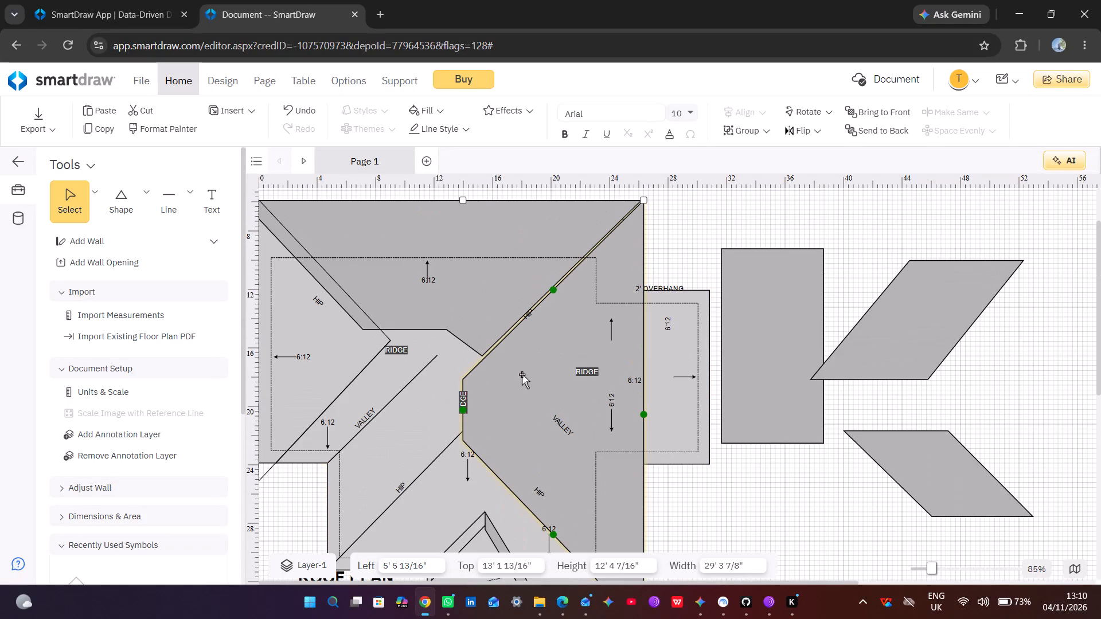
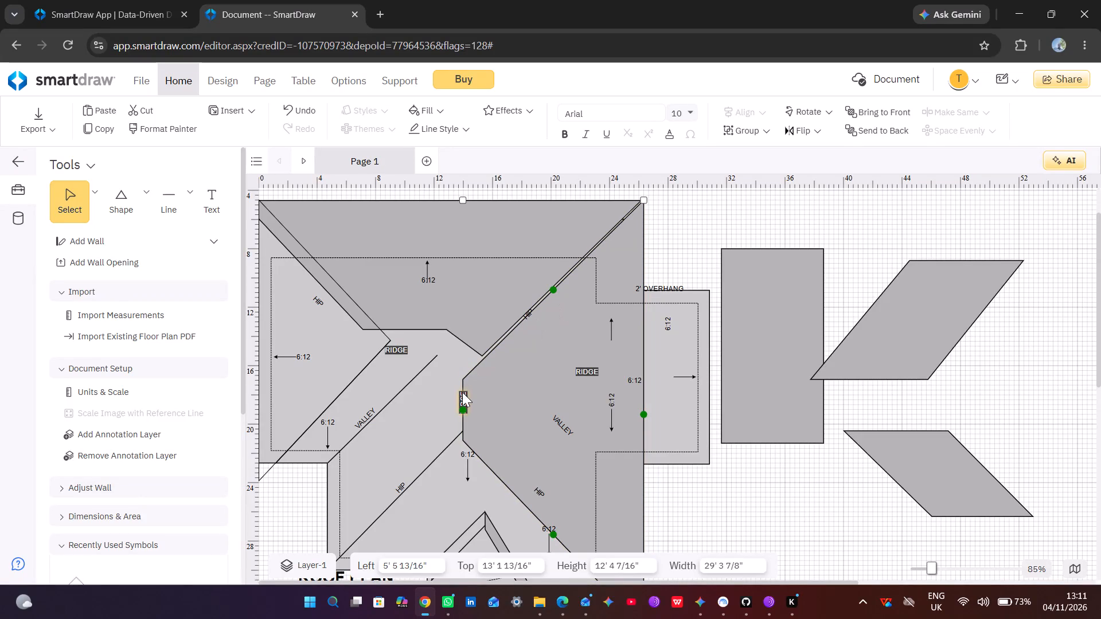
Move the whole roof plan right so its wing meets the detached rectangular face, at about Left 8' 2 5/16" and Top 6' 8".
drag(449, 377, 594, 371)
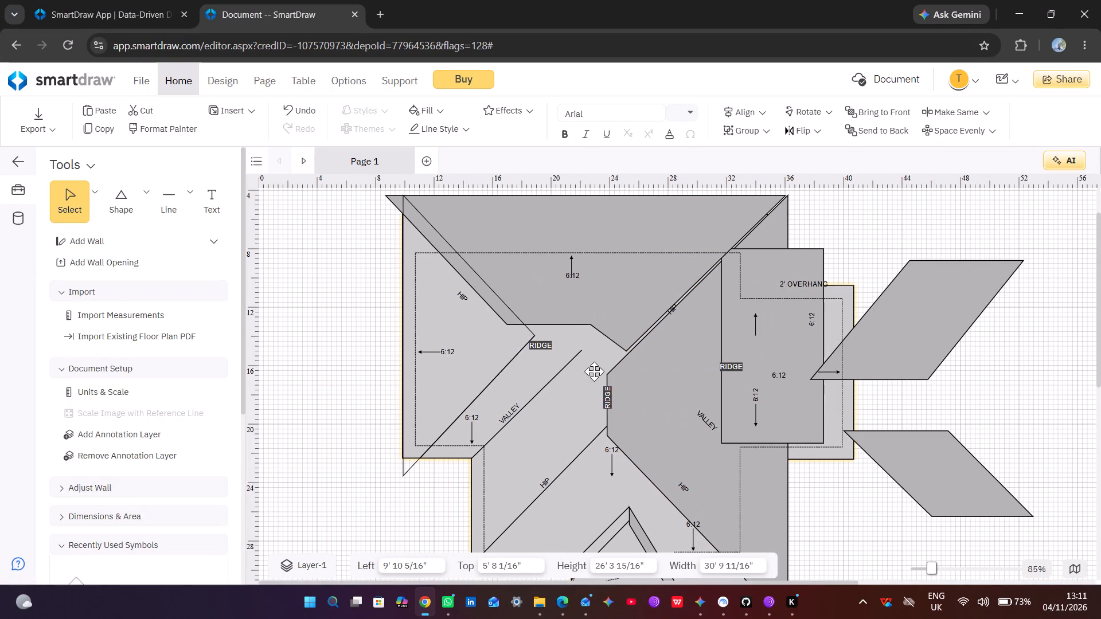
drag(594, 371, 568, 386)
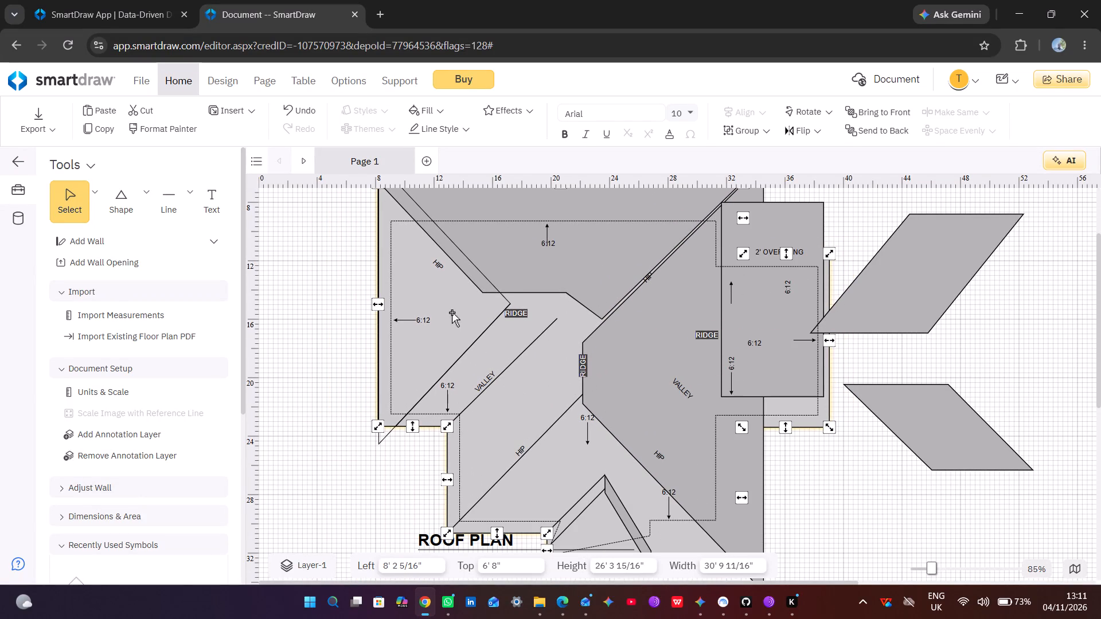
Shift the left face's 6:12 slope label outward beyond the dashed wall line, to about Left 6' 8" and Top 16' 4 7/16".
scroll(473, 334, up, 2)
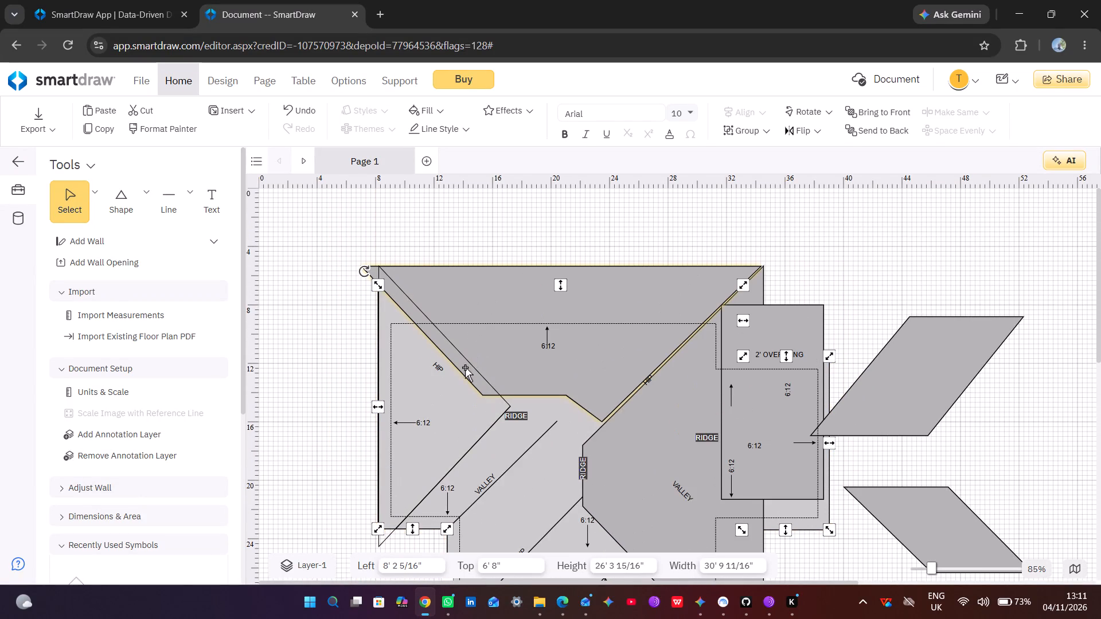
click(453, 418)
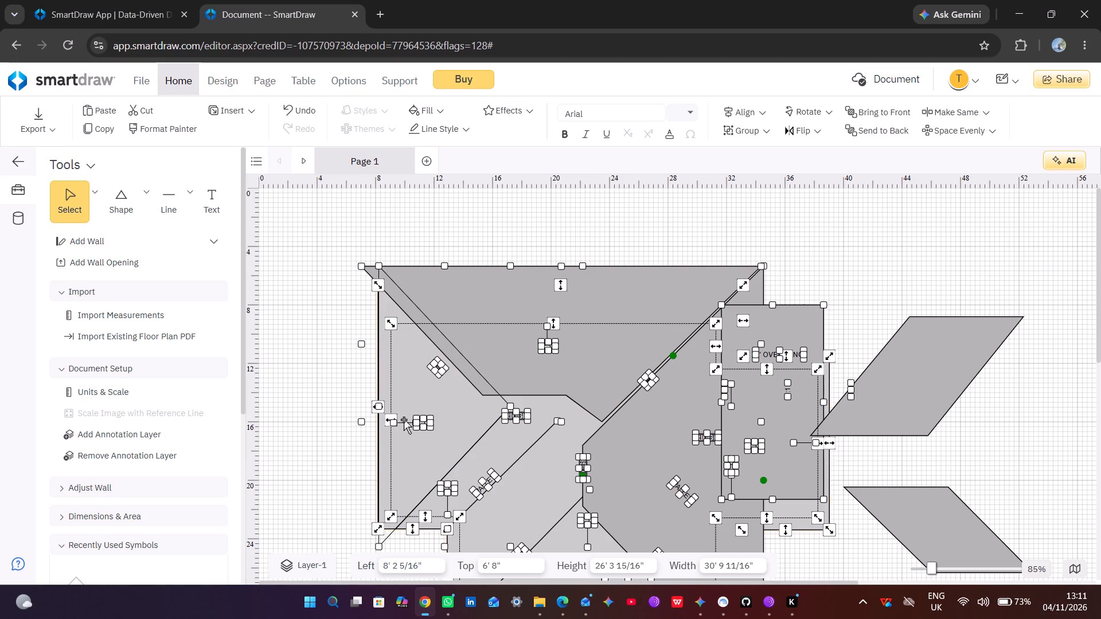
click(378, 407)
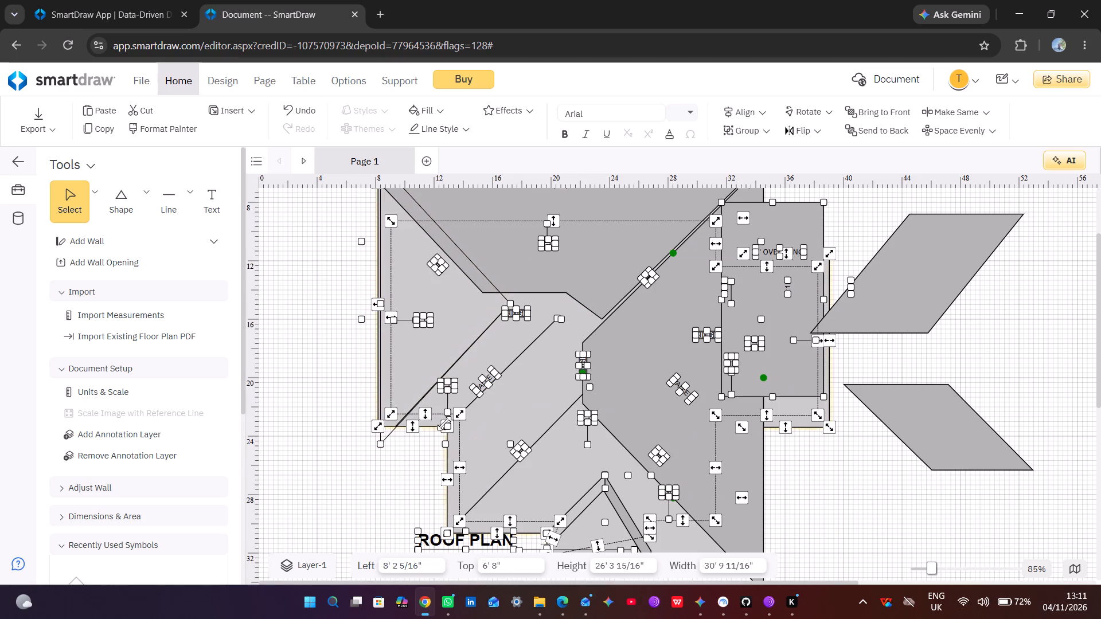
drag(428, 321, 401, 332)
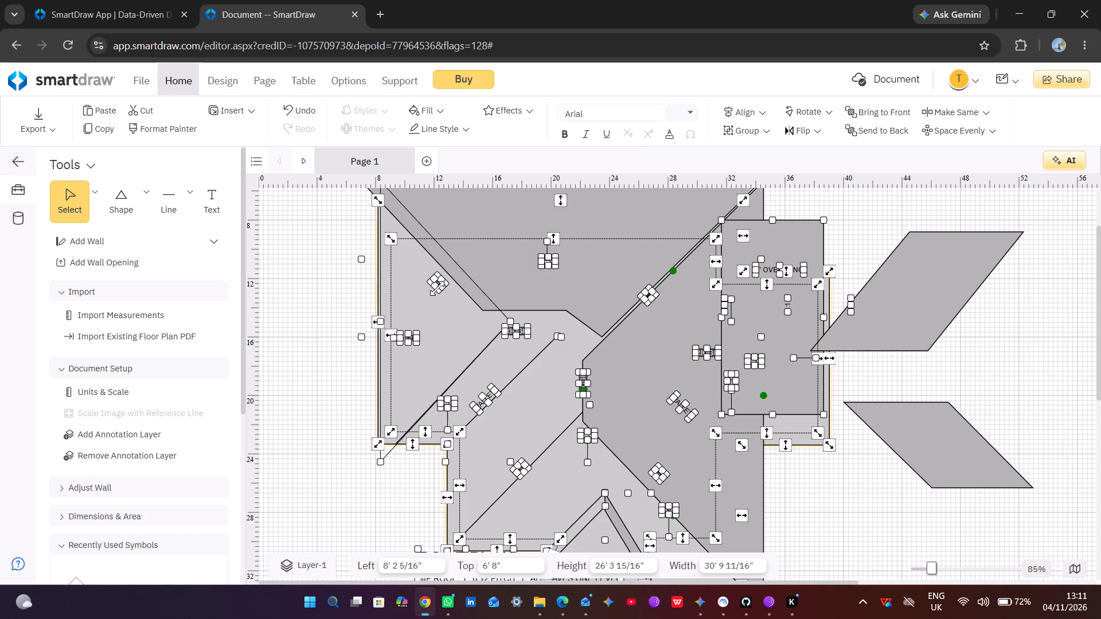
drag(439, 284, 413, 291)
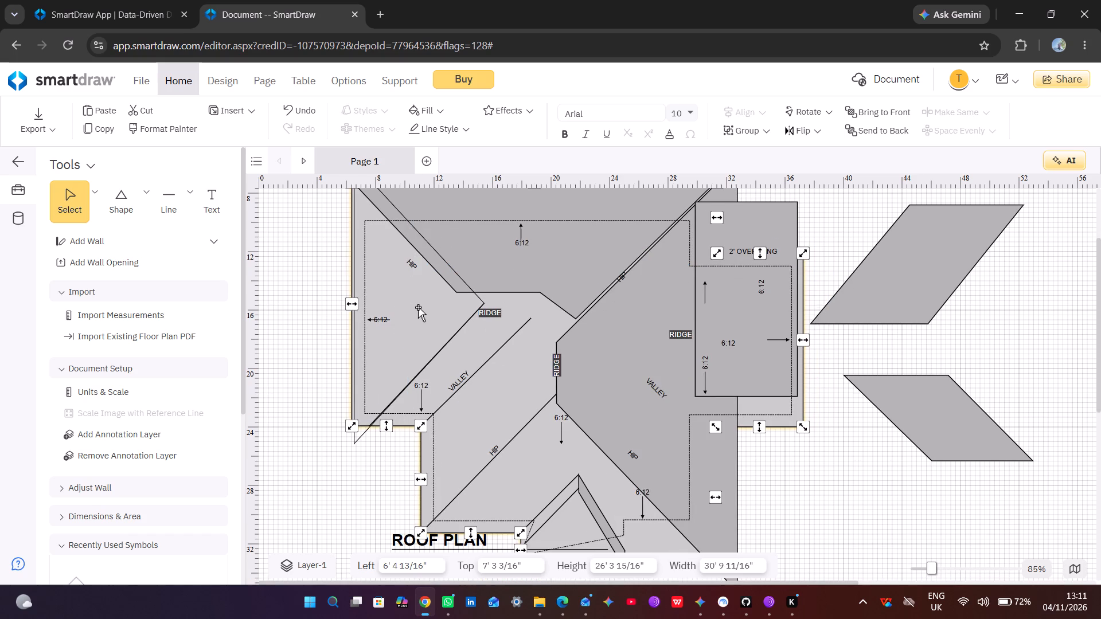
scroll(418, 308, up, 2)
click(384, 431)
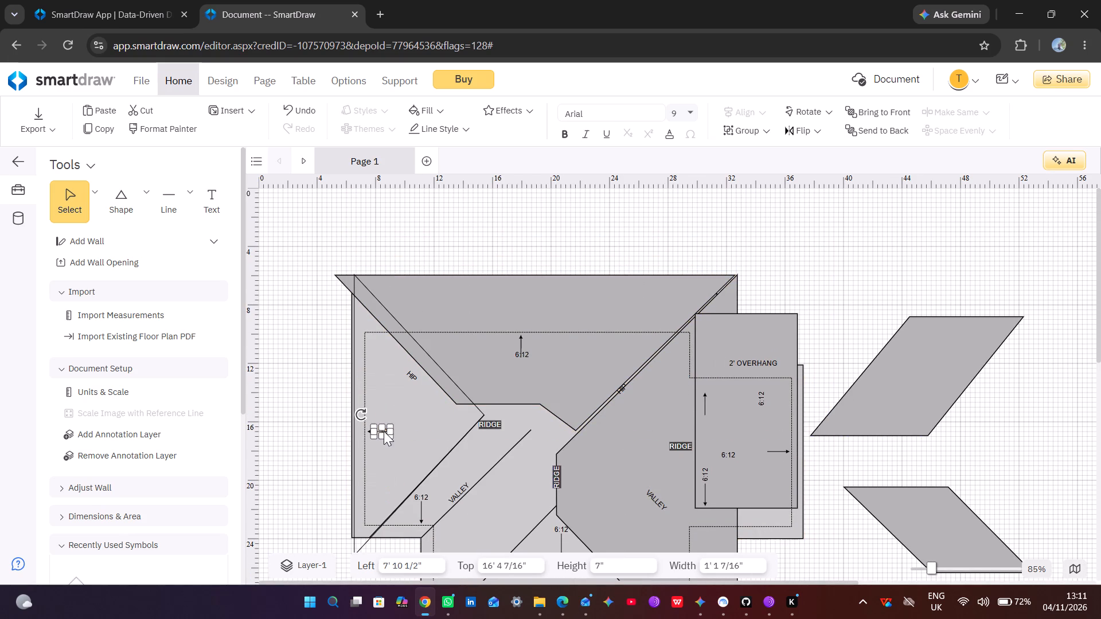
drag(388, 431, 376, 432)
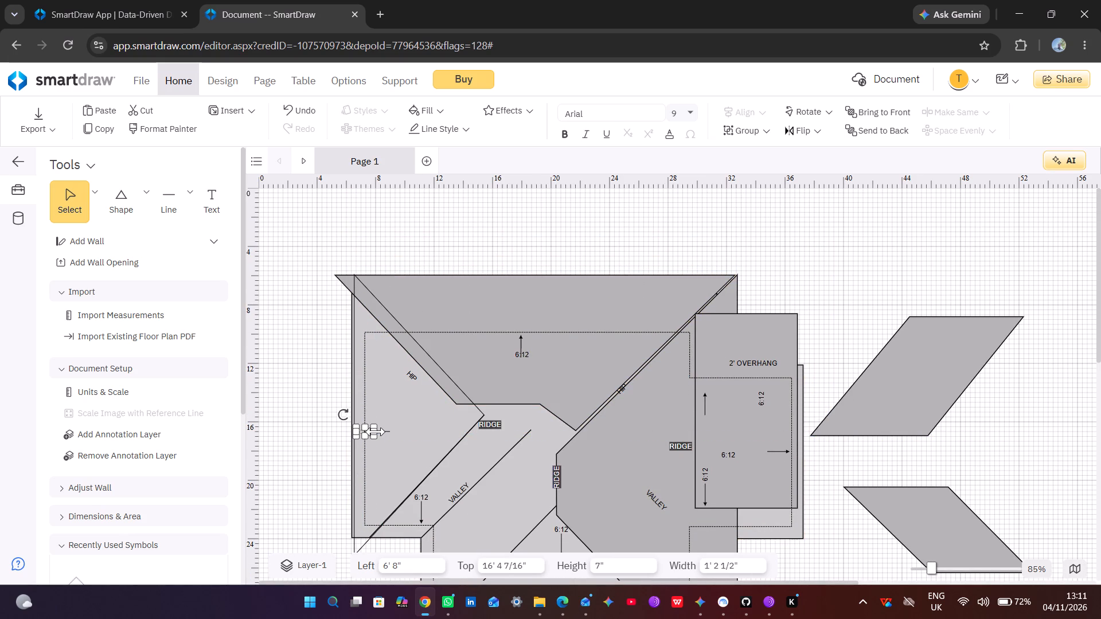
Reposition the whole roof plan, including the overlapping rectangular face, at about Left 6' 2 5/16" and Top 14' 8".
drag(389, 436, 413, 422)
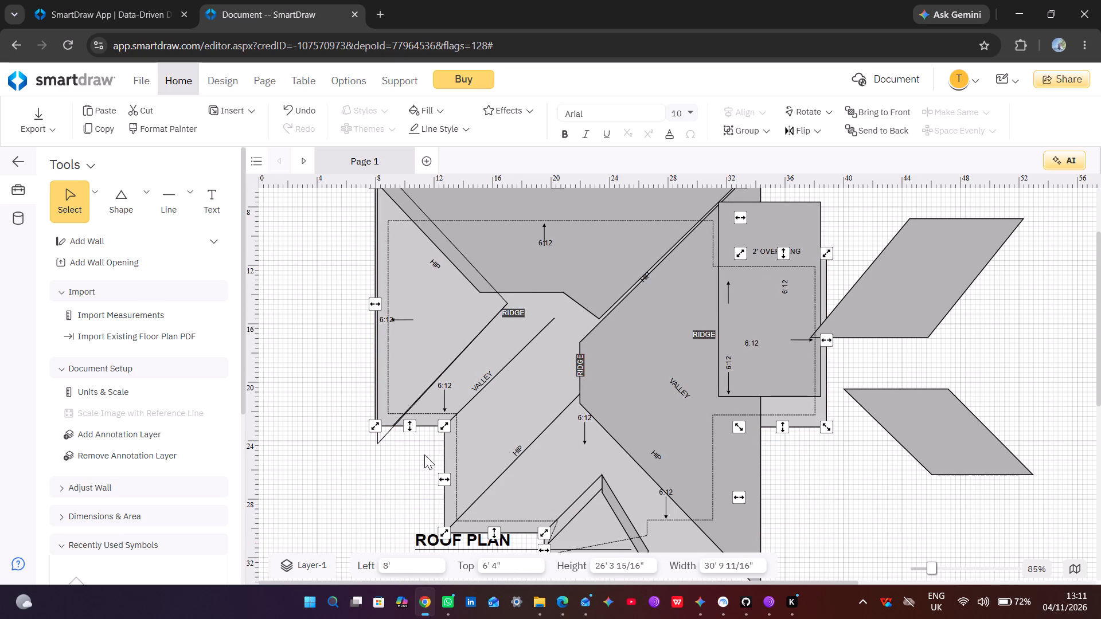
click(407, 405)
click(468, 344)
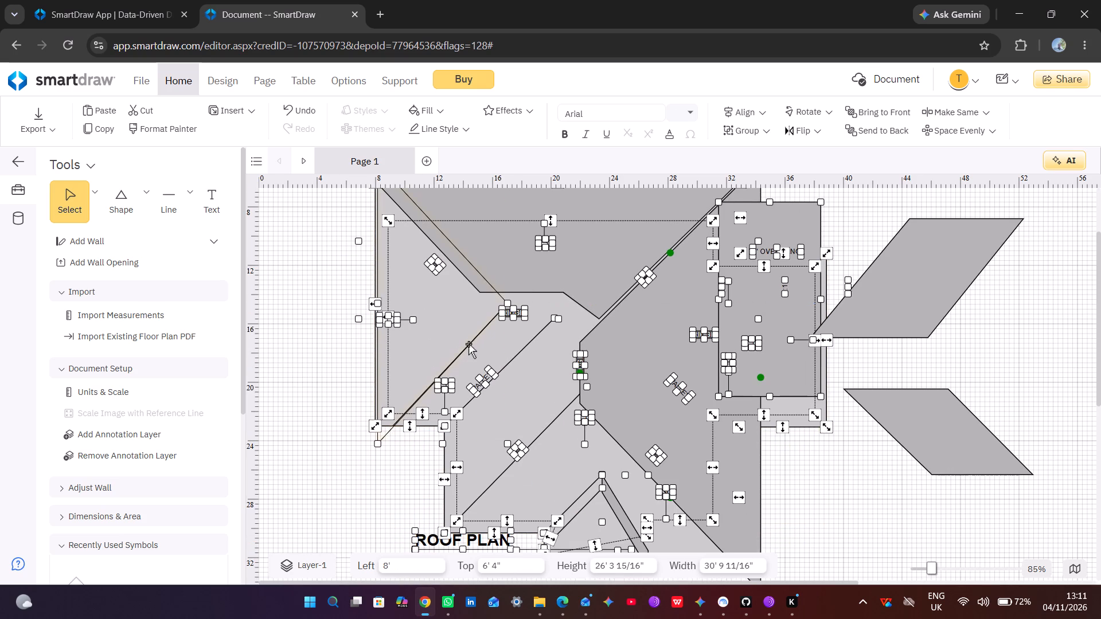
drag(508, 309, 505, 332)
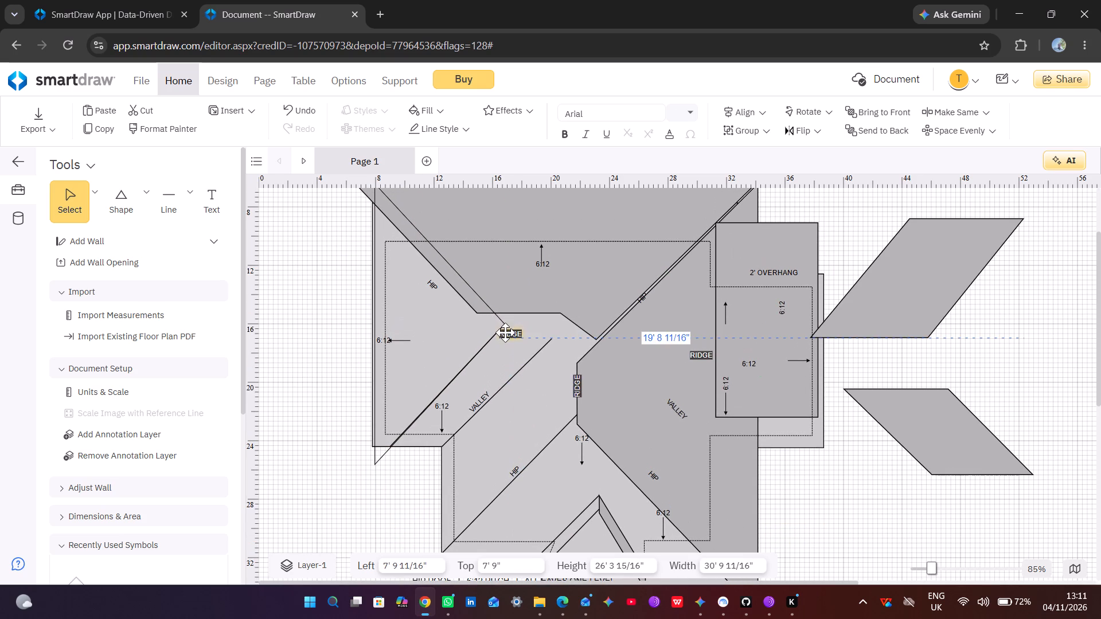
drag(467, 319, 446, 324)
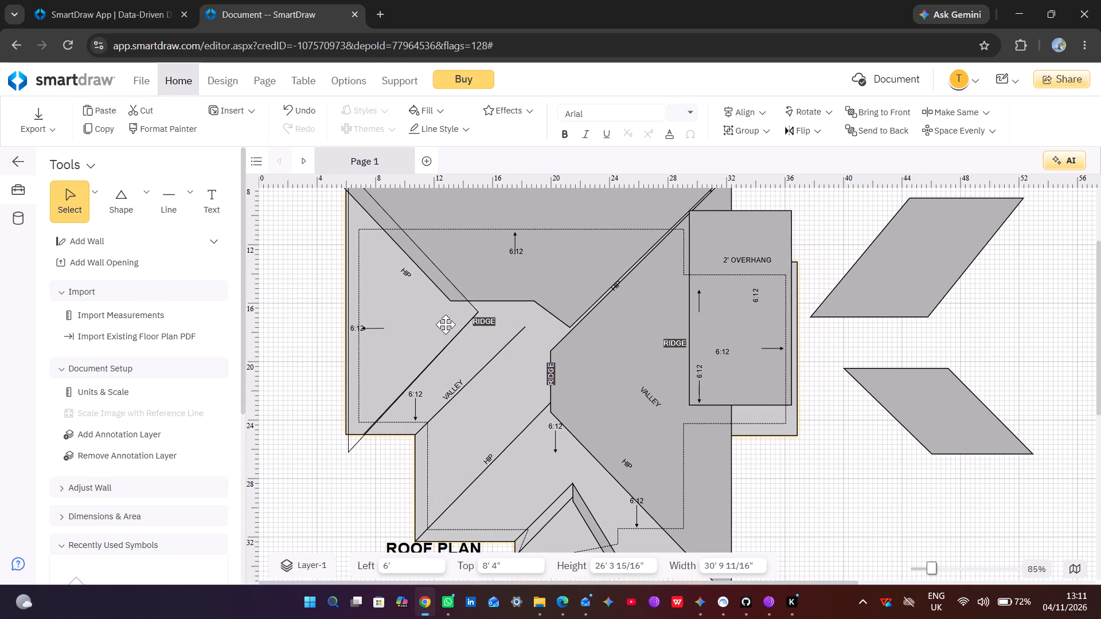
drag(446, 324, 512, 375)
click(456, 356)
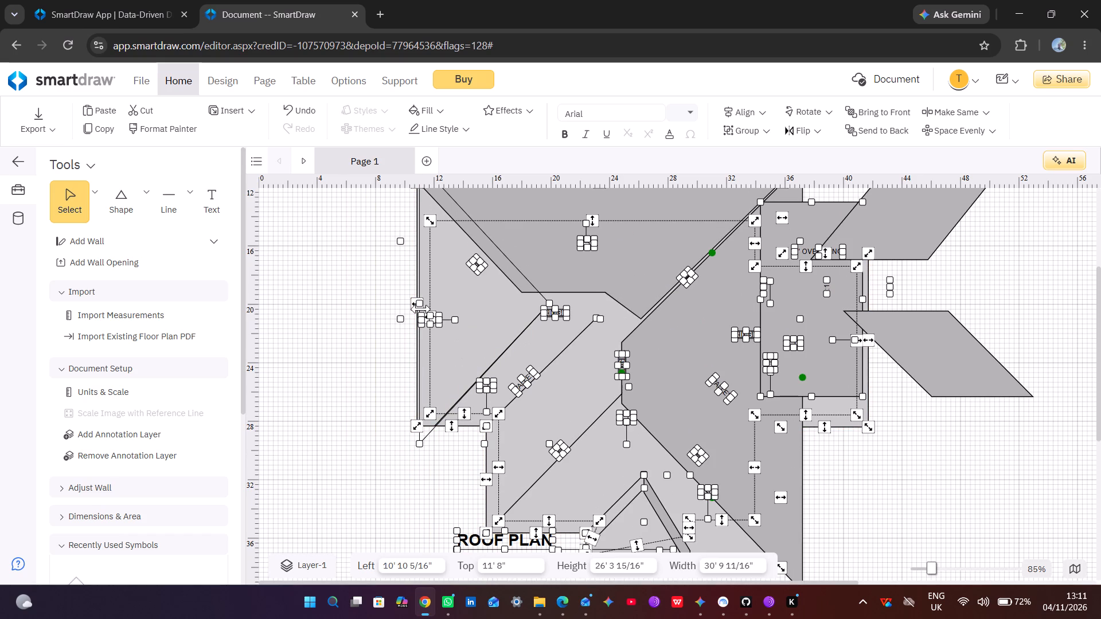
click(427, 315)
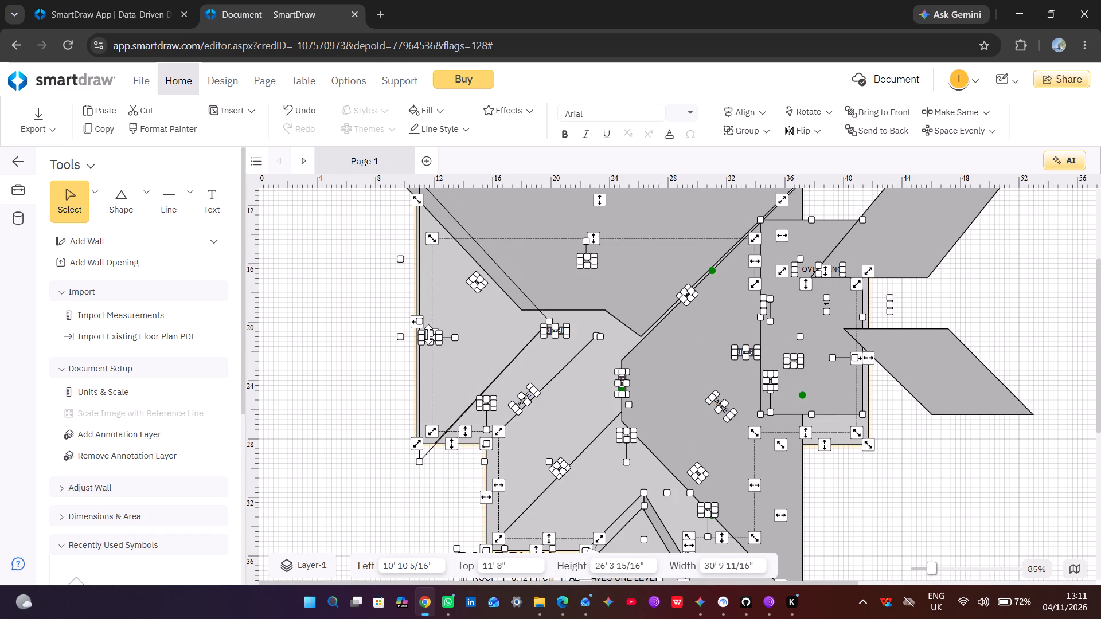
click(428, 334)
click(430, 323)
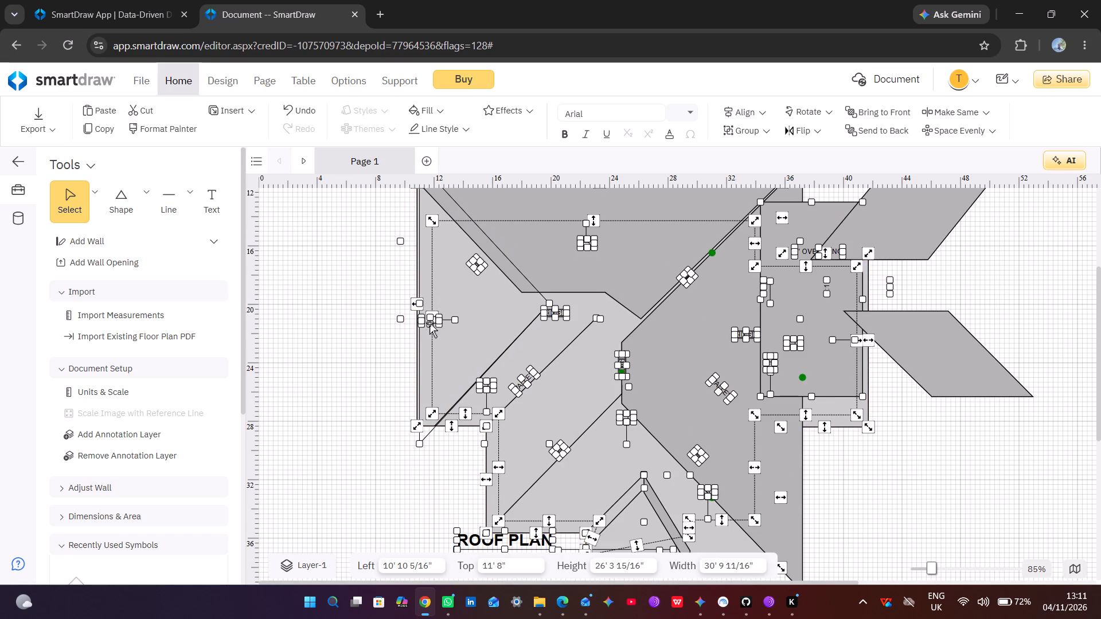
drag(428, 323, 411, 331)
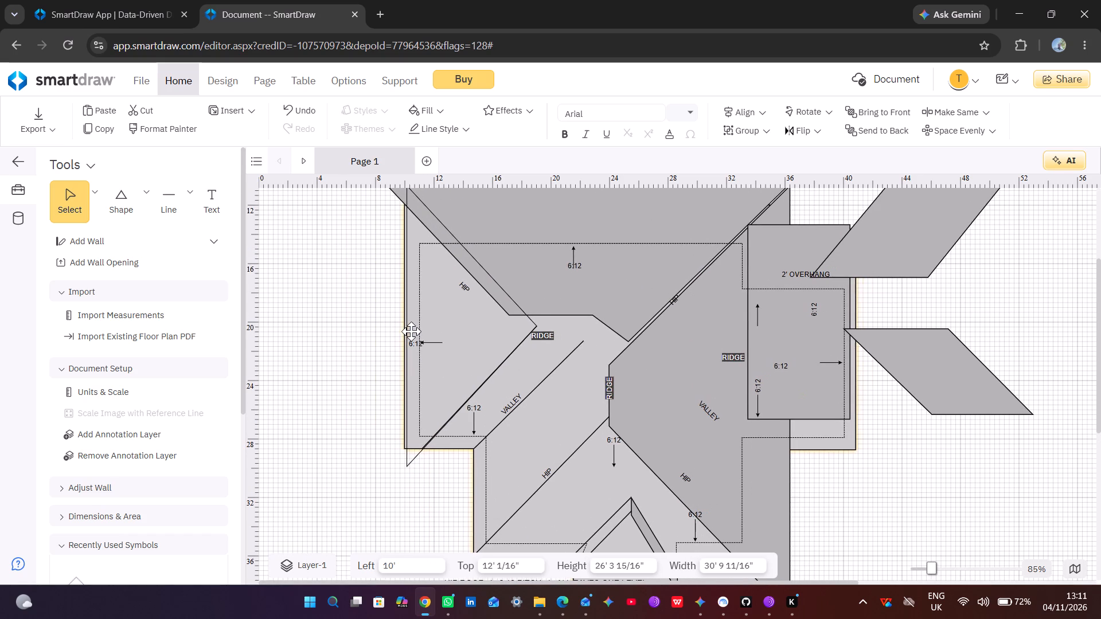
drag(411, 331, 374, 360)
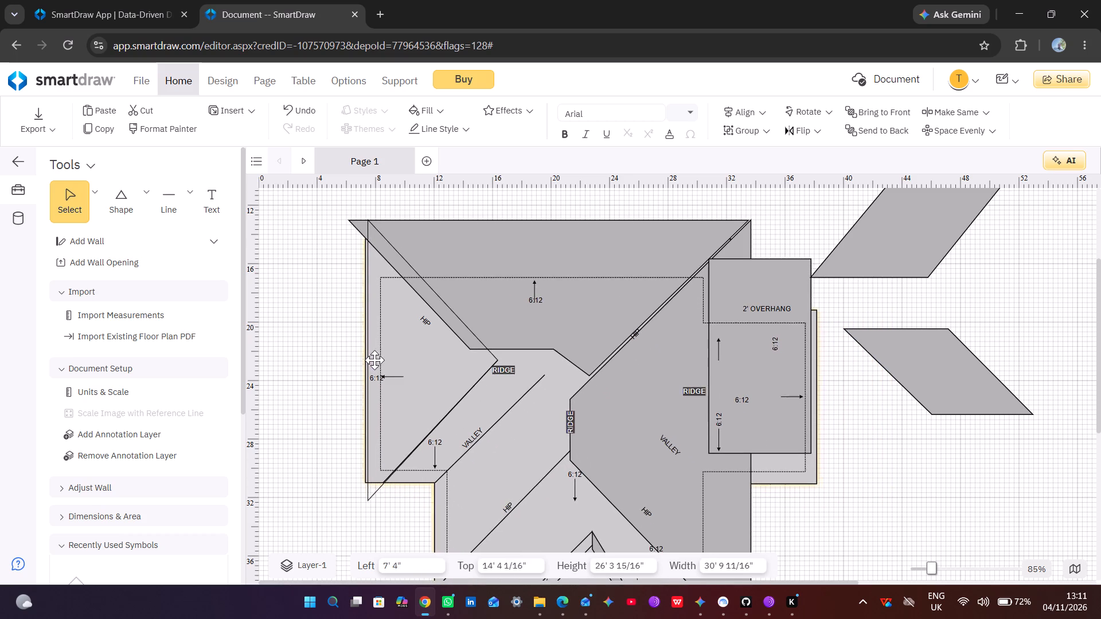
drag(374, 360, 361, 365)
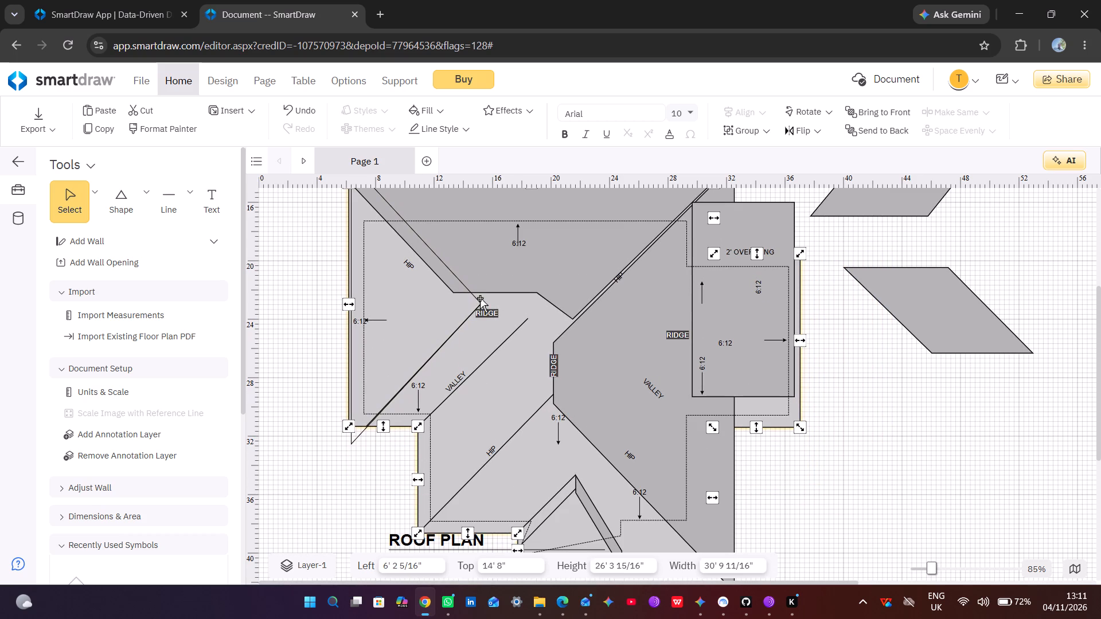
Move the left triangular face outward so its upper edge runs along the top face's left hip, at about Top 18' 5 5/16".
drag(480, 304, 444, 314)
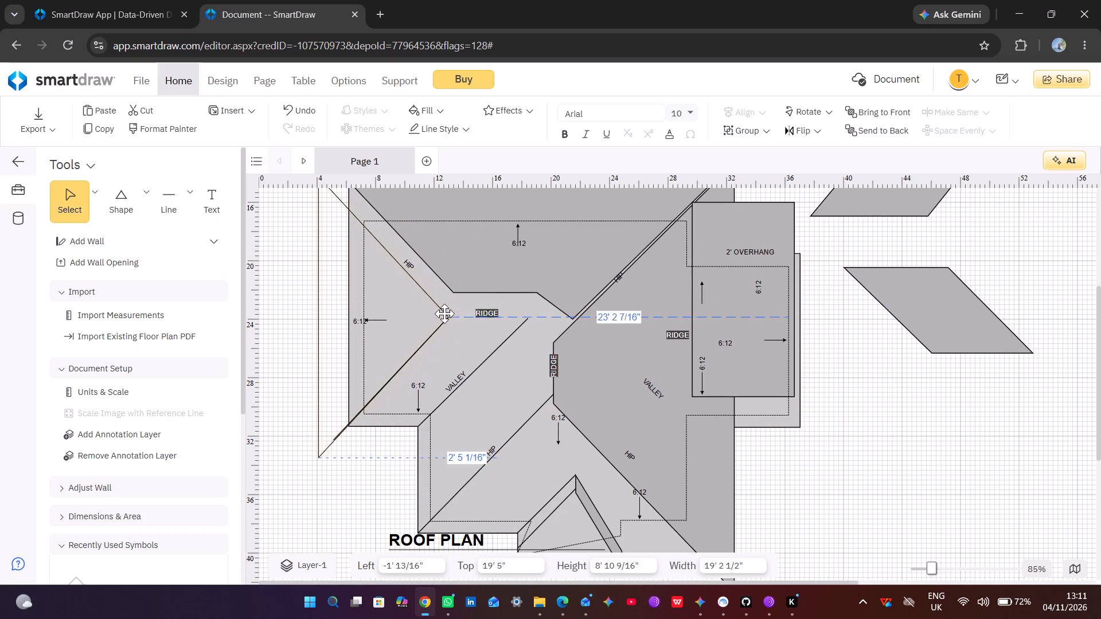
drag(444, 314, 447, 315)
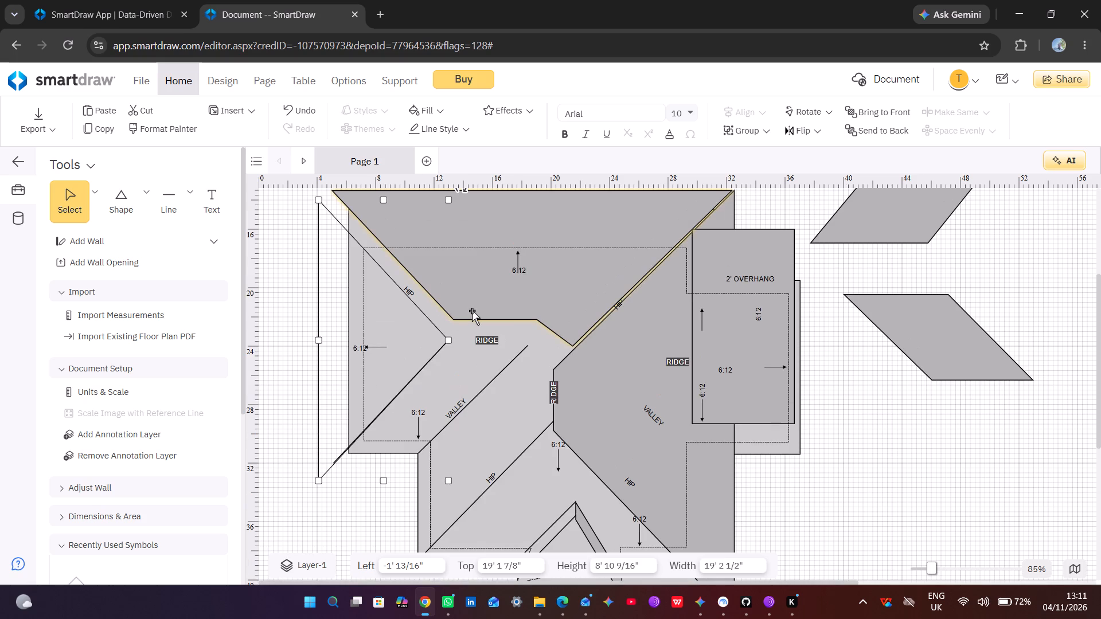
scroll(472, 311, up, 1)
scroll(474, 312, down, 1)
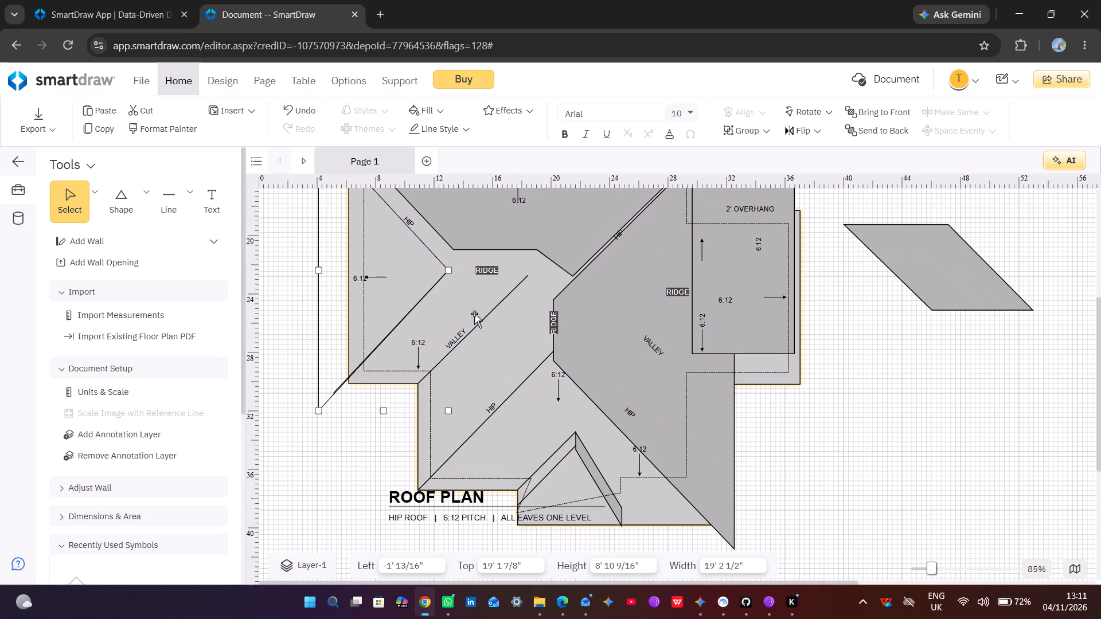
scroll(474, 314, up, 1)
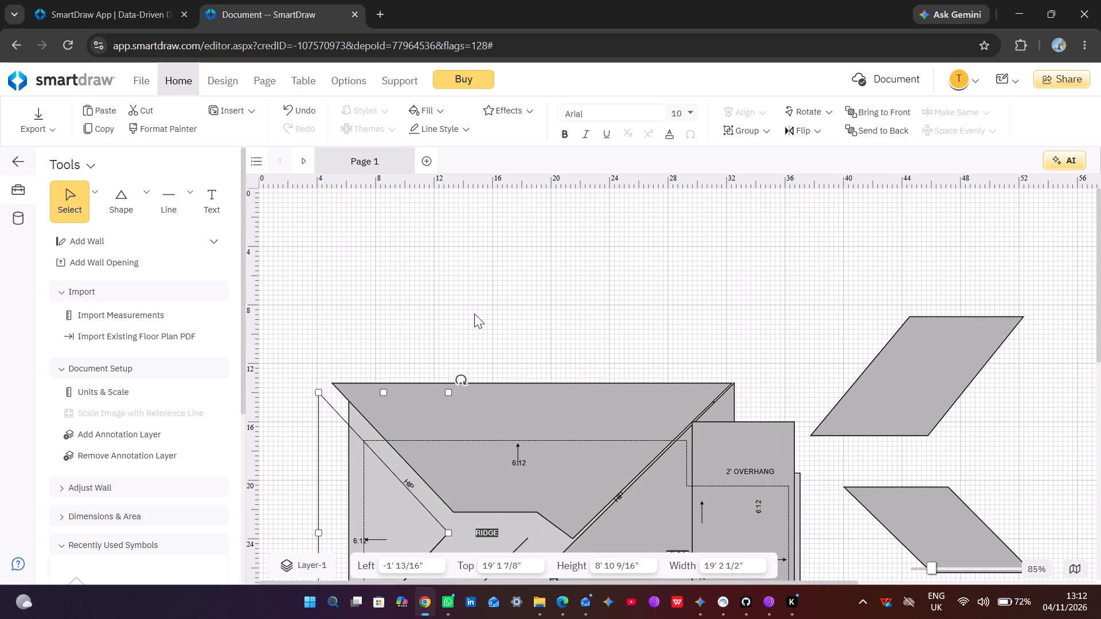
scroll(471, 336, down, 1)
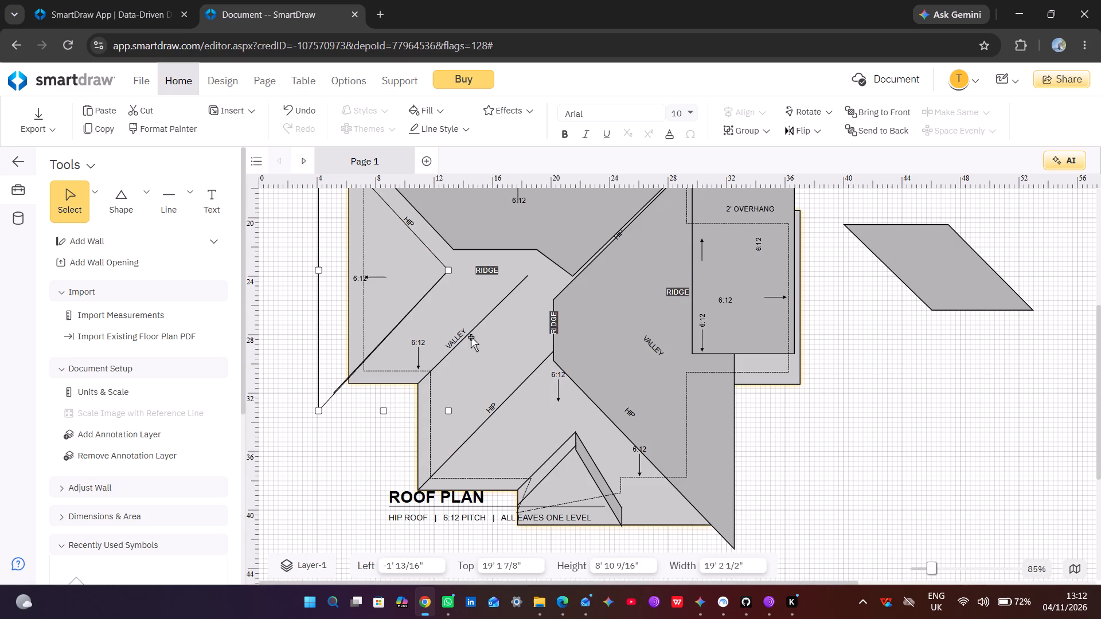
middle_click(905, 378)
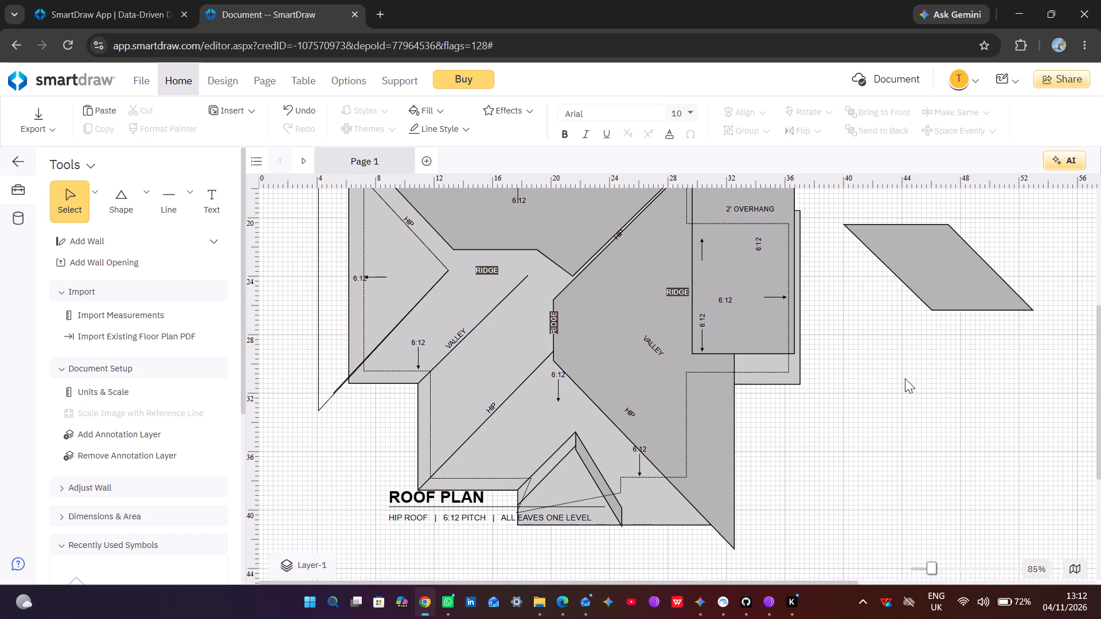
middle_drag(904, 373, 905, 436)
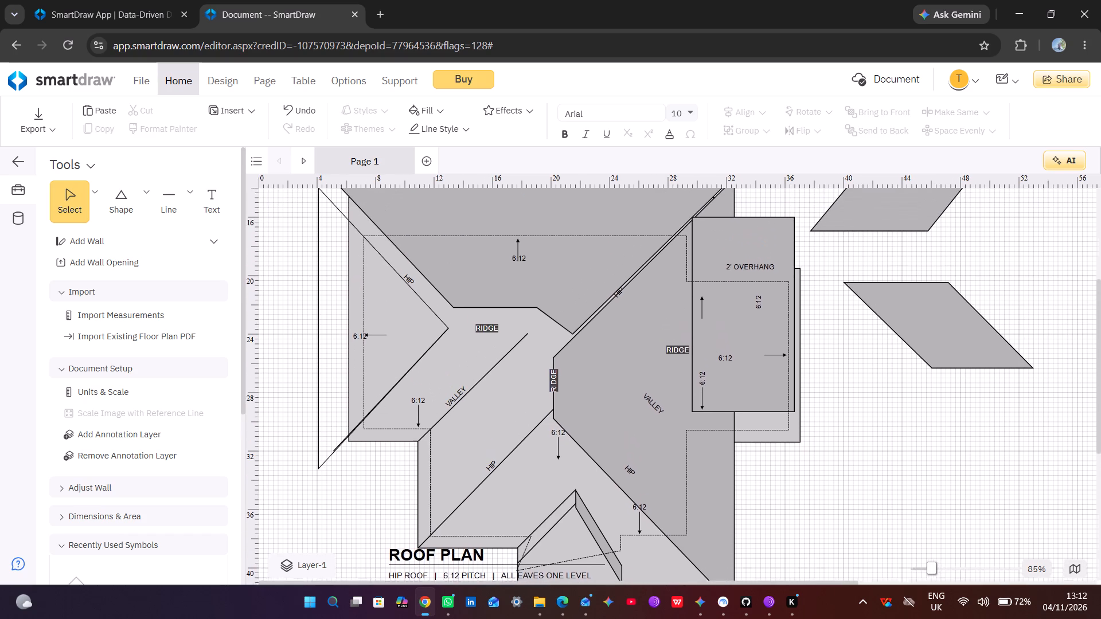
middle_drag(905, 436, 942, 479)
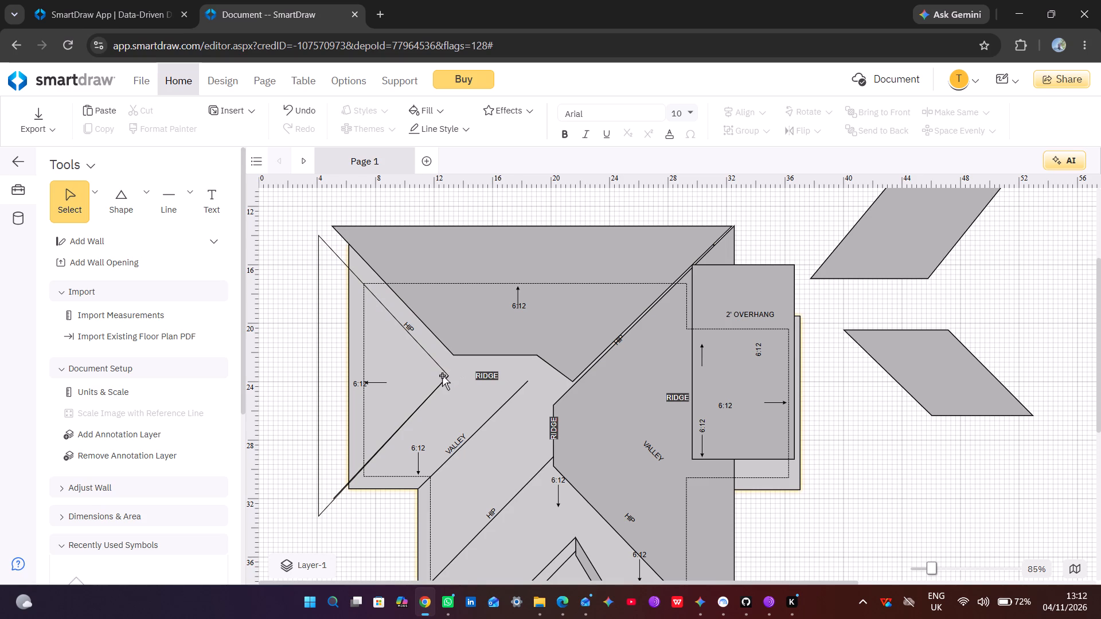
drag(447, 377, 463, 372)
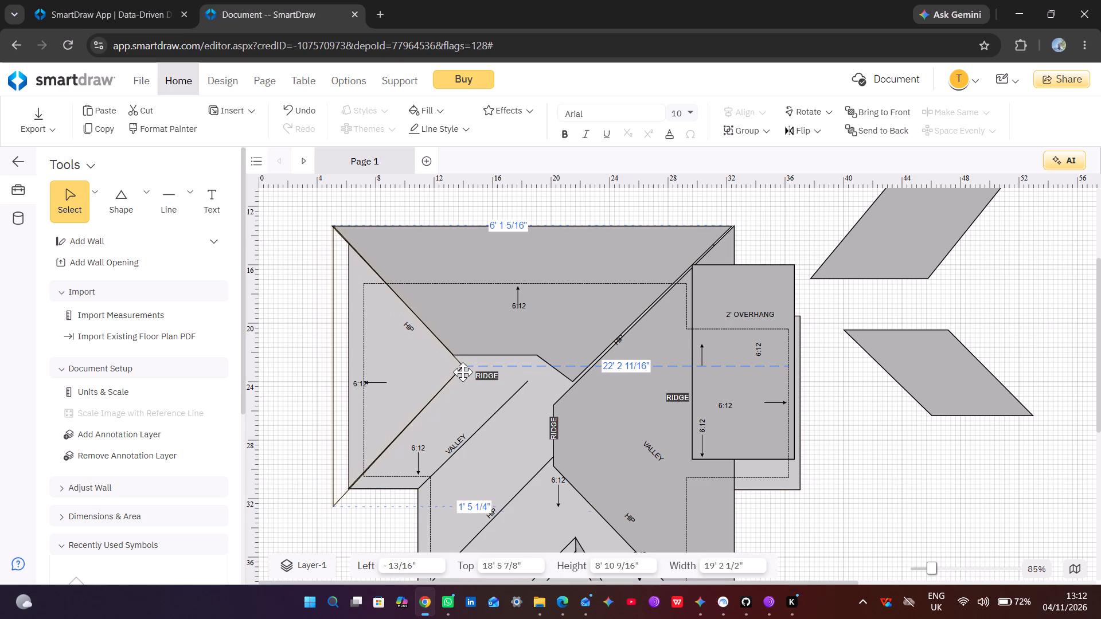
drag(463, 372, 460, 367)
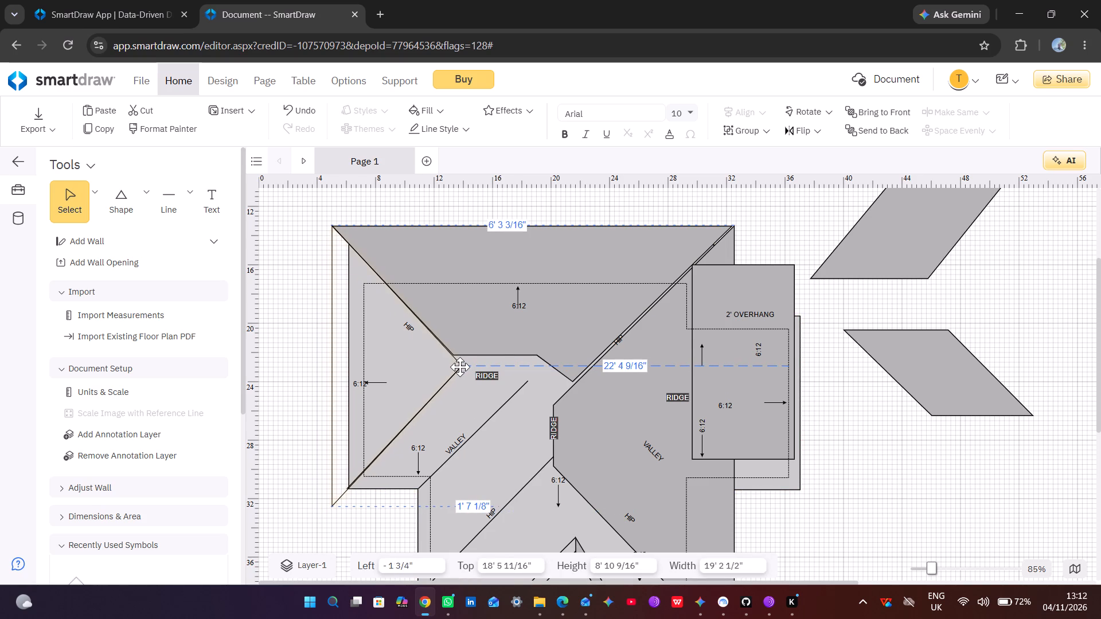
drag(460, 367, 460, 370)
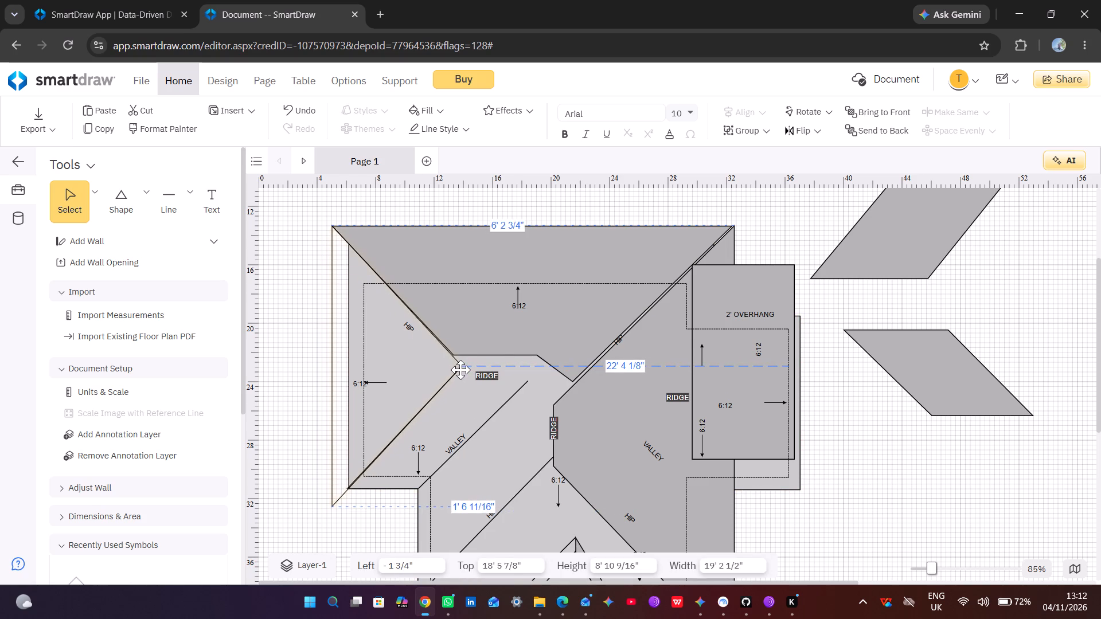
drag(460, 370, 458, 369)
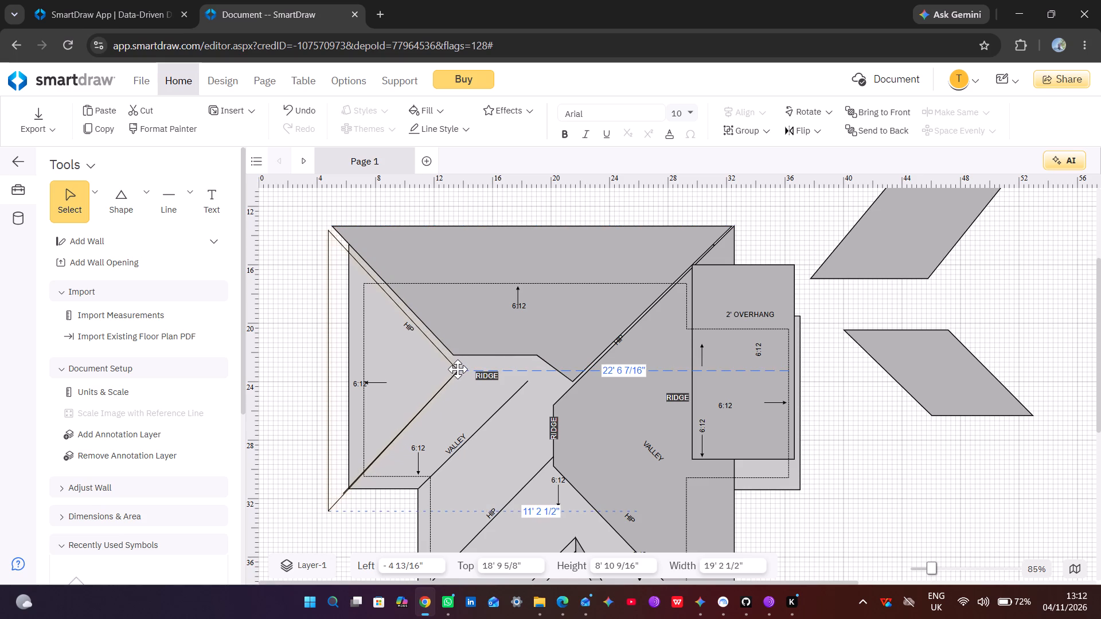
drag(458, 369, 460, 369)
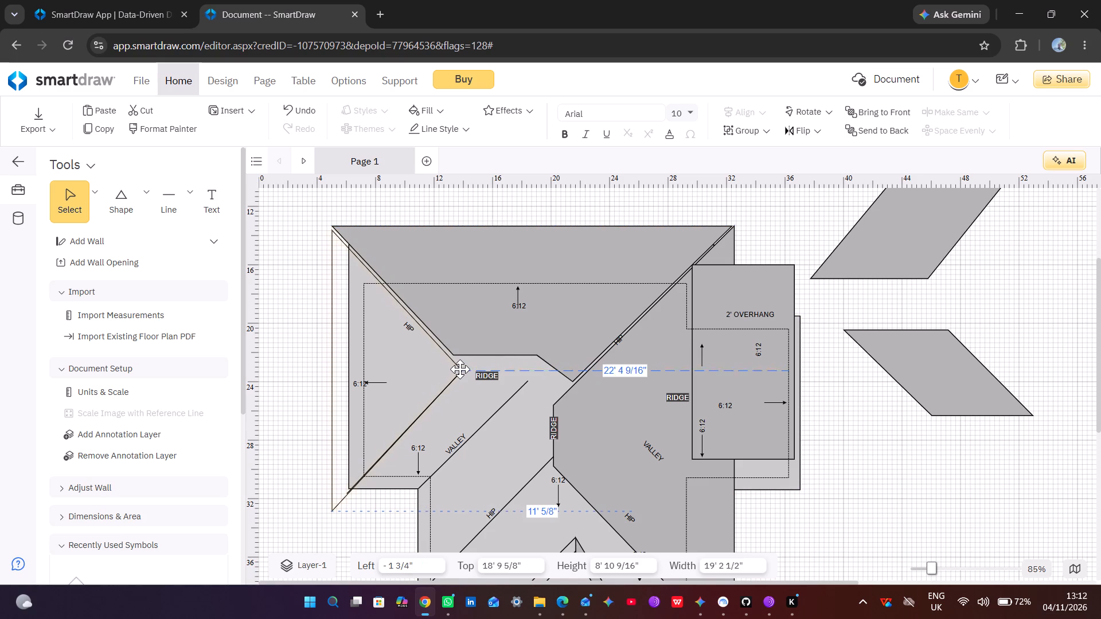
drag(460, 369, 458, 367)
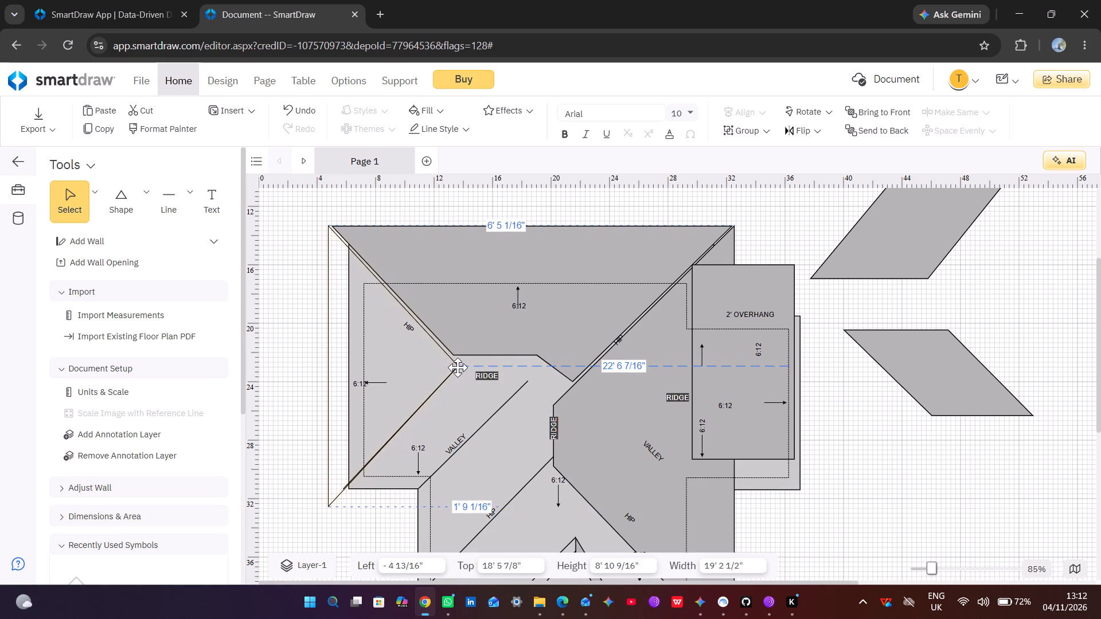
drag(458, 367, 456, 368)
Stretch the left triangular face's inner tip slightly toward the horizontal RIDGE label, making the face about 8' 11 3/4" in height.
drag(456, 366, 464, 375)
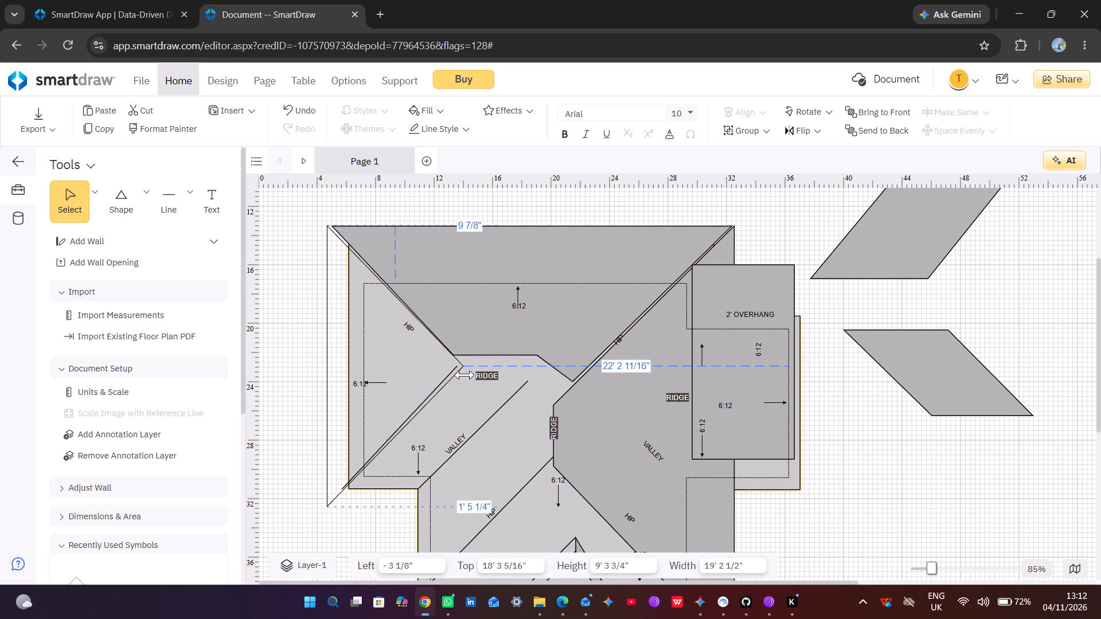
drag(464, 375, 456, 374)
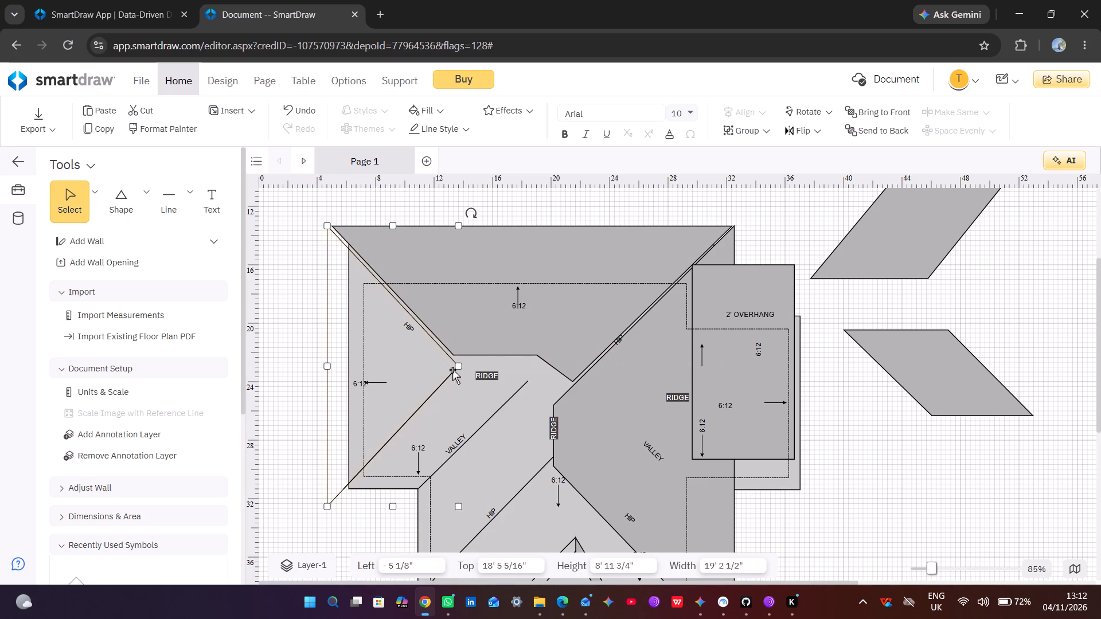
Nudge the left triangular face so its upper corner meets the top face's outer corner, at about Left -1 3/8" and Top 18' 5 1/16".
click(452, 370)
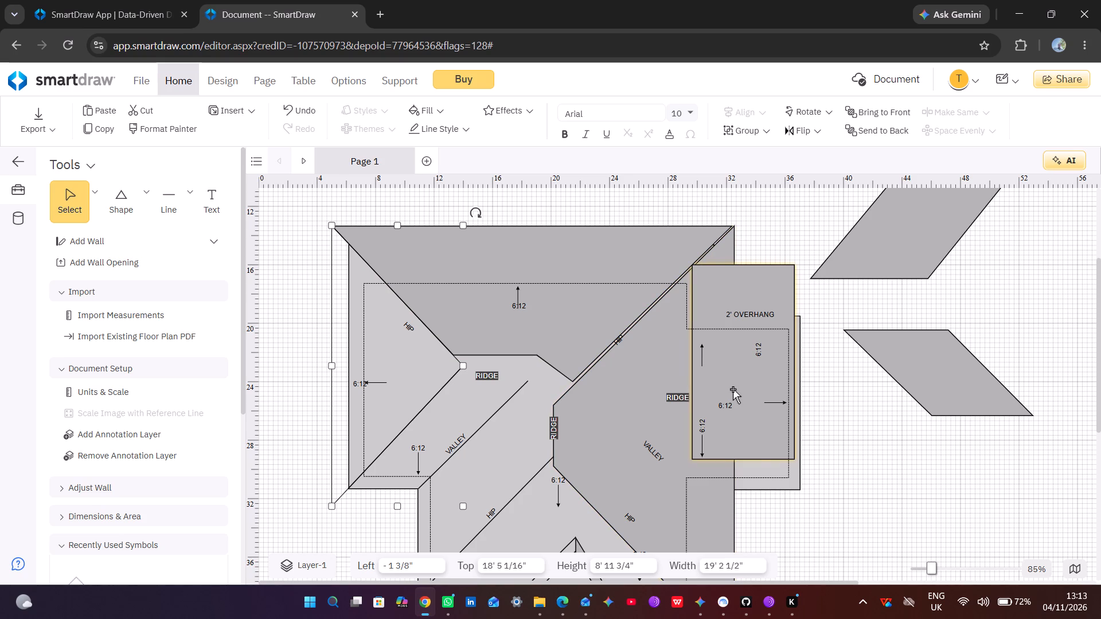
Move the overlapping rectangular face out to the main roof's right eave, at about Left 29' 6 7/16" and Top 21' 8 1/2".
drag(734, 375, 849, 426)
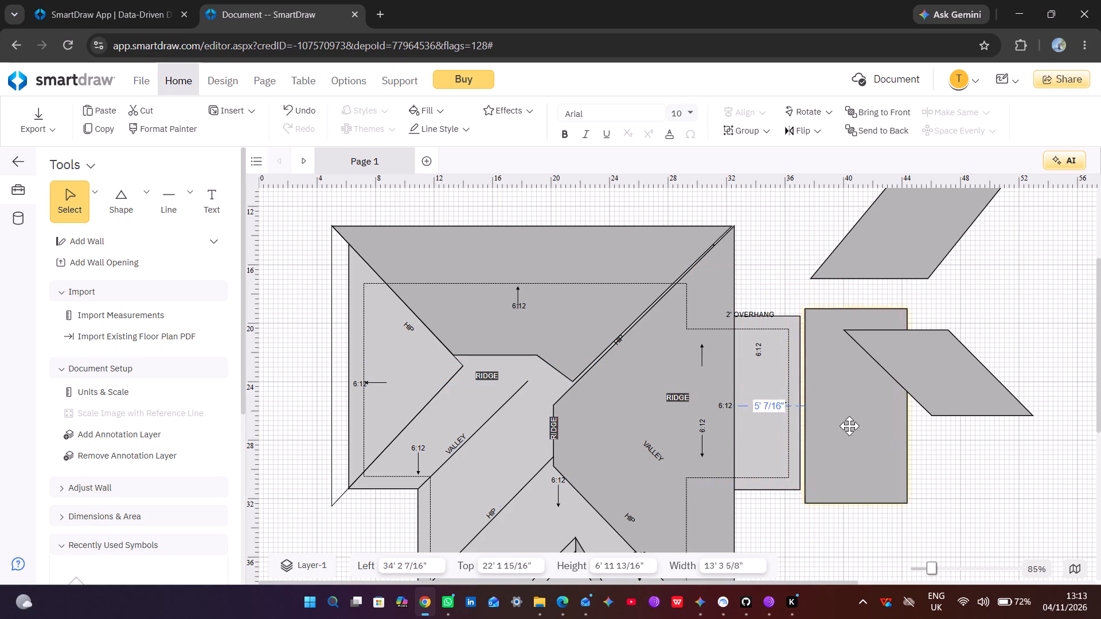
drag(849, 426, 786, 423)
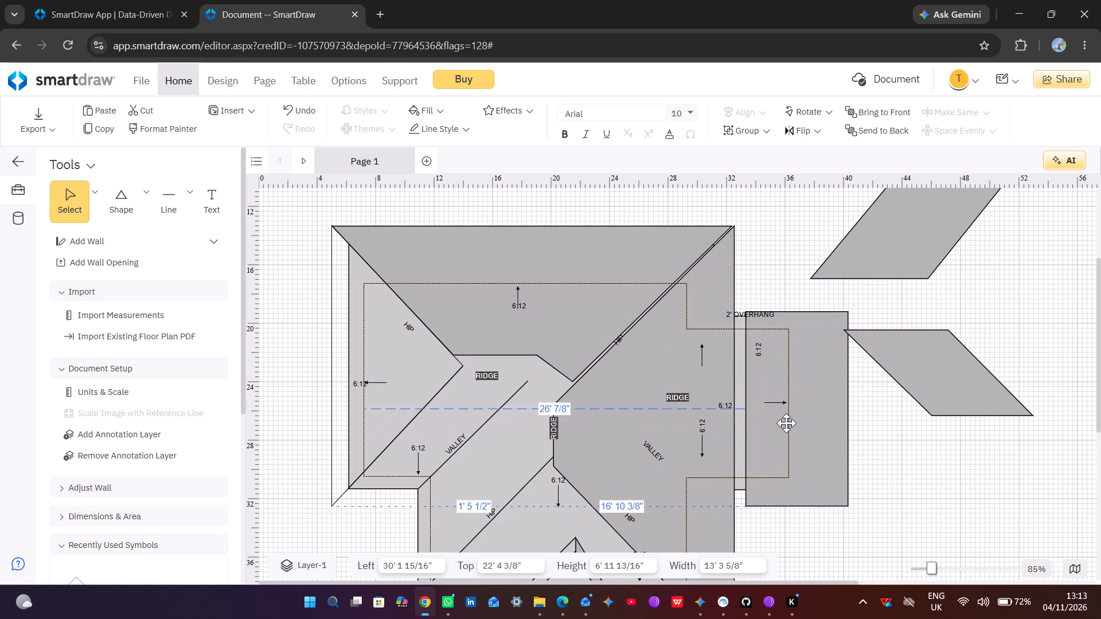
drag(786, 423, 780, 428)
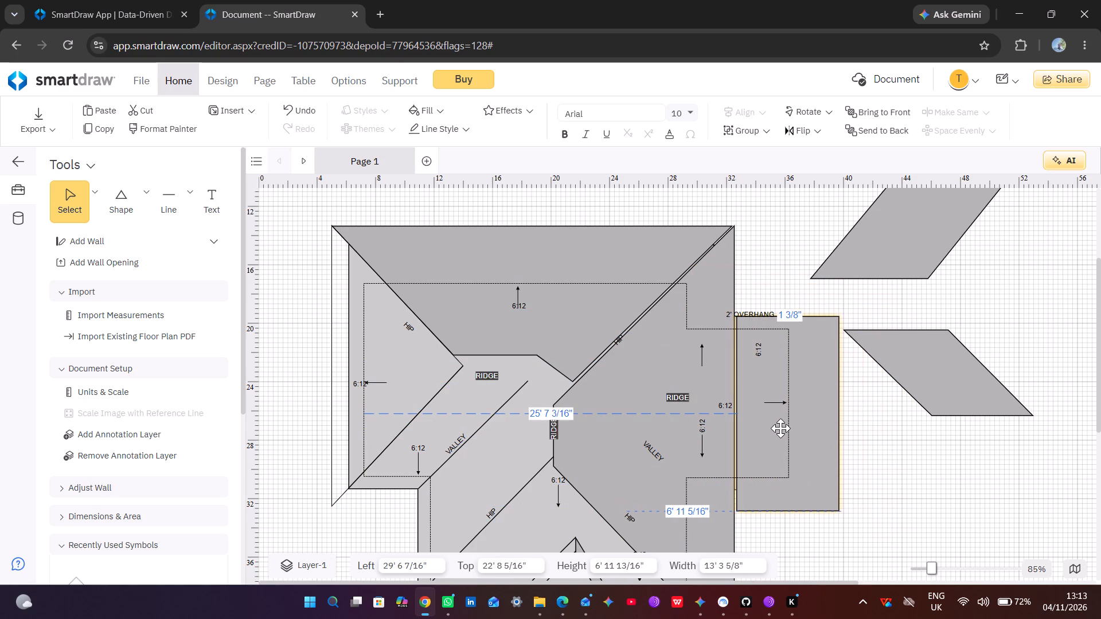
drag(780, 428, 774, 428)
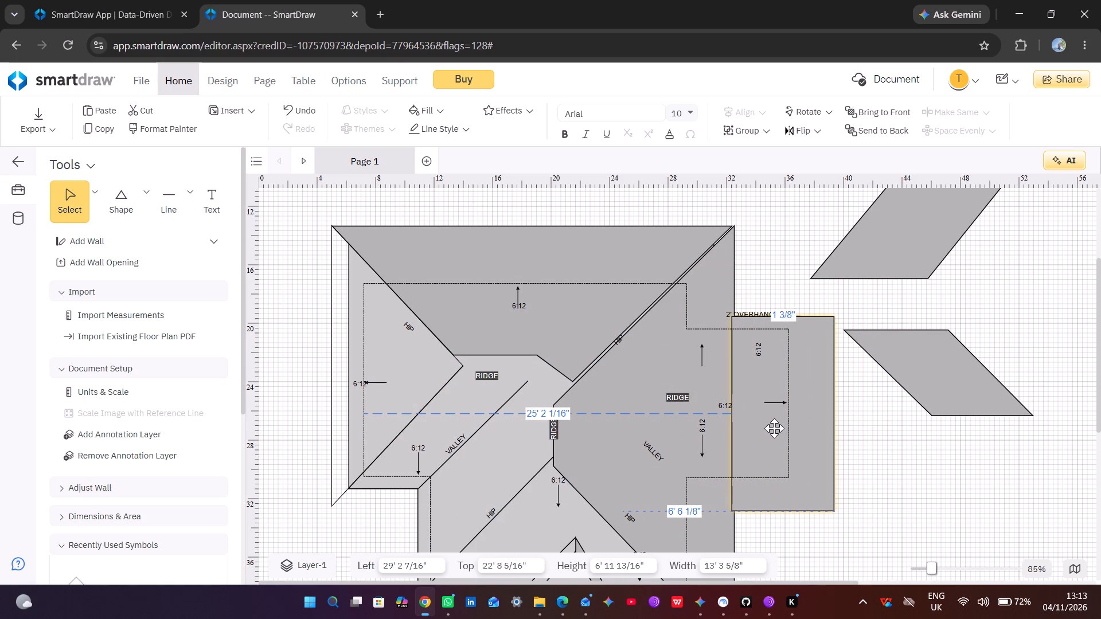
drag(774, 428, 774, 426)
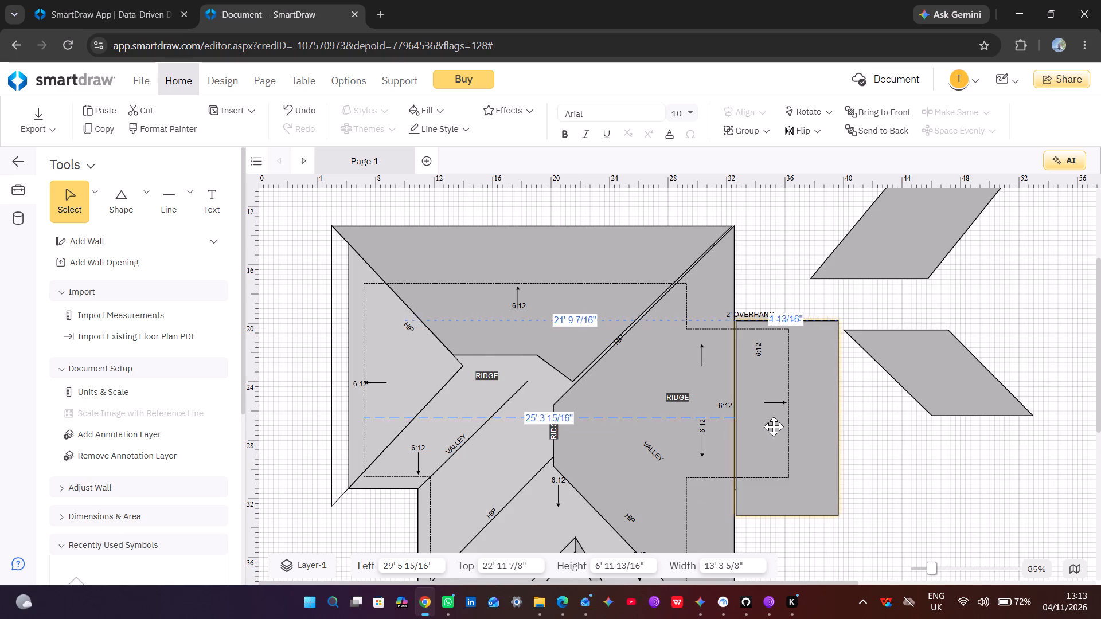
drag(774, 426, 817, 412)
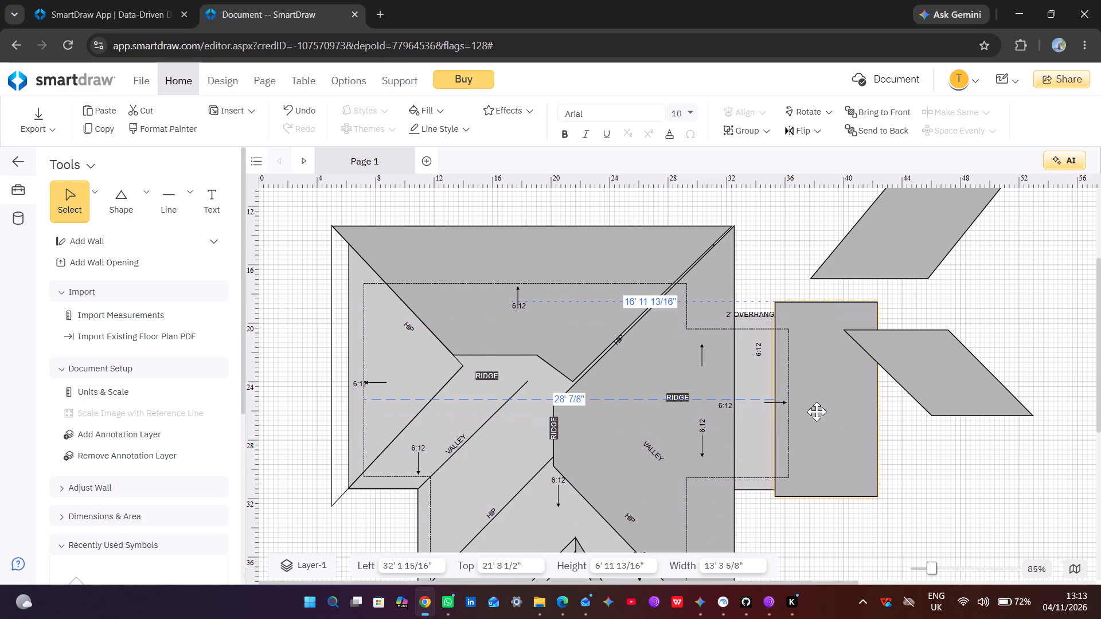
drag(817, 412, 822, 416)
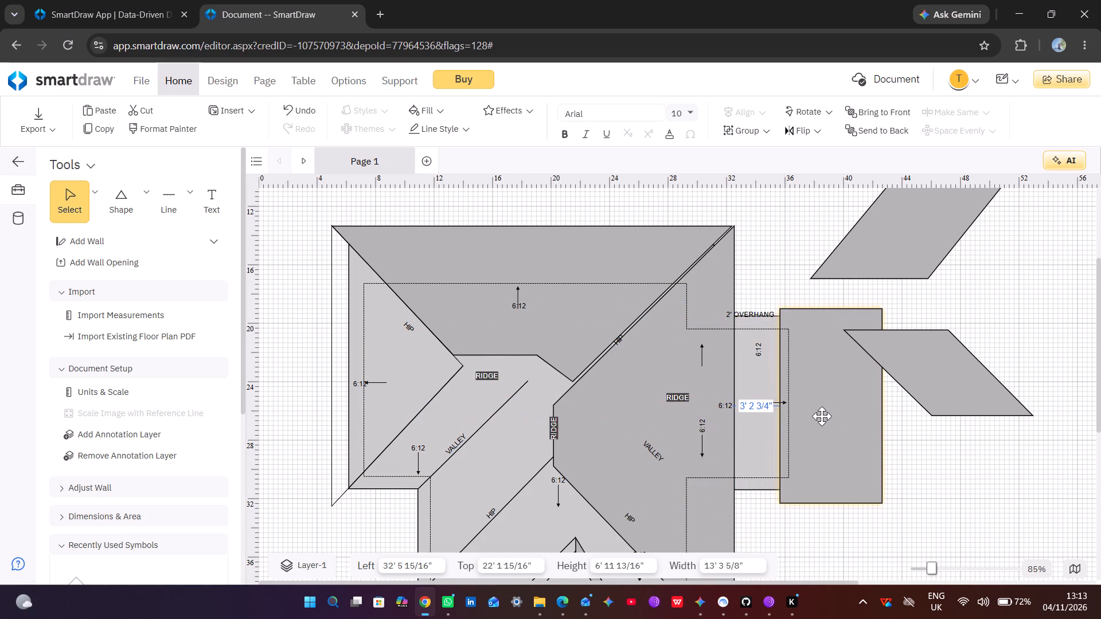
drag(822, 416, 826, 414)
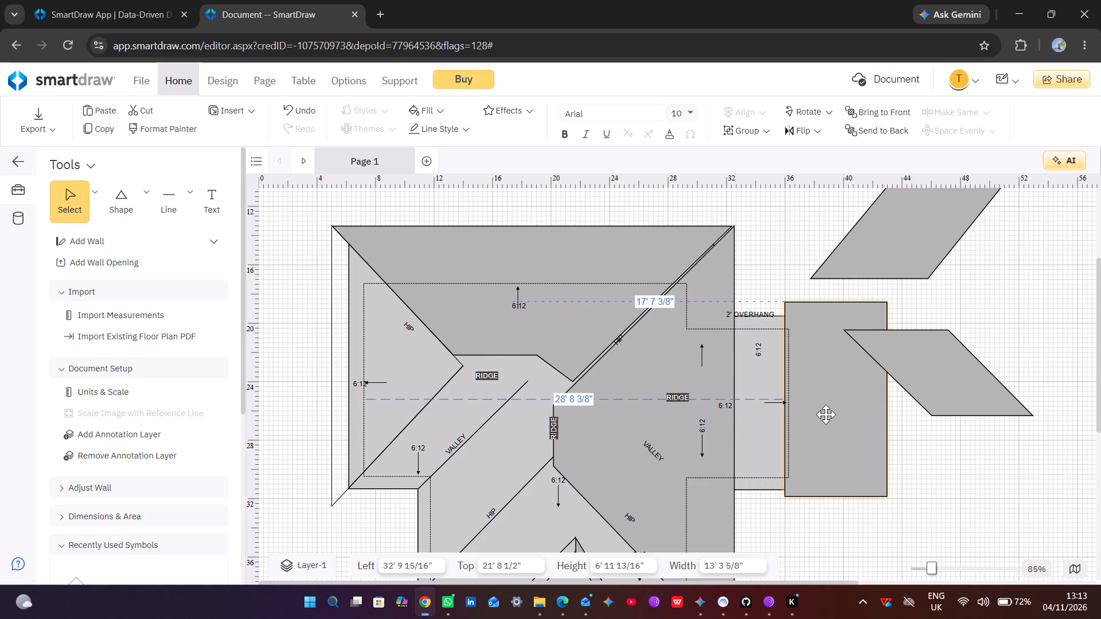
drag(826, 414, 793, 415)
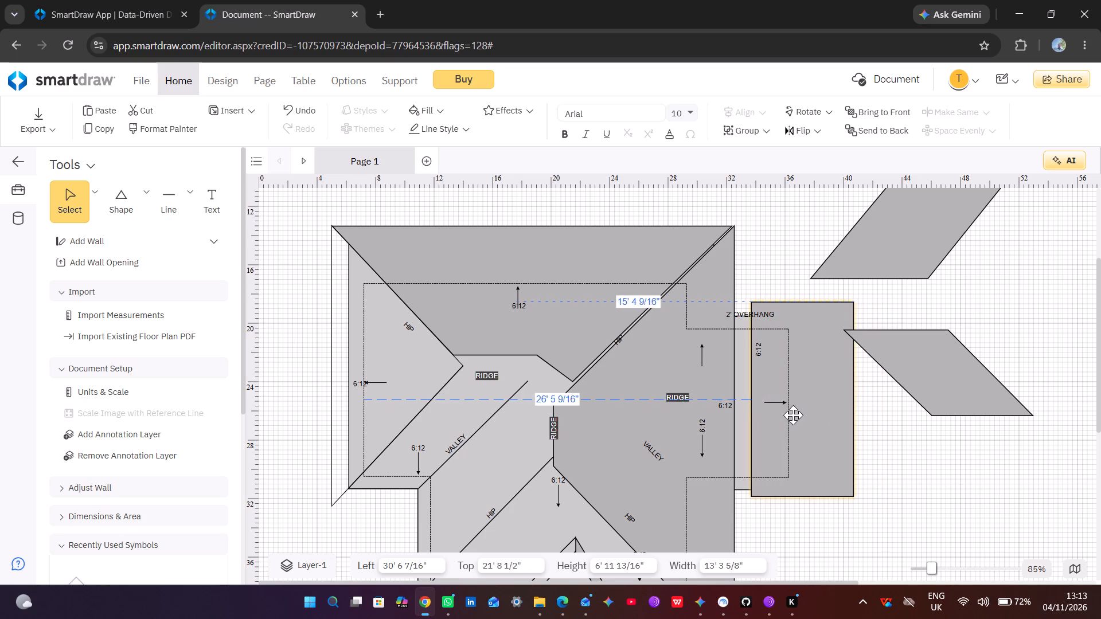
drag(793, 415, 774, 412)
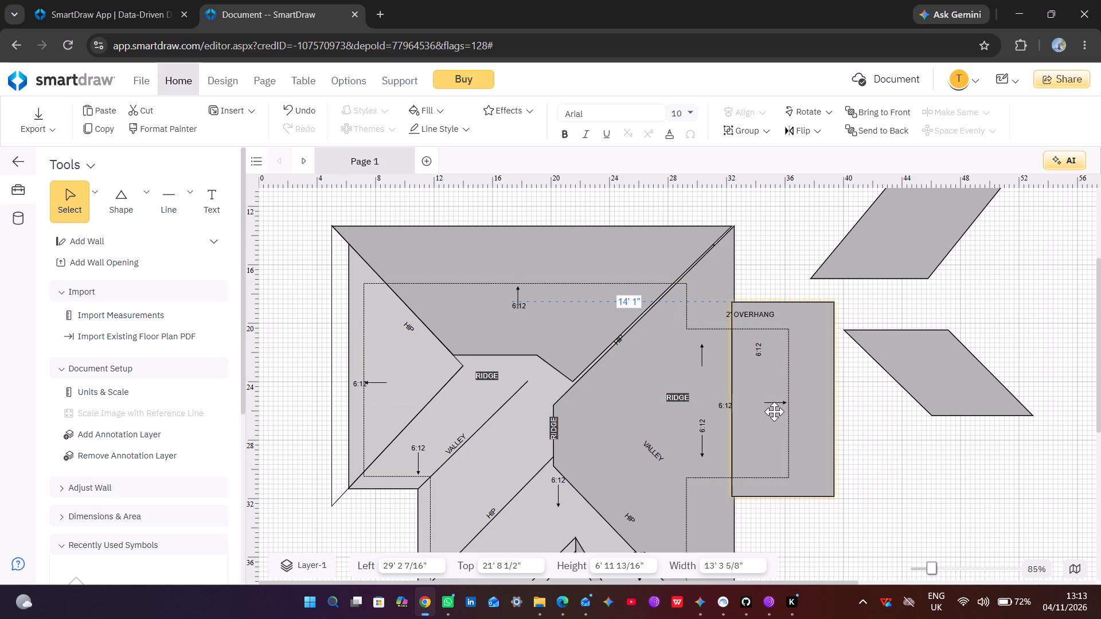
drag(774, 412, 777, 412)
click(777, 412)
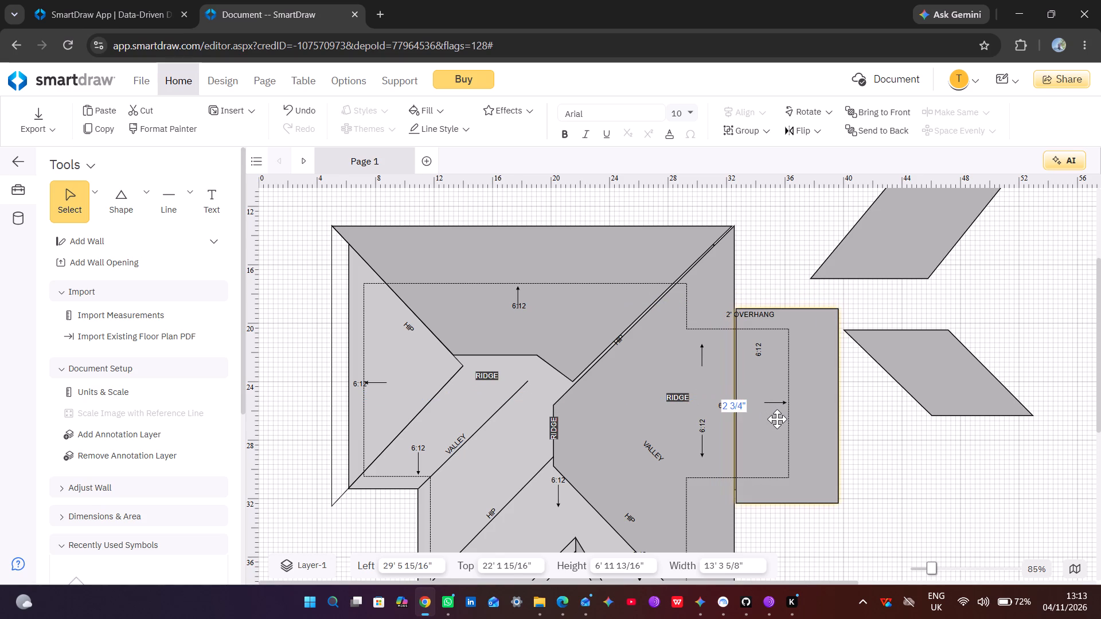
click(774, 415)
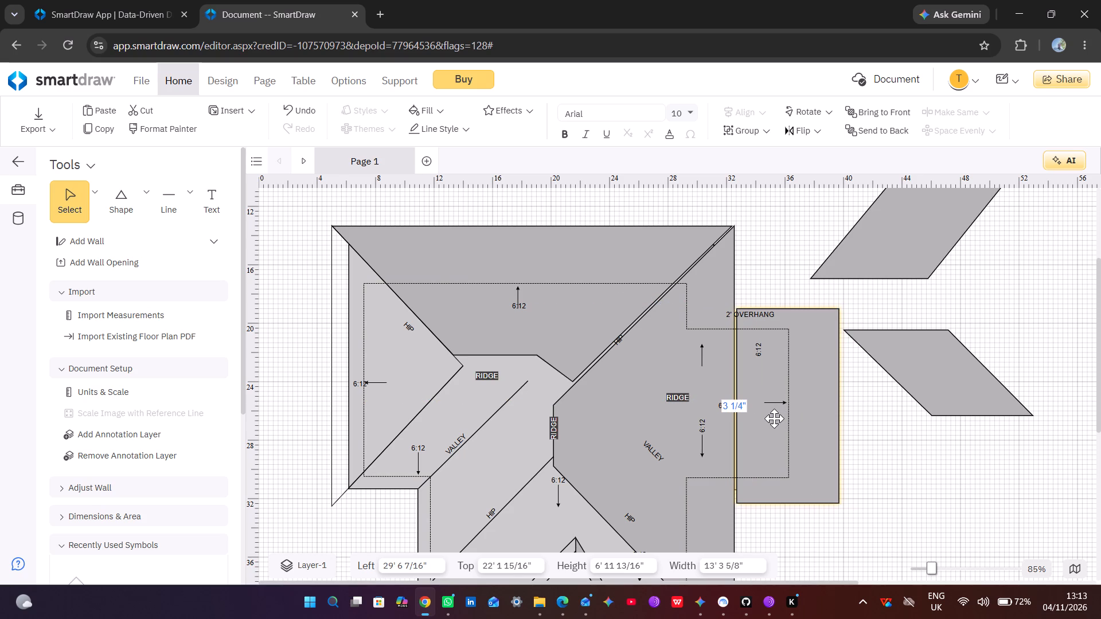
click(774, 418)
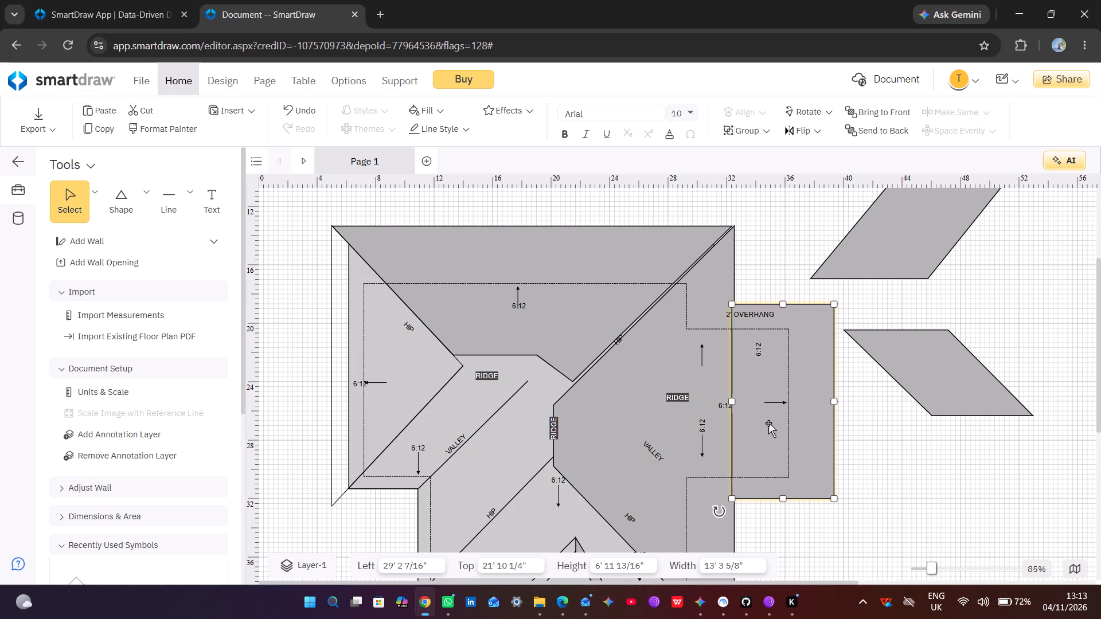
drag(770, 420, 775, 418)
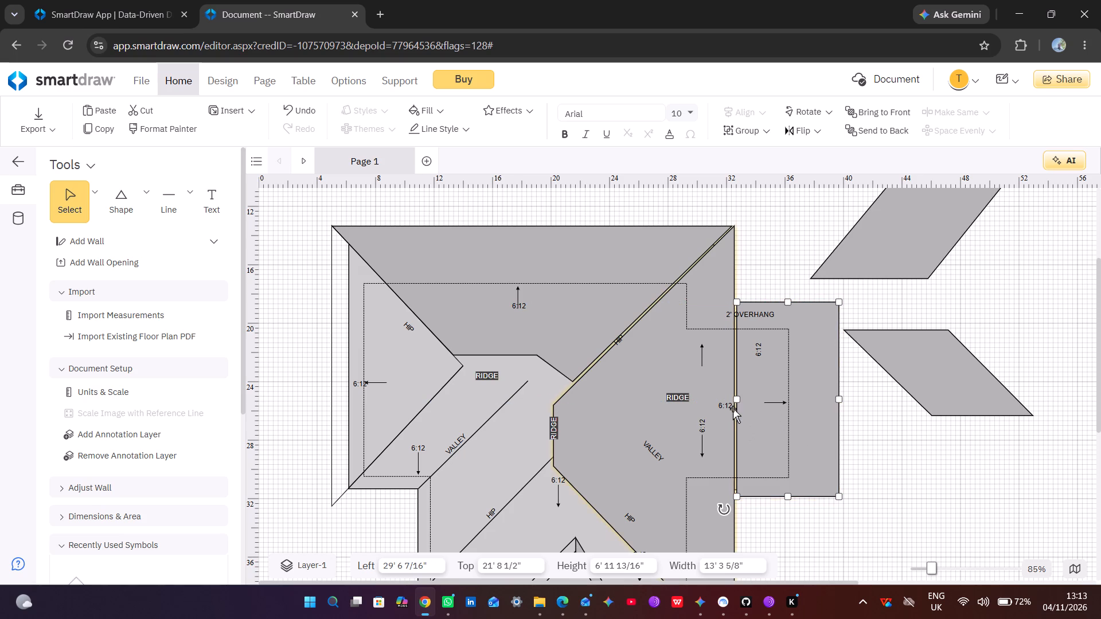
Stretch the rectangular face's inner edge slightly past the main roof's right eave, making the face about 7' 4 3/16" in height.
click(735, 401)
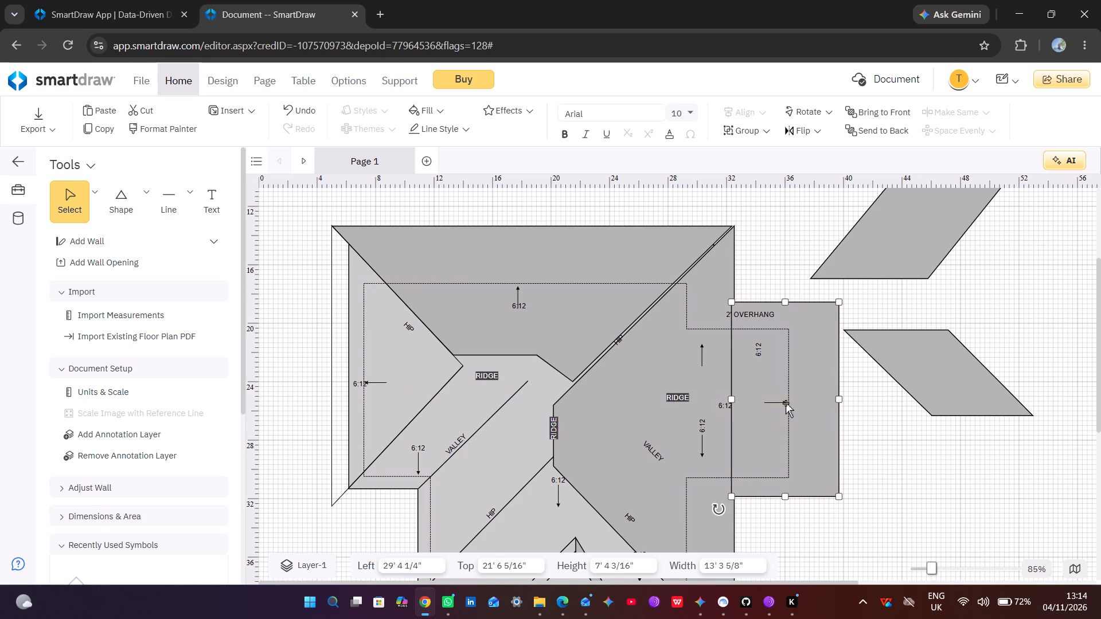
Shift the horizontal slope arrow on the rectangular face slightly inward, clear of the dashed wall line.
drag(786, 403, 792, 398)
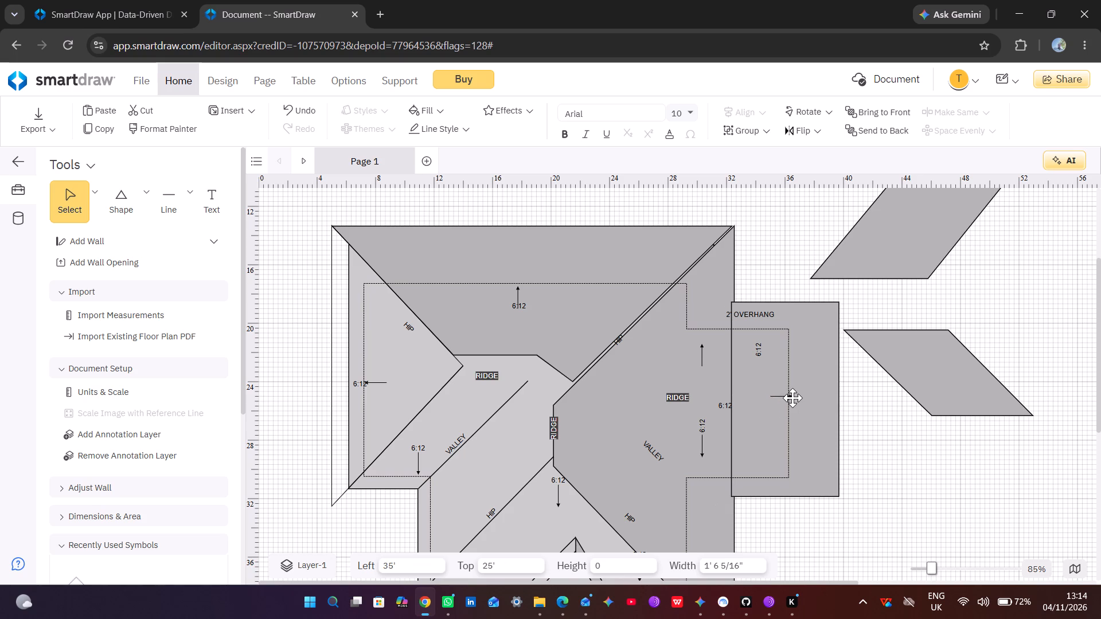
drag(792, 398, 799, 395)
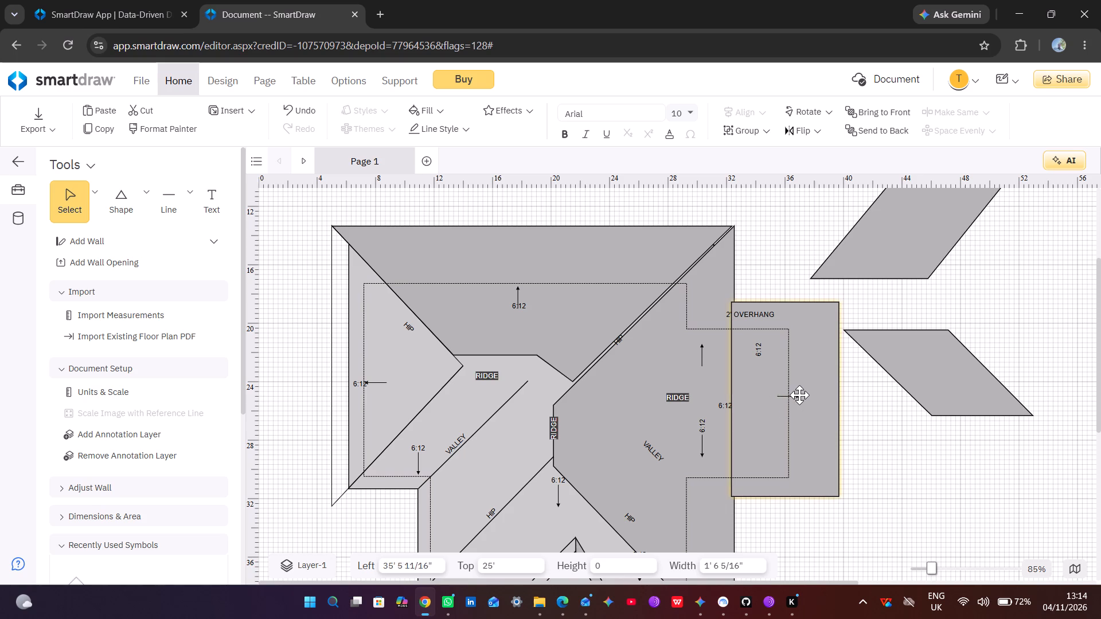
drag(799, 395, 778, 399)
click(795, 432)
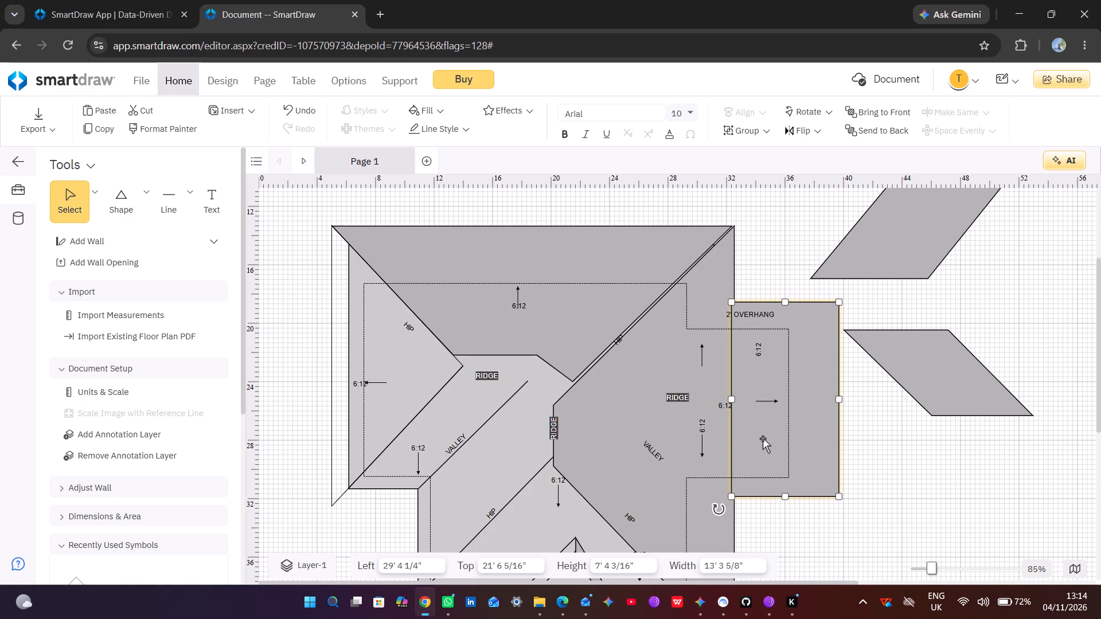
Shift the whole roof plan, without the rectangular face, slightly left to about Left 5' 8" and Top 14' 8".
click(504, 422)
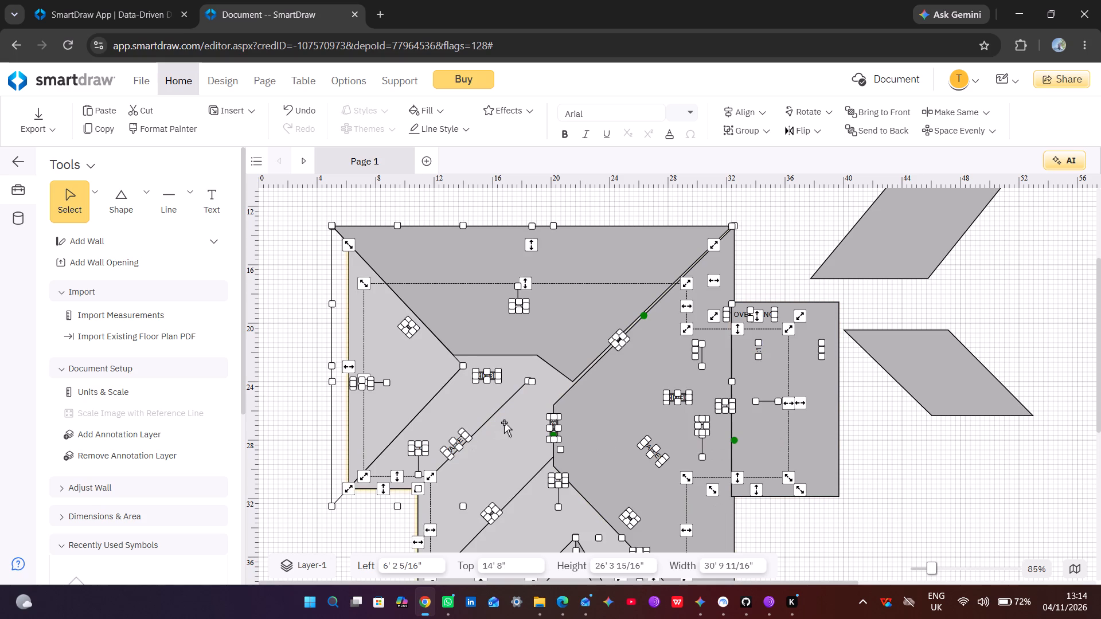
drag(504, 422, 499, 421)
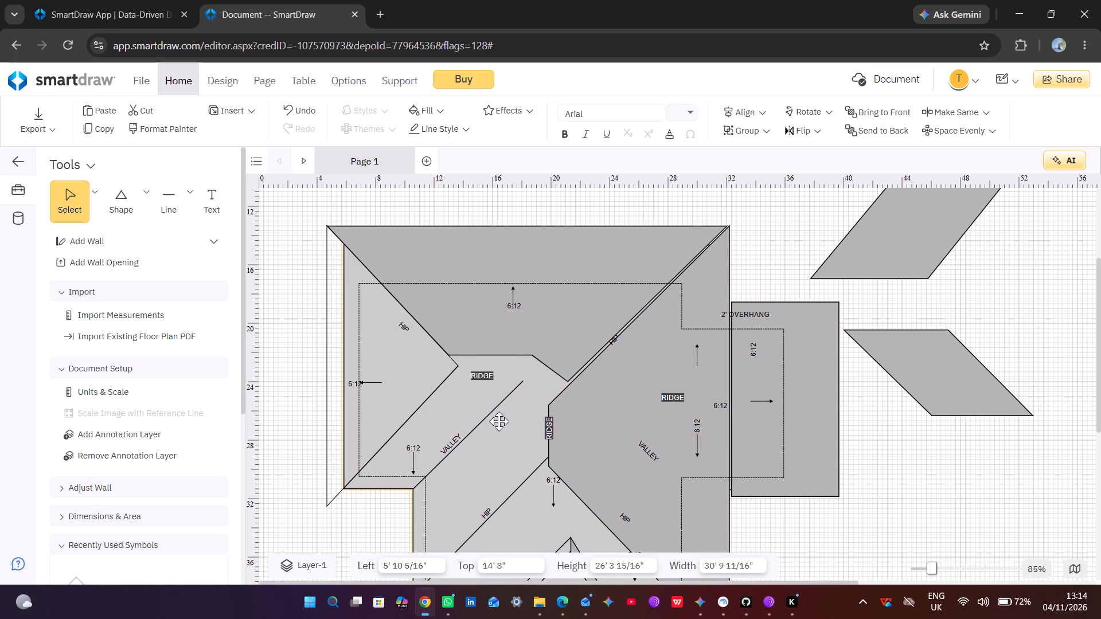
drag(499, 421, 498, 421)
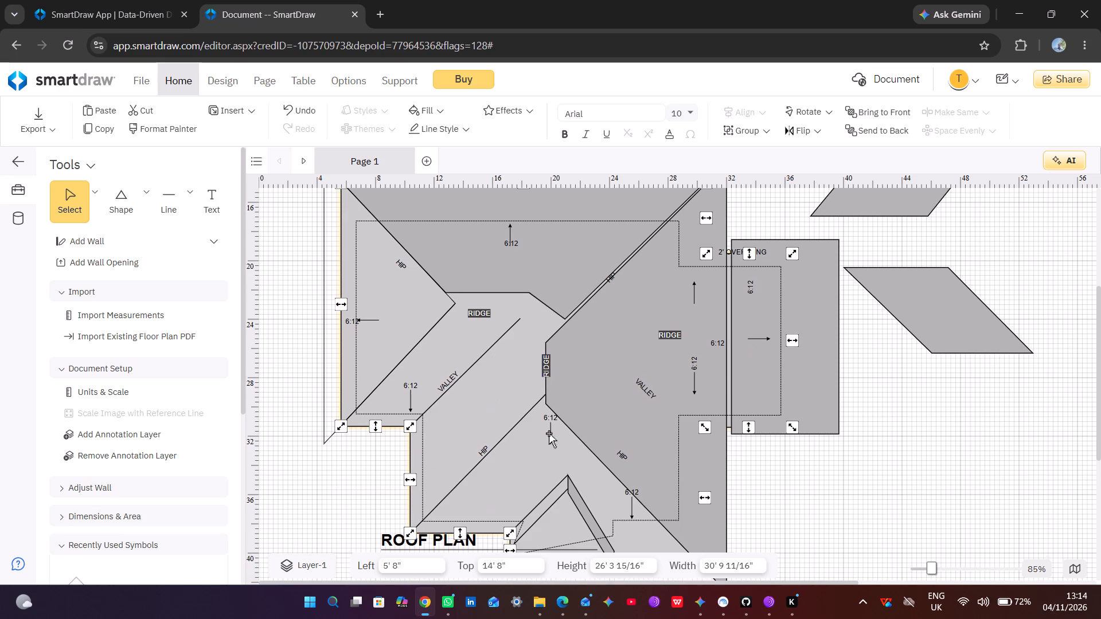
Align the rectangular face's inner edge flush with the main roof's right eave, at about Left 29' 5/8" and Top 21' 6 5/16".
click(771, 344)
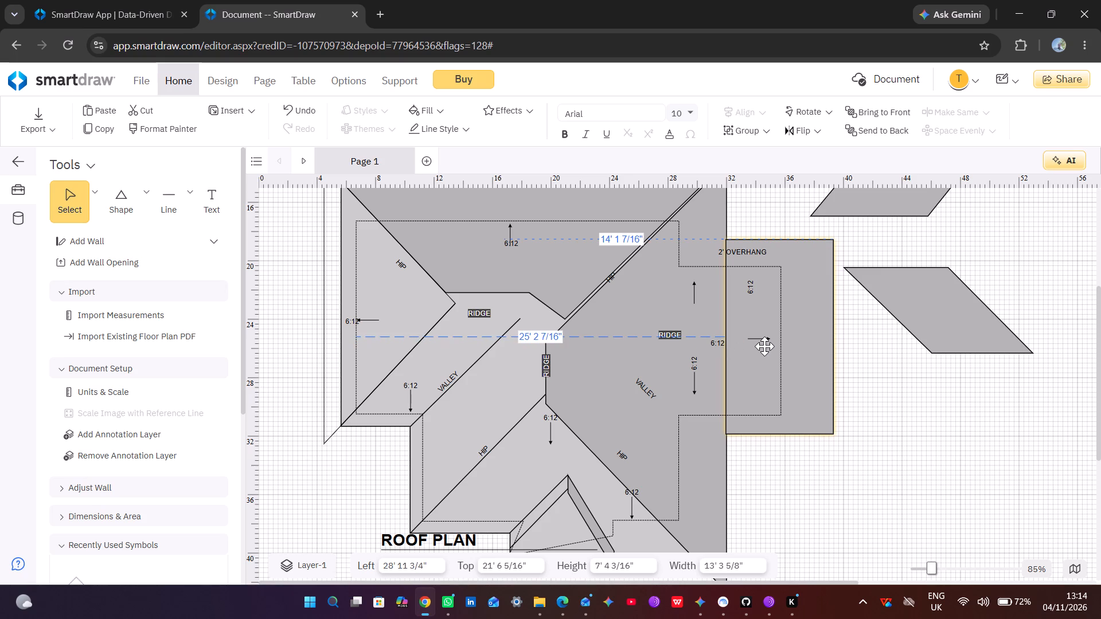
drag(764, 347, 762, 343)
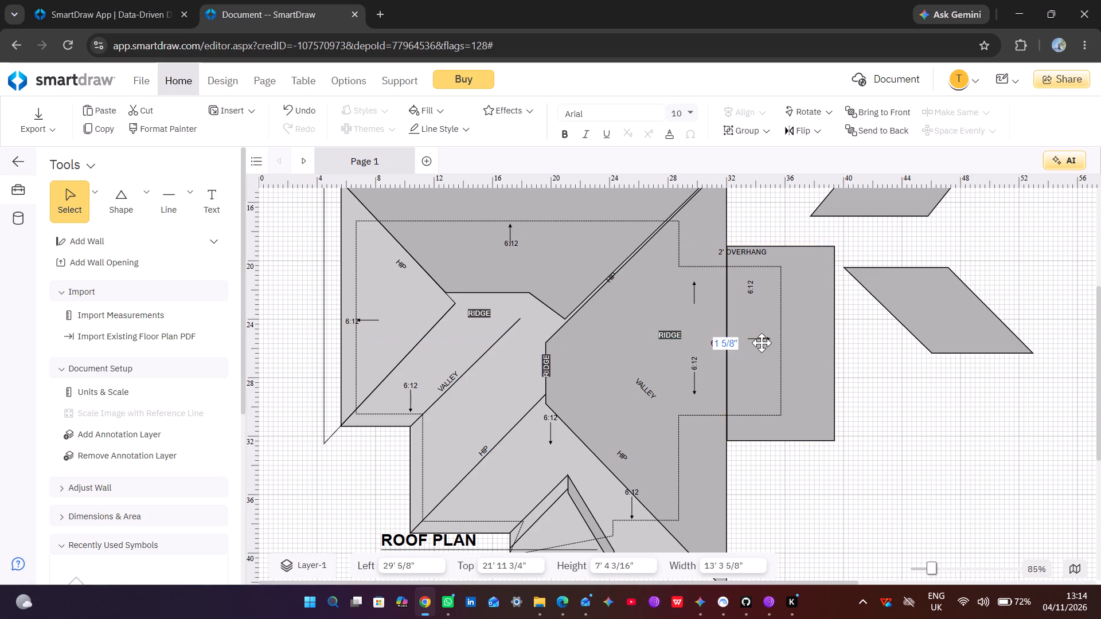
drag(762, 343, 766, 340)
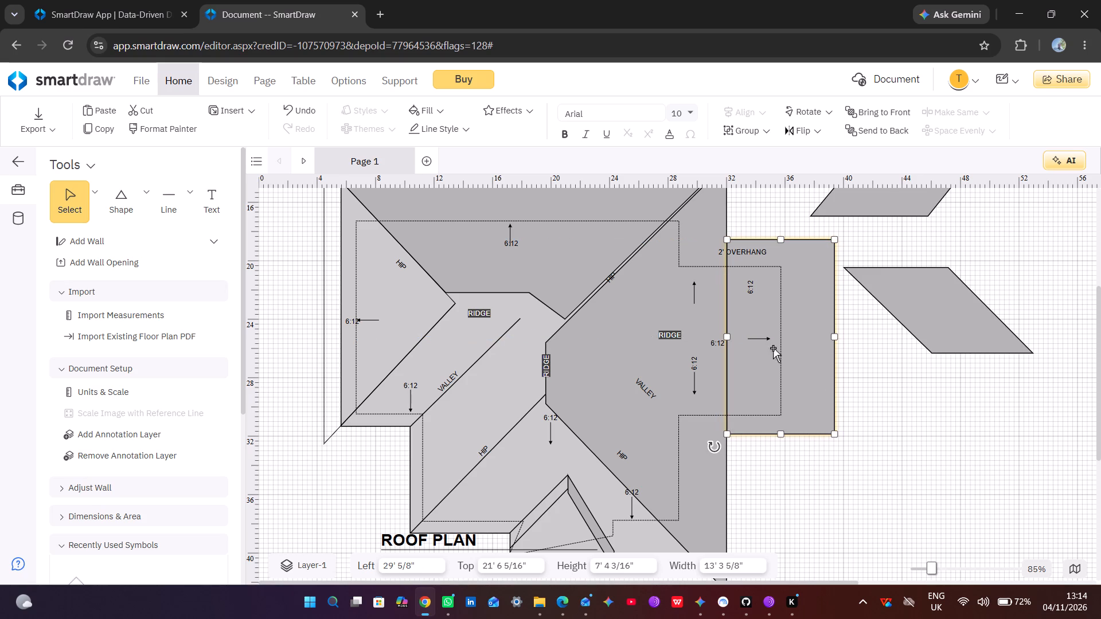
Look over the whole roof plan and the loose parallelogram faces beside it to check the face arrangement.
scroll(1013, 398, up, 1)
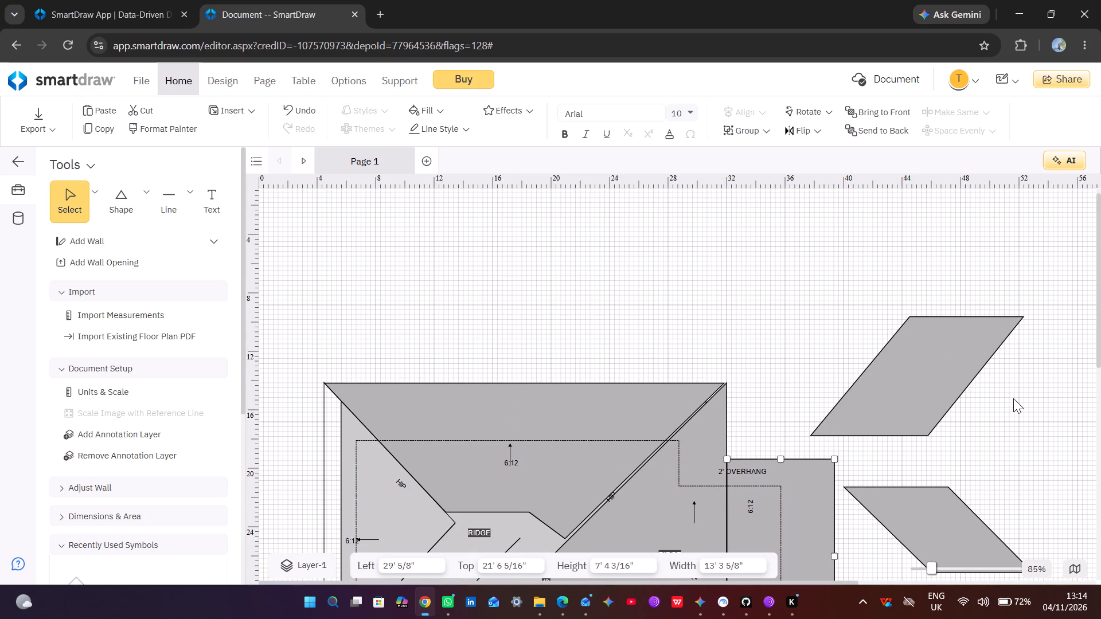
scroll(1013, 398, down, 1)
scroll(1013, 398, up, 2)
scroll(1013, 398, down, 1)
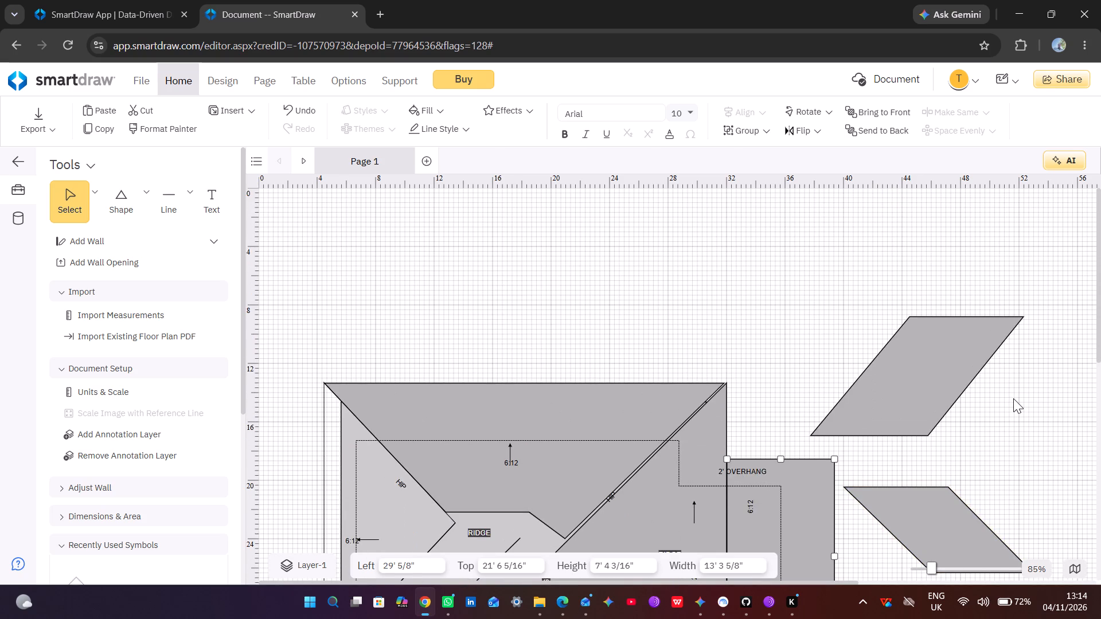
scroll(1013, 398, down, 1)
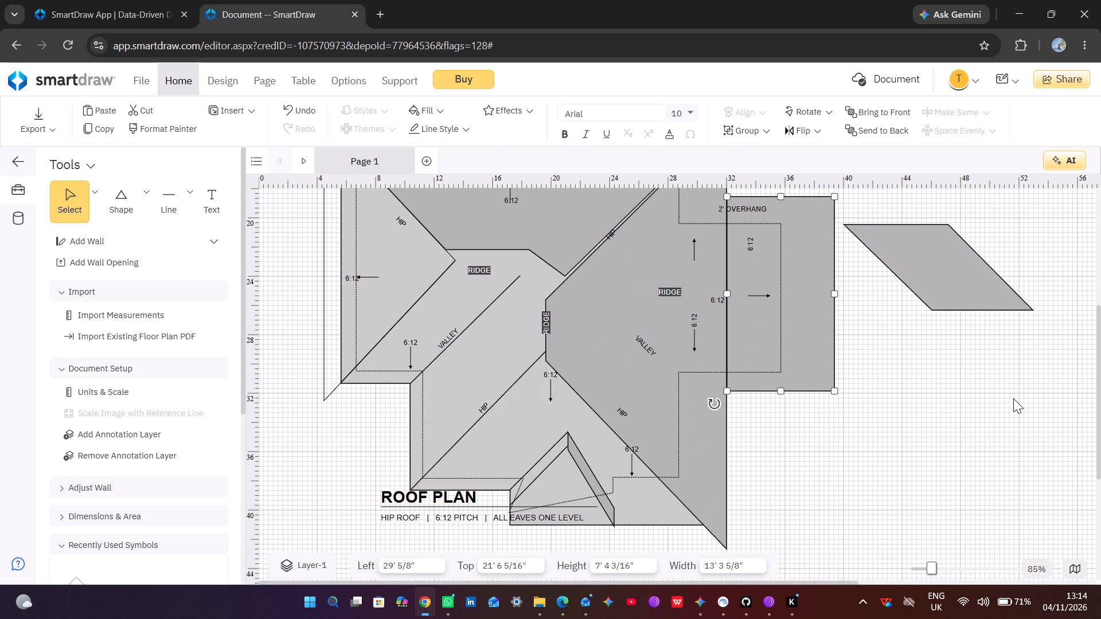
scroll(1013, 398, down, 1)
scroll(1013, 398, up, 1)
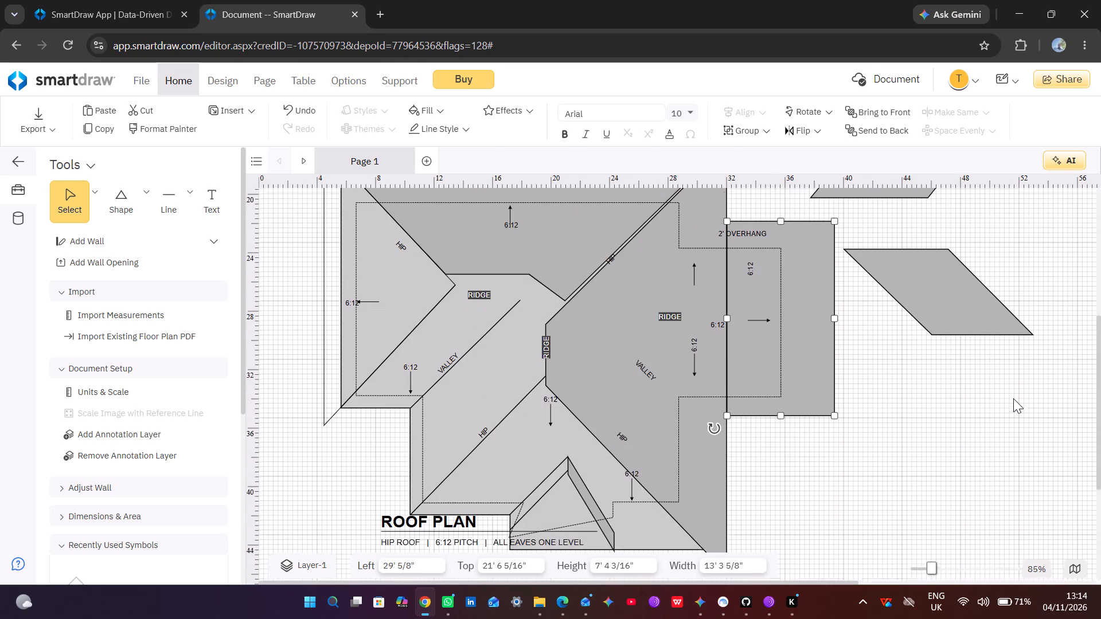
scroll(1013, 398, up, 1)
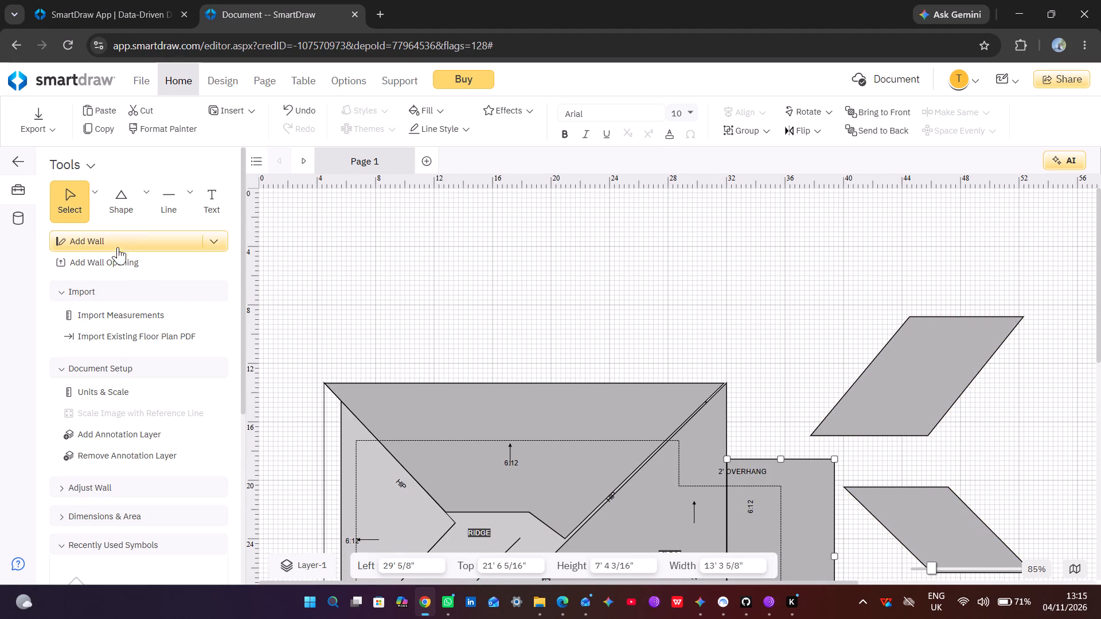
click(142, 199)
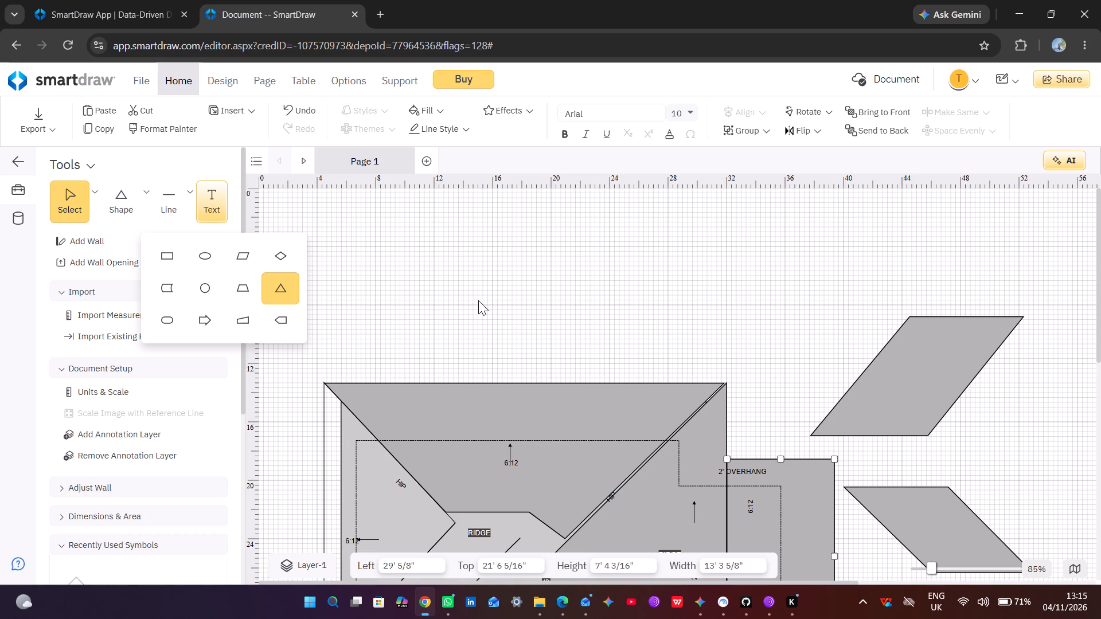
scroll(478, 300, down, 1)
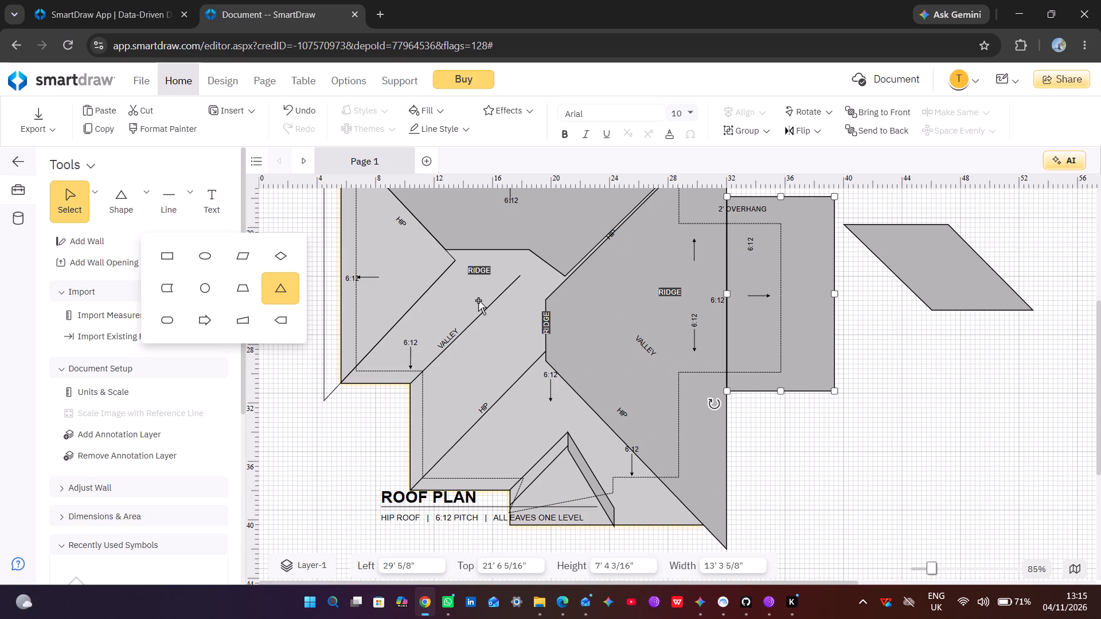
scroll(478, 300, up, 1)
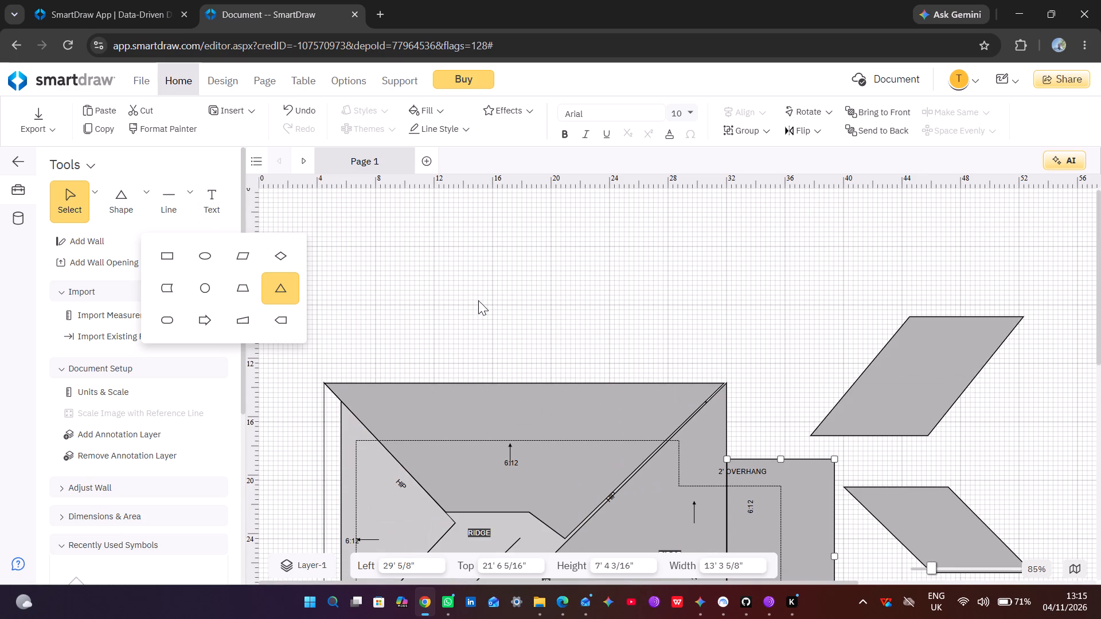
Stretch the top roof face's right upper corner out to the main eave corner, sizing the face about 27' 6" by 10' 7 15/16".
click(642, 459)
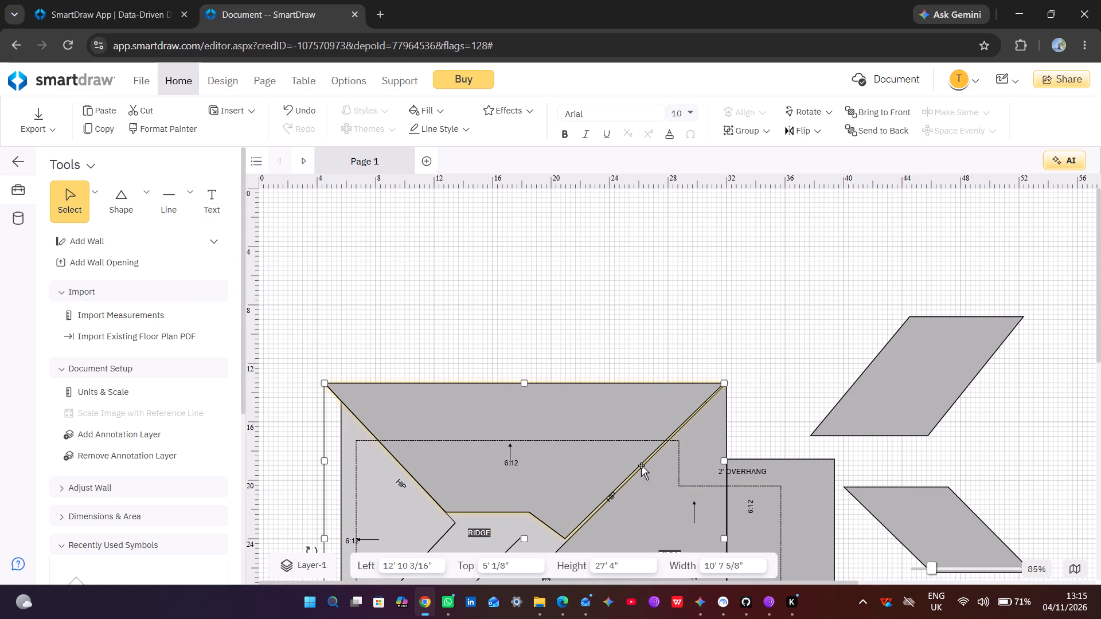
click(614, 485)
click(724, 385)
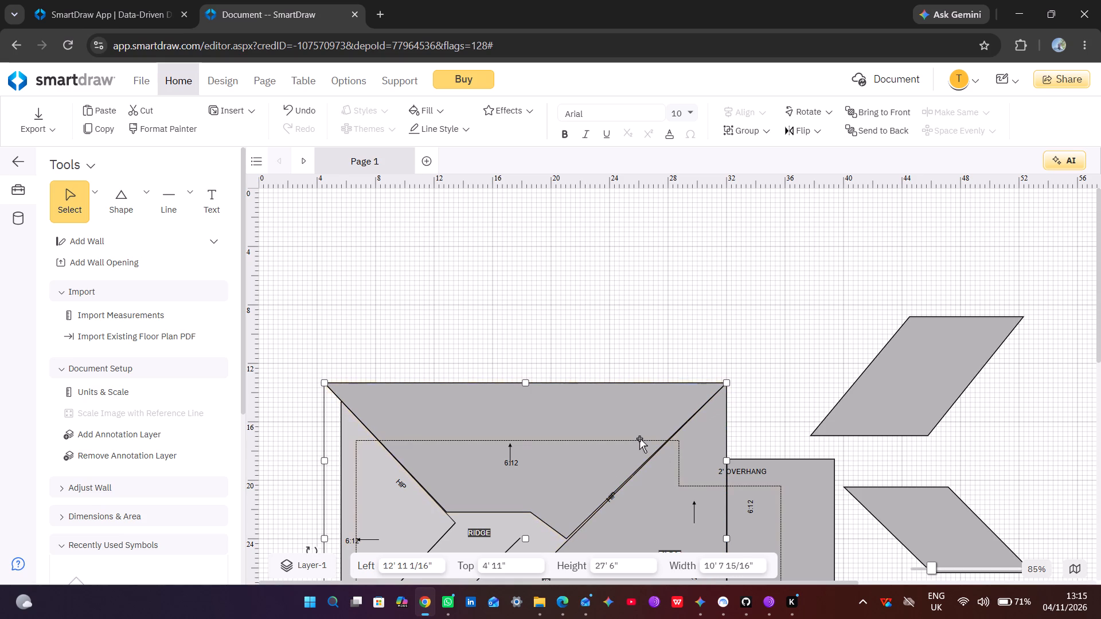
Shift the whole roof plan, without the rectangular face, slightly to about Left 6' 2 5/16" and Top 15'.
scroll(637, 438, down, 1)
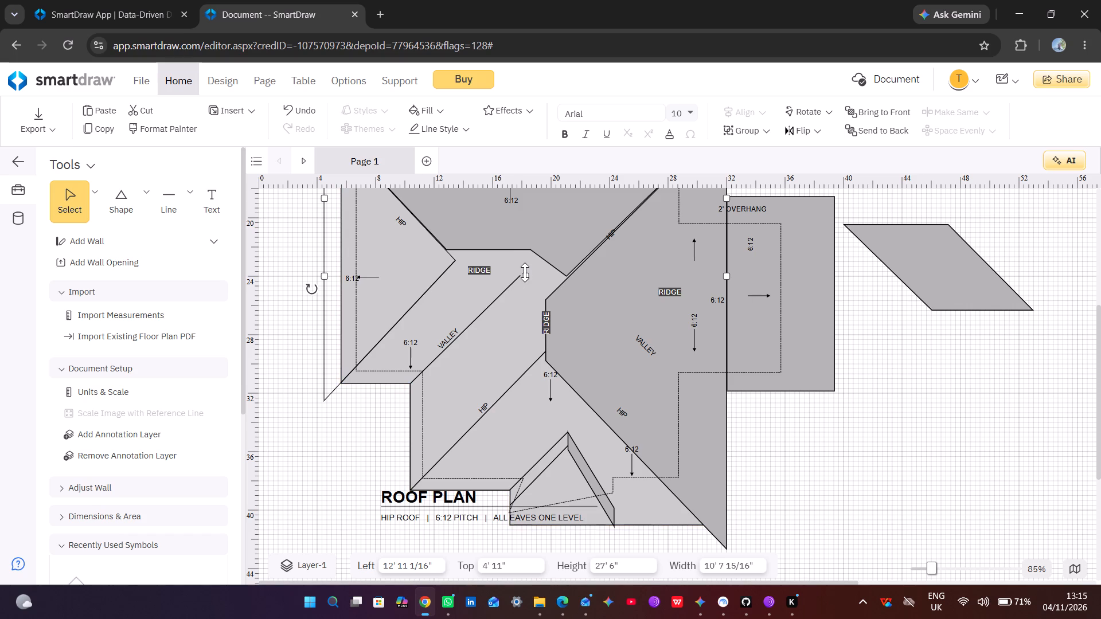
drag(525, 272, 533, 276)
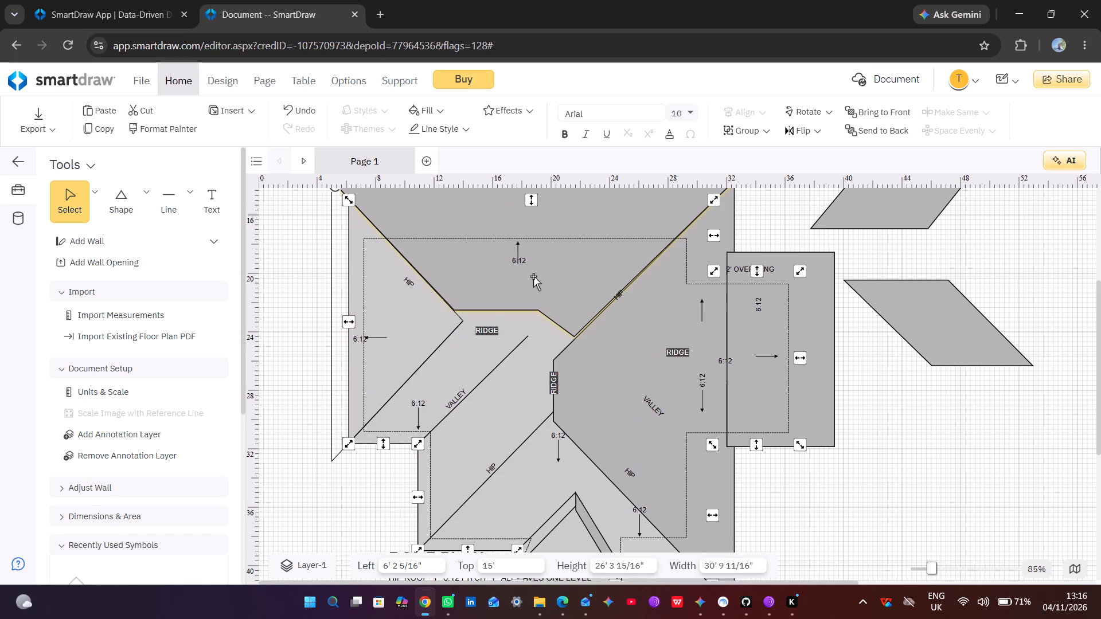
Extend the top roof face's lower edge to meet the right hip line, making its Width 11'.
click(533, 277)
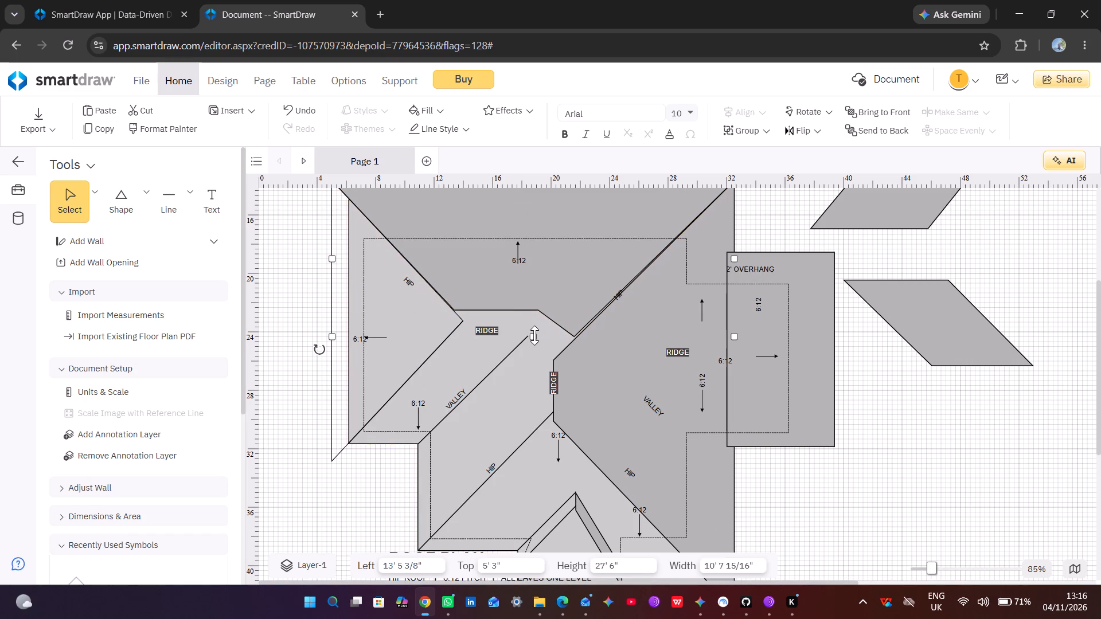
drag(534, 335, 537, 341)
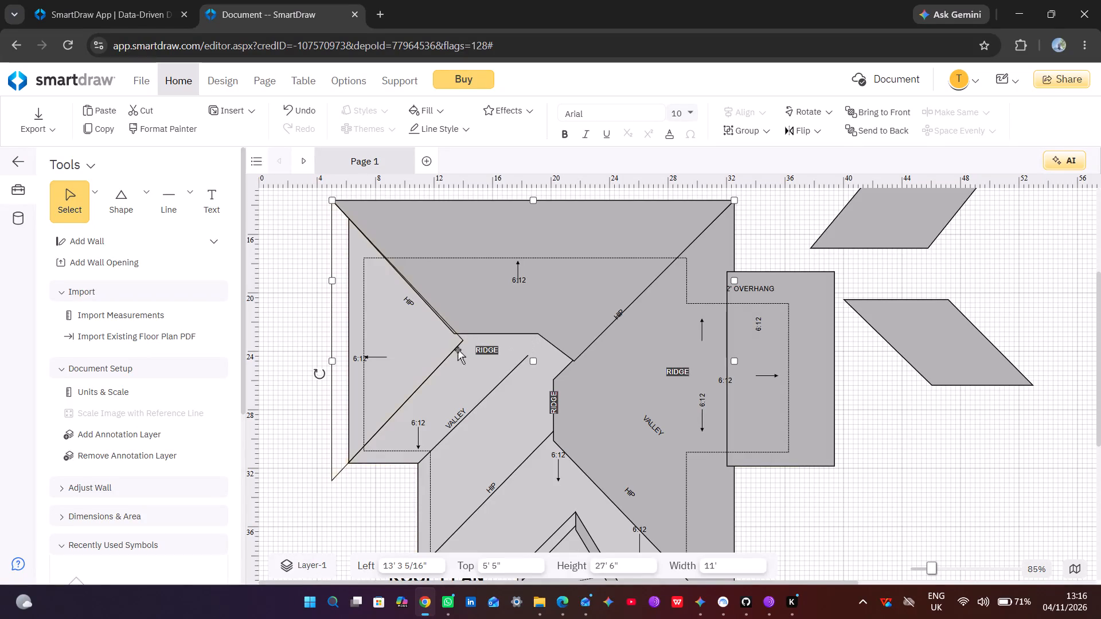
Examine how the top and left roof faces meet along the left hip line and at the ridge end.
click(452, 344)
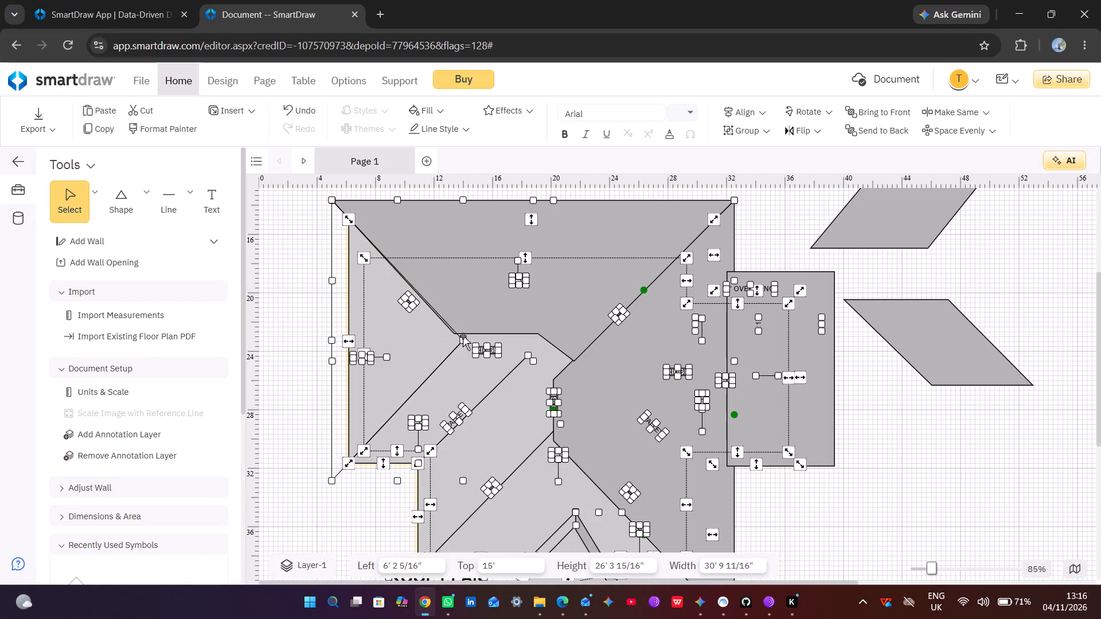
click(463, 342)
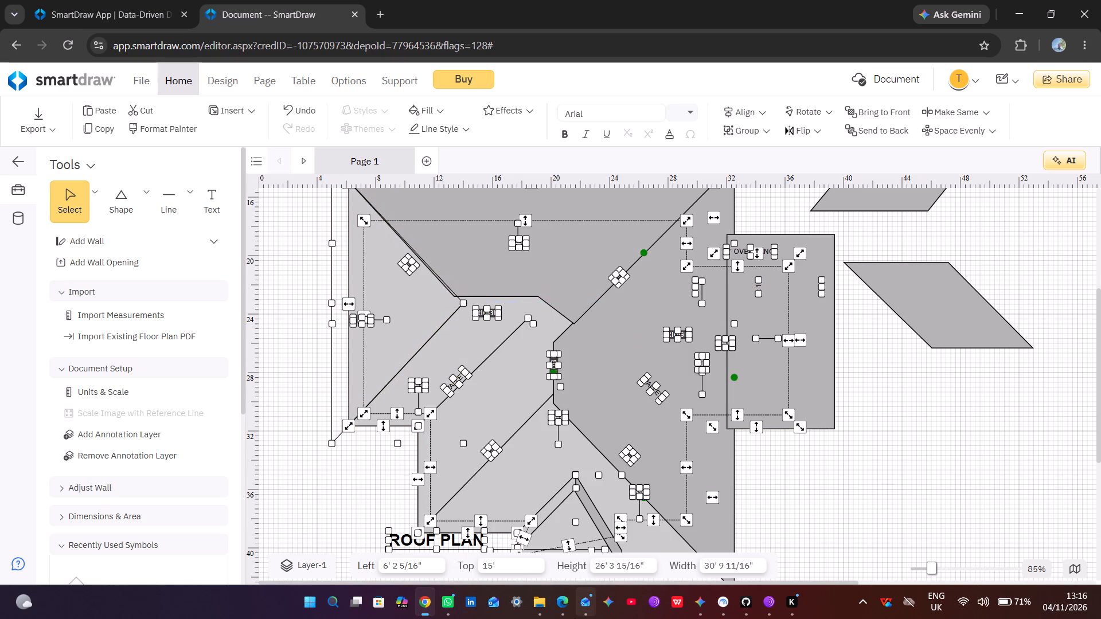
click(475, 280)
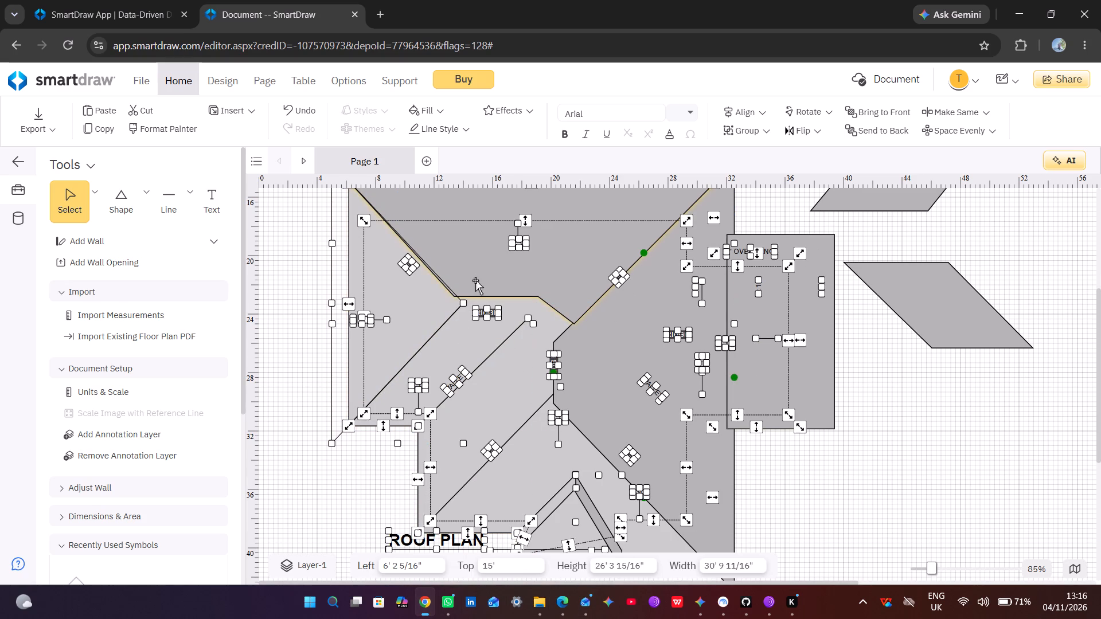
scroll(520, 301, up, 1)
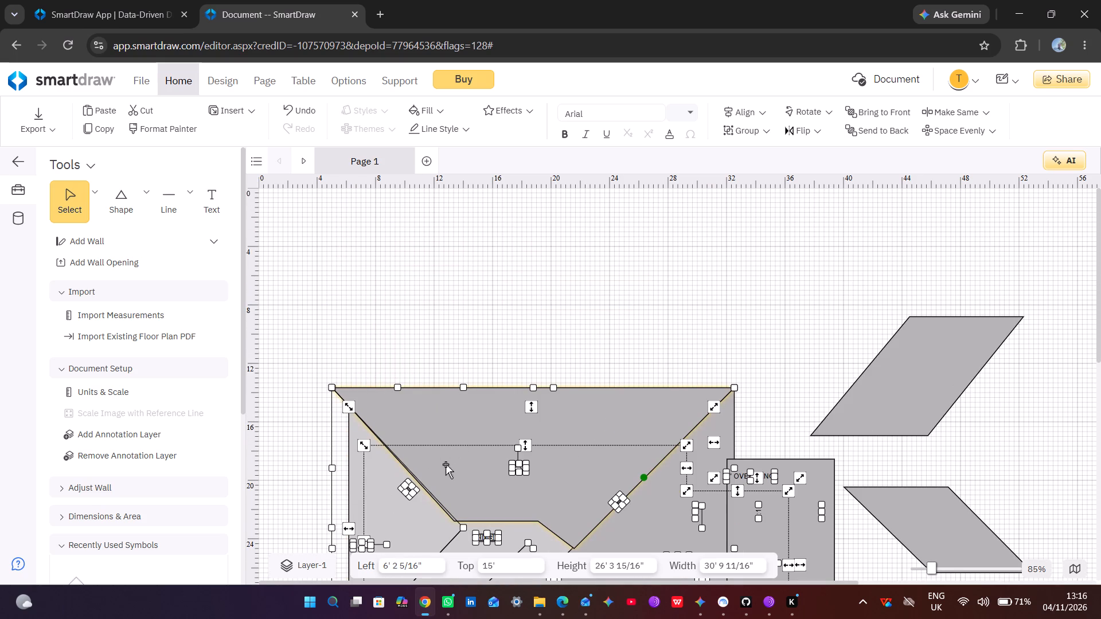
click(446, 464)
scroll(454, 442, down, 1)
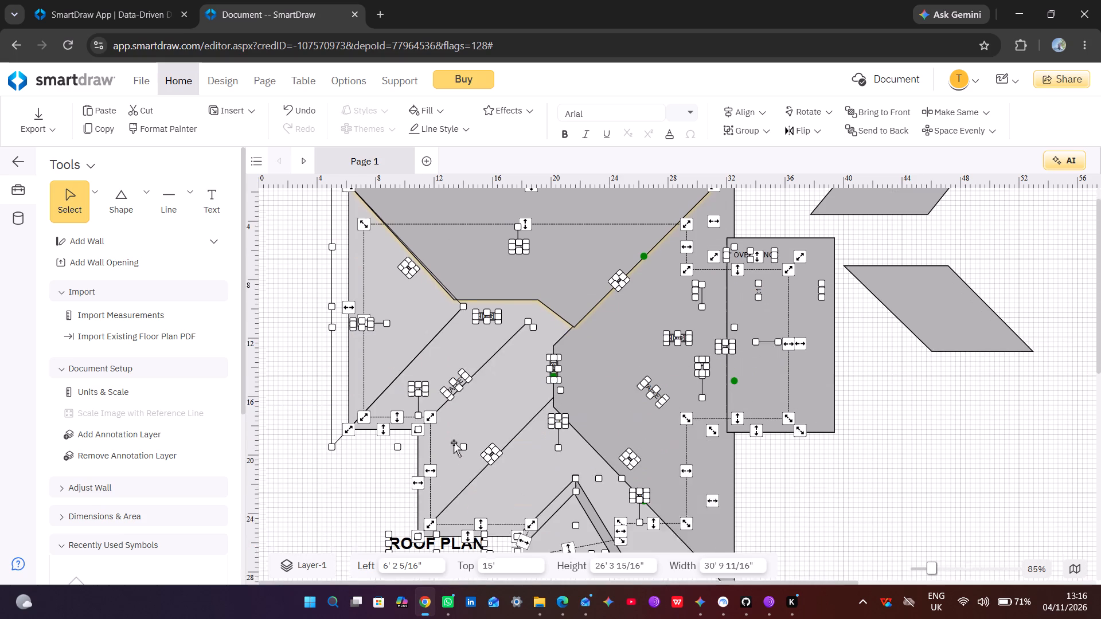
scroll(454, 442, up, 1)
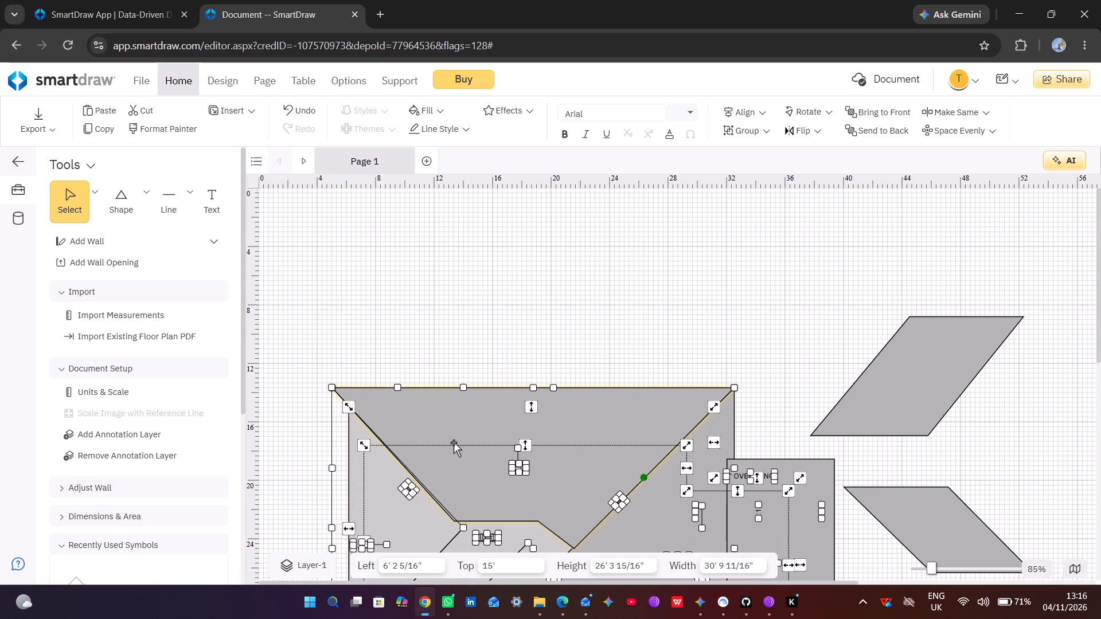
click(452, 450)
scroll(574, 456, down, 1)
scroll(574, 456, up, 1)
scroll(467, 502, down, 1)
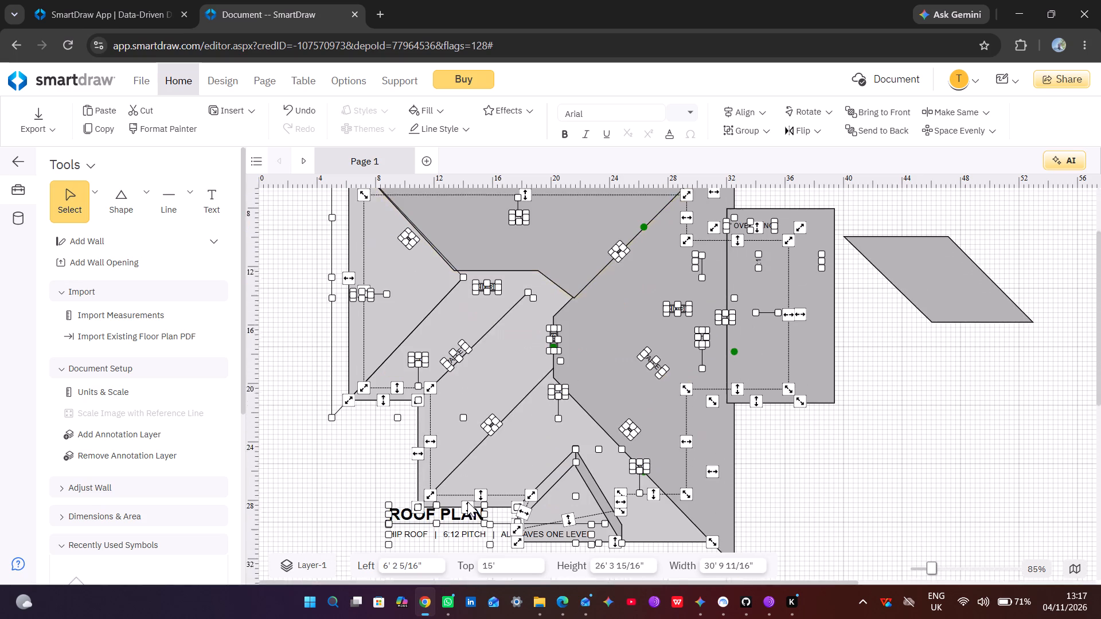
scroll(467, 502, up, 1)
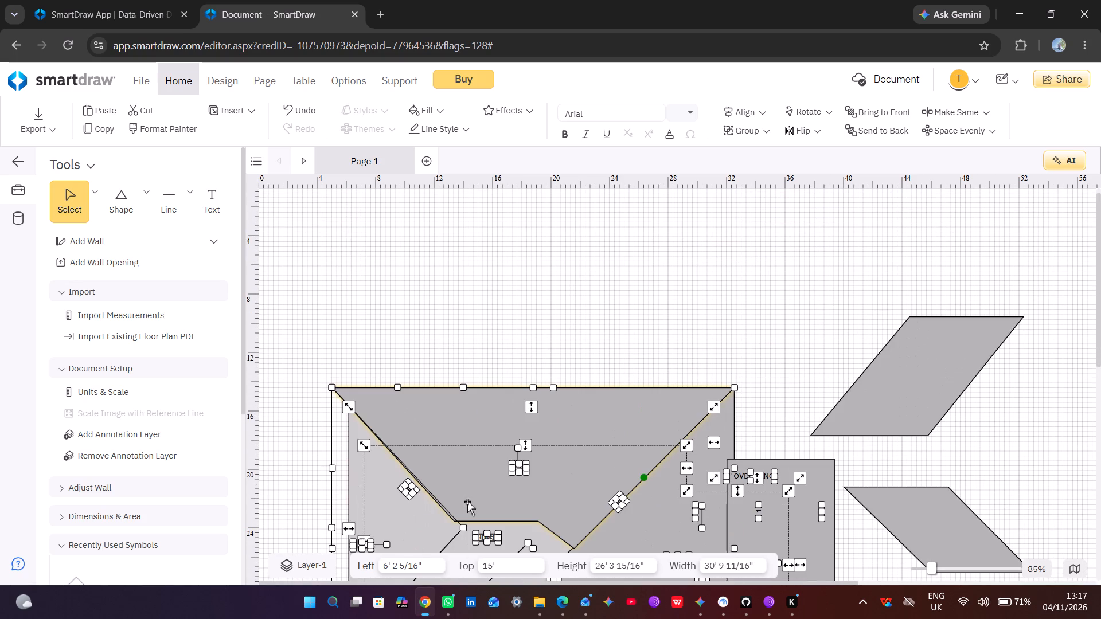
scroll(467, 502, down, 1)
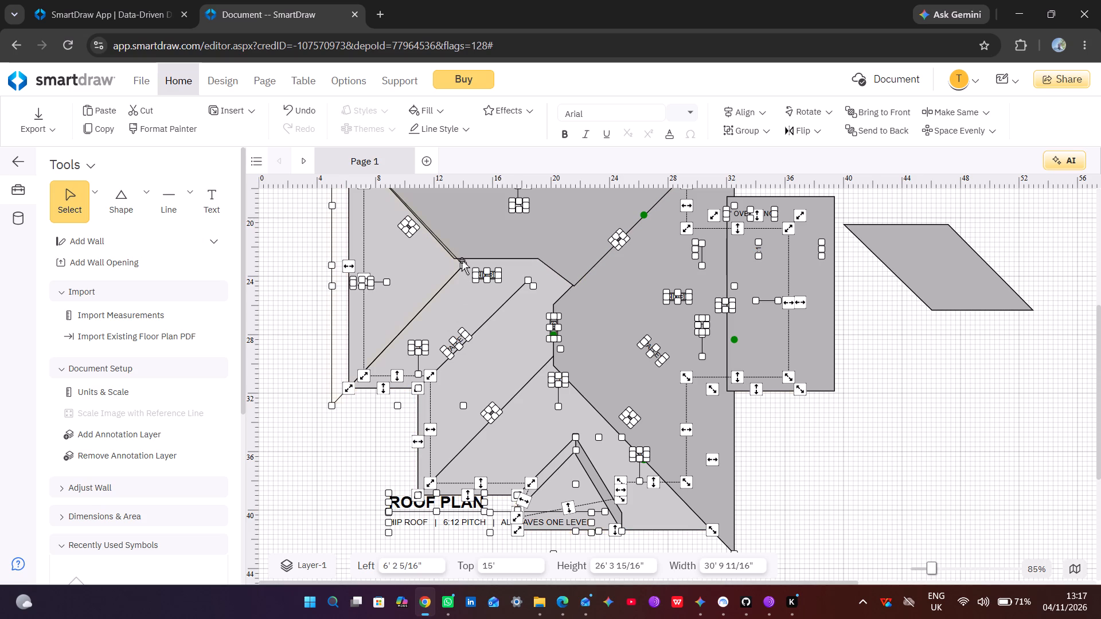
Reshape the left triangular roof face by pulling its apex slightly back along the hip junction and extending its base slightly outward.
click(462, 262)
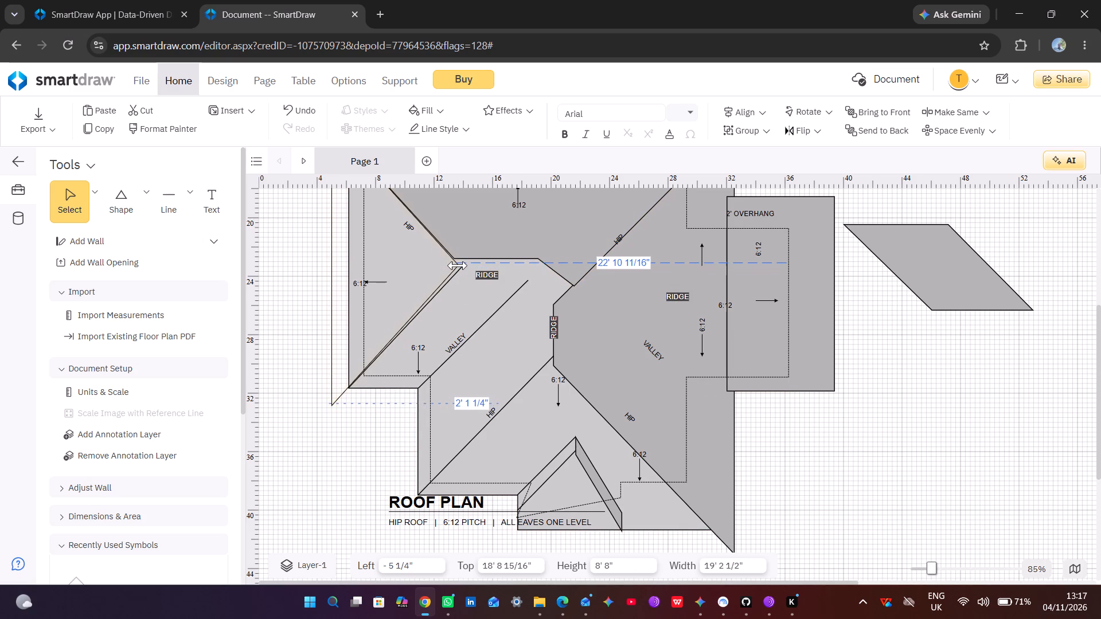
scroll(456, 267, up, 1)
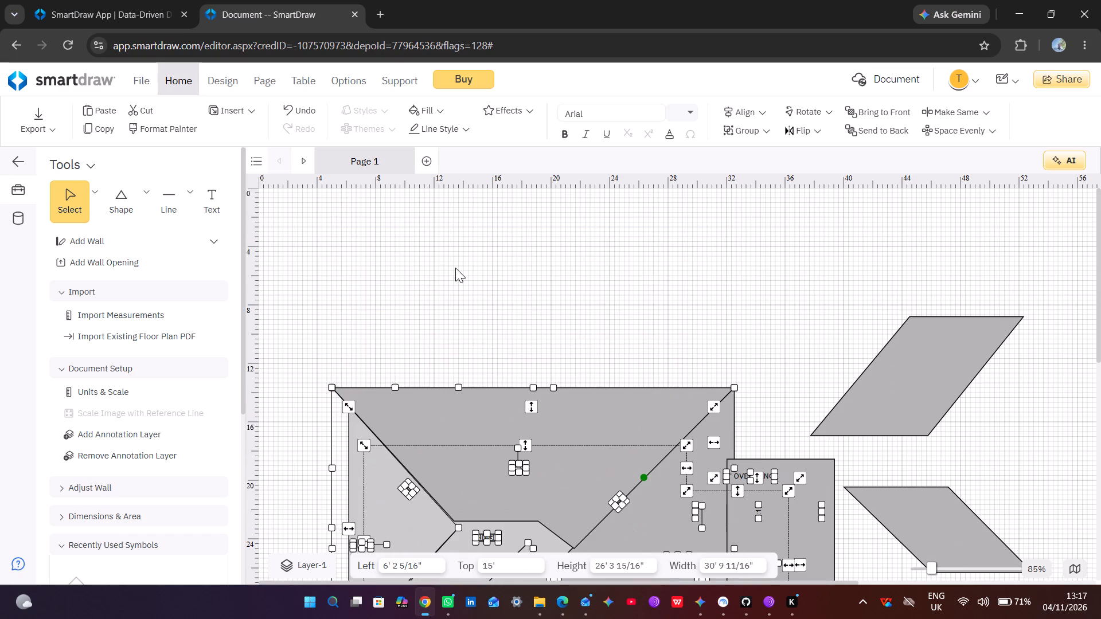
scroll(450, 273, down, 1)
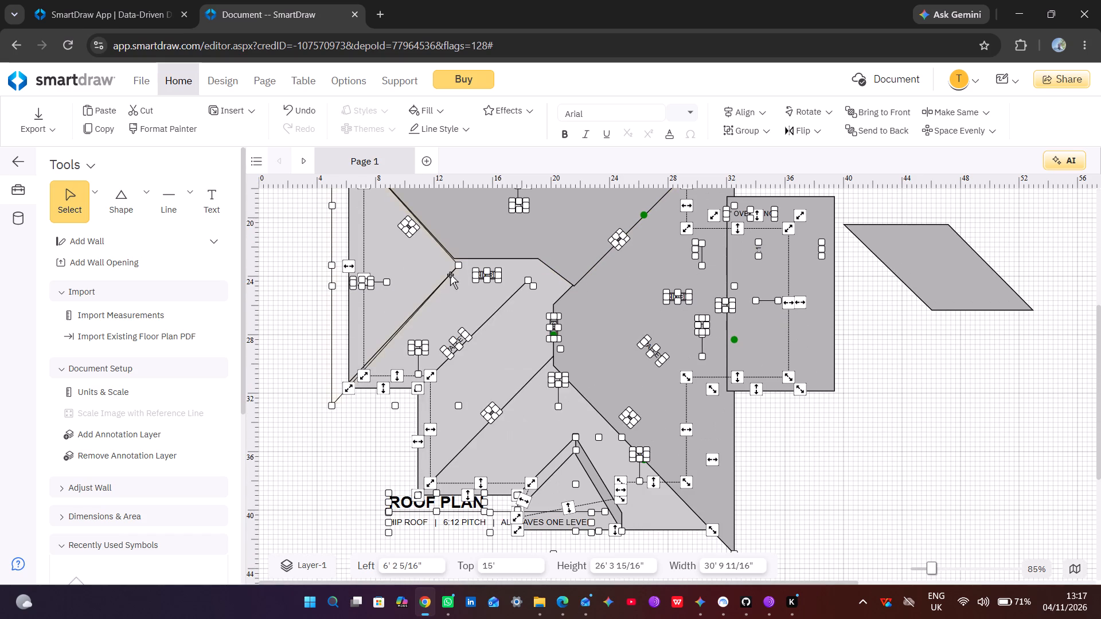
click(330, 405)
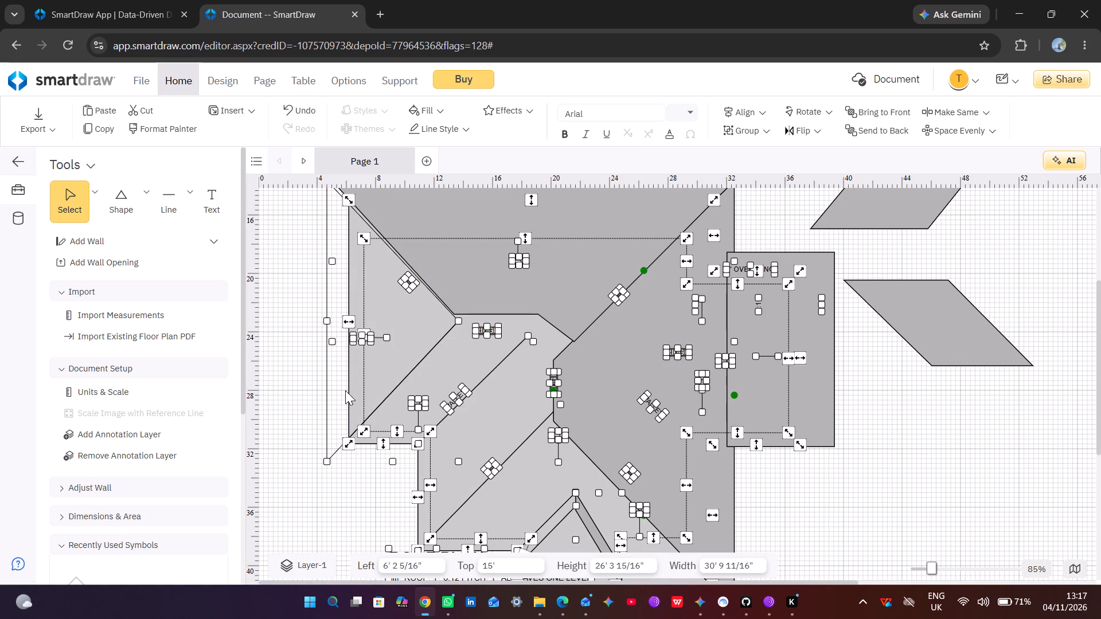
Stretch the top roof face until its left upper corner meets the left face's corner, at about 27' 10 5/16" by 11' 9/16".
scroll(345, 390, up, 1)
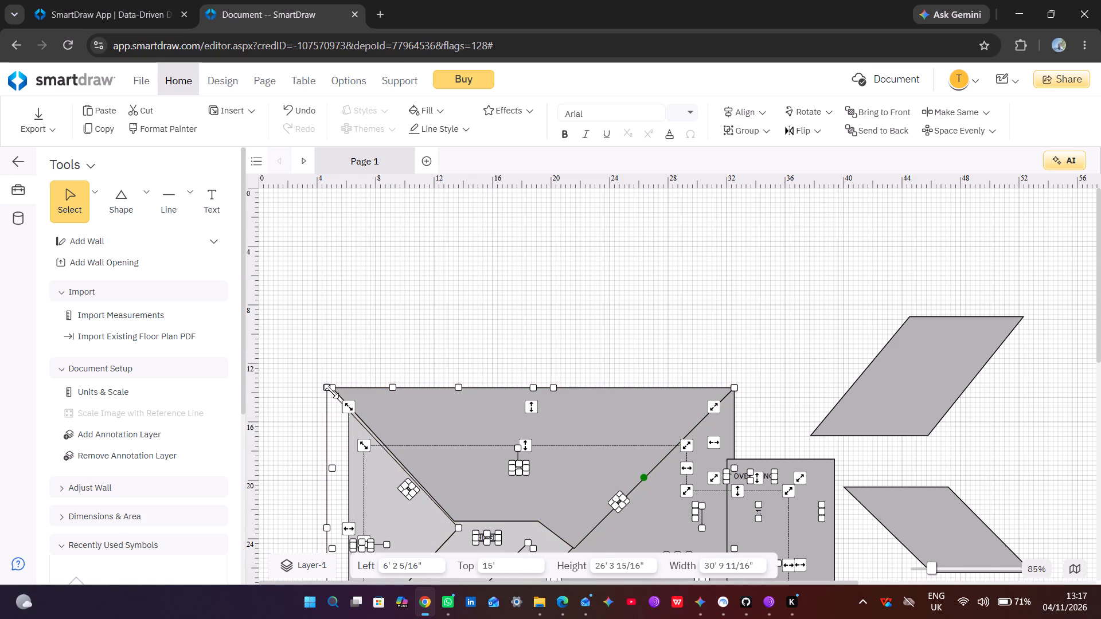
click(331, 391)
scroll(369, 326, up, 1)
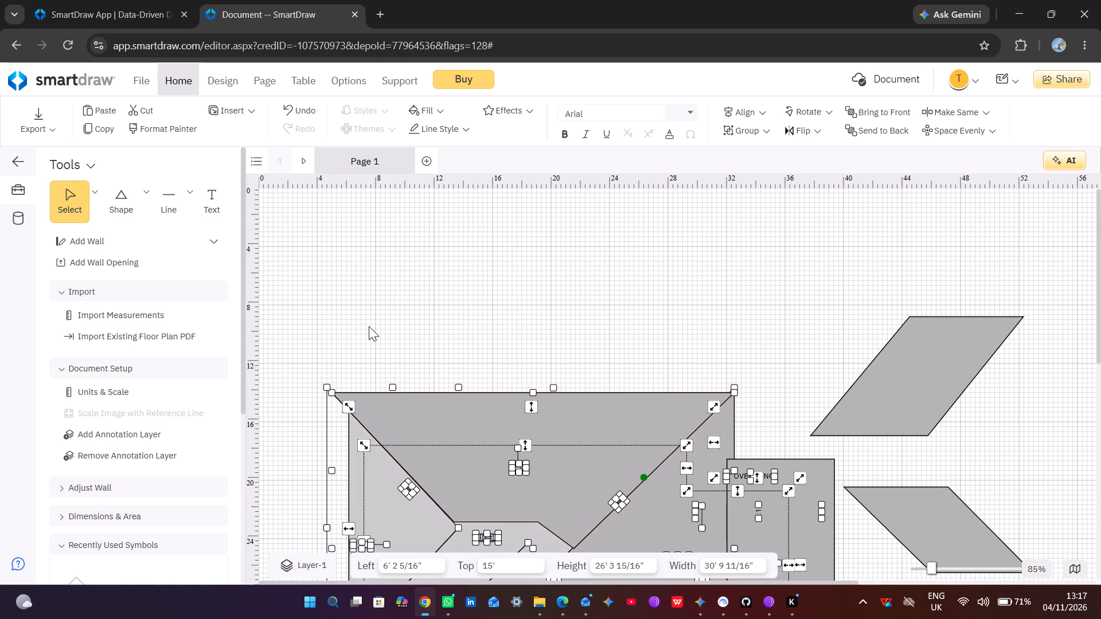
click(326, 340)
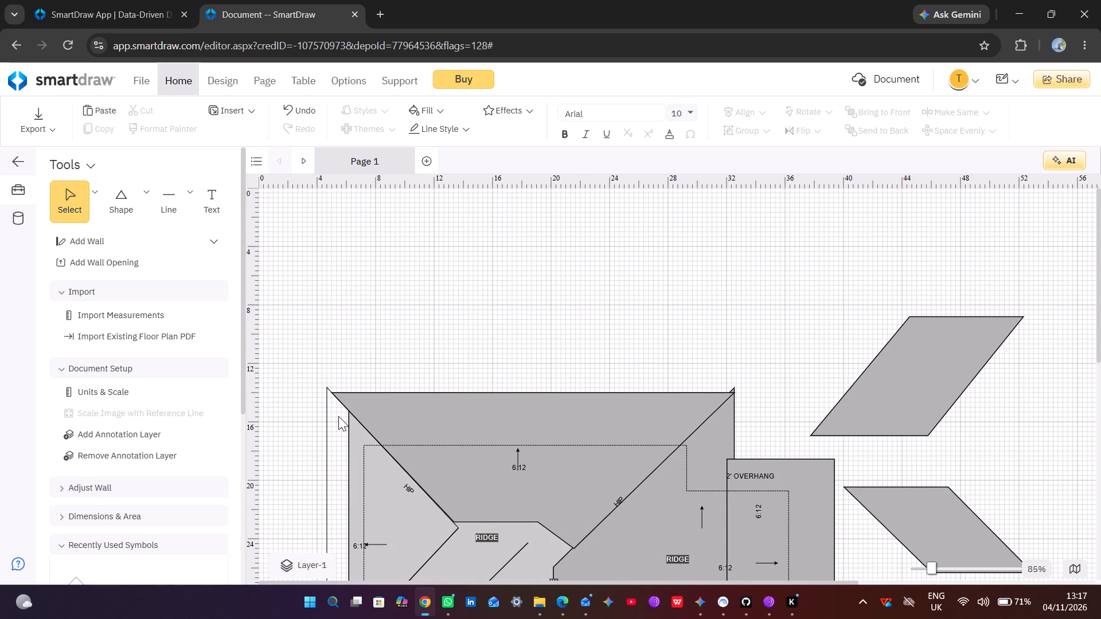
click(516, 392)
drag(534, 394, 534, 391)
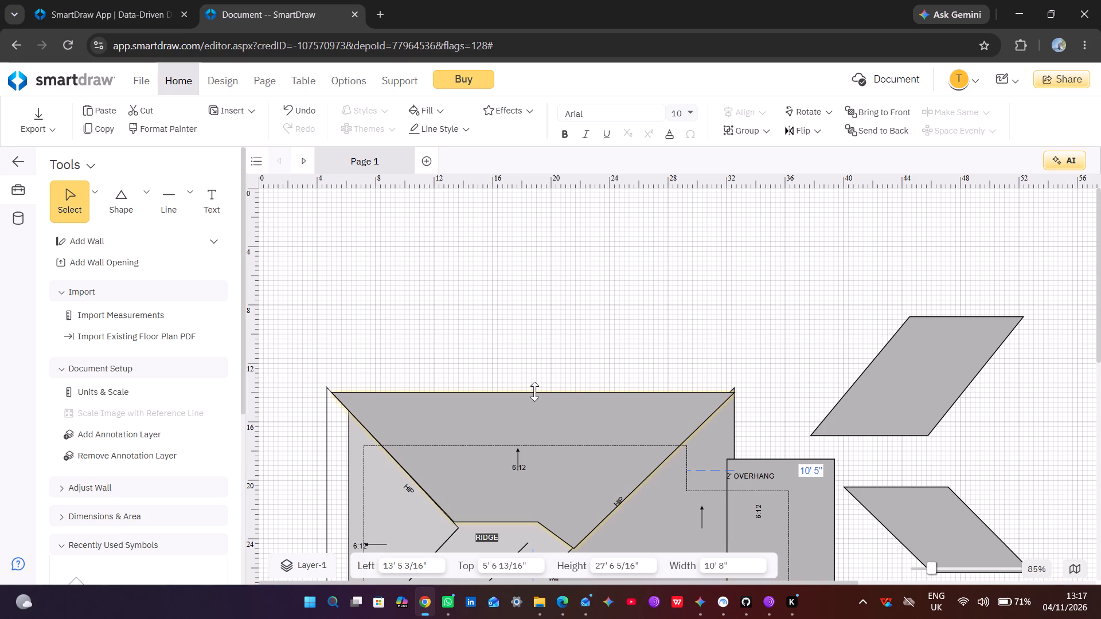
drag(534, 391, 535, 389)
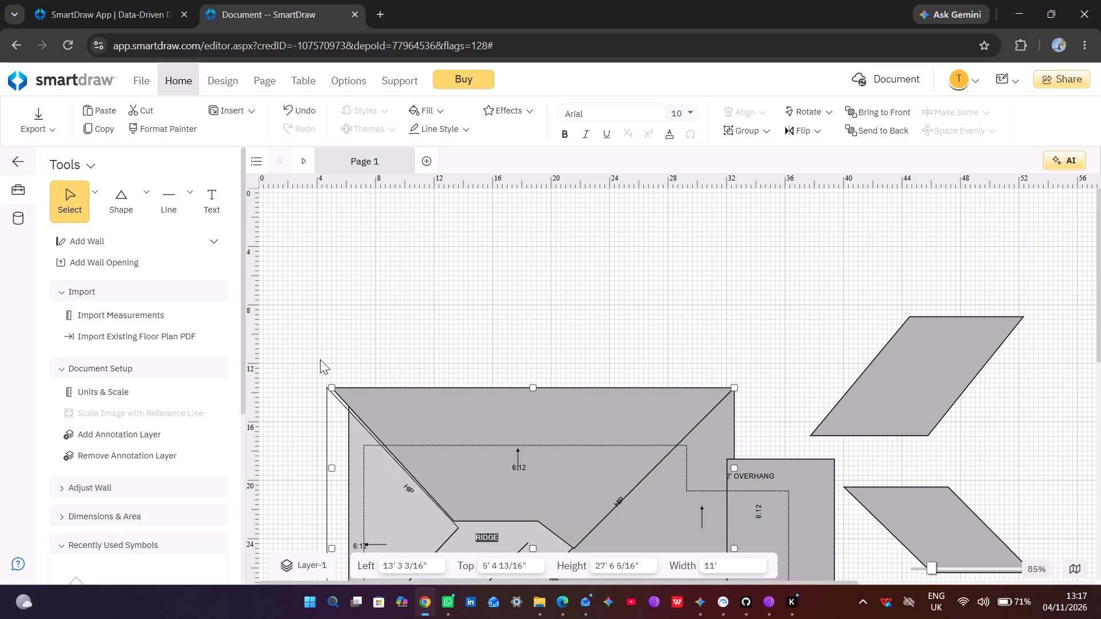
drag(331, 385, 333, 385)
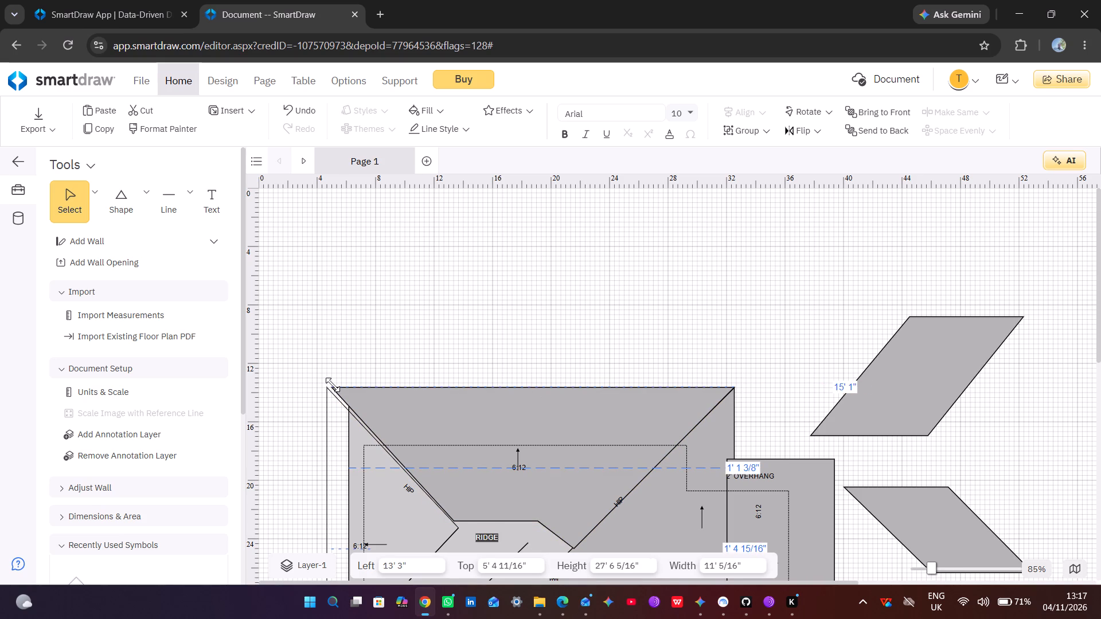
drag(333, 385, 326, 388)
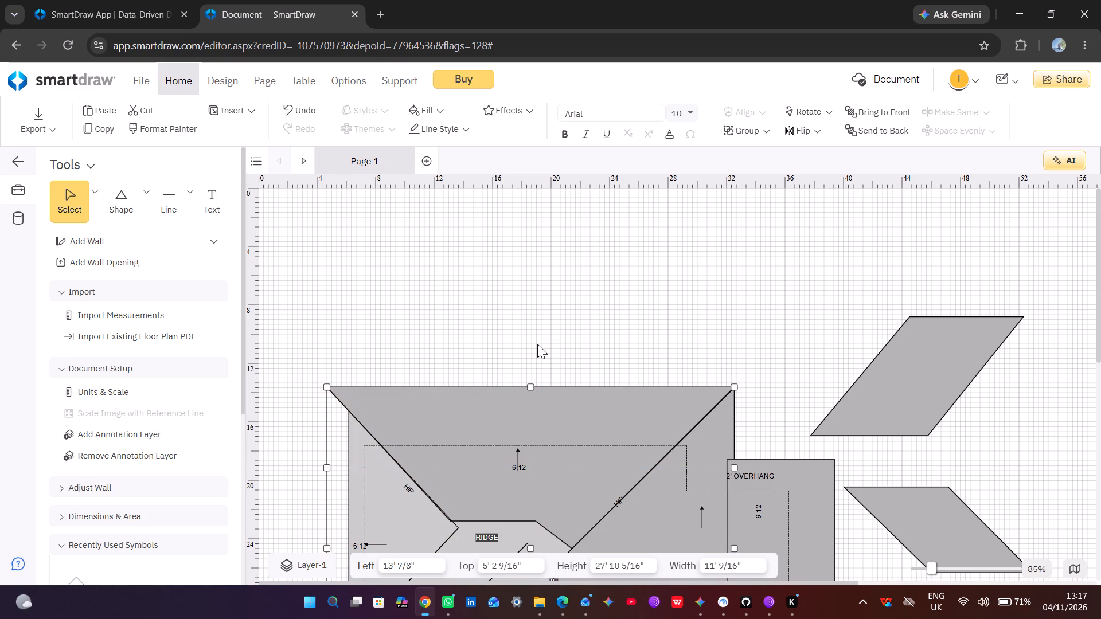
Move the upper loose parallelogram face onto the plan beside the left triangular face, at about Left 9' 11 1/2", Top 20' 6 1/8".
scroll(537, 344, down, 1)
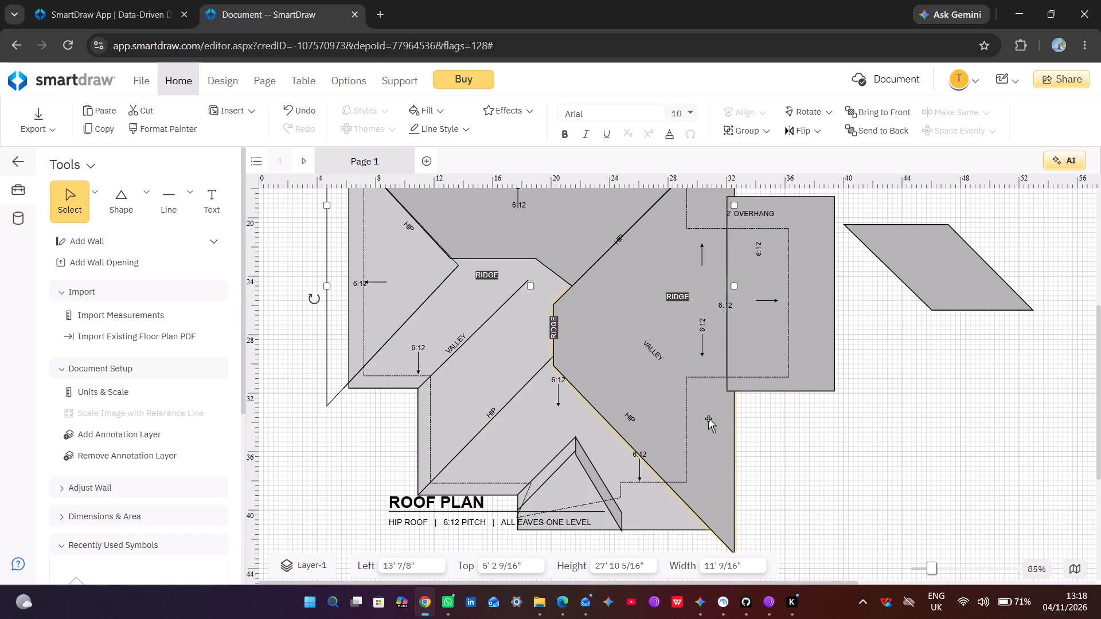
scroll(655, 476, down, 1)
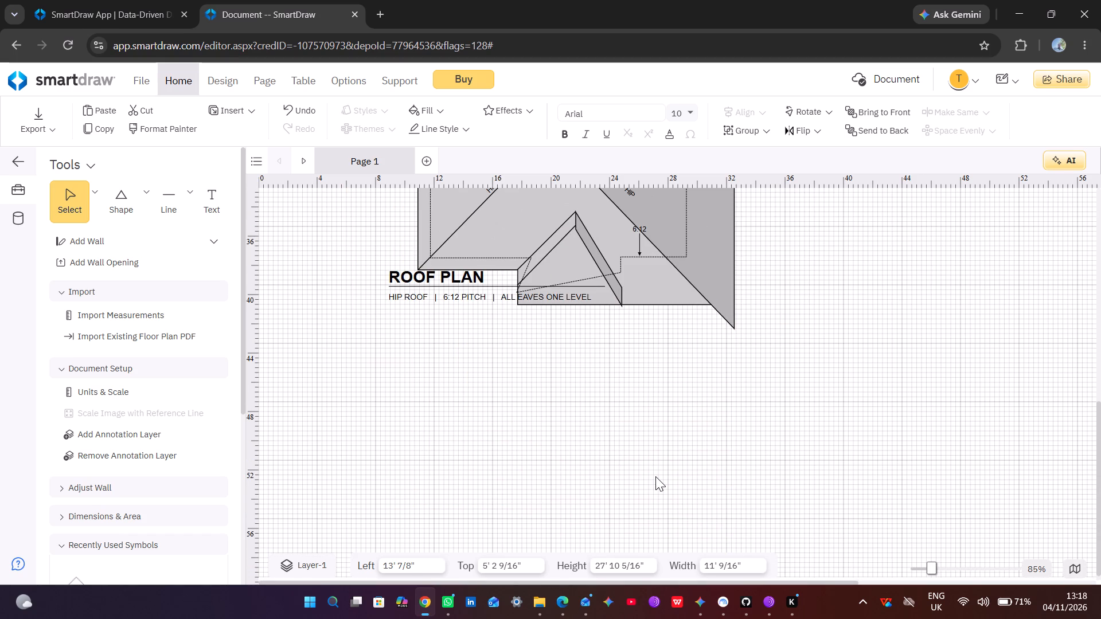
scroll(655, 476, up, 1)
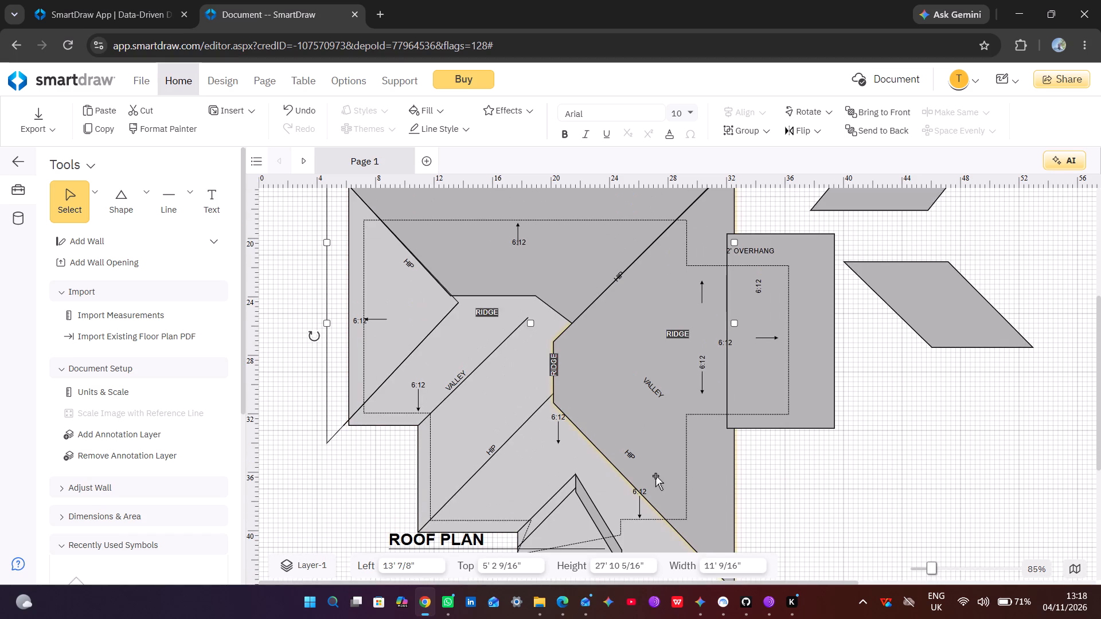
scroll(655, 476, up, 1)
scroll(655, 476, down, 1)
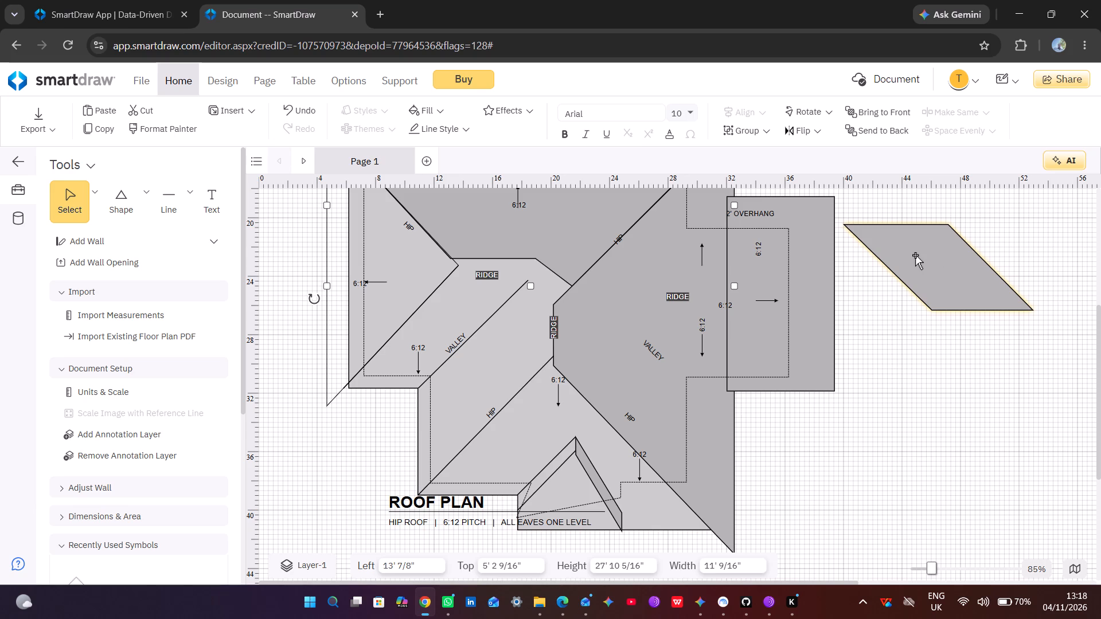
scroll(915, 255, up, 1)
drag(926, 344, 652, 579)
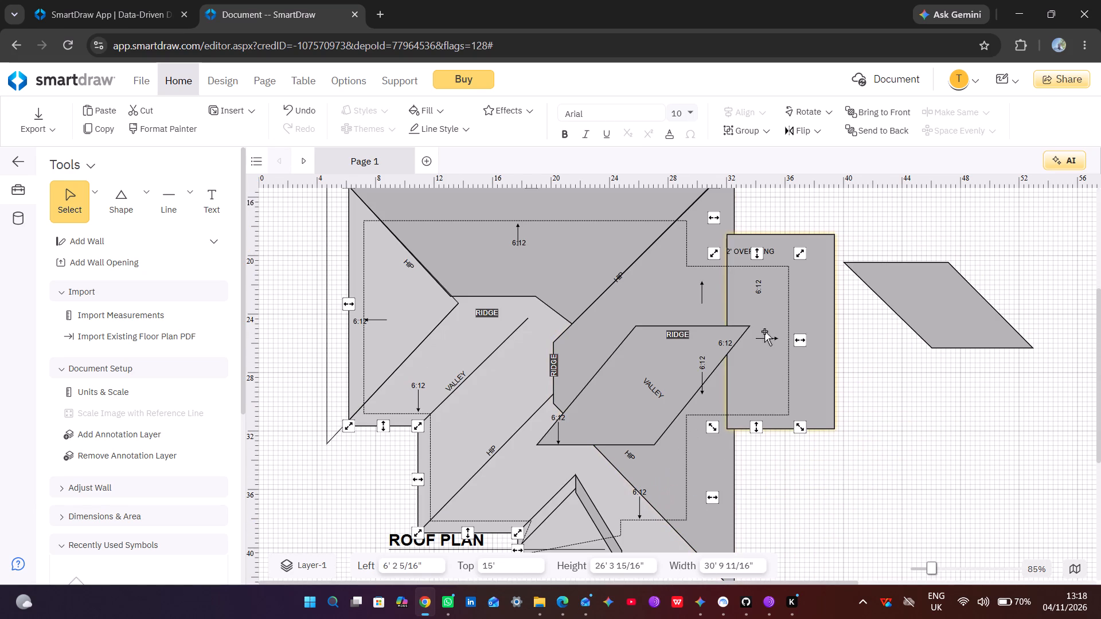
drag(643, 393, 574, 433)
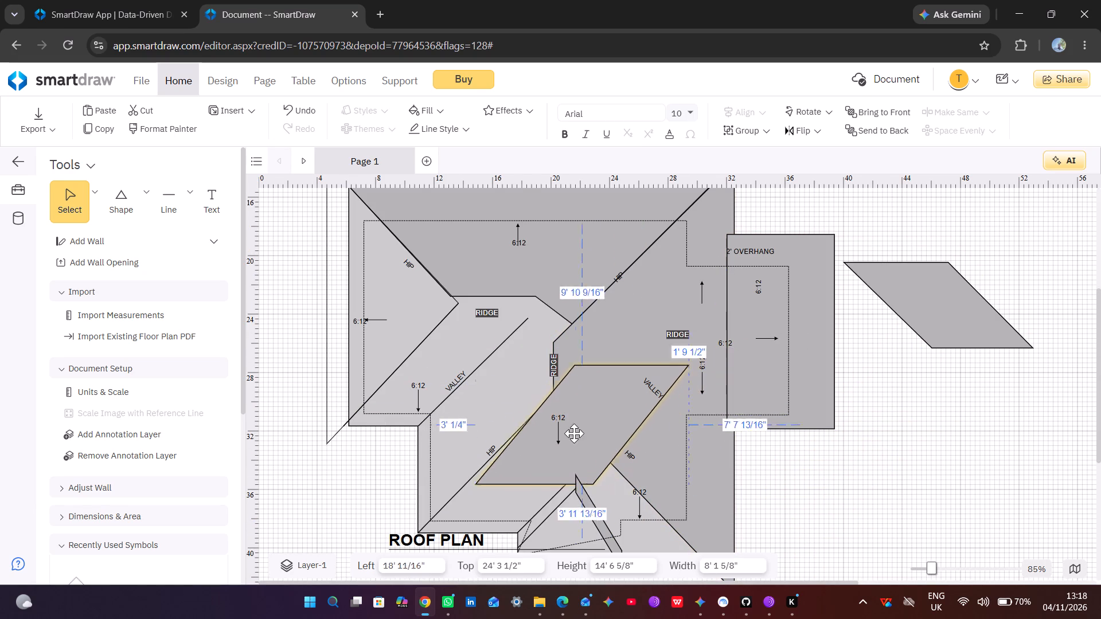
drag(574, 433, 459, 389)
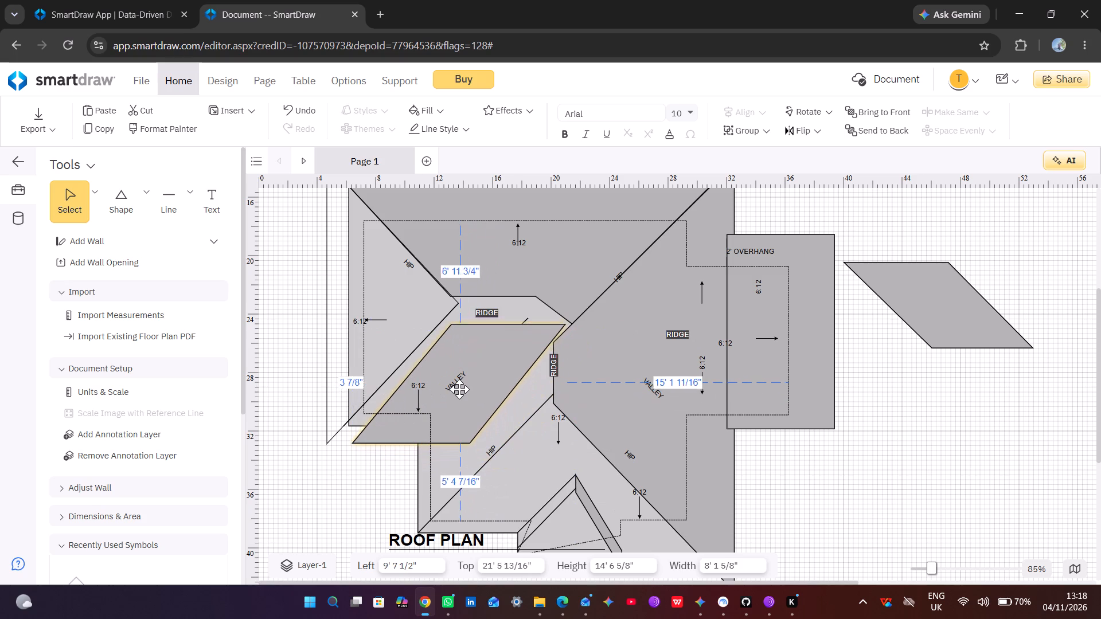
drag(459, 389, 477, 379)
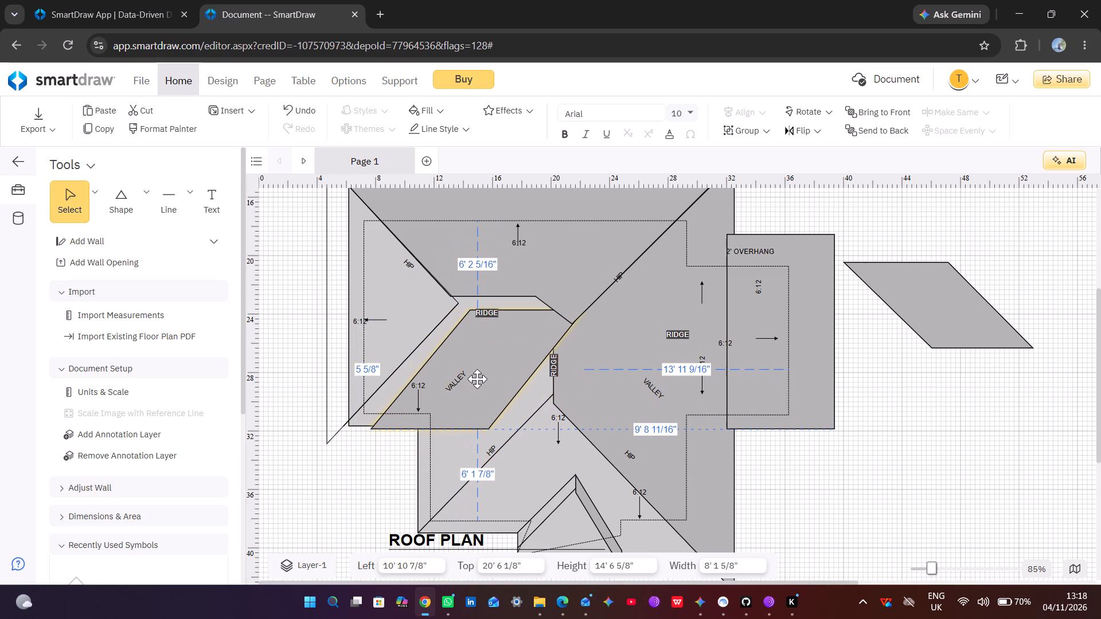
drag(477, 379, 463, 379)
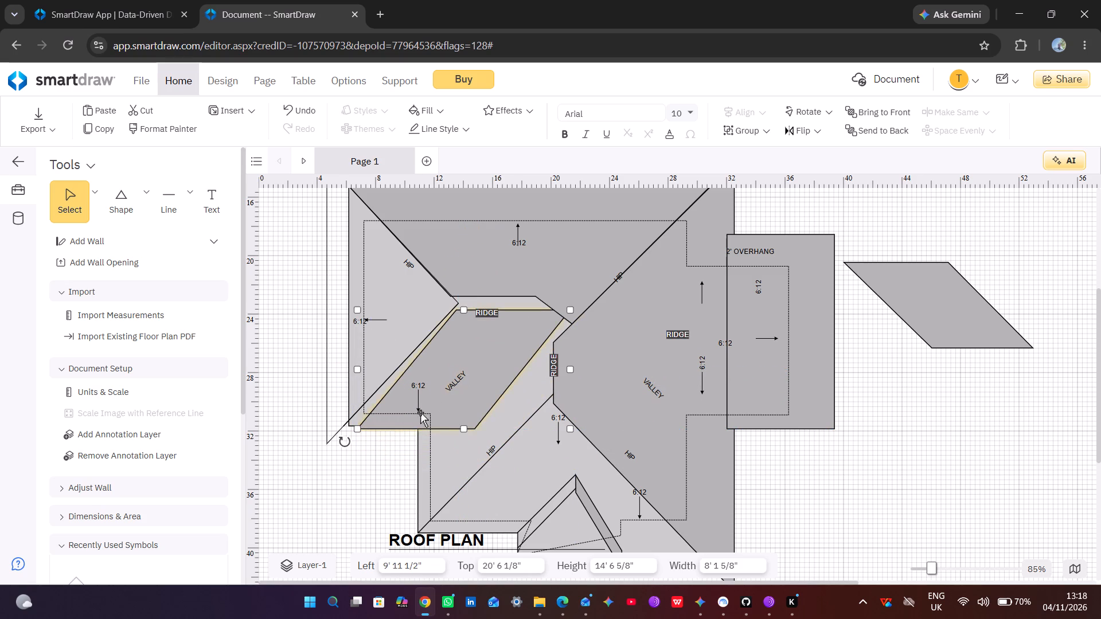
Stretch the parallelogram's lower left corner to the left face's bottom corner and lower its top edge, making Height 16' 7 7/8" and Width 8' 4".
drag(357, 427, 352, 432)
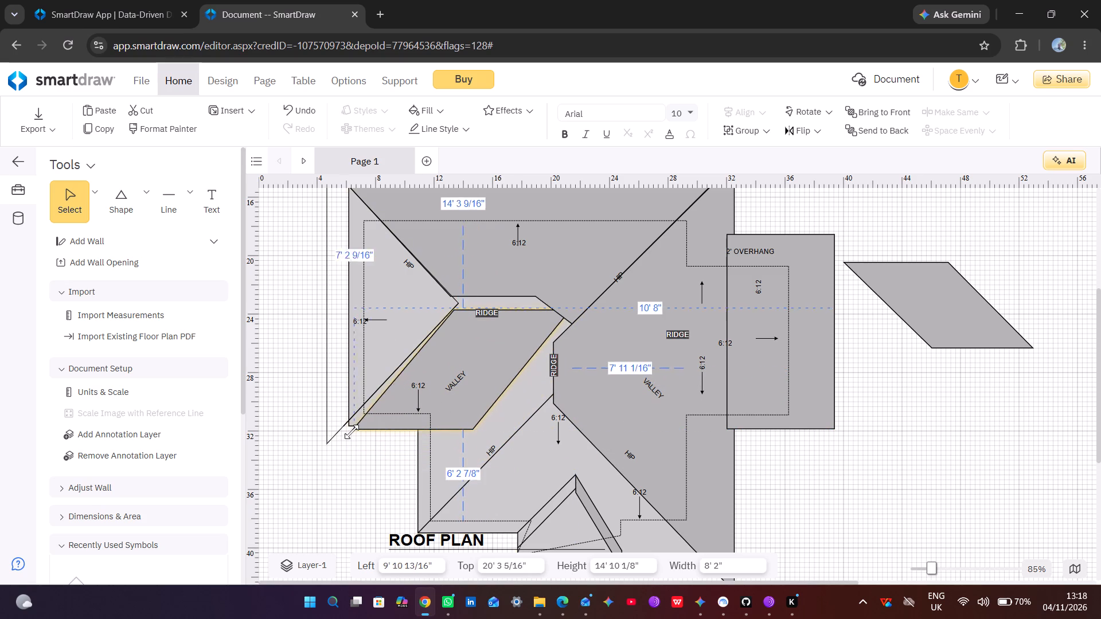
drag(352, 432, 327, 444)
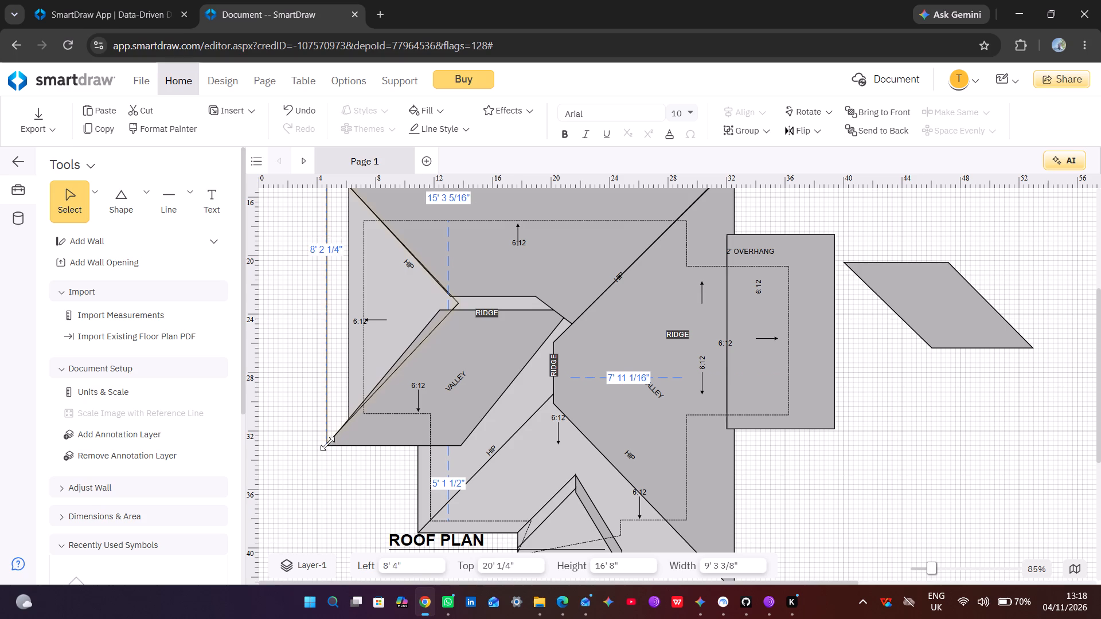
drag(327, 444, 328, 445)
drag(446, 310, 464, 311)
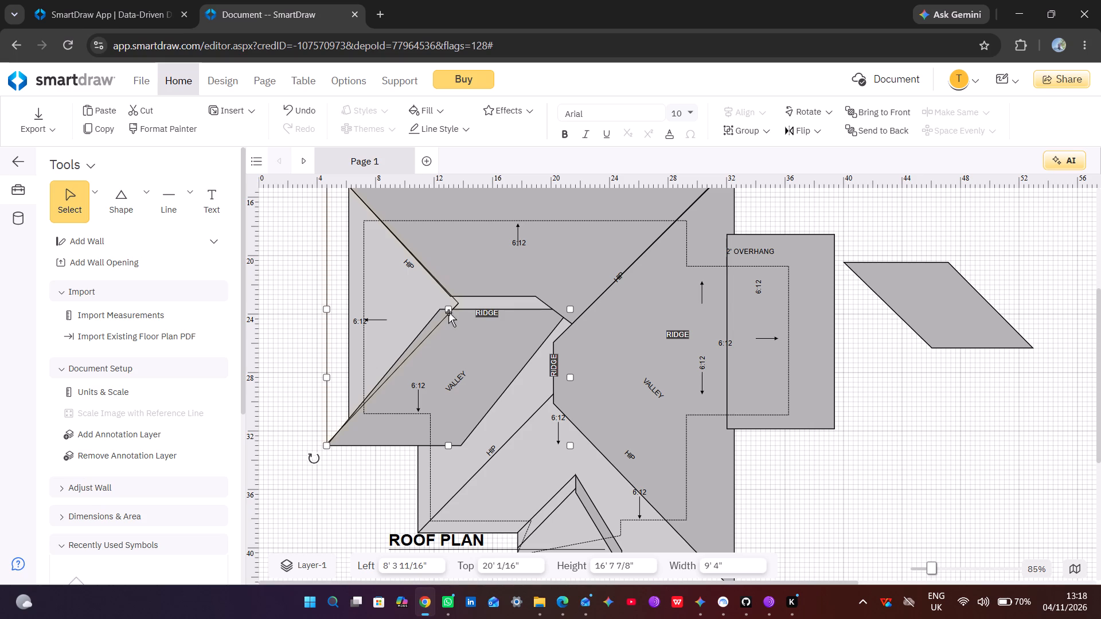
drag(451, 308, 479, 310)
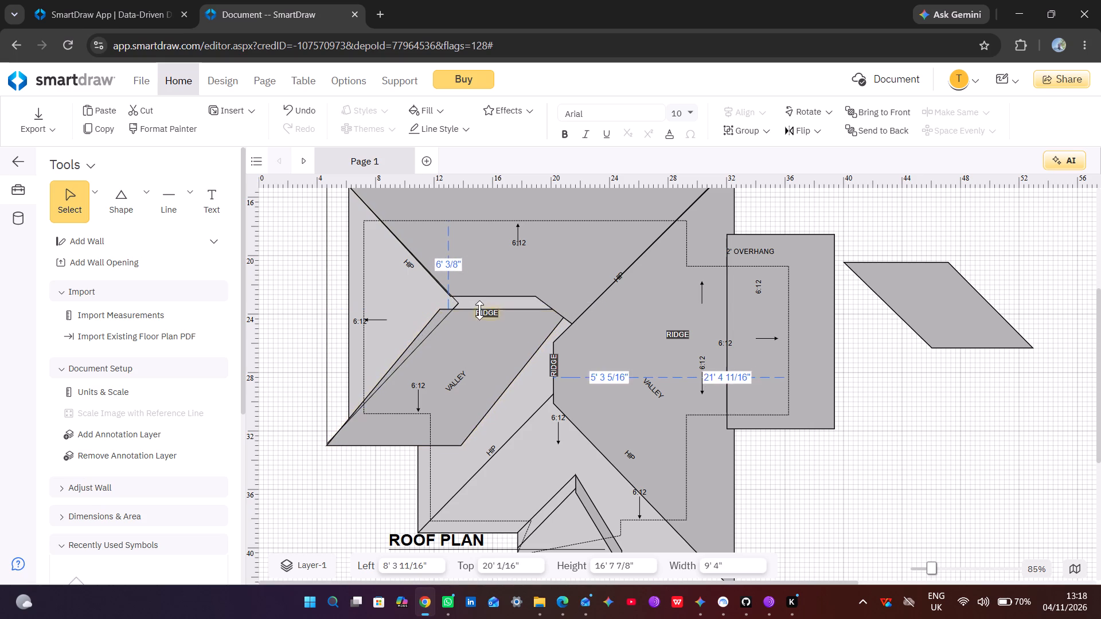
drag(479, 310, 496, 324)
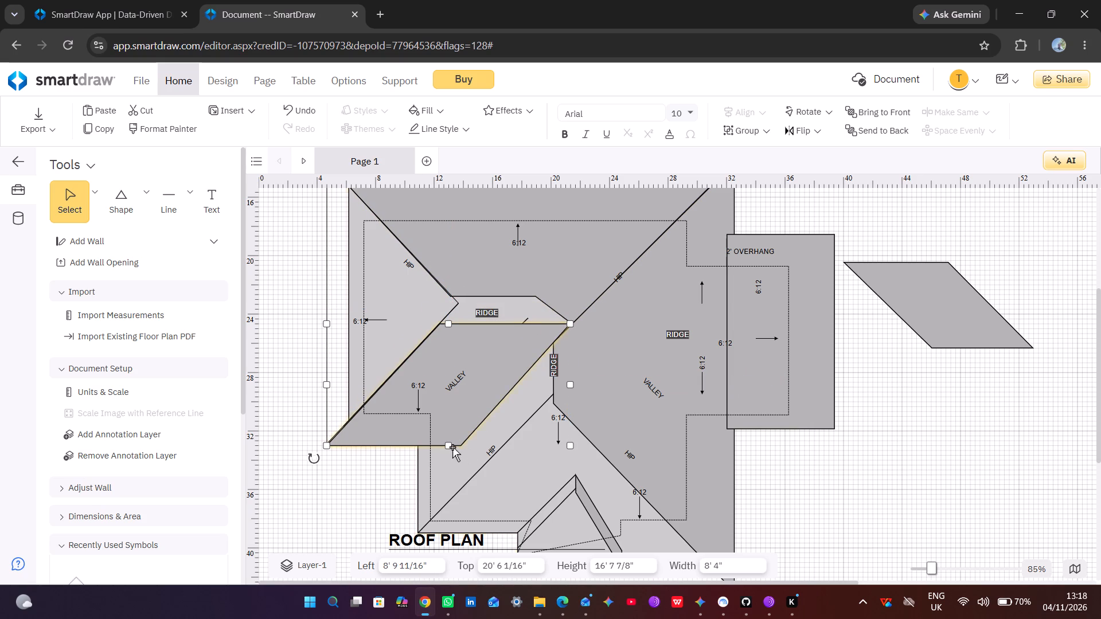
drag(450, 445, 414, 434)
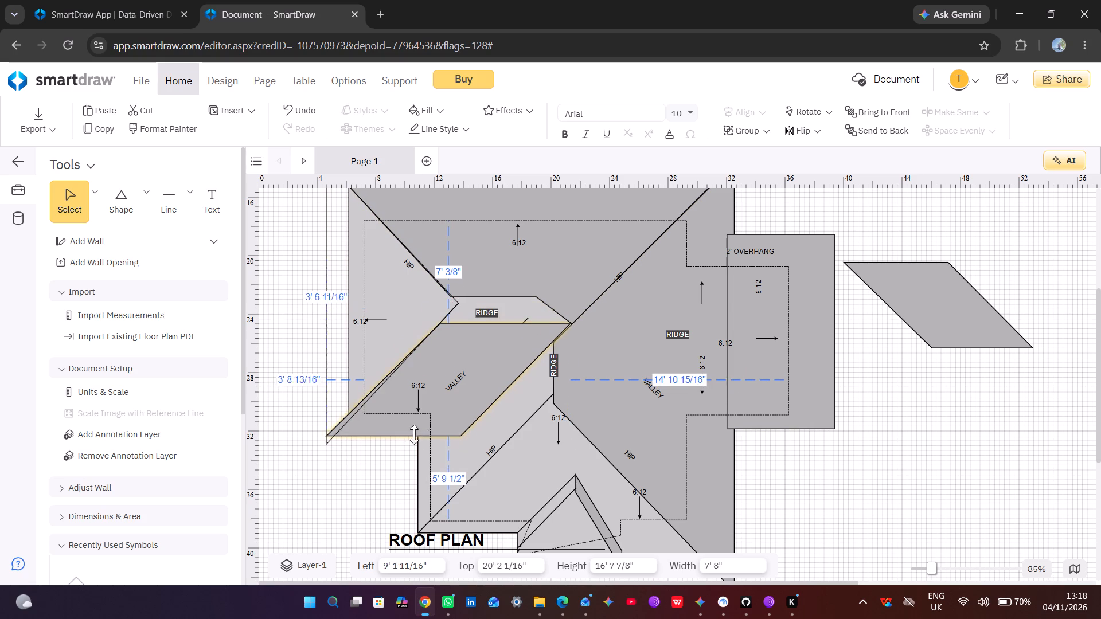
drag(414, 434, 404, 442)
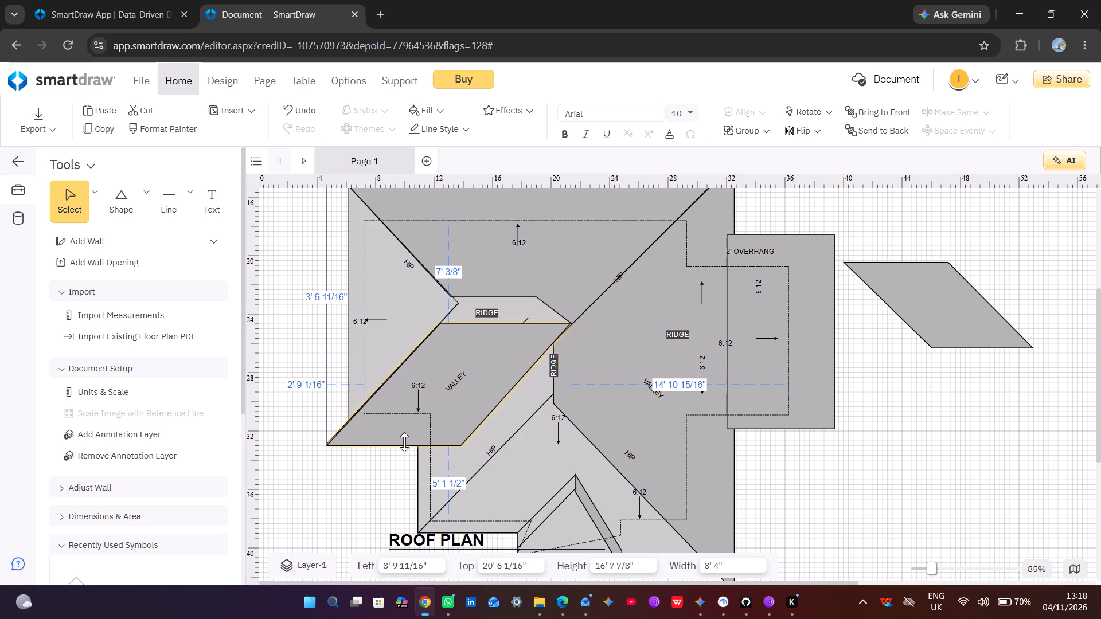
drag(404, 442, 409, 448)
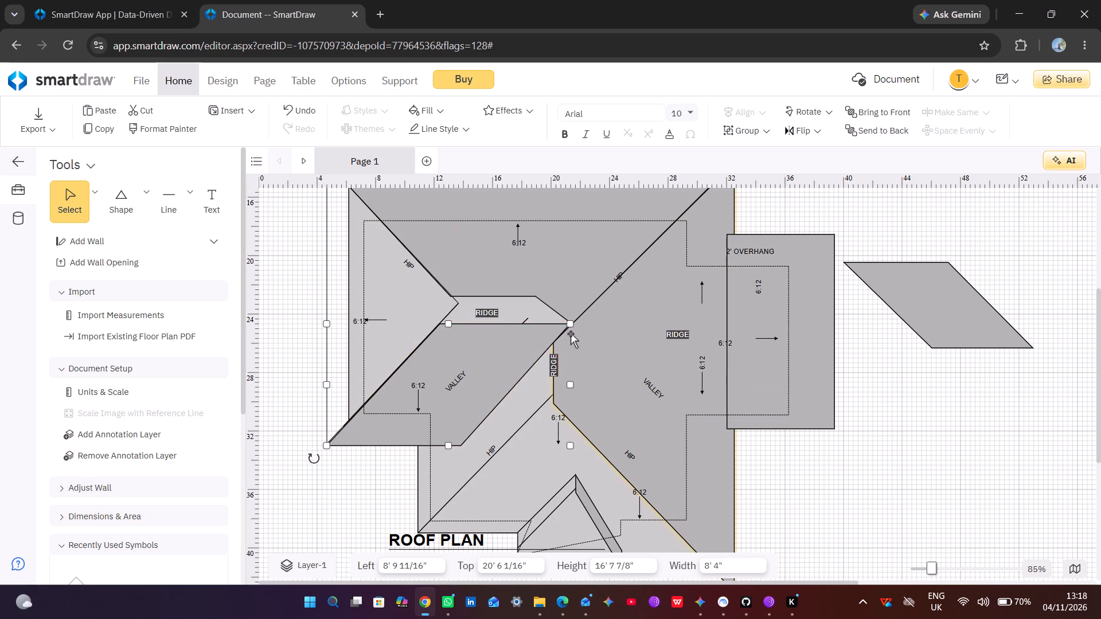
Shrink the parallelogram from its upper right corner to end near the valley line, at about Height 9' 8 1/8" and Width 6' 8 5/8".
drag(572, 324, 536, 347)
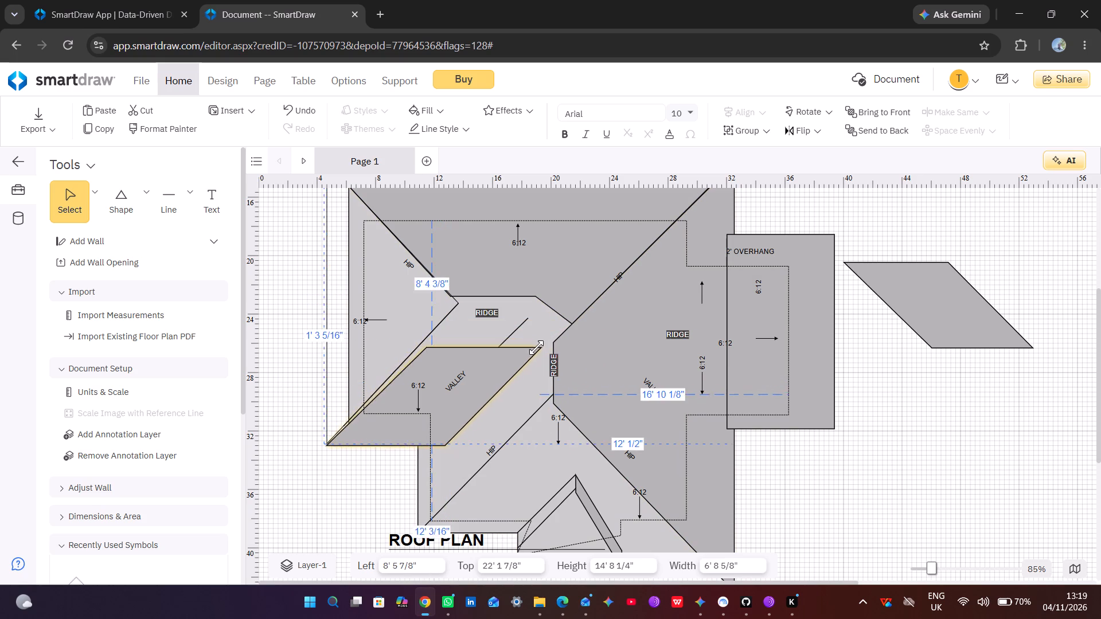
drag(536, 347, 499, 340)
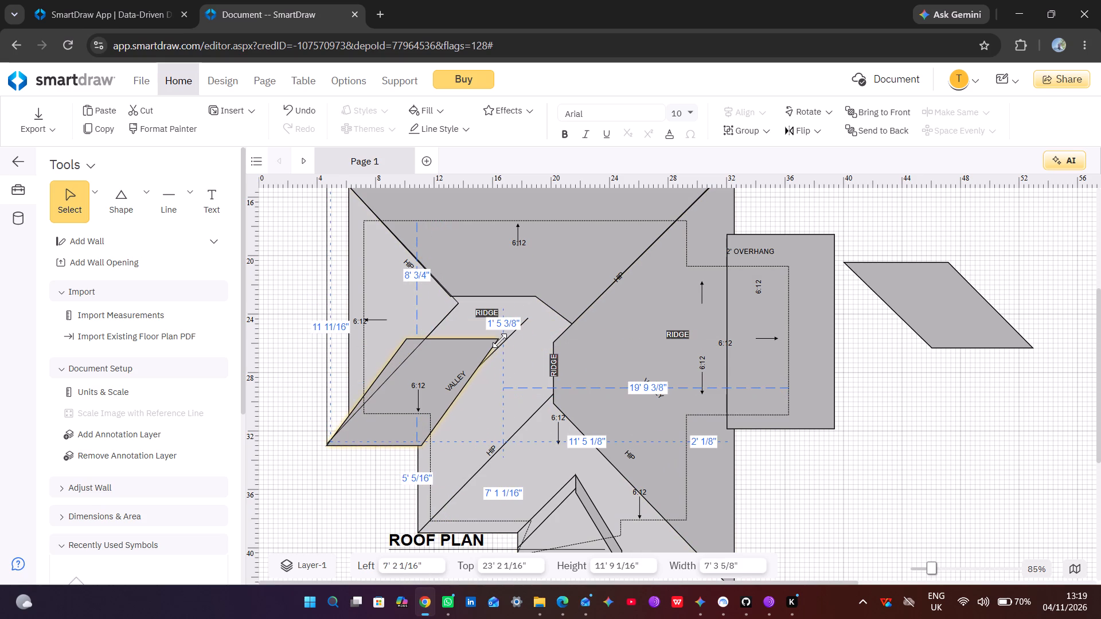
drag(499, 340, 468, 347)
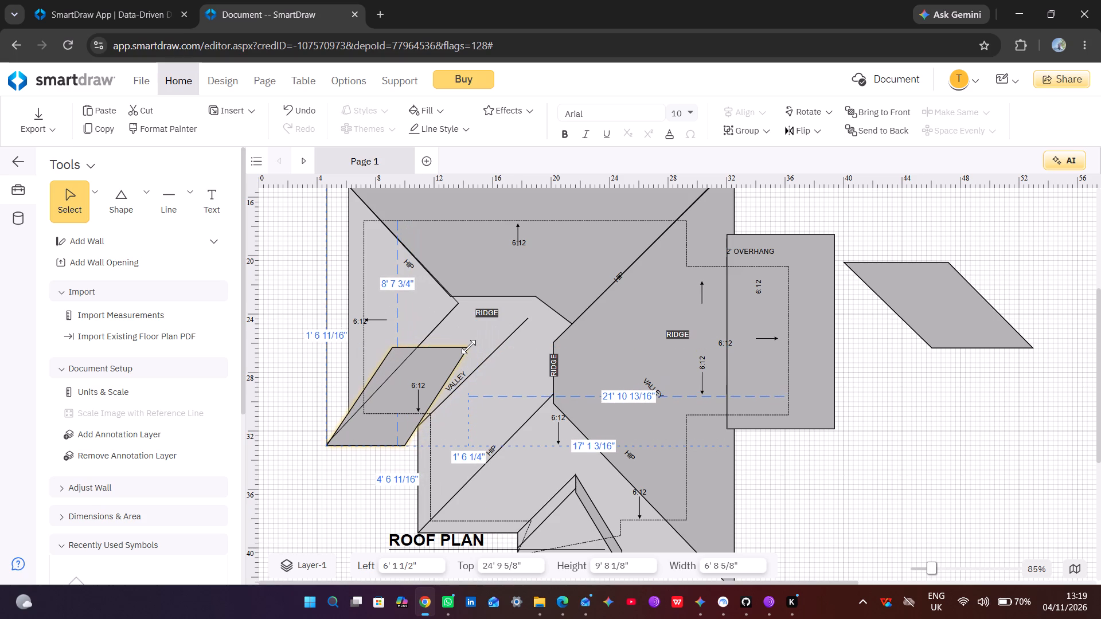
drag(468, 347, 466, 348)
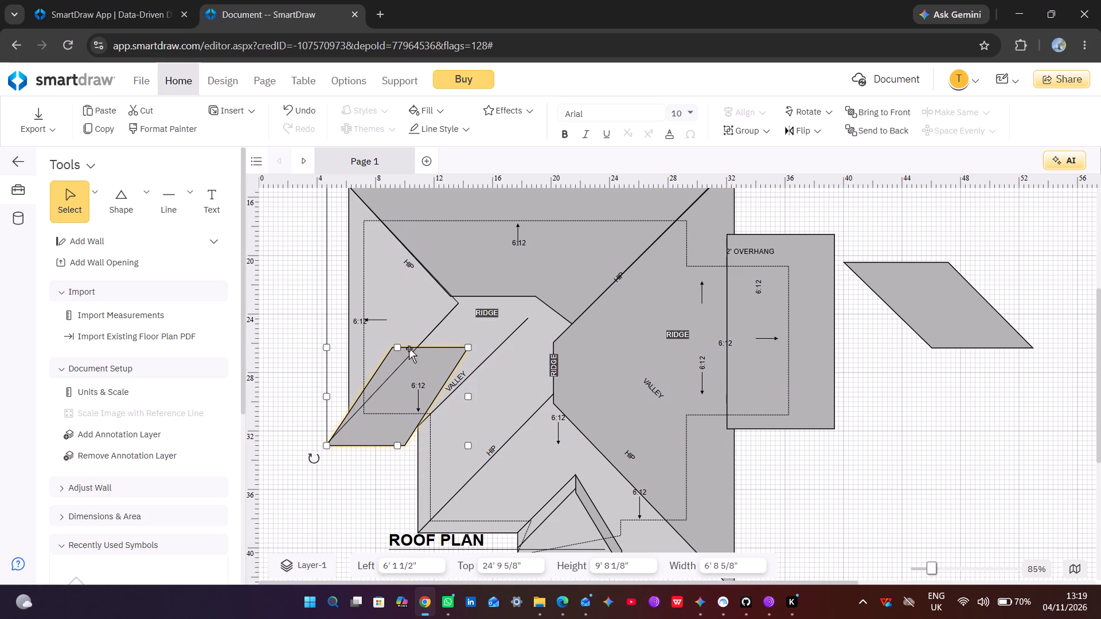
Shift the roof plan with its attached faces slightly, to about Left 6' 8" and Top 15' 8".
drag(396, 343, 403, 352)
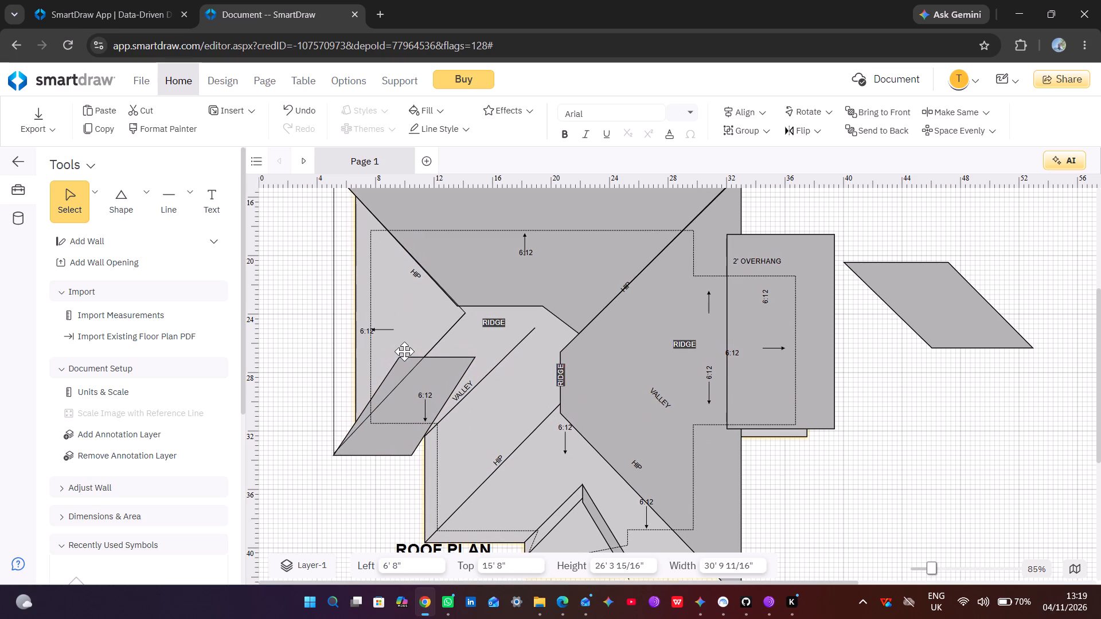
Lower the small parallelogram's top edge so its slanted side follows the left face's edge, making its Width 5'.
click(410, 374)
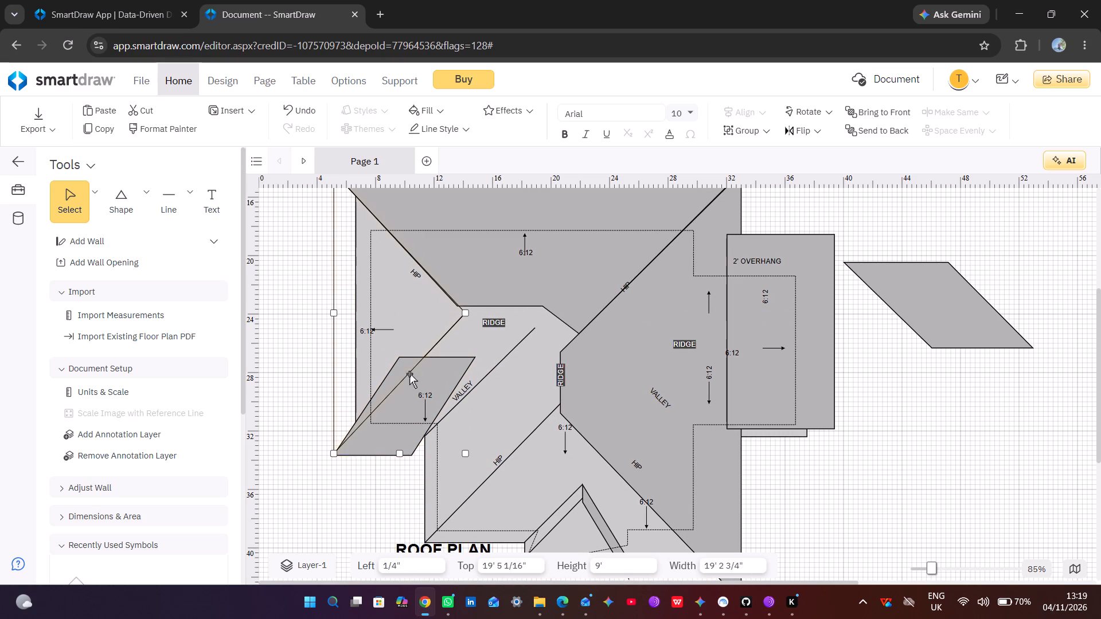
click(423, 384)
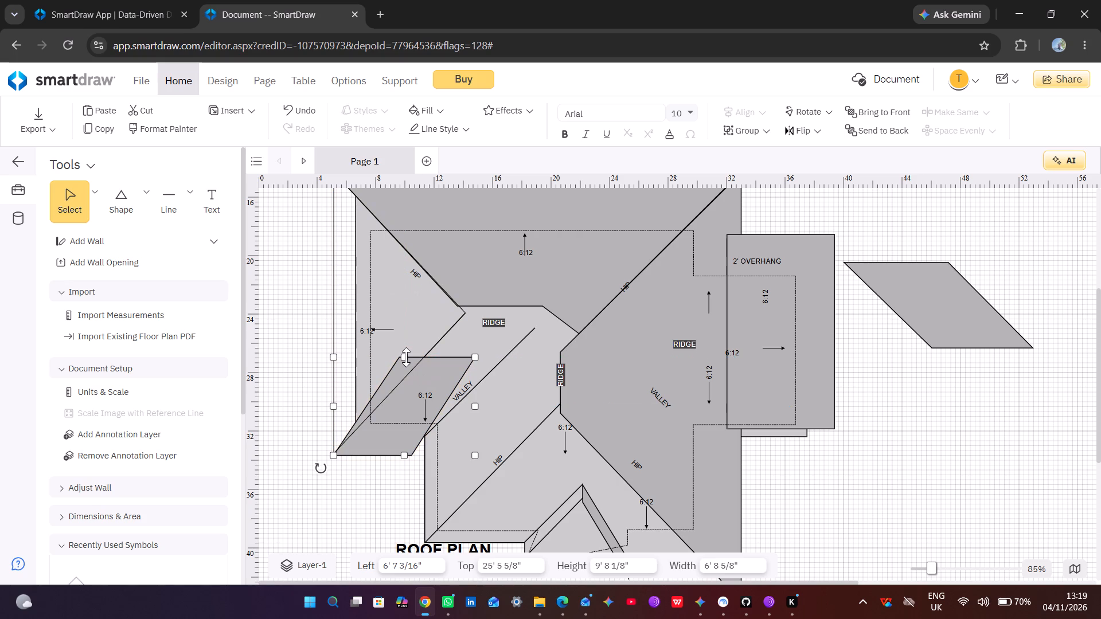
drag(404, 358, 411, 374)
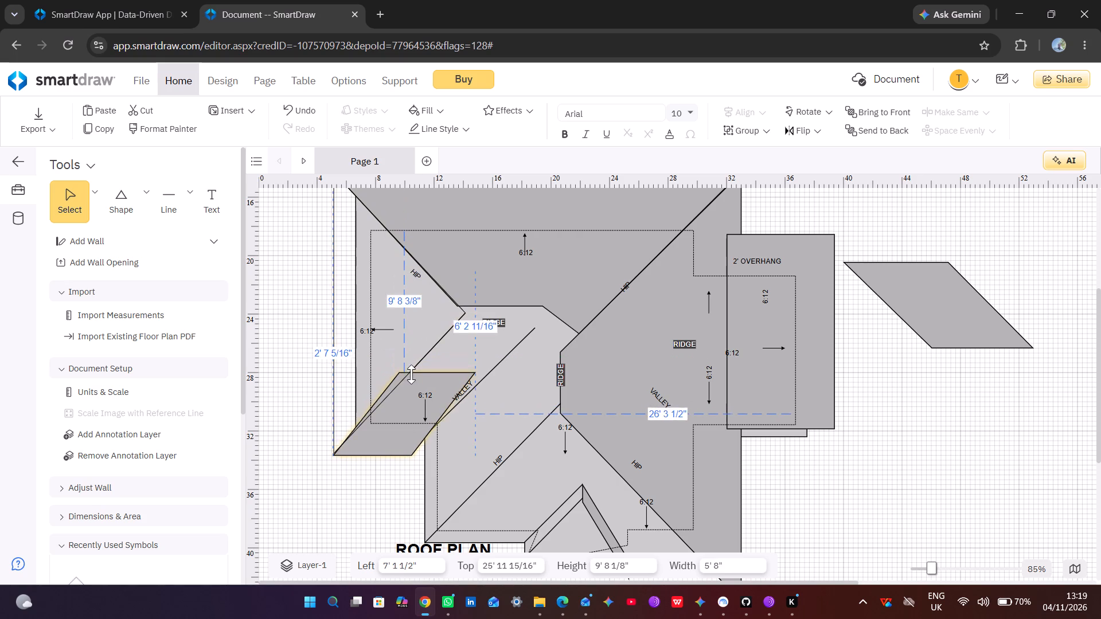
drag(411, 374, 419, 386)
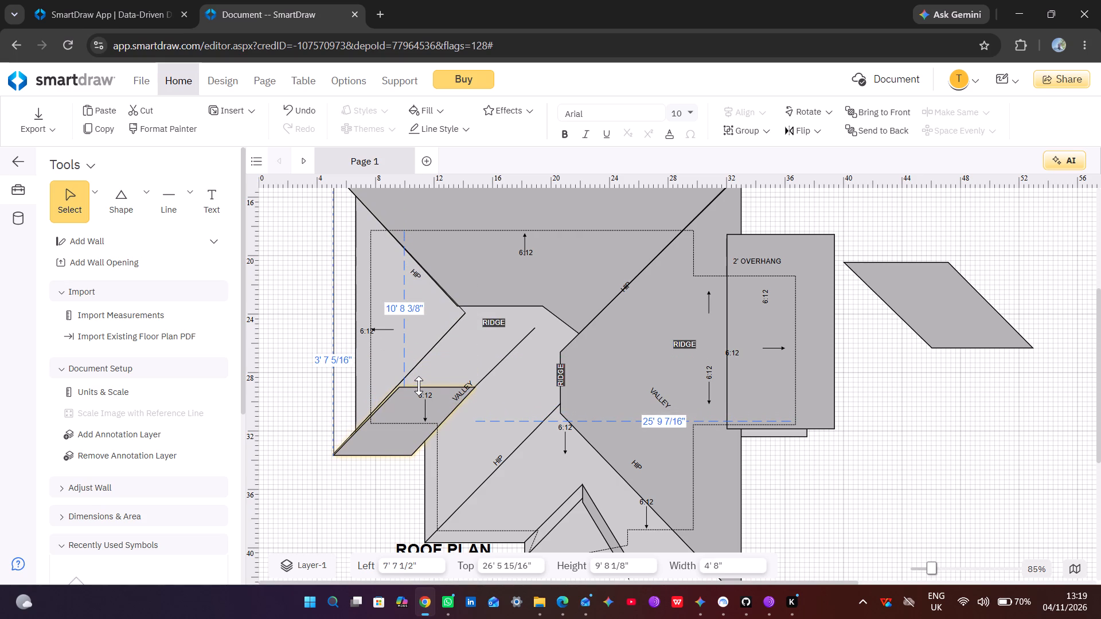
drag(419, 386, 415, 380)
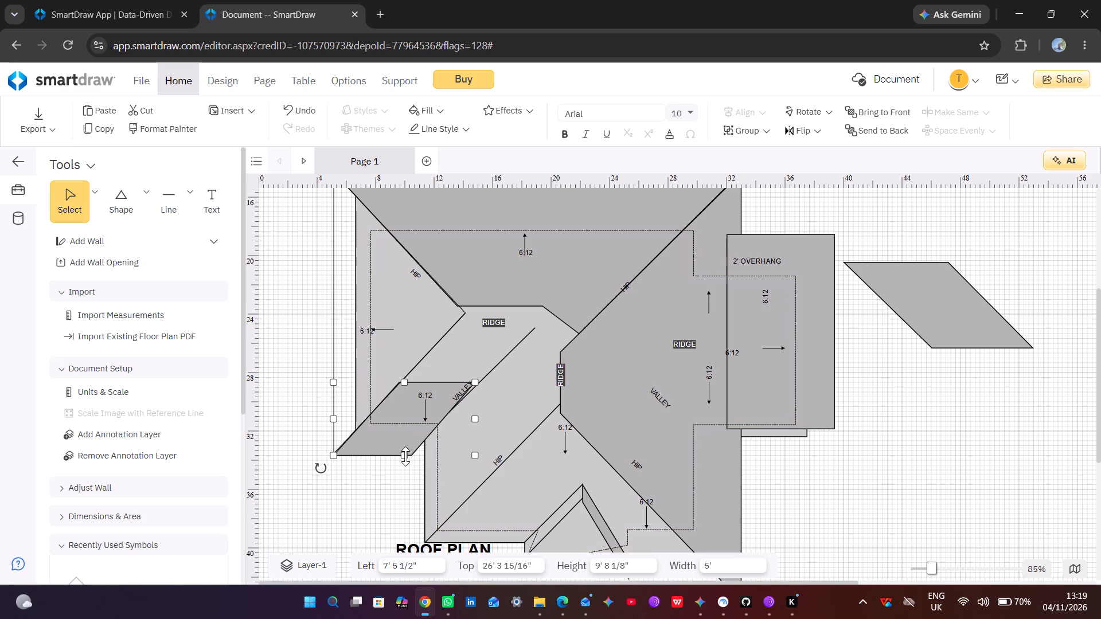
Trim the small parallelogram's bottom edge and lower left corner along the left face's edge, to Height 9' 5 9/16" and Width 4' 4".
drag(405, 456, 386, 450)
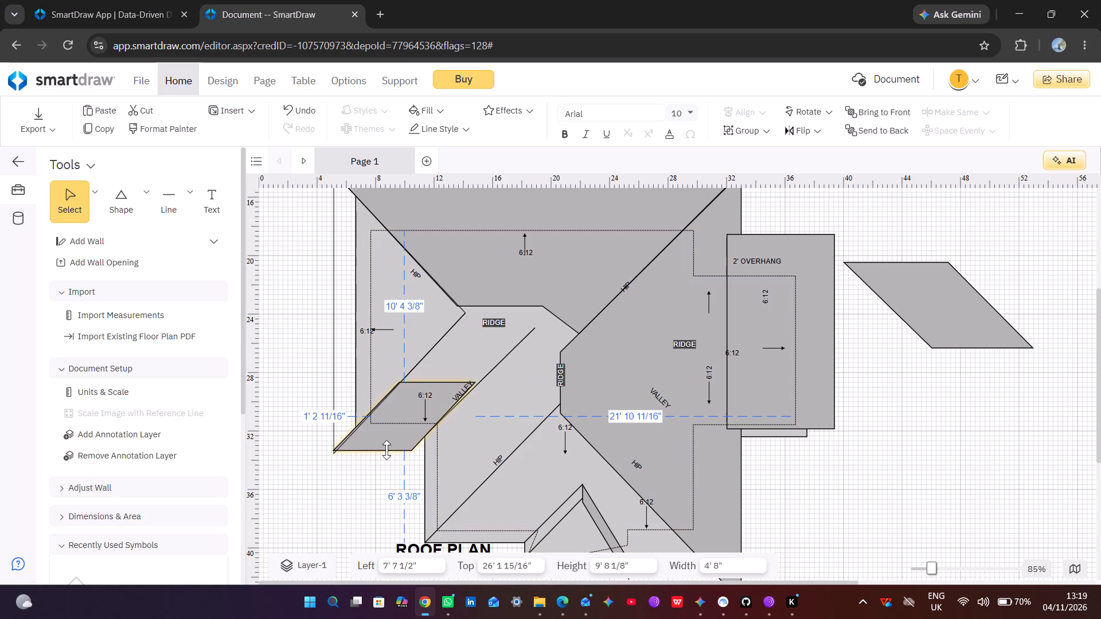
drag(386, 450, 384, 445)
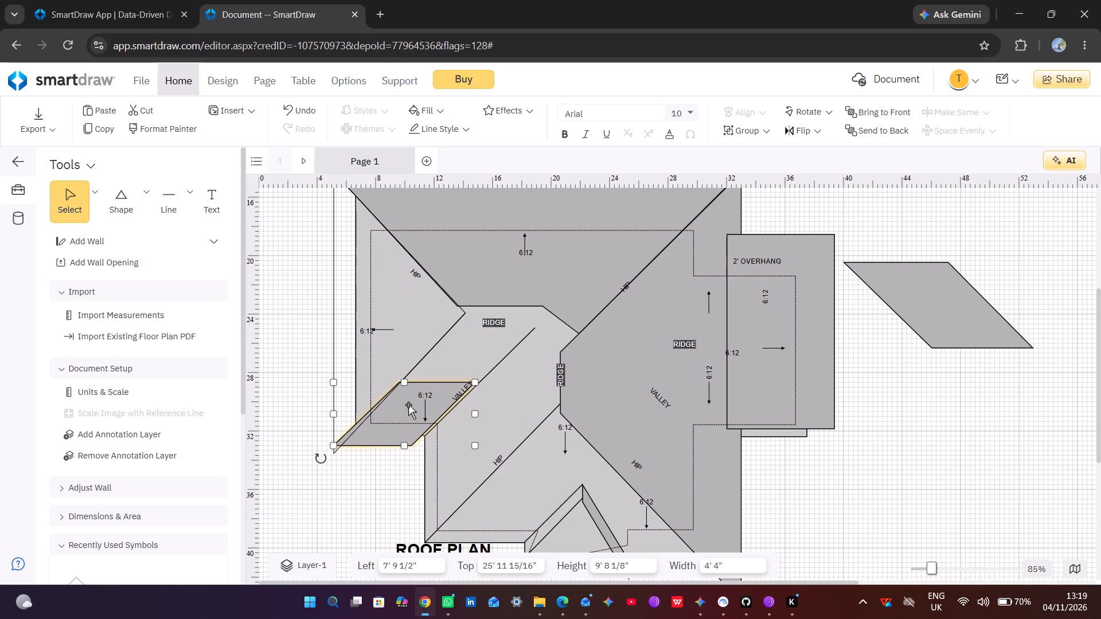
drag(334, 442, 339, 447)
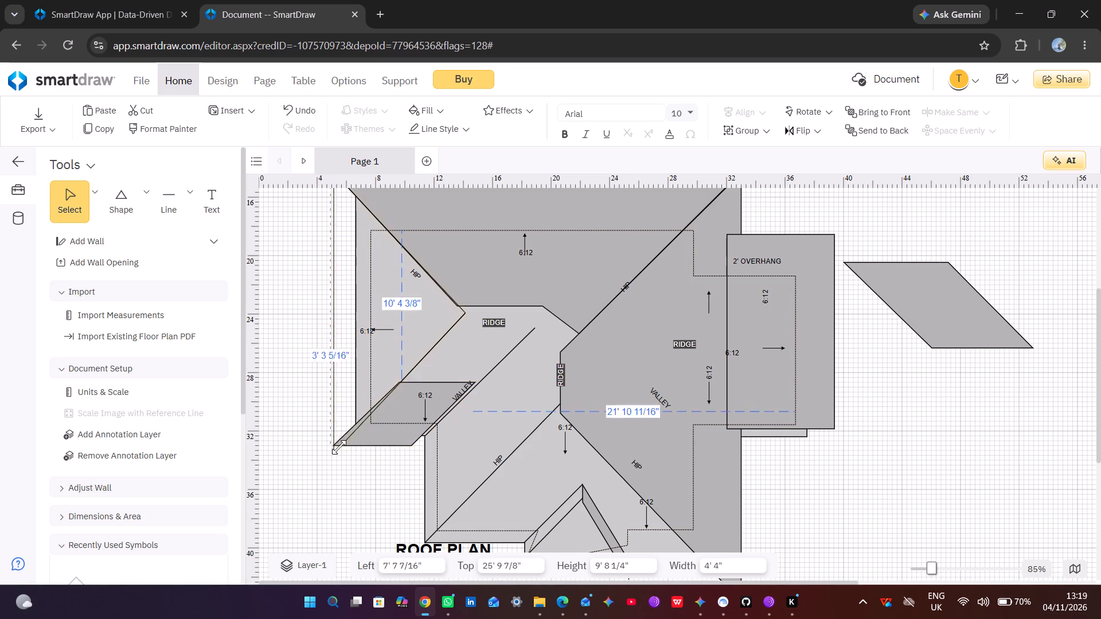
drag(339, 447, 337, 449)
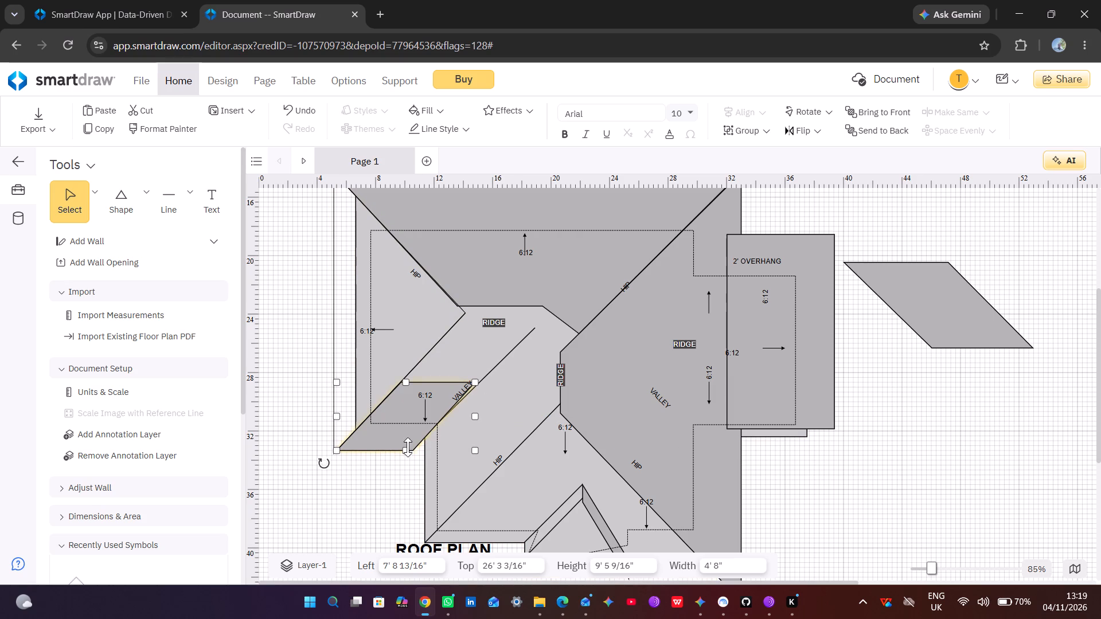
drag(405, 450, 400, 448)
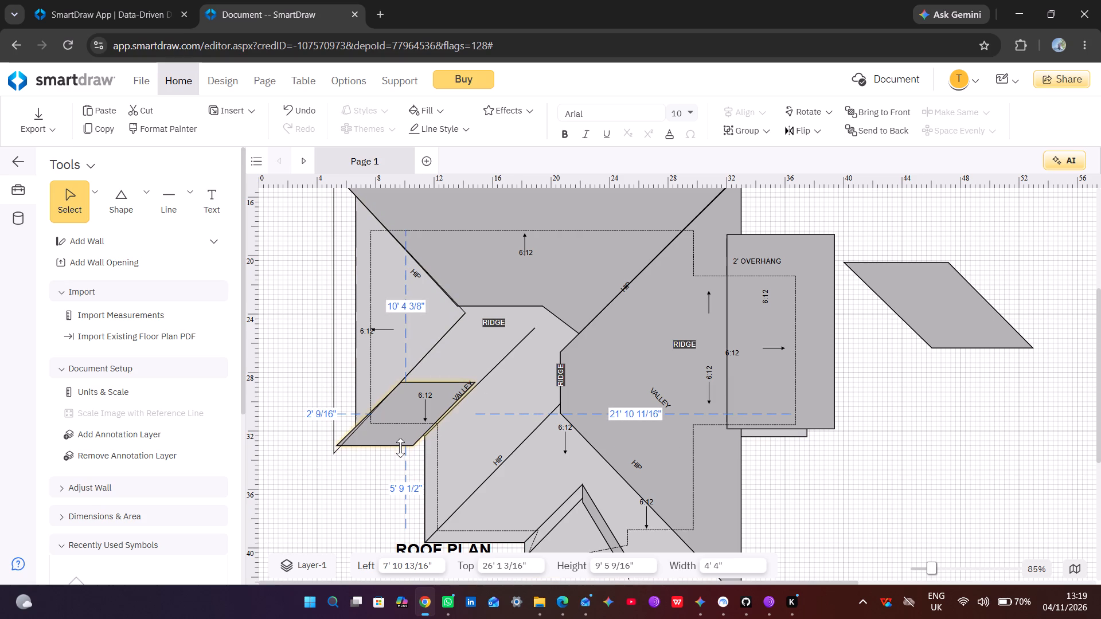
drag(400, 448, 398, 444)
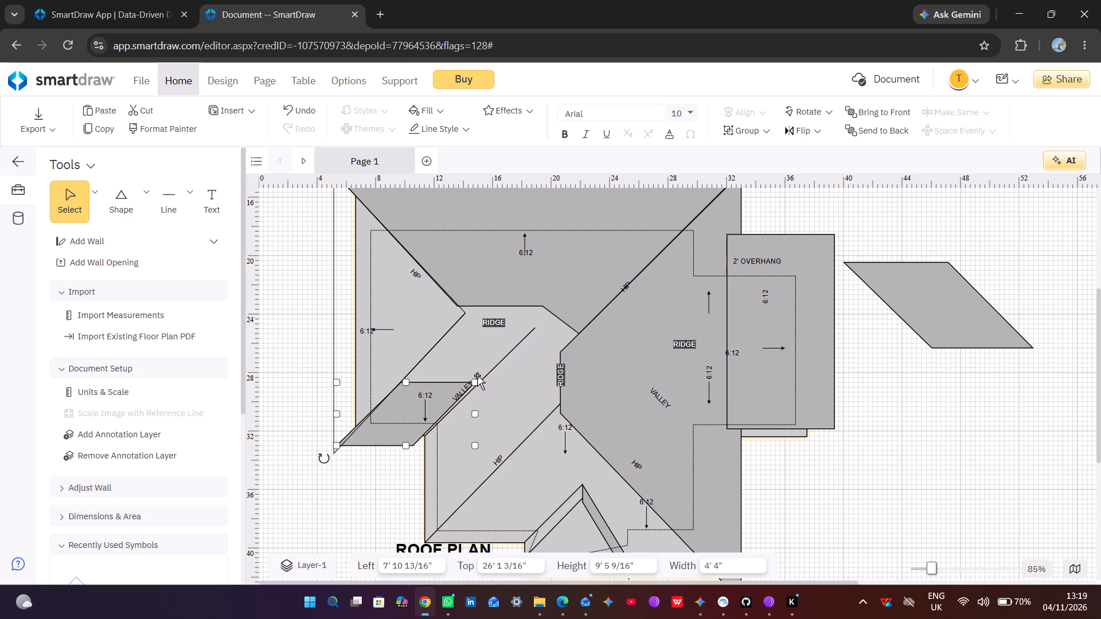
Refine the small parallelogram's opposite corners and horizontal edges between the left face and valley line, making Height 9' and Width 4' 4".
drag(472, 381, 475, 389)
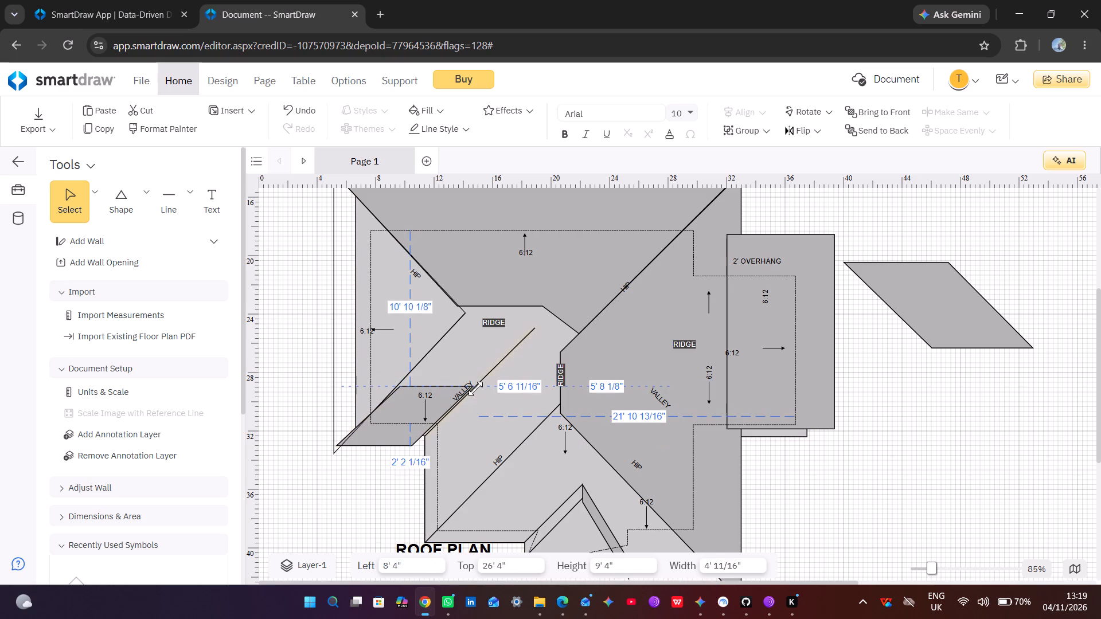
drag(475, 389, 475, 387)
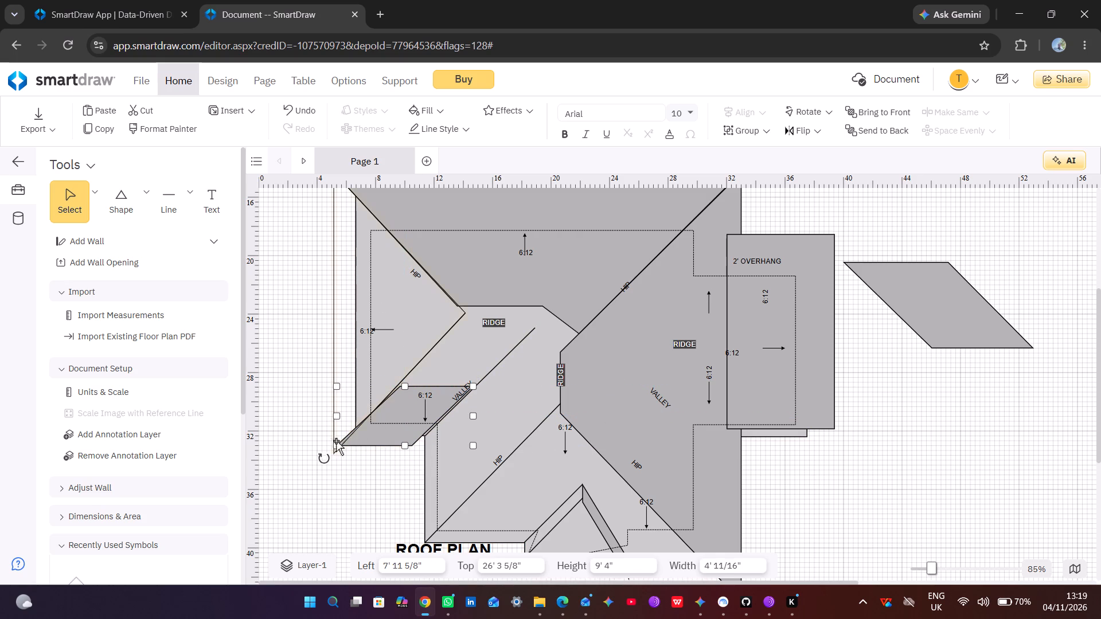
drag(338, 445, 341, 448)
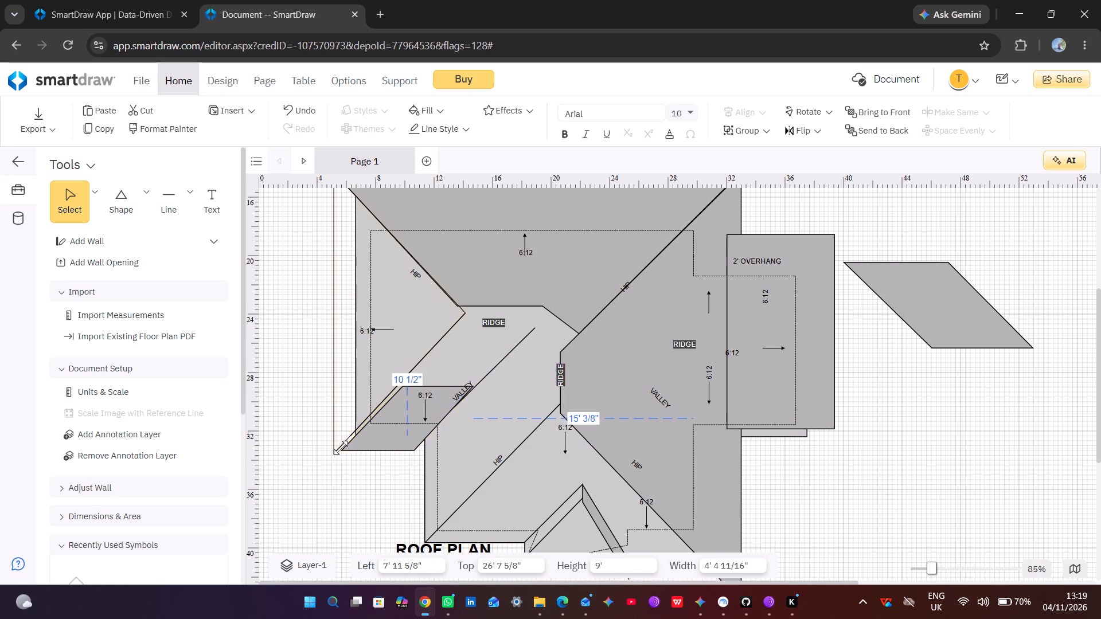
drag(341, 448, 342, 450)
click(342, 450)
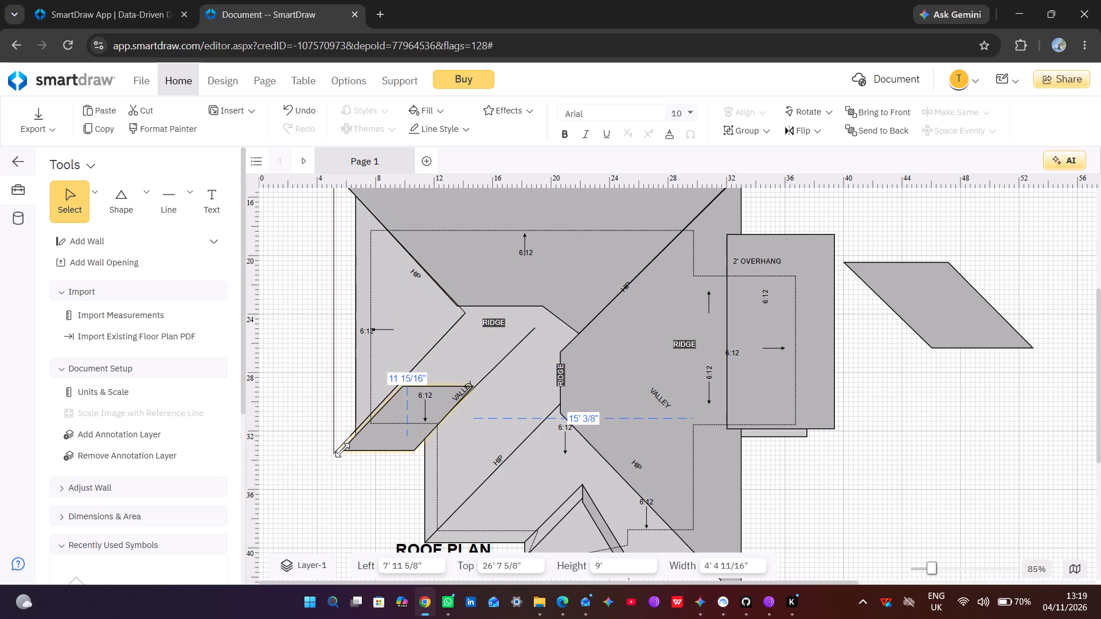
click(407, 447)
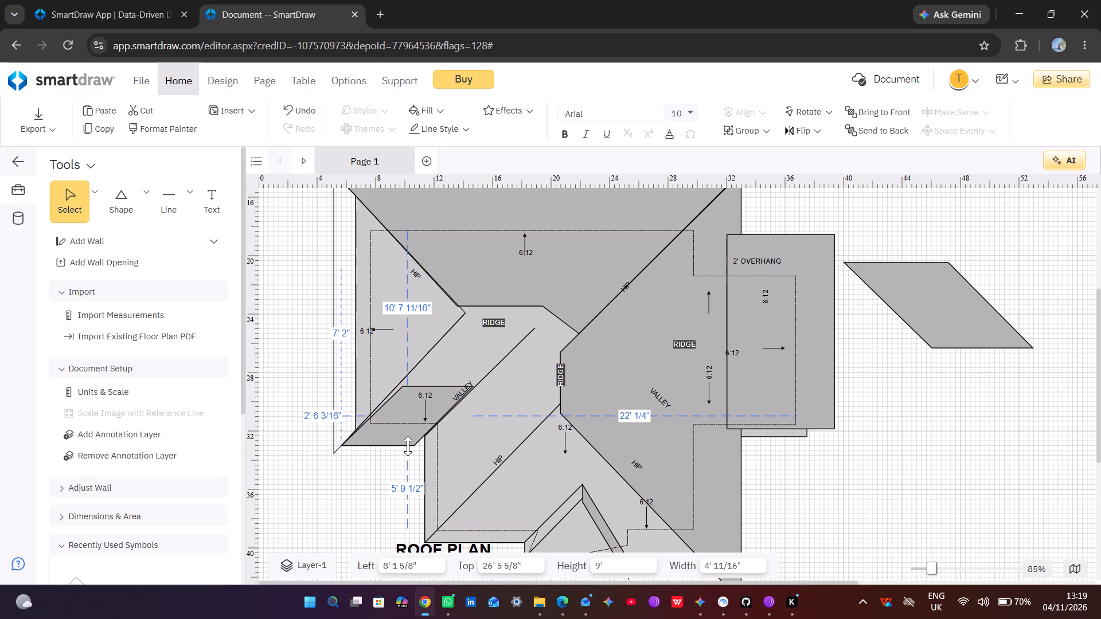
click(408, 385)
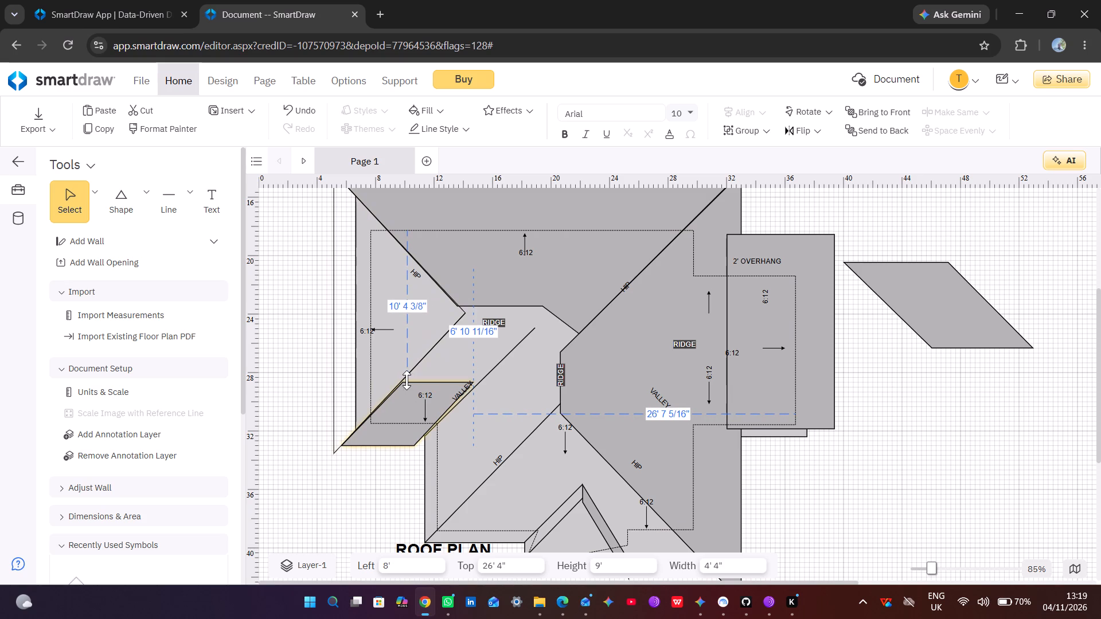
Move the roof plan with its attached faces a little up and toward the overhang side.
drag(474, 378, 486, 369)
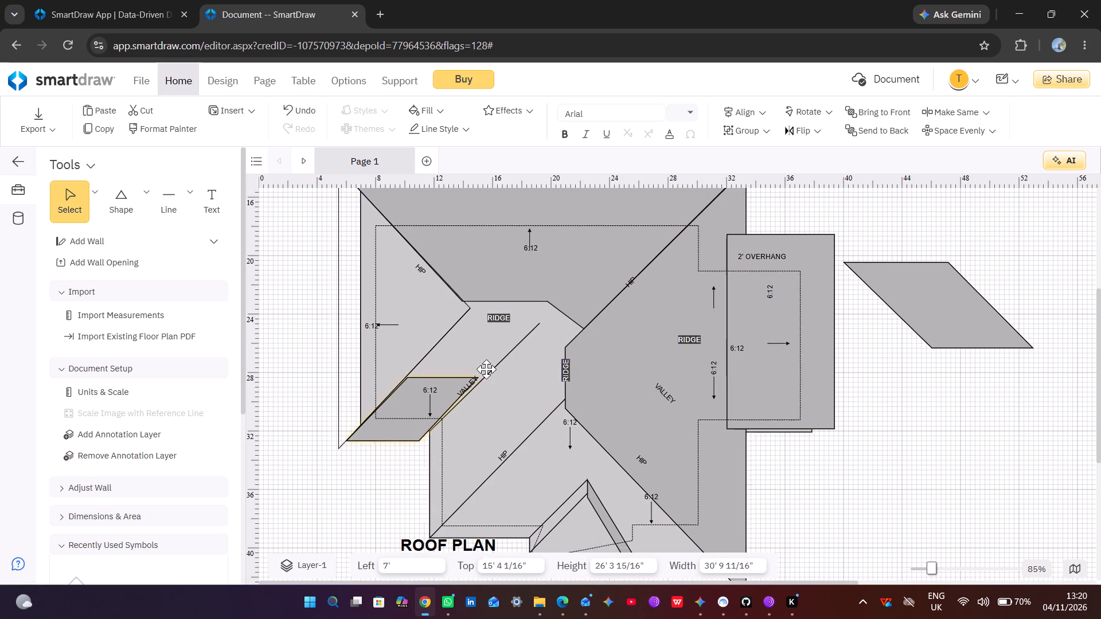
drag(486, 369, 501, 358)
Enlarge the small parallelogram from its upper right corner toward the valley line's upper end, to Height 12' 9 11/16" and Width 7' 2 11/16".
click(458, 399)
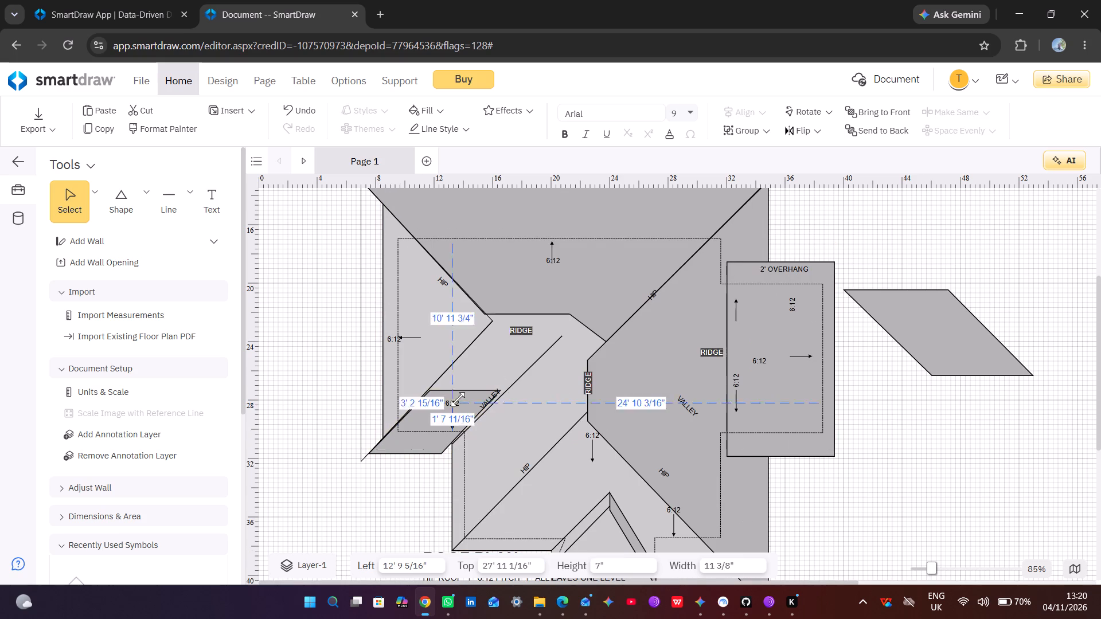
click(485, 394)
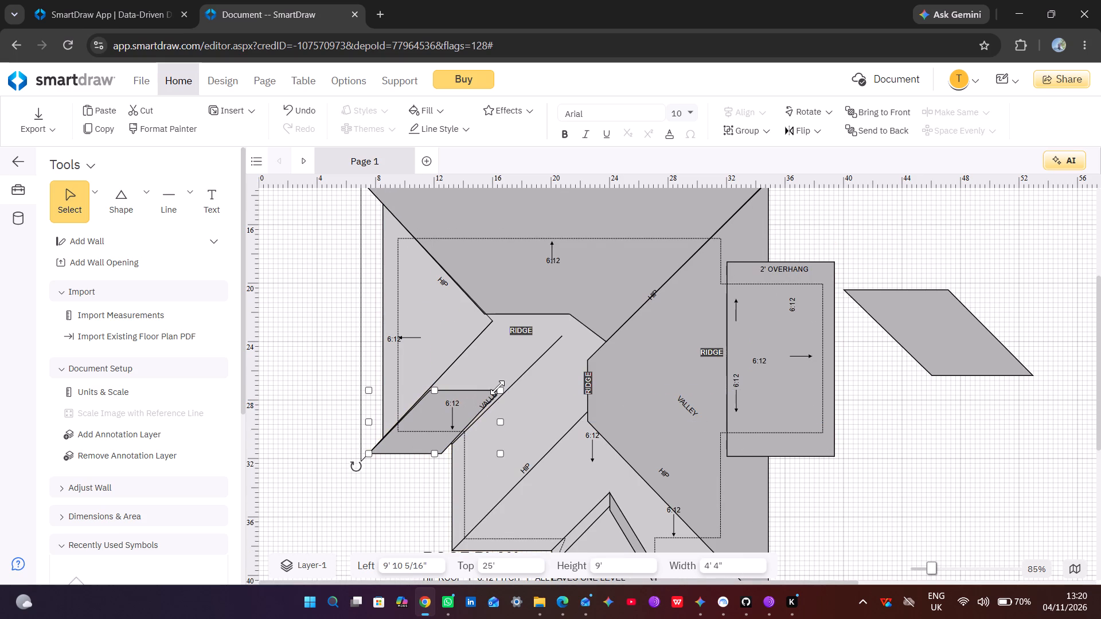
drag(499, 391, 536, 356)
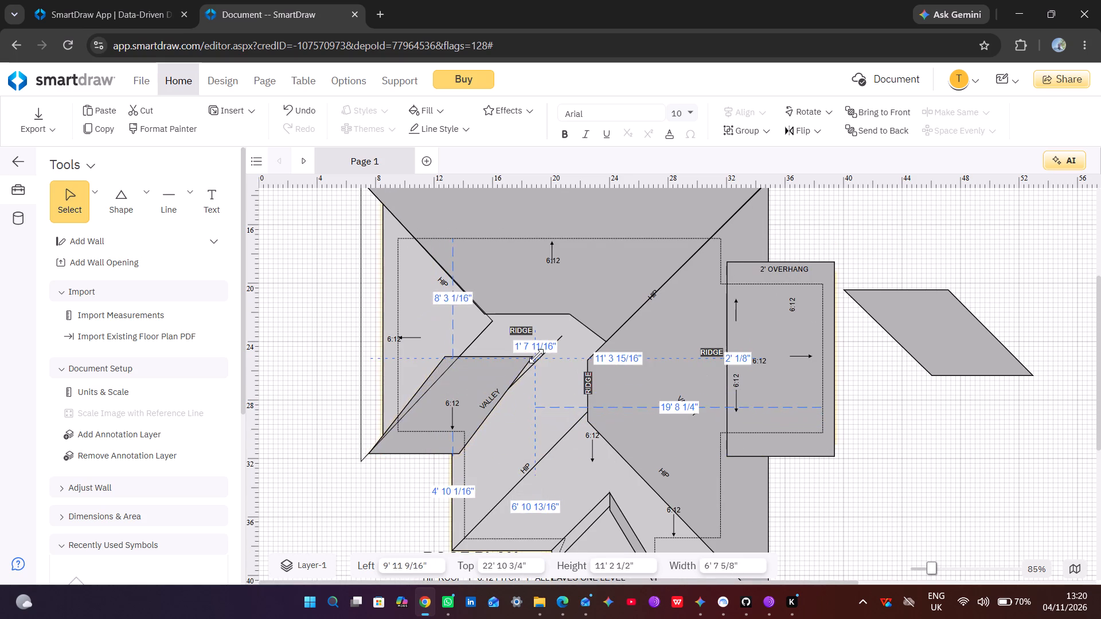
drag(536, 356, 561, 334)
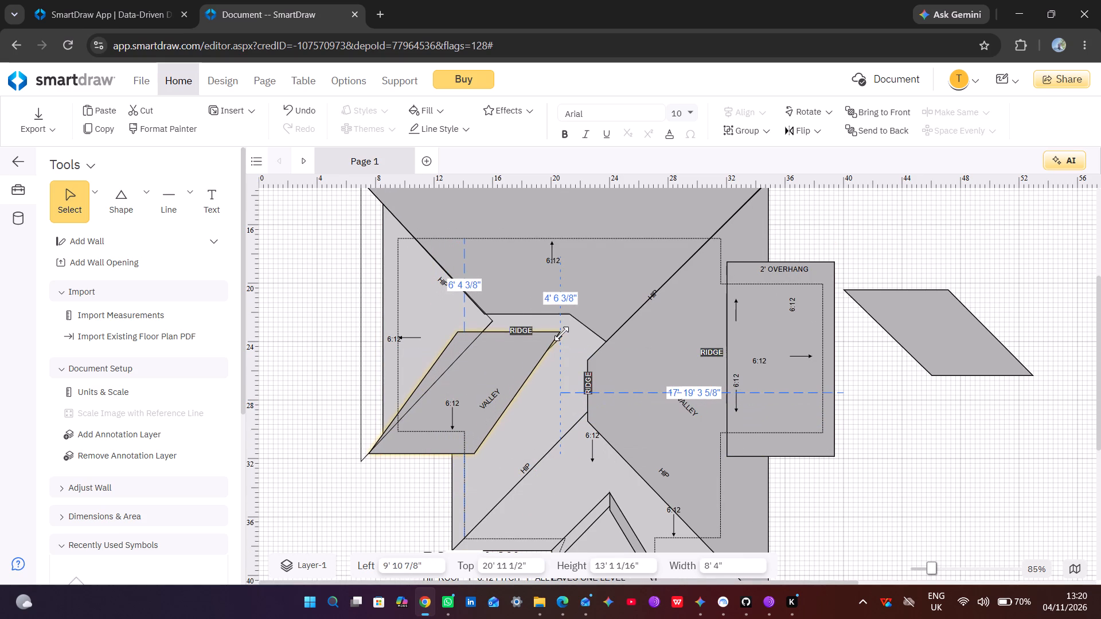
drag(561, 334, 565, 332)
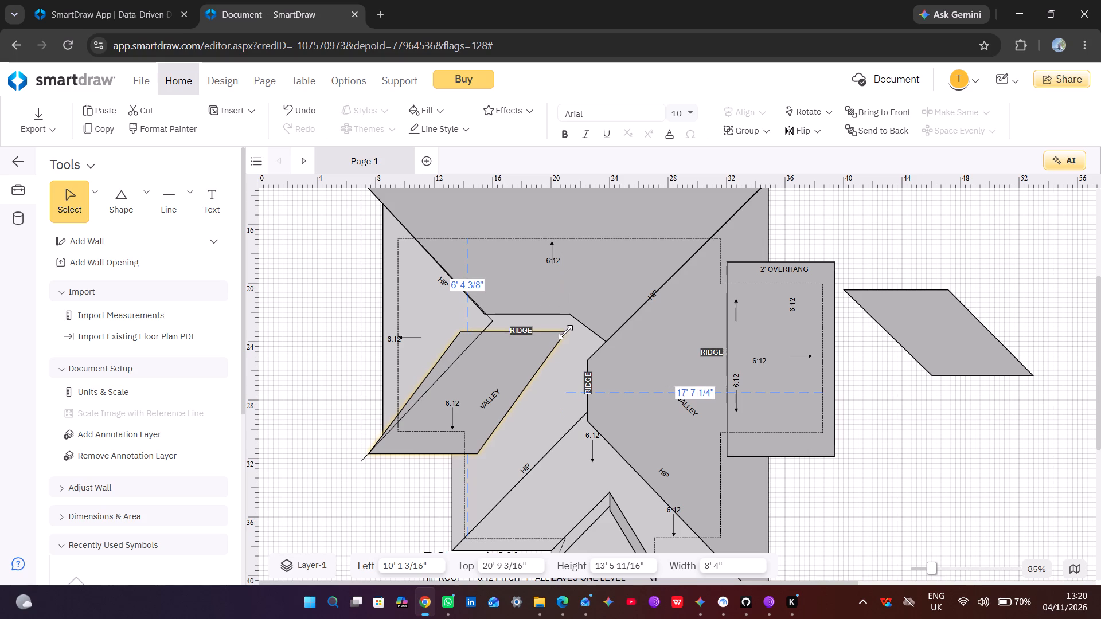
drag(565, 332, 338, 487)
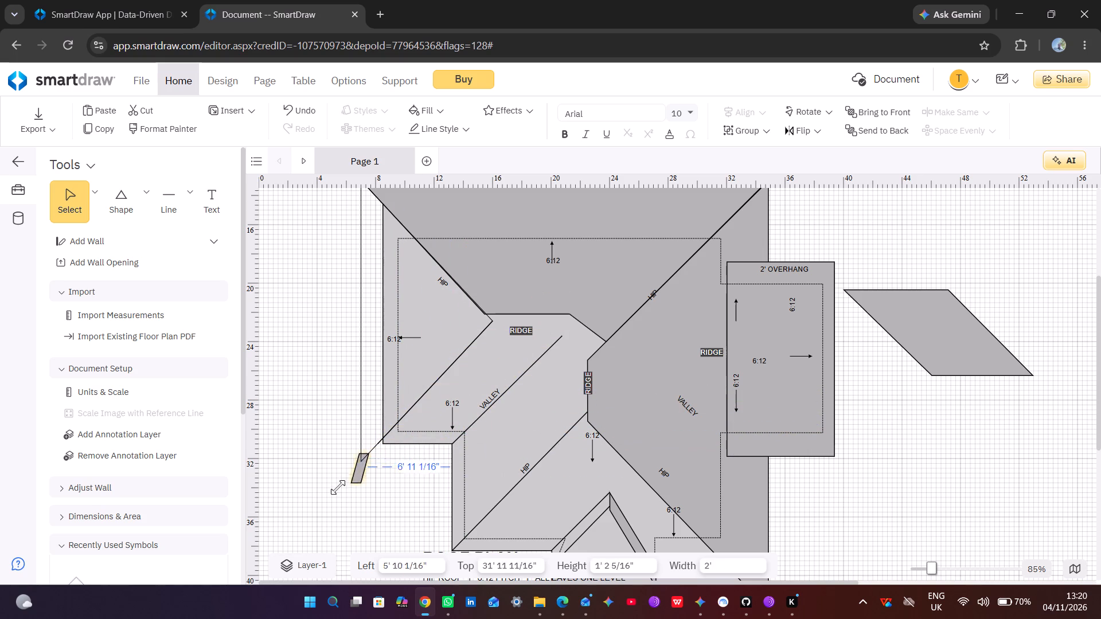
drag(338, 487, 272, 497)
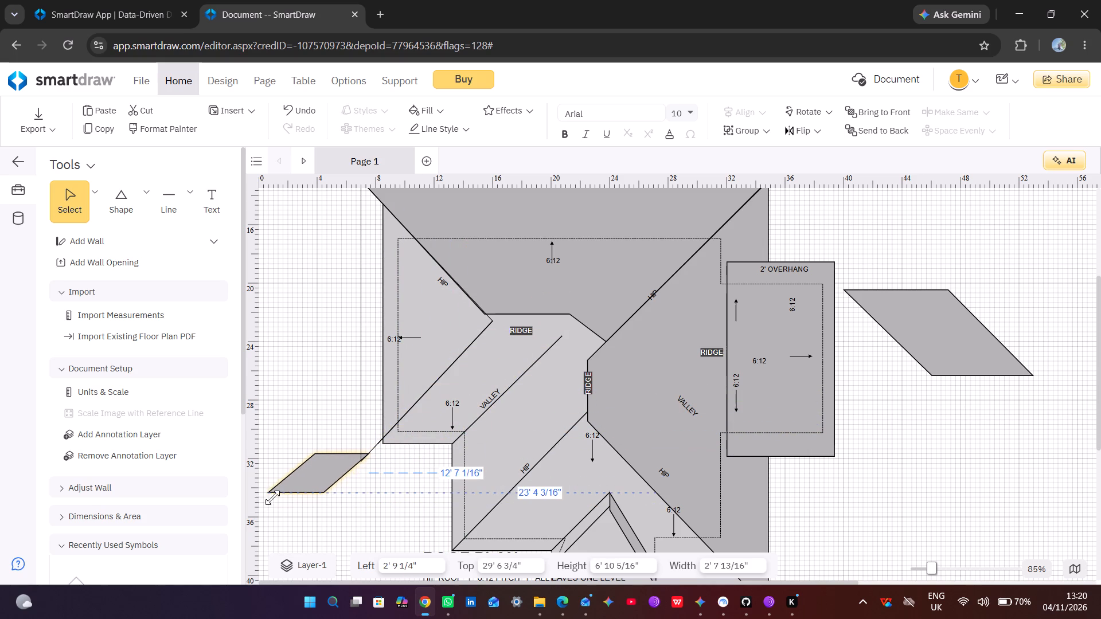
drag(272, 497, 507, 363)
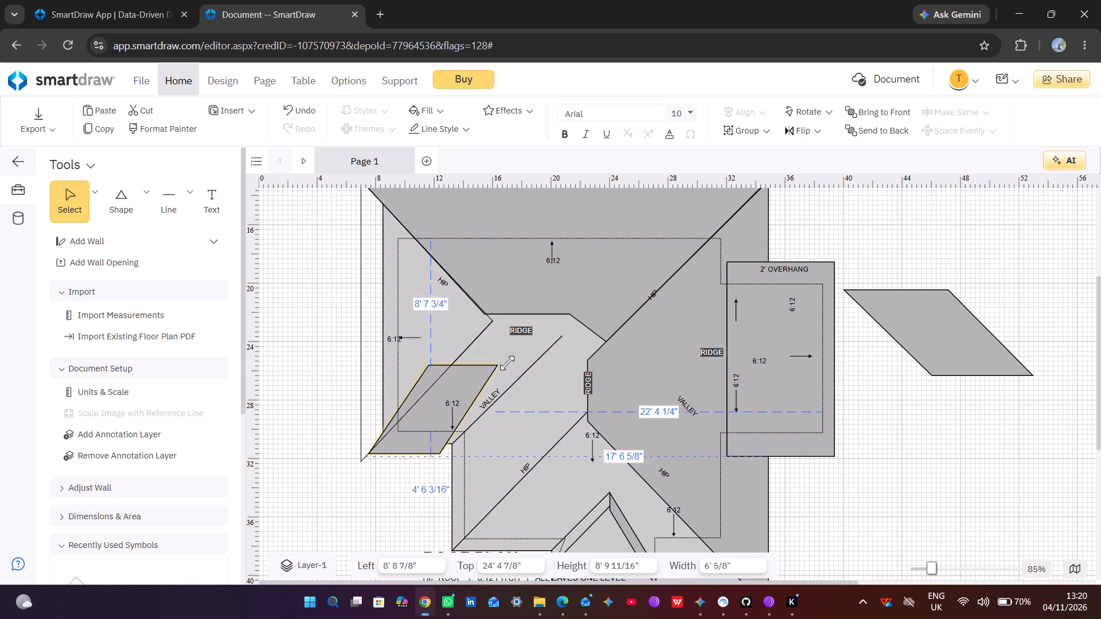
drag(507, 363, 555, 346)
Move the roof plan with its attached faces toward the loose parallelogram until the 2' overhang face overlaps it.
drag(560, 343, 646, 314)
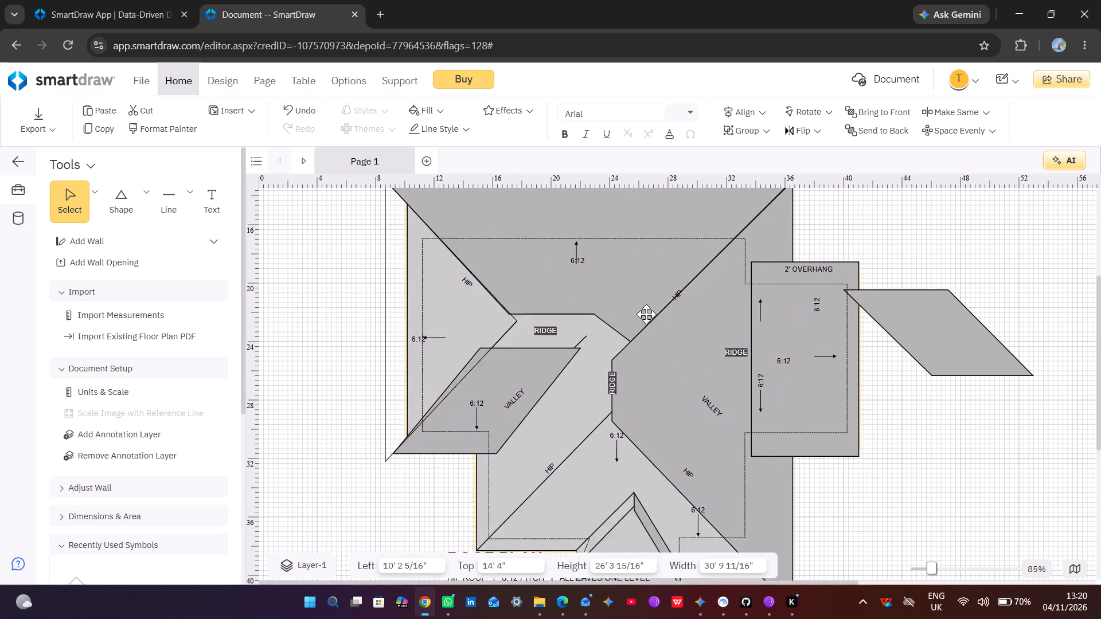
drag(646, 314, 660, 306)
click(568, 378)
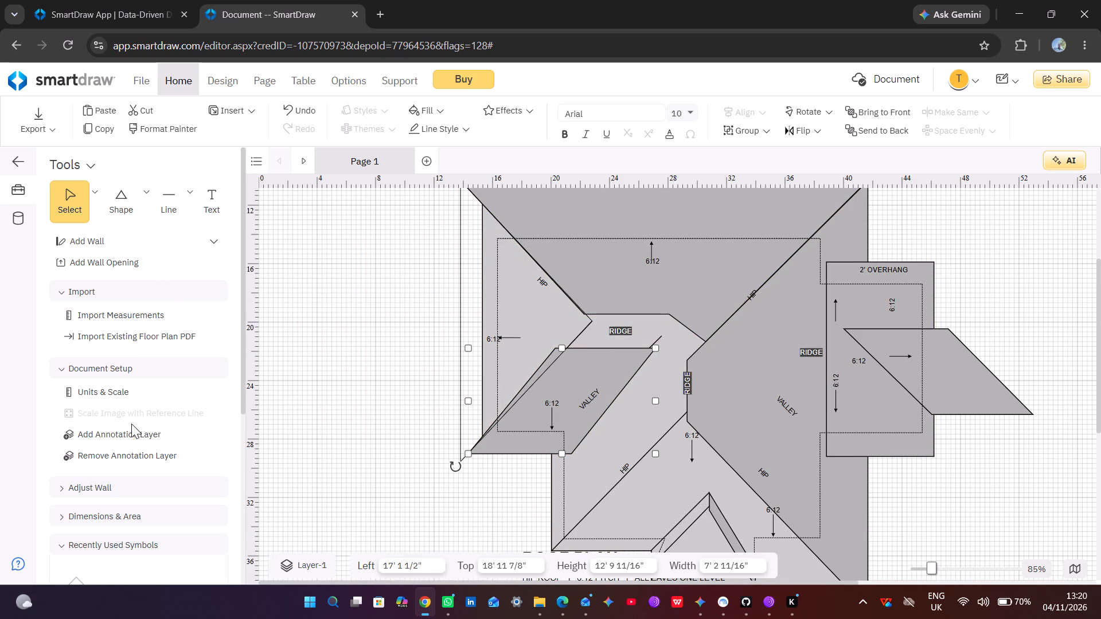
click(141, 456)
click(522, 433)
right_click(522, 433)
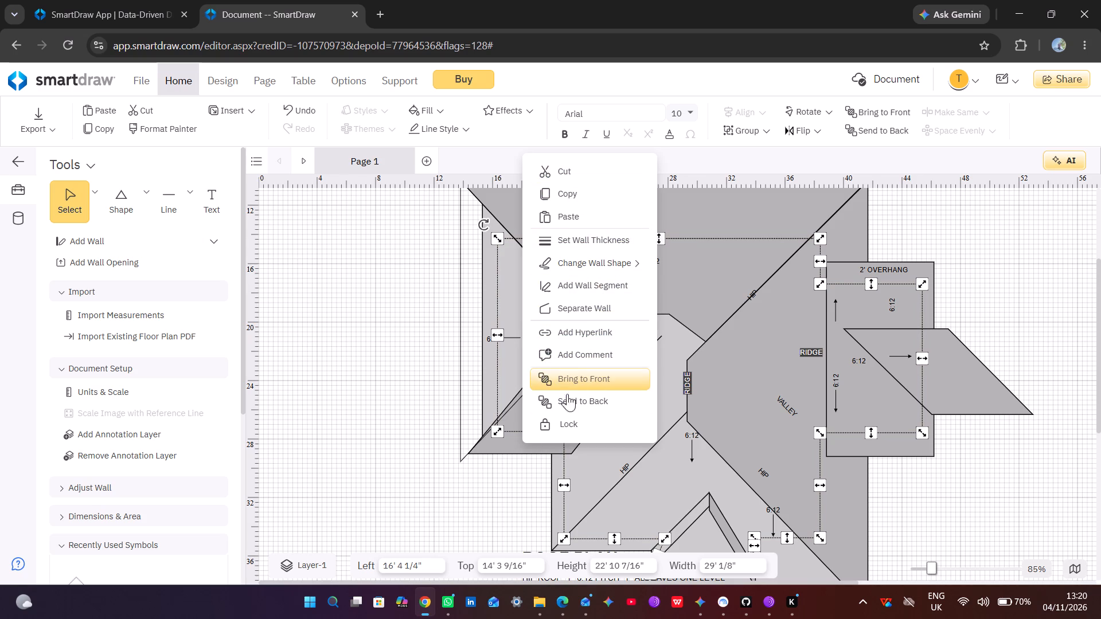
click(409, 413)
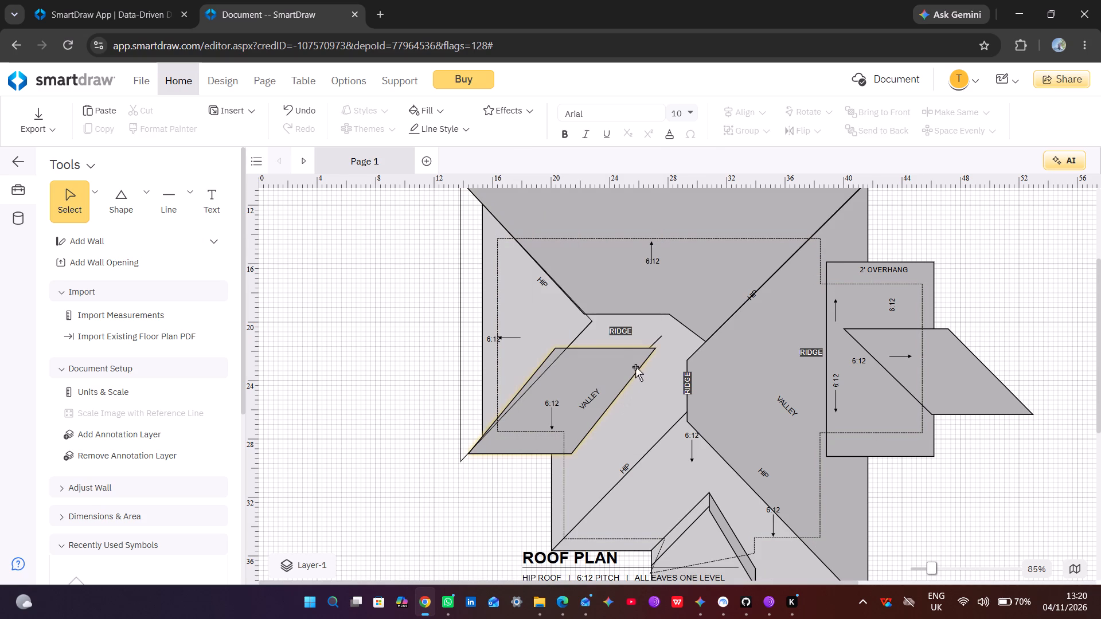
Move the parallelogram off the roof plan to the page's left edge and shrink it to Height 3 5/8" and Width 1' 3 5/8".
drag(647, 351, 322, 453)
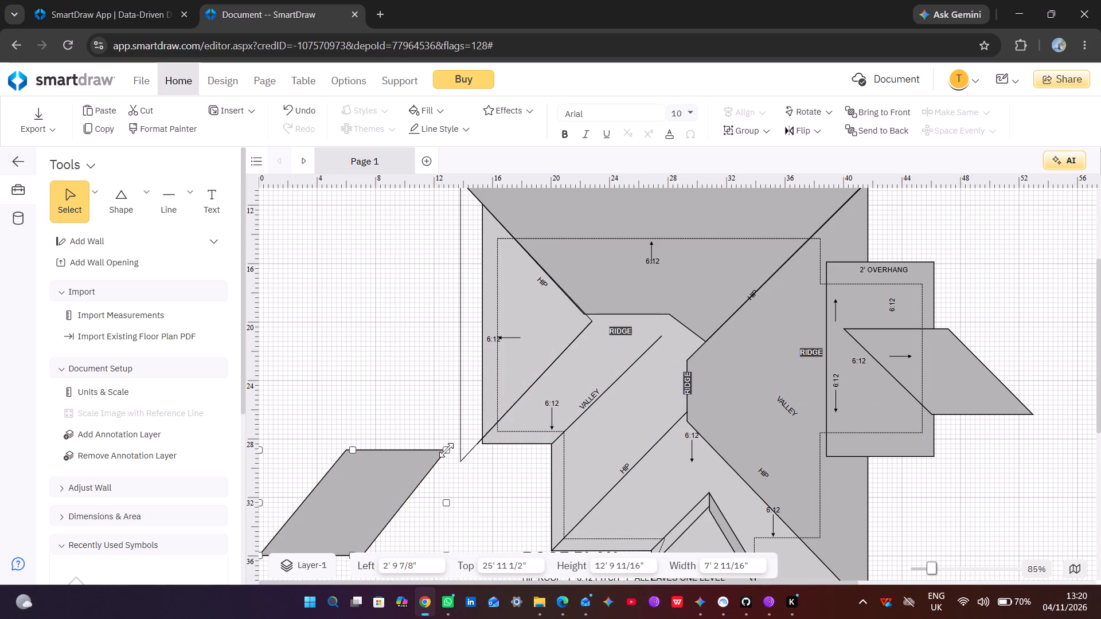
drag(446, 450, 264, 538)
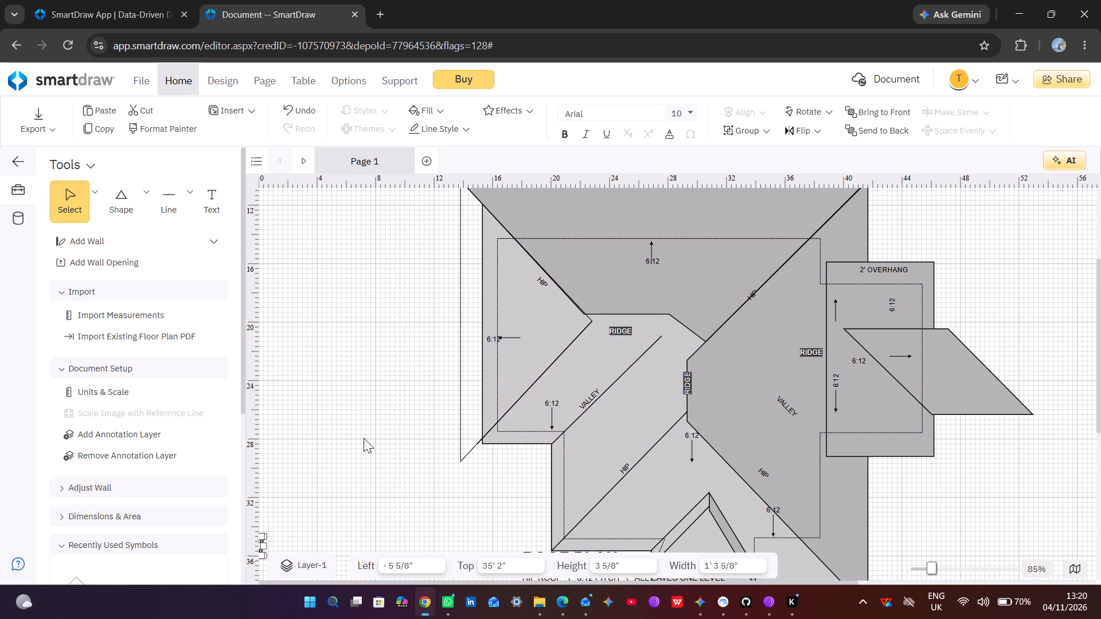
Resize the triangular face beside the 6:12 eave from its lower outer corner to Height 8' 9 11/16" and Width 19' 6 11/16".
scroll(362, 433, up, 1)
scroll(362, 433, down, 1)
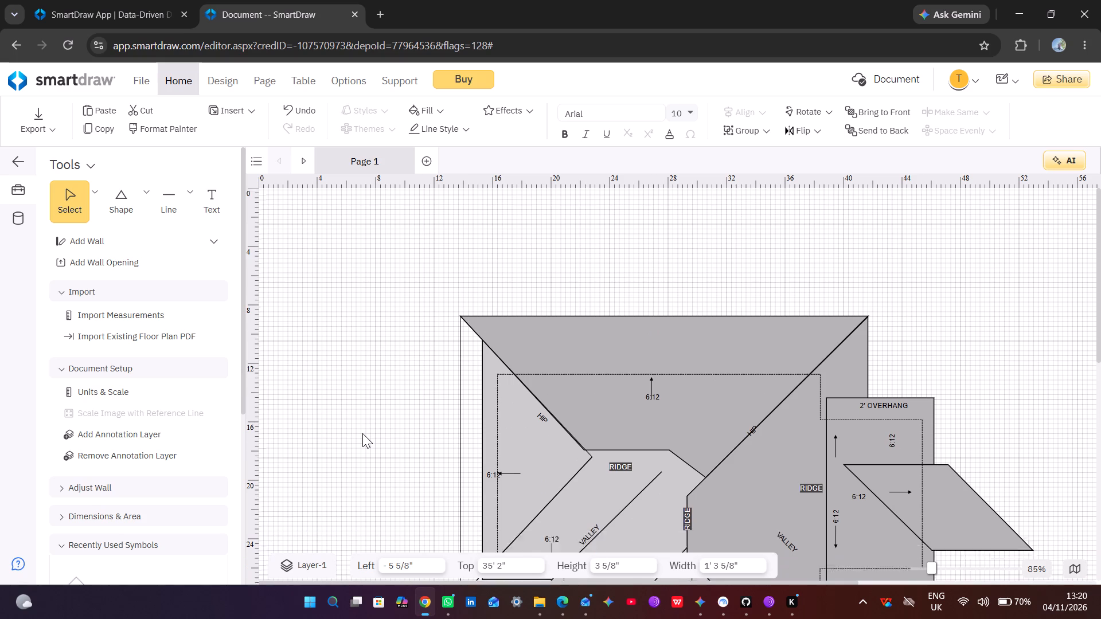
drag(364, 435, 432, 455)
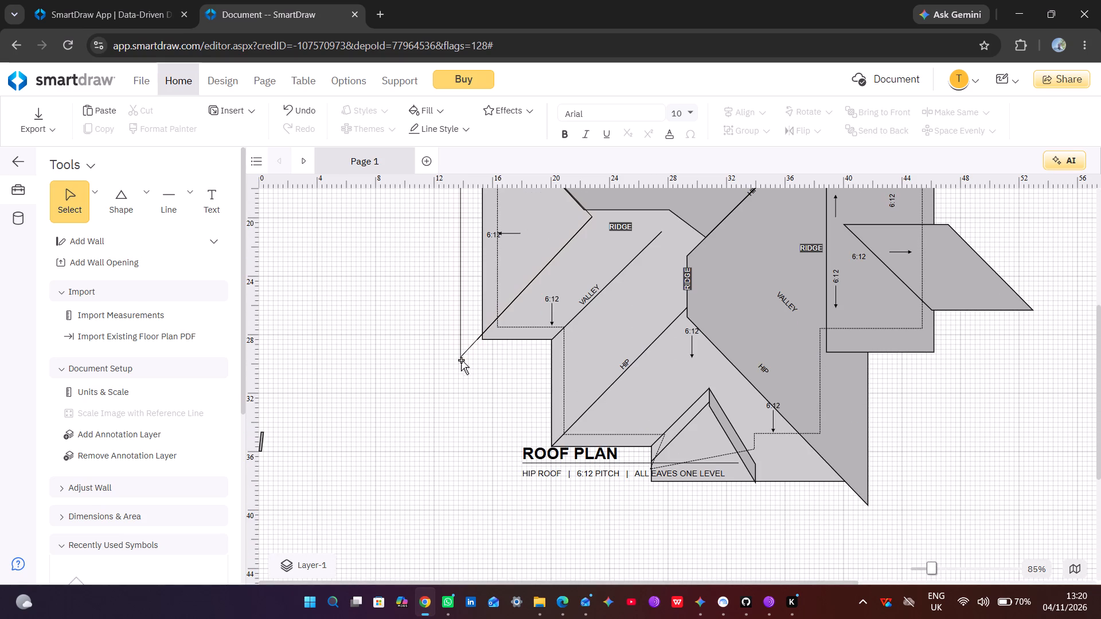
click(460, 358)
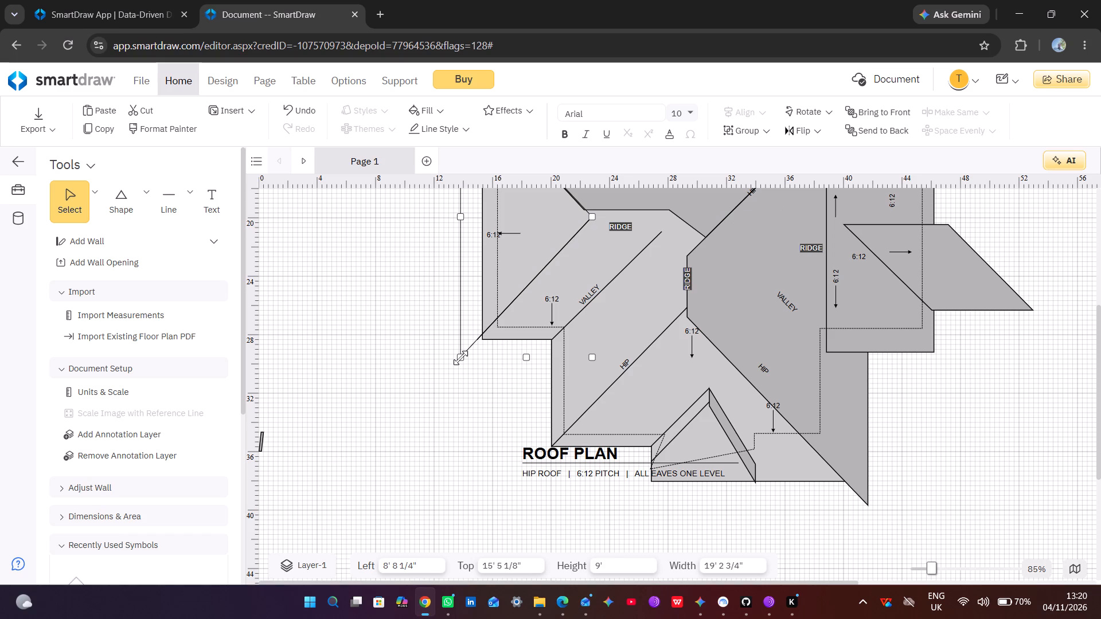
drag(460, 358, 461, 365)
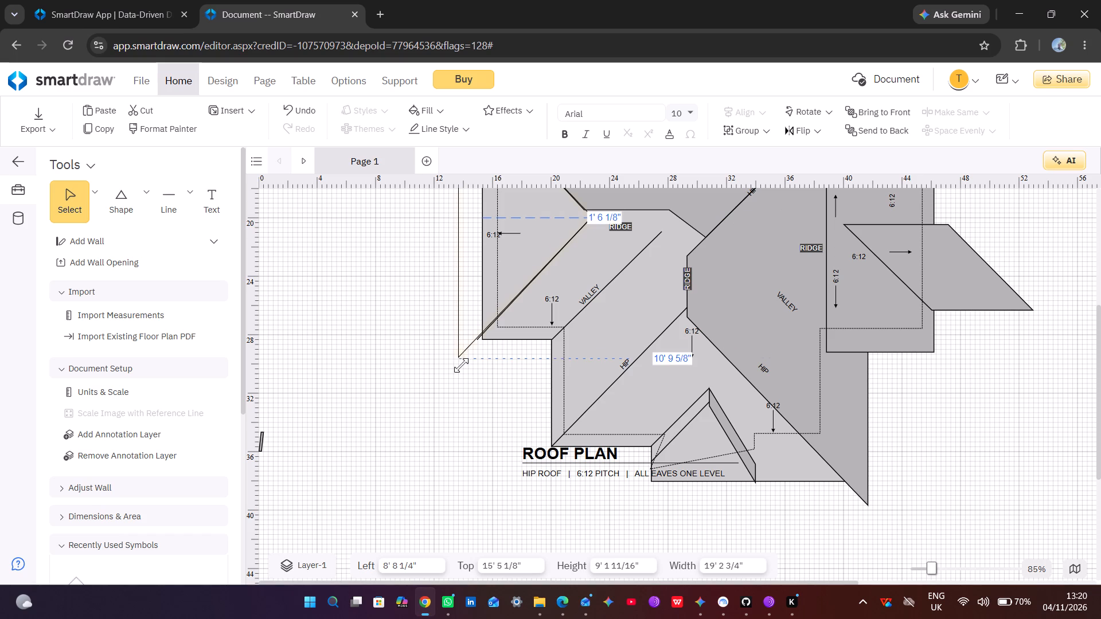
drag(461, 365, 459, 369)
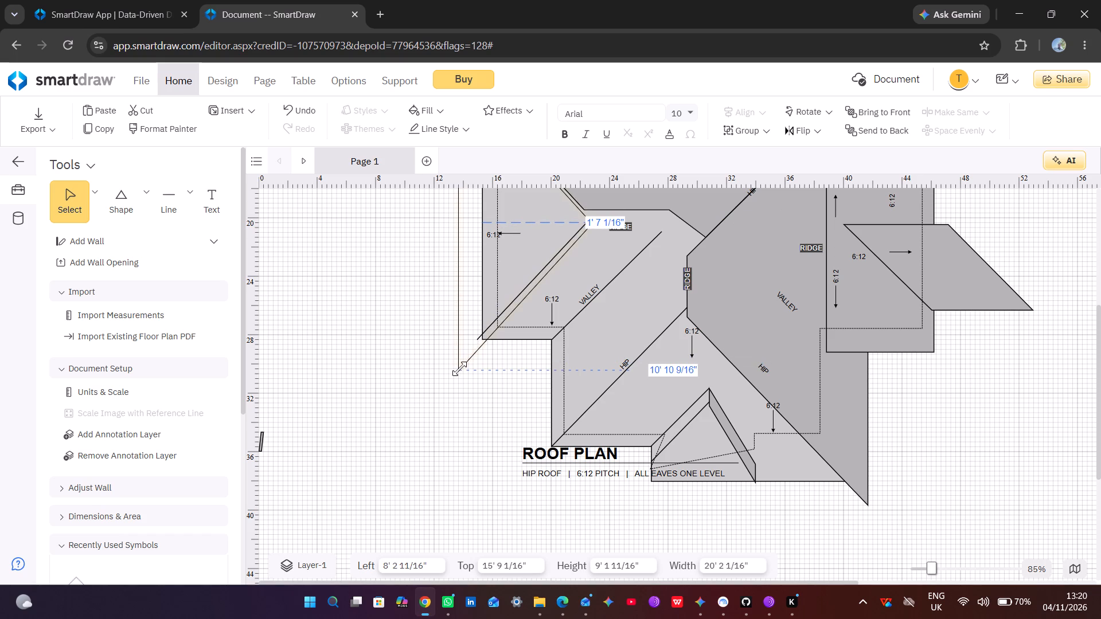
drag(459, 369, 461, 366)
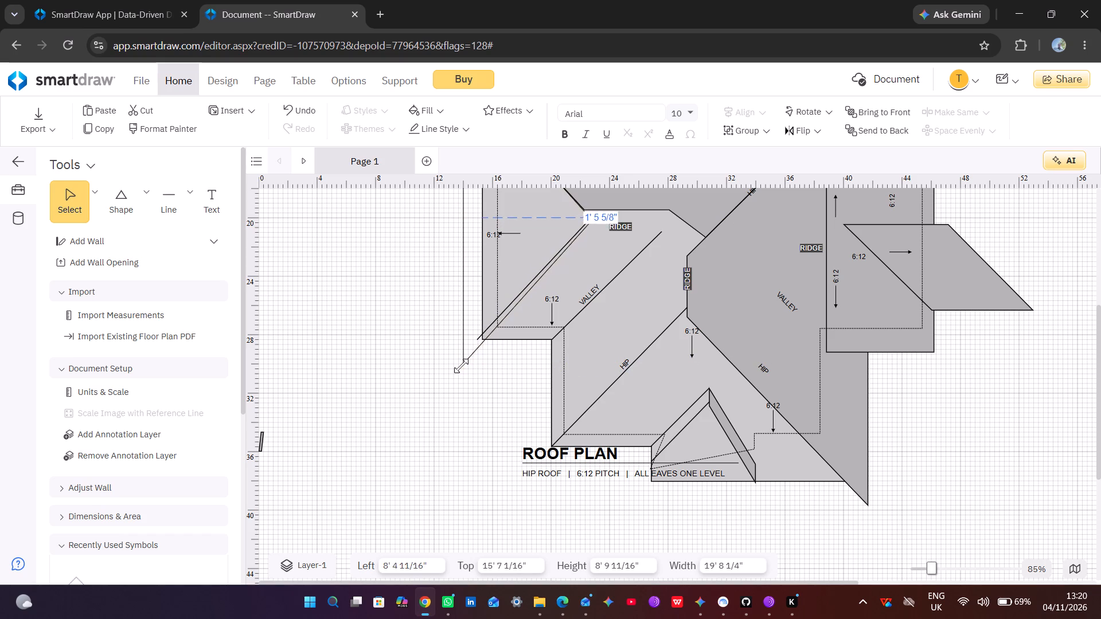
drag(461, 366, 461, 365)
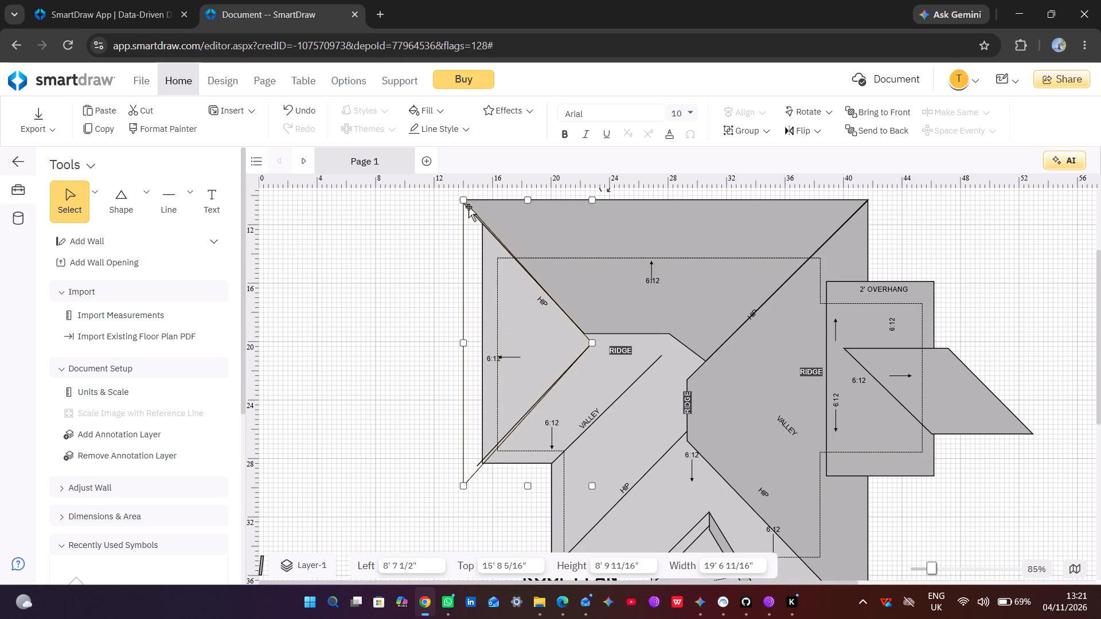
Pull in the large upper face's outer edge so its corner lines up with the triangular face's outer corner.
click(473, 265)
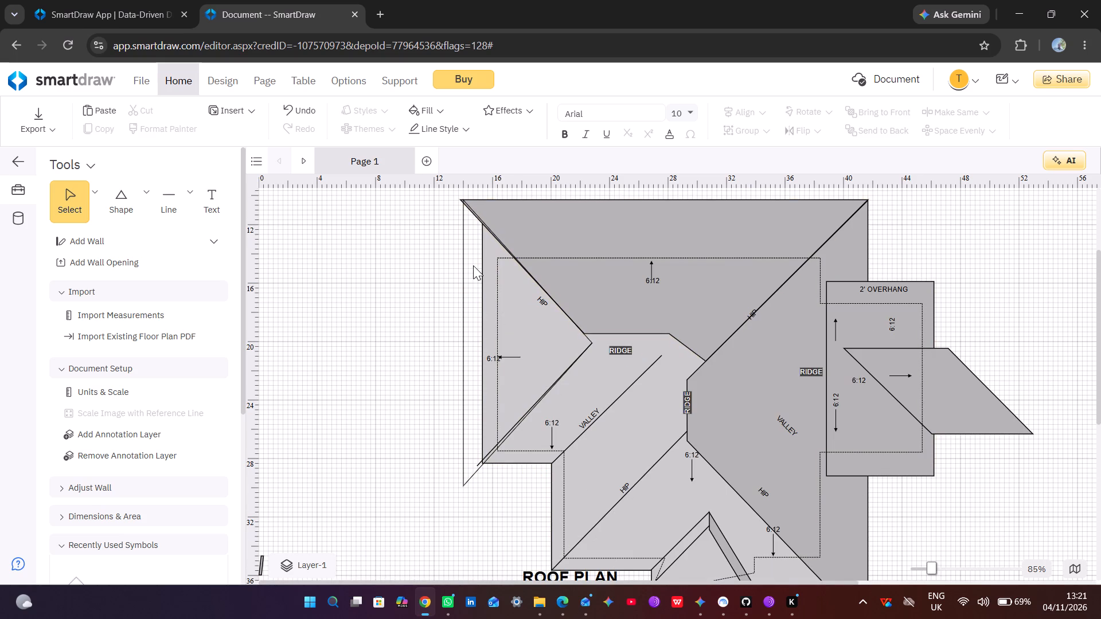
click(473, 265)
click(473, 265)
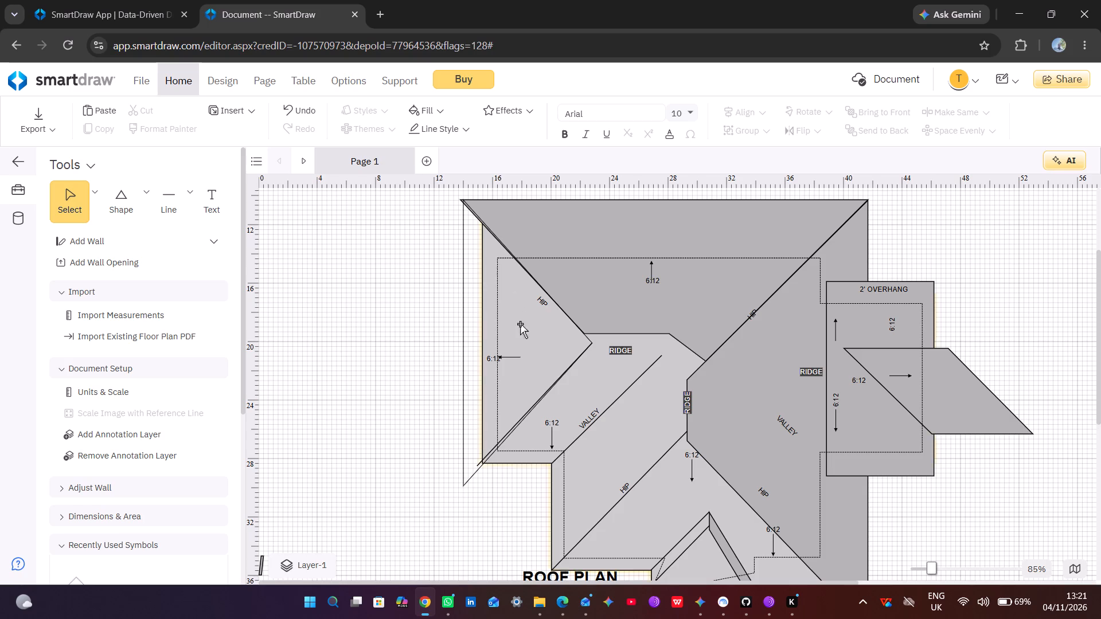
click(521, 325)
click(466, 317)
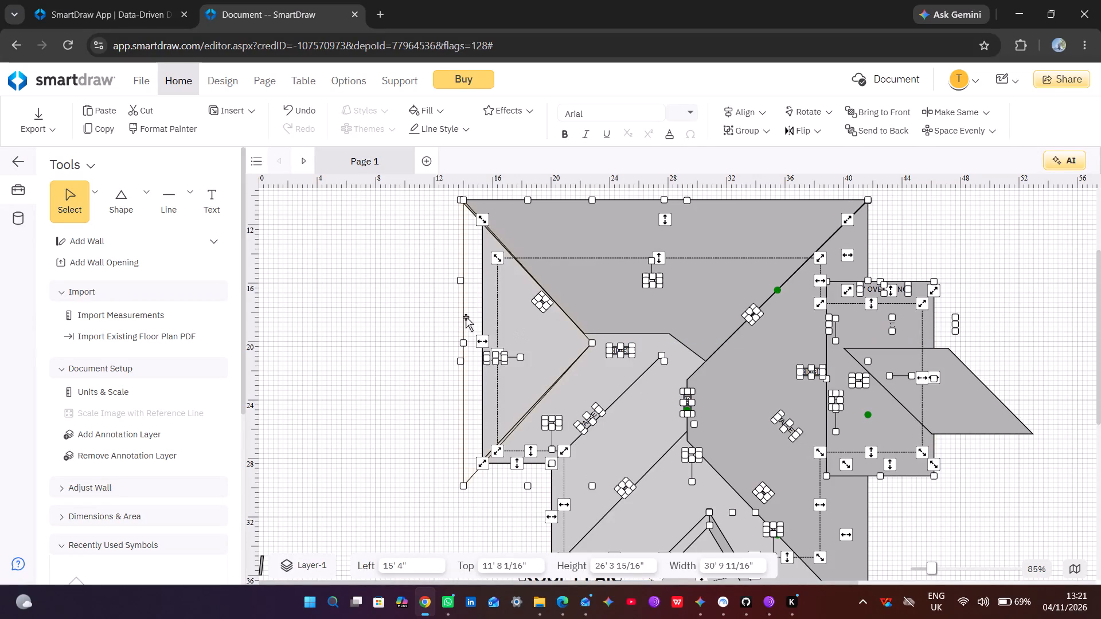
click(466, 317)
drag(460, 280, 456, 275)
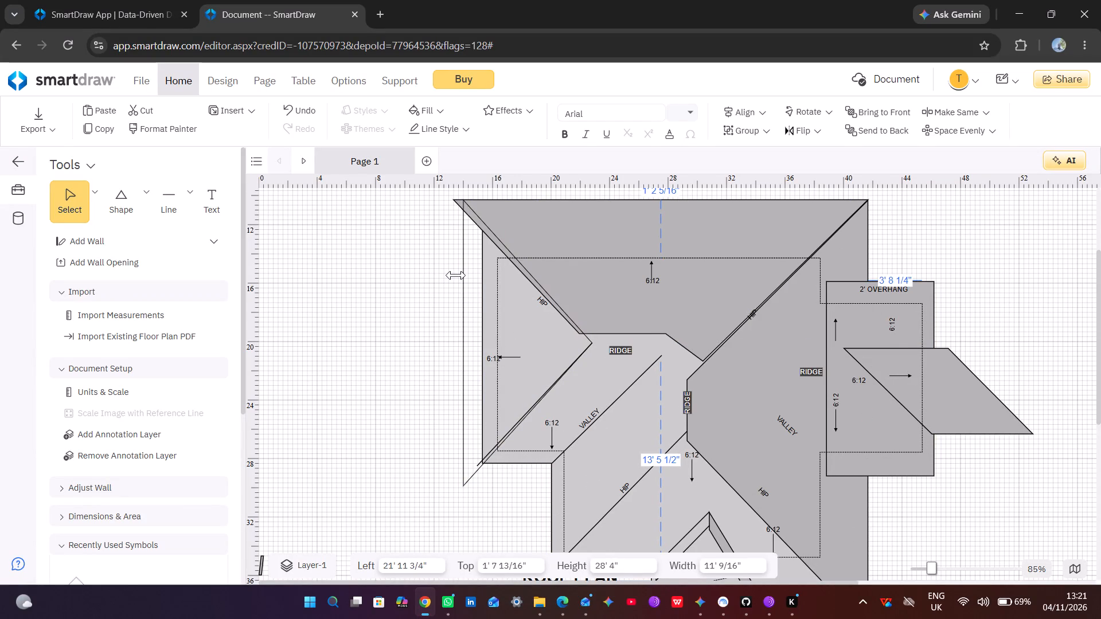
drag(456, 275, 461, 275)
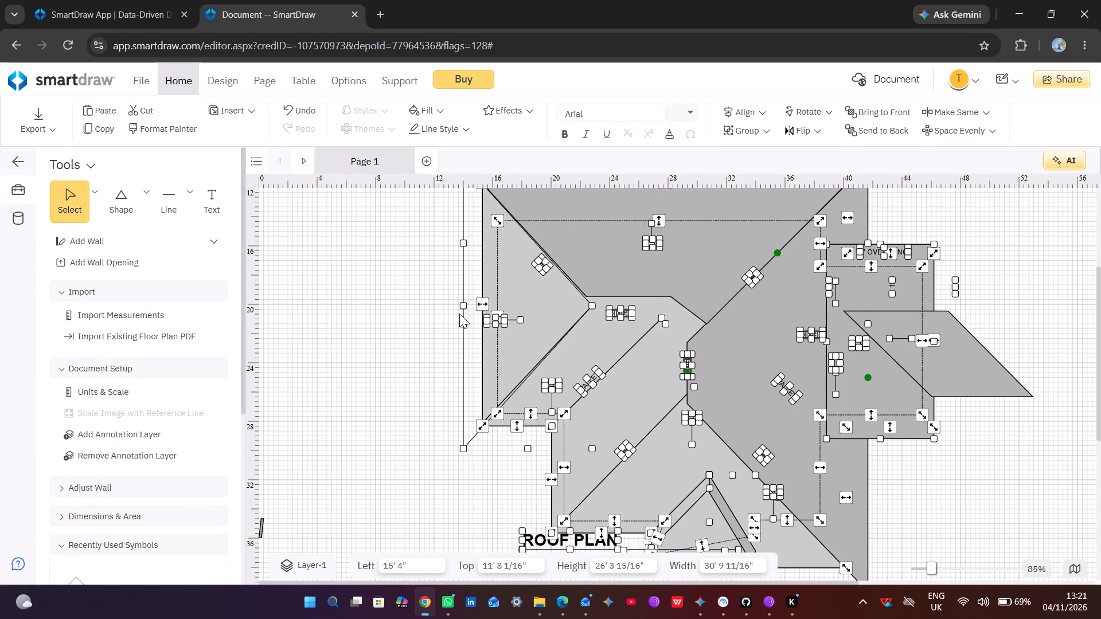
Stretch the triangular face's inner tip slightly toward the RIDGE label so its hip edge follows the upper face's hip line.
scroll(505, 319, up, 1)
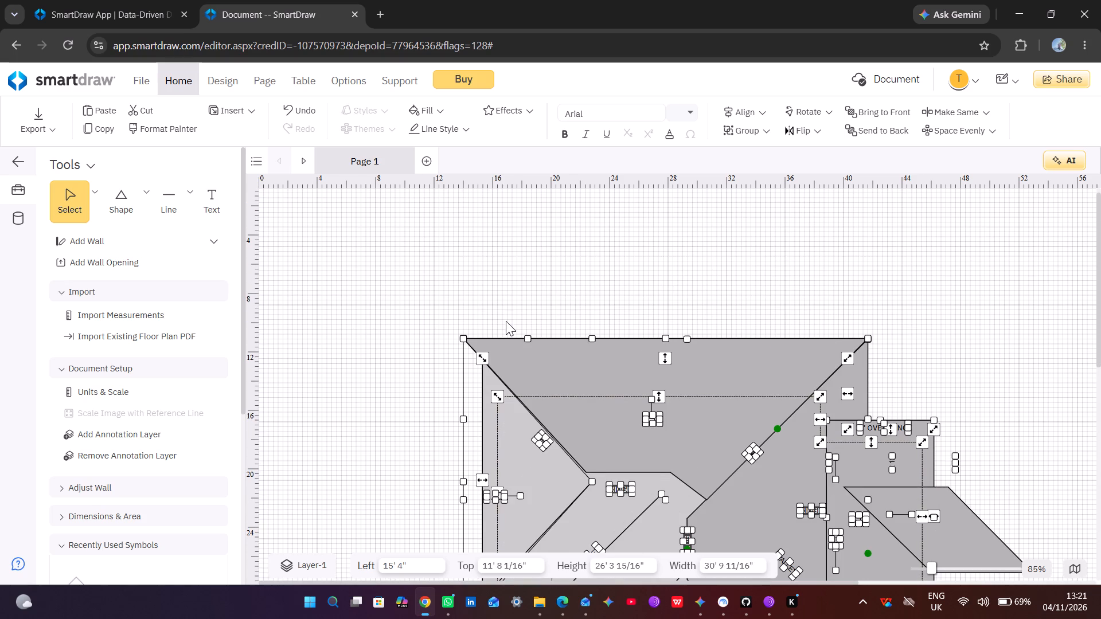
click(592, 483)
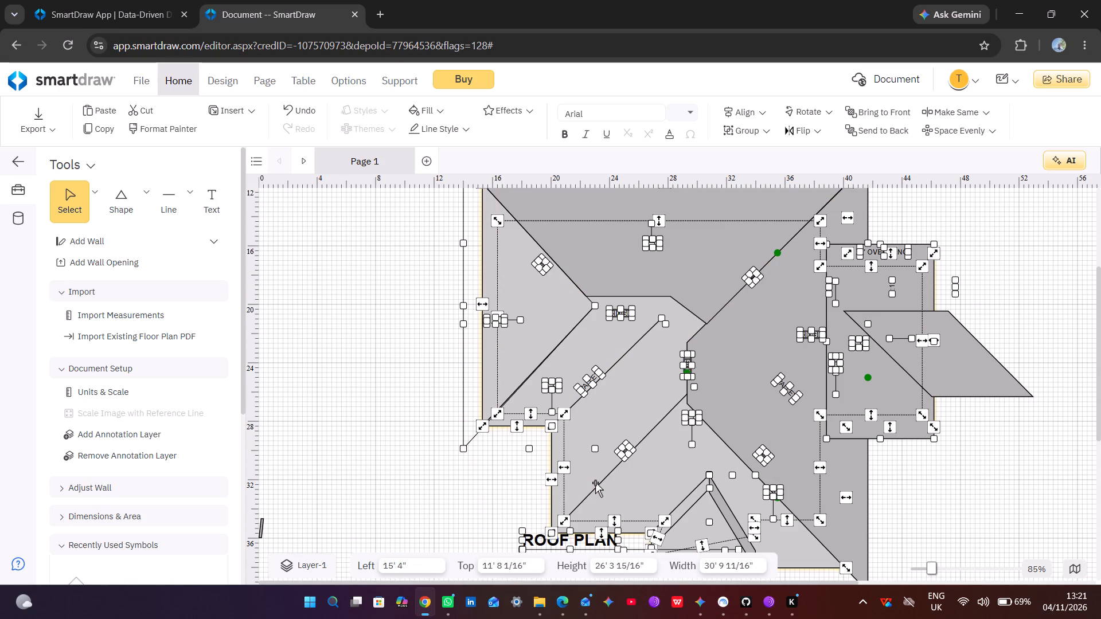
click(342, 410)
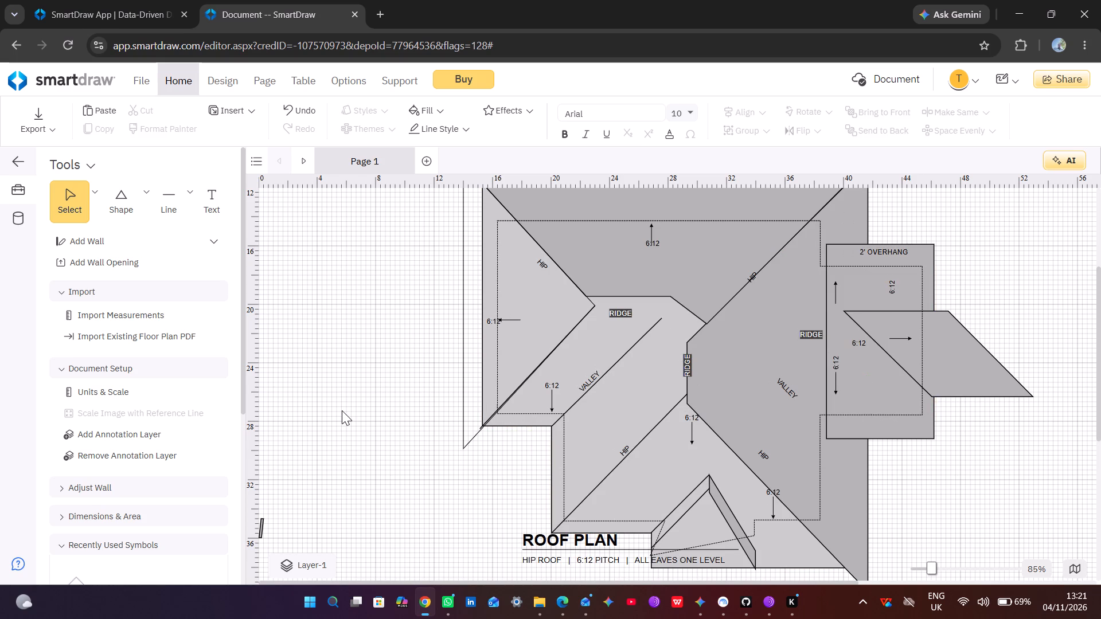
Move the tiny parallelogram from the page's edge to the blank area beside and below the 2' overhang face.
scroll(374, 418, up, 1)
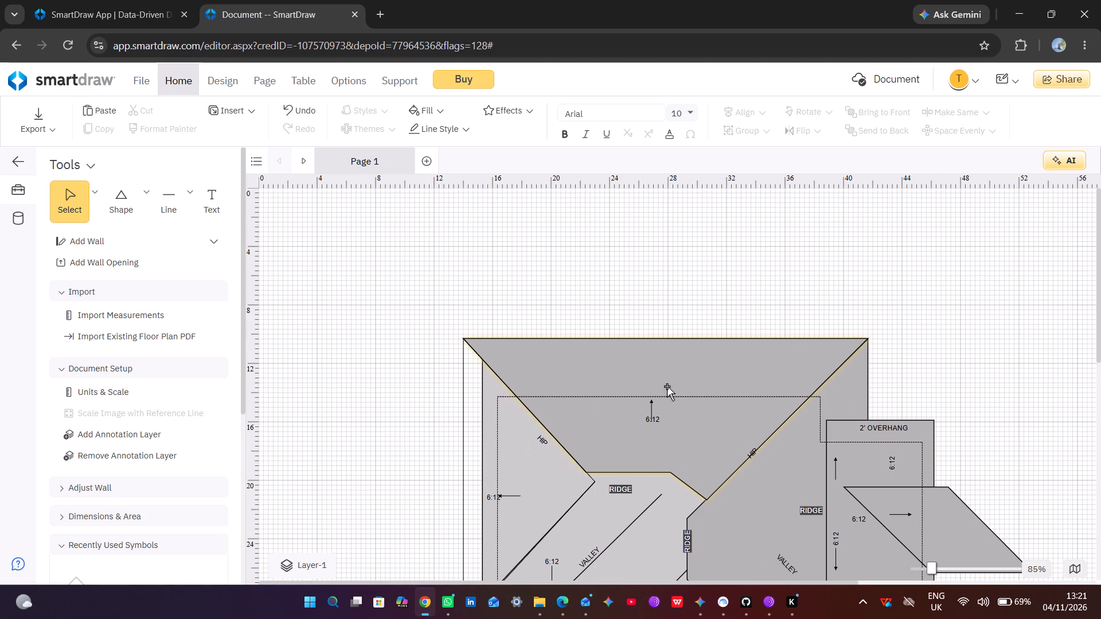
scroll(667, 386, down, 2)
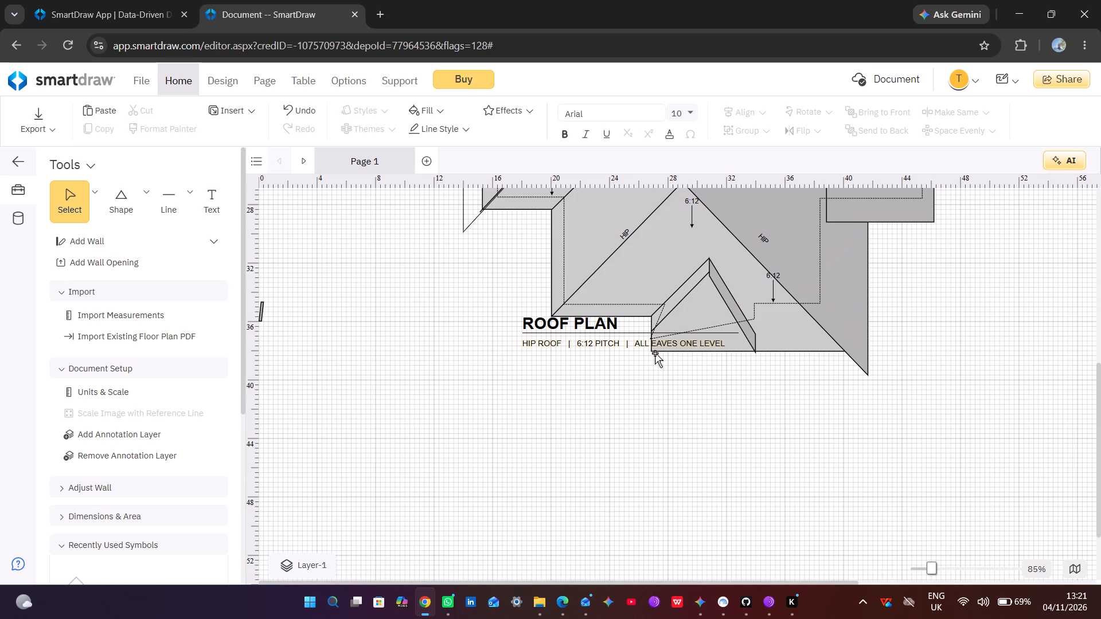
scroll(655, 353, up, 1)
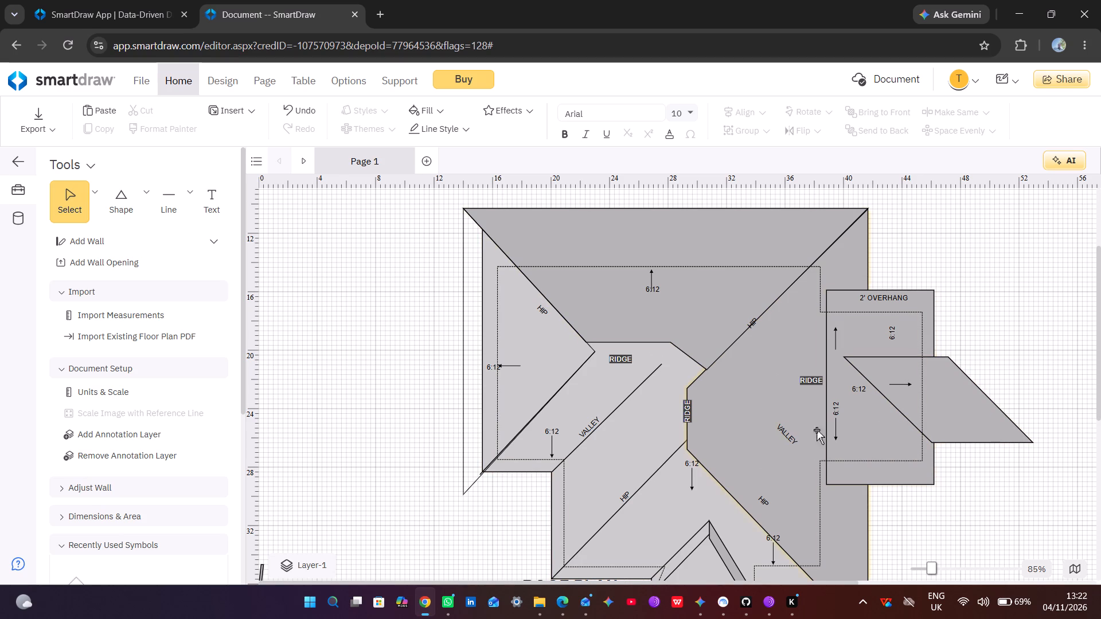
scroll(796, 425, down, 1)
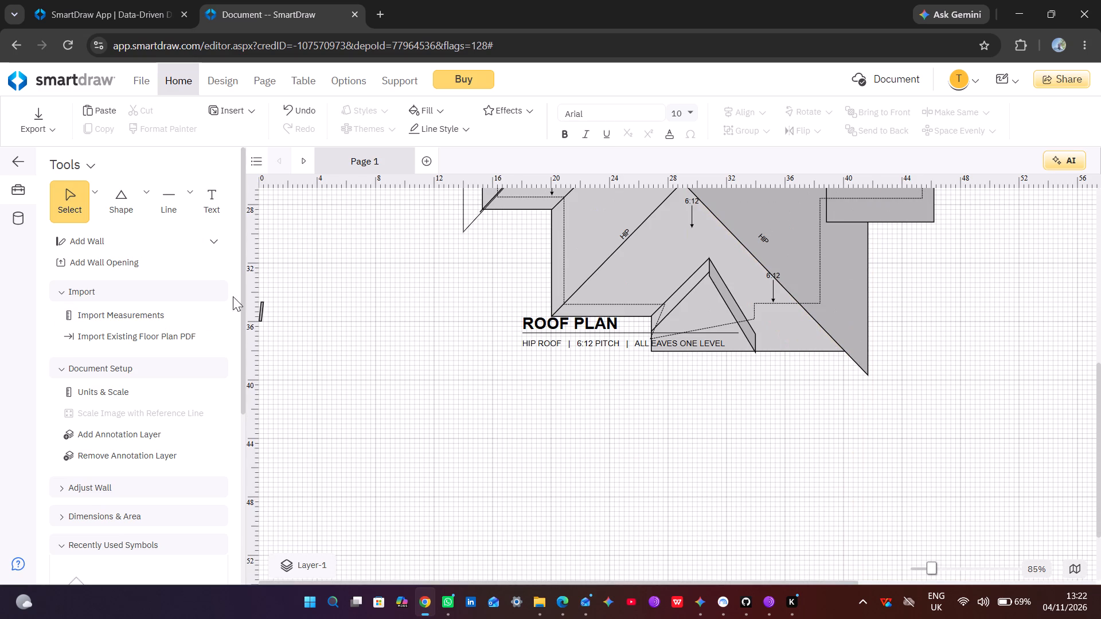
drag(260, 310, 580, 455)
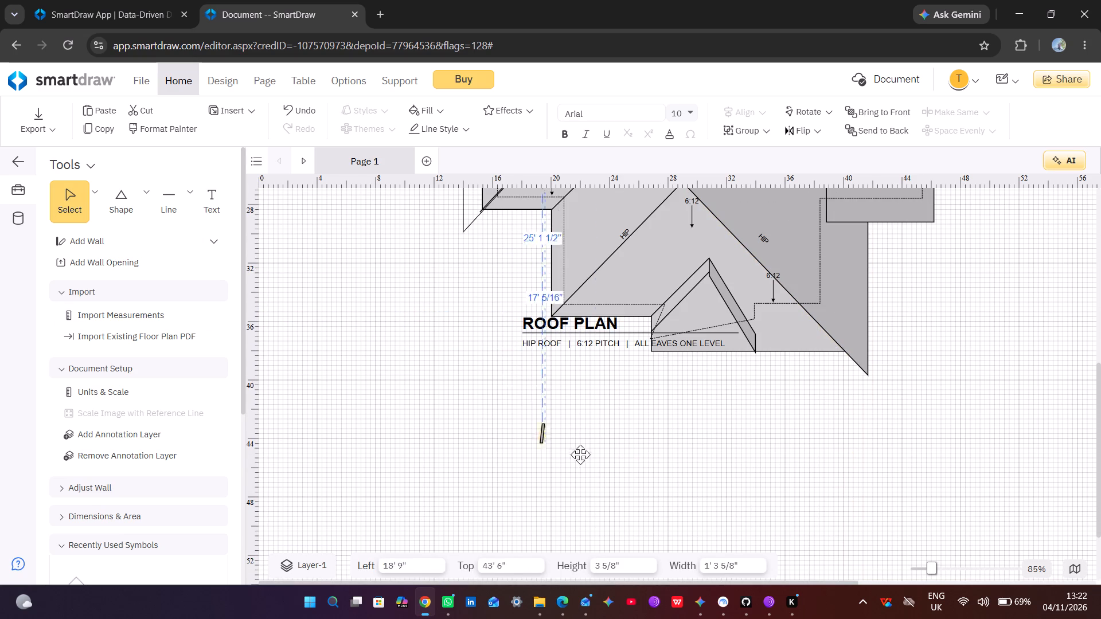
drag(580, 455, 994, 218)
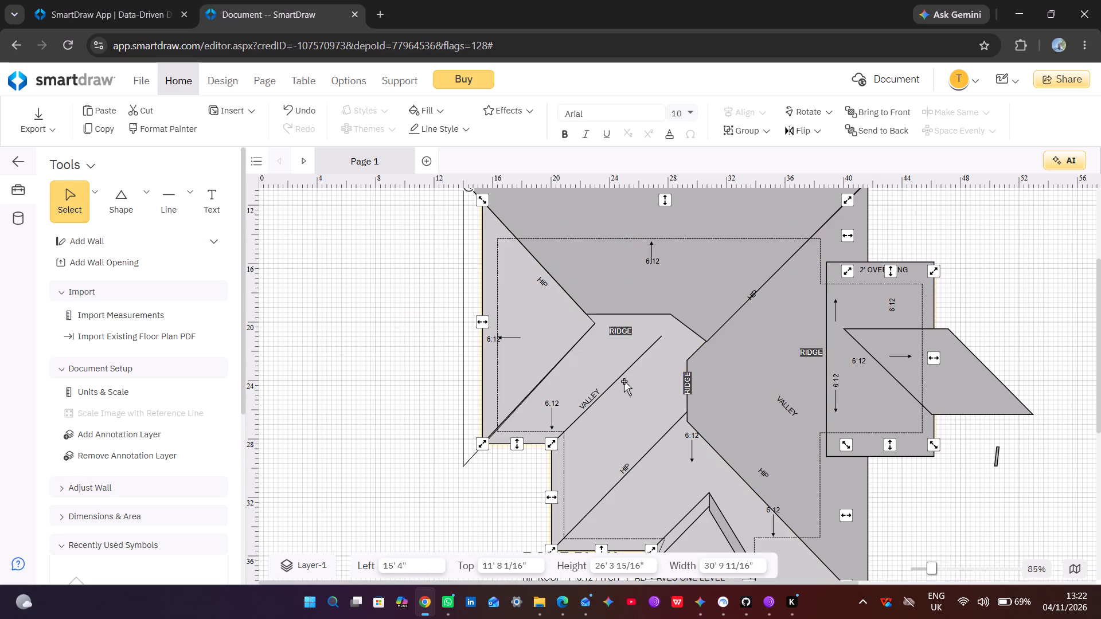
Extend the upper end of the valley line to the ridge edge of the large upper face.
click(627, 371)
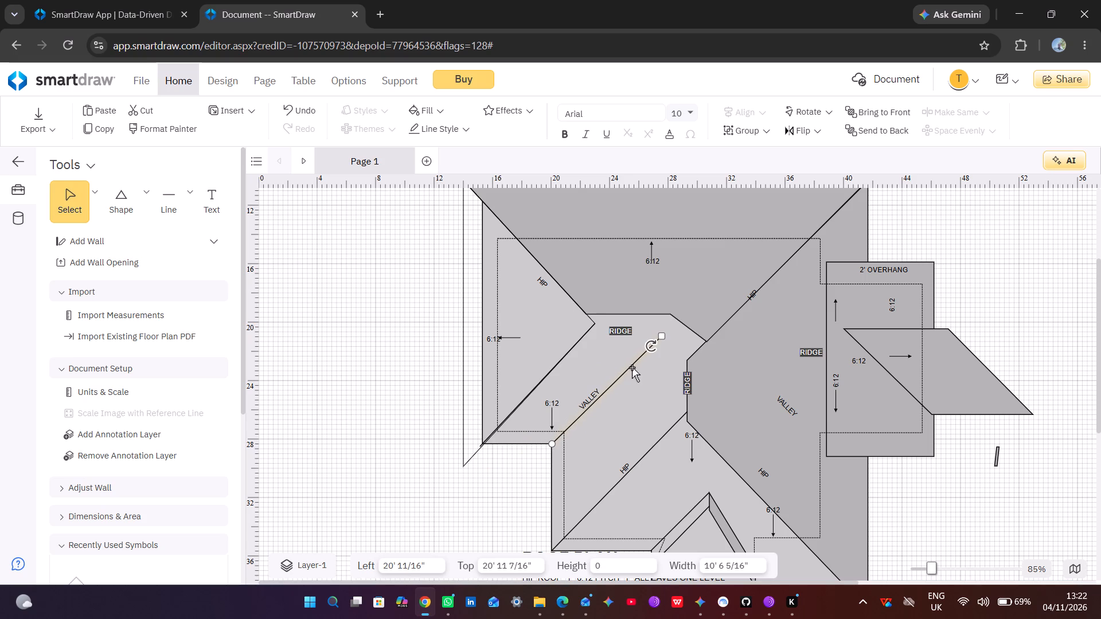
drag(661, 334, 664, 328)
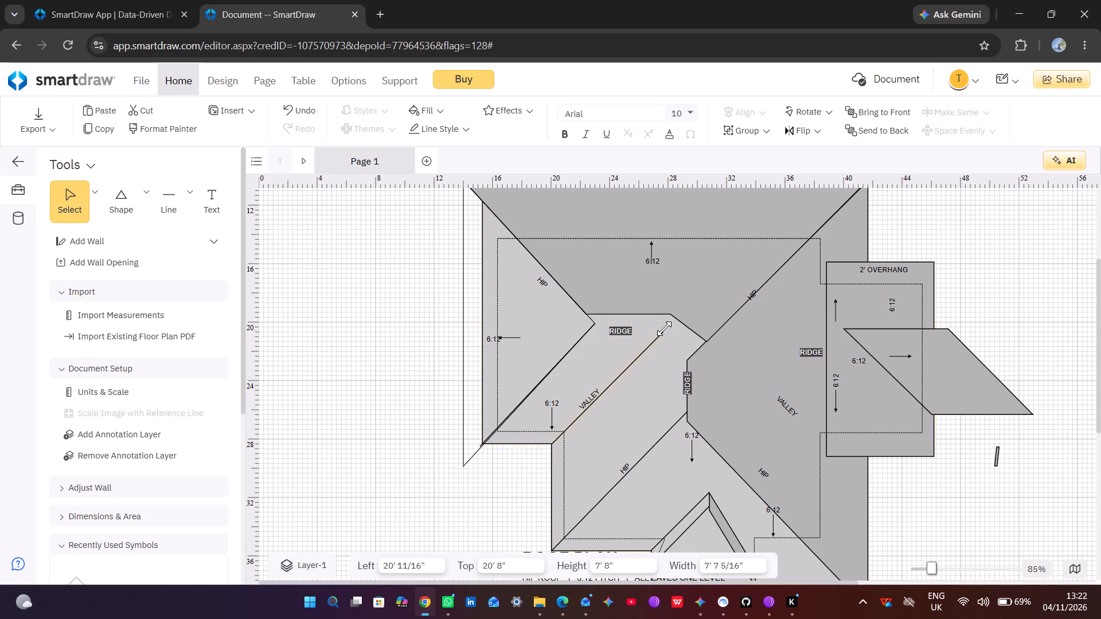
drag(664, 328, 669, 315)
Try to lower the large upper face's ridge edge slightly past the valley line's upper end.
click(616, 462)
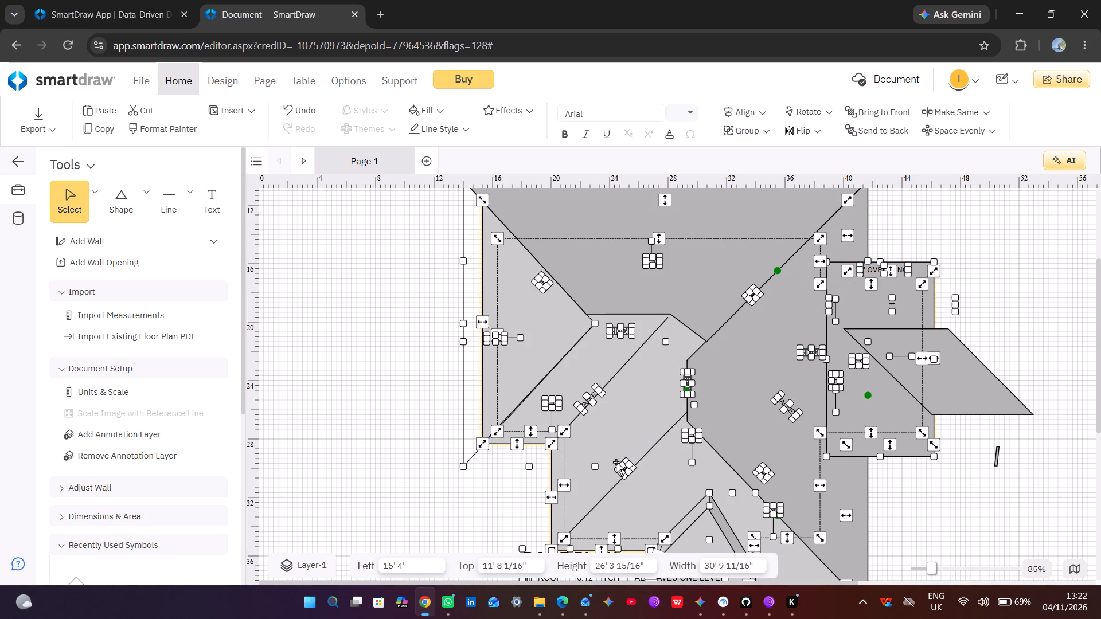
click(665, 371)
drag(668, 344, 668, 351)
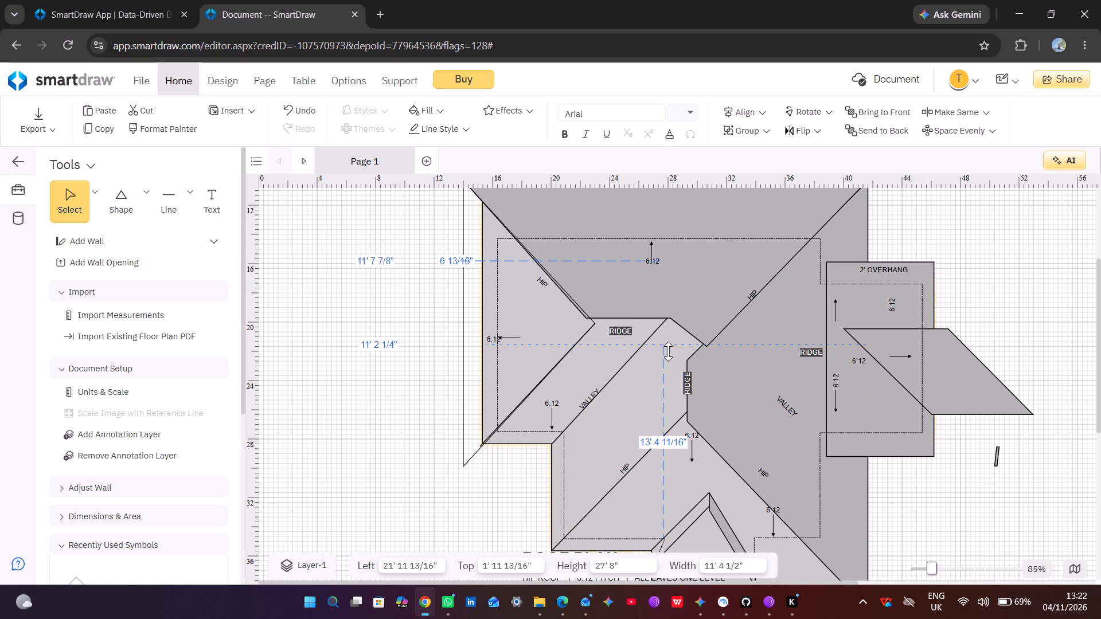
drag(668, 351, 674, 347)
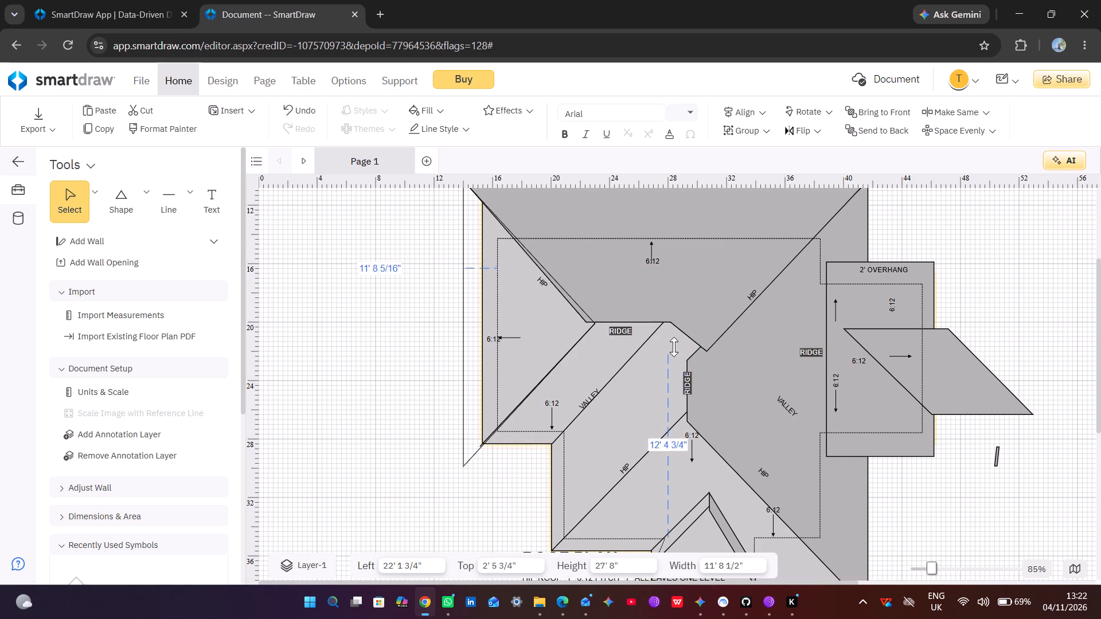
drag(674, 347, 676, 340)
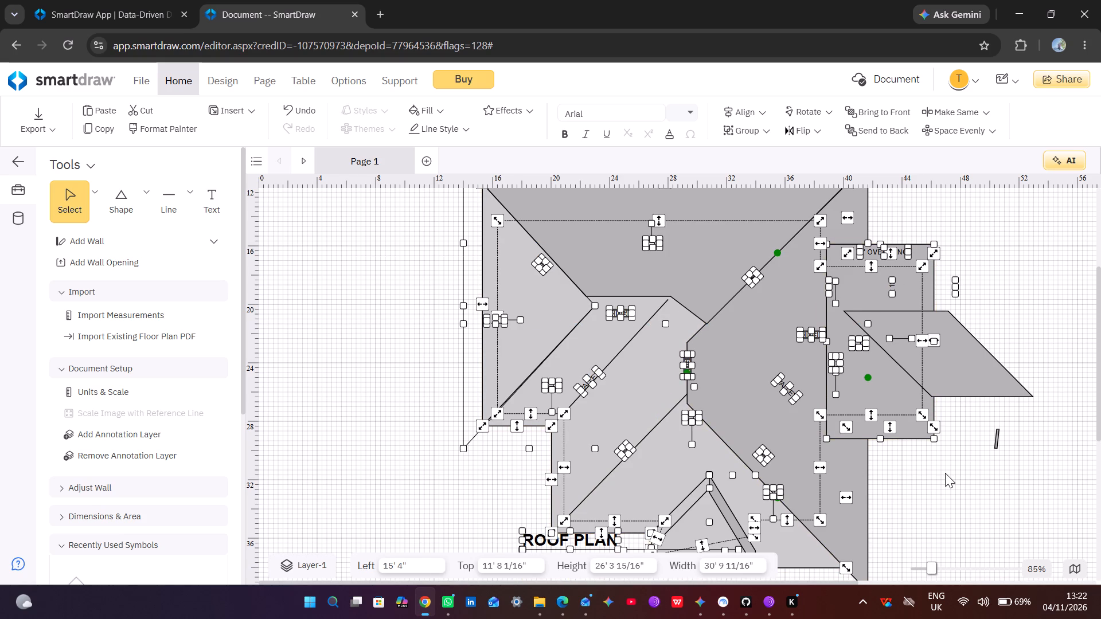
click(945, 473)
Fit the loose parallelogram to the overhang face's lower outer corner and stretch it to the vertical ridge's upper end, Height 16' 11 3/16", Width 6' 7 9/16".
click(952, 356)
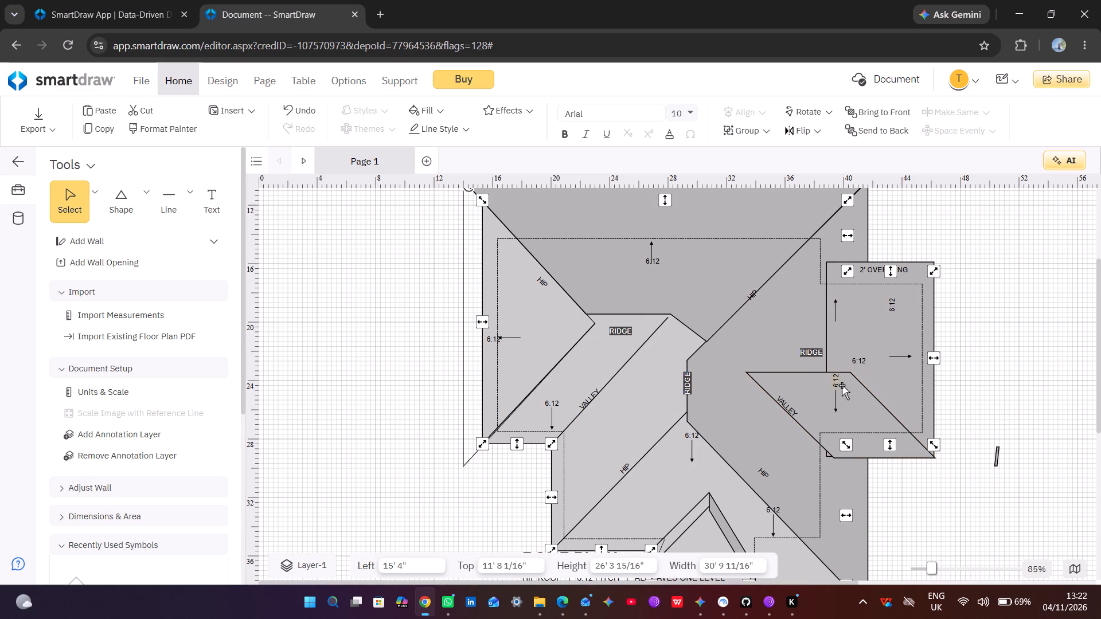
click(850, 374)
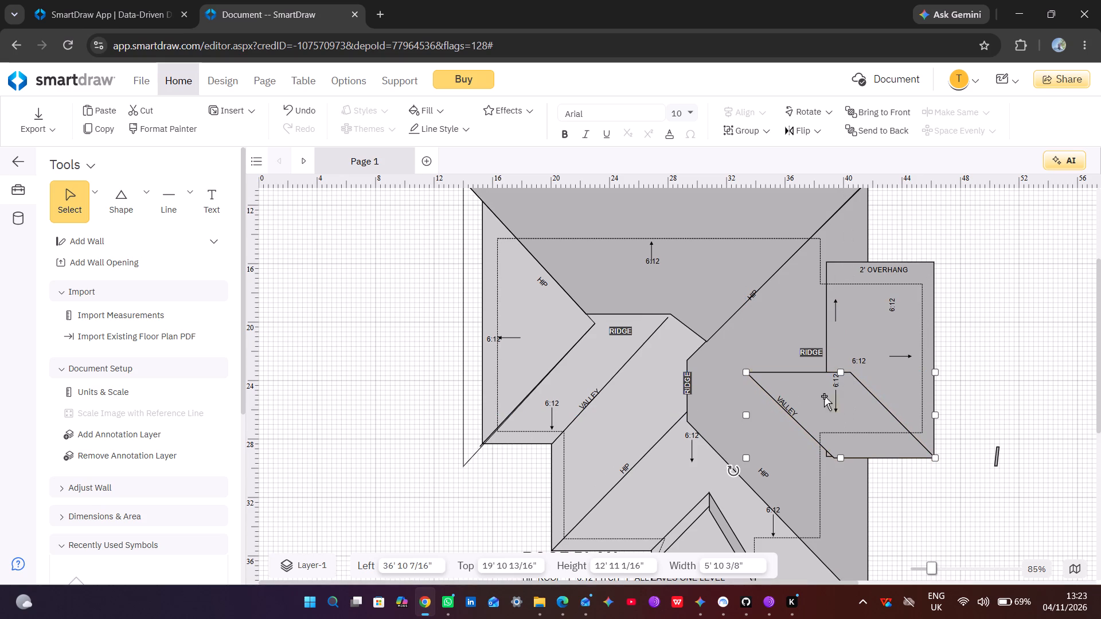
click(824, 396)
click(824, 396)
drag(748, 374, 708, 363)
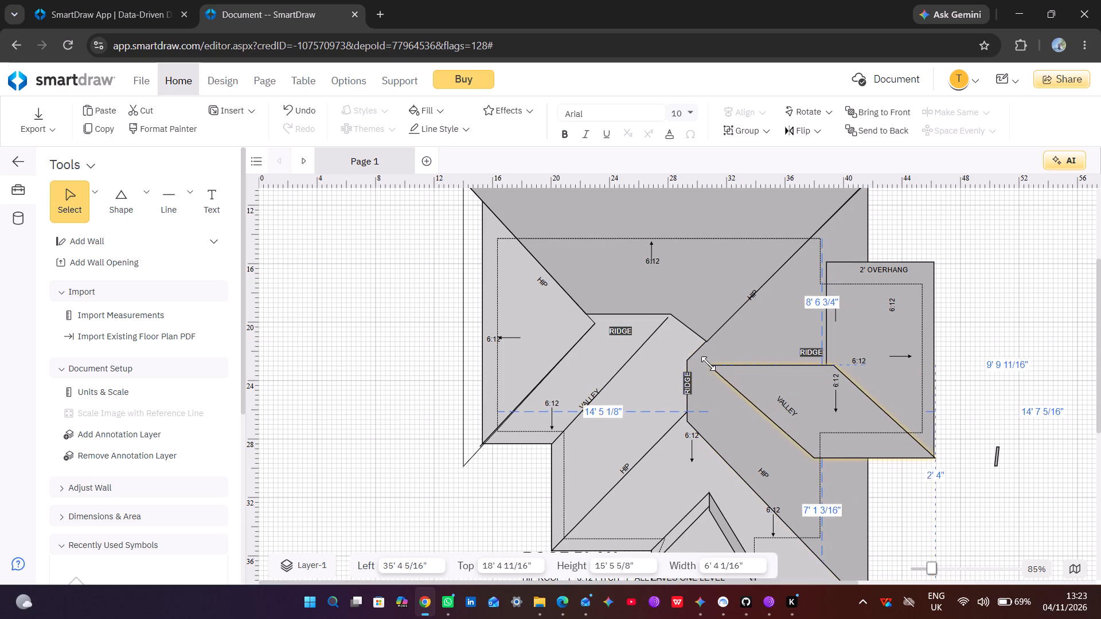
drag(708, 363, 692, 363)
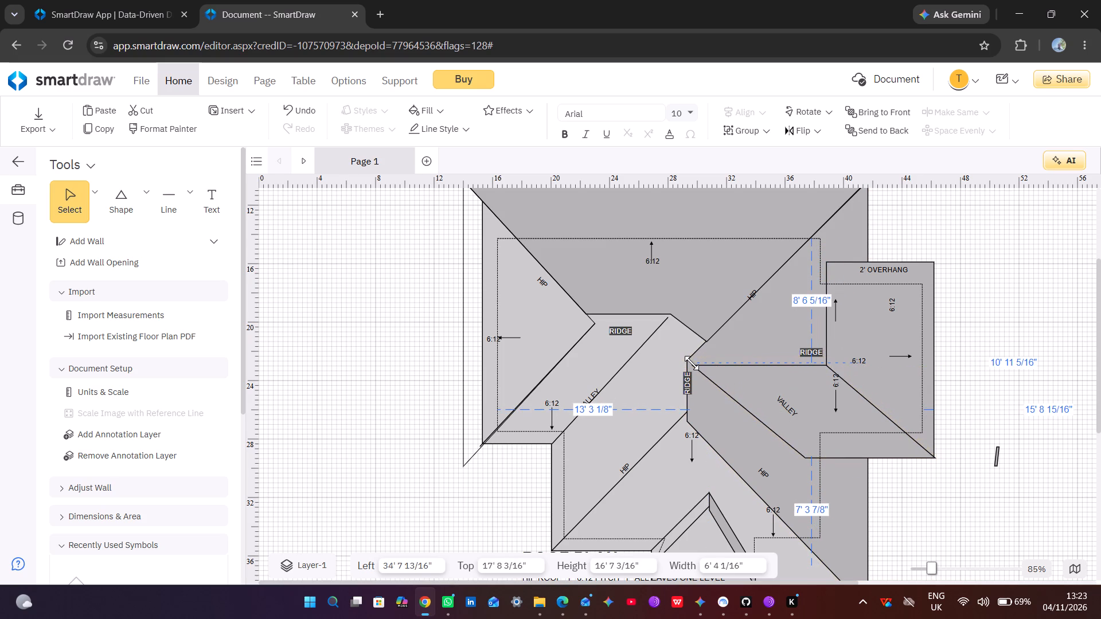
drag(692, 363, 688, 360)
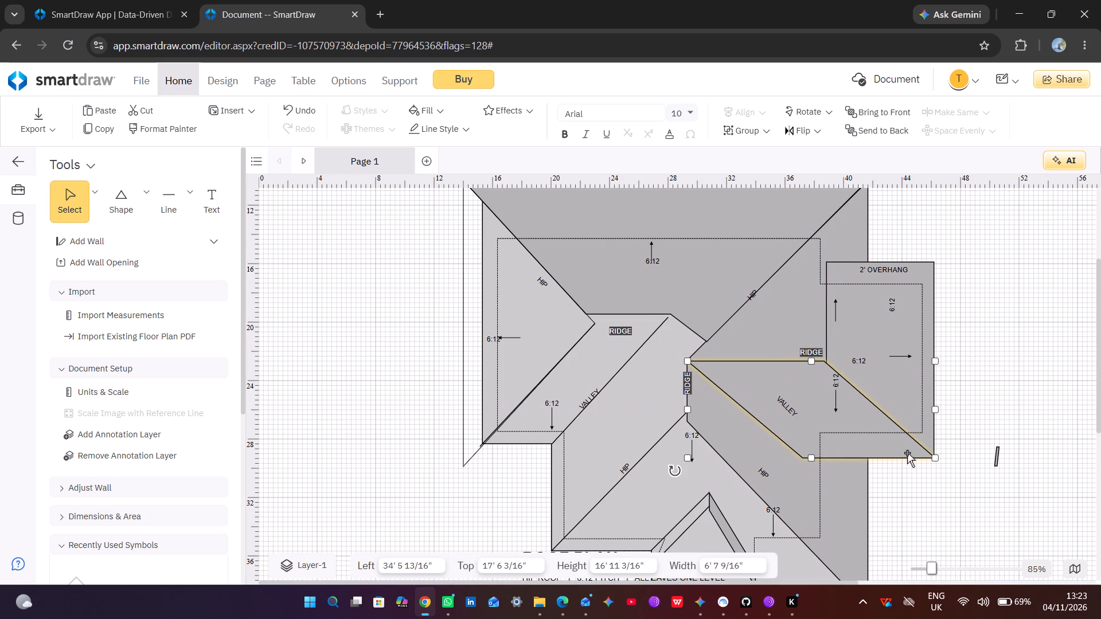
Enlarge the tiny loose parallelogram beside the roof to Height 7' 8", Width 6' 1 7/8".
click(995, 464)
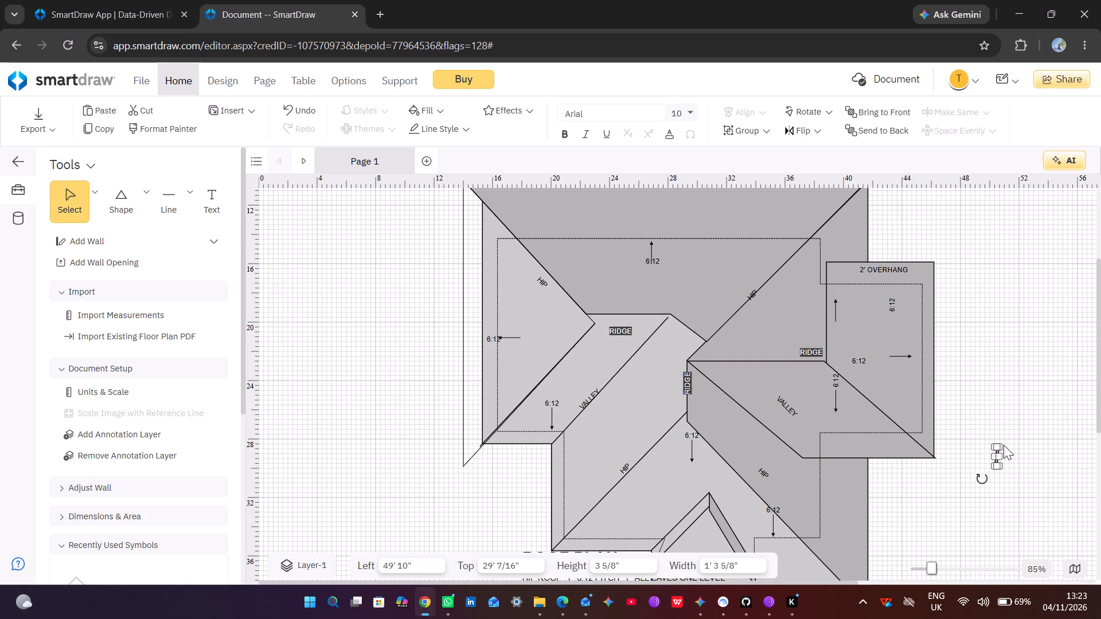
drag(1002, 447, 1067, 357)
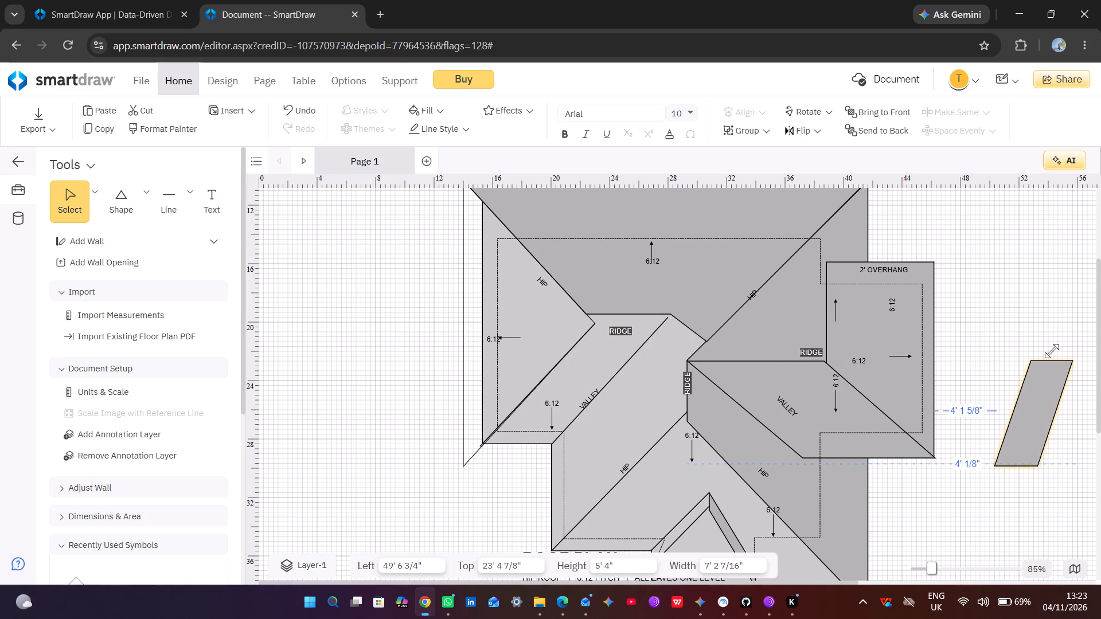
click(1039, 346)
drag(1039, 346, 1055, 356)
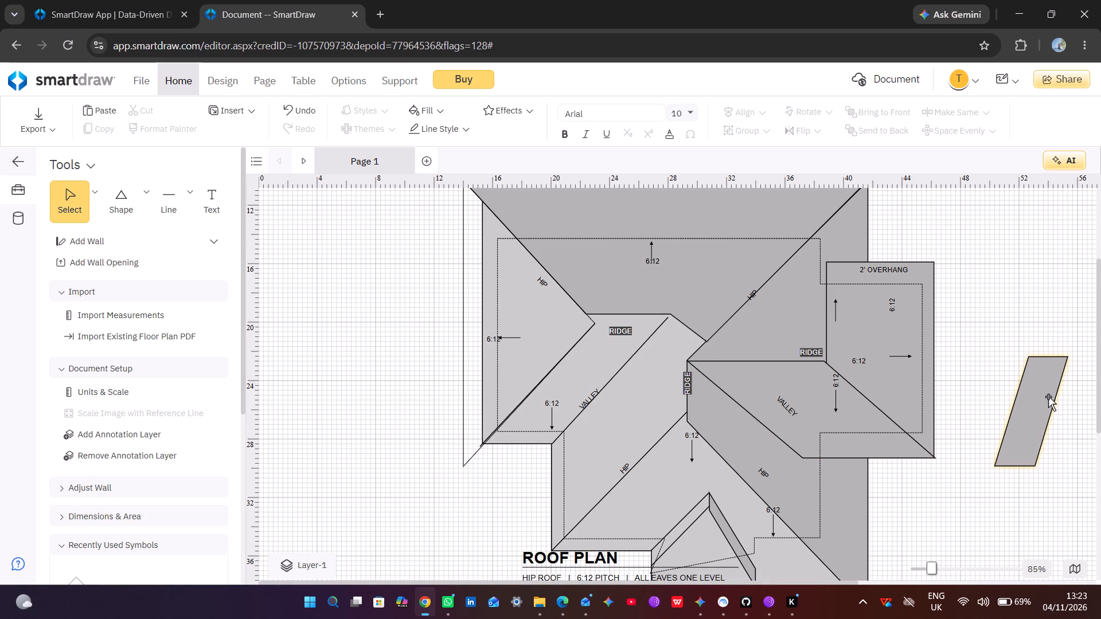
click(1058, 373)
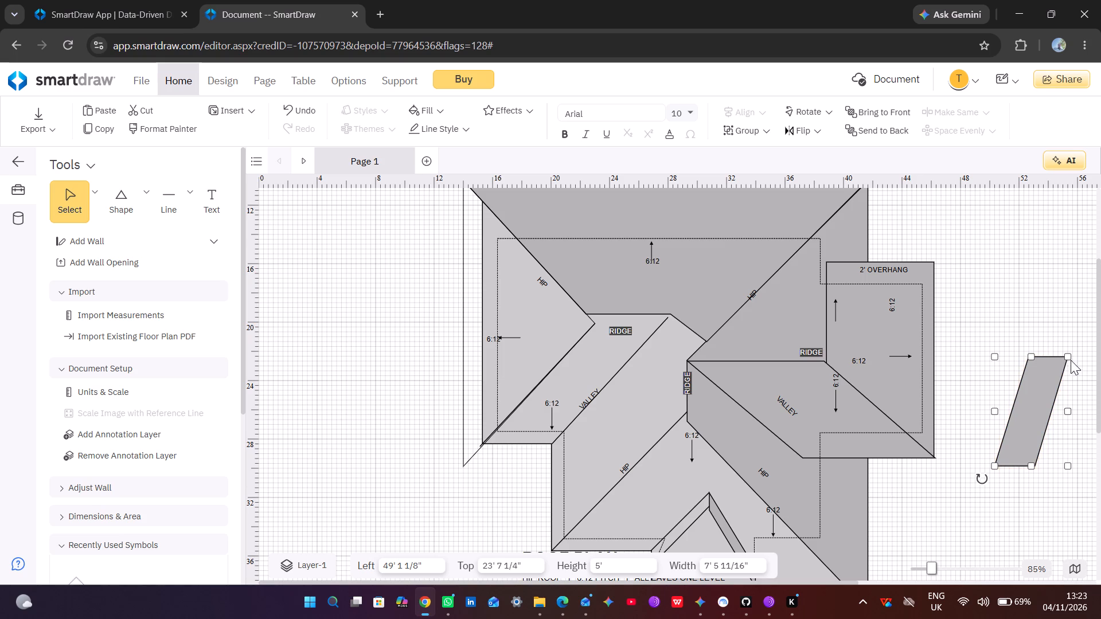
drag(1069, 360, 907, 555)
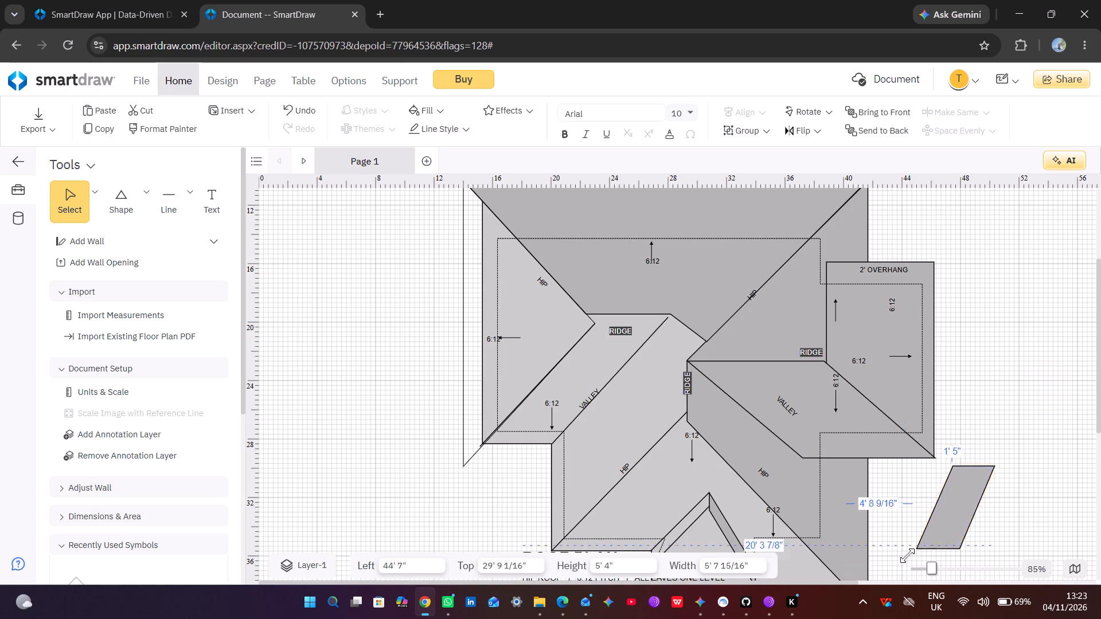
drag(907, 555, 885, 554)
Fit the enlarged parallelogram to the overhang face's upper outer corner and stretch it to the vertical ridge's upper end, Height 17' 1 1/4", Width 6' 10 1/4".
drag(914, 526, 965, 395)
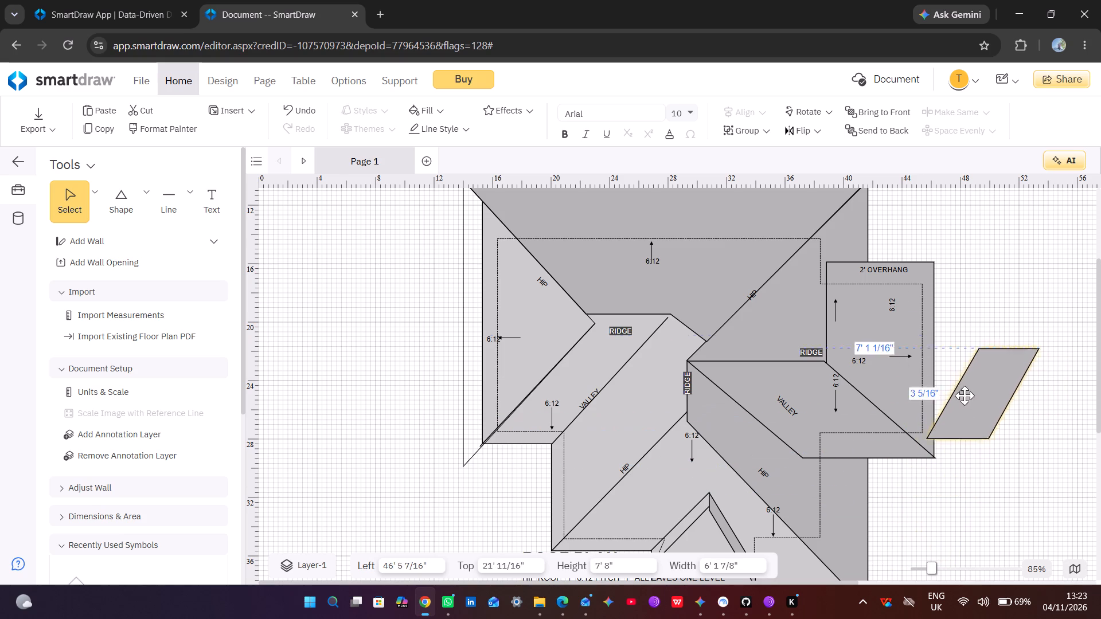
drag(965, 395, 860, 295)
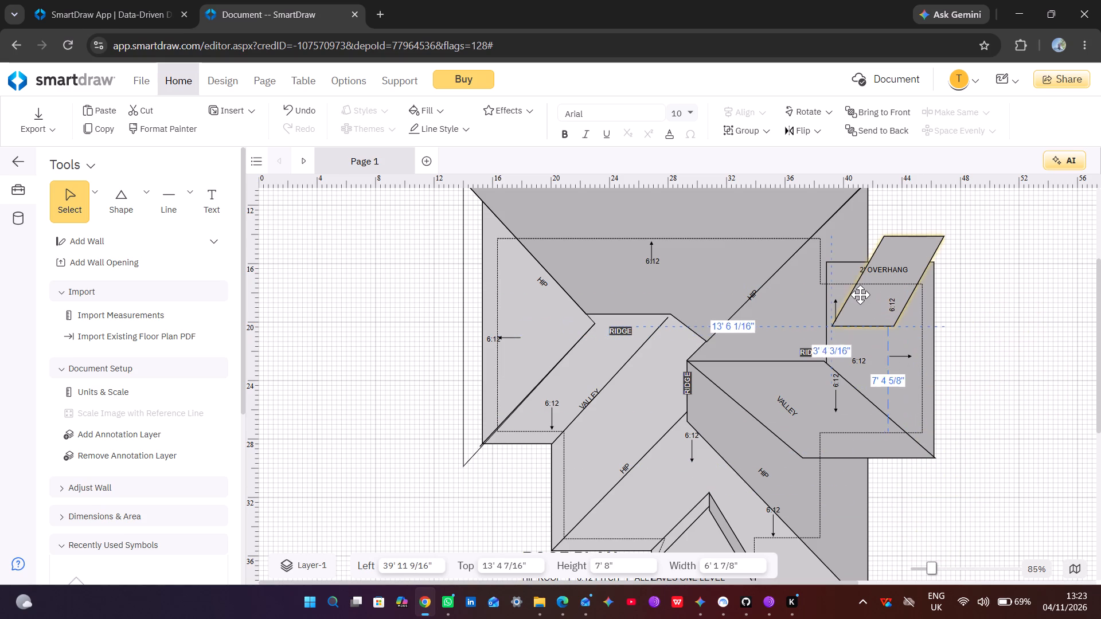
drag(860, 295, 846, 326)
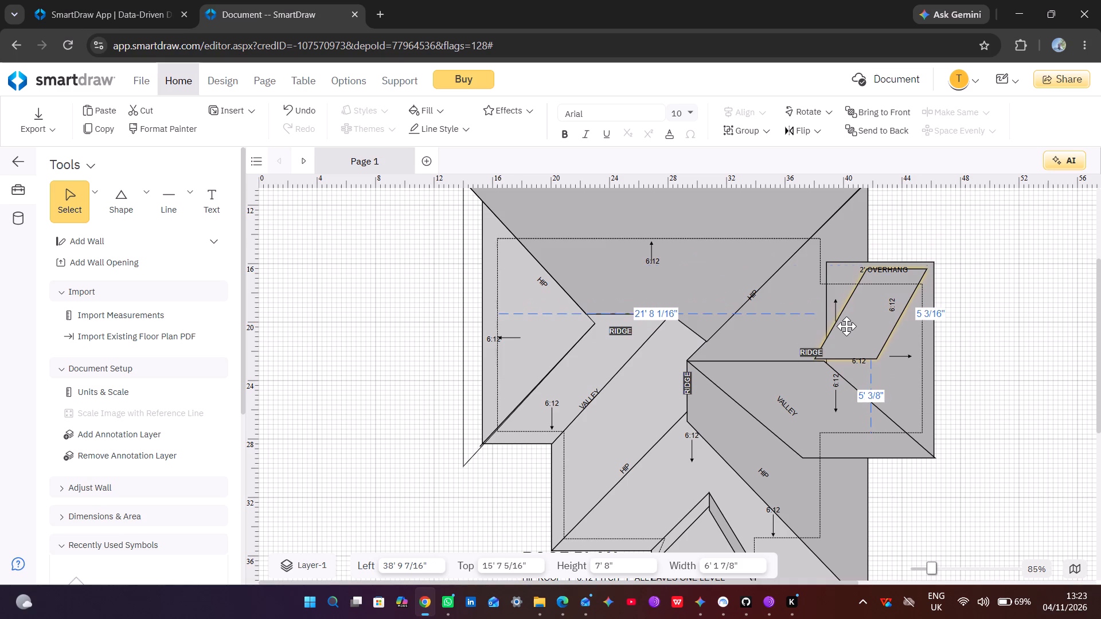
drag(846, 326, 854, 320)
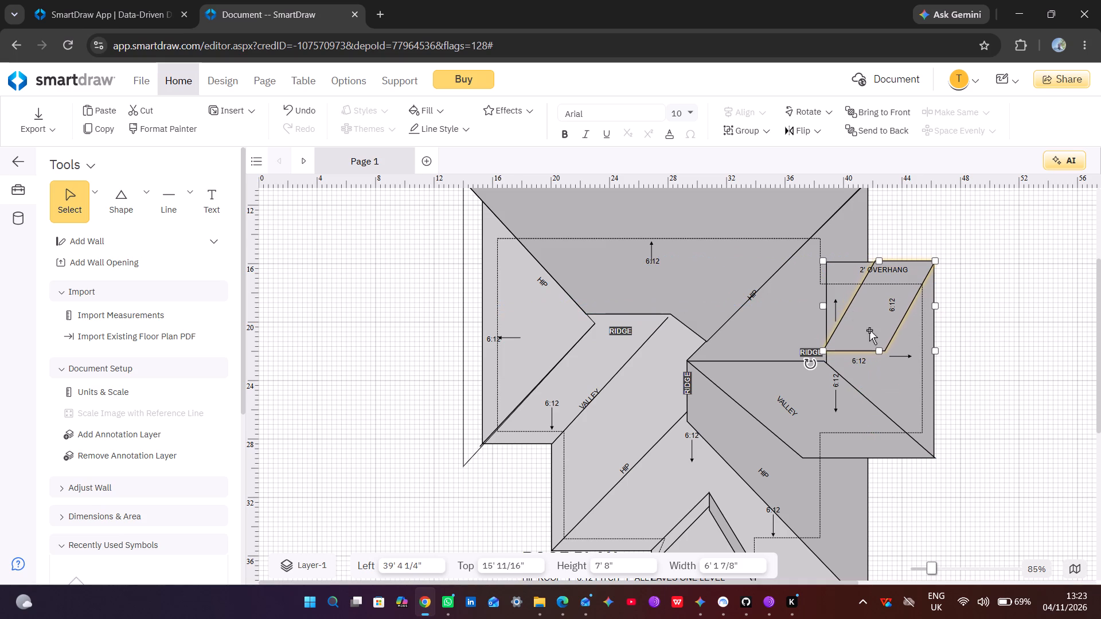
drag(826, 348, 755, 349)
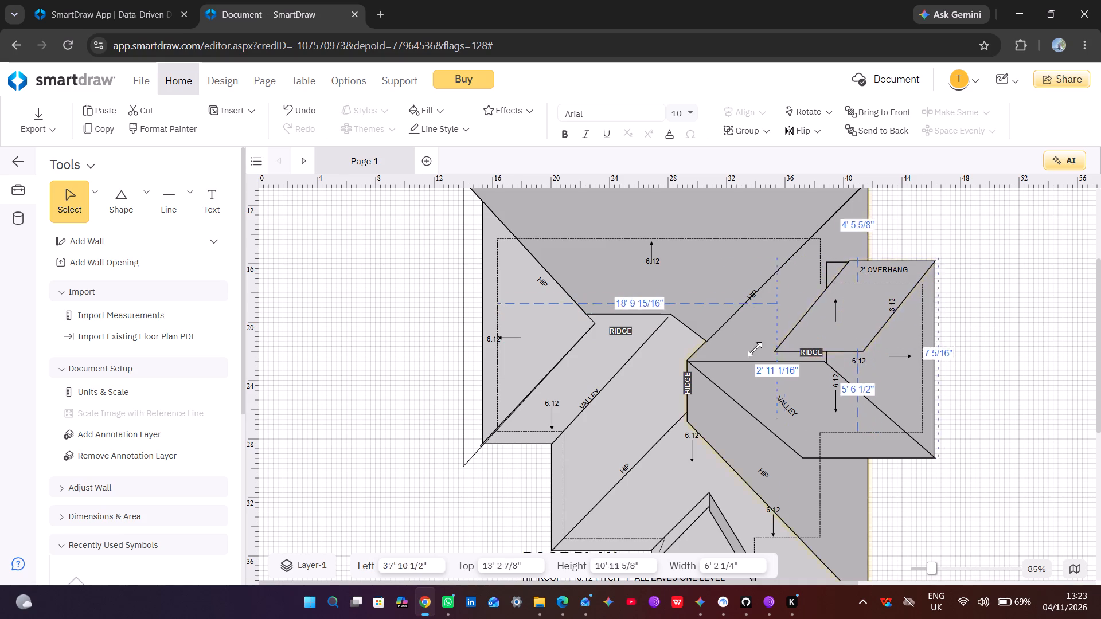
drag(755, 349, 690, 364)
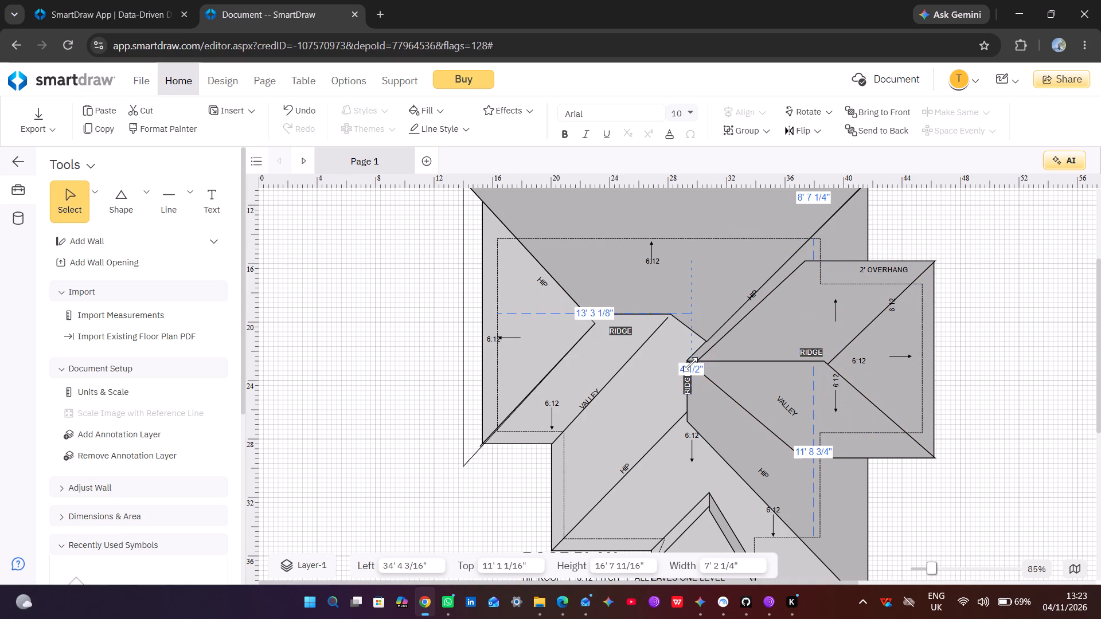
drag(690, 364, 686, 364)
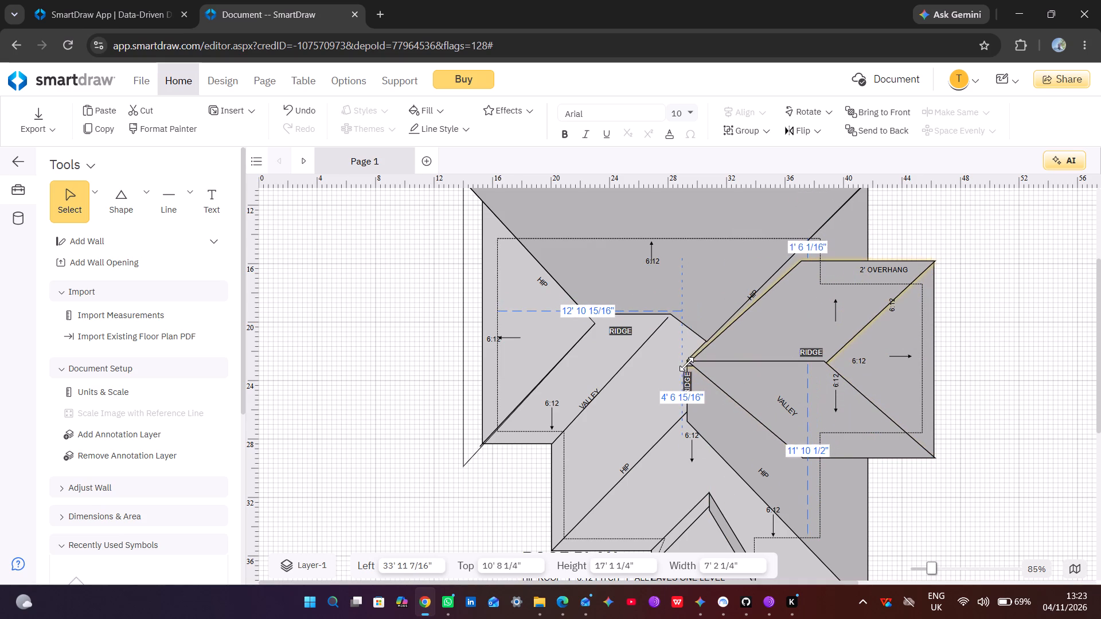
drag(686, 364, 687, 361)
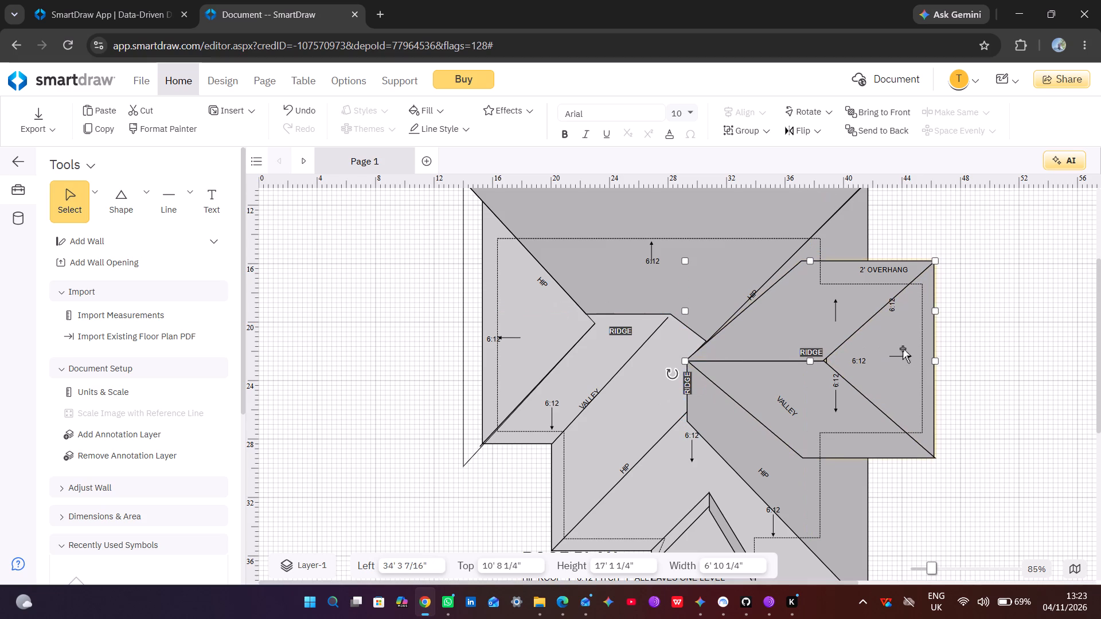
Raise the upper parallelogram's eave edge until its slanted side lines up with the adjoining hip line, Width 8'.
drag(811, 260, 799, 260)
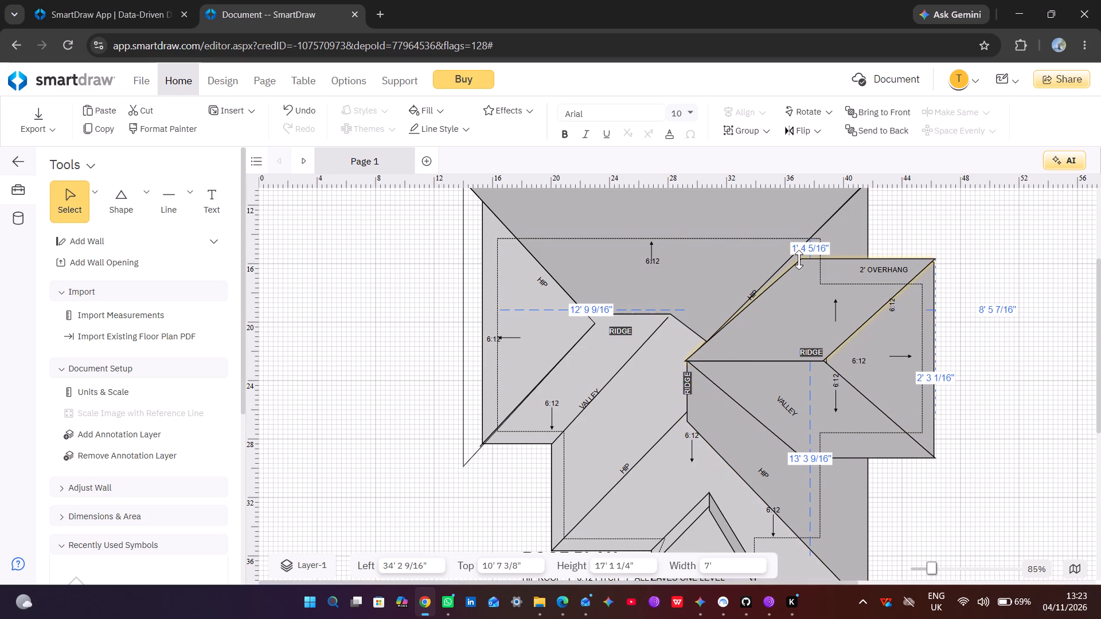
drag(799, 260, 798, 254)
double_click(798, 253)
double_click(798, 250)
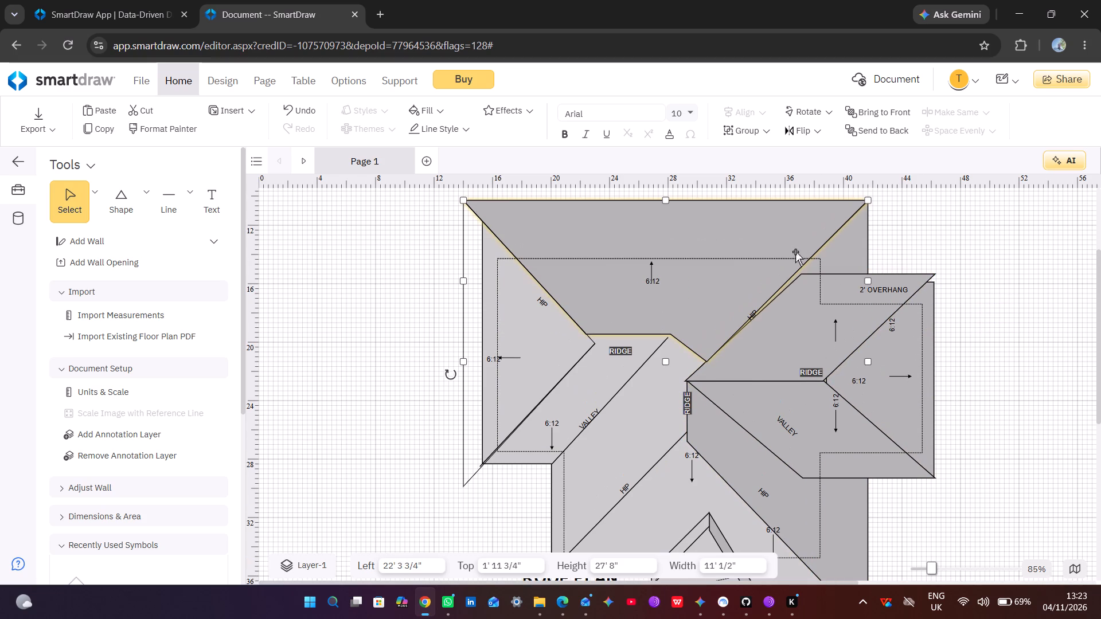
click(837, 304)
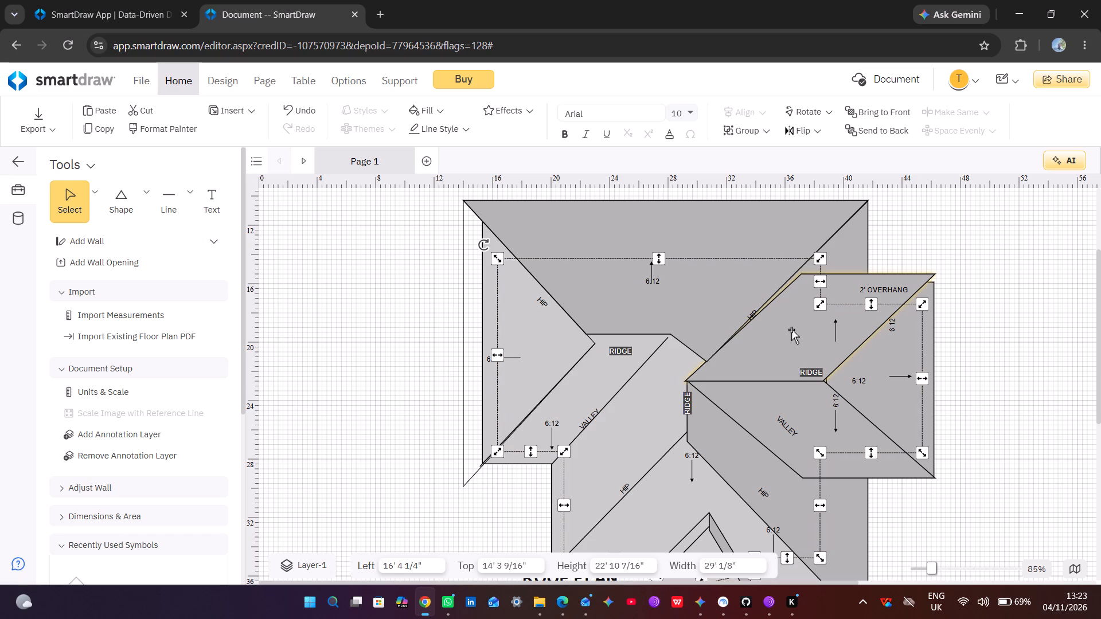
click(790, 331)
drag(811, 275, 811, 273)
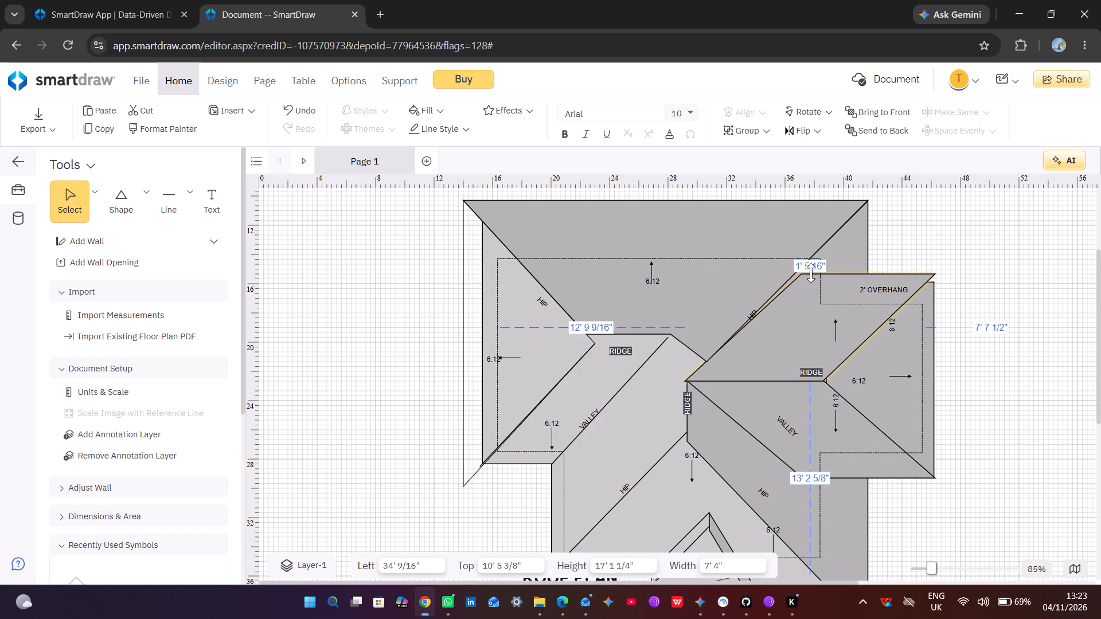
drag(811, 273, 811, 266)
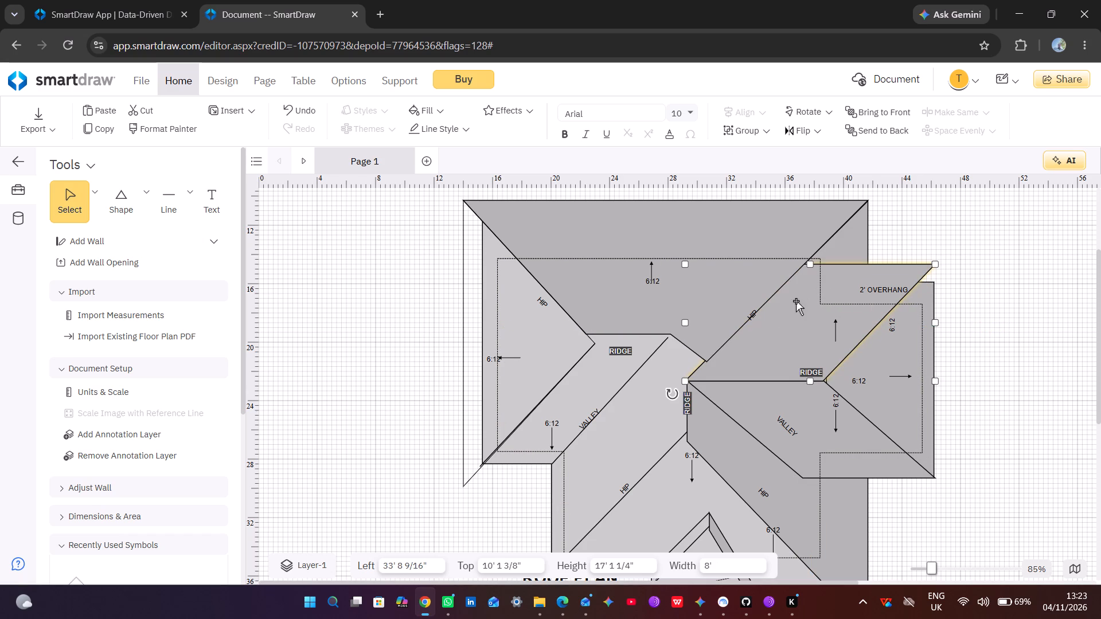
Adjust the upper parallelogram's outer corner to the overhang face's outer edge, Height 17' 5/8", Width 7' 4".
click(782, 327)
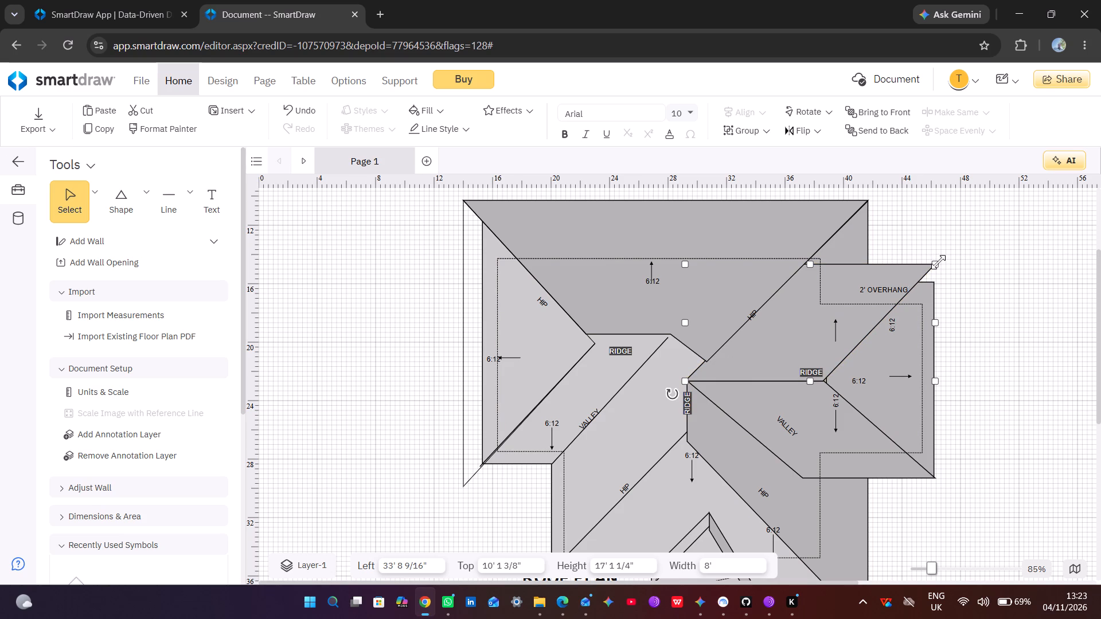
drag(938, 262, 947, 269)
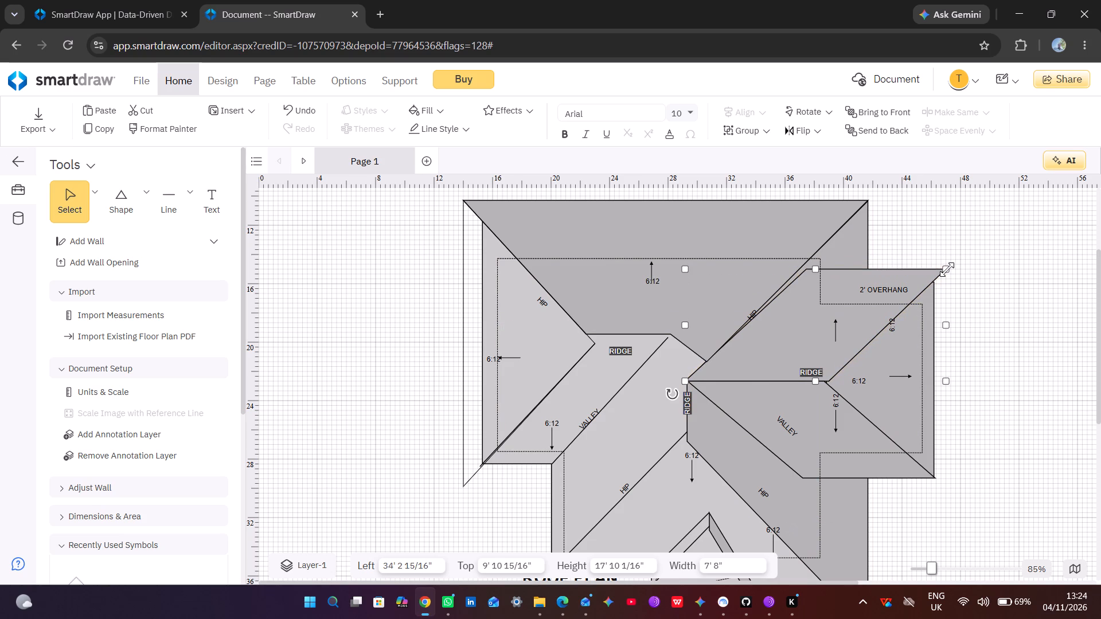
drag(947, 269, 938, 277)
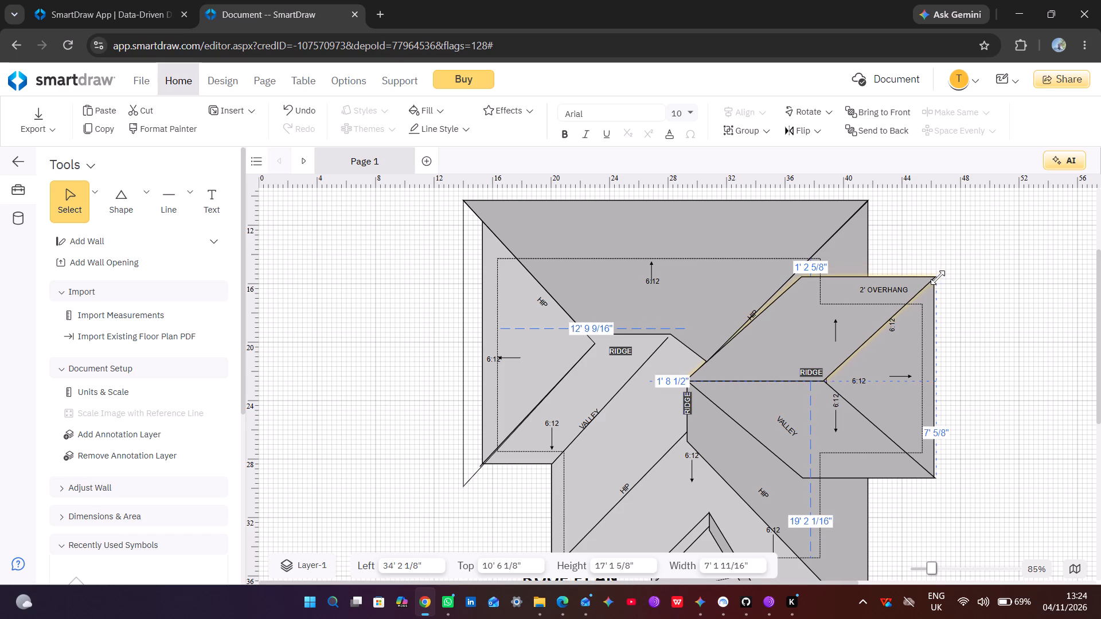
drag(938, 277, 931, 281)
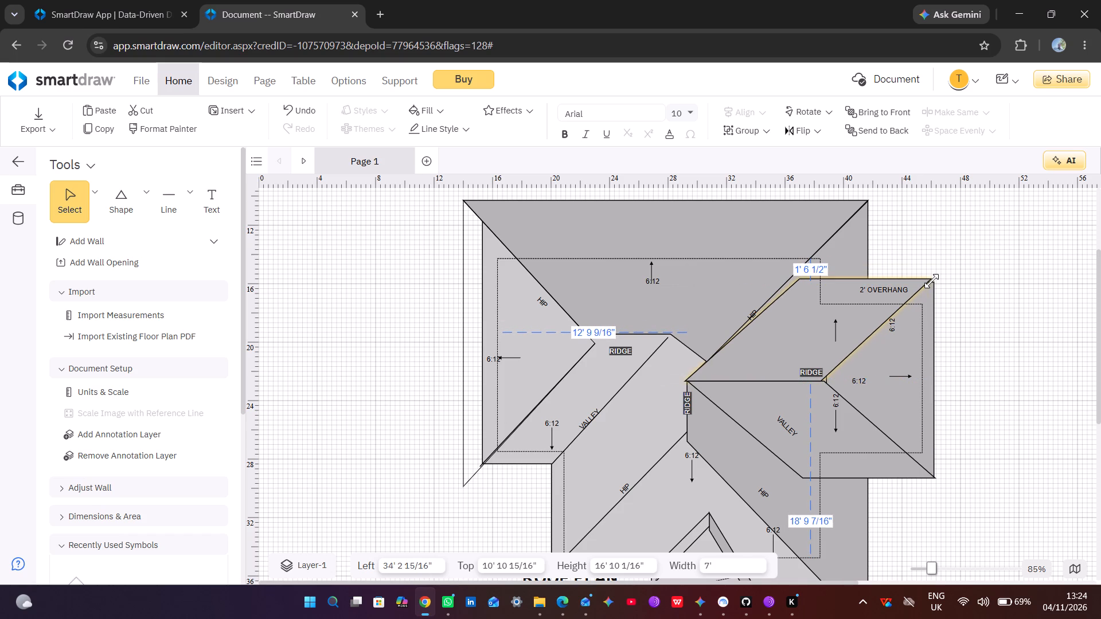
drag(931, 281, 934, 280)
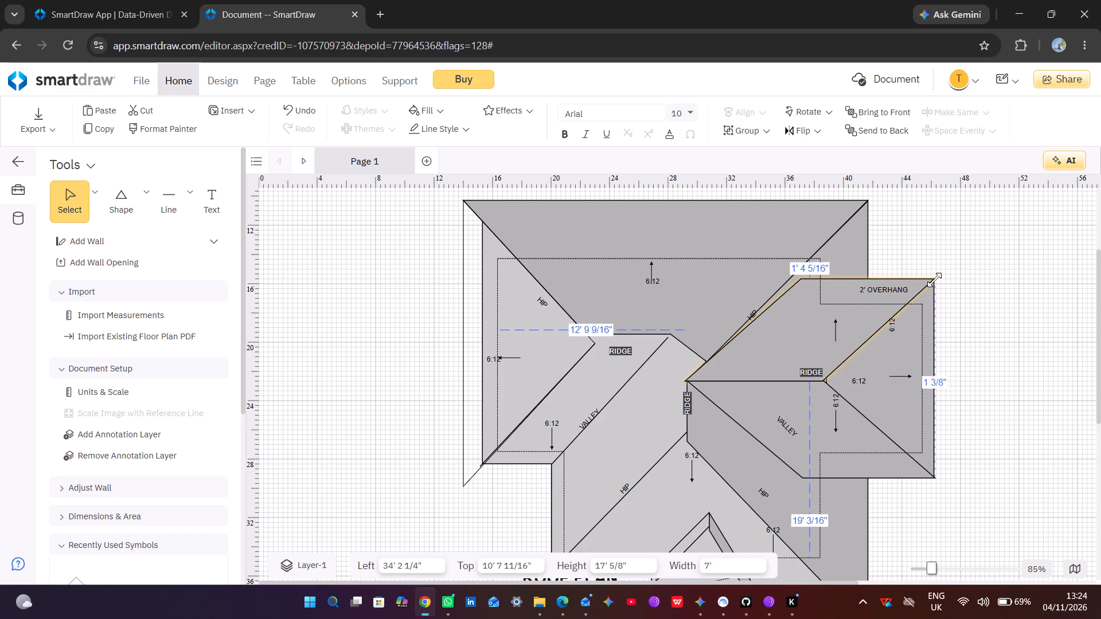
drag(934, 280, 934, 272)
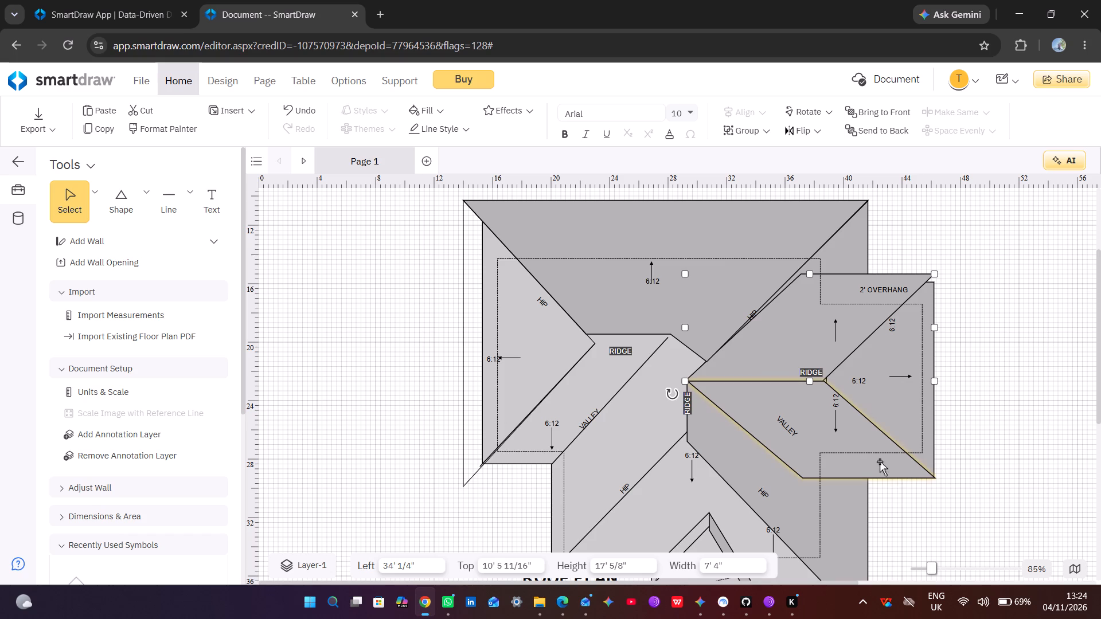
Extend the lower parallelogram's outer corner past the overhang face's lower outer corner, Height 18', Width 7' 8".
click(817, 423)
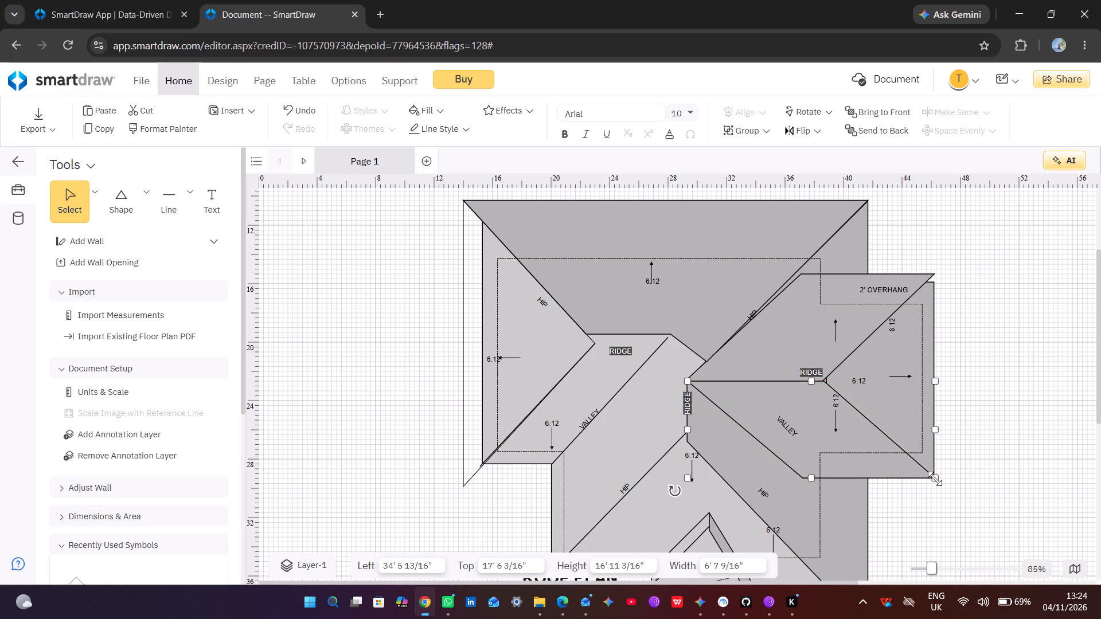
drag(935, 480, 940, 482)
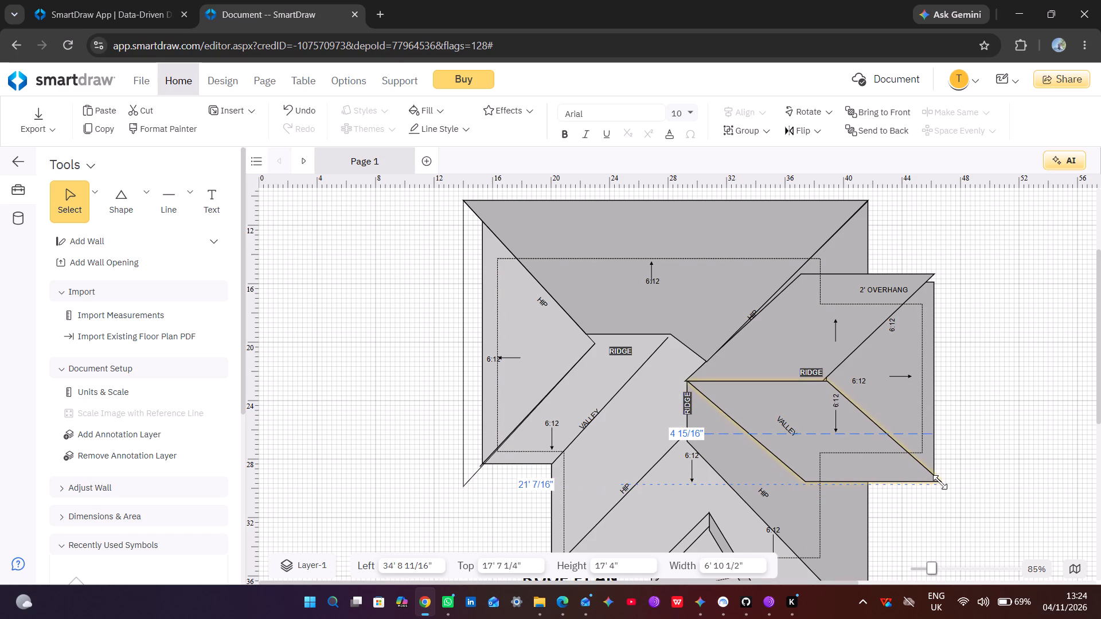
drag(940, 482, 942, 487)
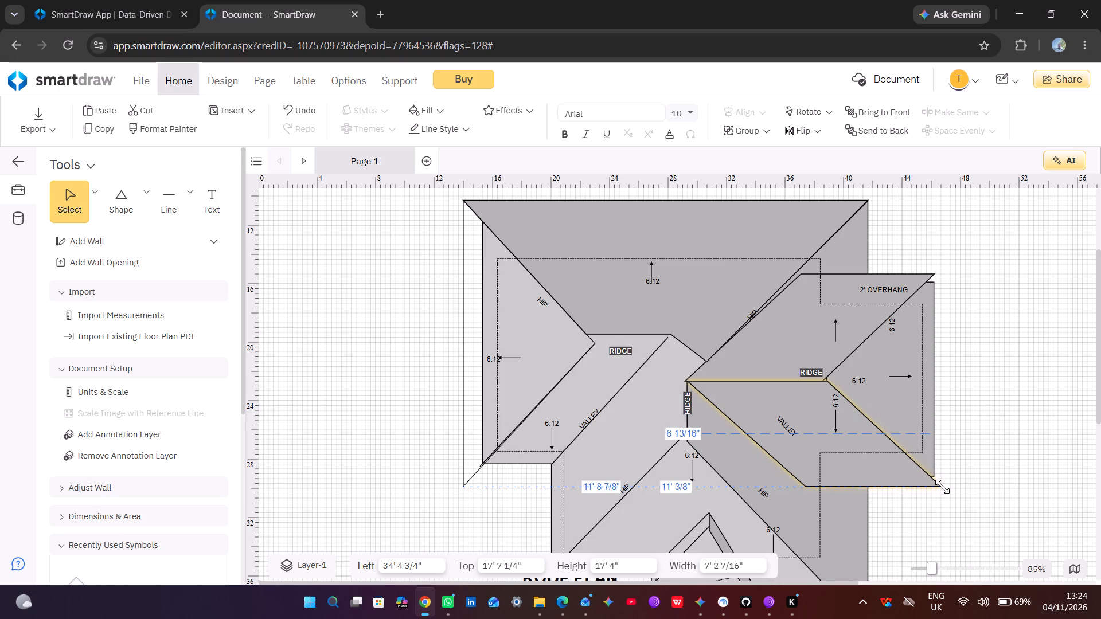
drag(942, 487, 949, 491)
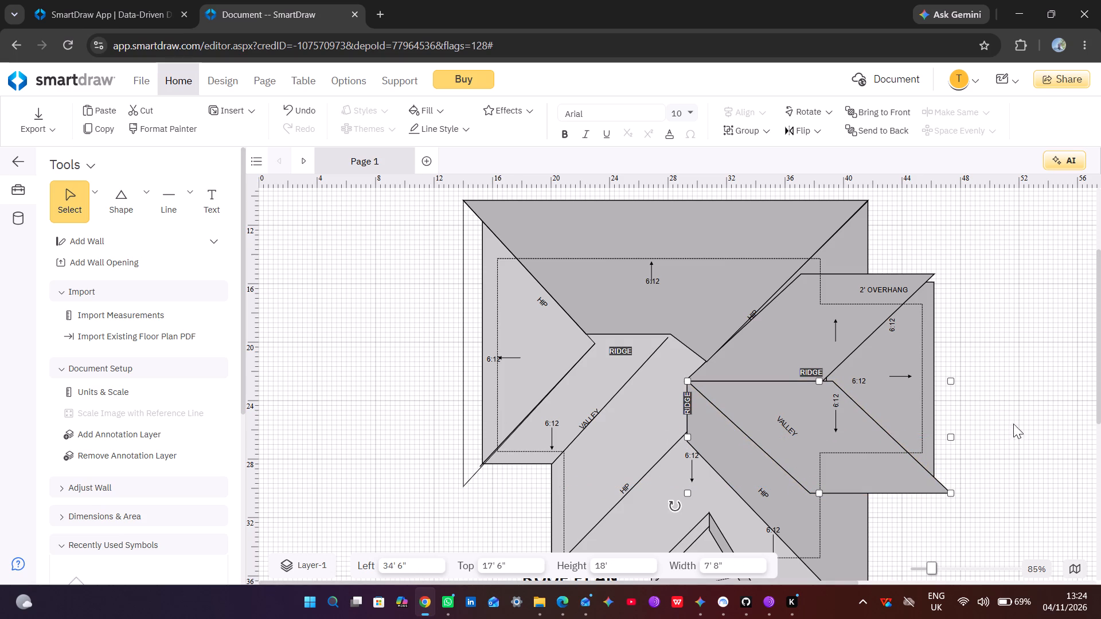
Extend the upper parallelogram's outer corner to line up with the lower parallelogram's outer corner, Height 18' 2 7/16", Width 8'.
click(844, 295)
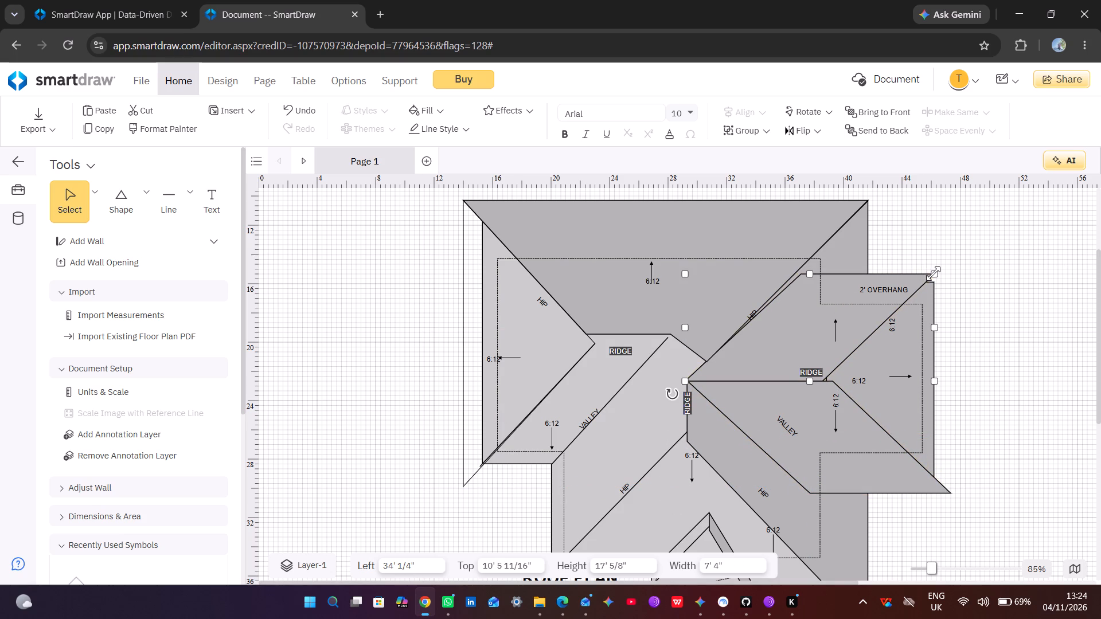
drag(933, 272, 950, 272)
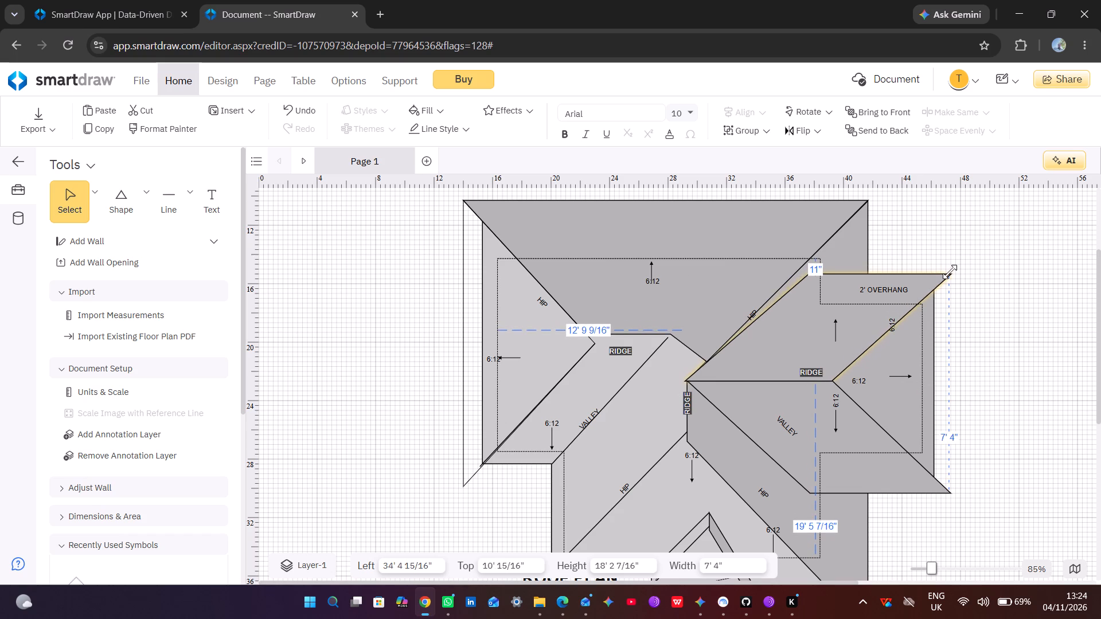
drag(950, 272, 951, 268)
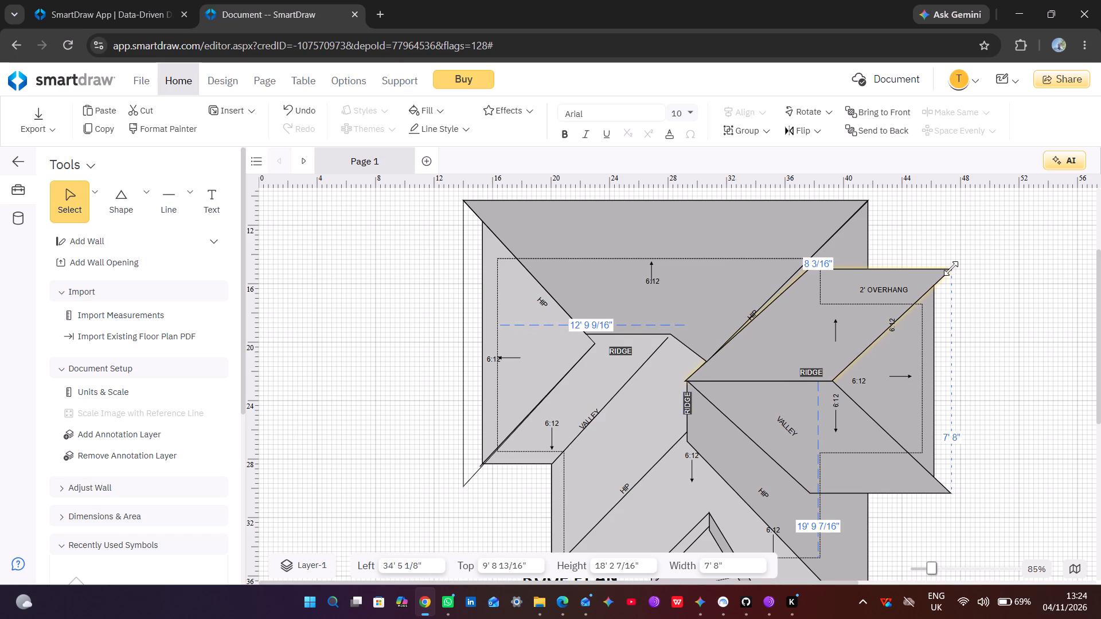
drag(951, 268, 951, 264)
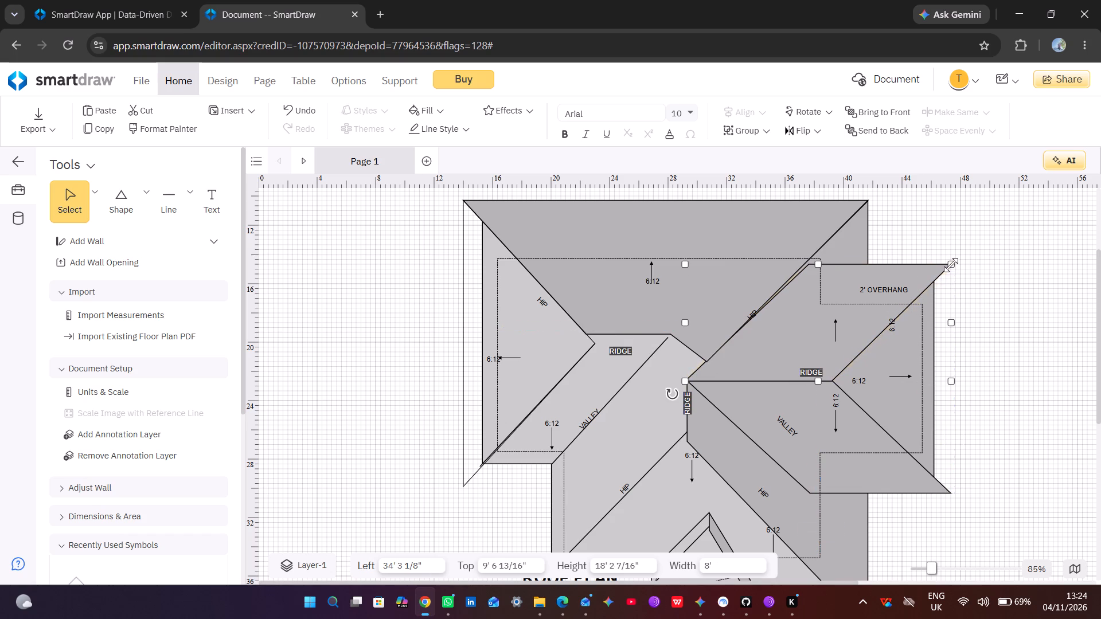
Pull the lower parallelogram's inner ridge corner back toward the overhang wing, Height 17', Width 7' 8".
click(752, 405)
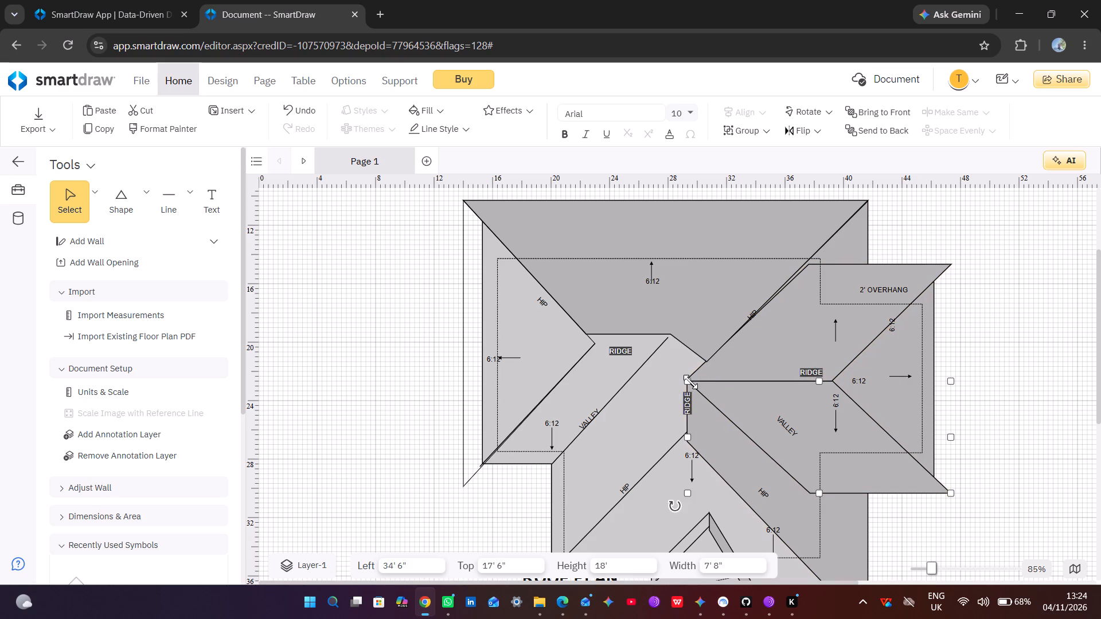
drag(690, 382, 701, 380)
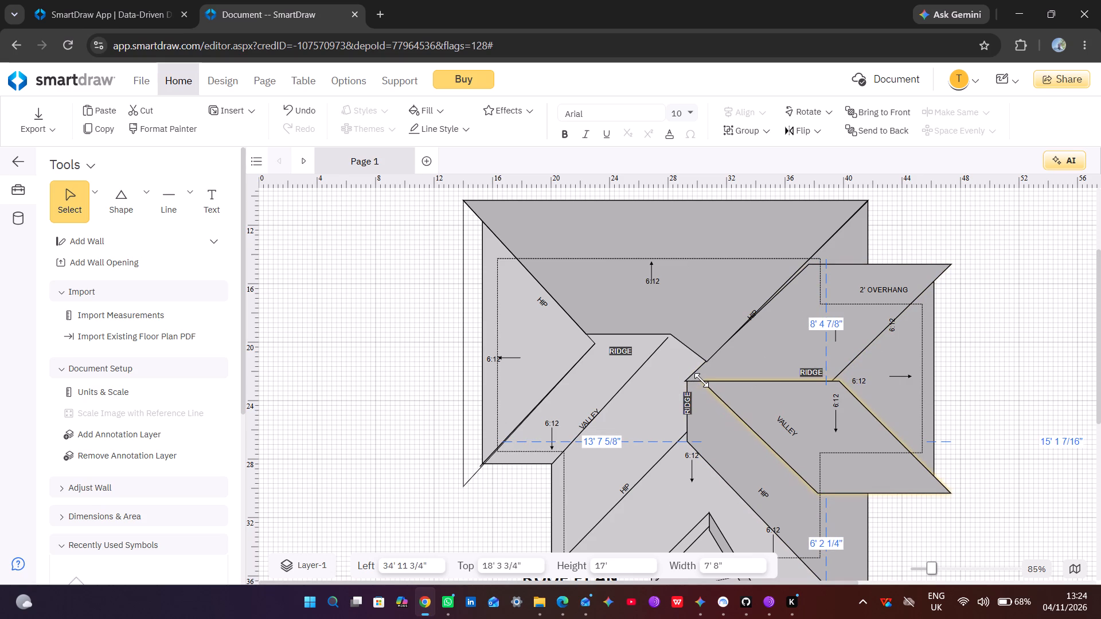
drag(701, 380, 702, 383)
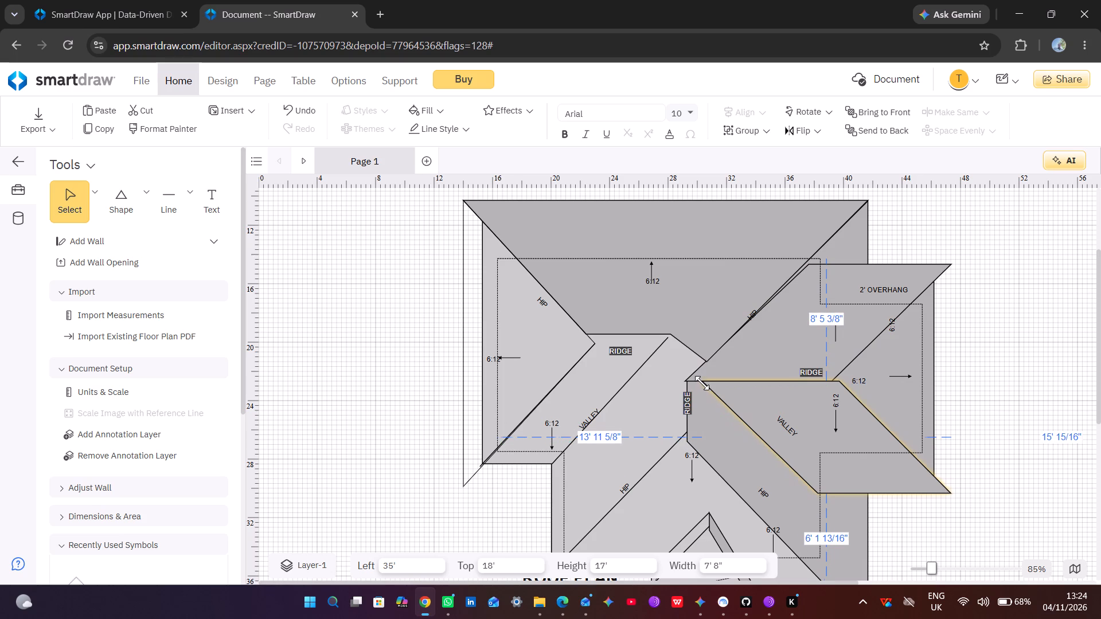
drag(702, 383, 702, 381)
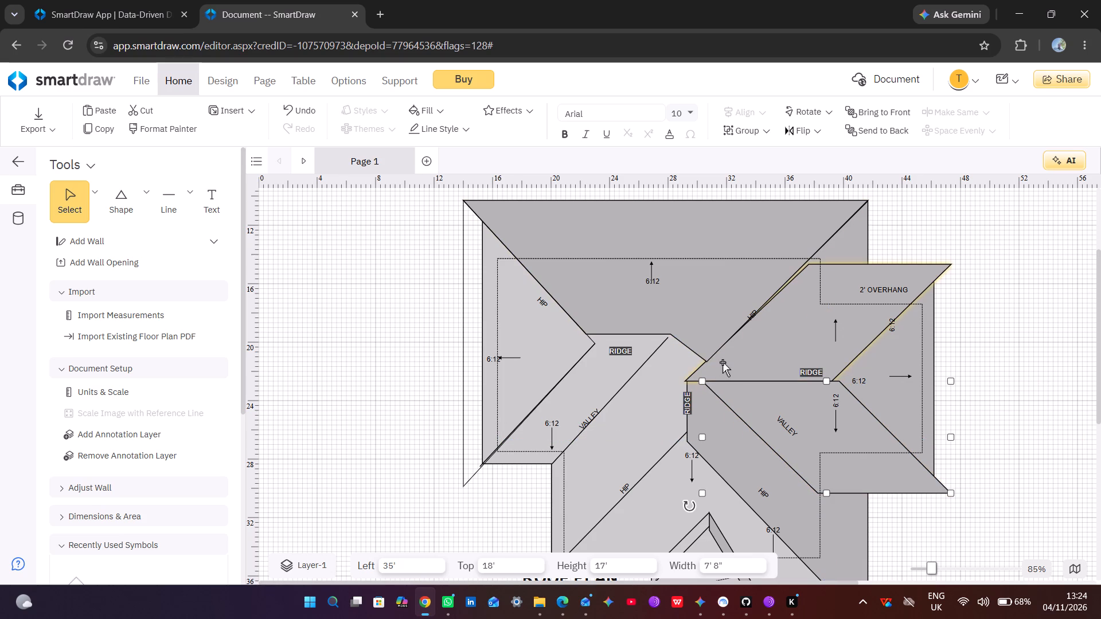
Pull the upper parallelogram's inner corner back to meet the lower parallelogram's ridge corner, Height 17' 3/8", Width 8'.
click(766, 352)
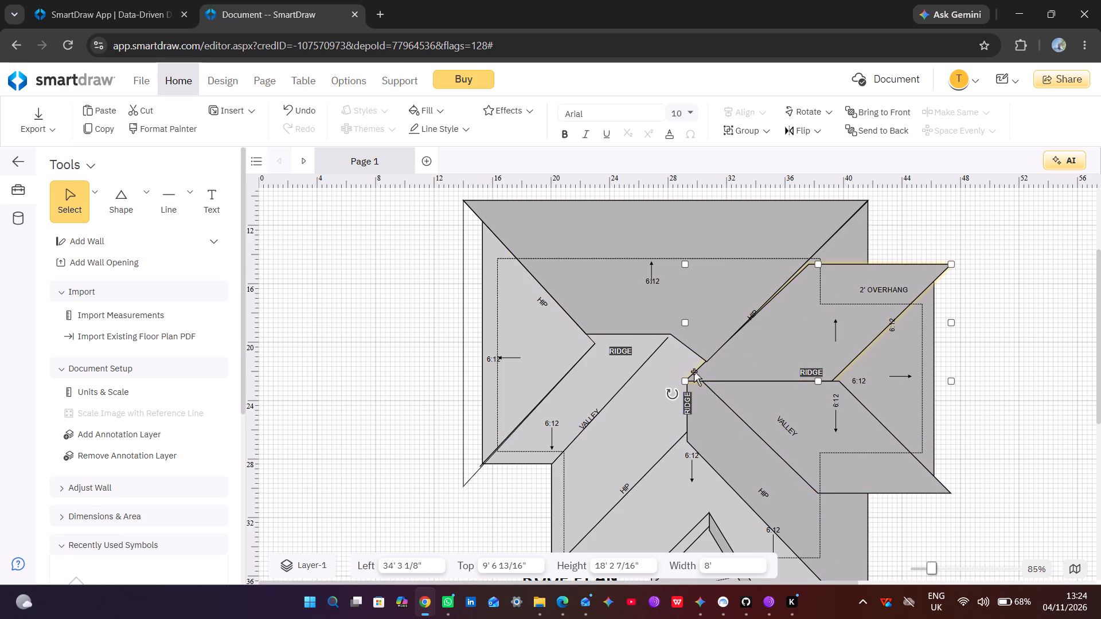
click(685, 382)
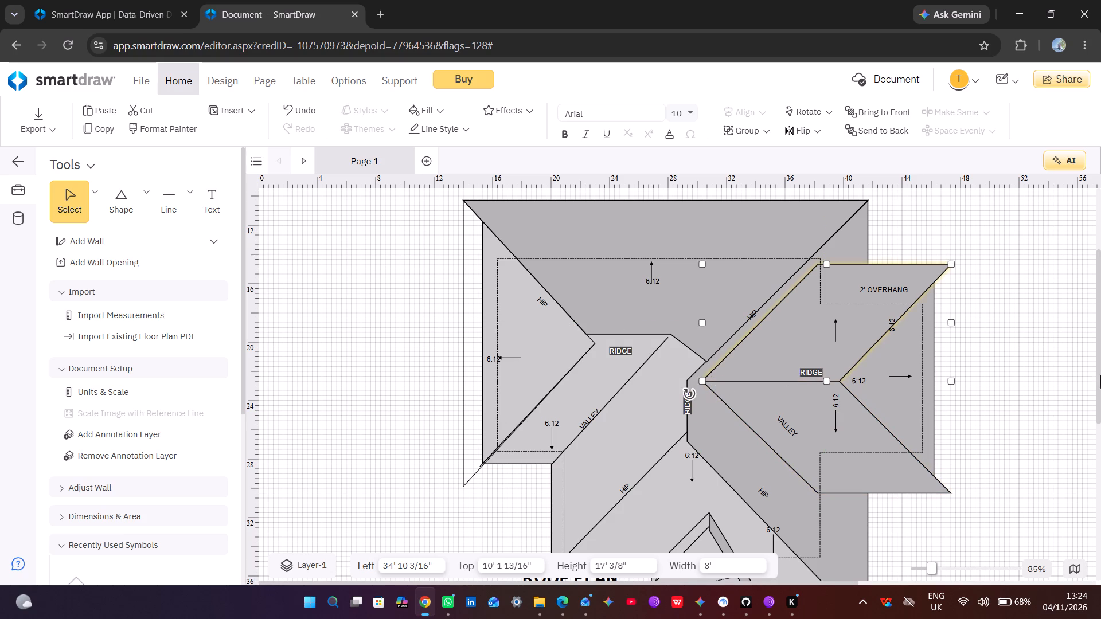
click(1008, 374)
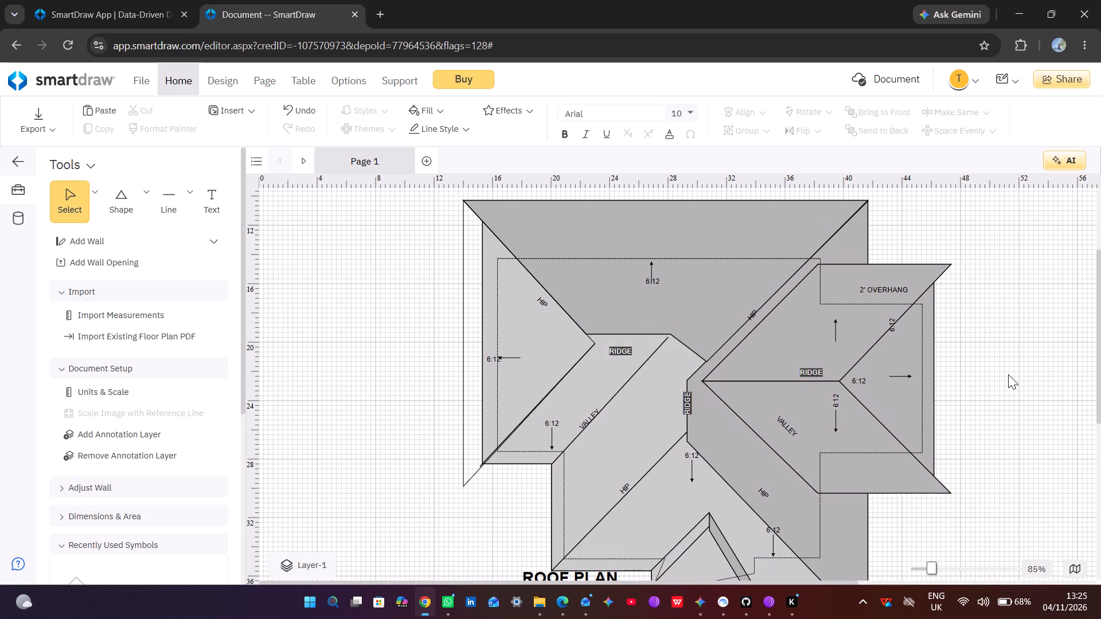
Stretch the lower corner of the small front gable's dark sloped strip past the front eave, Height 5' 10 1/8", Width 9' 7 3/4".
scroll(1008, 374, down, 1)
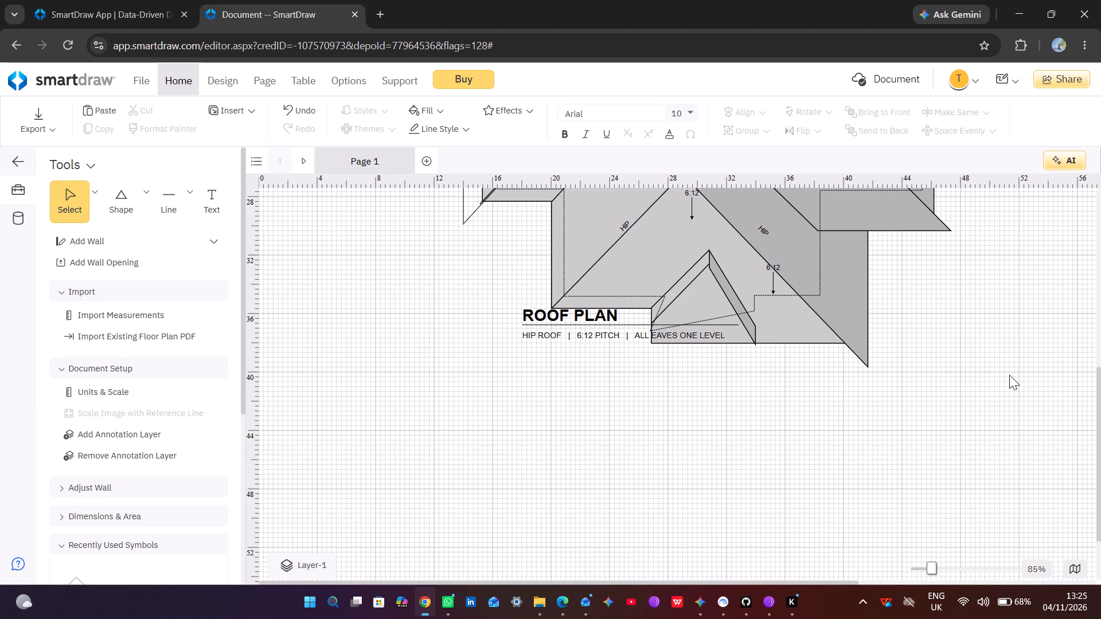
scroll(830, 468, up, 1)
scroll(830, 468, down, 1)
click(729, 293)
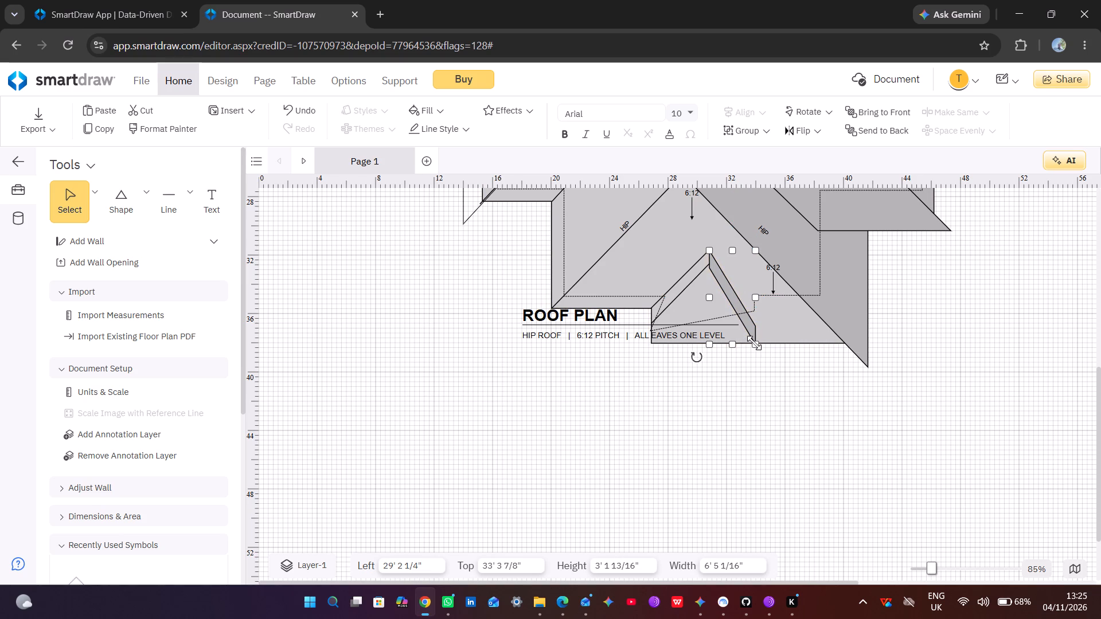
drag(754, 343, 870, 396)
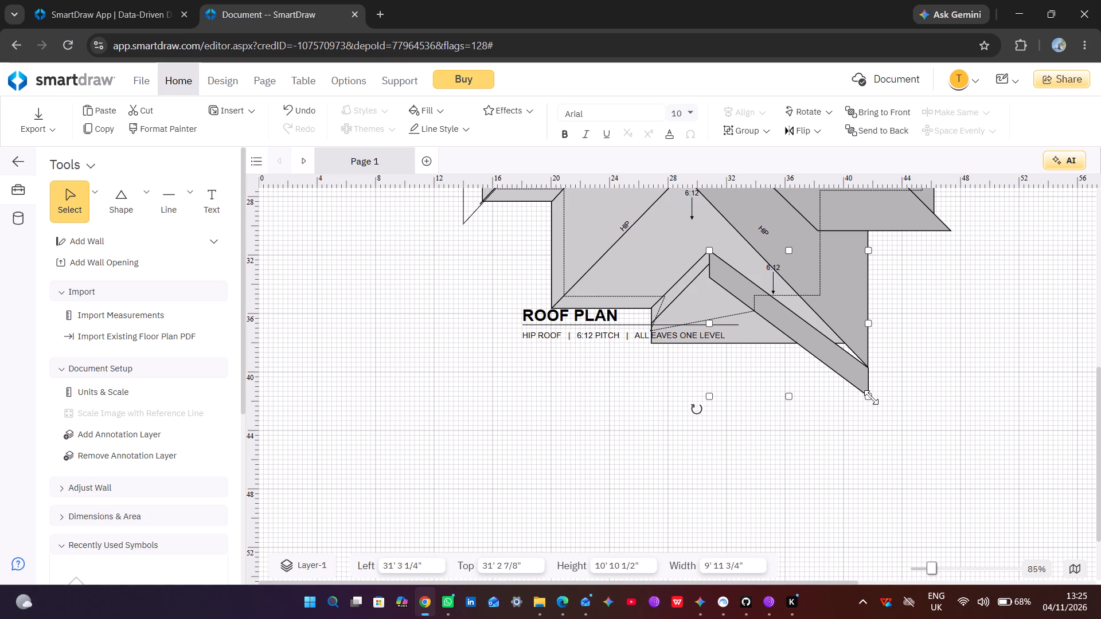
click(871, 397)
drag(871, 397, 834, 428)
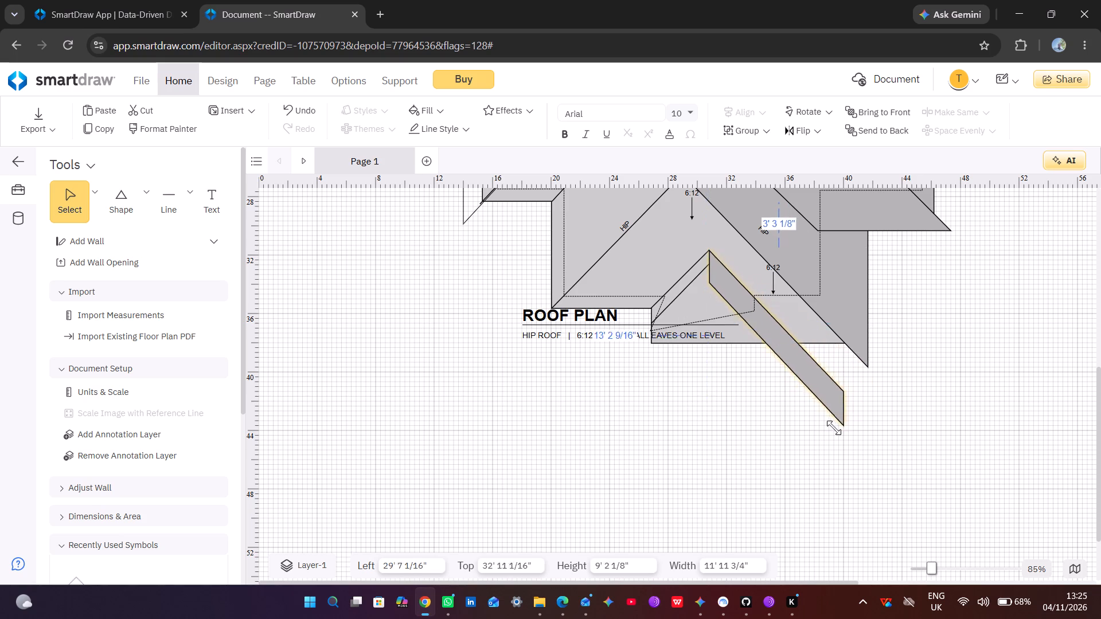
drag(834, 428, 715, 389)
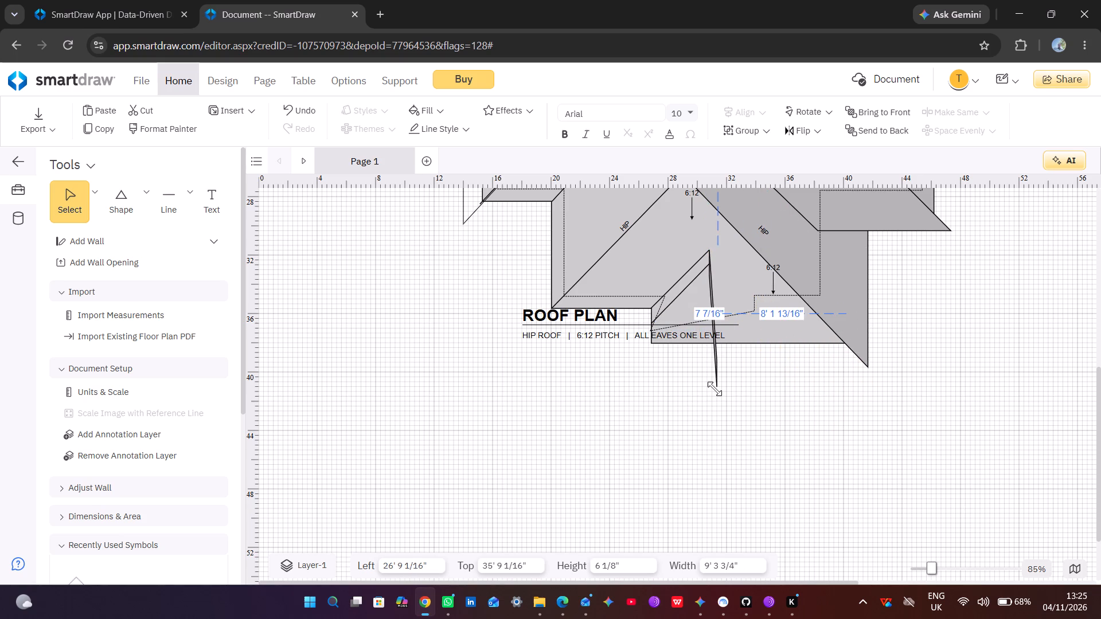
drag(715, 389, 794, 390)
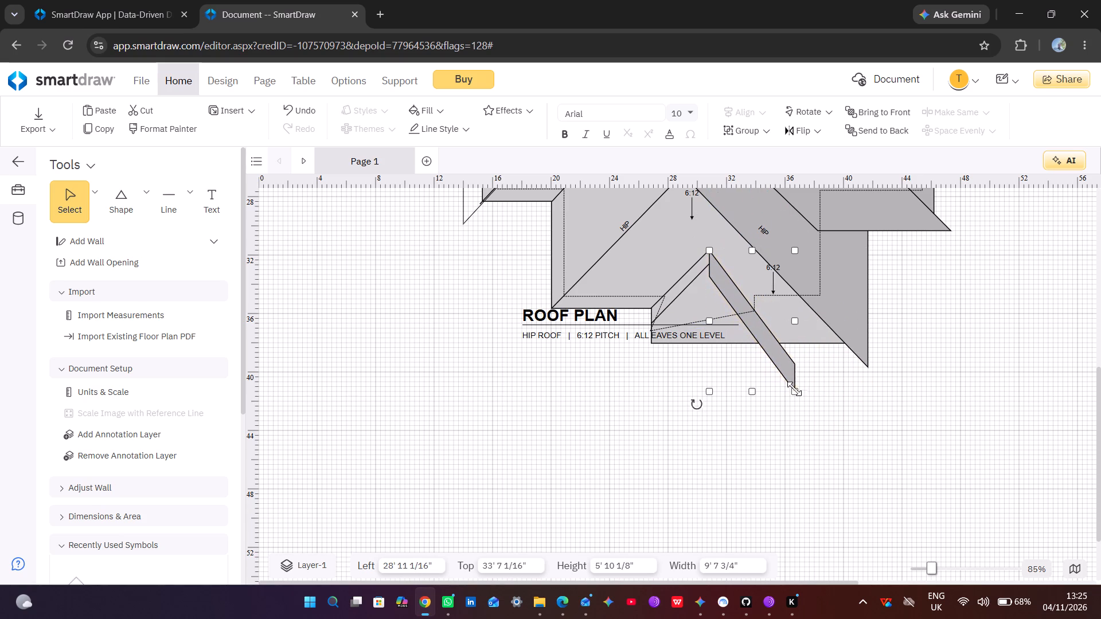
Pull the strip's upper corner off the gable and stretch the strip across the blank area below the roof plan, Height 24' 8", Width 9' 4".
drag(709, 250, 718, 334)
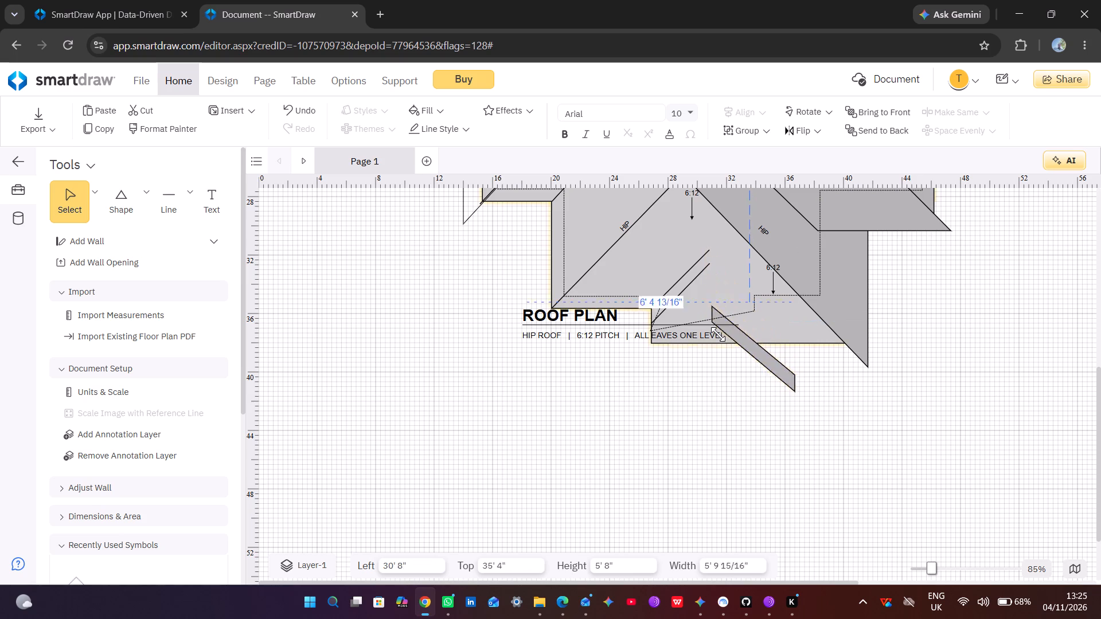
drag(718, 334, 521, 463)
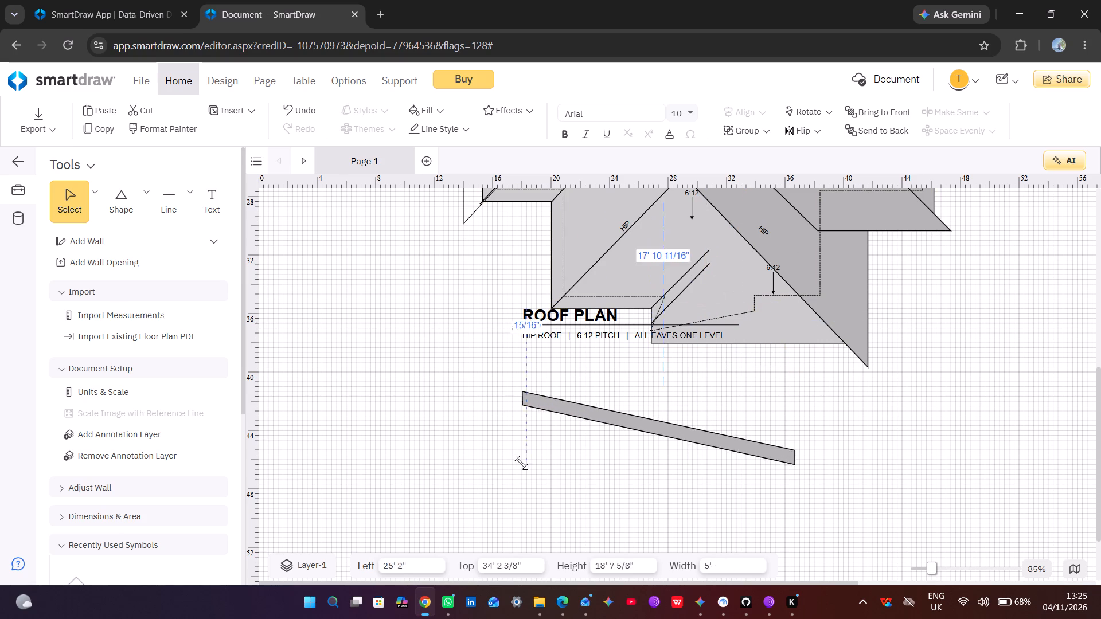
drag(521, 463, 415, 529)
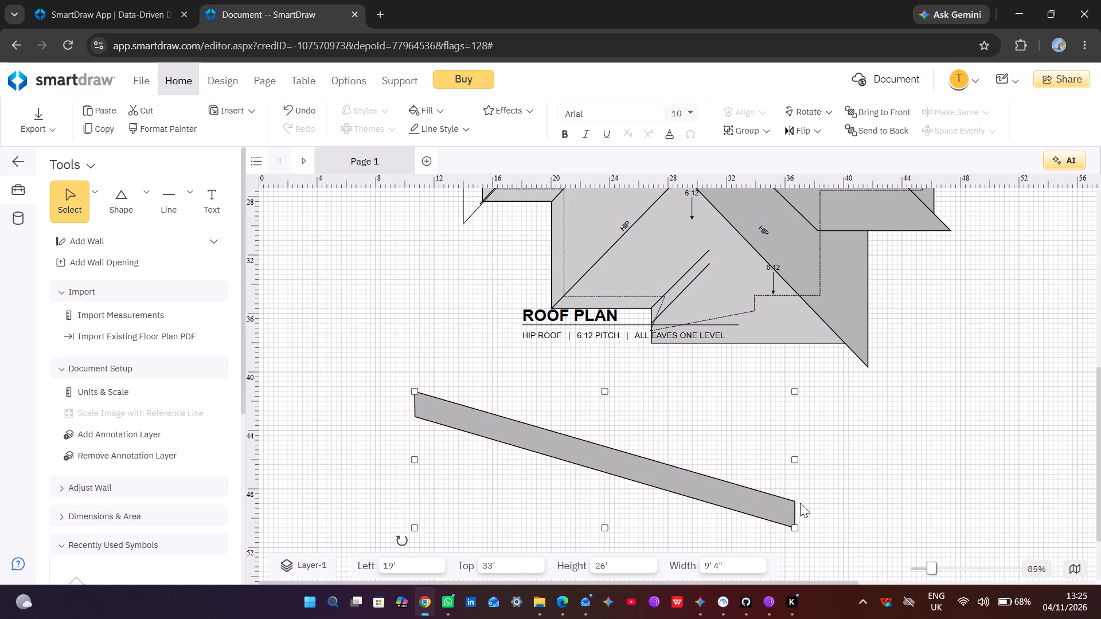
drag(793, 461, 831, 403)
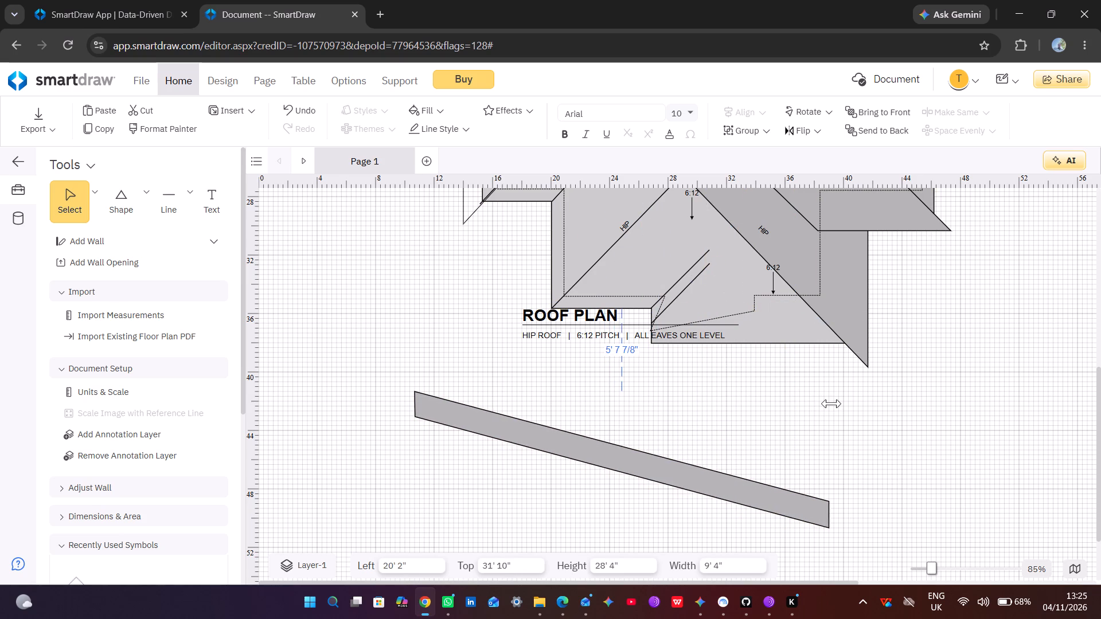
drag(831, 403, 776, 419)
click(753, 498)
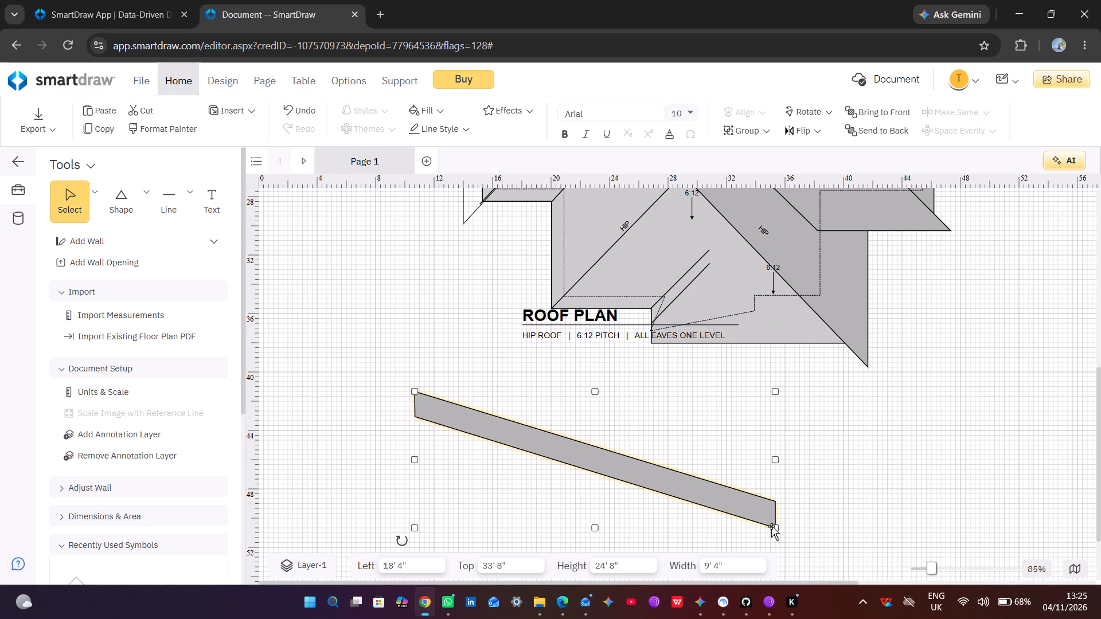
Reshape the strip into a long, steep band beside the roof plan's left side, Height 5' 8", Width 30' 8".
drag(775, 526, 797, 393)
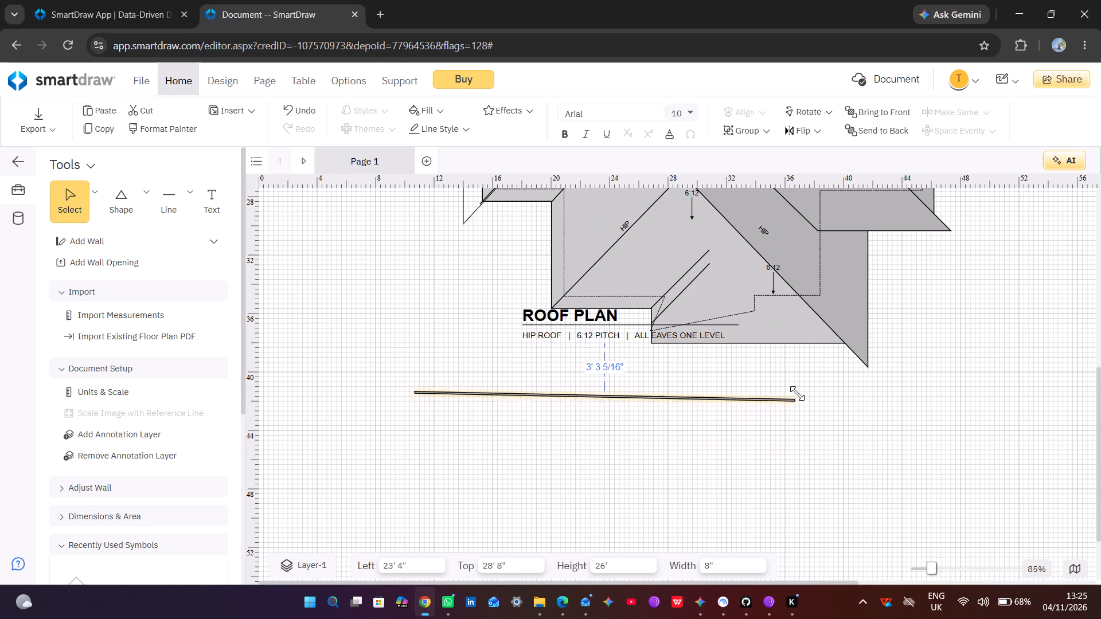
drag(797, 393, 806, 295)
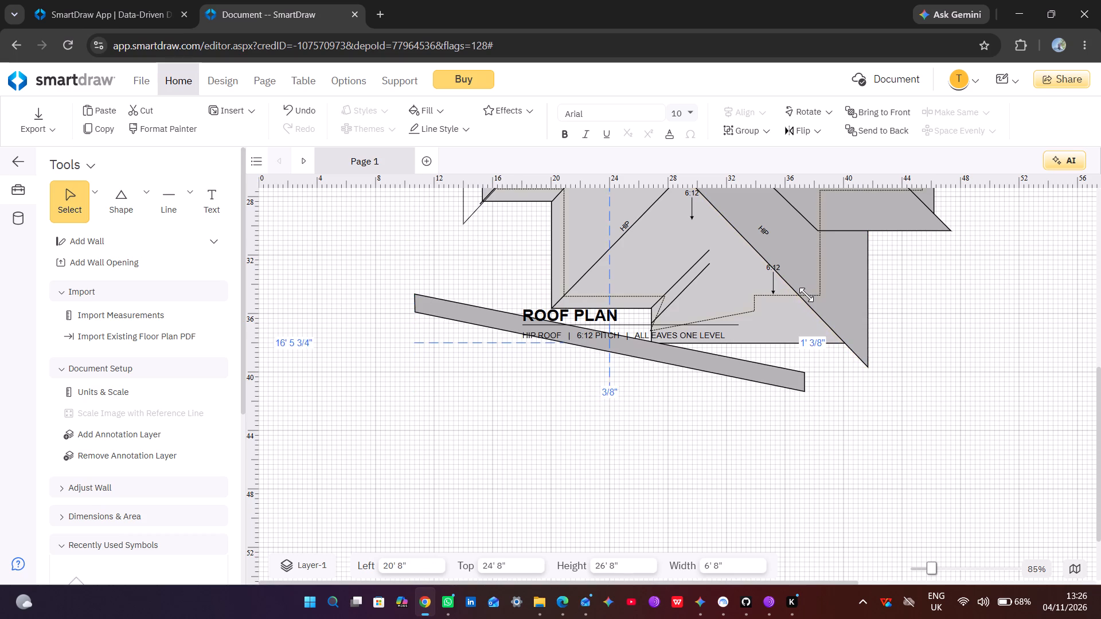
drag(806, 295, 780, 330)
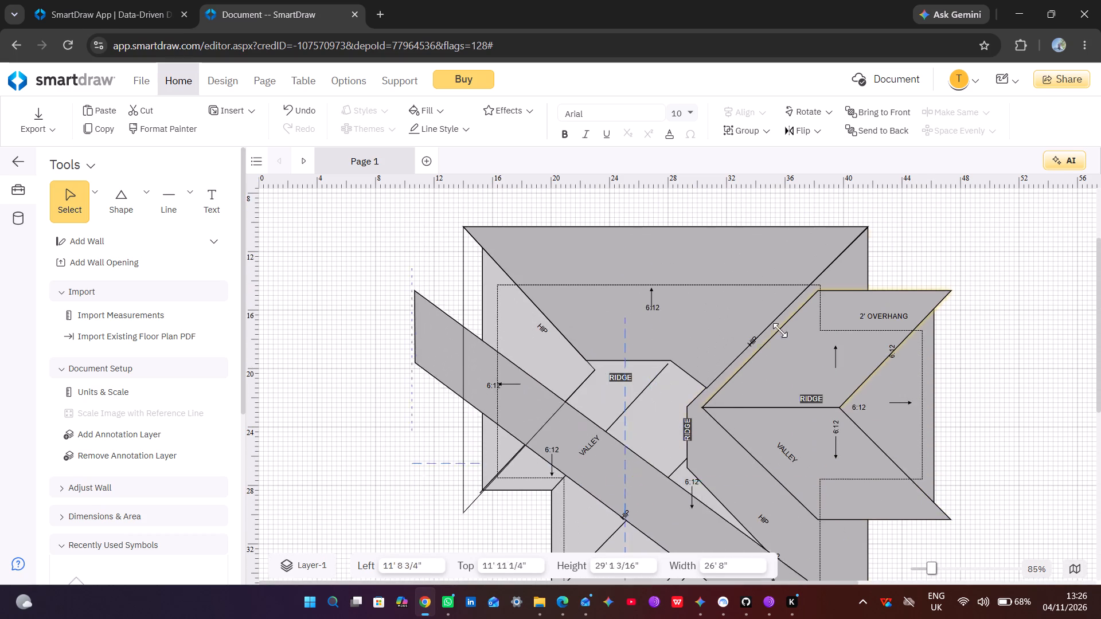
drag(780, 330, 453, 274)
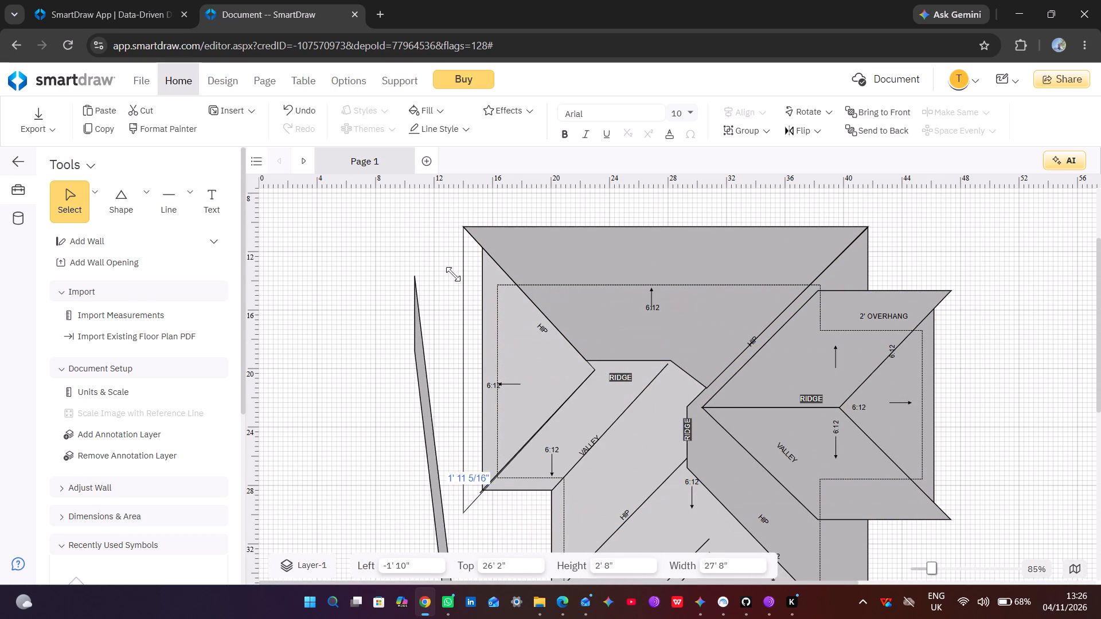
drag(453, 274, 486, 242)
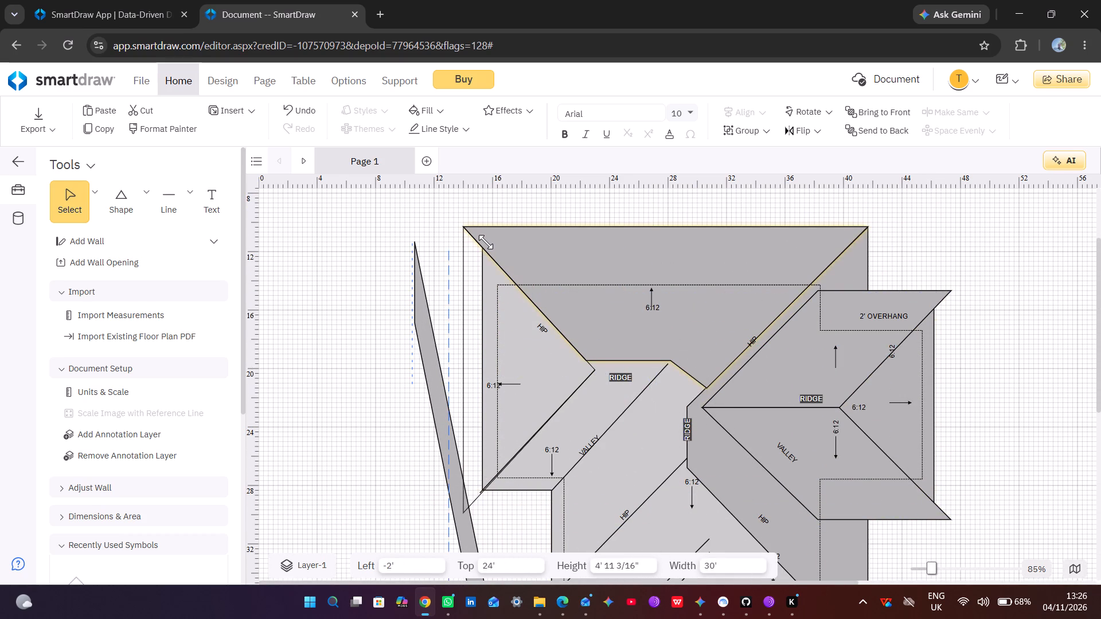
drag(486, 242, 354, 233)
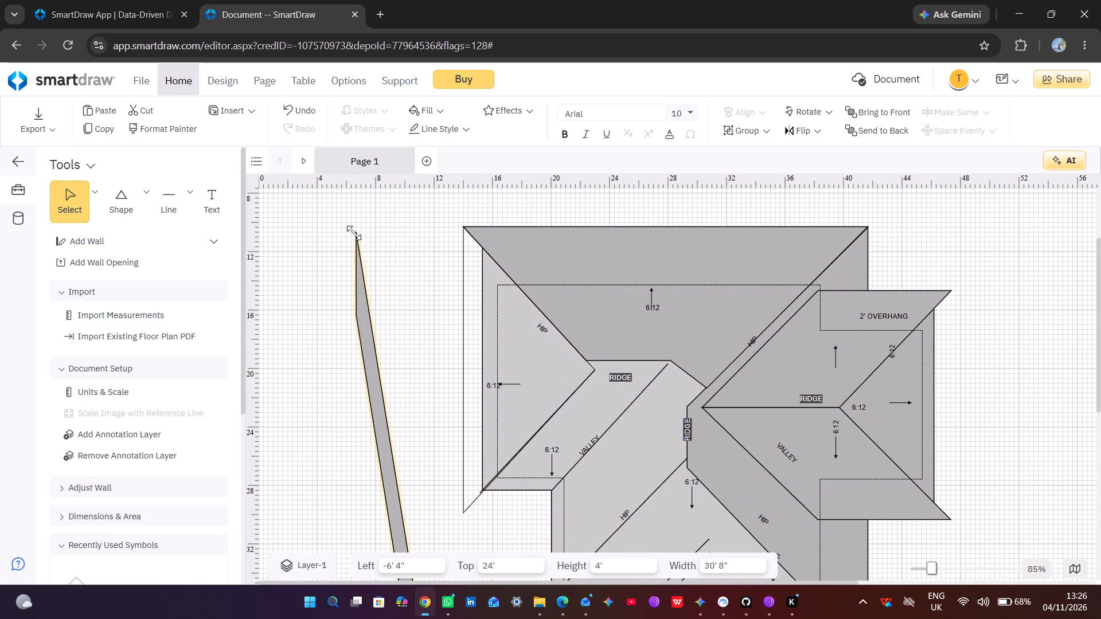
drag(354, 233, 330, 233)
Shorten the strip from both ends into a small diagonal piece left of the roof plan, Height 4', Width 5' 7 5/8".
scroll(369, 263, down, 1)
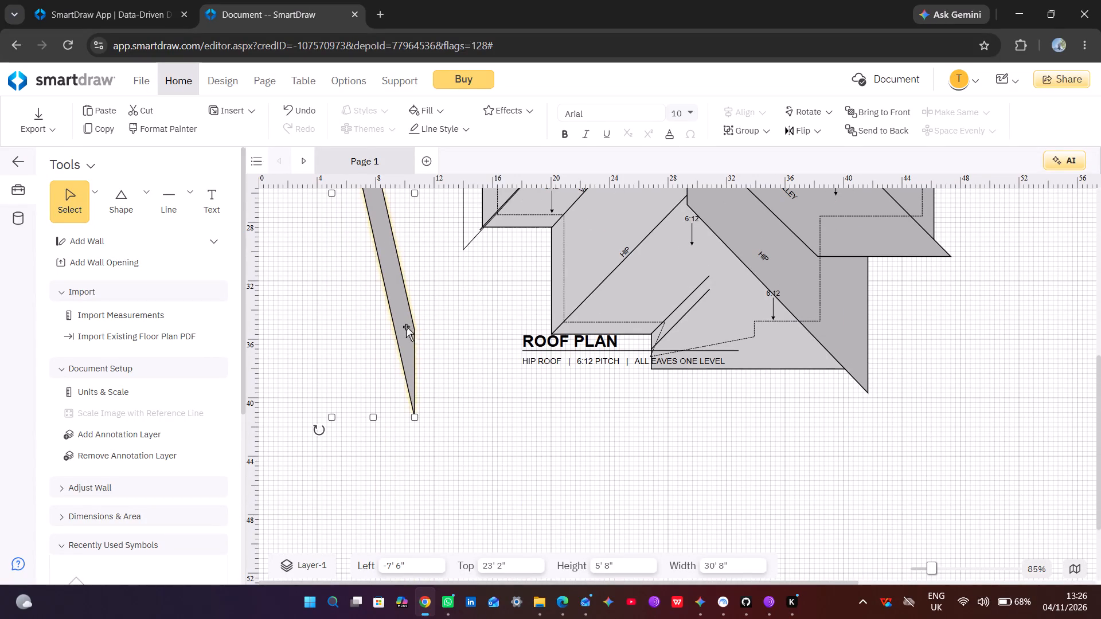
drag(413, 416, 389, 301)
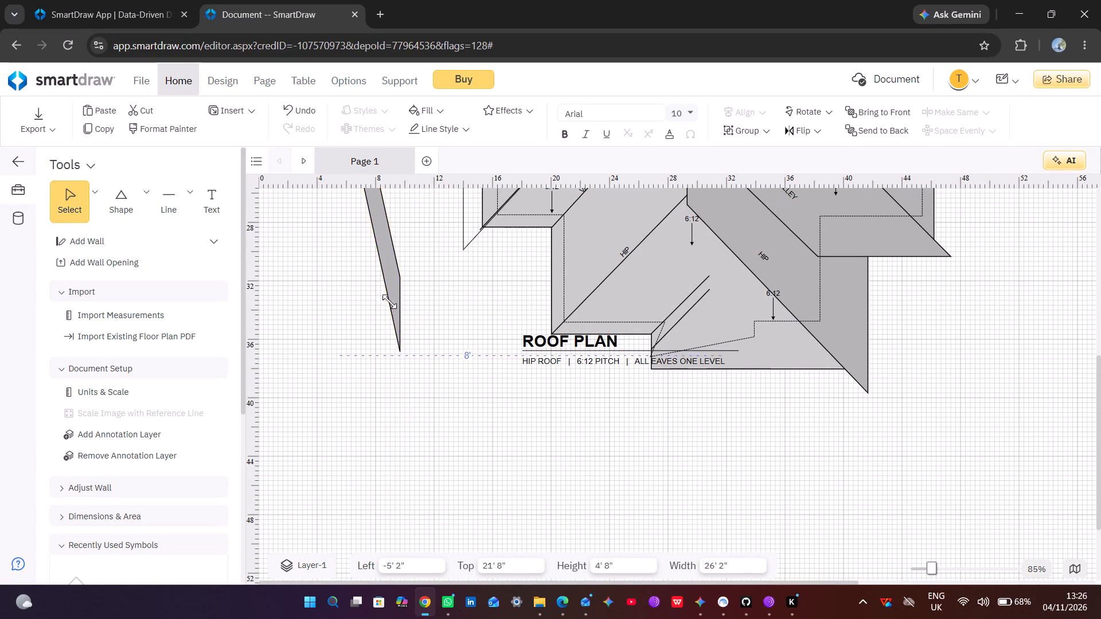
drag(389, 301, 360, 209)
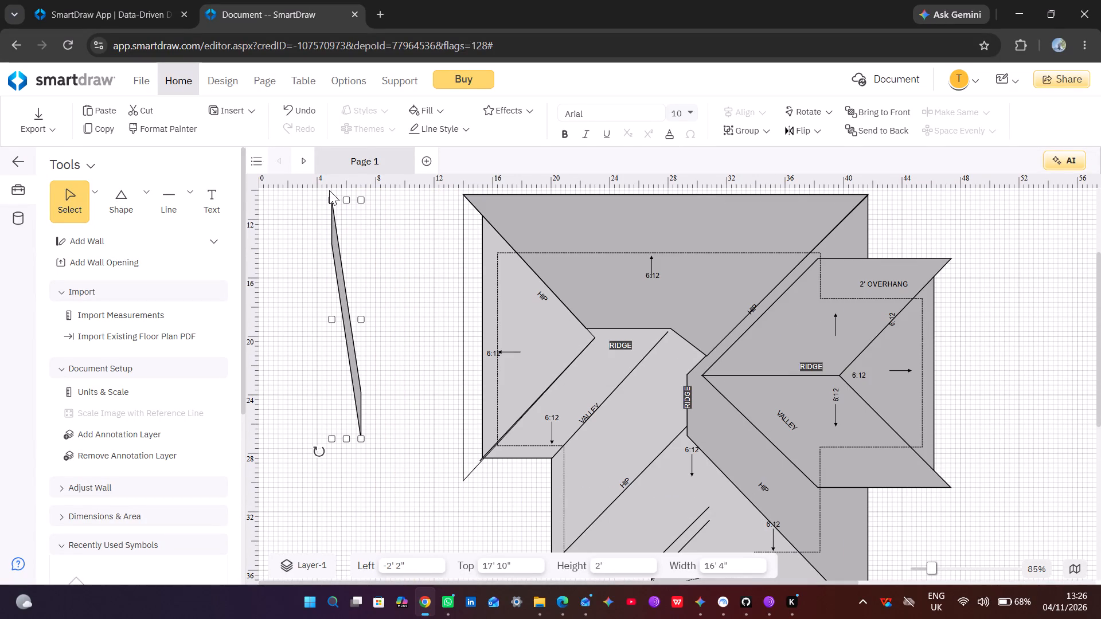
drag(332, 199, 356, 246)
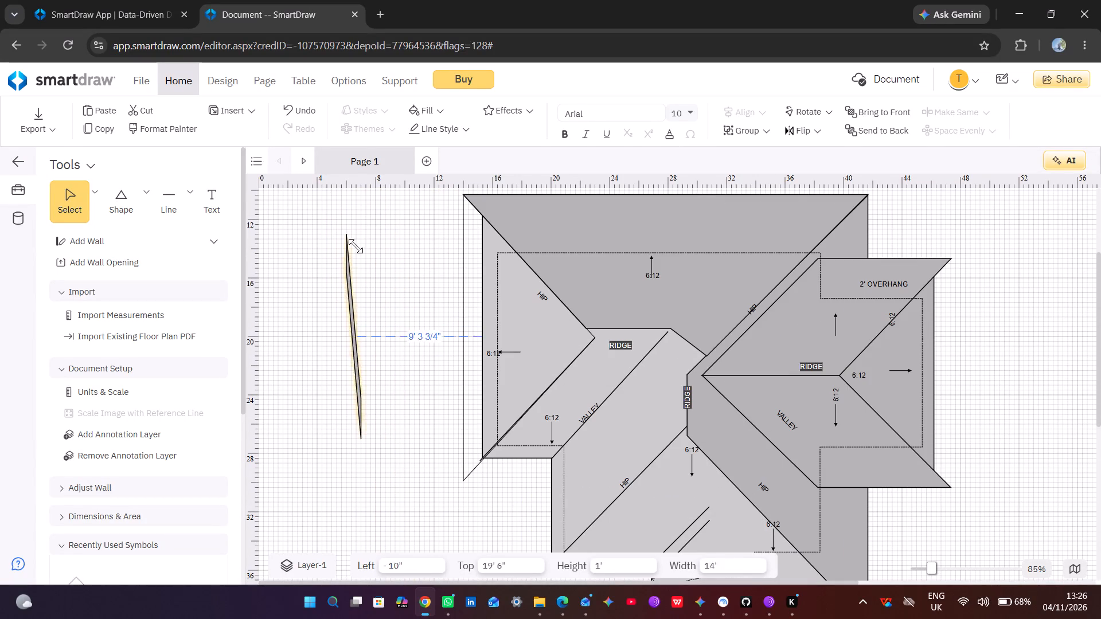
drag(356, 246, 295, 261)
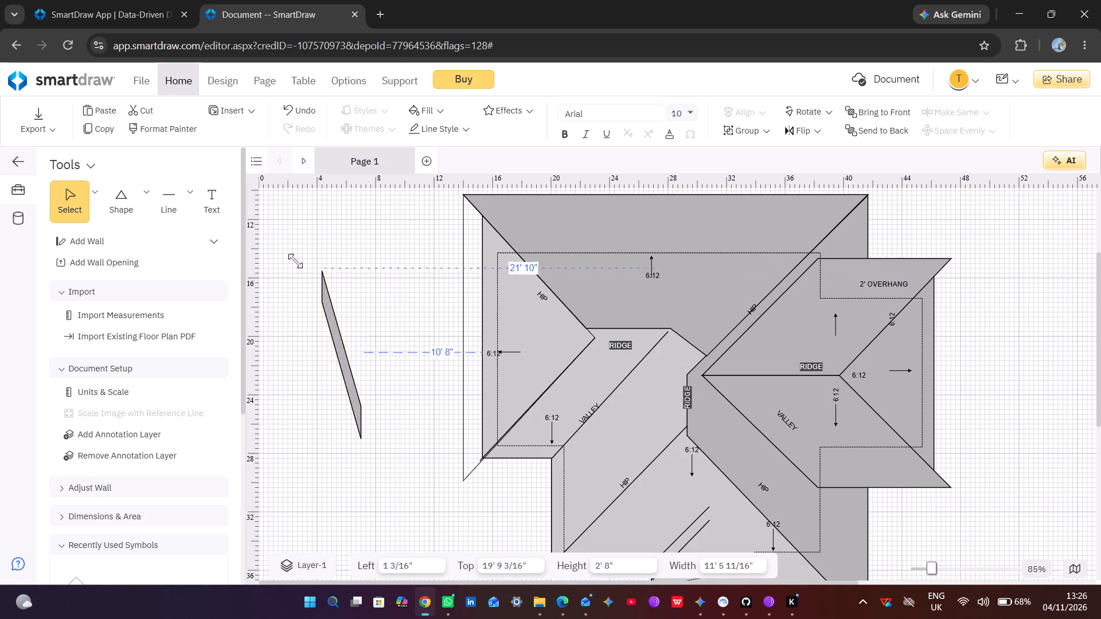
drag(295, 261, 278, 319)
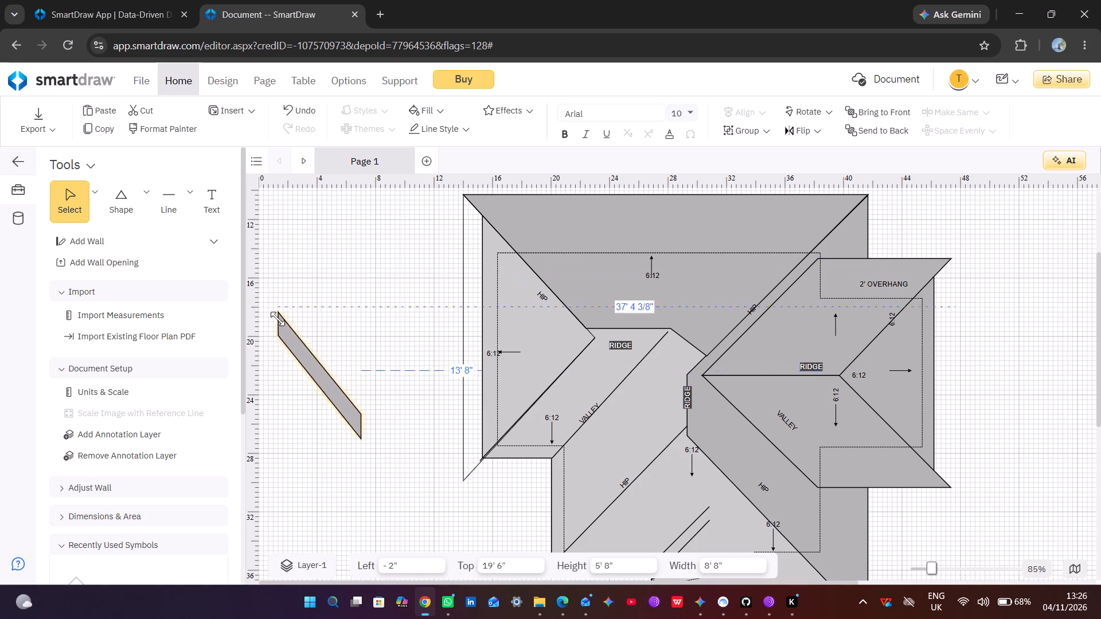
drag(278, 319, 303, 503)
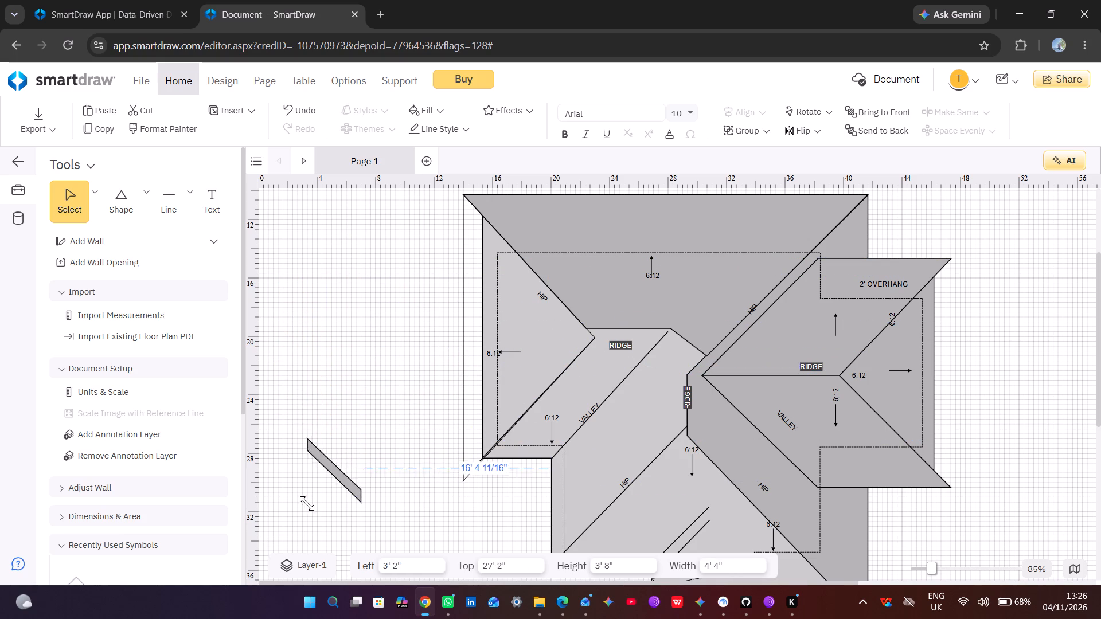
drag(303, 503, 318, 370)
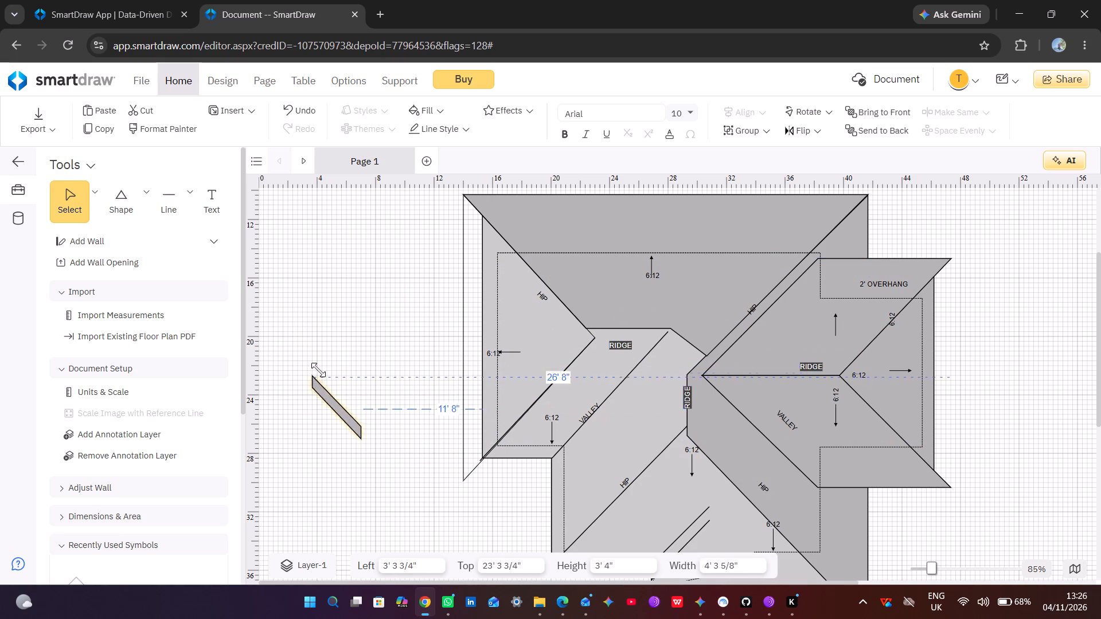
drag(318, 370, 304, 356)
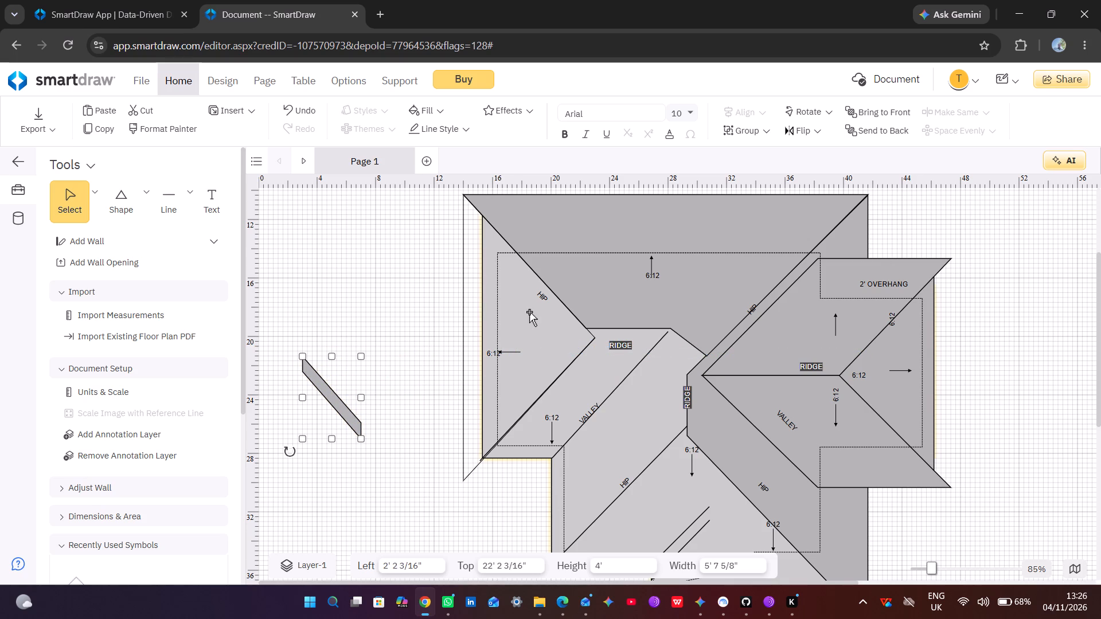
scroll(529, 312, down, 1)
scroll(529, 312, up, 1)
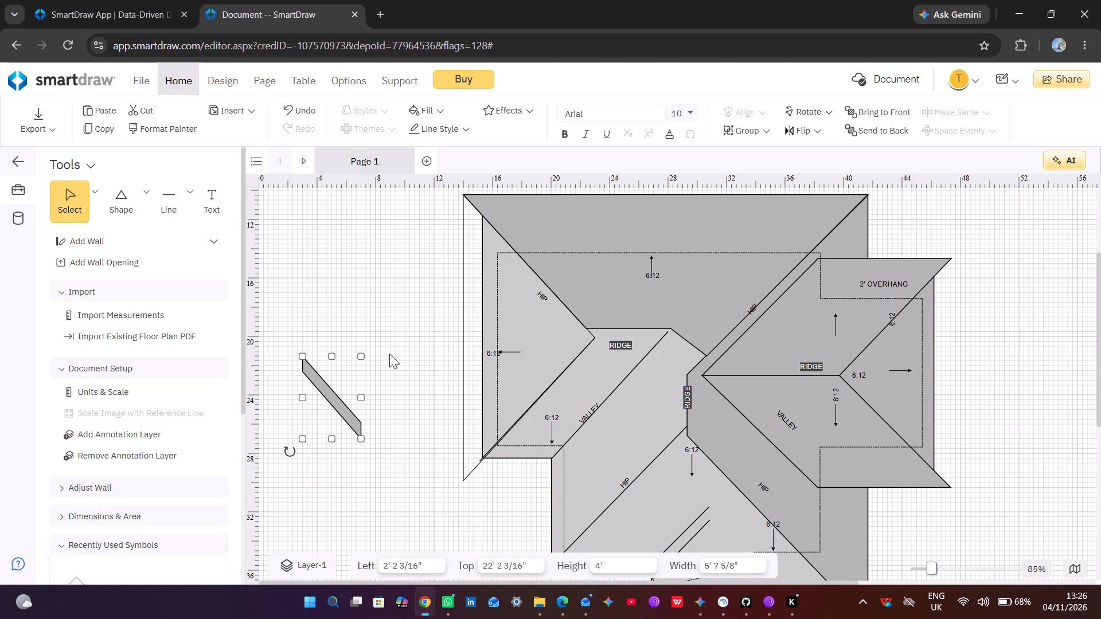
Stretch the loose strip beside the roof plan to a width of 9' 4" and rotate it to 190°.
click(330, 355)
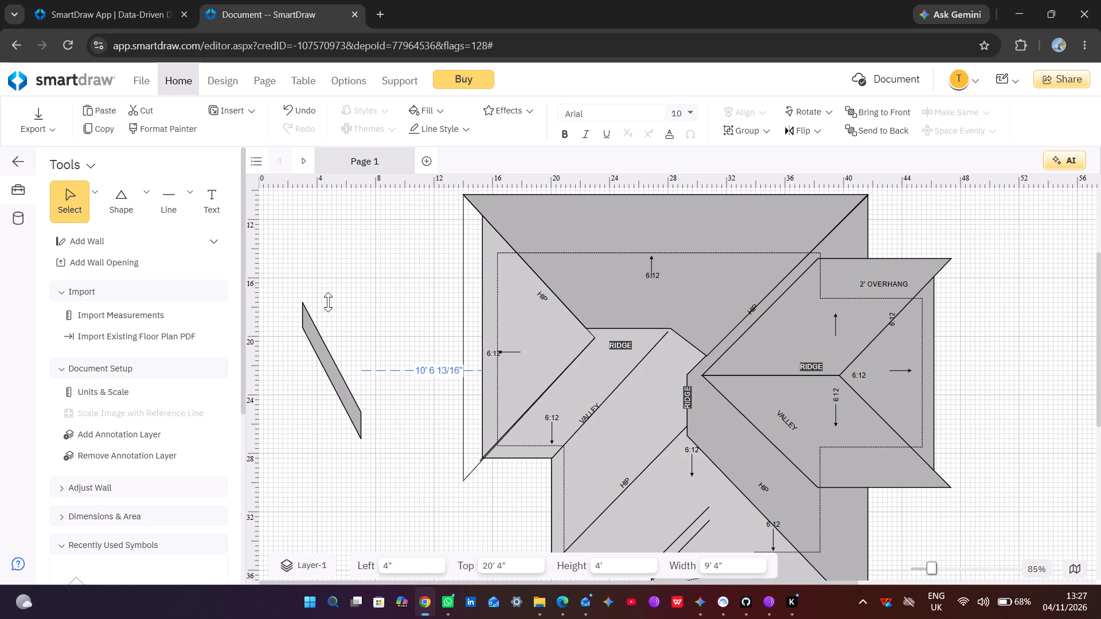
scroll(334, 302, down, 1)
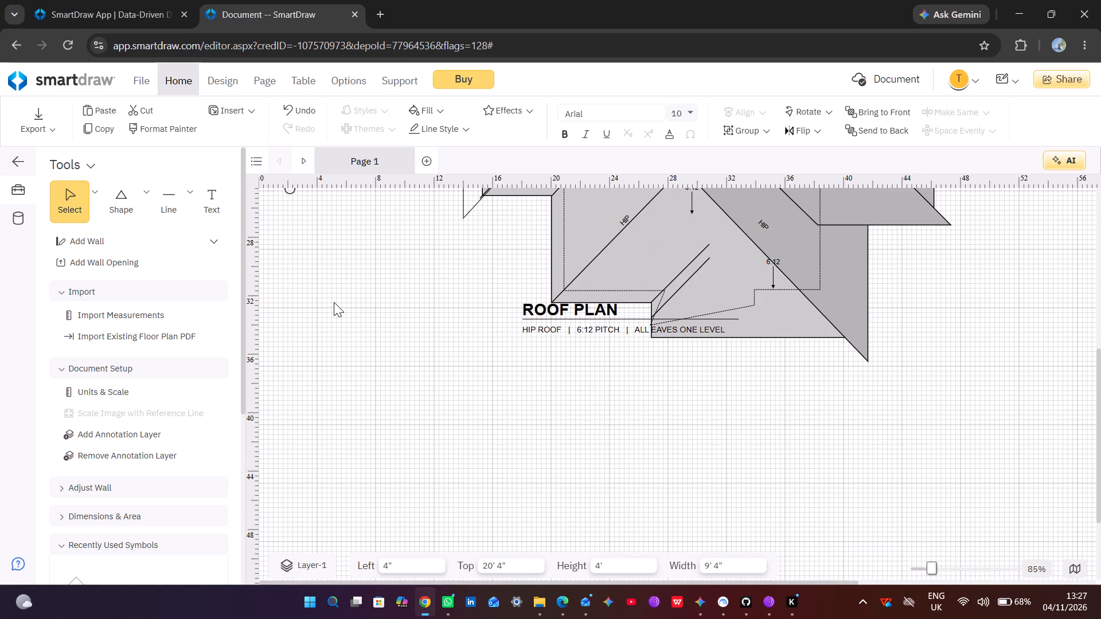
scroll(334, 302, up, 1)
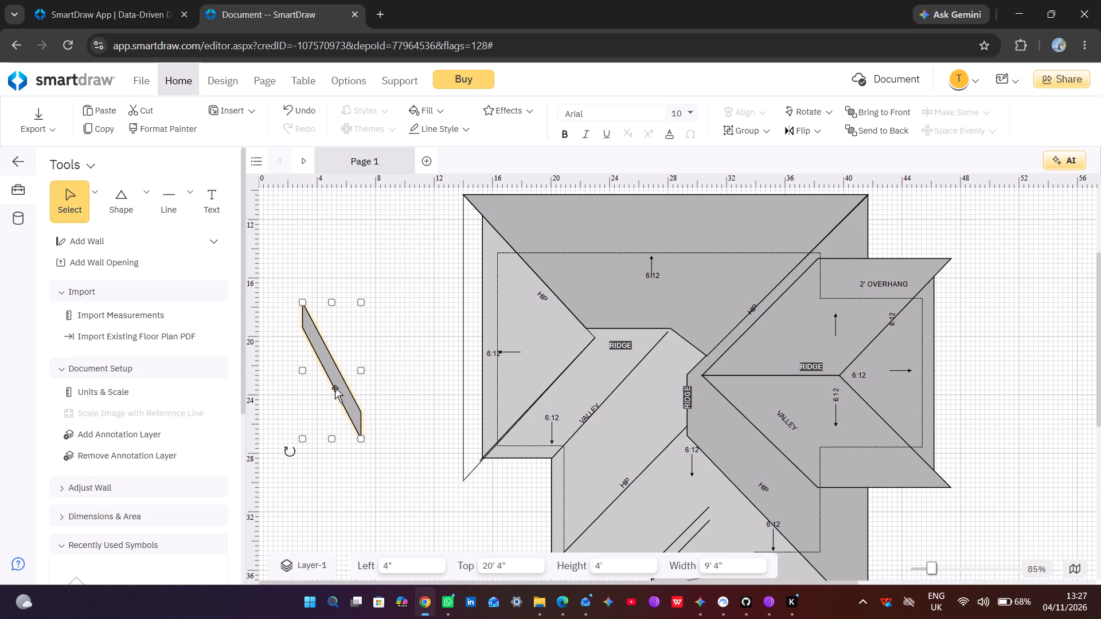
click(286, 453)
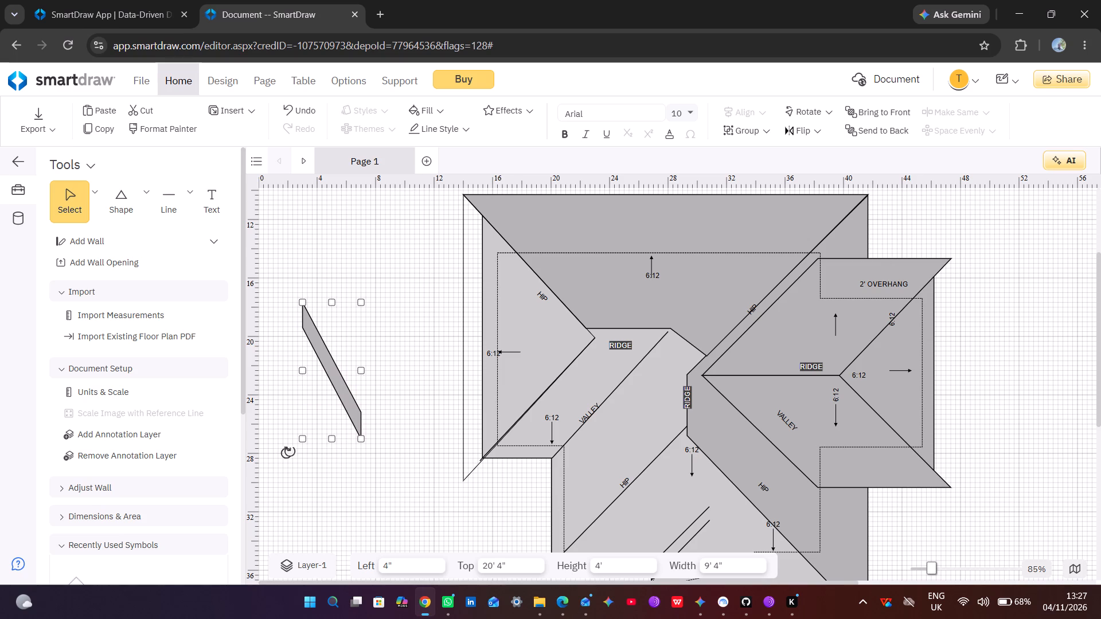
drag(286, 453, 395, 391)
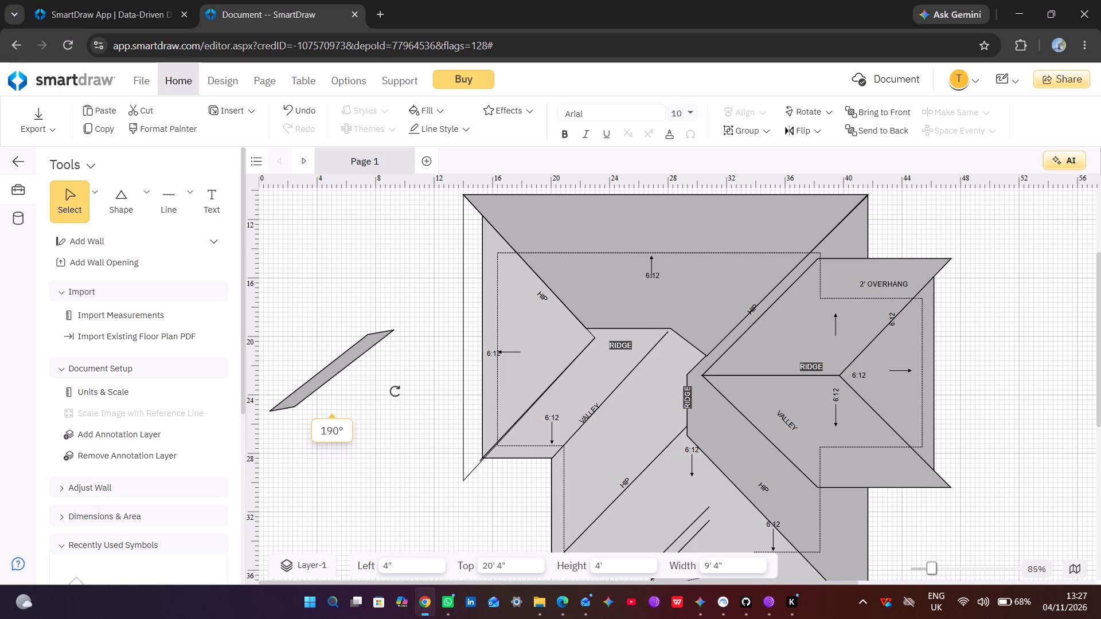
drag(395, 391, 395, 390)
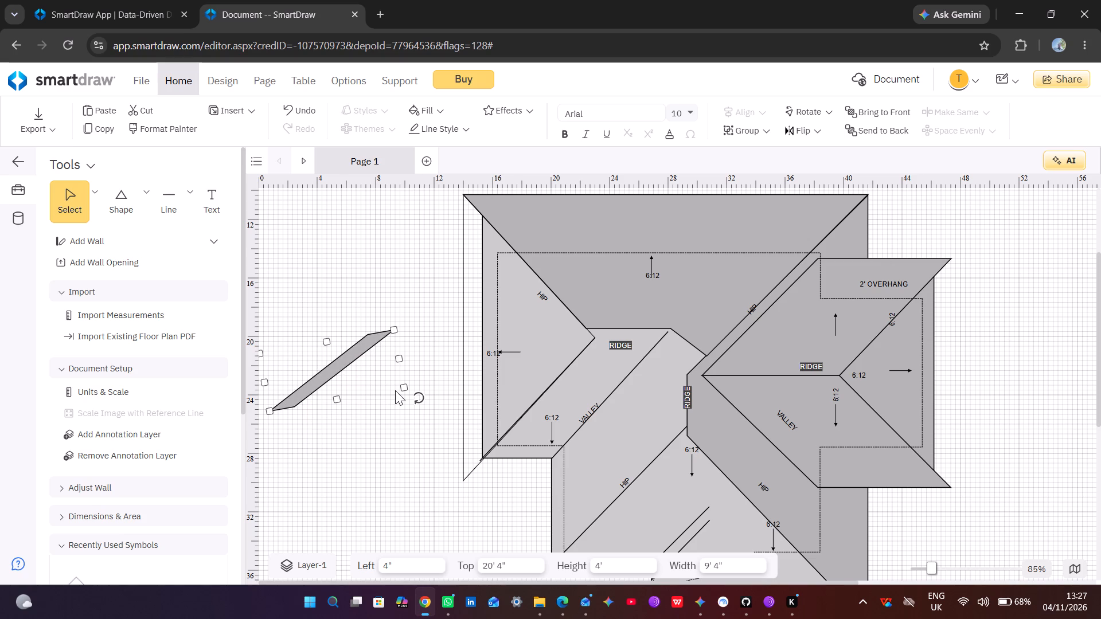
Rotate the strip to about 200° and place it along the roof's lower-left hip, Left 13' 1/4", Top 24' 5 5/8".
drag(343, 362, 473, 437)
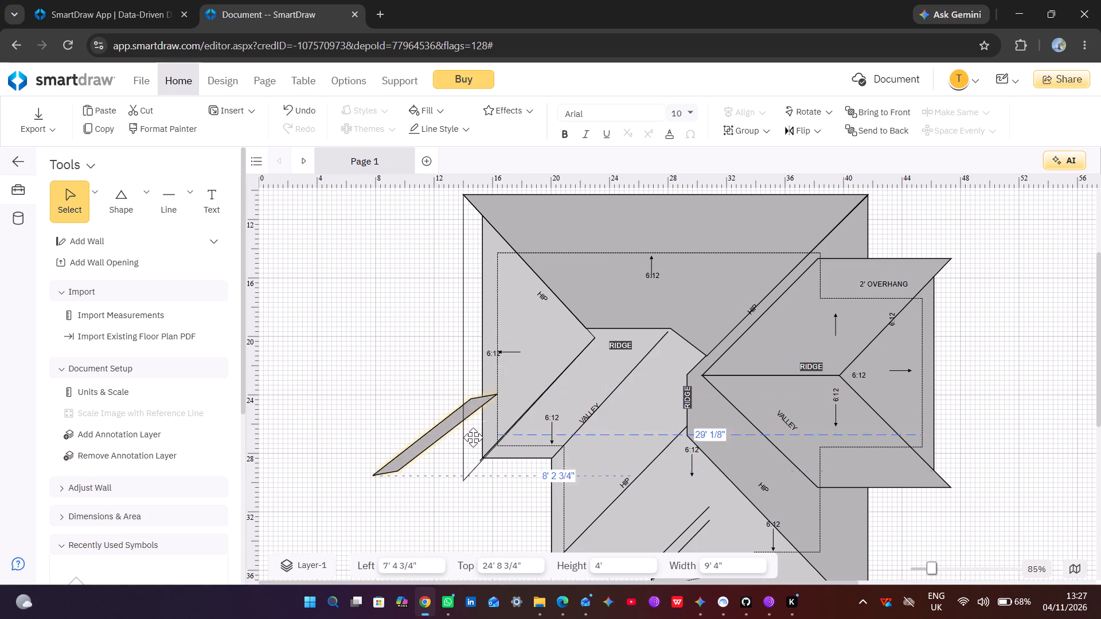
drag(473, 437, 538, 429)
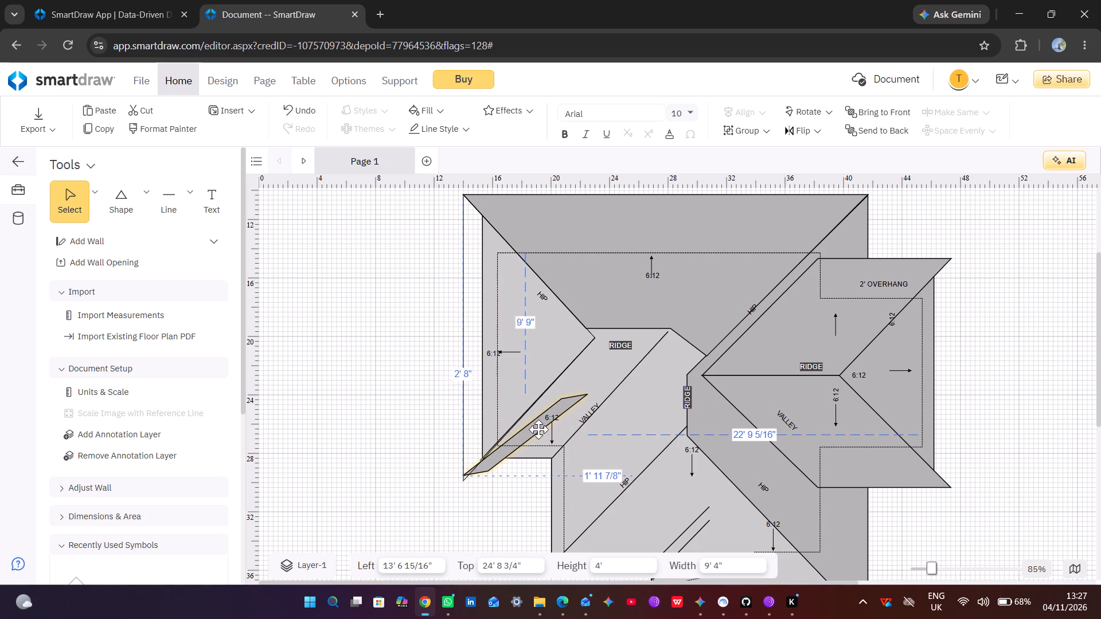
drag(538, 429, 429, 432)
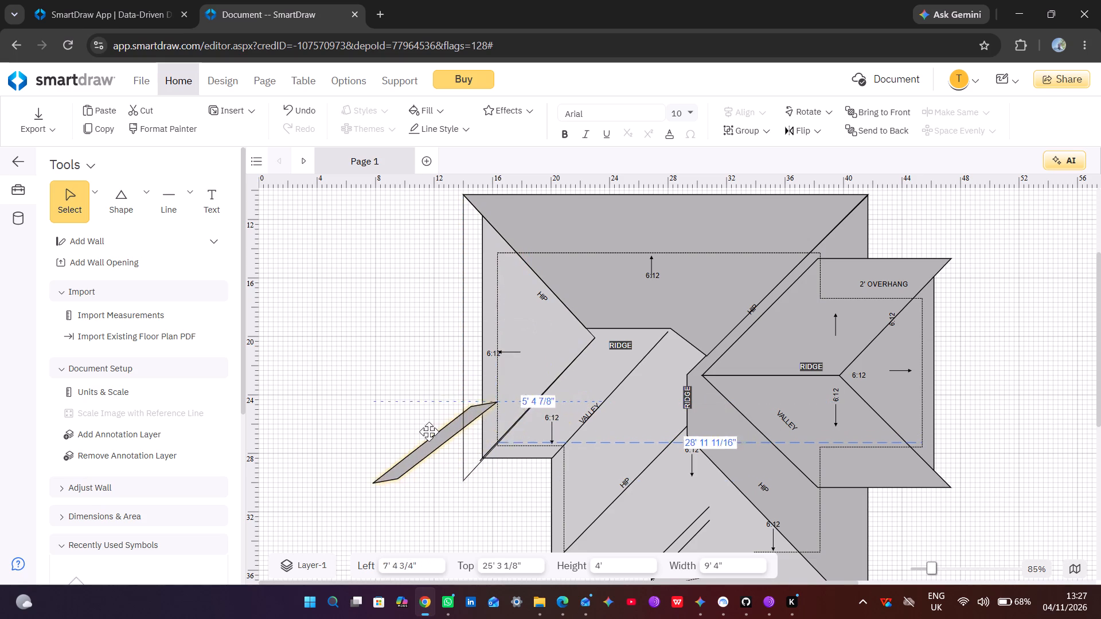
drag(429, 432, 401, 425)
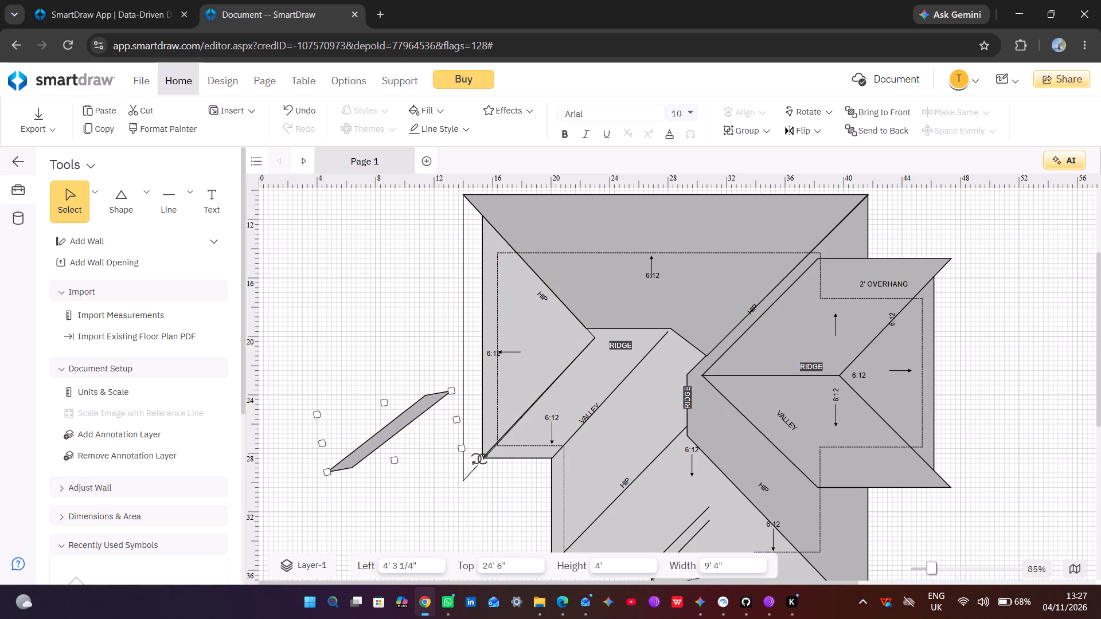
drag(479, 462, 470, 444)
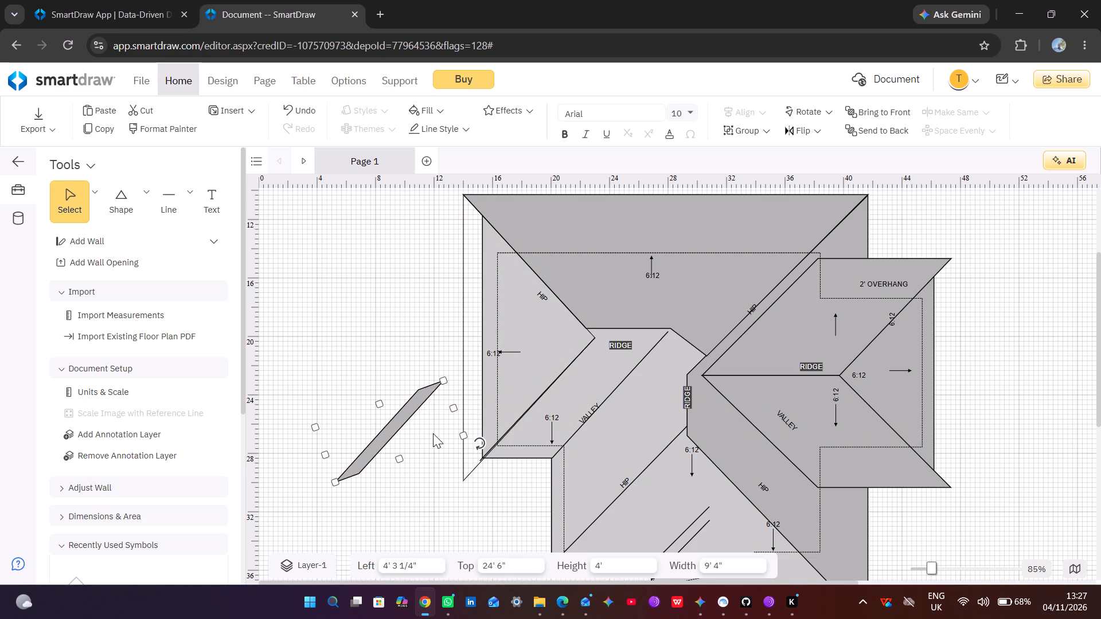
drag(409, 416, 517, 437)
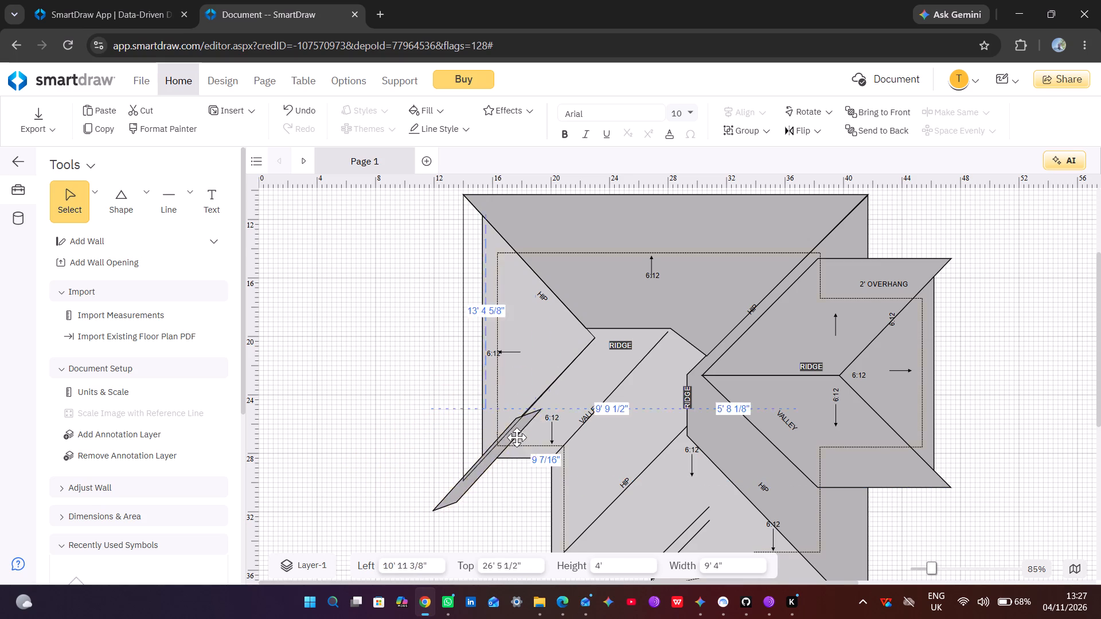
drag(517, 437, 540, 412)
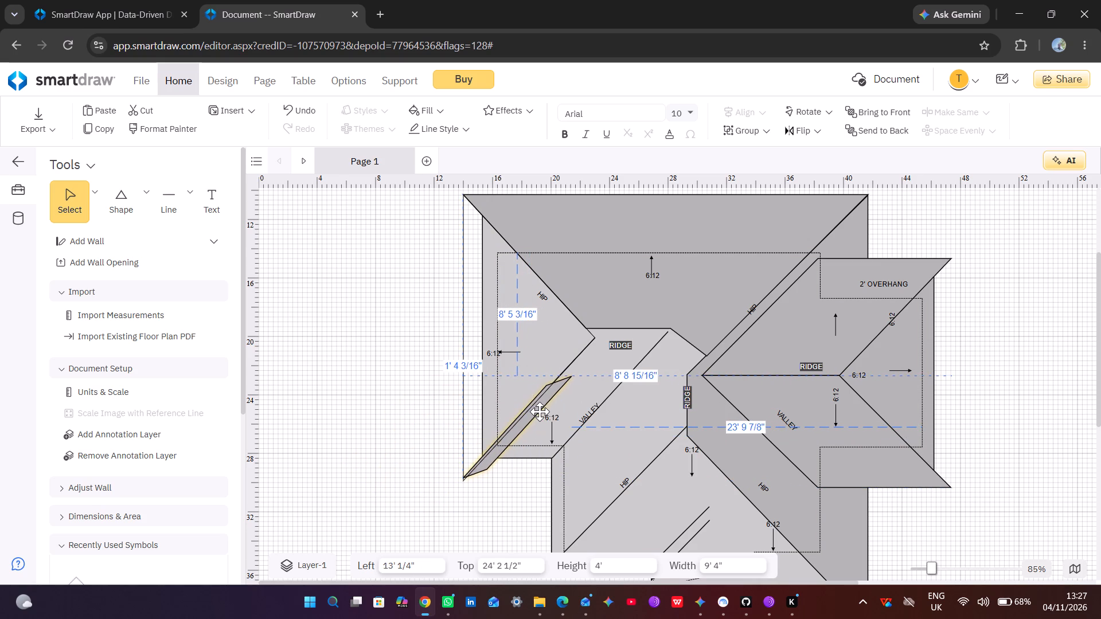
drag(540, 412, 537, 414)
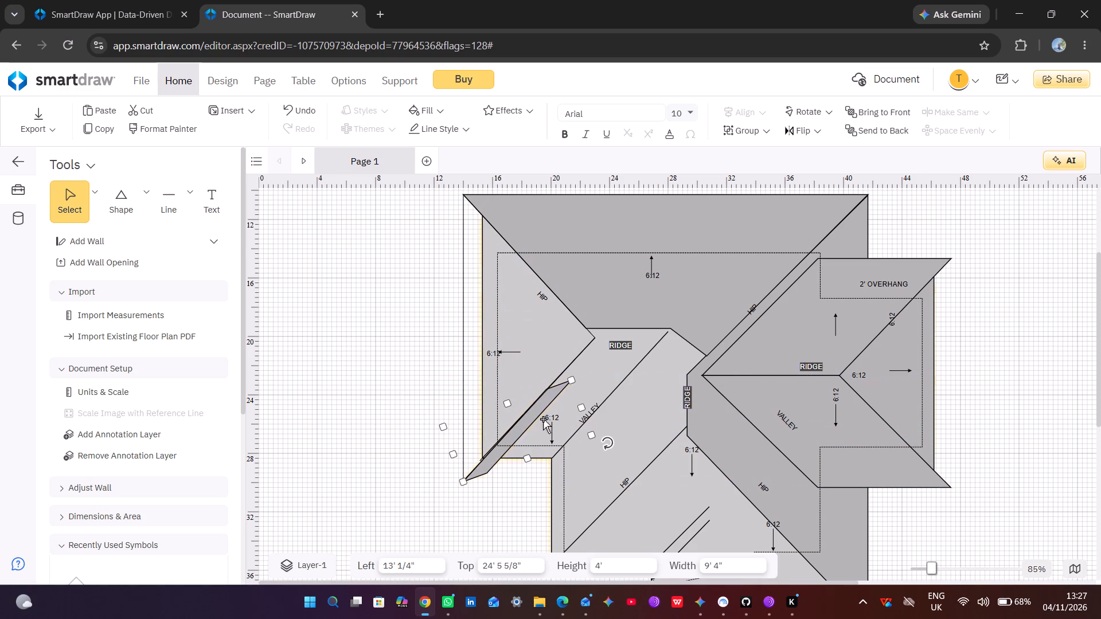
Stretch and rotate the strip to span from the roof's lower-left eave corner past the ridge, Height 3' 11 11/16", Width 15' 7 1/2".
drag(580, 409, 616, 404)
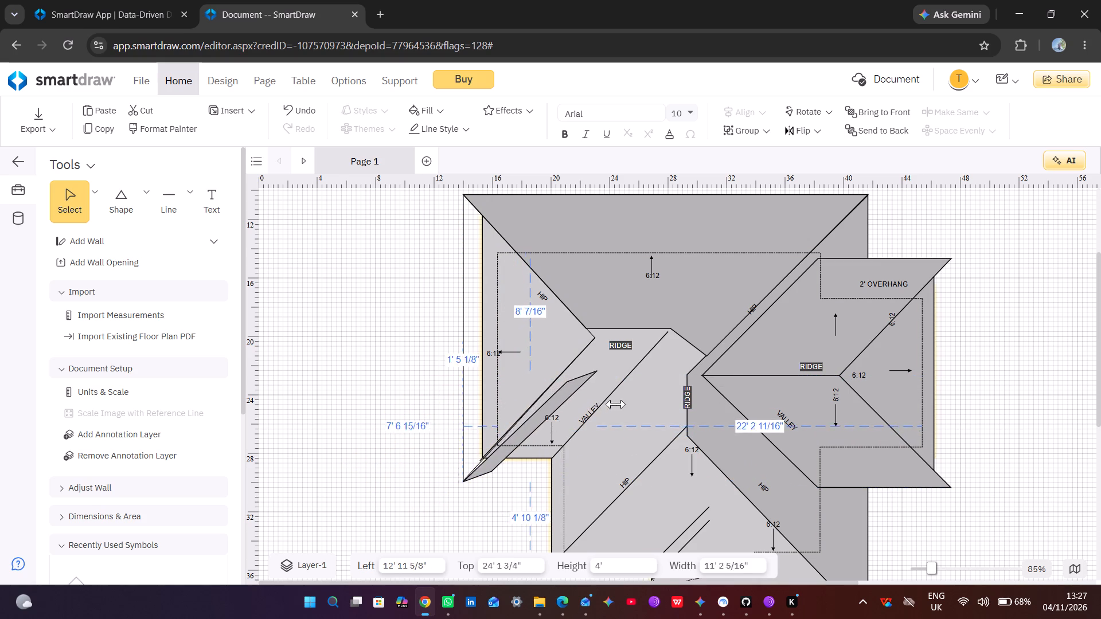
drag(616, 404, 646, 328)
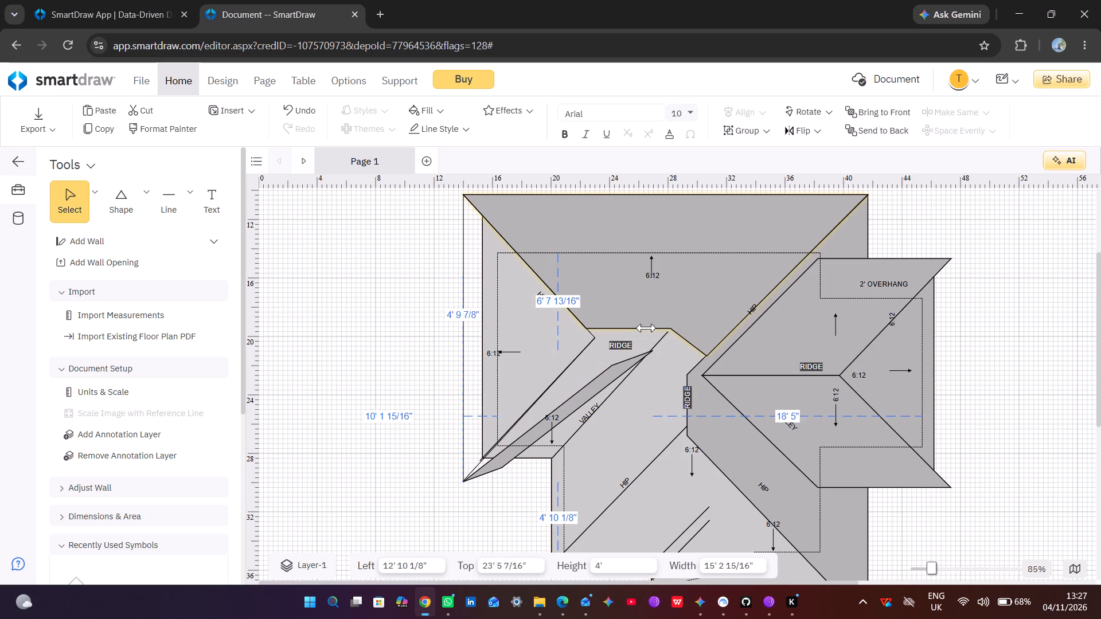
drag(646, 328, 625, 291)
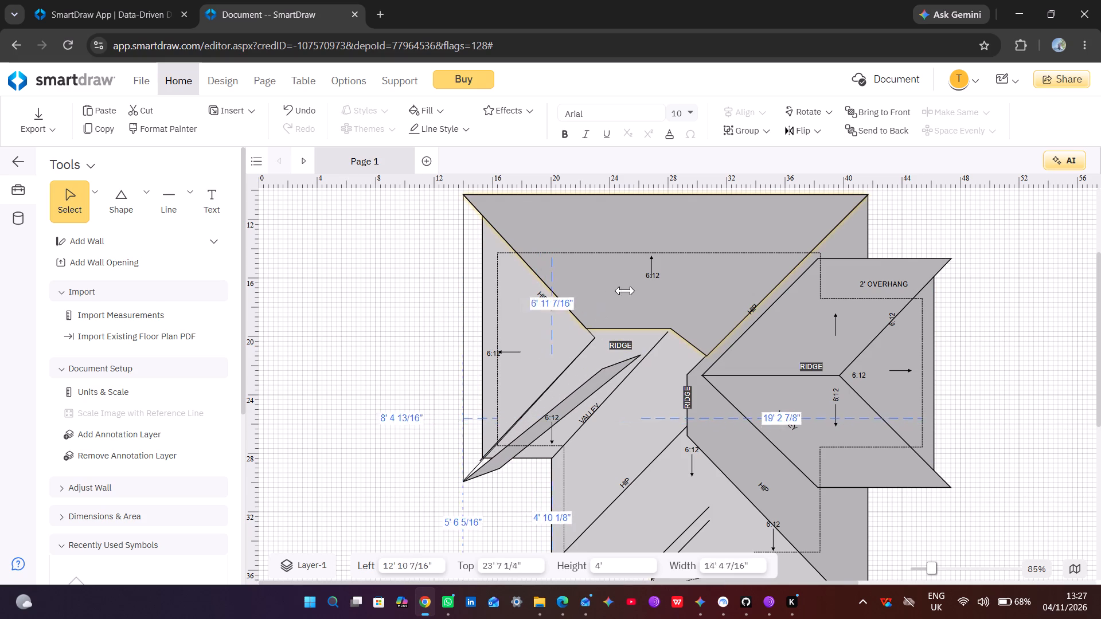
drag(625, 291, 640, 281)
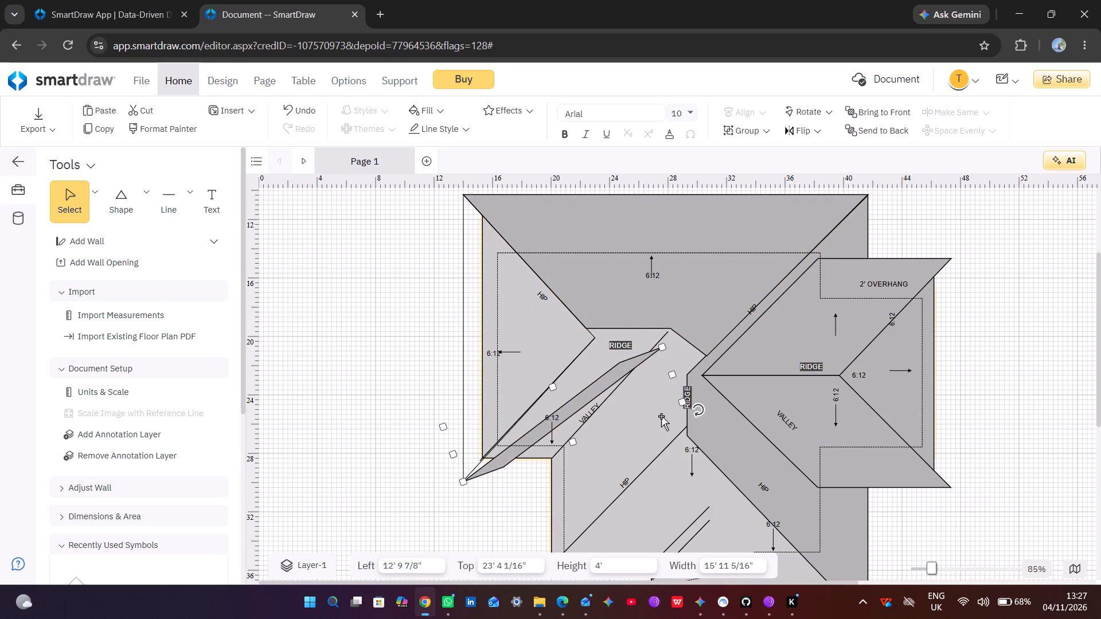
drag(699, 413, 705, 416)
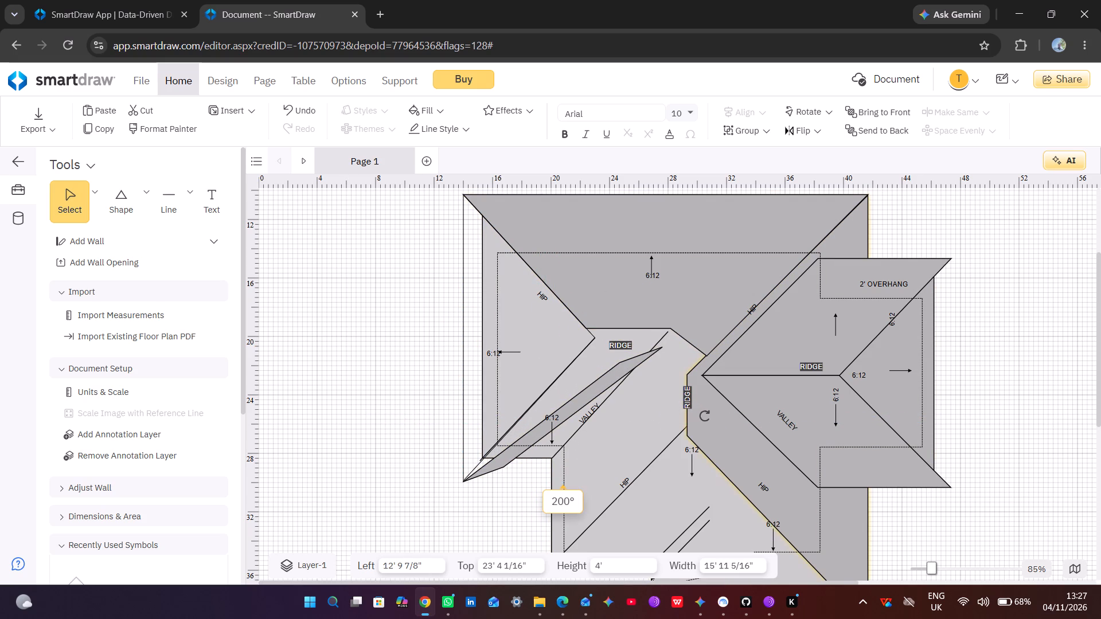
drag(705, 416, 709, 389)
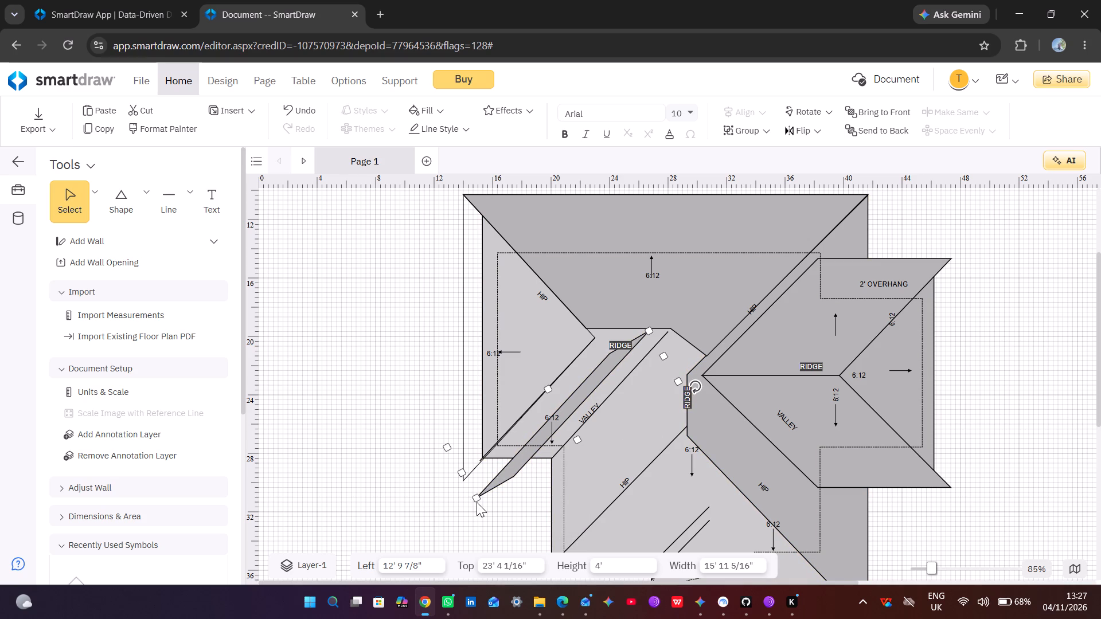
drag(476, 500, 465, 481)
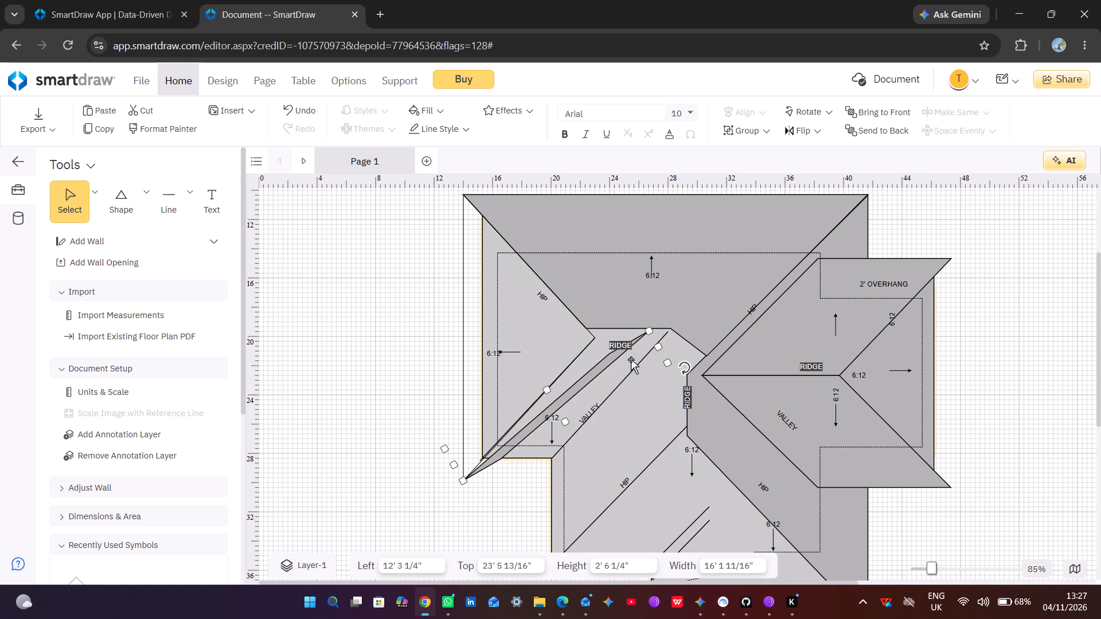
drag(650, 331, 615, 327)
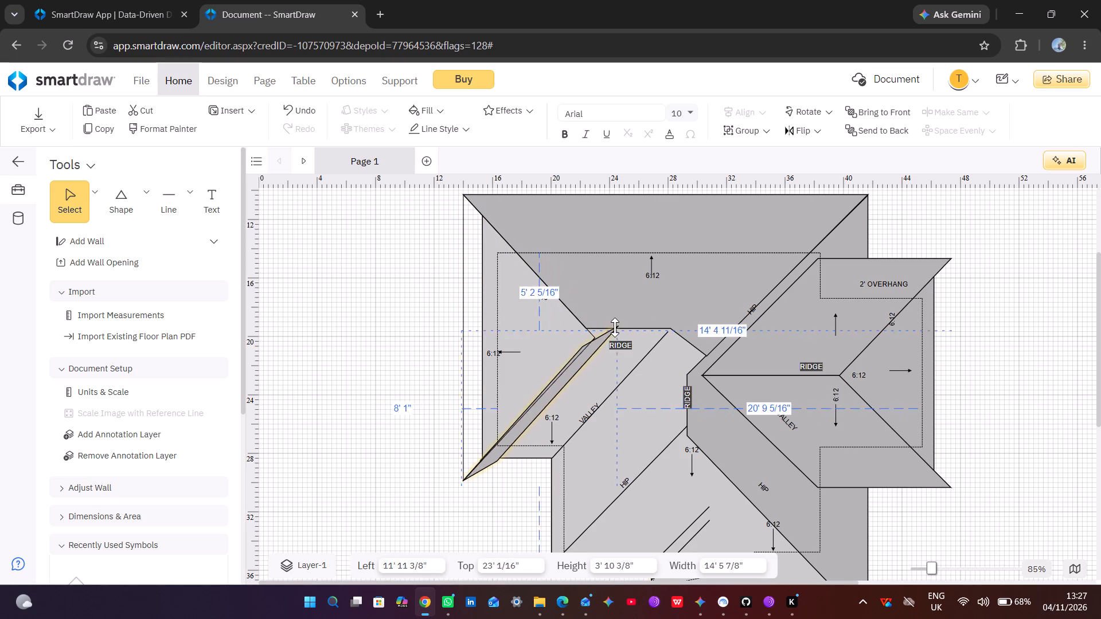
drag(615, 327, 628, 319)
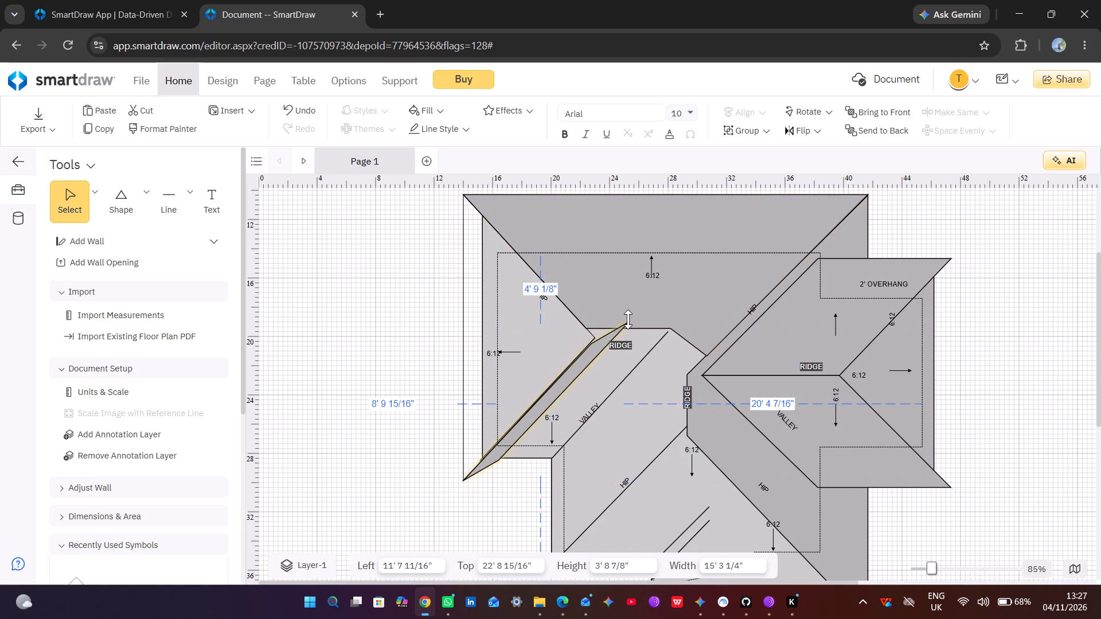
drag(628, 319, 632, 315)
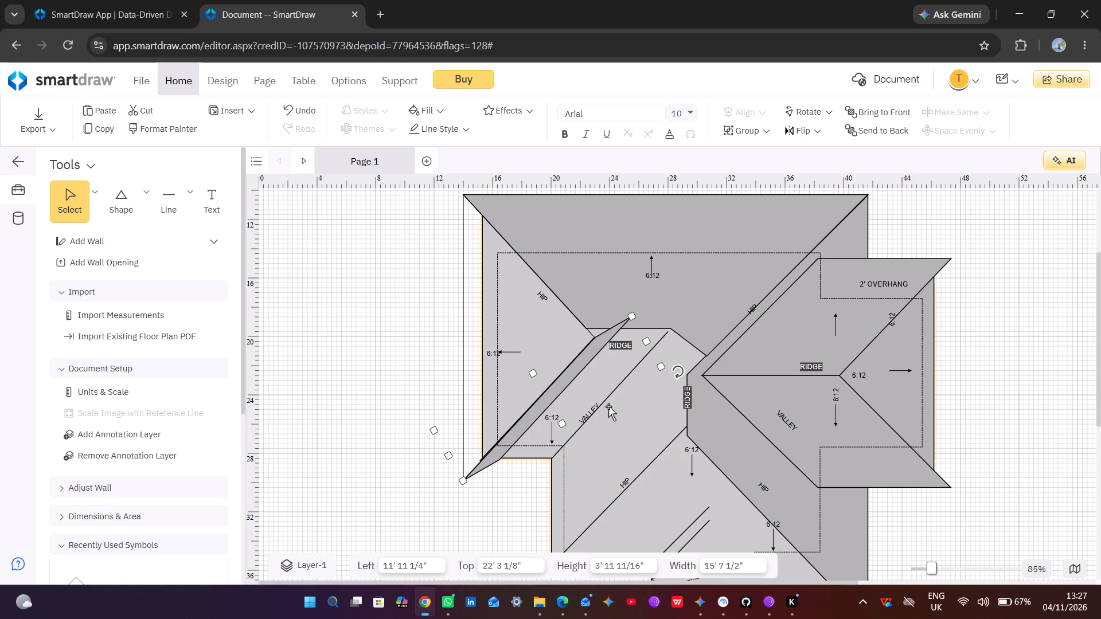
Move the strip back to the blank area left of the roof plan and reshape it to Height 6' 3 5/16", Width 5' 2 3/16".
drag(561, 424, 579, 446)
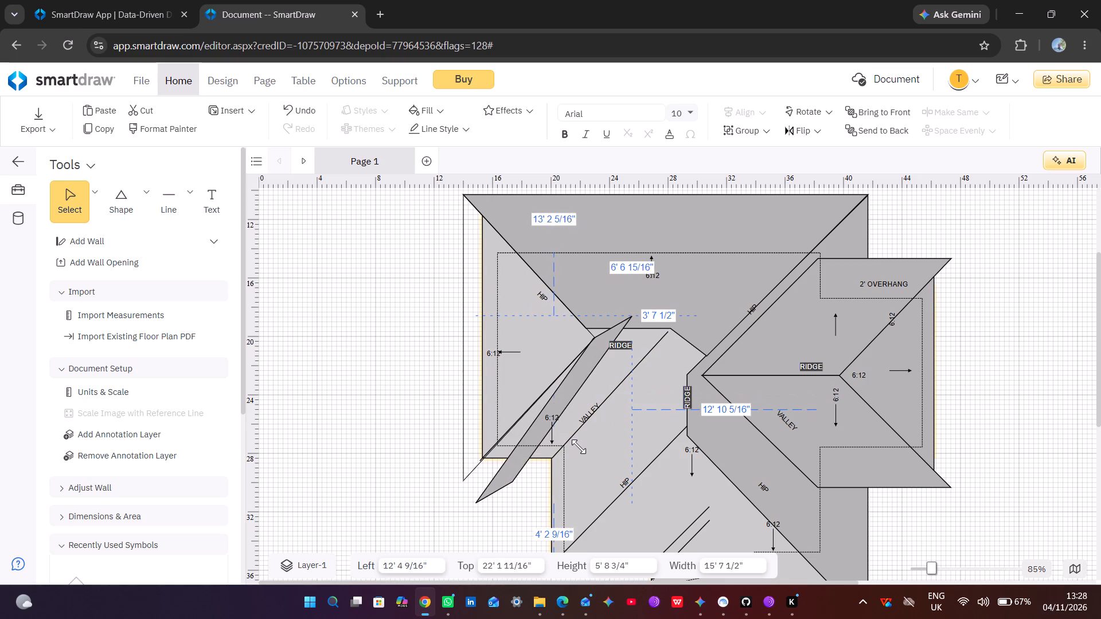
drag(579, 446, 389, 413)
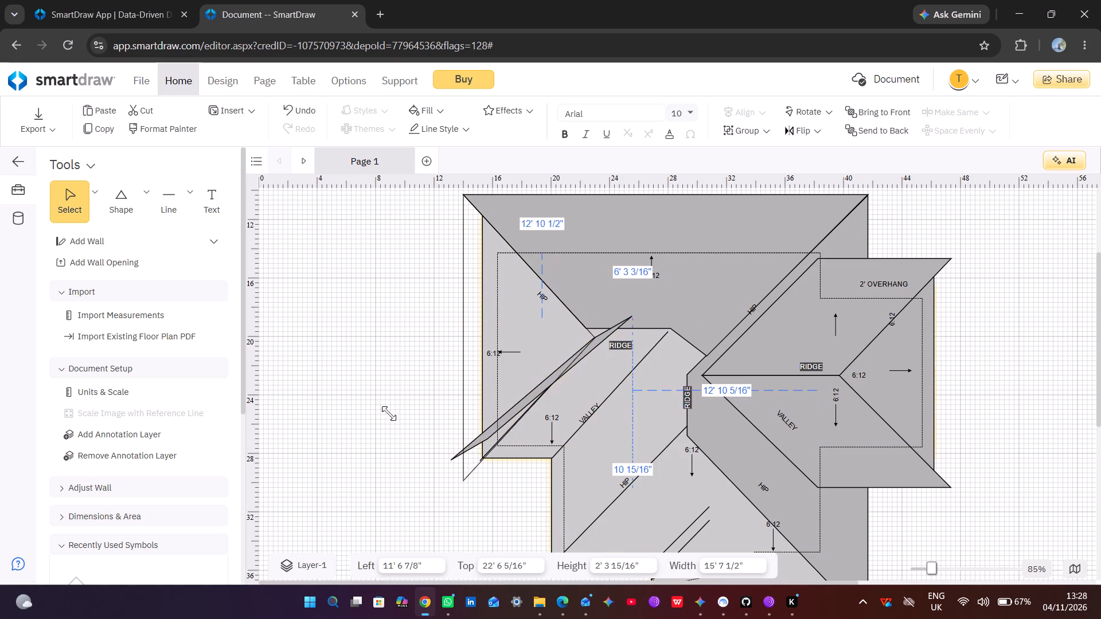
drag(389, 413, 188, 366)
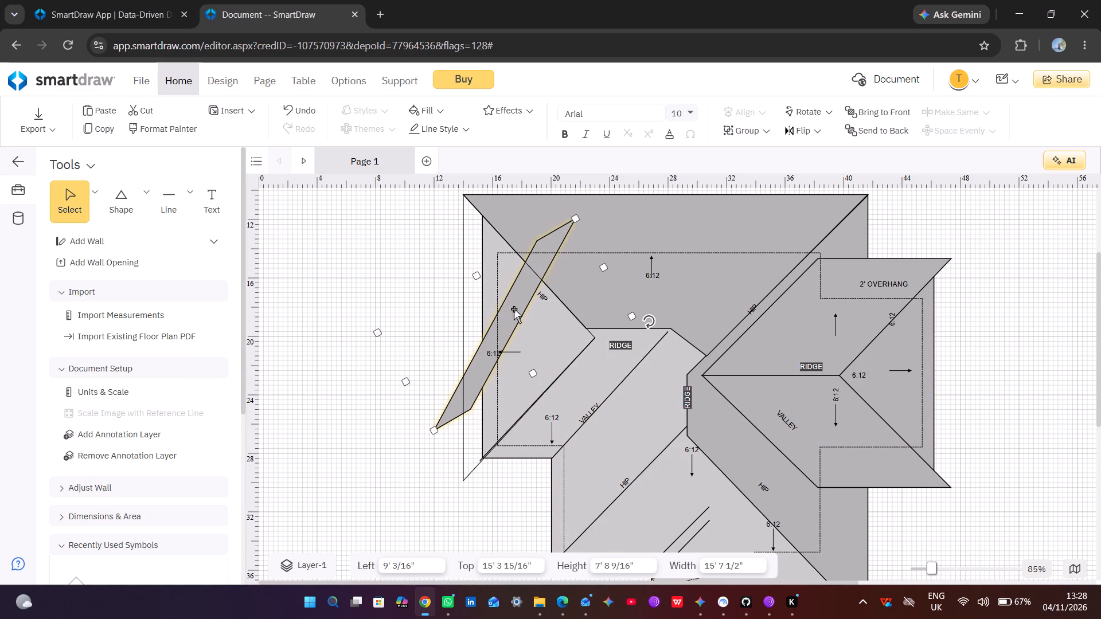
drag(514, 311, 353, 366)
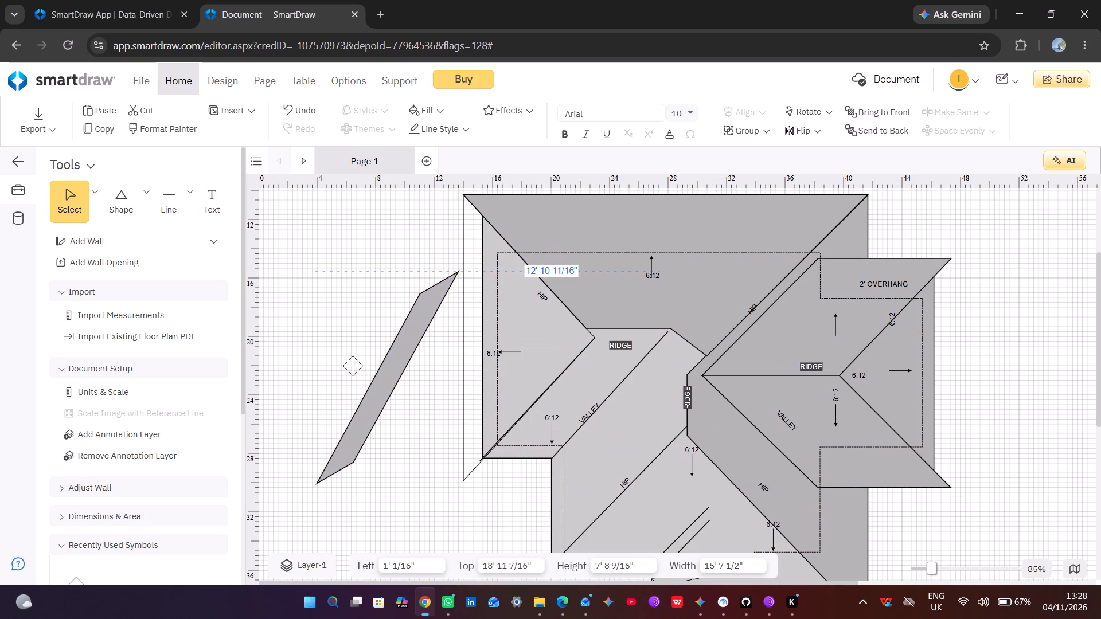
drag(353, 366, 327, 368)
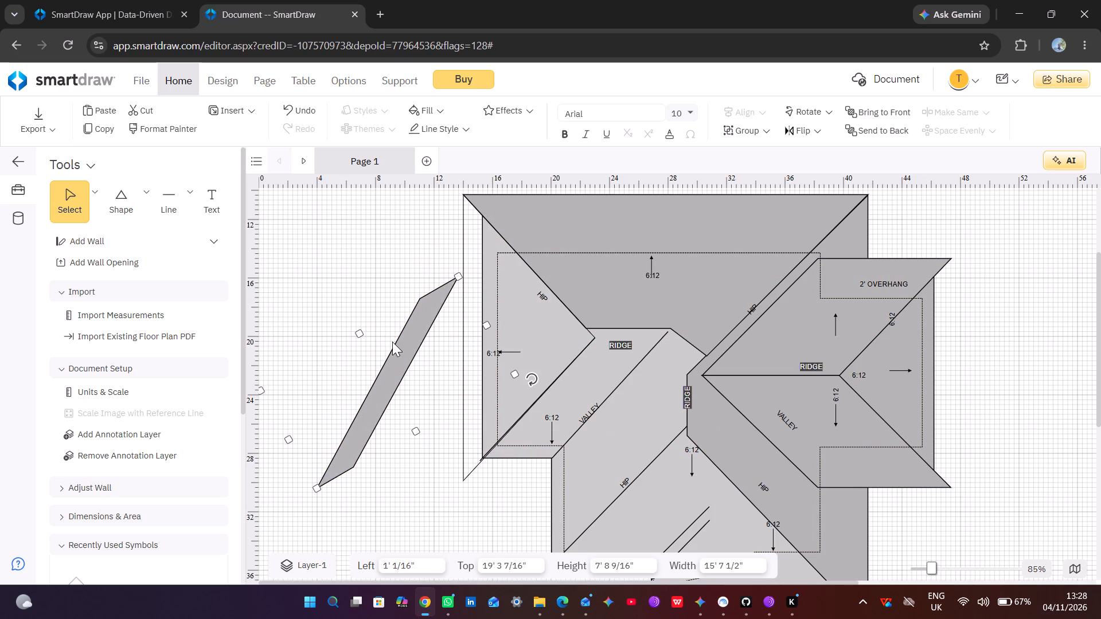
drag(459, 280, 457, 280)
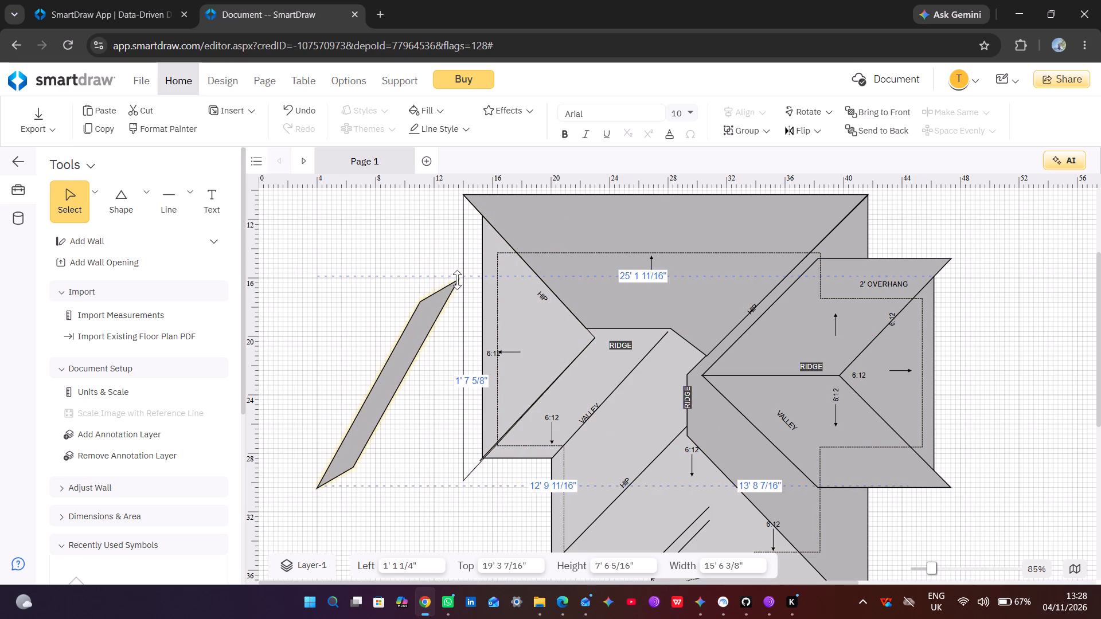
drag(457, 280, 335, 369)
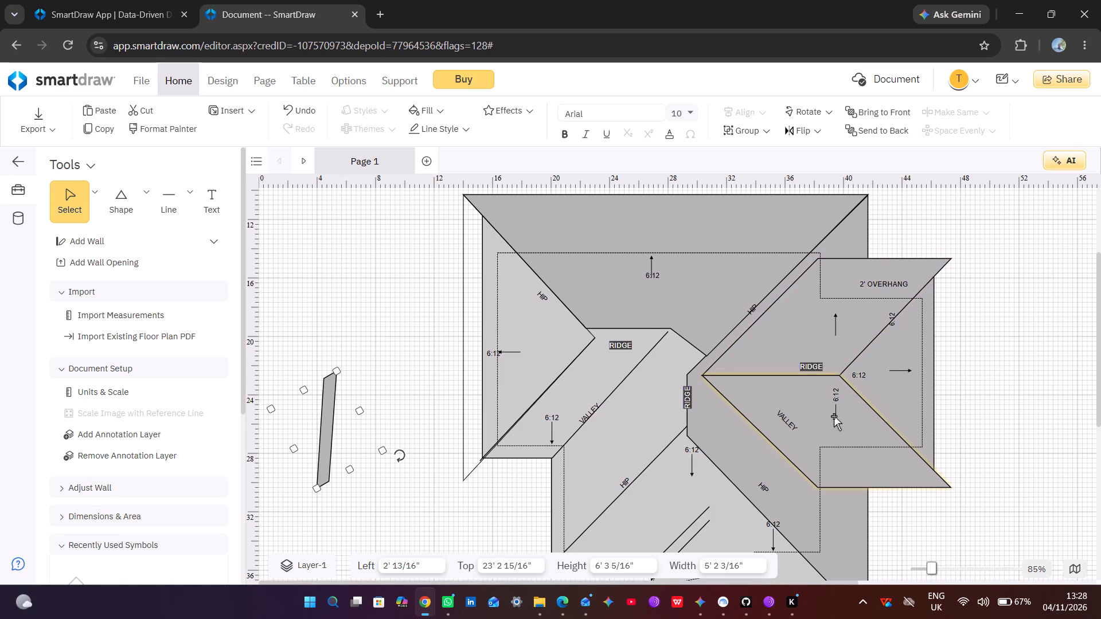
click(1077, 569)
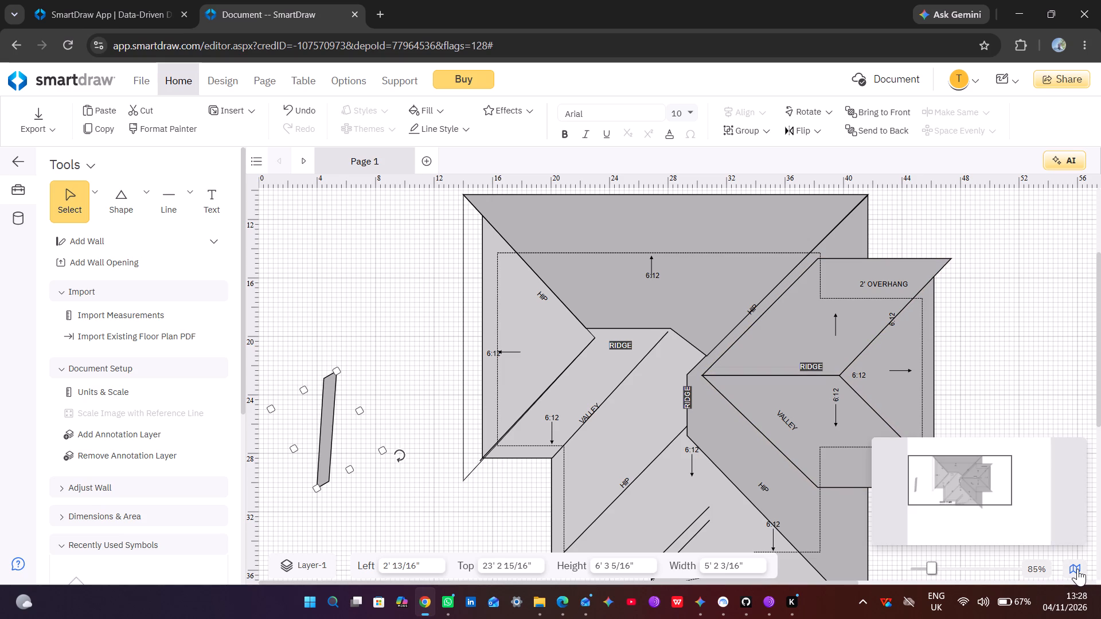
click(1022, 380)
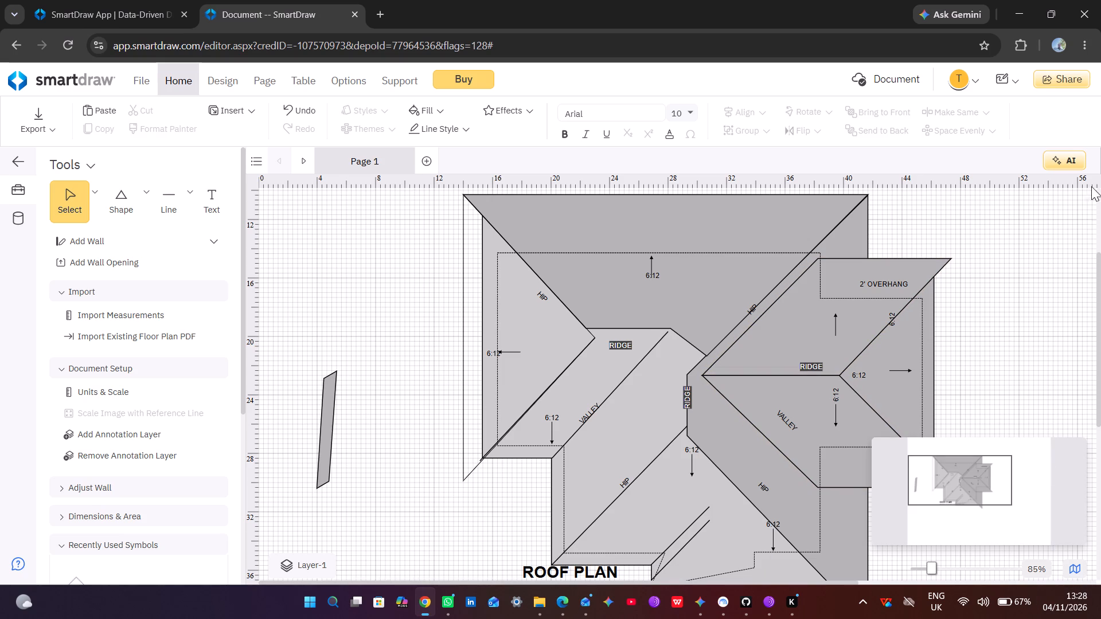
Send SmartDraw AI the request "i wanna complete this roof design".
click(1069, 159)
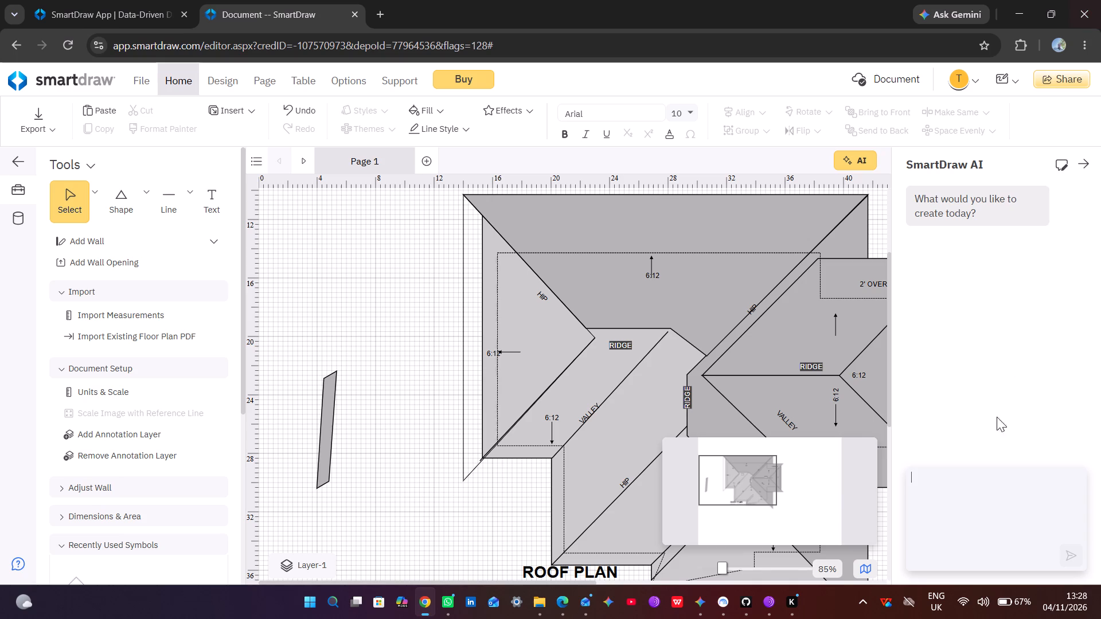
text(i wanna)
key(space)
text(complete this roof design)
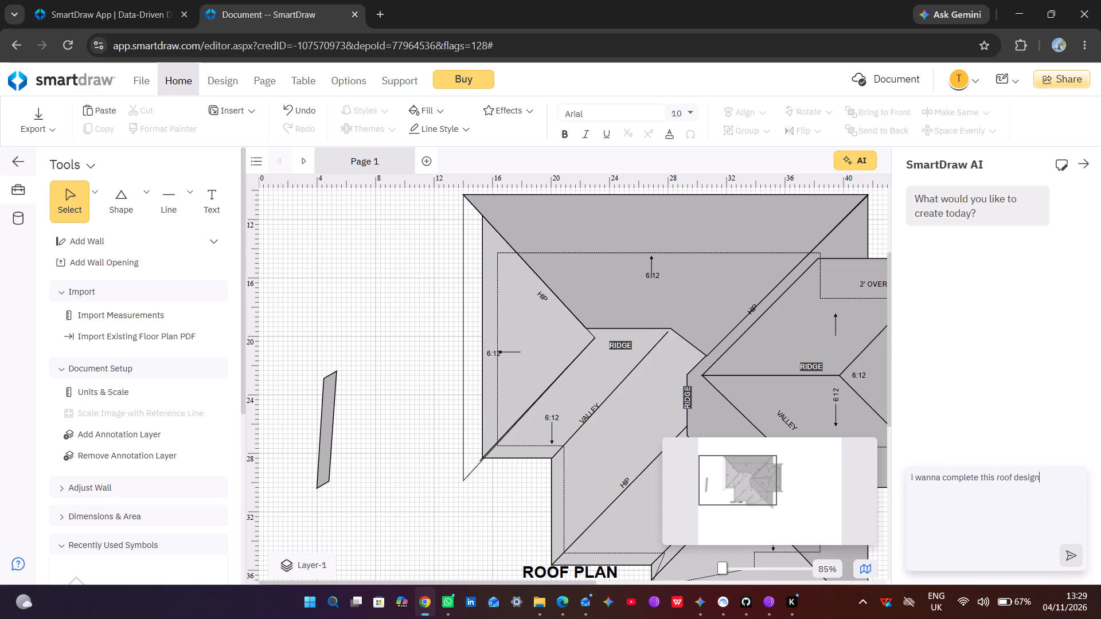
key(Return)
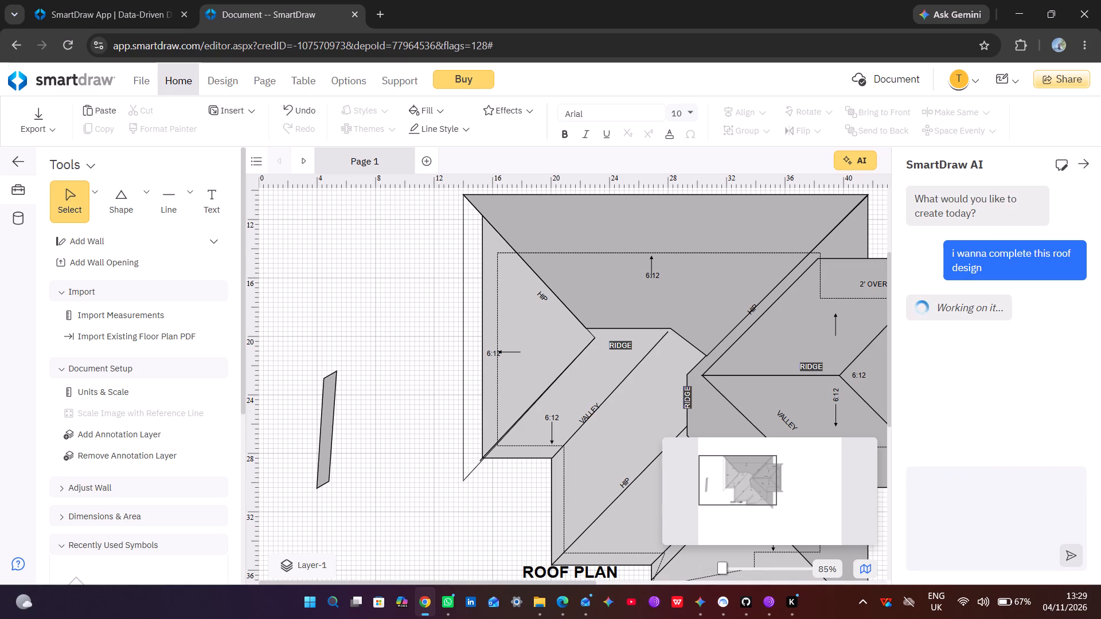
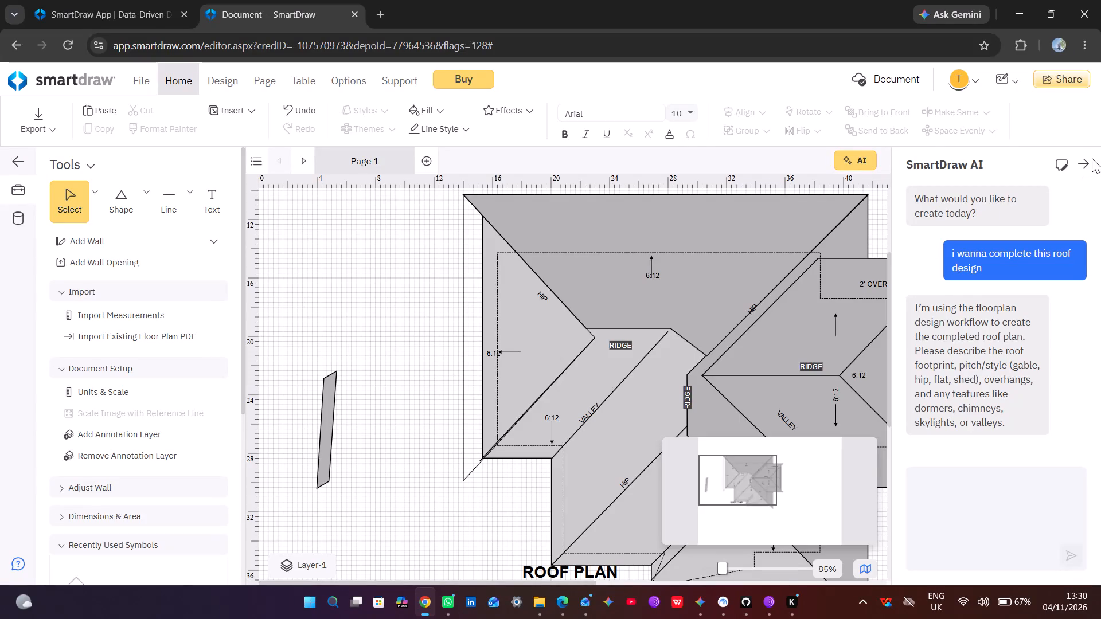
Close the SmartDraw AI chat.
click(1088, 160)
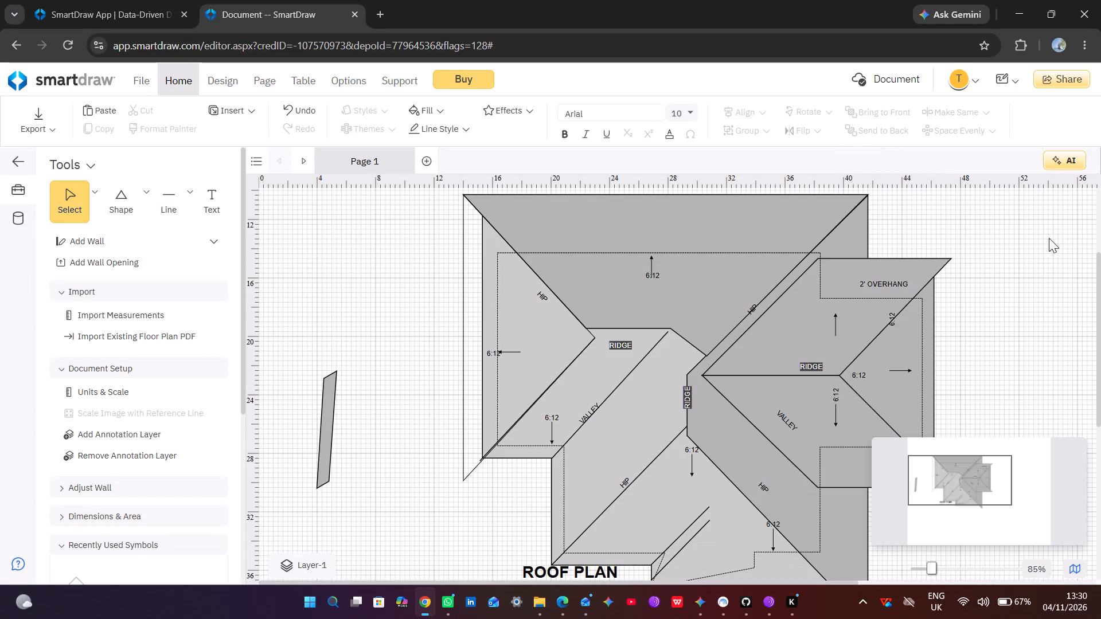
Swing the upper end of the lower loose diagonal line outward to Height 3' 1/8", Width 5' 1 3/4", and pull its lower end down.
scroll(1008, 318, down, 1)
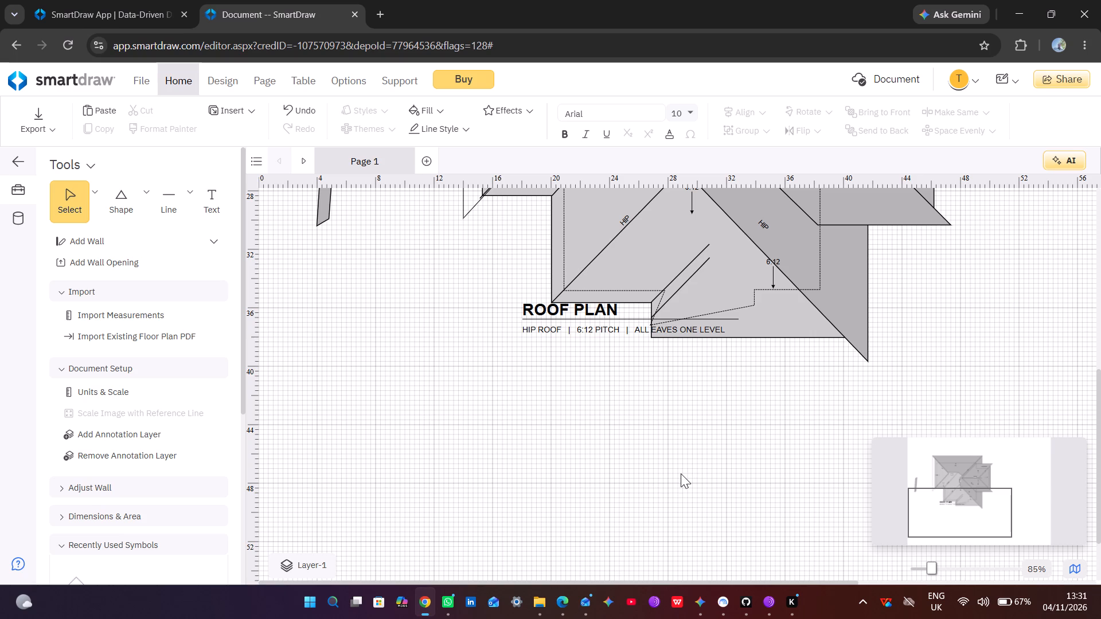
click(685, 288)
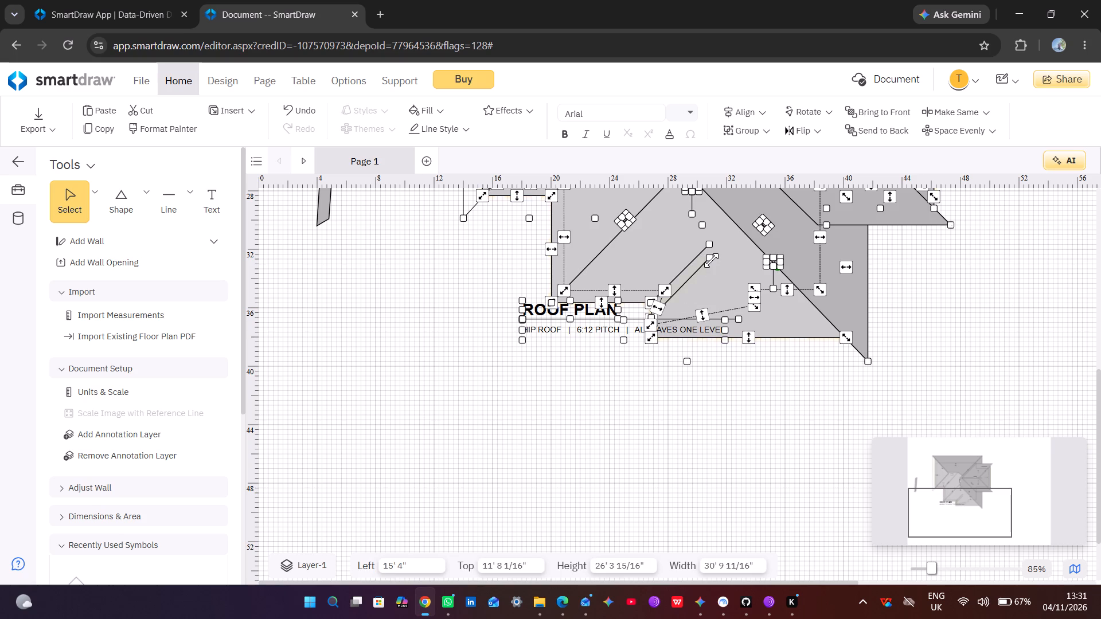
drag(711, 260, 725, 275)
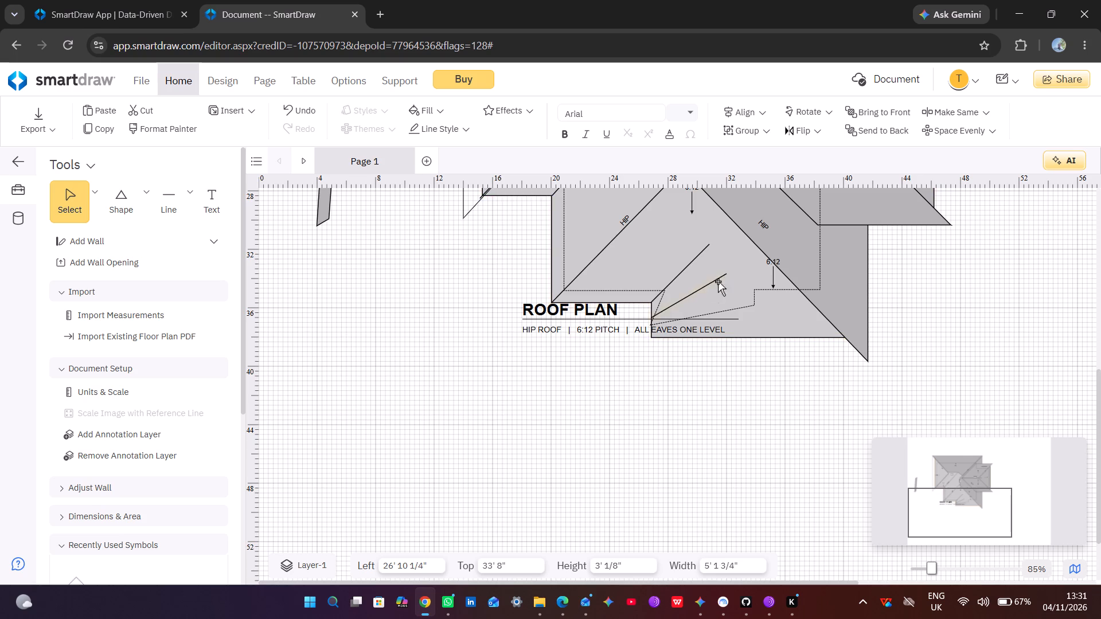
scroll(659, 342, down, 1)
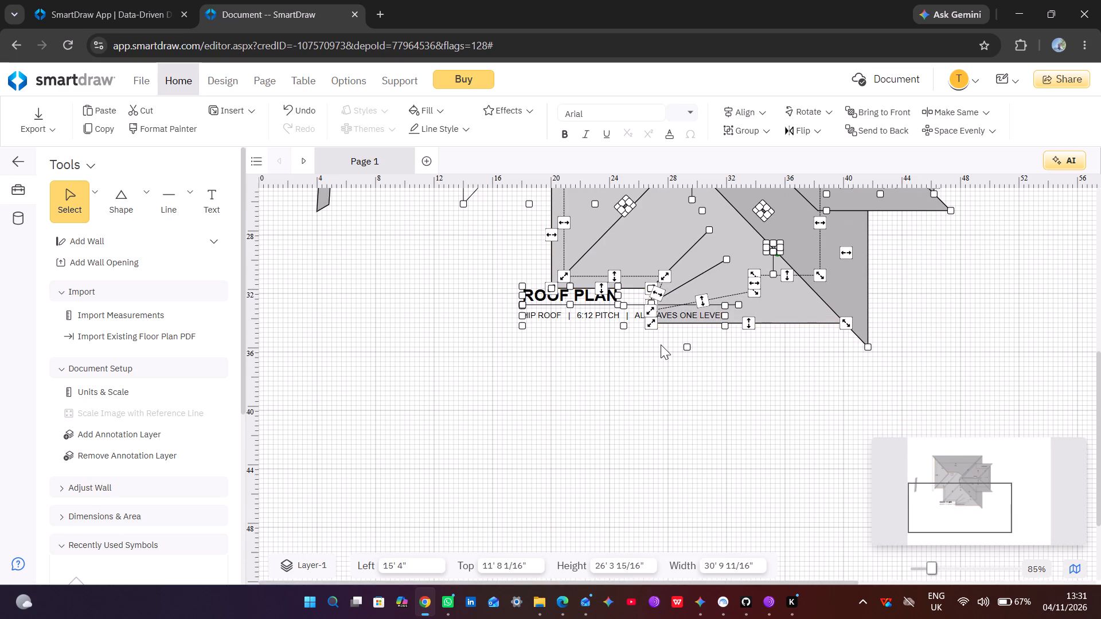
click(679, 288)
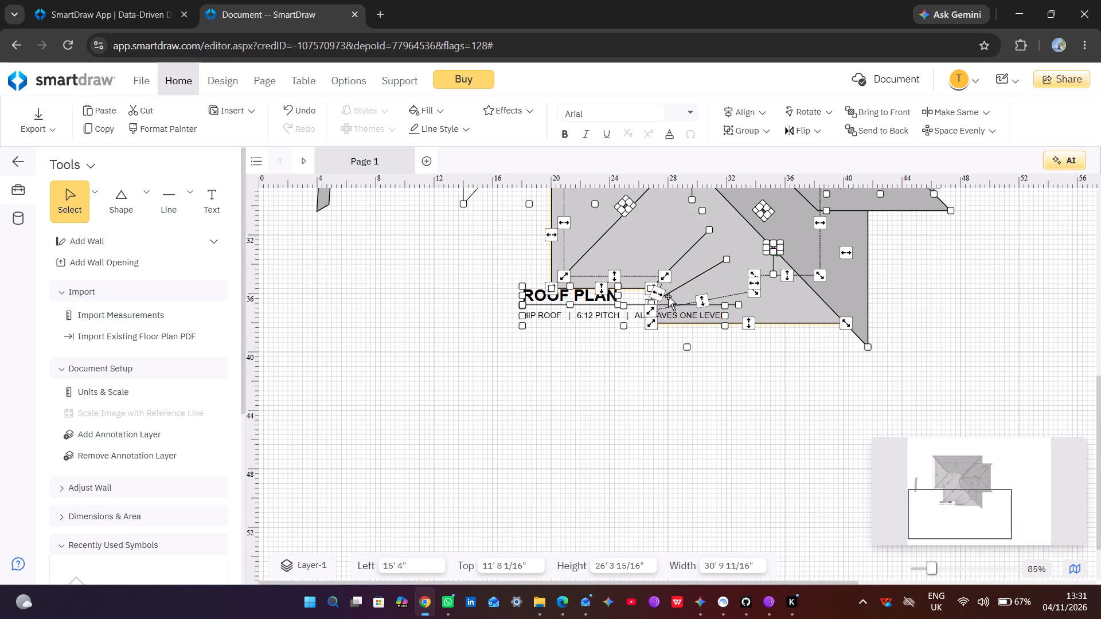
drag(658, 302, 658, 317)
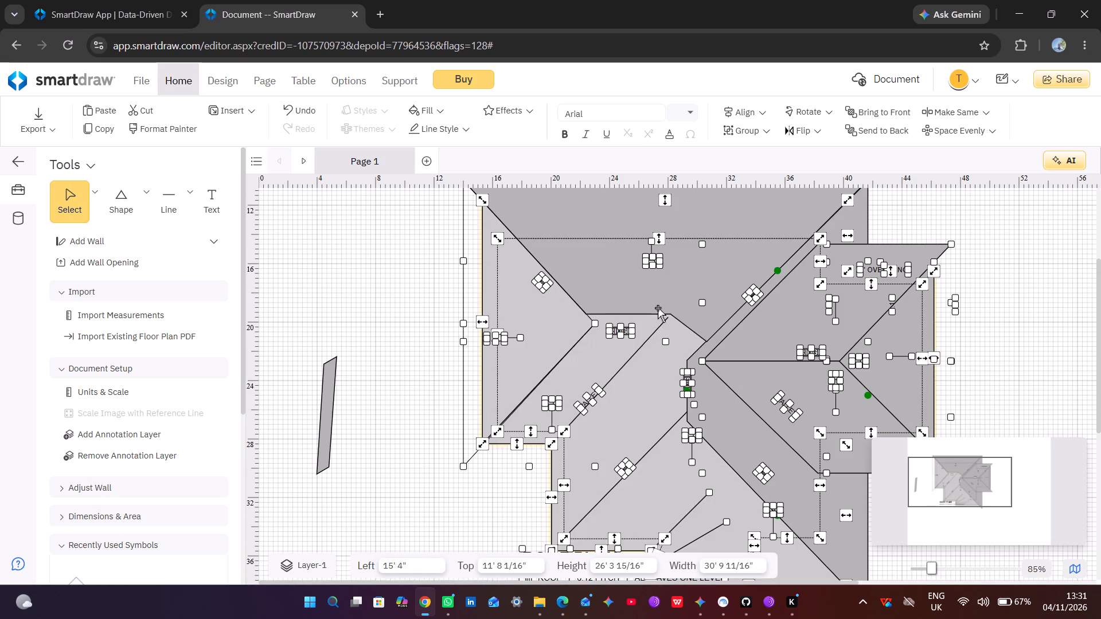
Shift the whole selected roof plan, including its title text, slightly down and across to Left 16', Top 12' 8 1/16".
scroll(641, 351, down, 2)
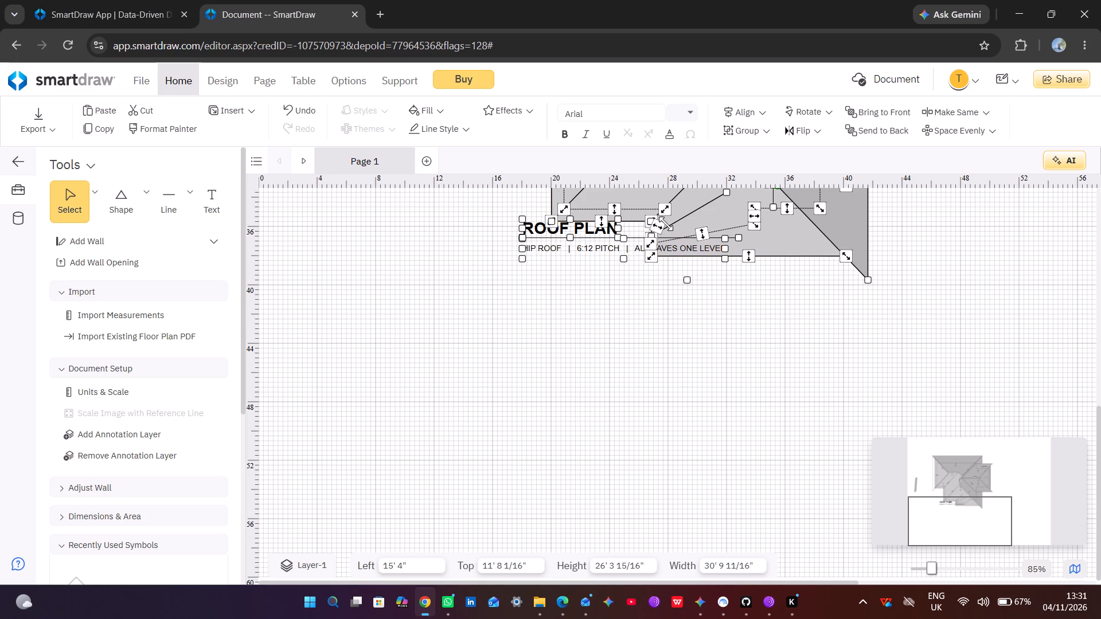
click(680, 222)
drag(680, 222, 688, 233)
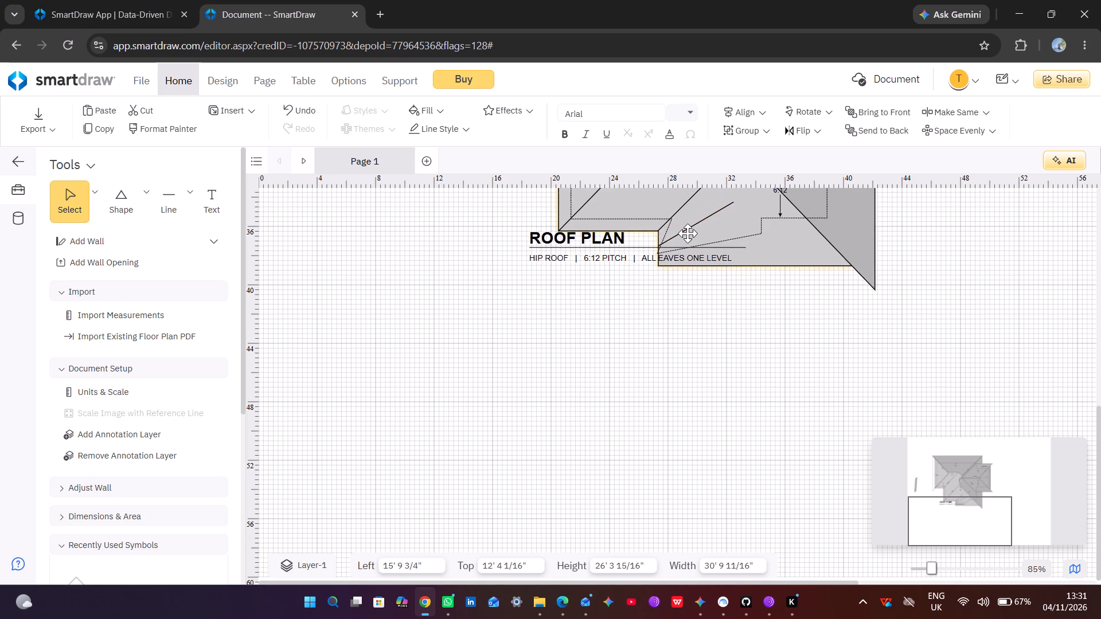
drag(688, 233, 689, 237)
Move the lower loose diagonal line near the ROOF PLAN title to Left 29' 1 1/8", Top 36' 2 7/16".
scroll(677, 323, down, 2)
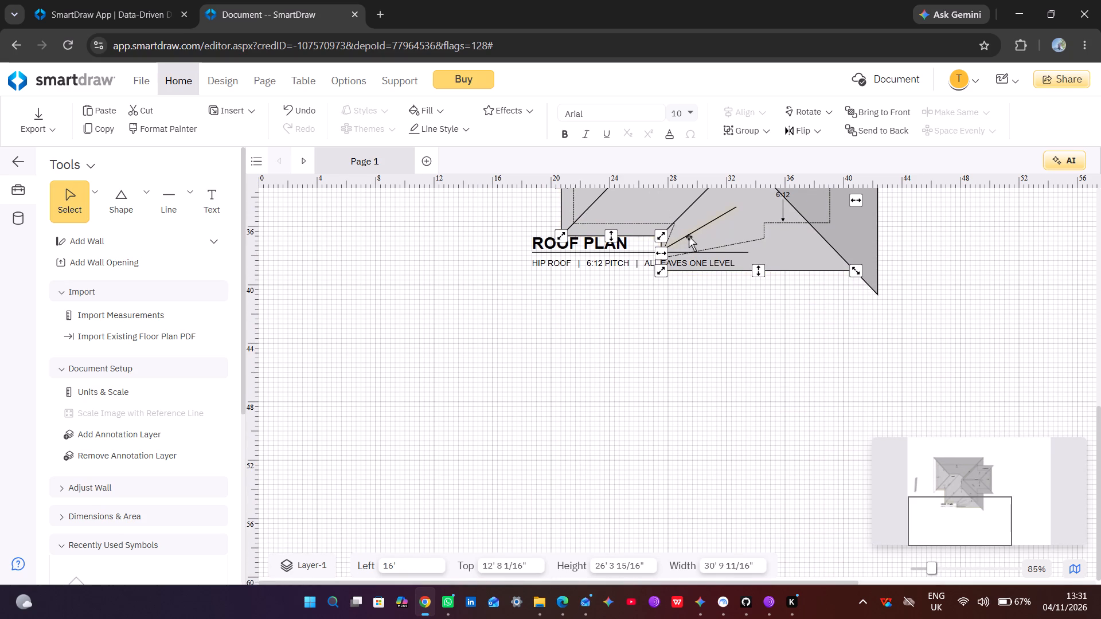
drag(689, 237, 691, 243)
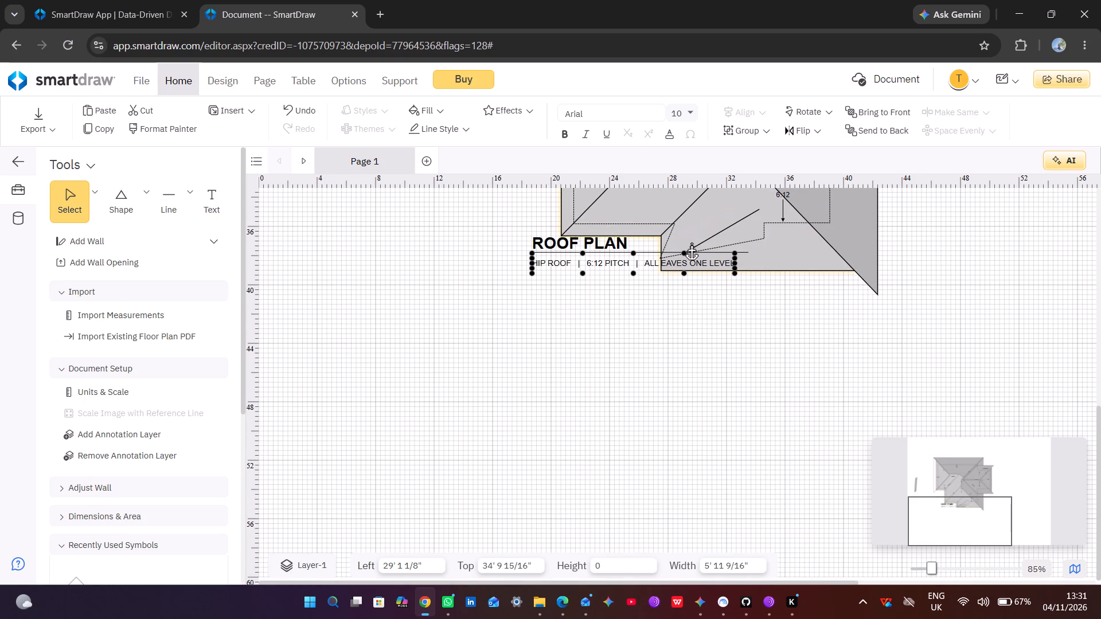
drag(691, 243, 690, 252)
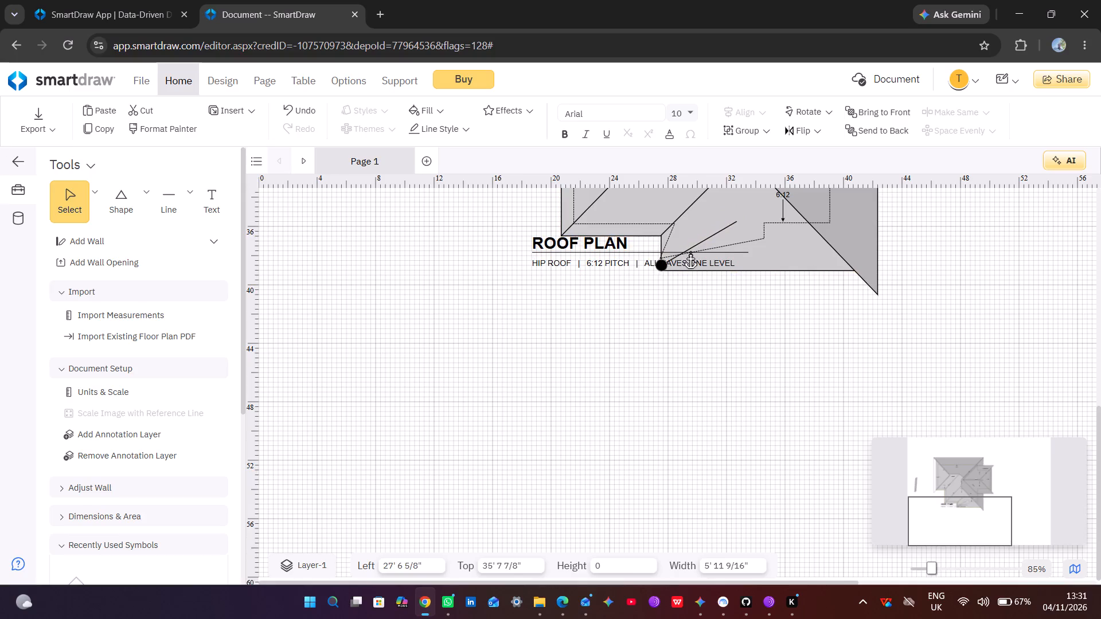
drag(690, 252, 682, 258)
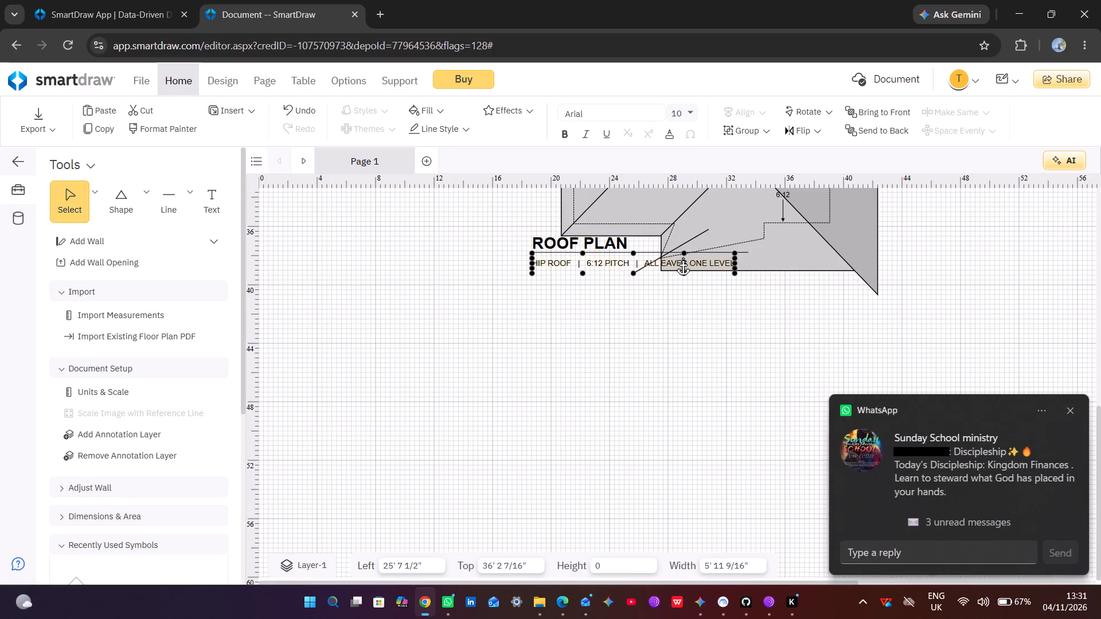
drag(682, 258, 684, 257)
drag(684, 257, 690, 245)
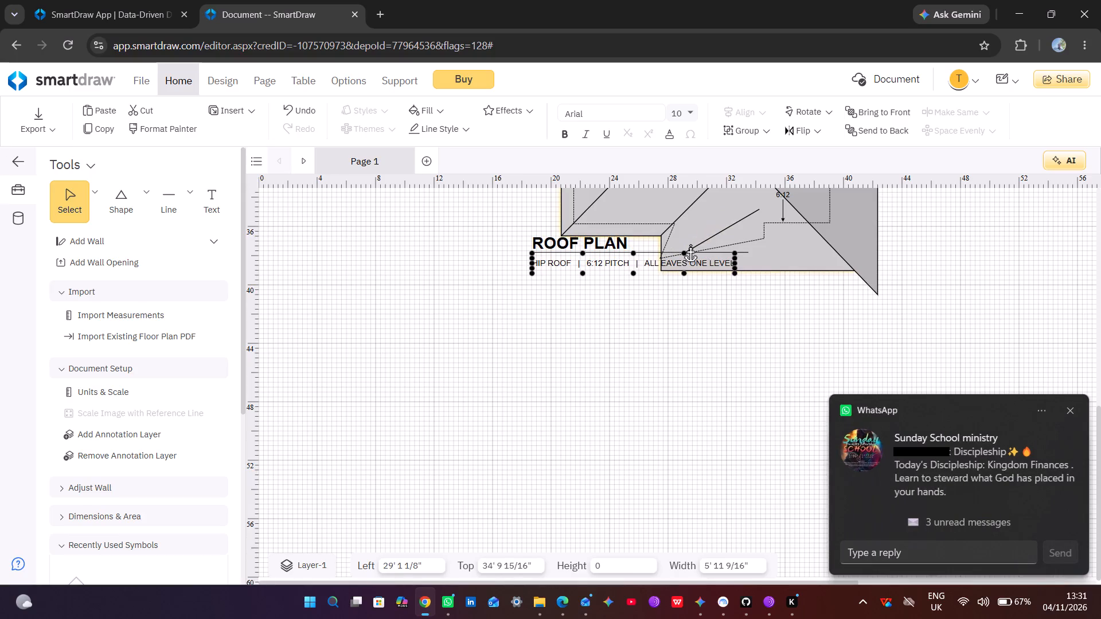
drag(690, 245, 691, 253)
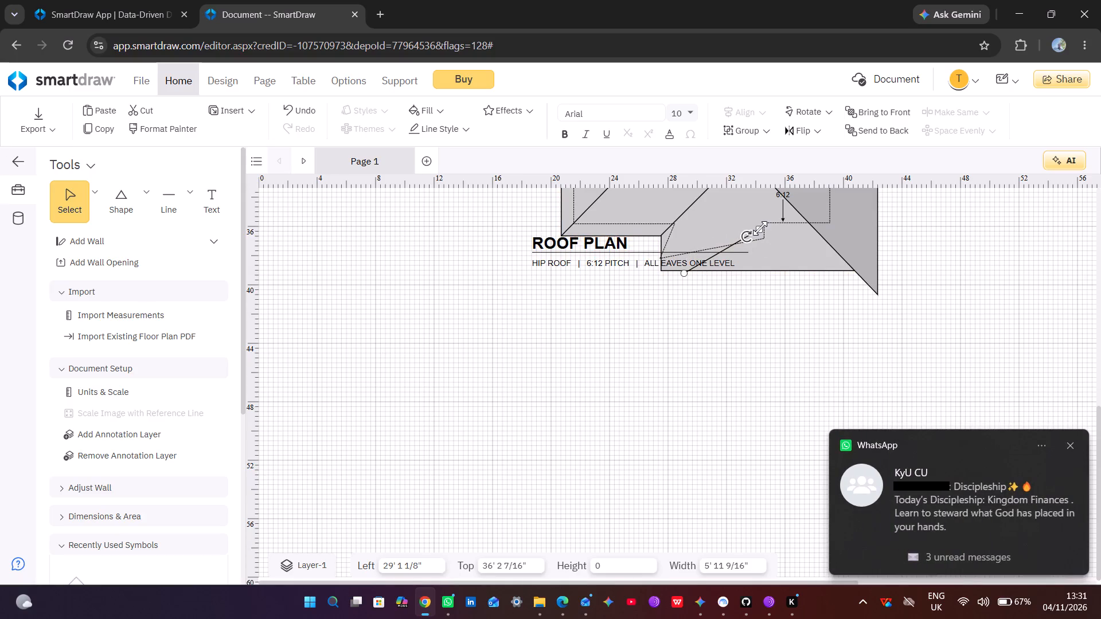
Reposition both ends of the lower loose diagonal line so it sits at Left 25', Top 35' with Height 6', Width 8'.
drag(760, 228, 737, 207)
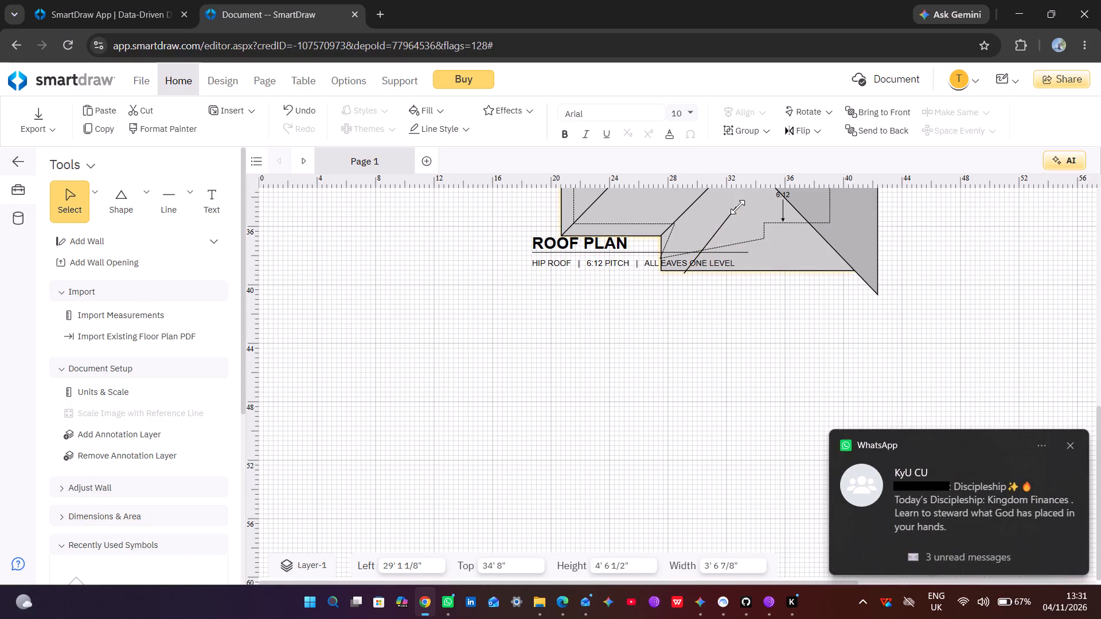
drag(737, 207, 744, 213)
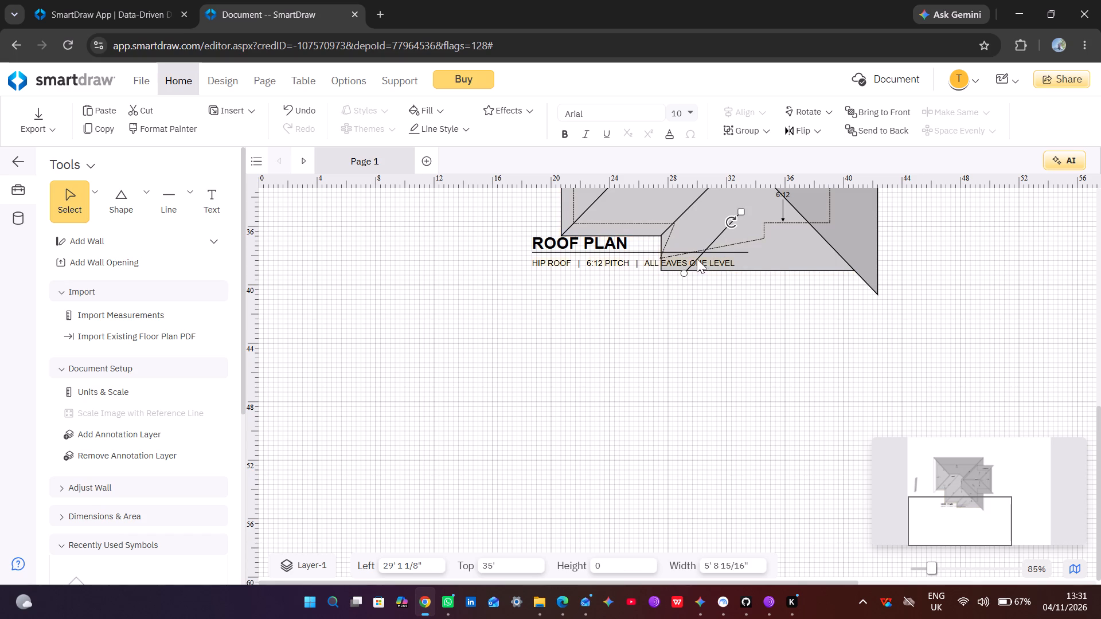
drag(683, 272, 682, 273)
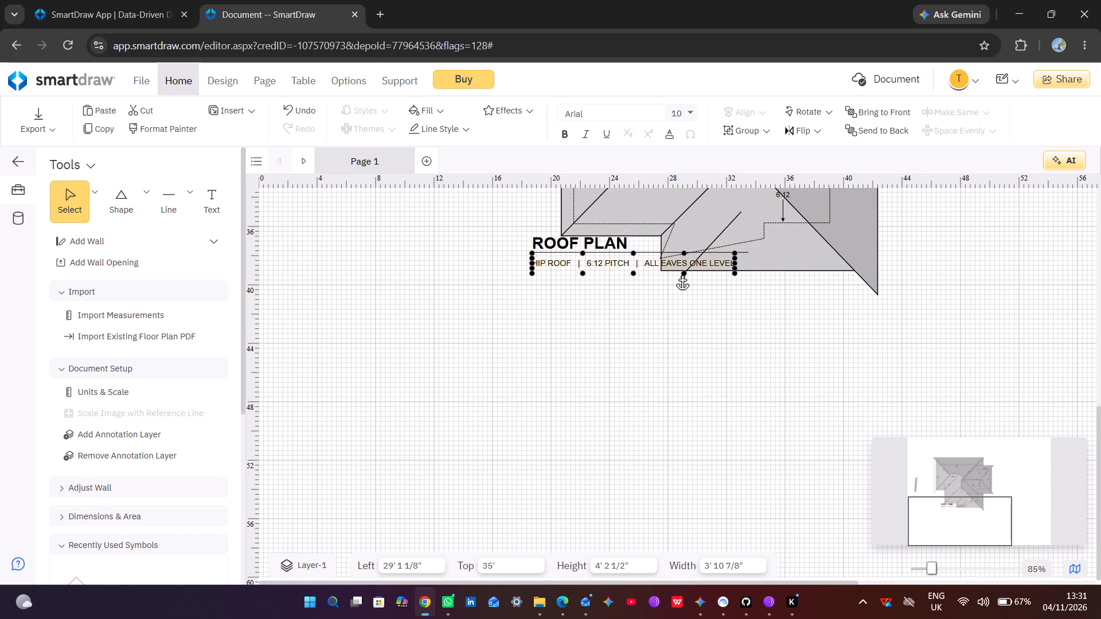
drag(682, 273, 669, 293)
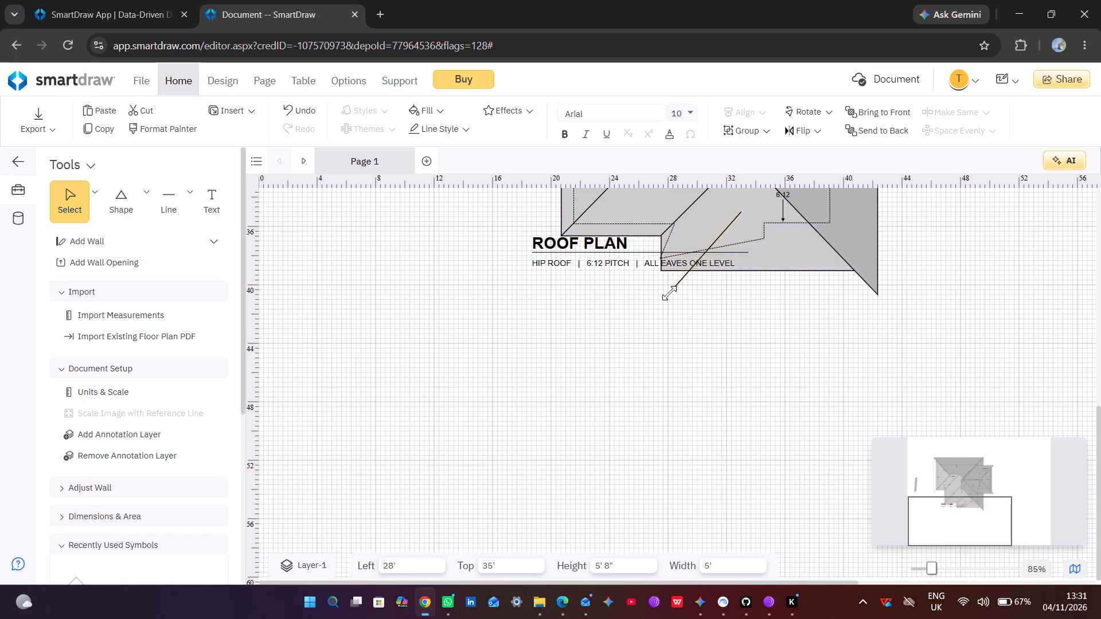
drag(669, 293, 624, 295)
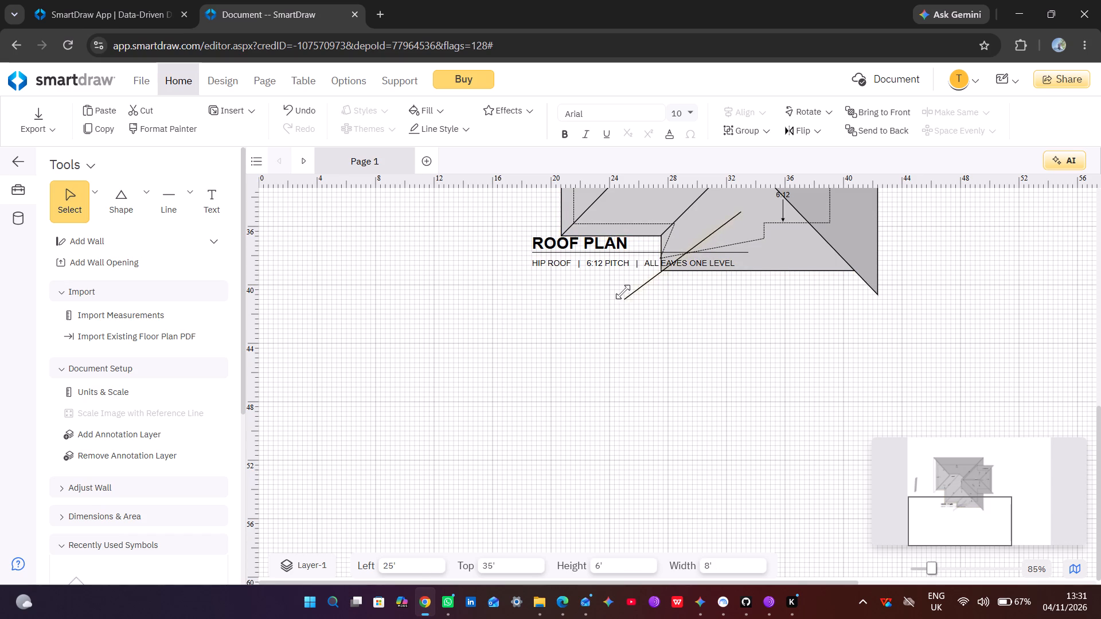
click(622, 289)
click(651, 275)
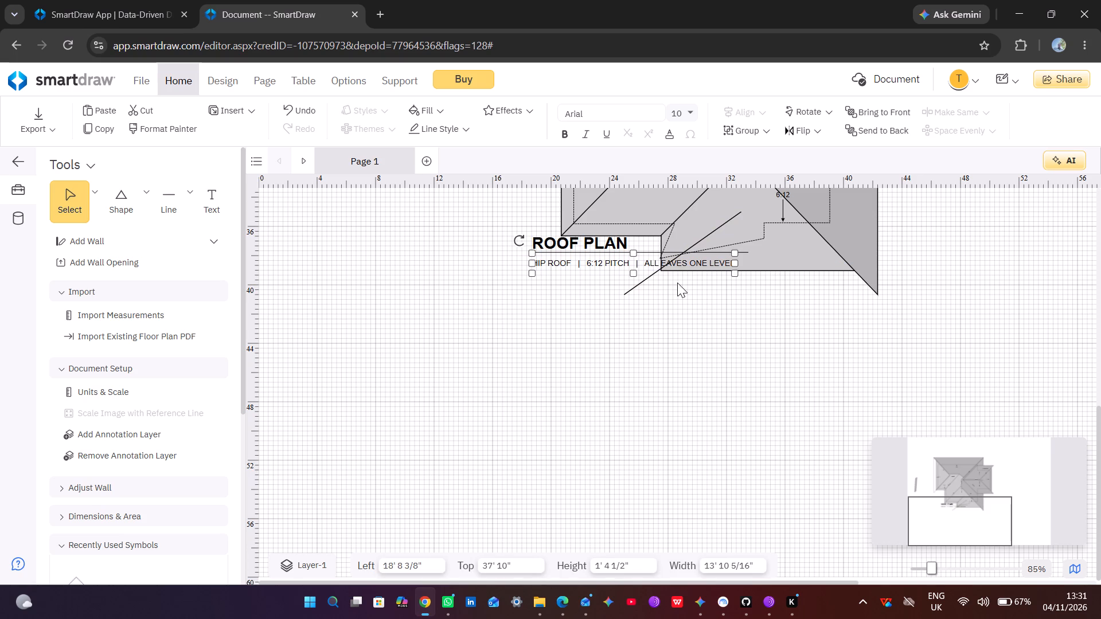
Select the large roof face below the vertical RIDGE label and hide the overview map covering its lower corner.
scroll(706, 259, up, 1)
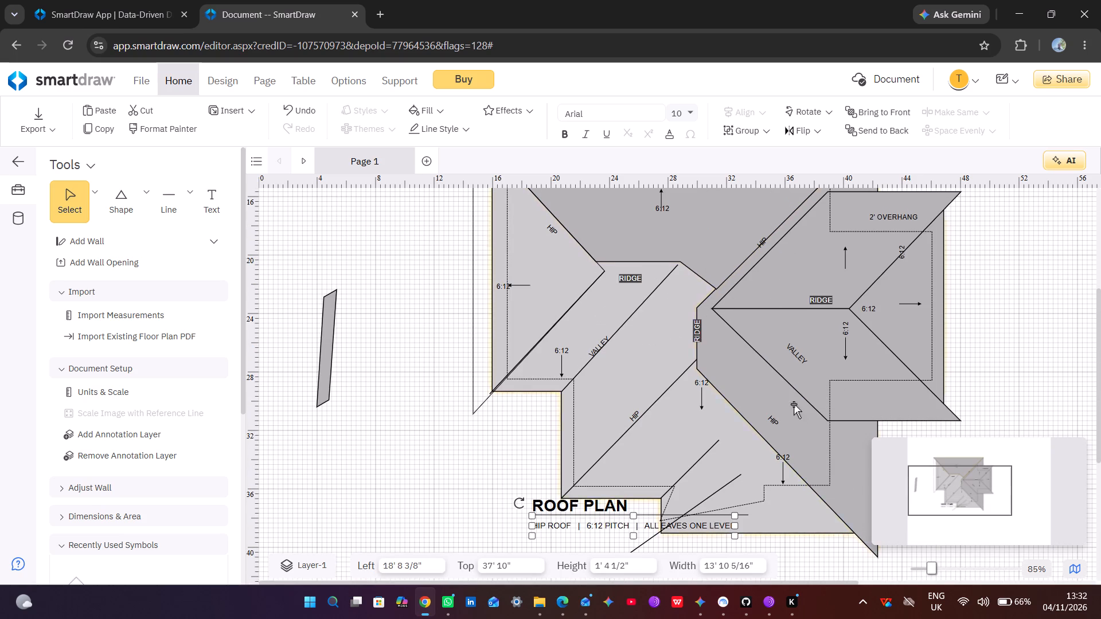
scroll(789, 435, up, 1)
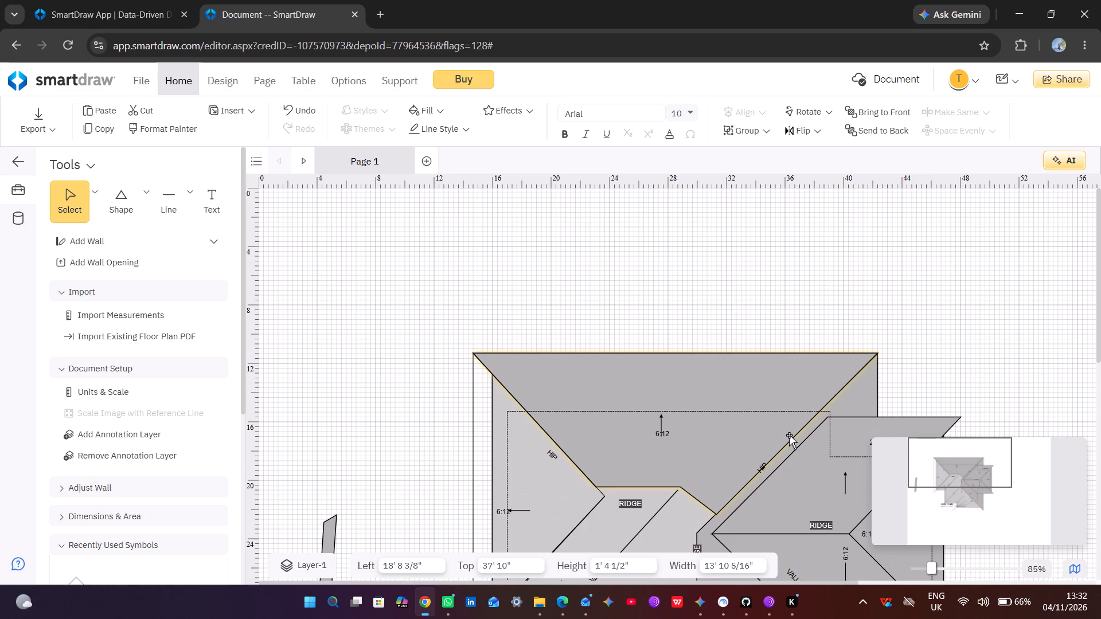
scroll(789, 435, down, 1)
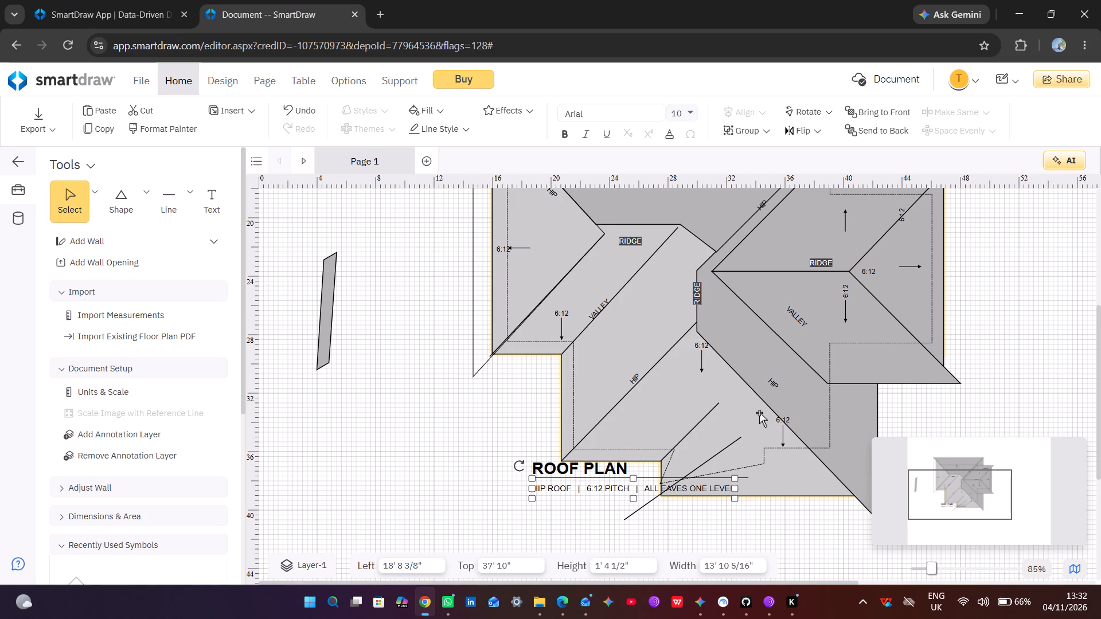
click(760, 399)
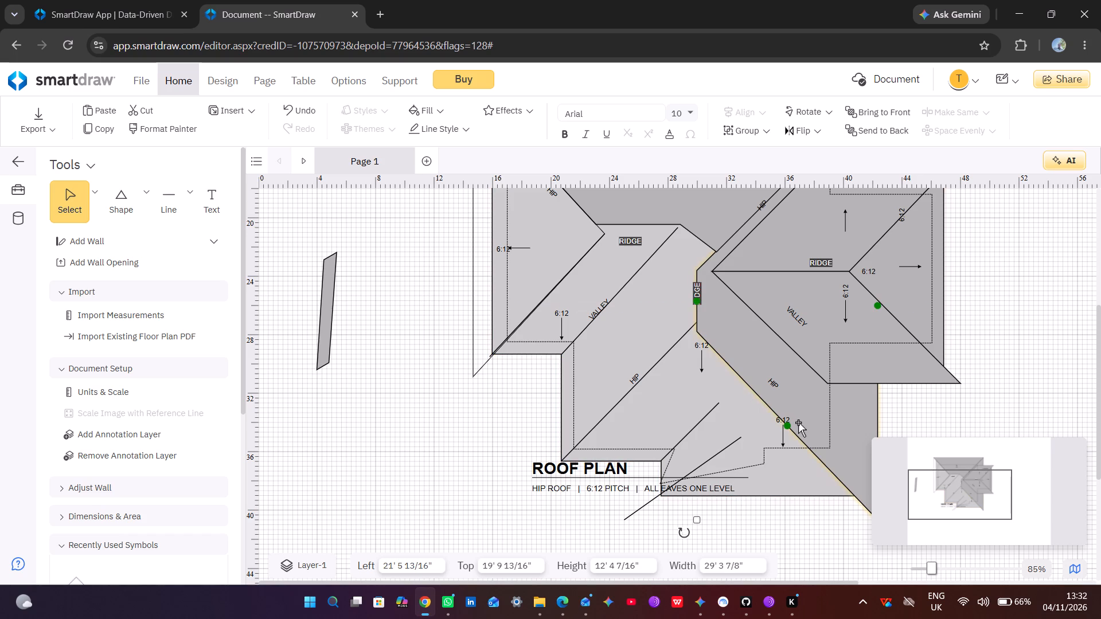
click(1072, 570)
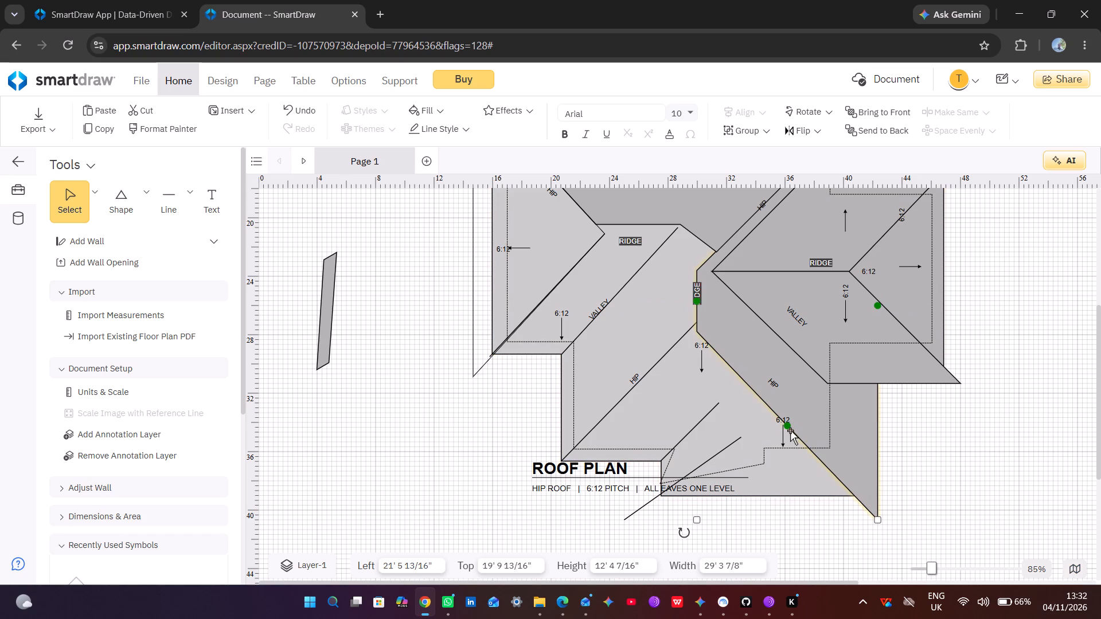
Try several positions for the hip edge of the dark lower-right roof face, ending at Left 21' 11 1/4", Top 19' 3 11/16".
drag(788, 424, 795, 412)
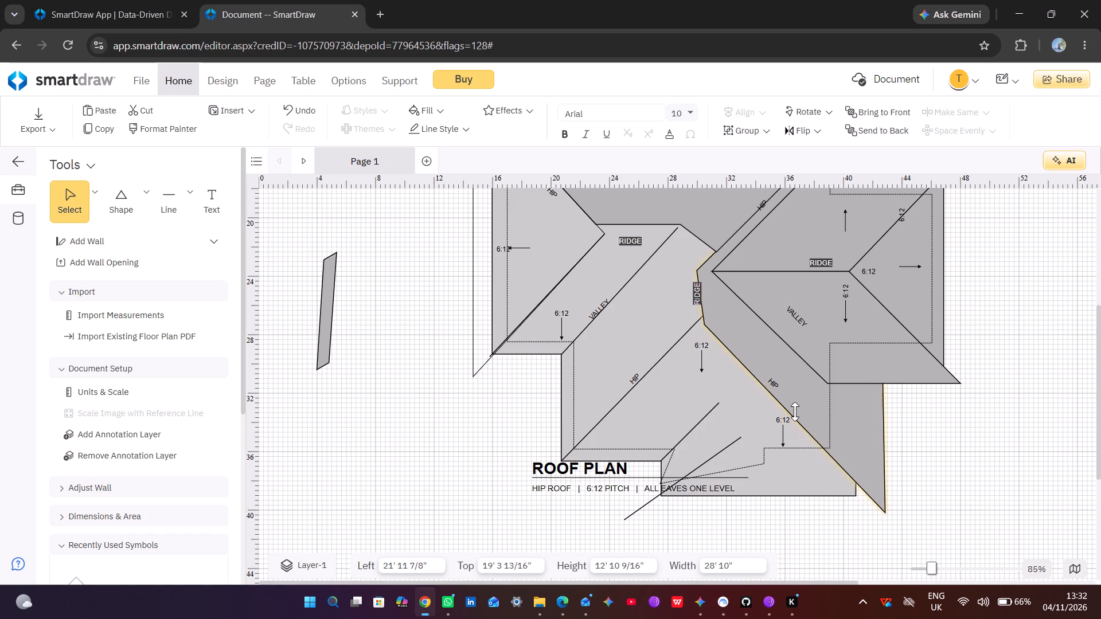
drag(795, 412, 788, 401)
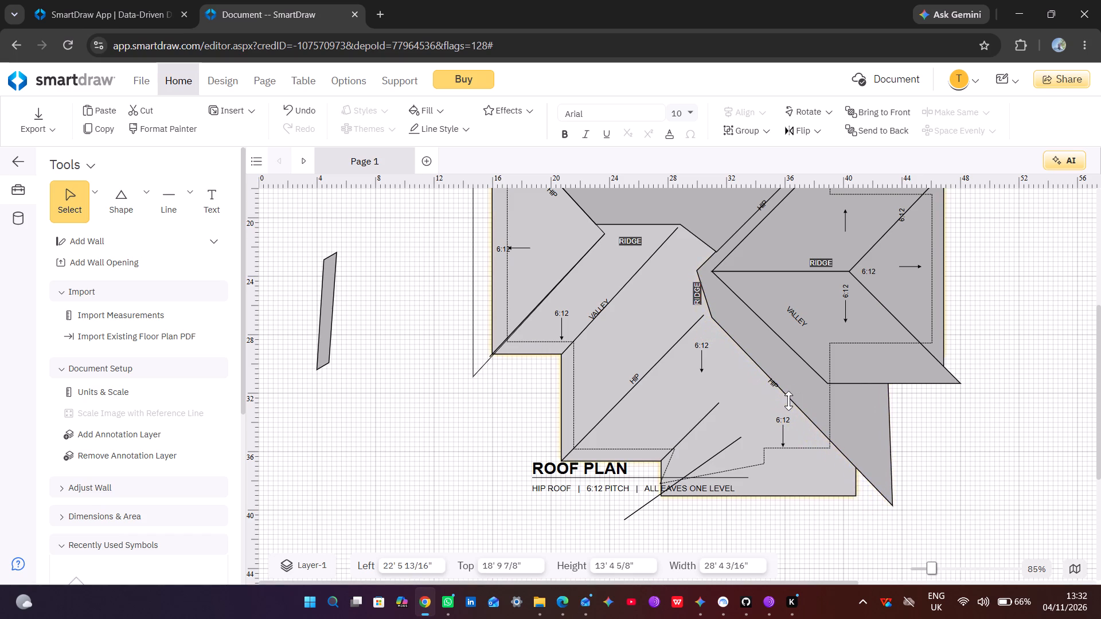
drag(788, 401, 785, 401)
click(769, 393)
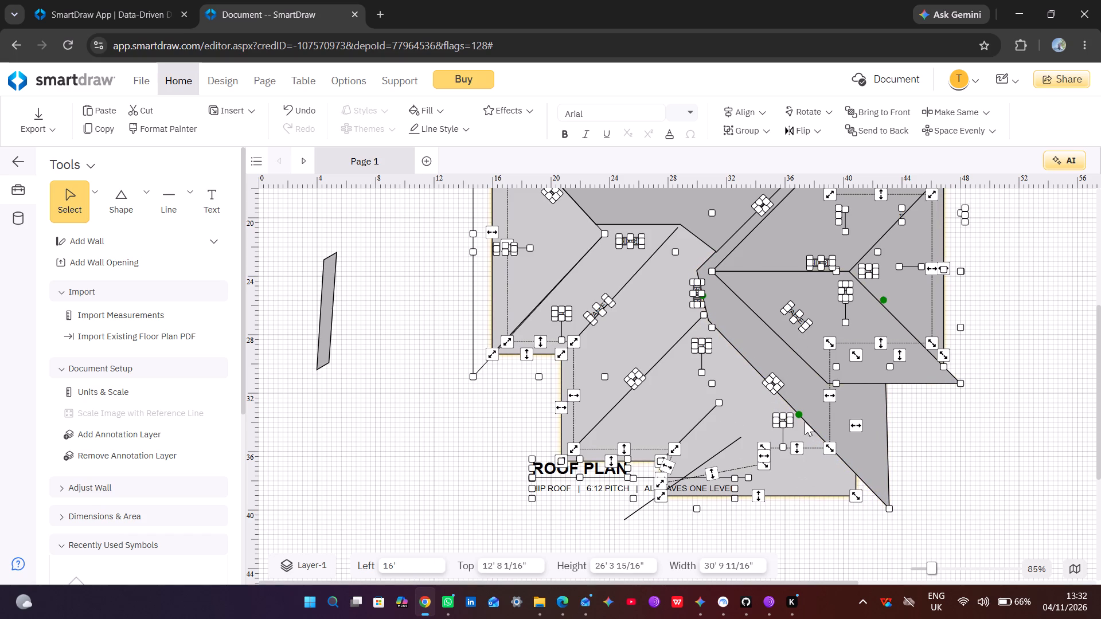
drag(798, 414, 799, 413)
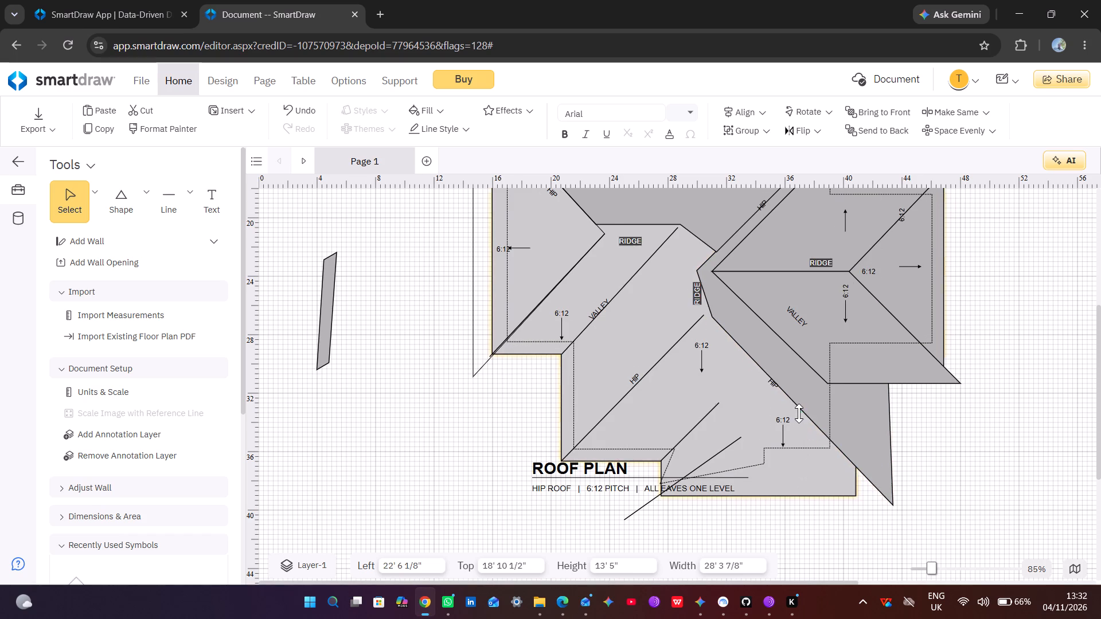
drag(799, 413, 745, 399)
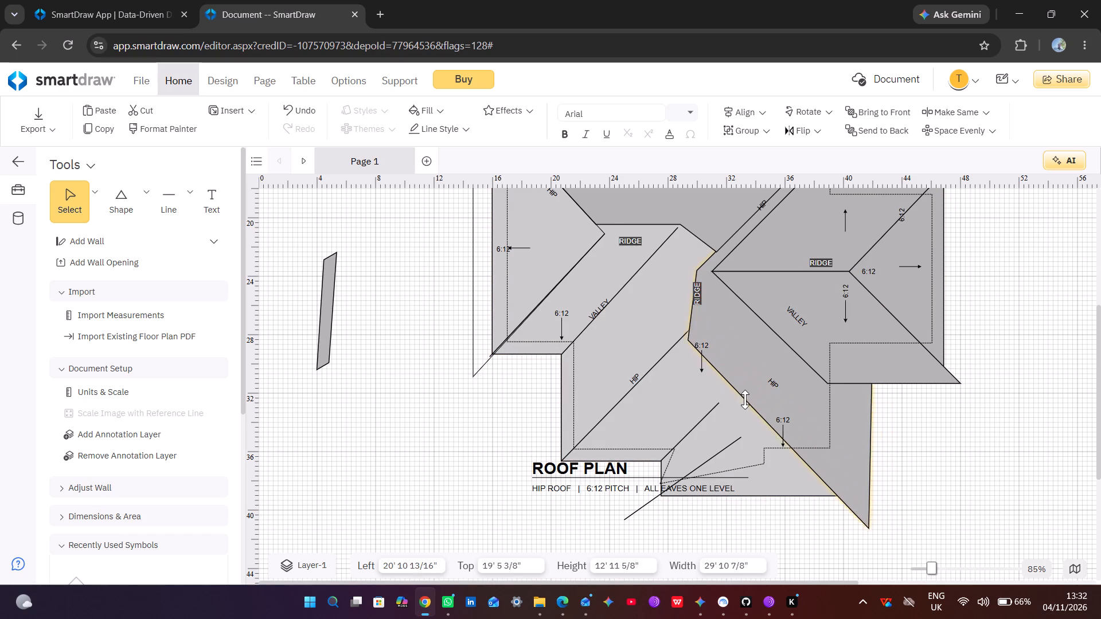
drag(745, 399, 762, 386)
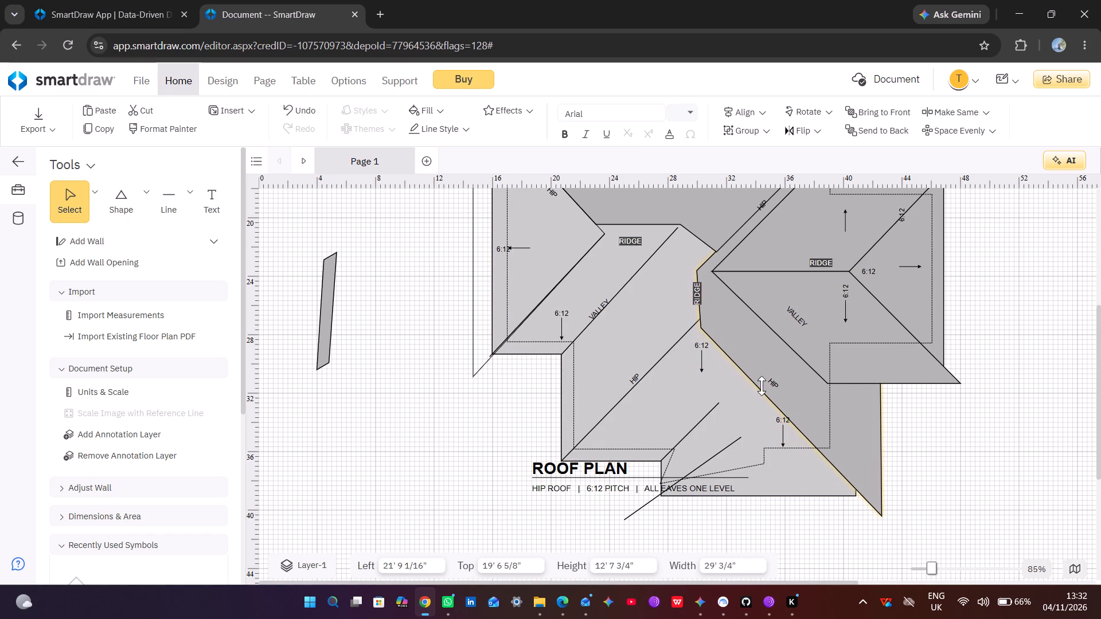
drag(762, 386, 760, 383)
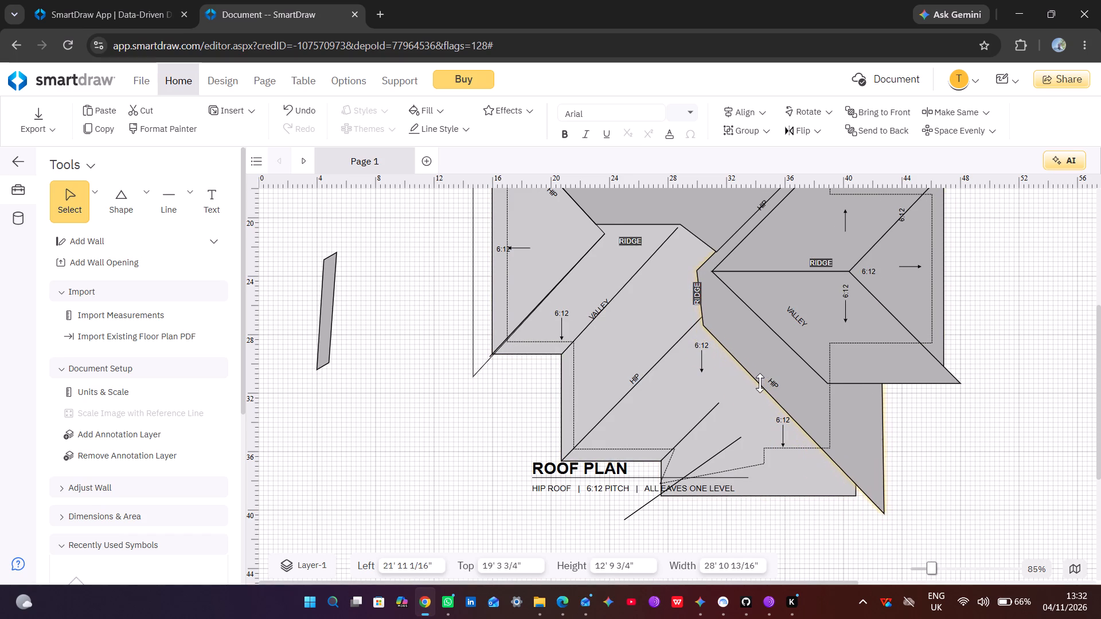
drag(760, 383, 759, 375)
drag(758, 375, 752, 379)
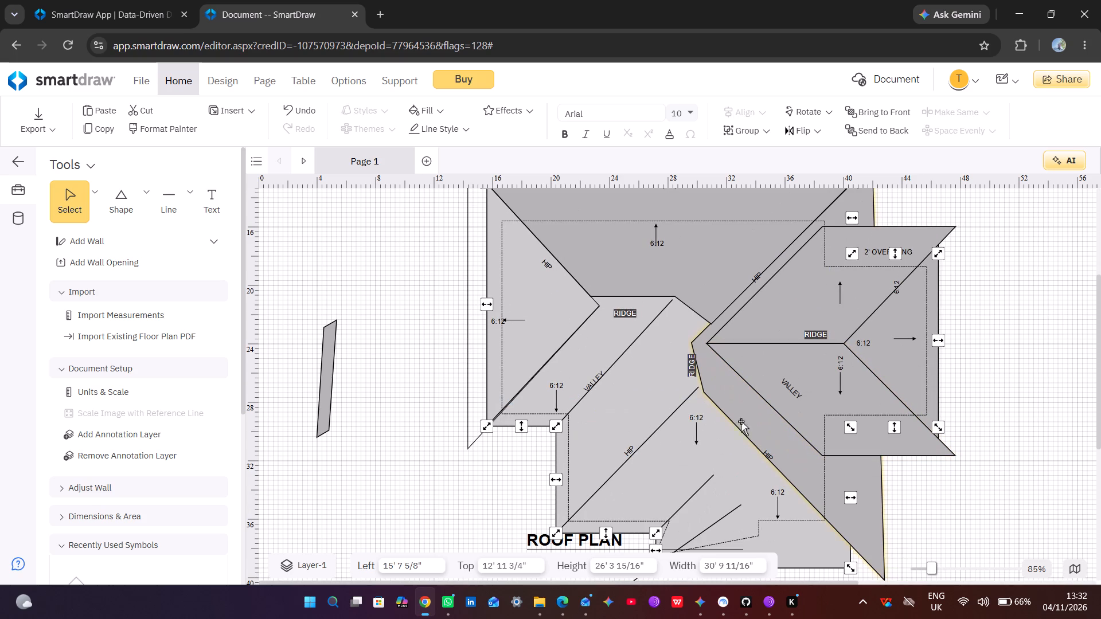
Shift the dark face's lower hip edge until its ridge edge is vertical, Left 21' 2 1/4", Top 20' 11/16", Height 12' 5 1/4", Width 29' 3 1/8".
click(748, 420)
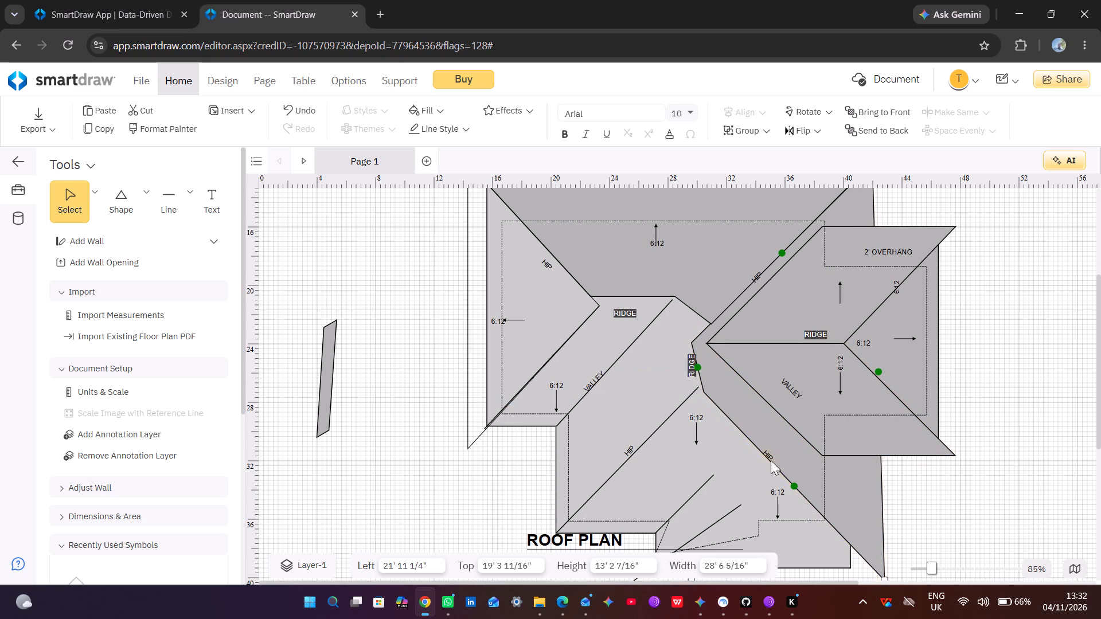
drag(794, 484, 792, 485)
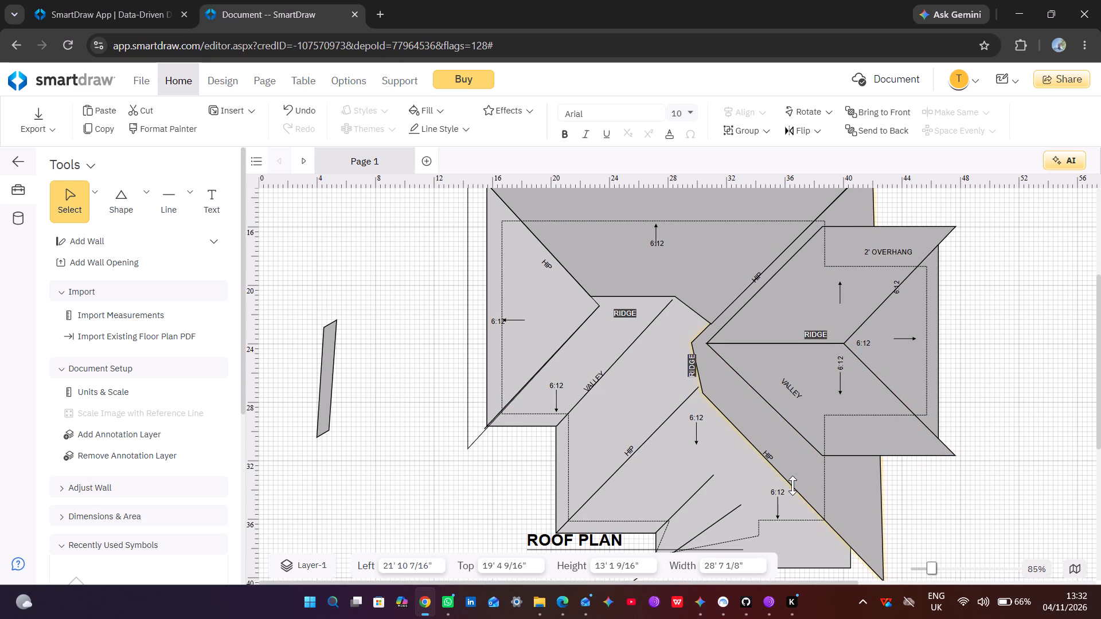
drag(792, 485, 772, 488)
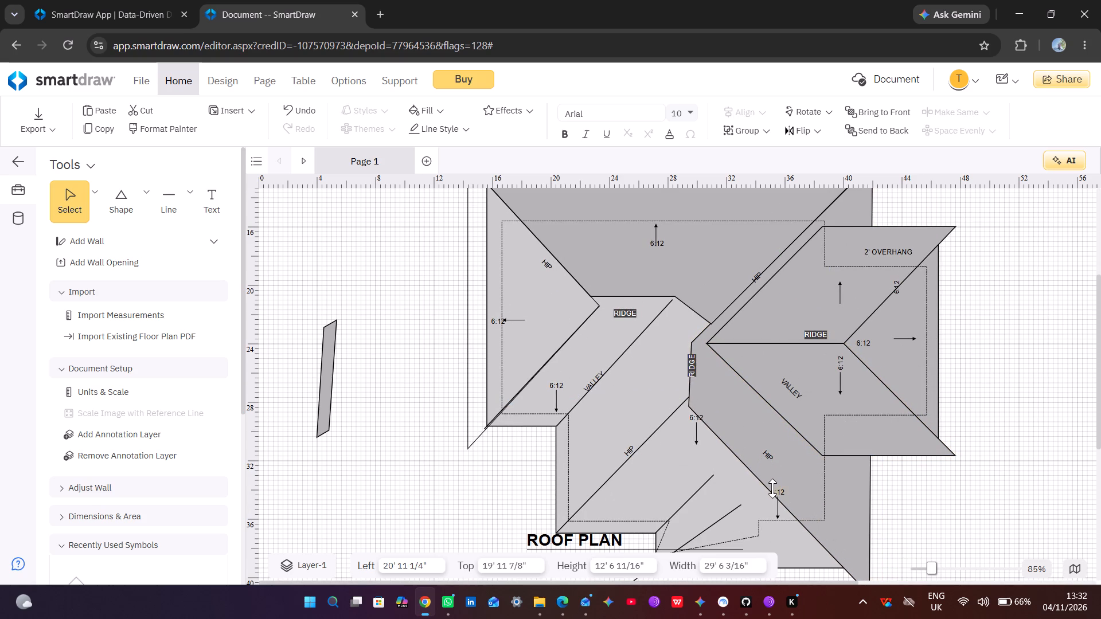
drag(772, 488, 773, 485)
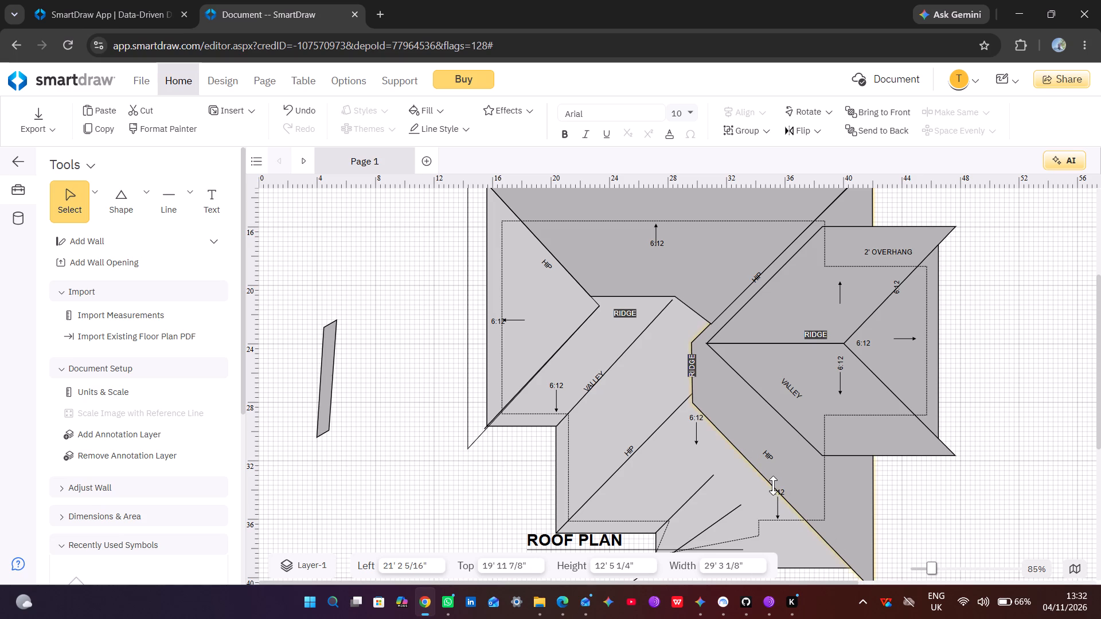
drag(773, 485, 773, 484)
Rotate the loose diagonal line crossing the lower eave corner to a steeper angle, Left 25' 6 15/16", Top 34' 8 3/16".
scroll(751, 483, down, 1)
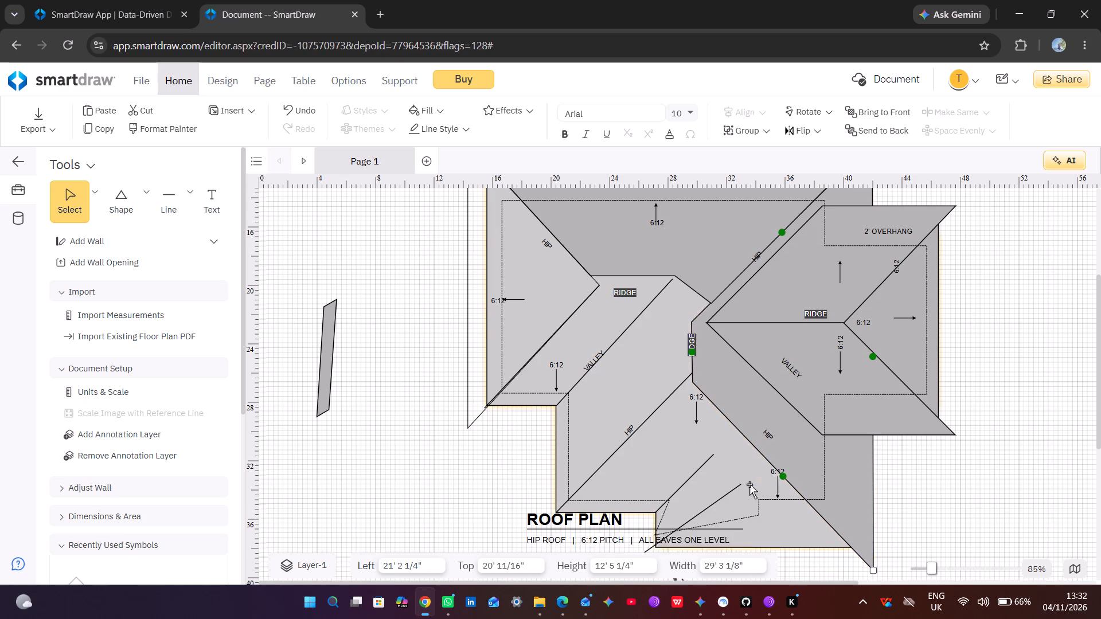
scroll(749, 484, up, 1)
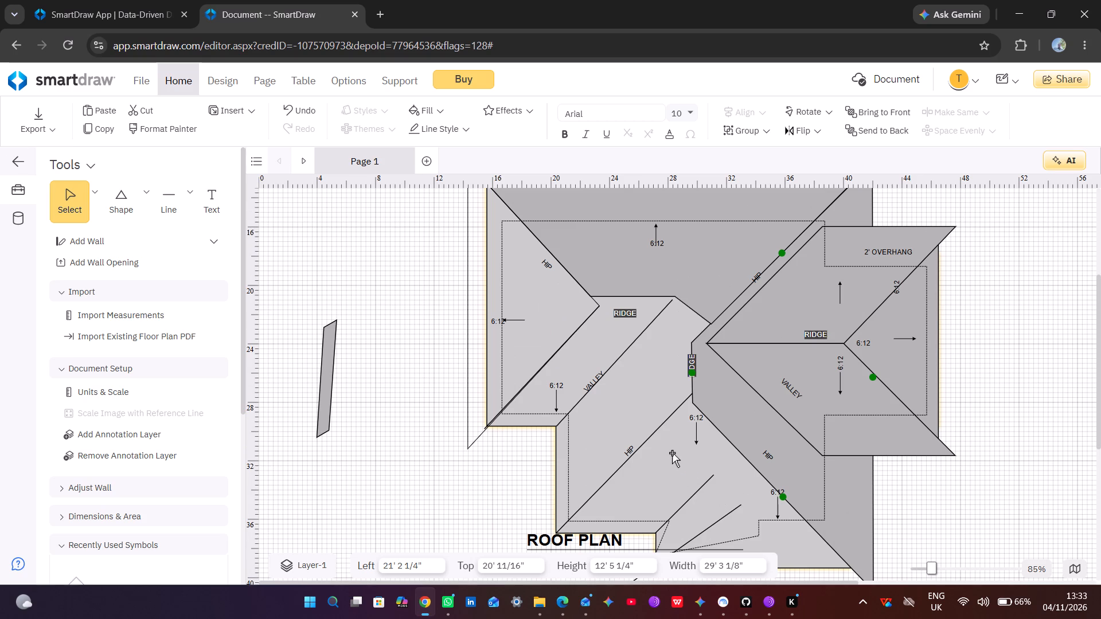
scroll(672, 453, down, 1)
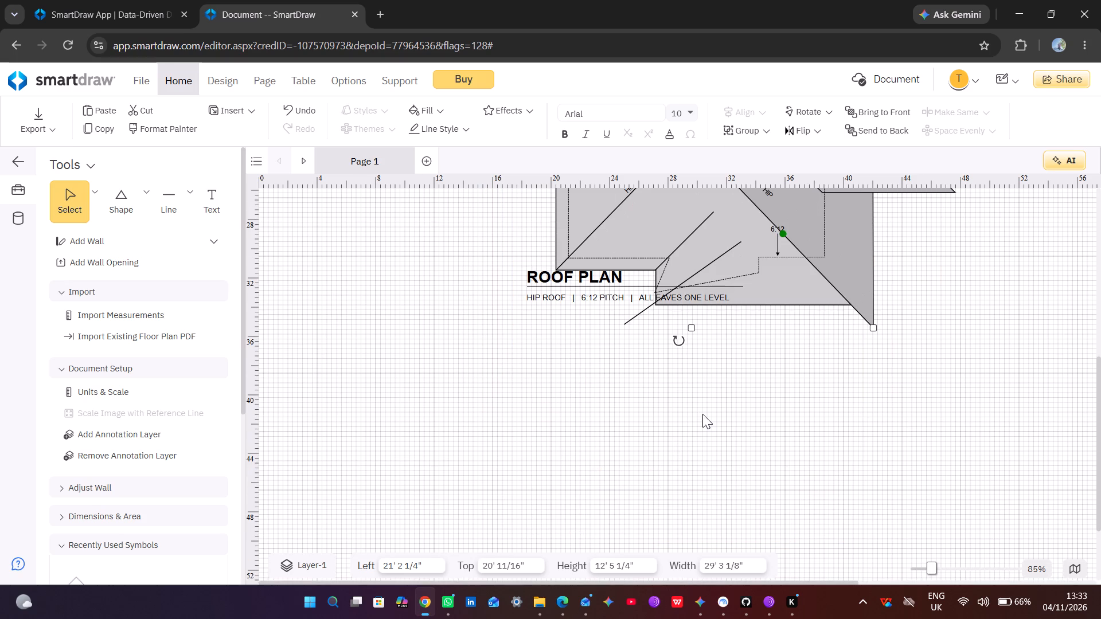
click(724, 252)
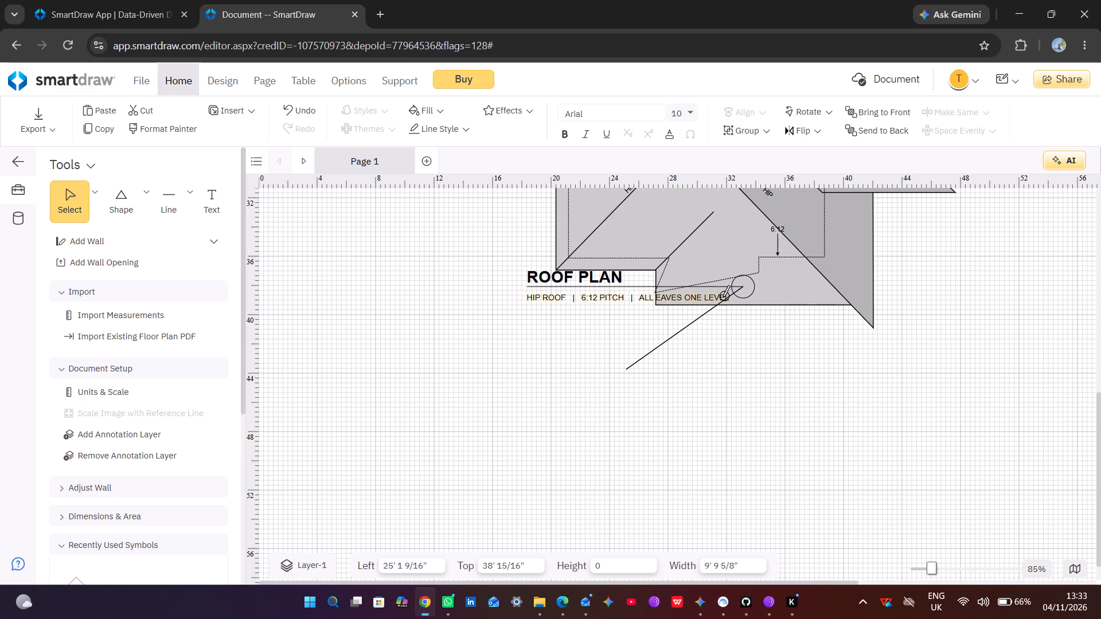
click(737, 250)
triple_click(737, 250)
click(737, 250)
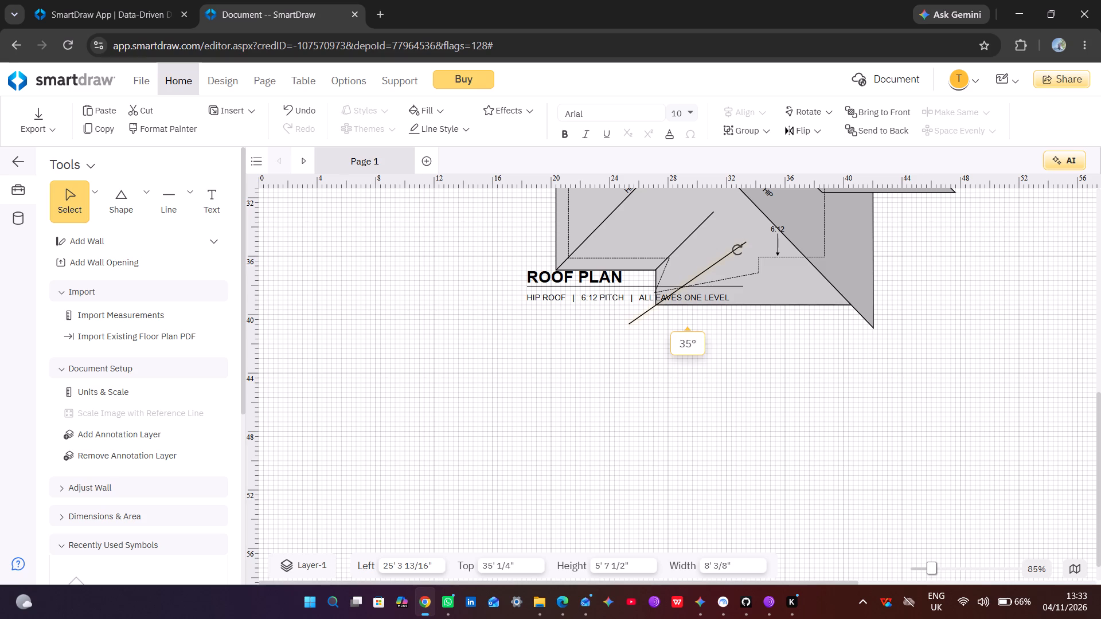
triple_click(737, 250)
click(737, 250)
drag(737, 250, 729, 238)
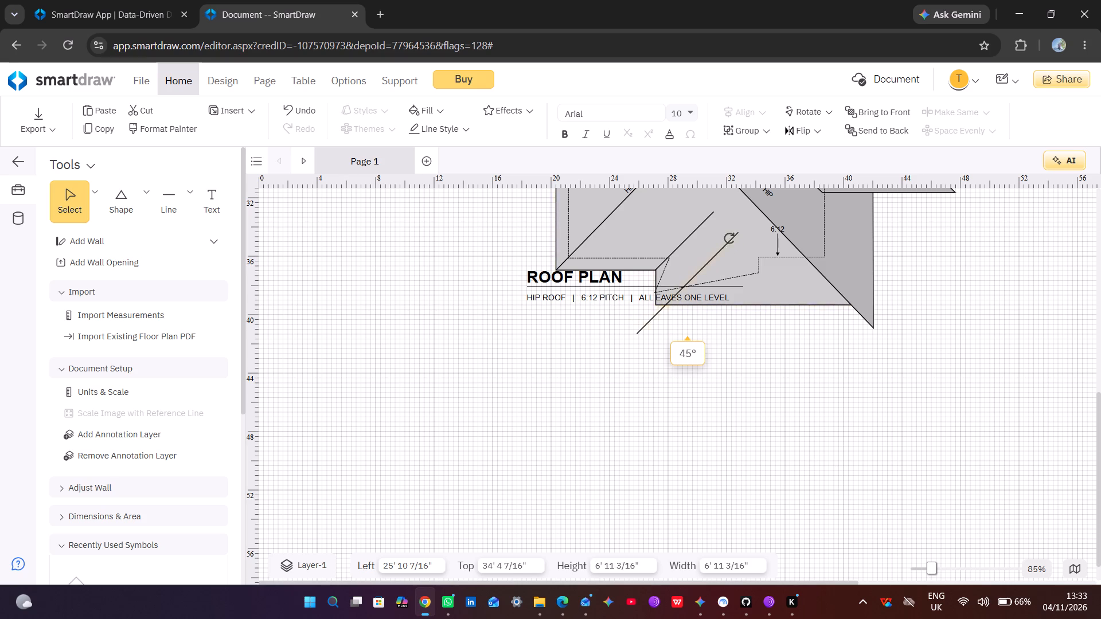
drag(729, 238, 726, 242)
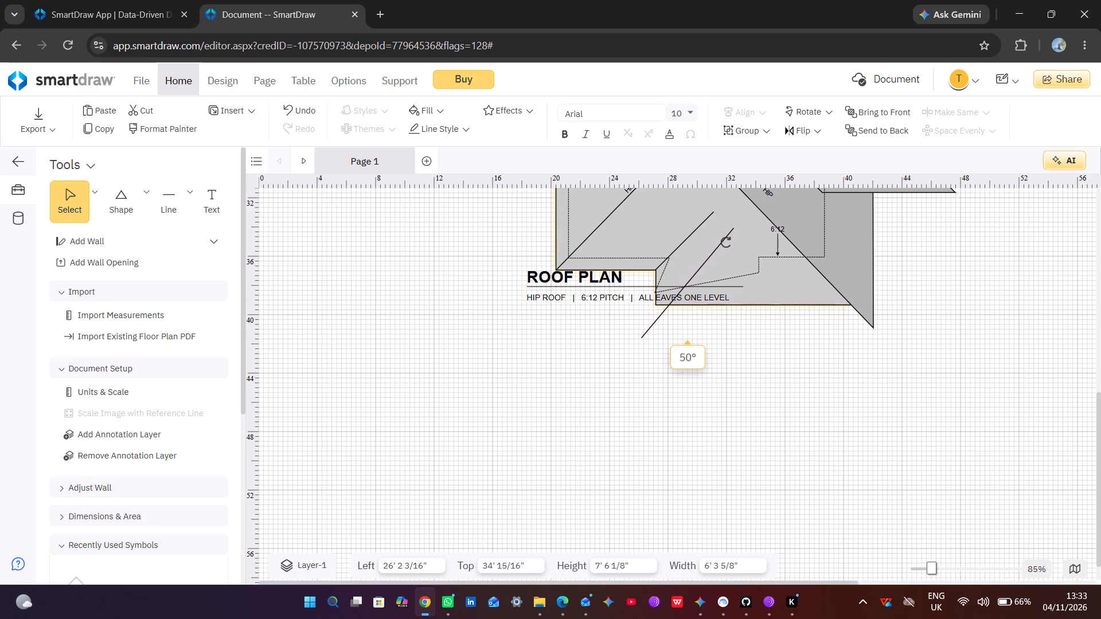
drag(726, 242, 730, 248)
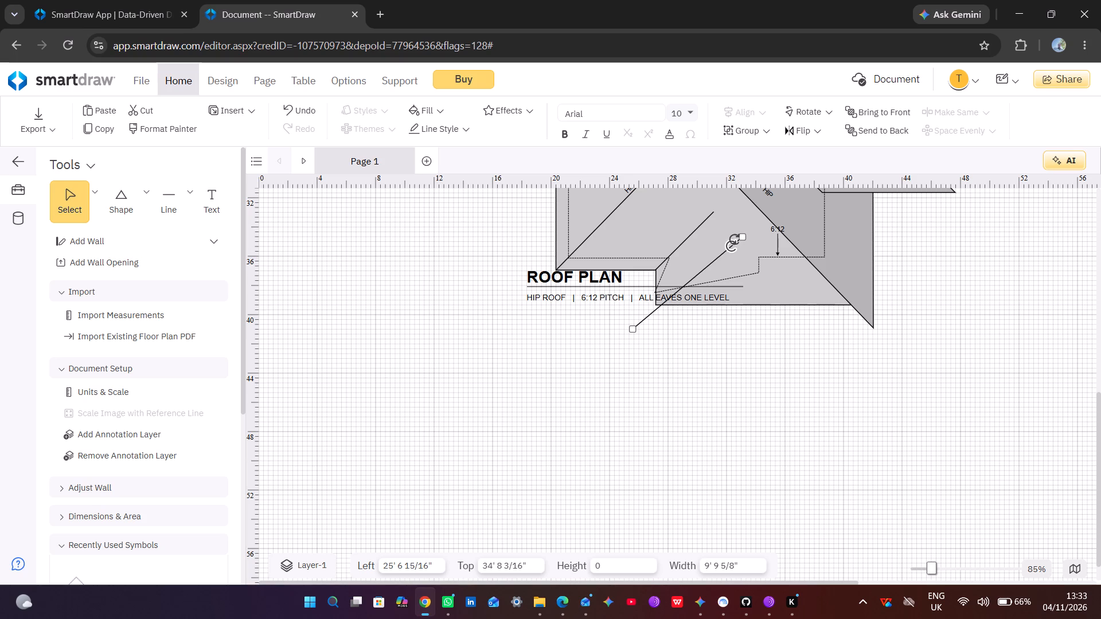
Nudge the diagonal line upward and extend its upper end toward the hip, Left 25' 8", Top 32' 8", Width 11' 3 1/2".
drag(690, 280, 690, 273)
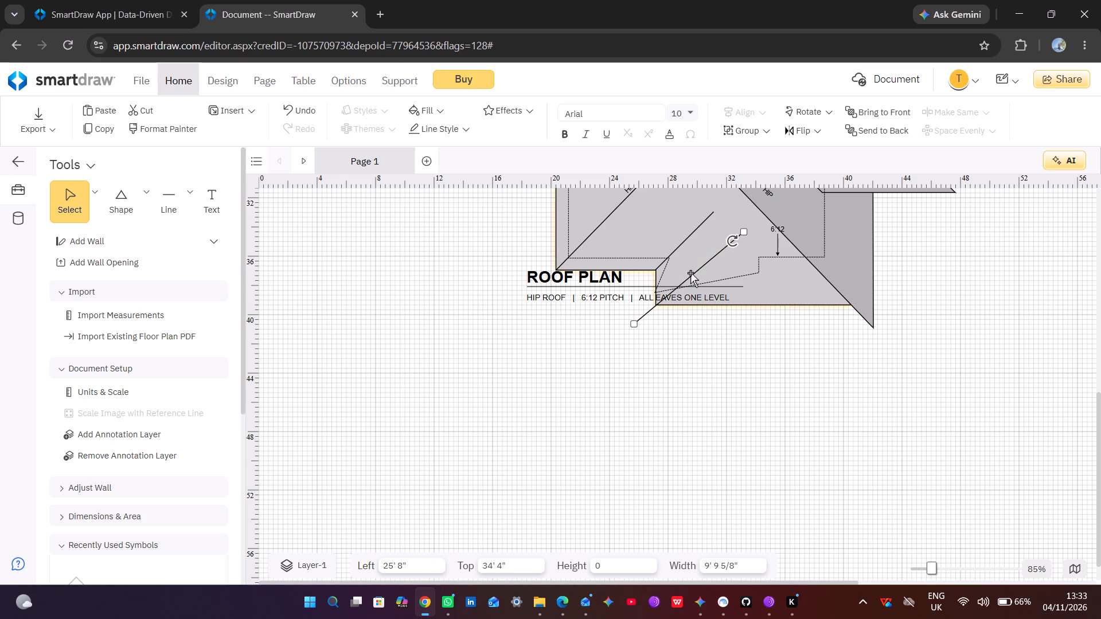
click(736, 246)
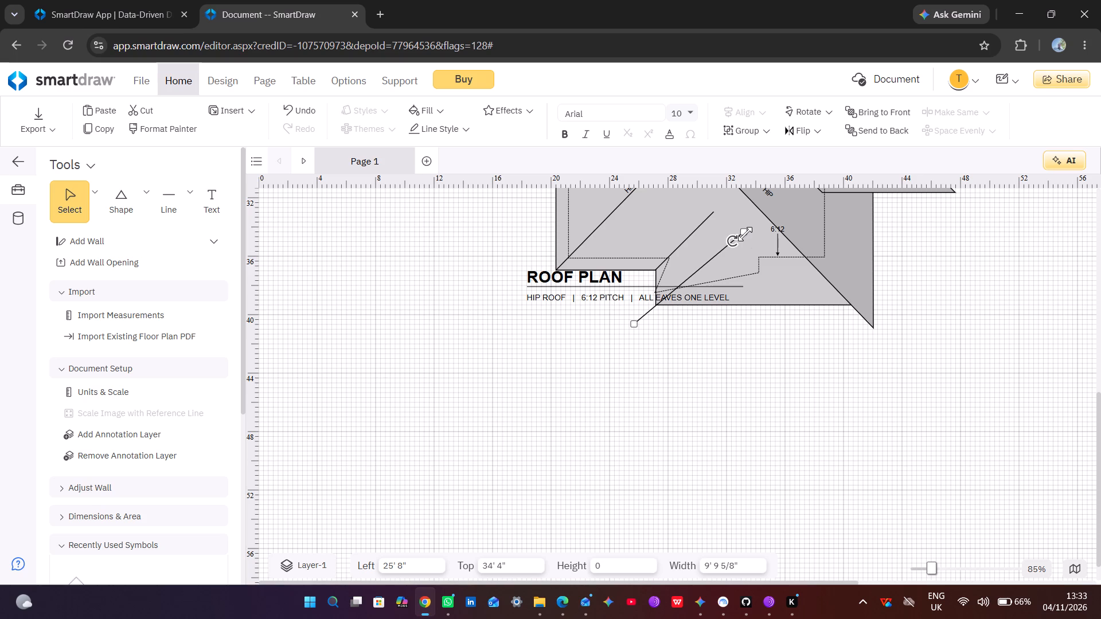
drag(745, 234, 751, 206)
scroll(736, 244, up, 1)
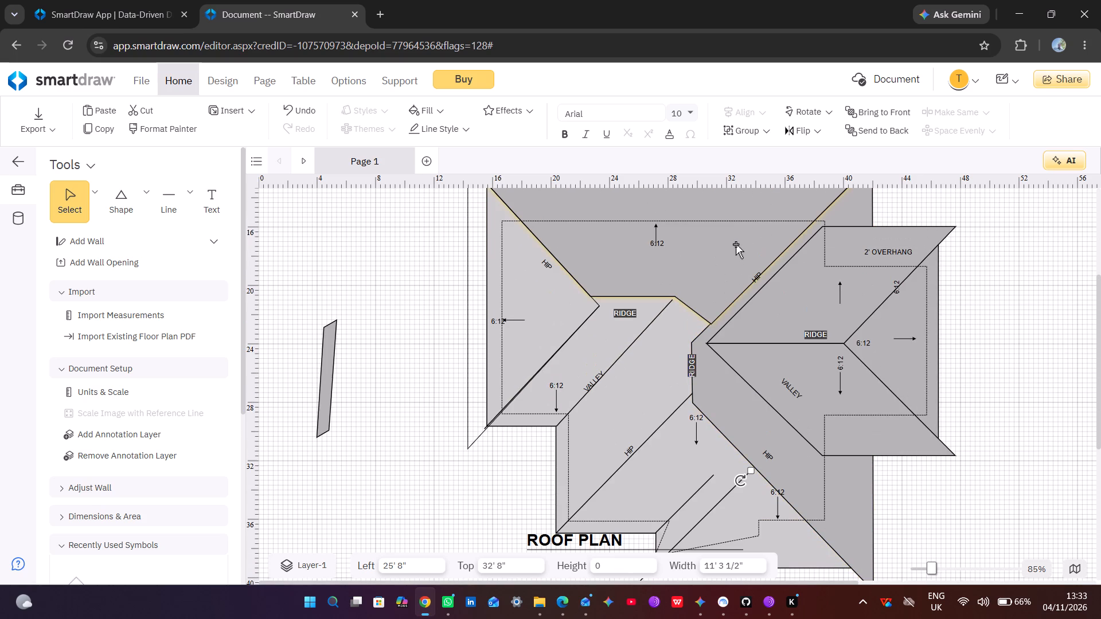
Extend the upper end of the diagonal valley line from the lower eave corner to the hip, Top 31', Height 5' 11 1/2", Width 6' 2 9/16".
click(712, 477)
drag(712, 477, 734, 440)
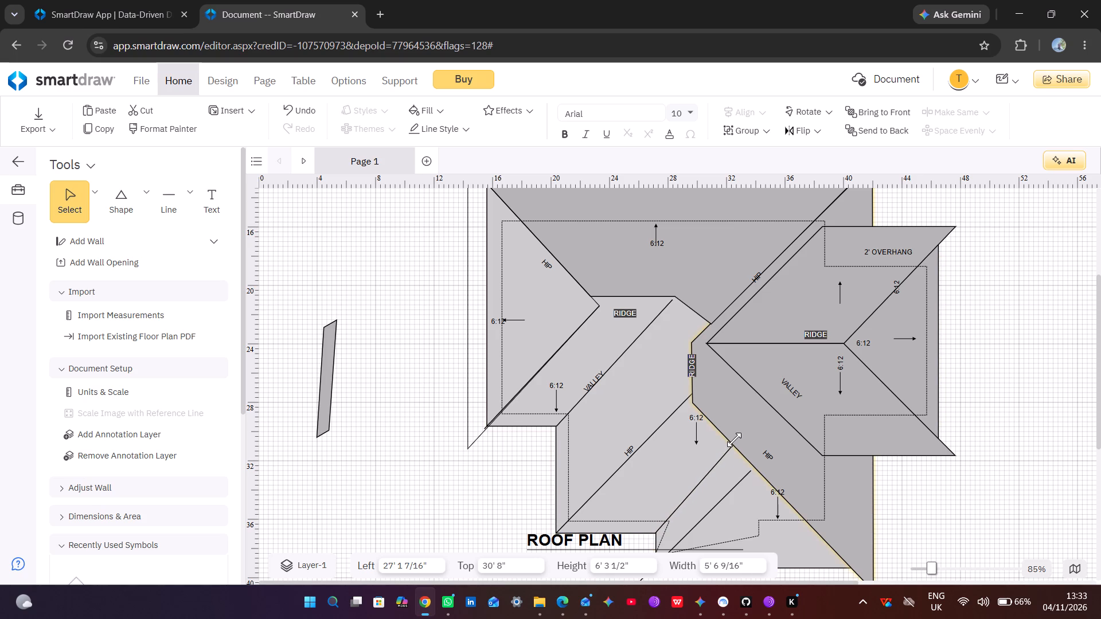
drag(734, 440, 745, 447)
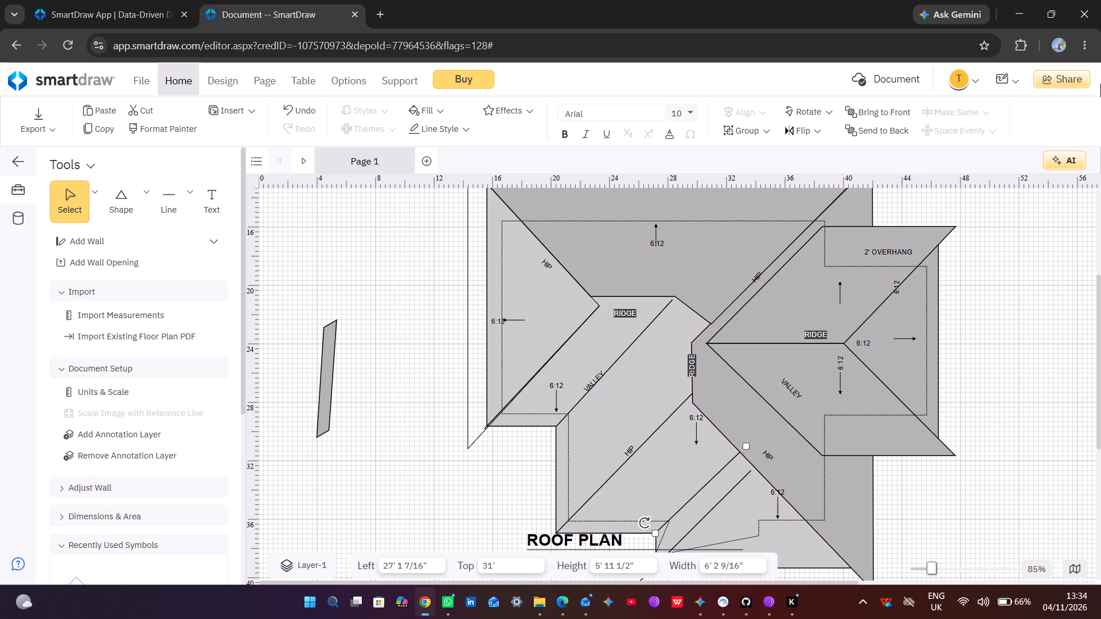
Send the SmartDraw AI assistant the request "lets create a floor plan".
click(1055, 166)
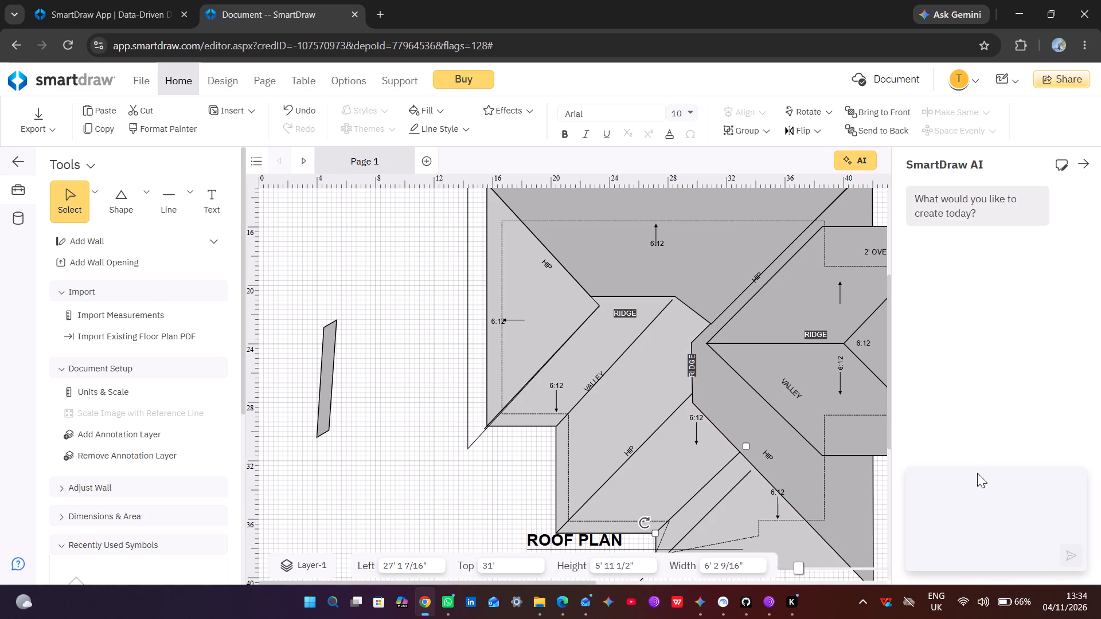
click(971, 496)
text(lets create s)
key(BackSpace)
text(a floor plan)
key(Return)
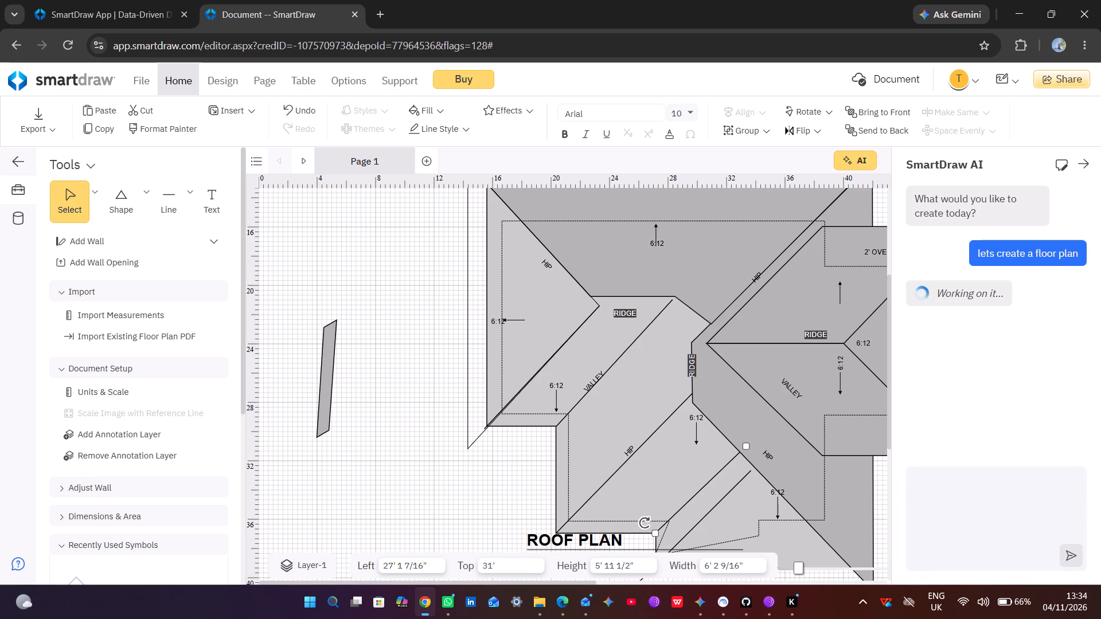
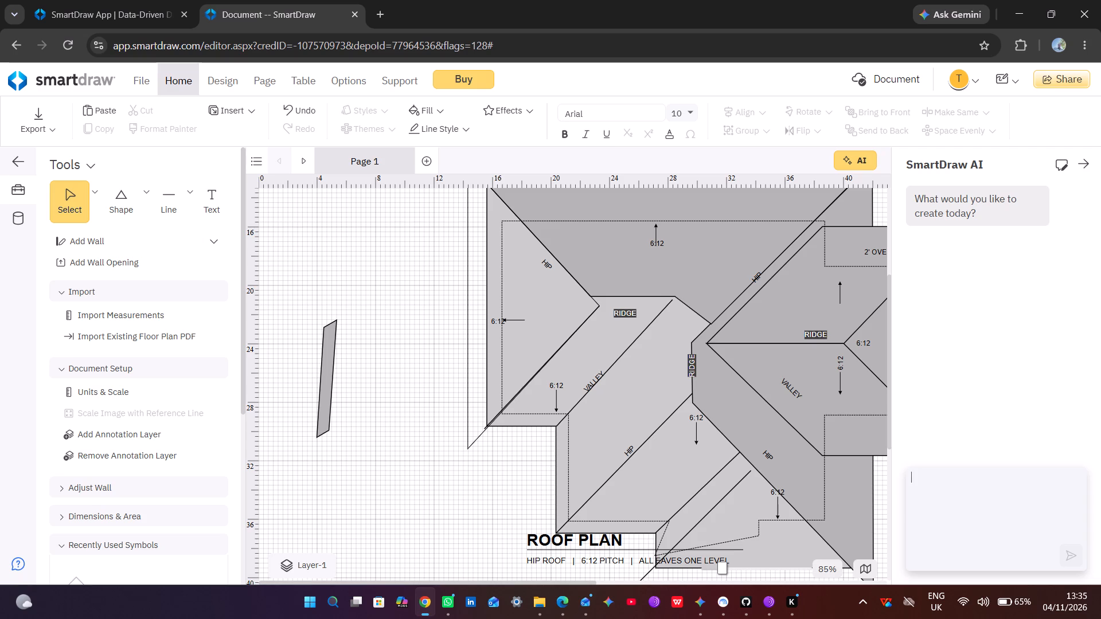
Send the SmartDraw AI assistant the request "lets create a floor plan".
text(lets create a f)
text(loor plan)
key(Return)
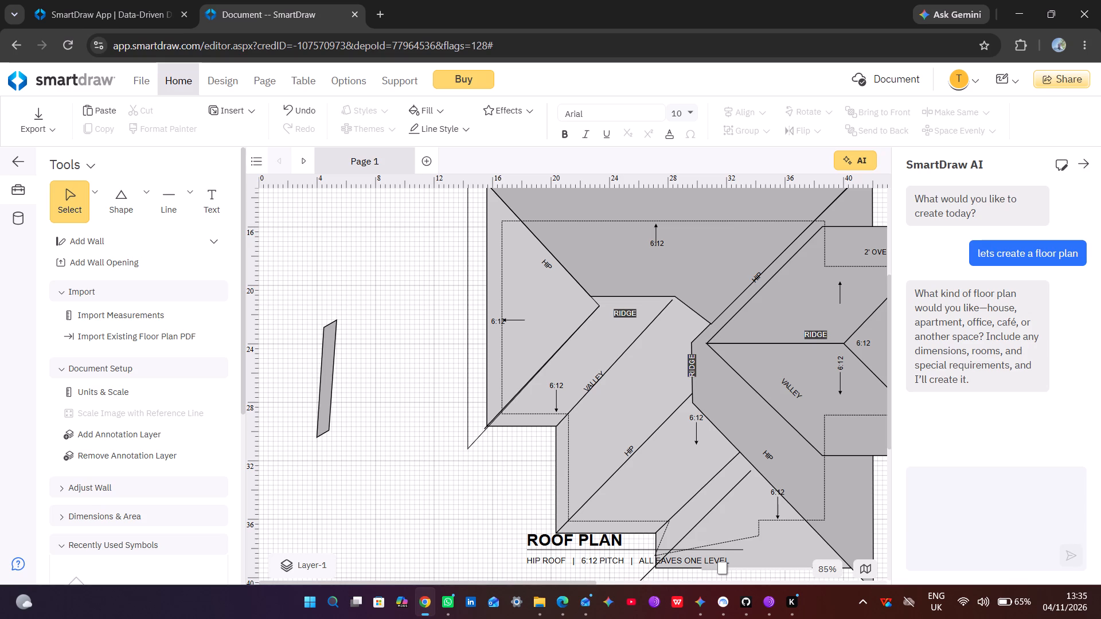
Start the reply to the AI assistant with the building type "a 5 bedroom house".
key(a)
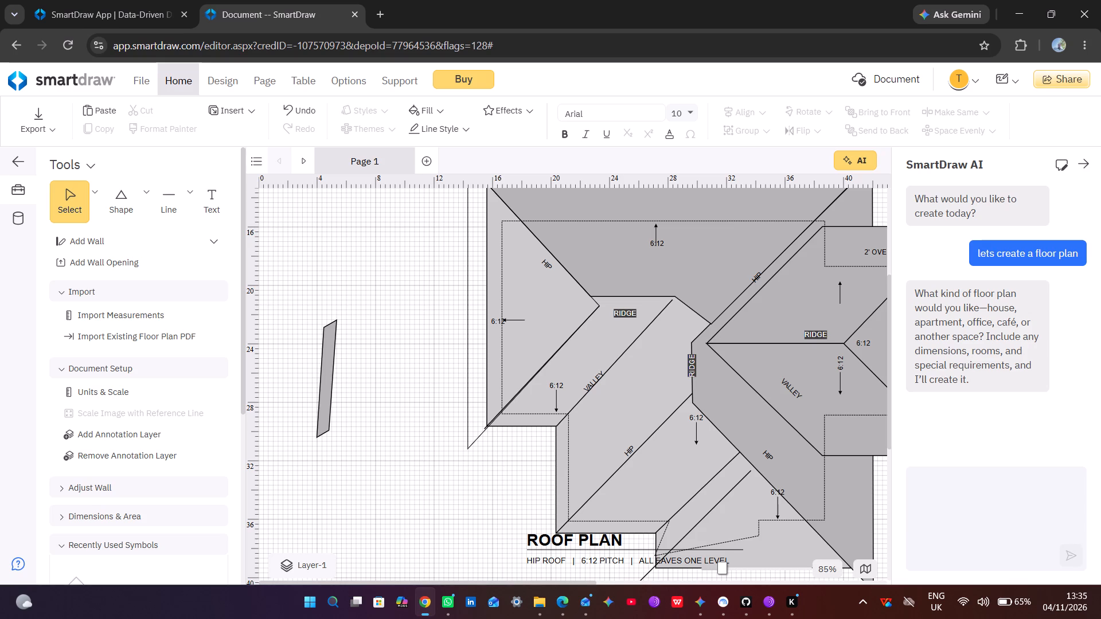
click(983, 516)
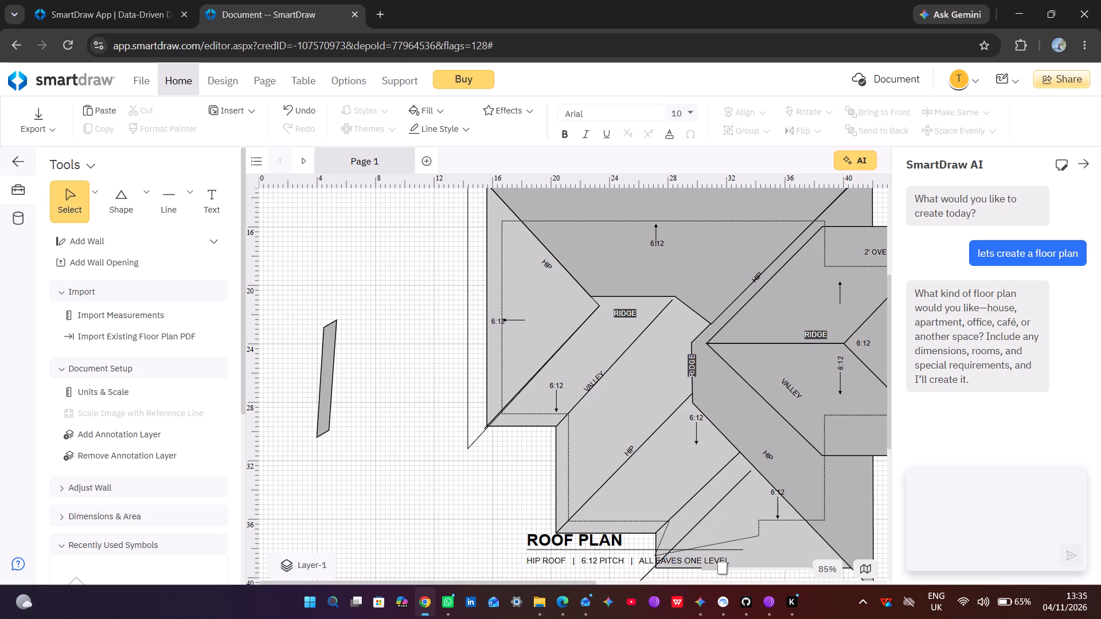
text(a)
key(space)
text(5)
key(space)
text(bedro)
text(om)
key(space)
text(ho)
text(use)
key(space)
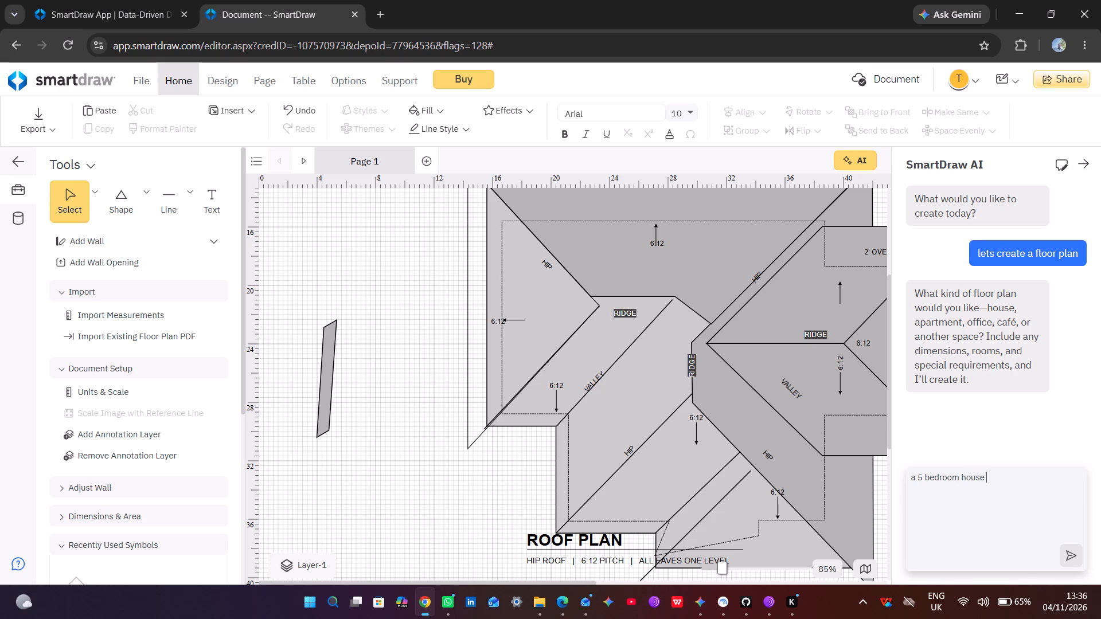
Add "1 living room incorporated with a dining room" to the reply.
text(1)
key(space)
text(living ro)
text(om incor)
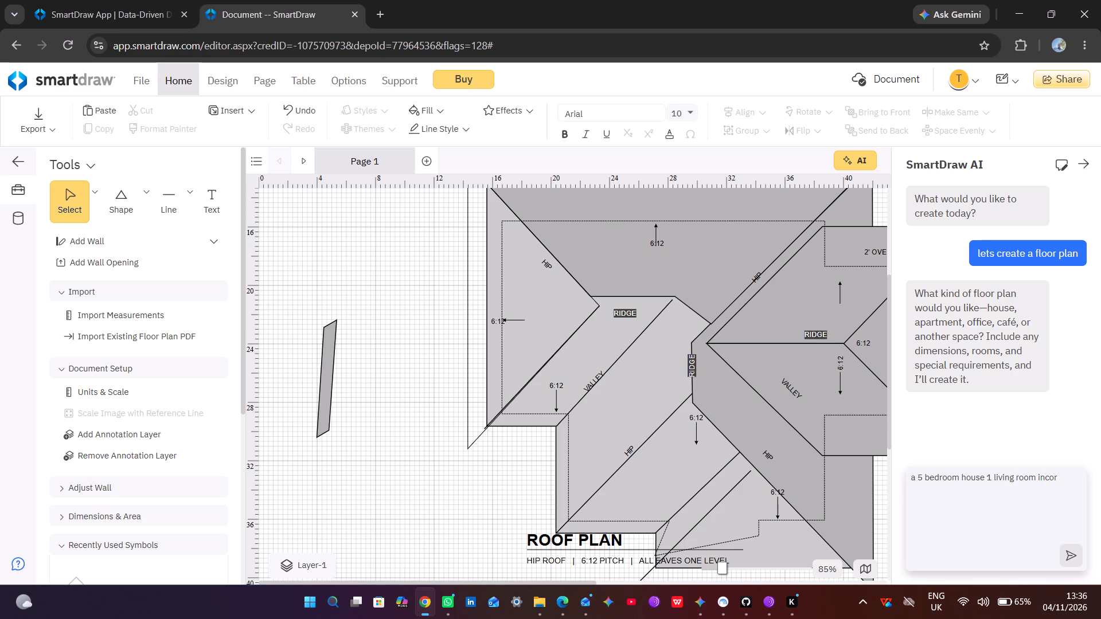
text(porsted)
key(space)
key(Left)
key(Left)
key(Left)
key(Left)
key(BackSpace)
key(a)
key(Right)
key(Right)
key(Right)
key(space)
text(with a dini)
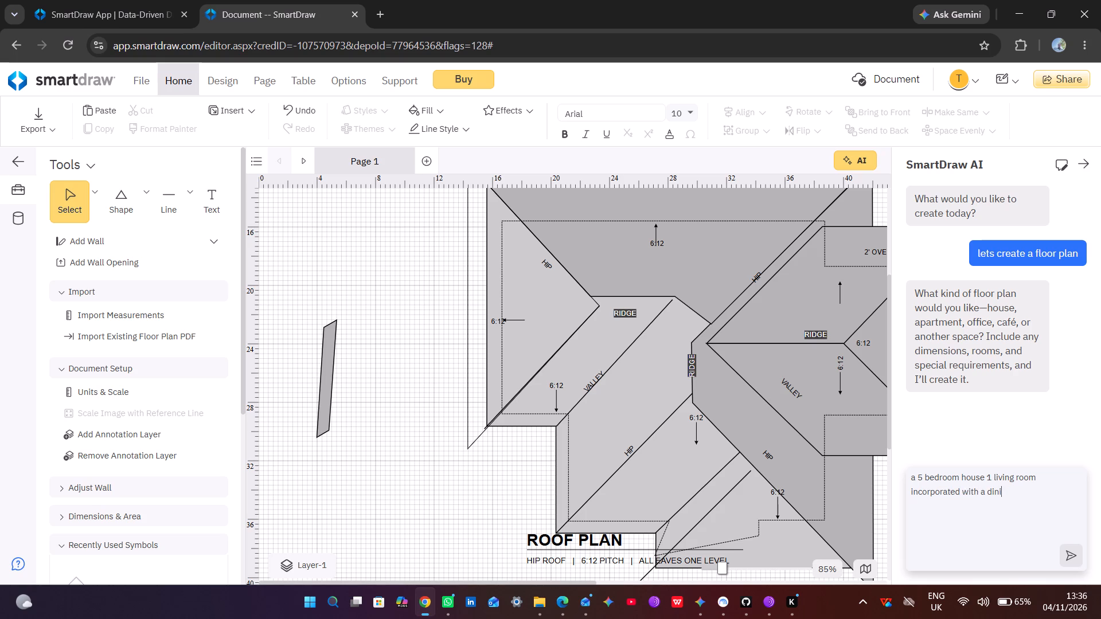
key(n)
text(g)
key(space)
text(room)
Continue the room list in the reply with ", a kitchen a yard ,laundry area, a garage.".
key(comma)
key(space)
text(a kitchen)
key(space)
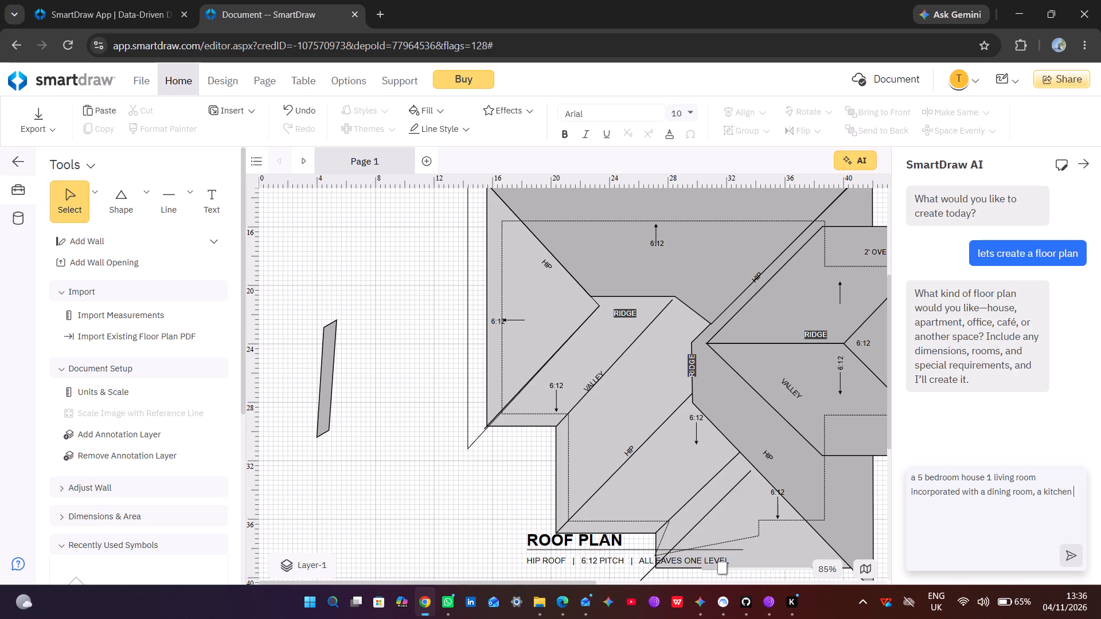
text(a yard)
key(space)
key(comma)
key(a)
key(BackSpace)
text(laundry)
key(space)
text(area)
key(space)
key(BackSpace)
text(, a garage)
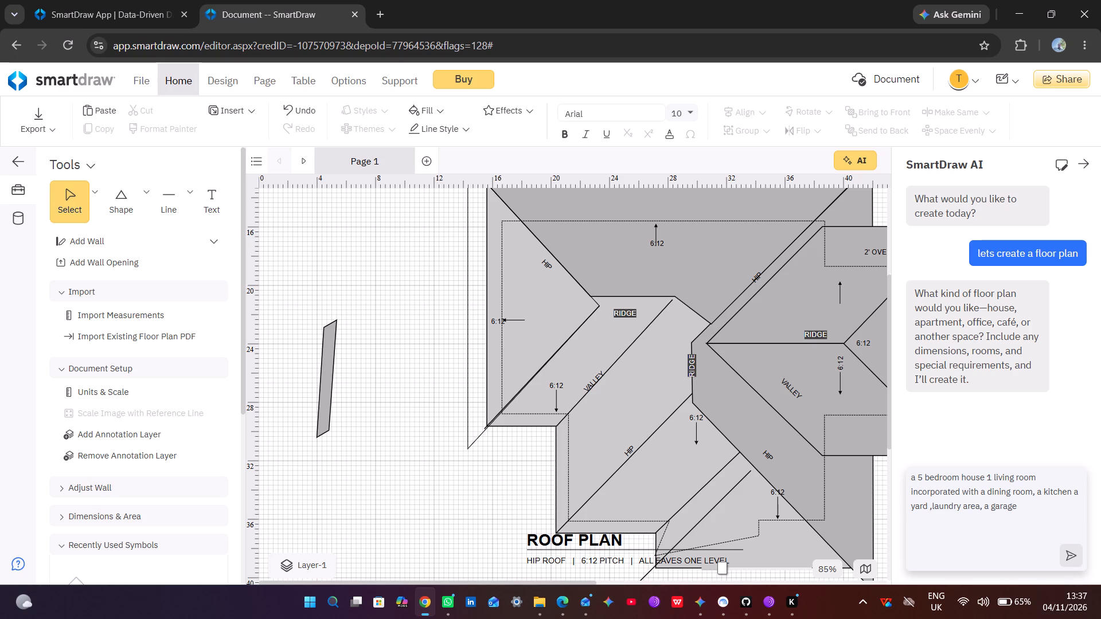
text(.)
Add the requirement "each bedroom should be a master bedroom" to the reply to the AI assistant.
key(space)
text(each)
key(space)
text(bedroom)
key(space)
text(should be a)
key(space)
text(master)
key(space)
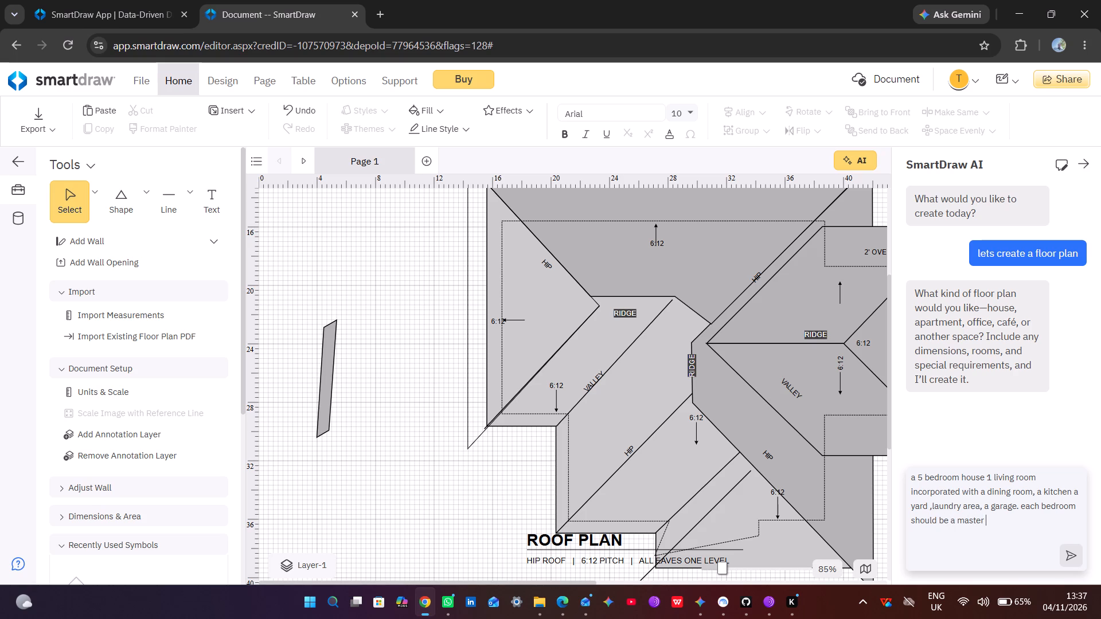
text(bedroo)
text(m)
Continue the bedroom requirement in the reply with "with a luxurious bathtub bathroom and a toilet.".
key(space)
text(with)
key(space)
text(a)
key(space)
text(luxurio)
text(us)
key(space)
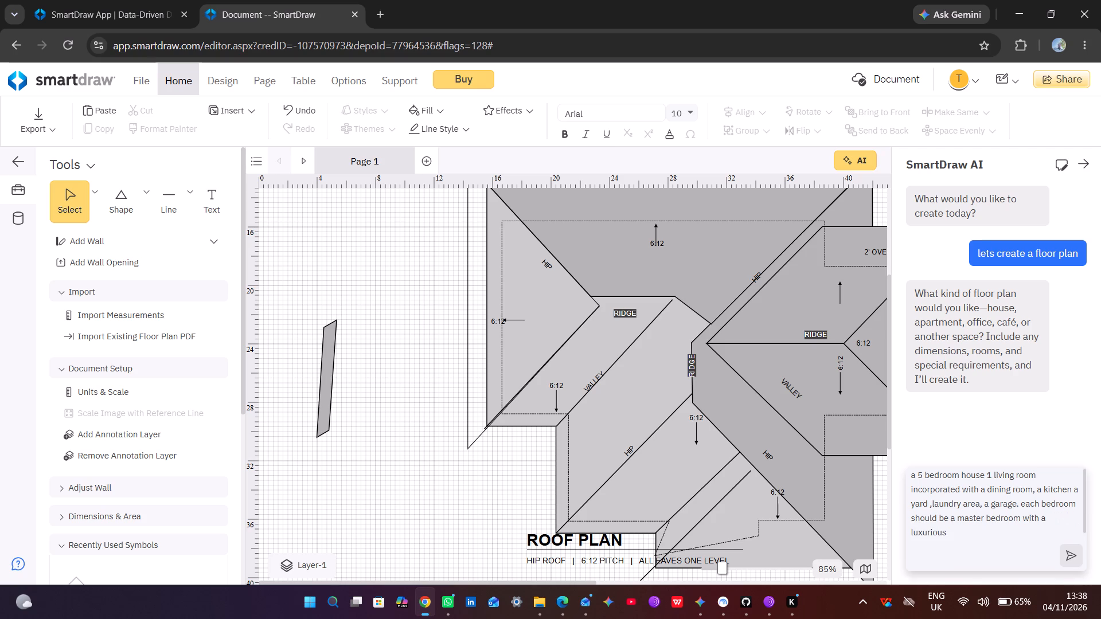
text(bath)
text(tu)
key(space)
key(BackSpace)
text(b)
key(space)
text(bathroom and a toilet)
key(period)
Add the kitchen requirement "the kitchen should be spacious with a counter" to the reply.
text(the)
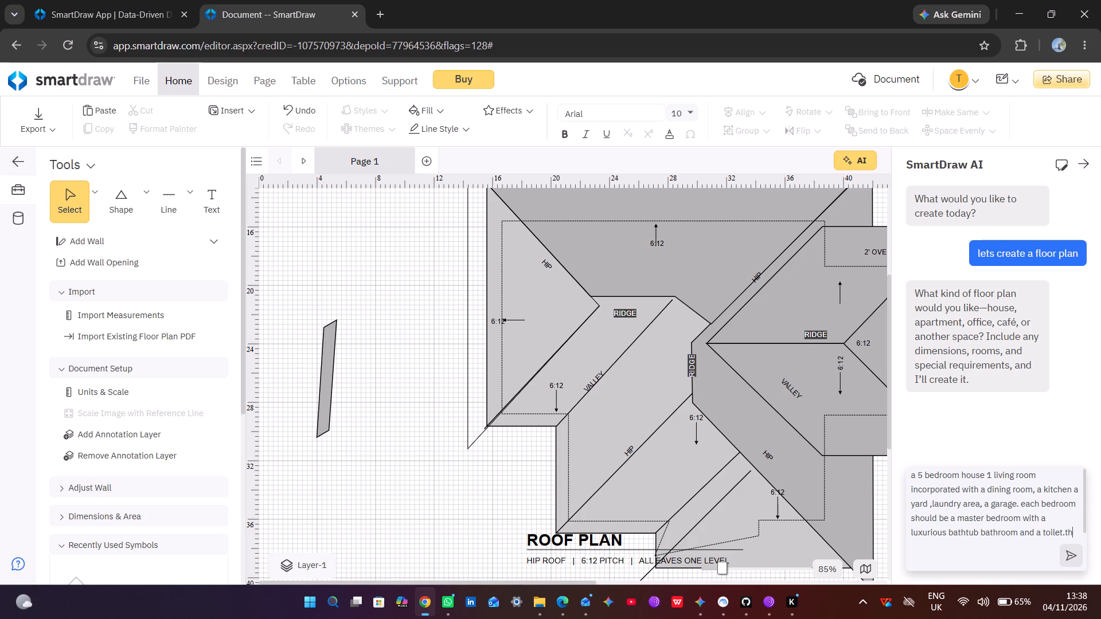
key(space)
text(kit)
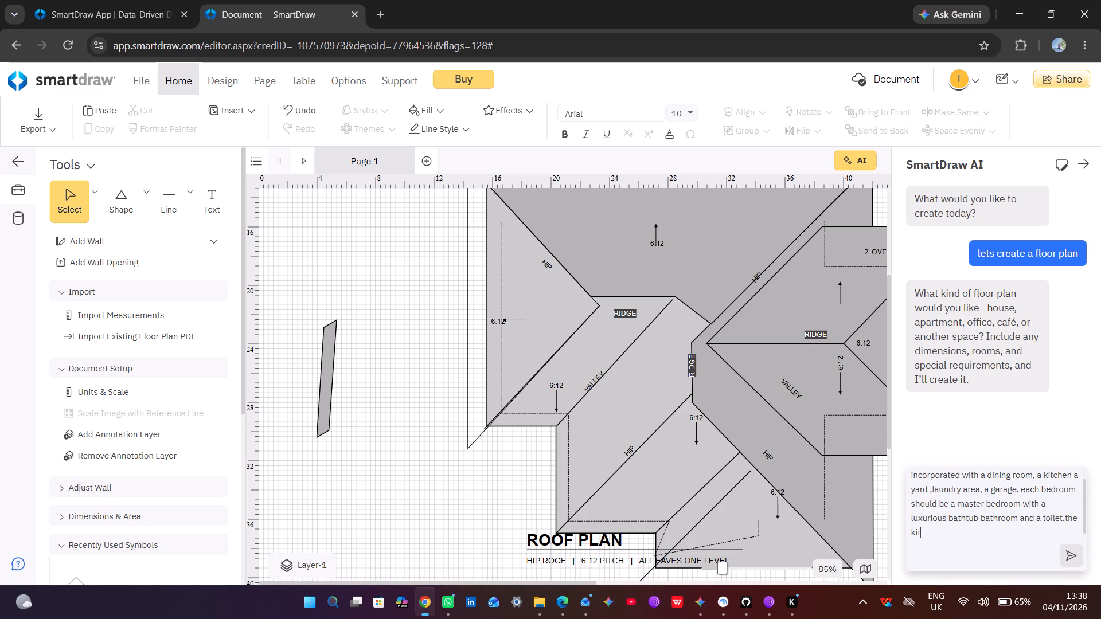
text(chen should be spaciou)
key(s)
key(space)
text(with a counter)
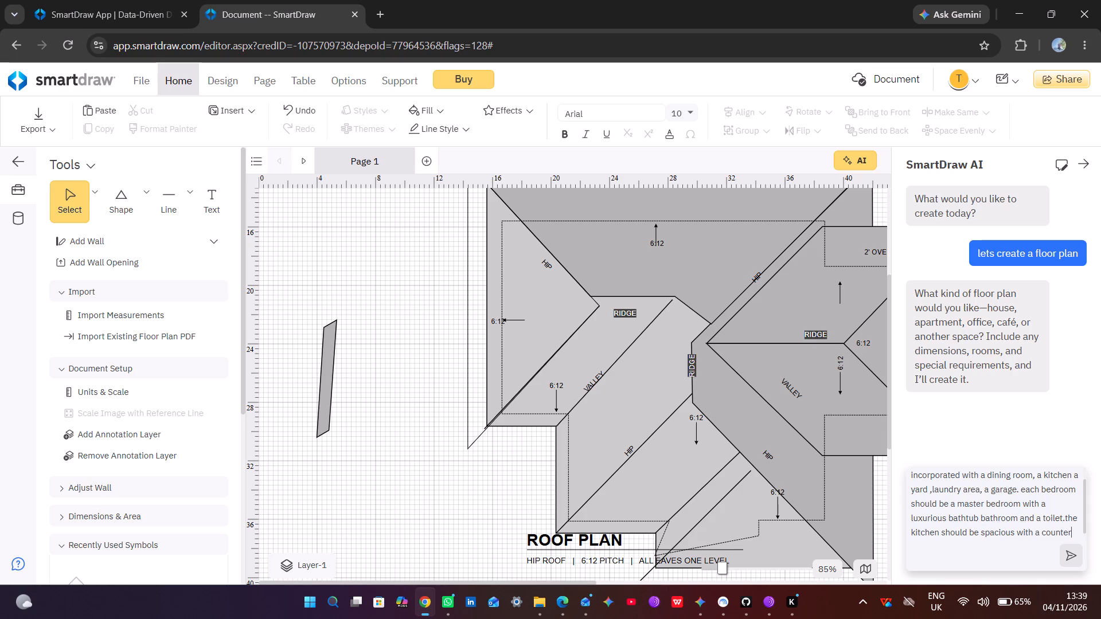
Add the garage requirement ".the garage should have a capacity of 4 luxurious cars" to the reply.
text(.the garage should)
key(space)
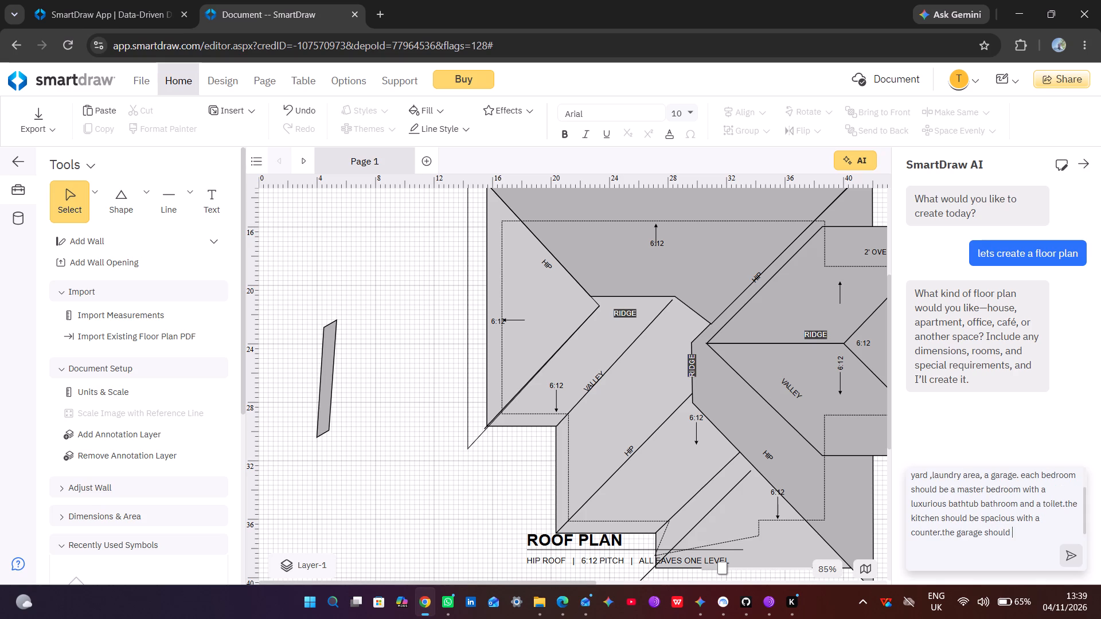
text(have a capacity)
key(space)
text(of)
key(space)
text(4 c)
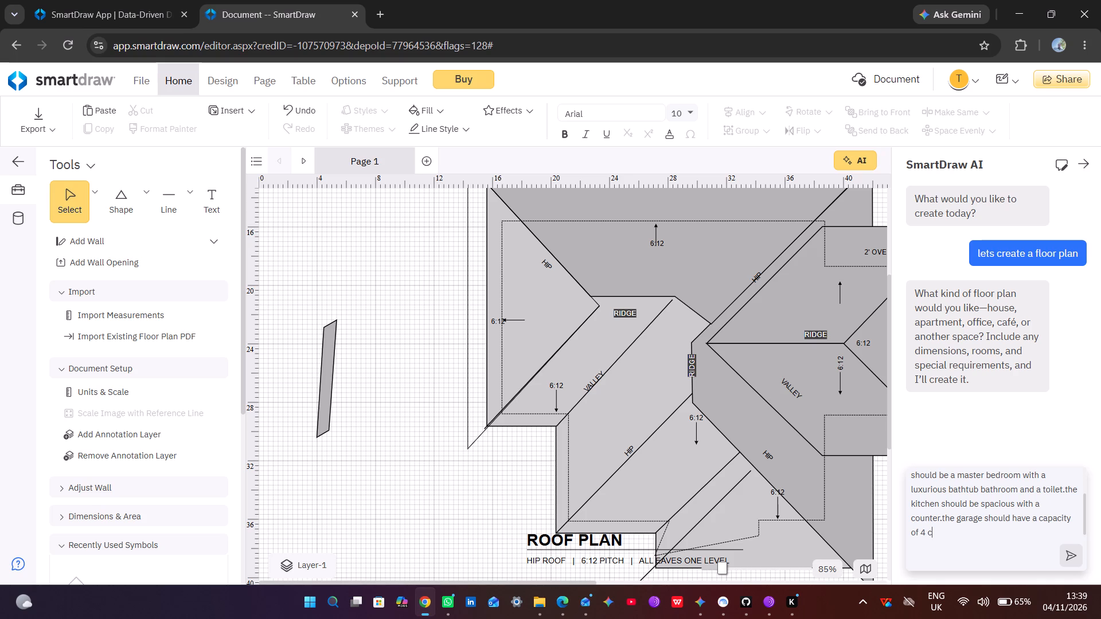
key(BackSpace)
text(luxuro)
key(BackSpace)
text(ious cas)
key(BackSpace)
text(rs)
Add the request ".beside the kitchen add a gaming room" to the reply.
text(.beside the)
key(space)
text(kitchen)
key(space)
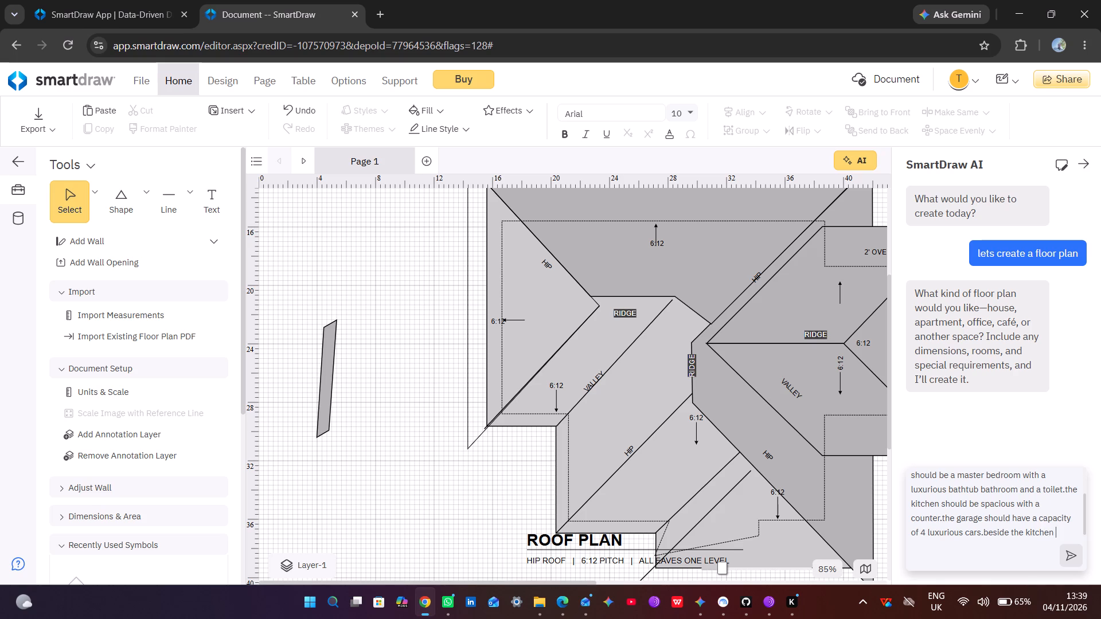
text(add a)
key(space)
text(gaming room)
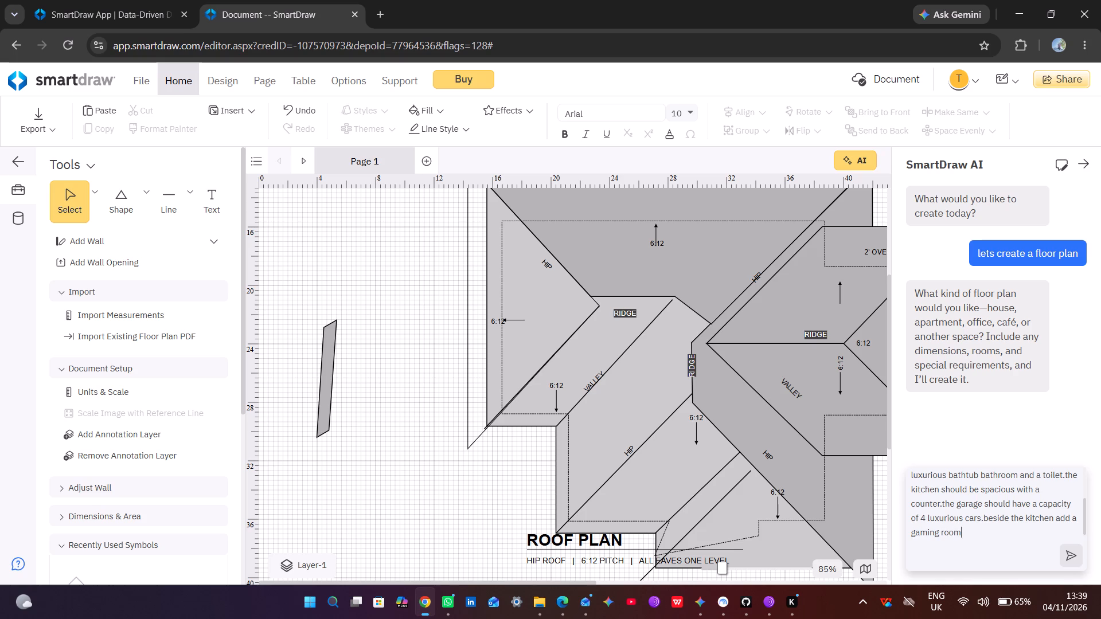
Continue the reply with "and on the other side of the garage add an office and a library".
key(space)
text(and on the other side of the)
key(space)
text(garage add an)
key(space)
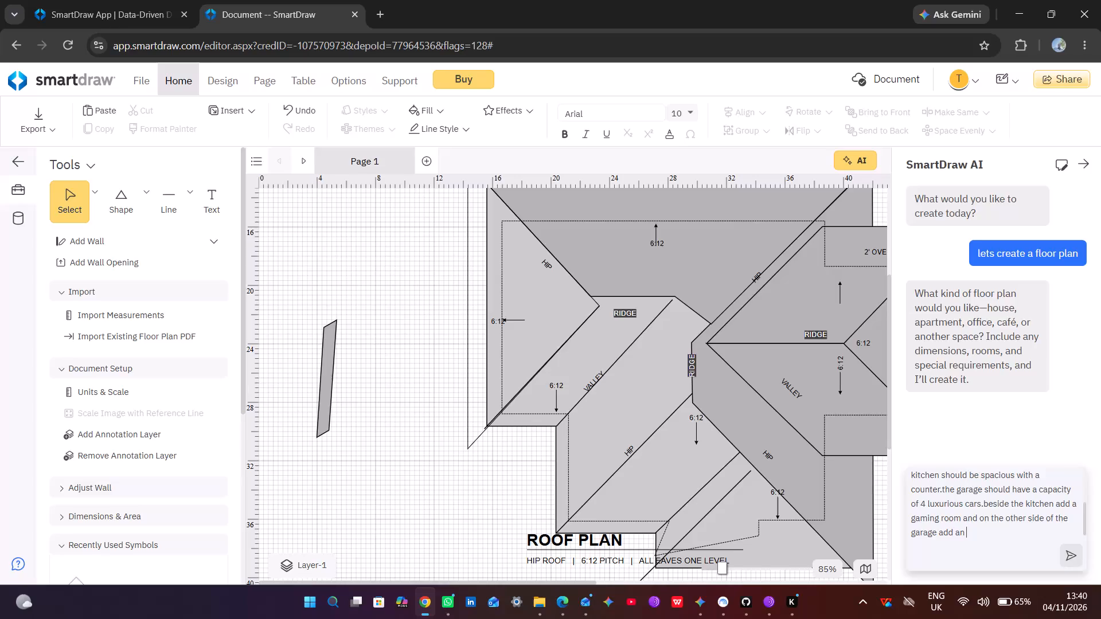
text(of)
text(fice)
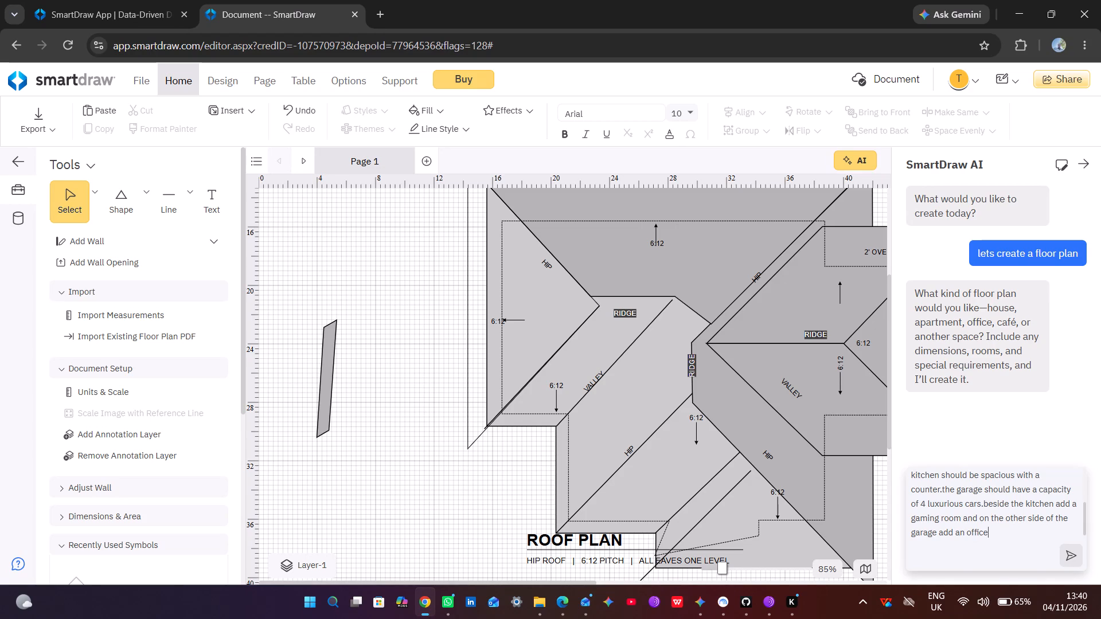
key(space)
text(and a a)
key(BackSpace)
text(libr)
text(ary)
Submit the completed house floor plan requirements to SmartDraw AI.
key(Return)
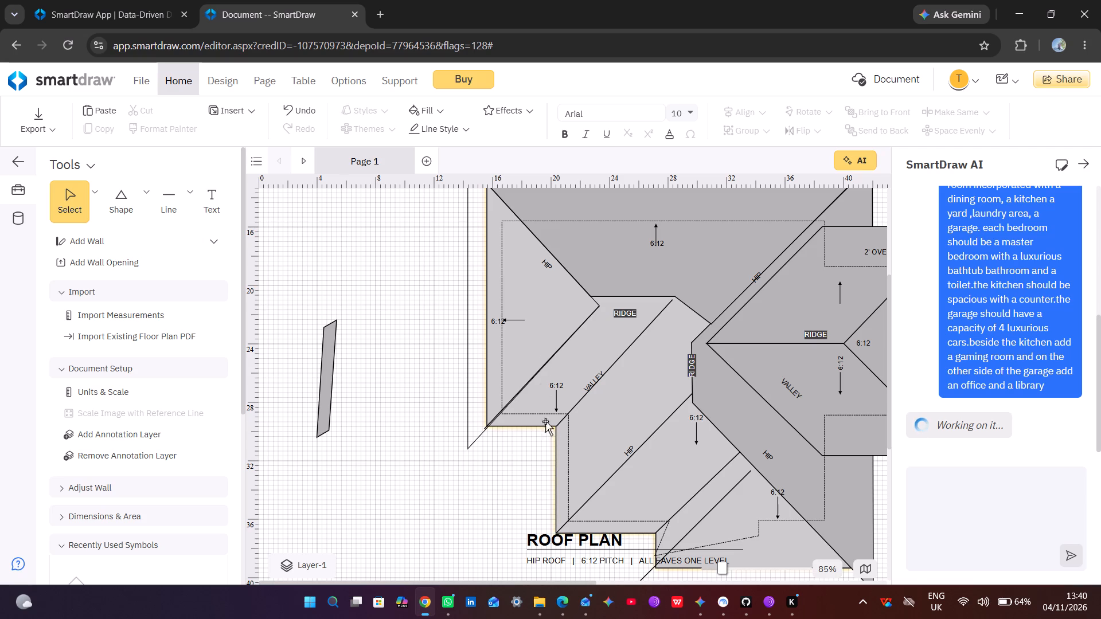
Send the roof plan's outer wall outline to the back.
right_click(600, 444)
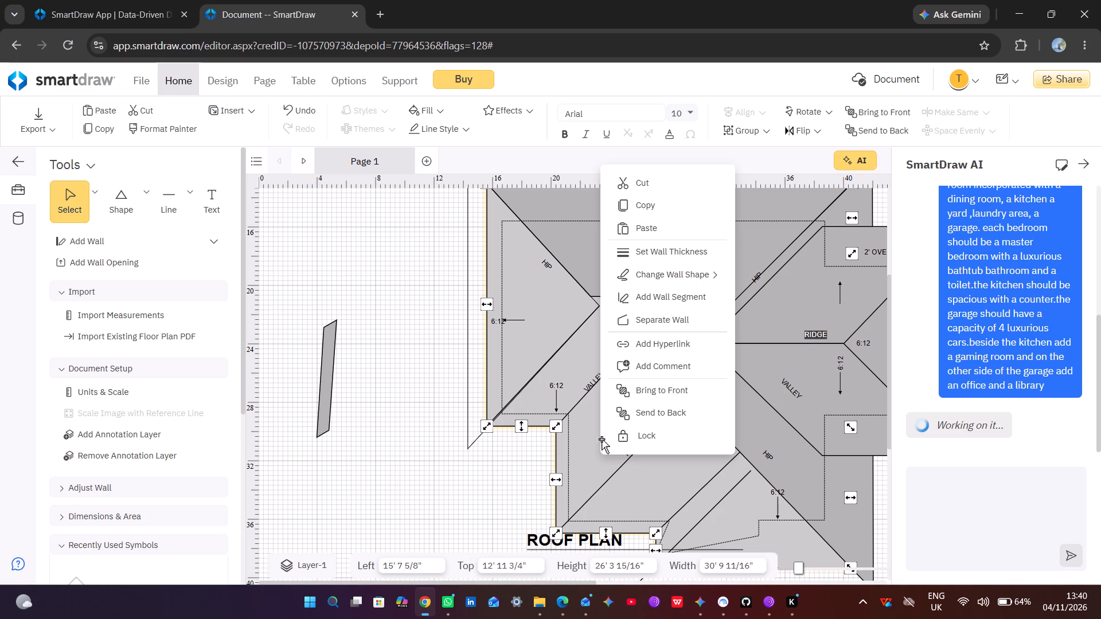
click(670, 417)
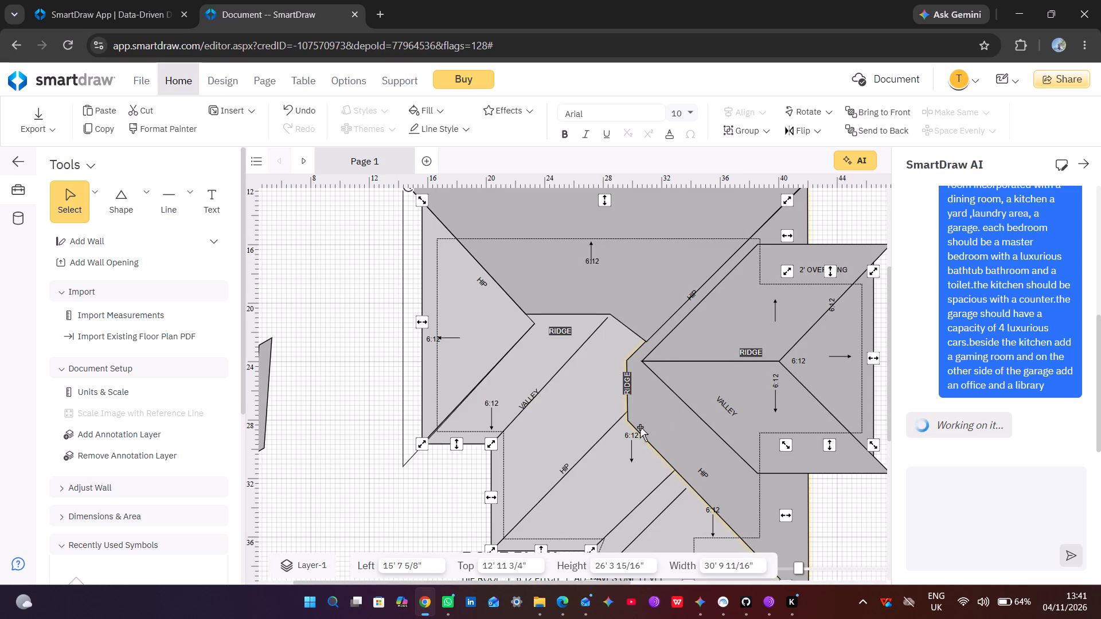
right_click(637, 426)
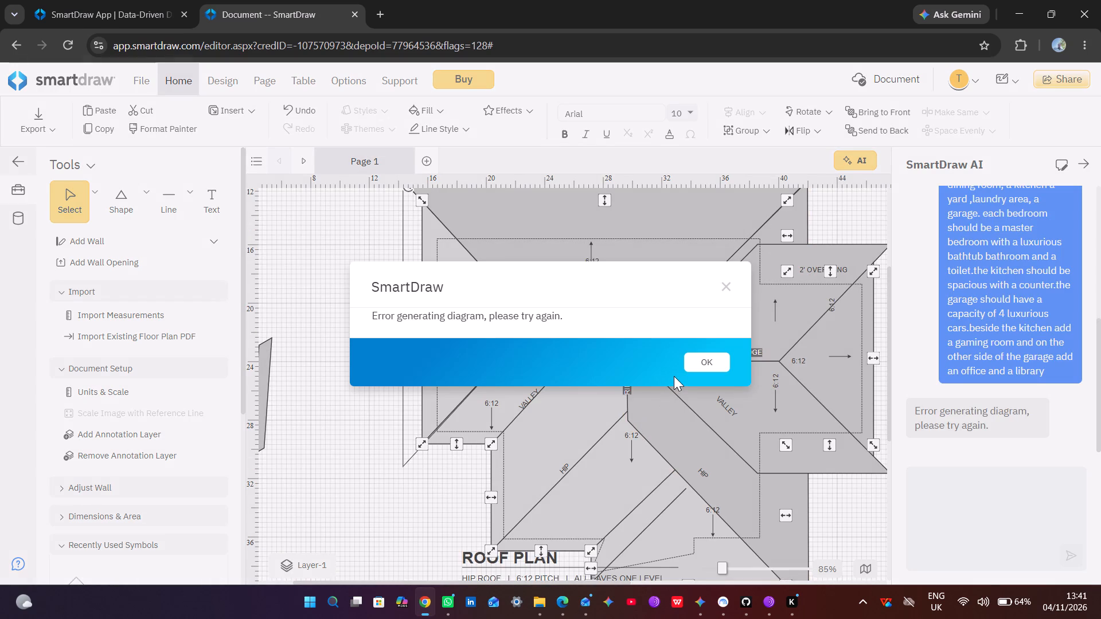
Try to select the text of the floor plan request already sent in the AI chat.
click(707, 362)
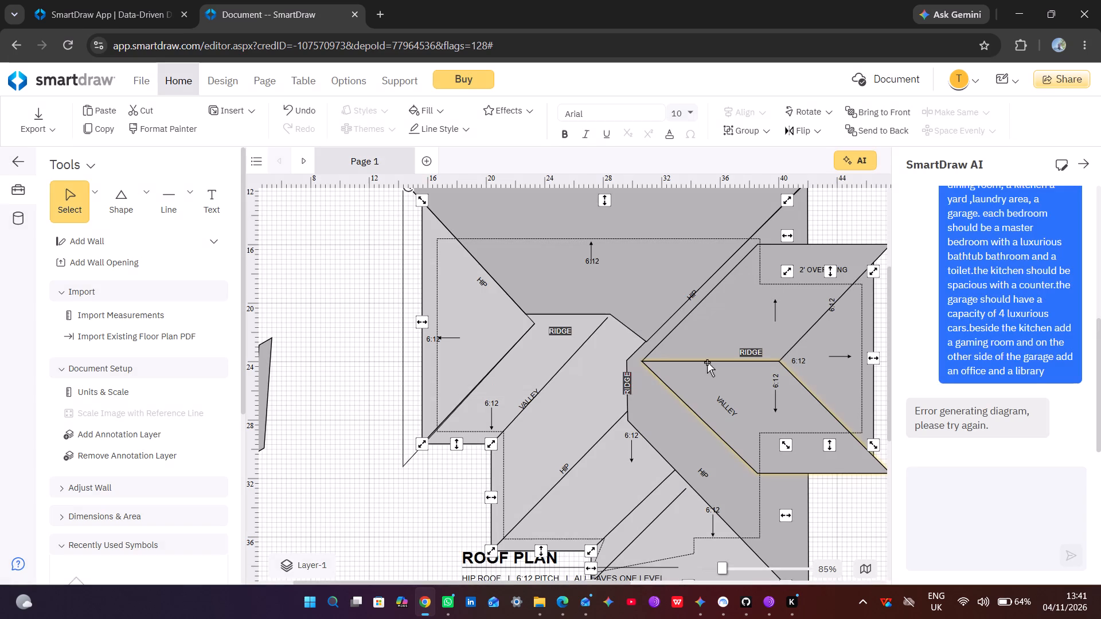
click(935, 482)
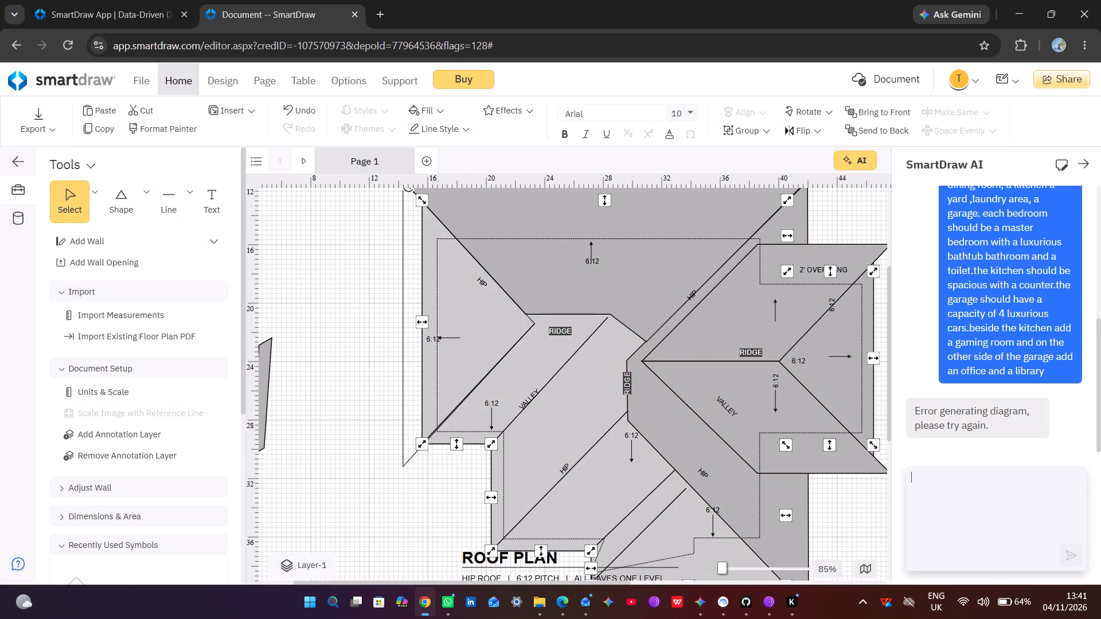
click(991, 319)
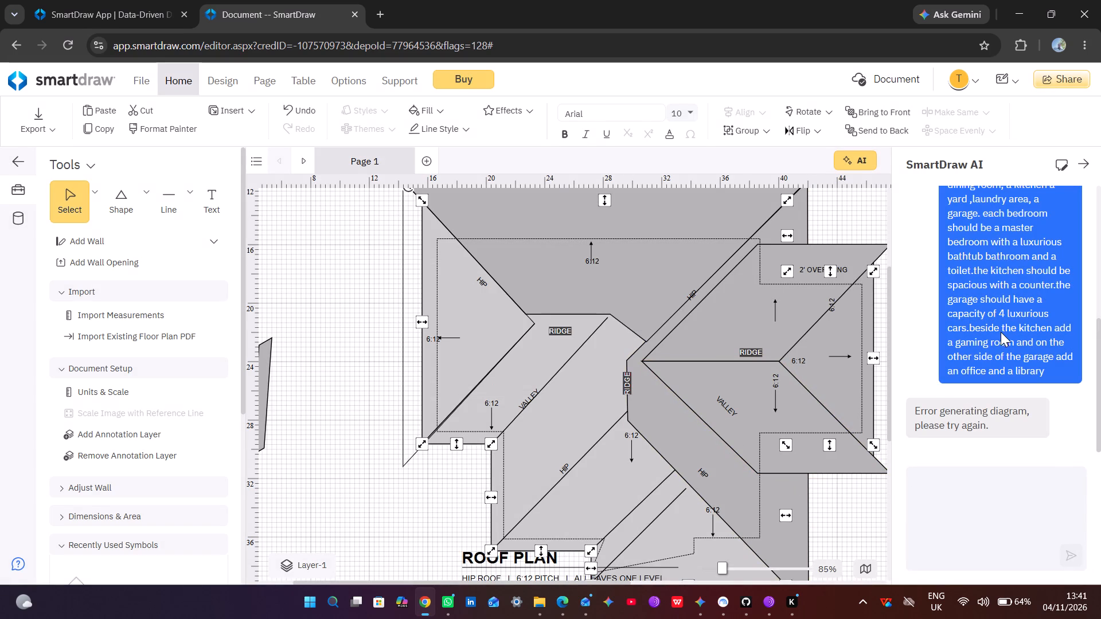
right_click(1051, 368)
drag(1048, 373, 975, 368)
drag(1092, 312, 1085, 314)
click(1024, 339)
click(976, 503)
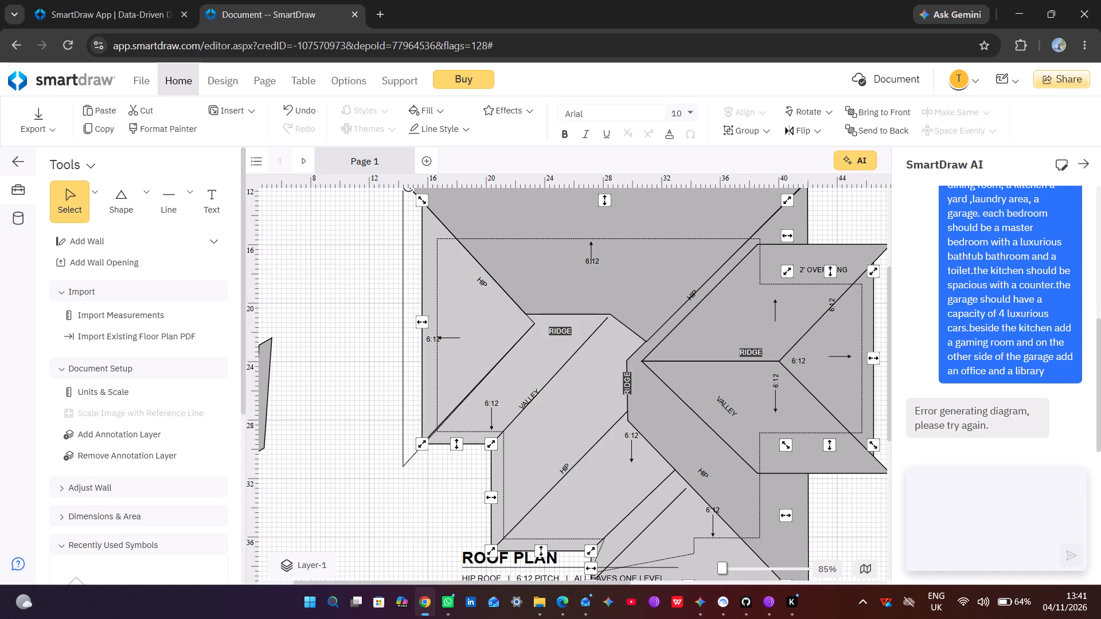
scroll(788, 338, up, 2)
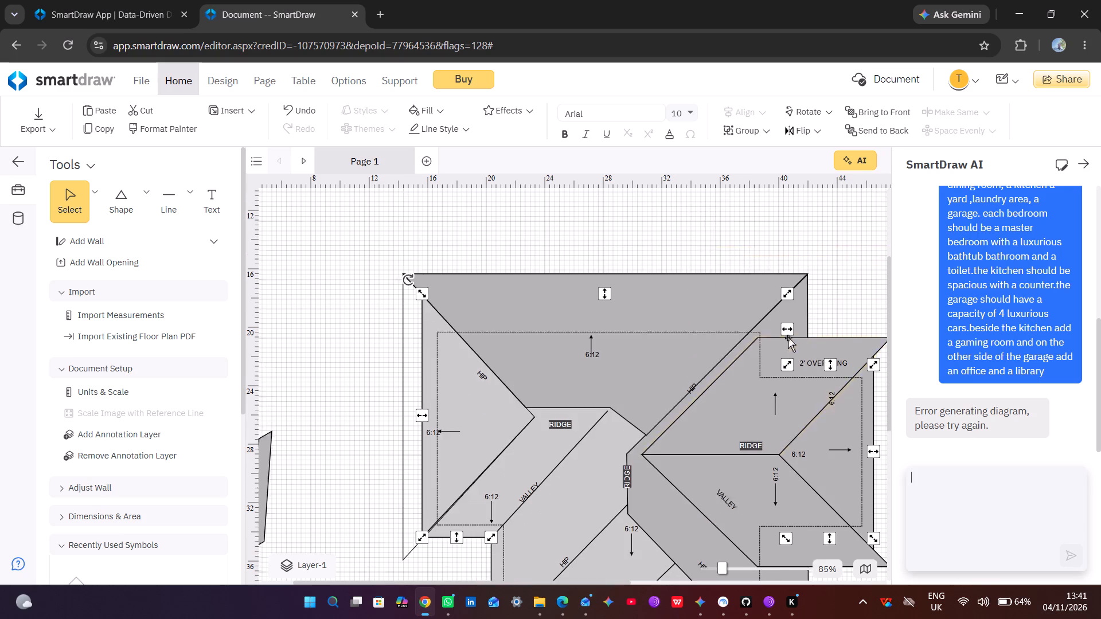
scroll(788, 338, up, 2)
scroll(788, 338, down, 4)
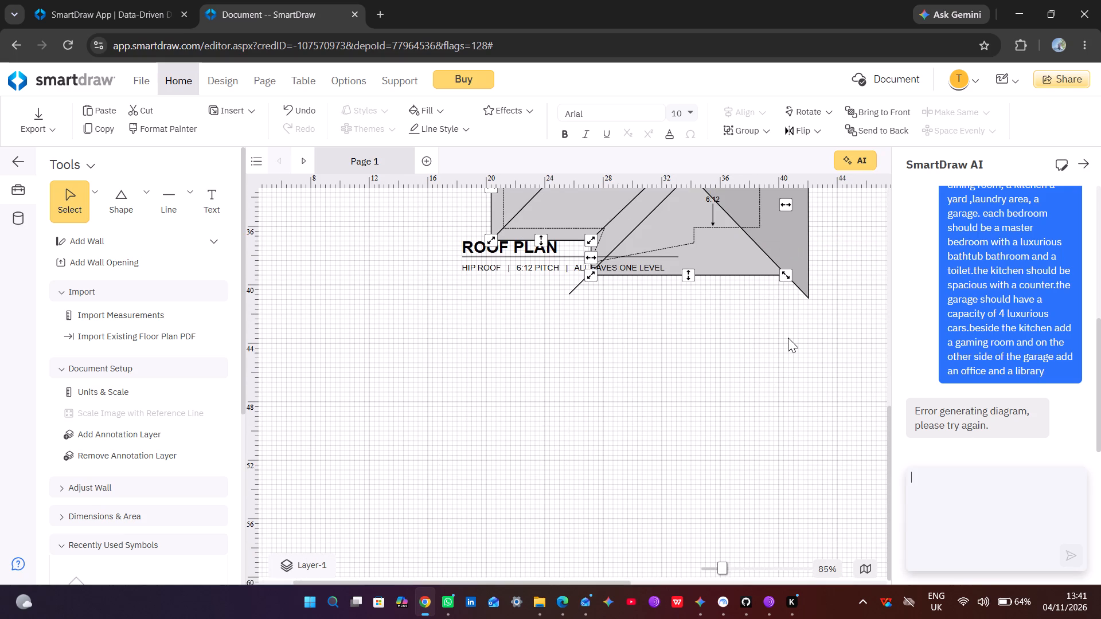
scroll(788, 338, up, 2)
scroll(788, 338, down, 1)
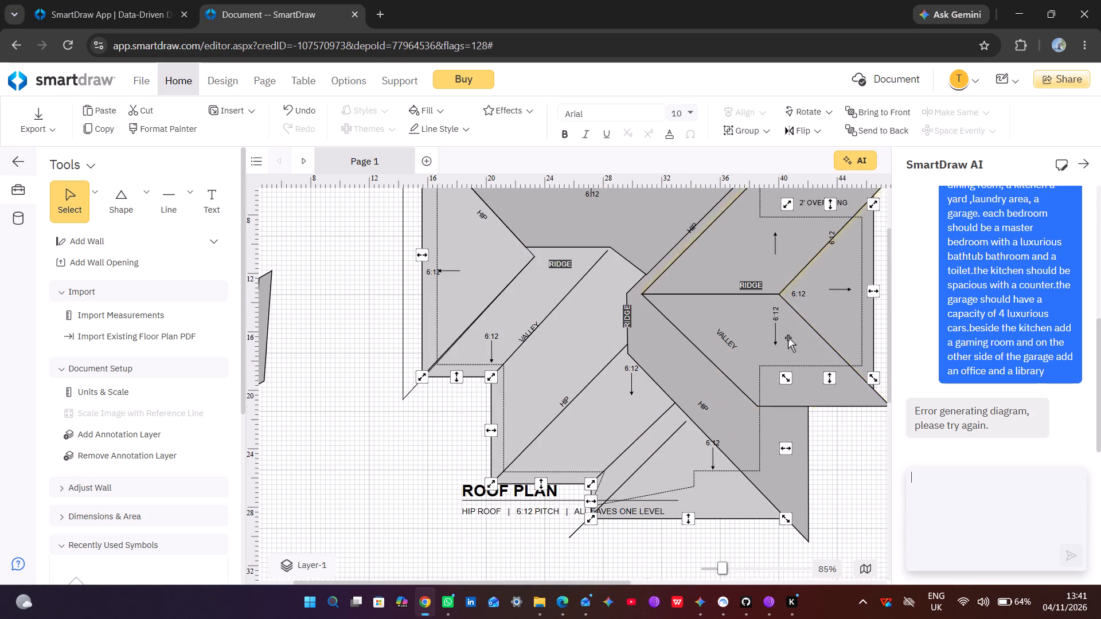
Collapse the Tools pane and the SmartDraw AI pane to widen the drawing area.
click(25, 159)
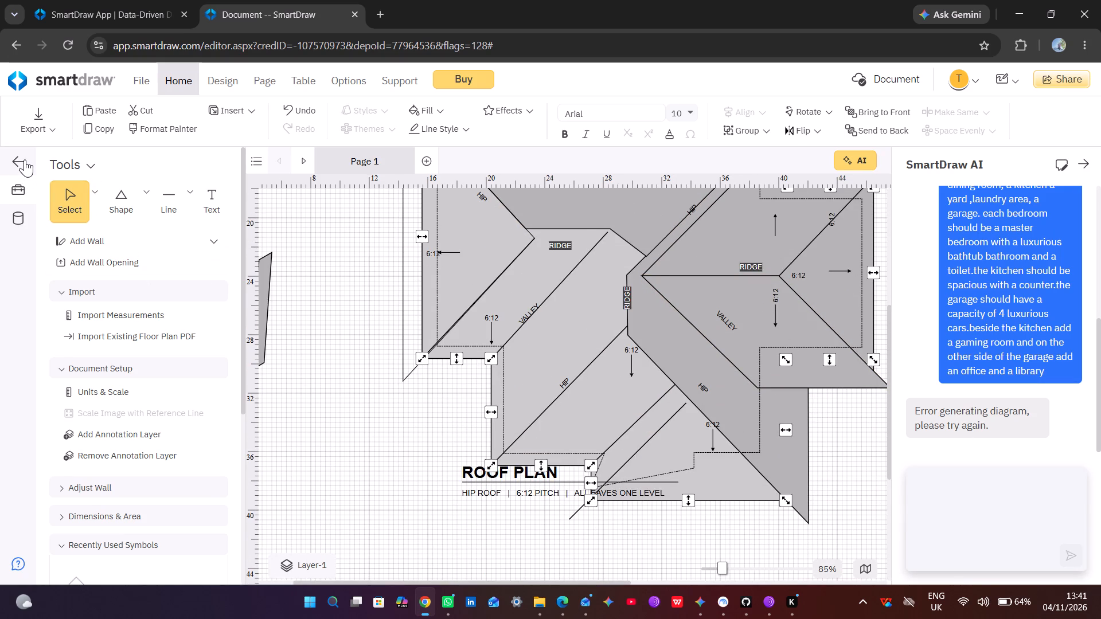
click(25, 159)
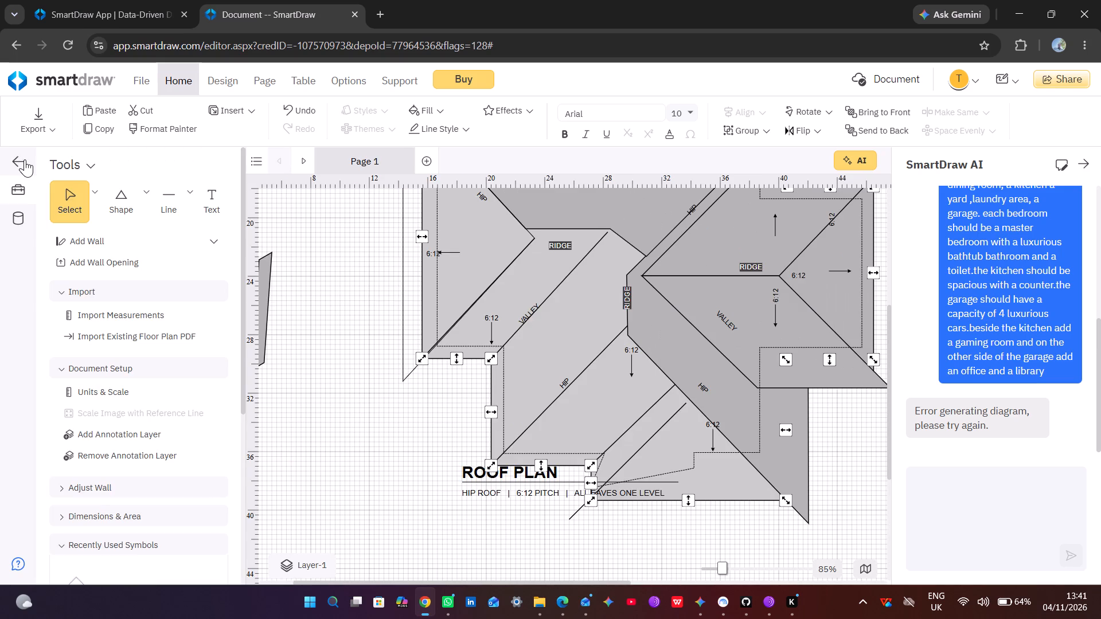
click(25, 159)
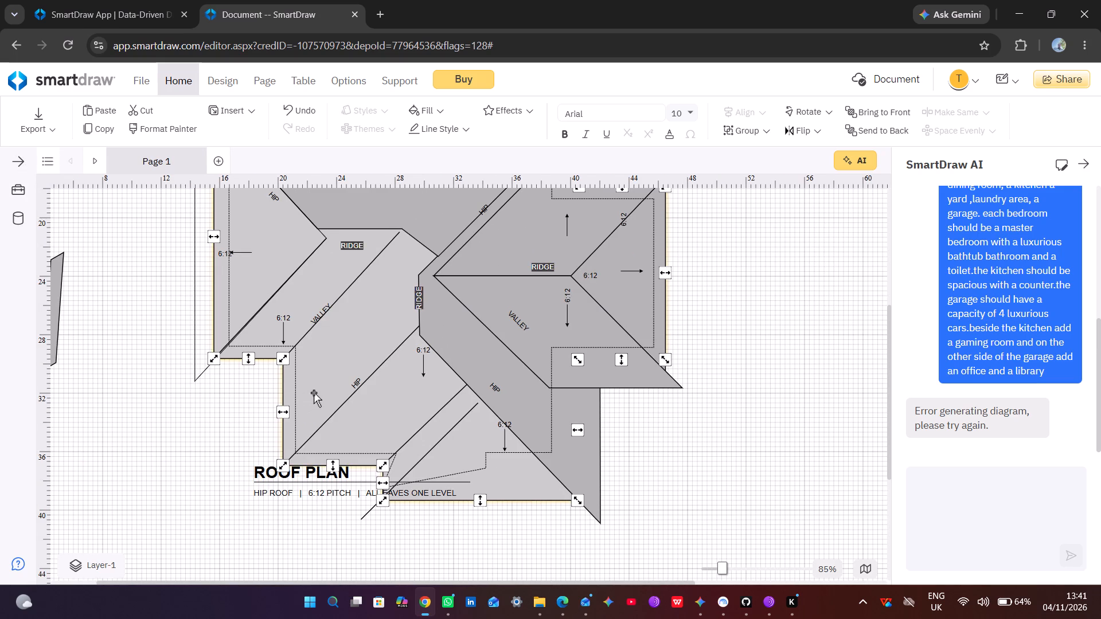
scroll(314, 393, up, 1)
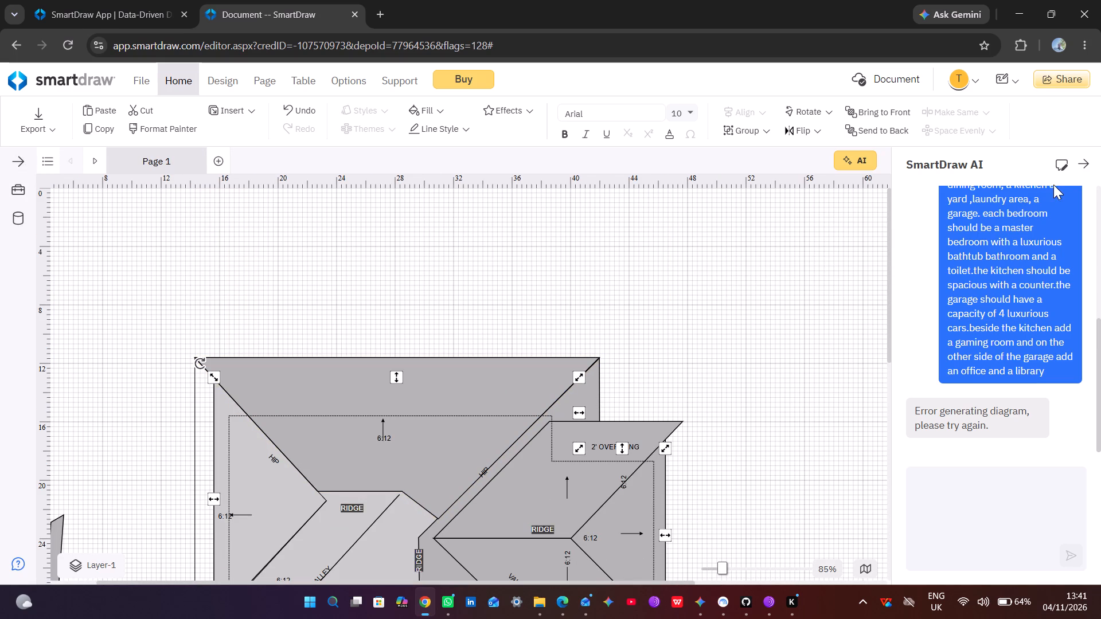
click(1083, 161)
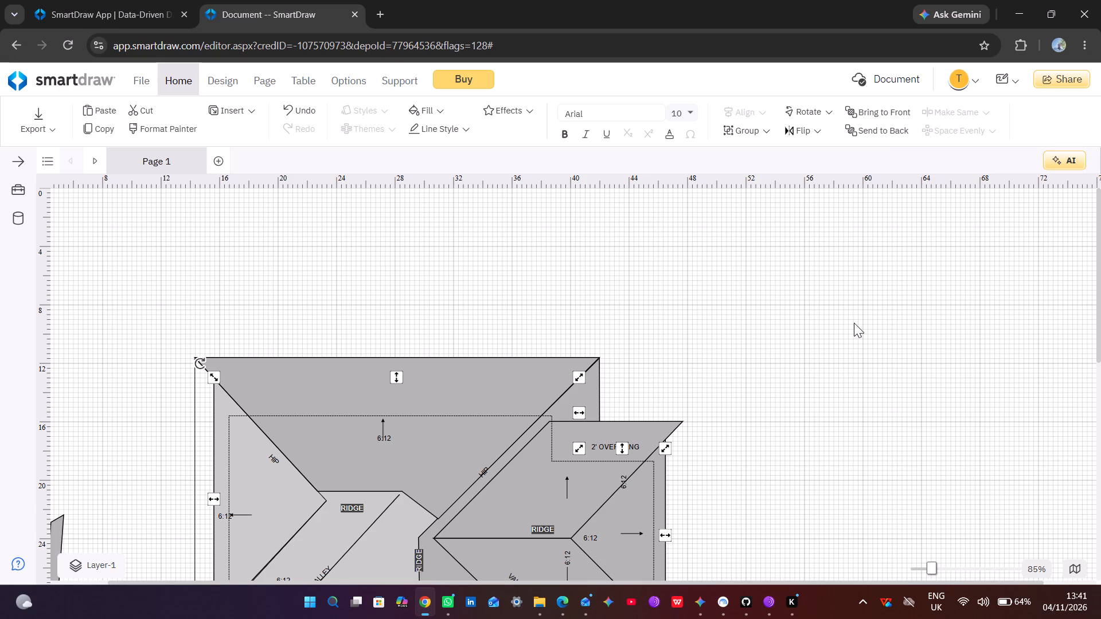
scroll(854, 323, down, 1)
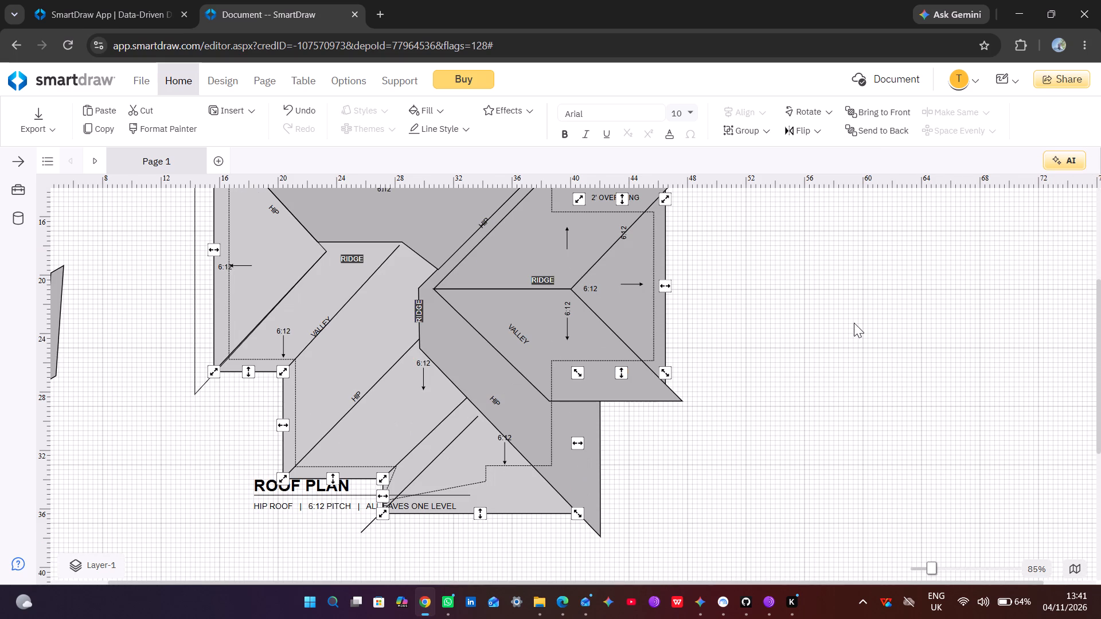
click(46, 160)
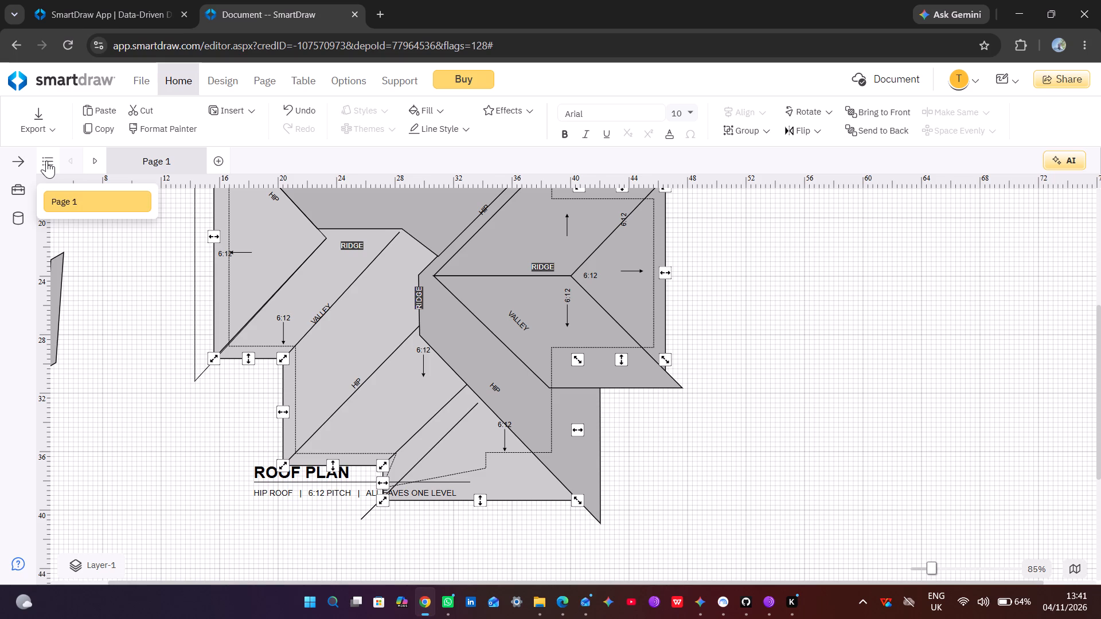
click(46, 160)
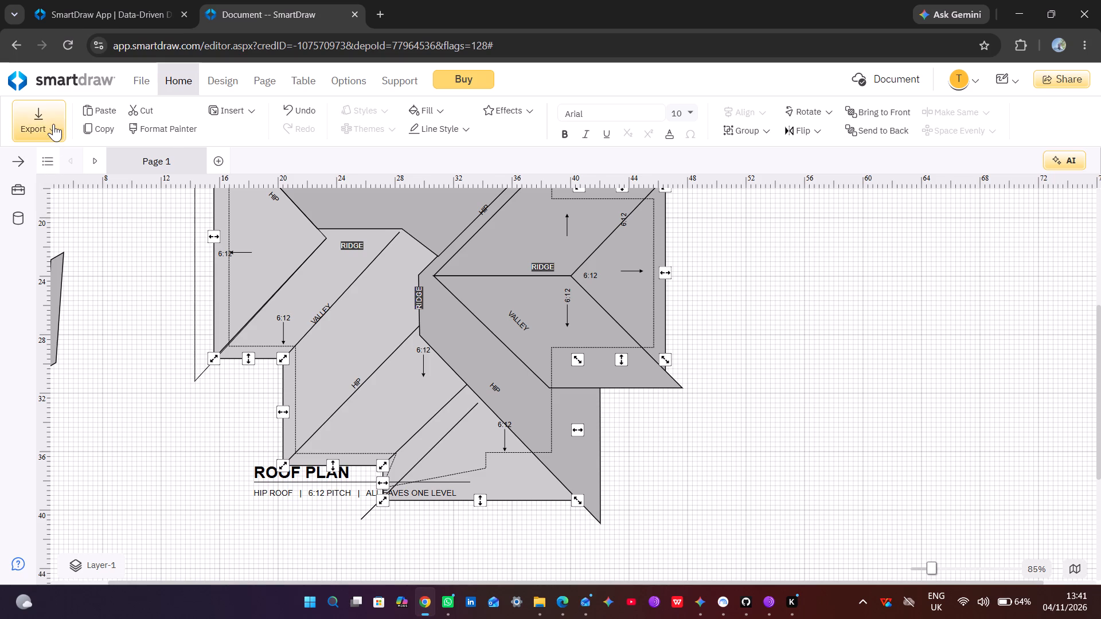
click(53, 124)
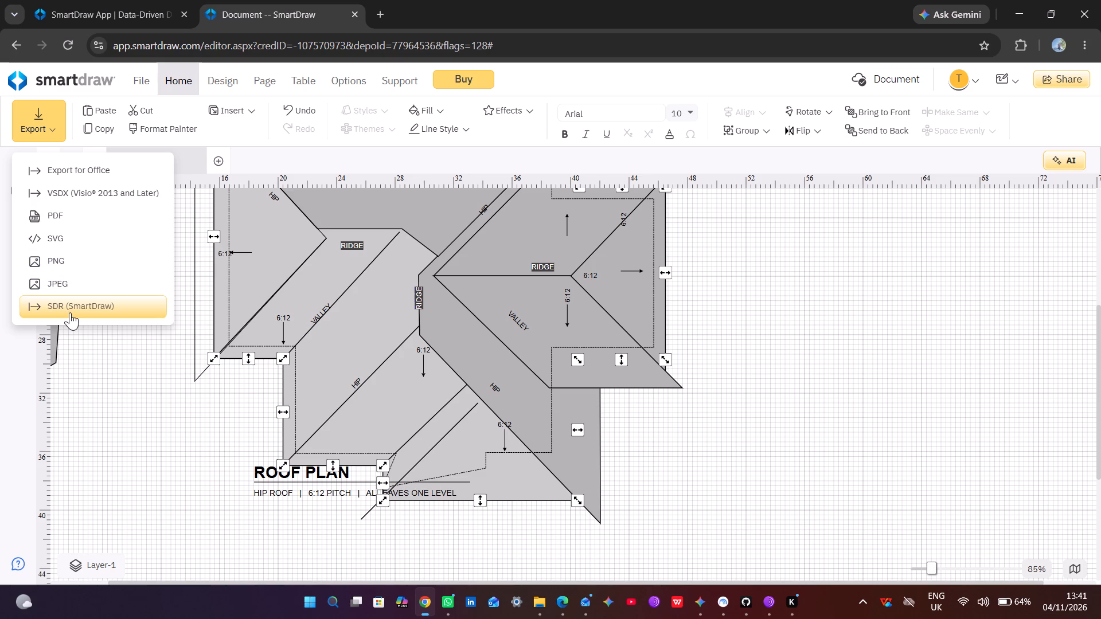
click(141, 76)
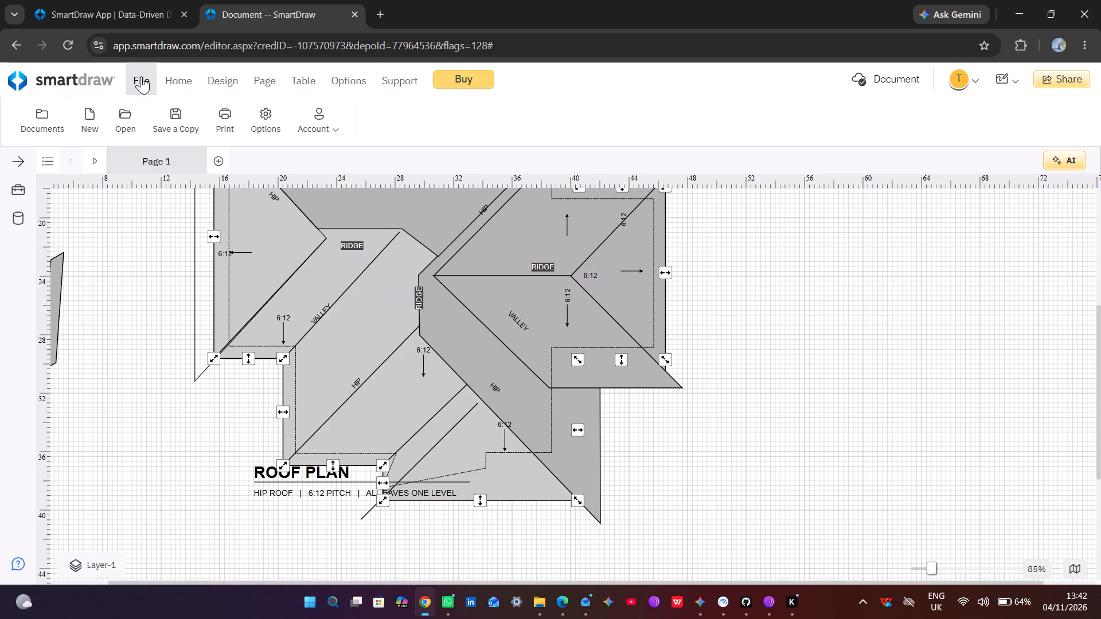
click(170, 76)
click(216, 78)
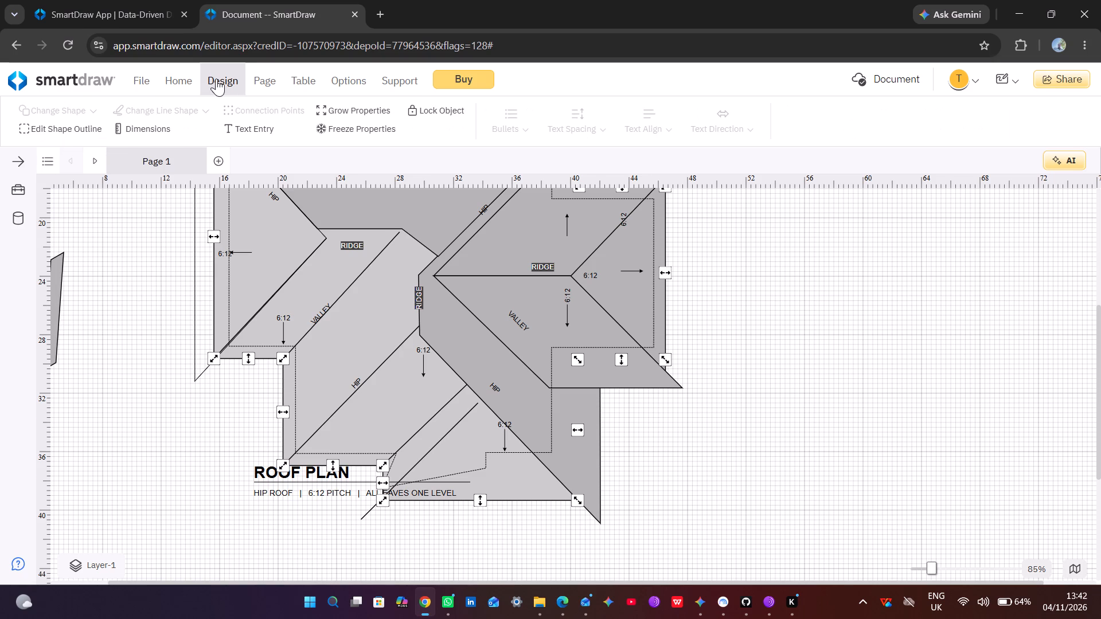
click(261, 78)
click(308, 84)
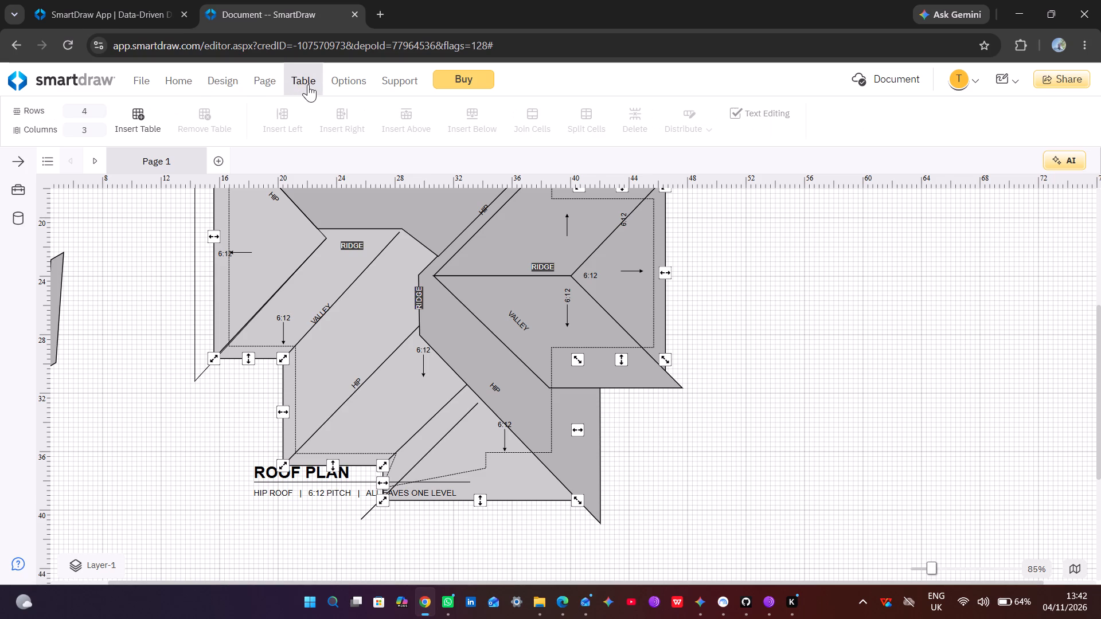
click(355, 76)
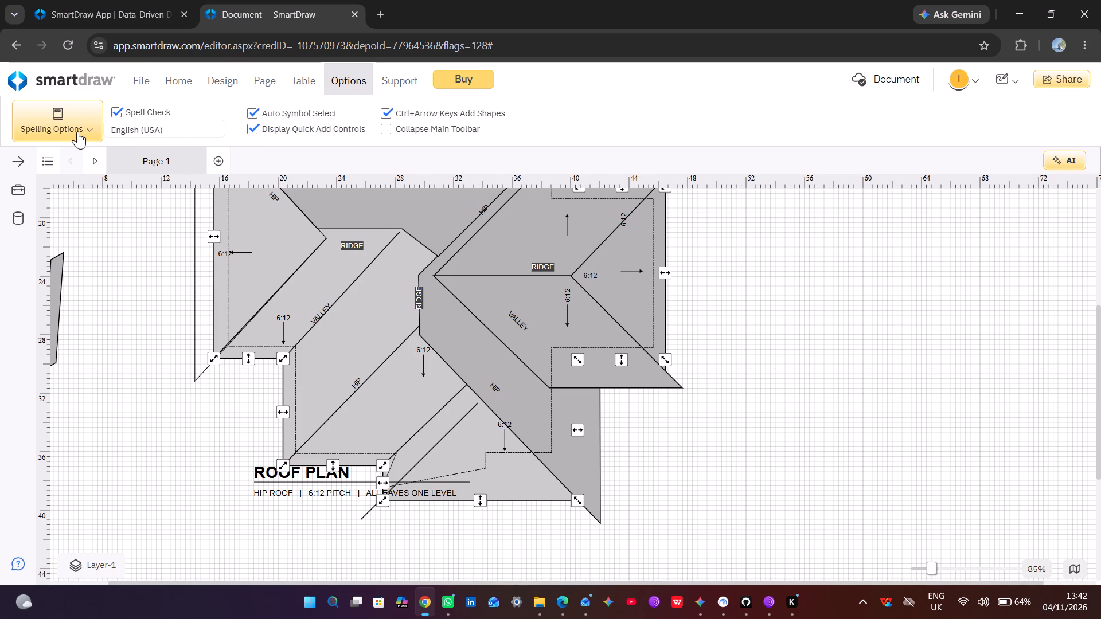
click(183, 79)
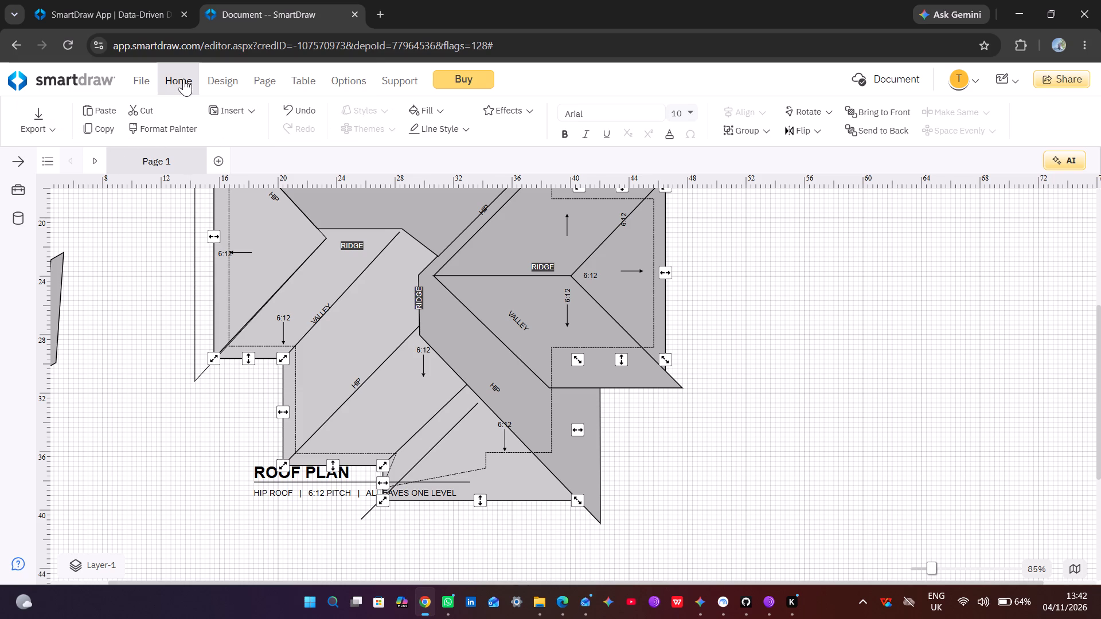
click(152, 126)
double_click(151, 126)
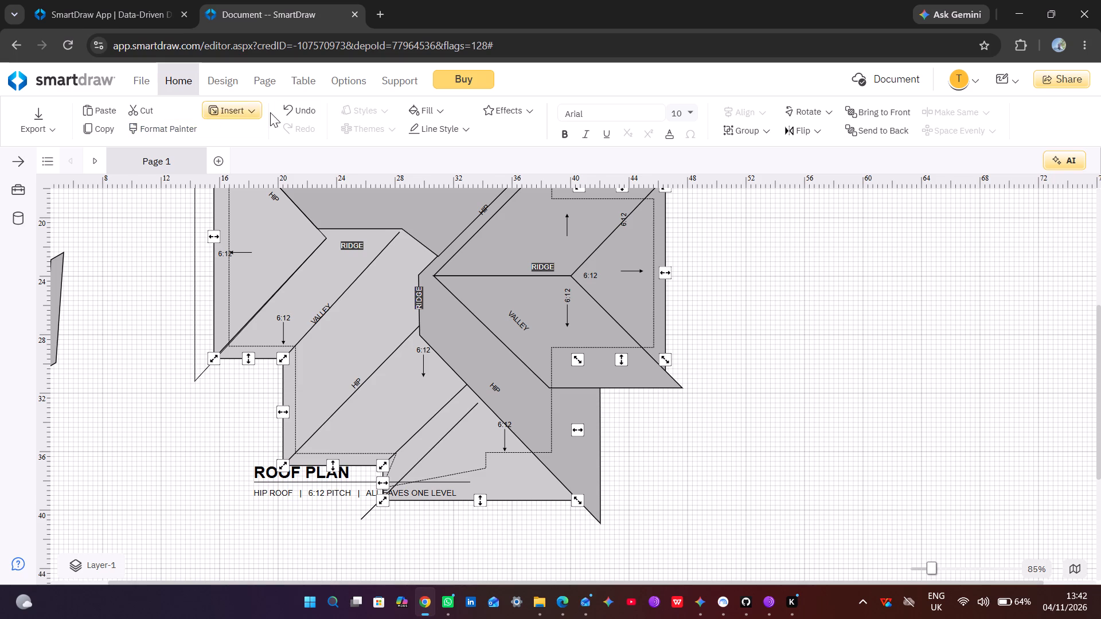
Undo the recent roof plan edits one after another, back to the earliest state in the undo history.
click(299, 99)
double_click(302, 109)
triple_click(302, 109)
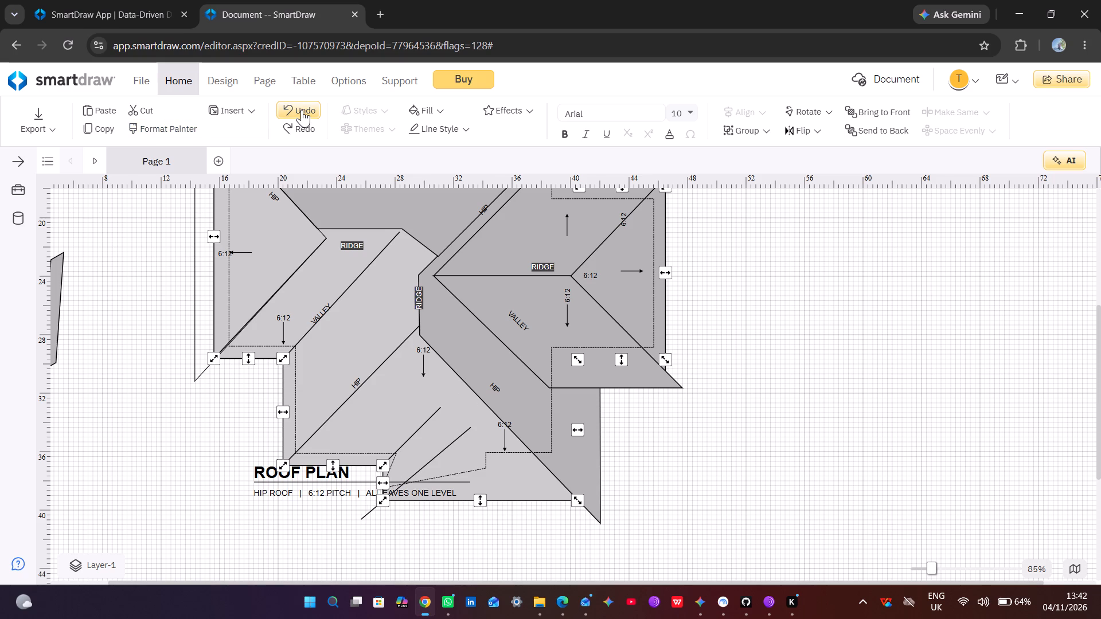
triple_click(302, 109)
triple_click(302, 109)
click(302, 109)
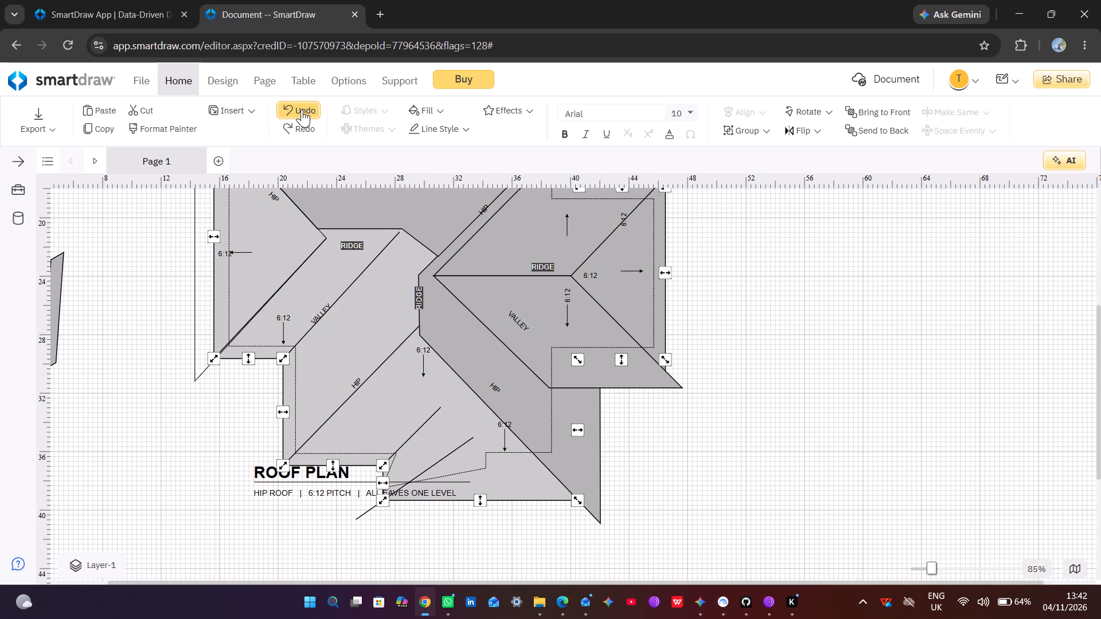
triple_click(302, 109)
triple_click(302, 109)
triple_click(302, 109)
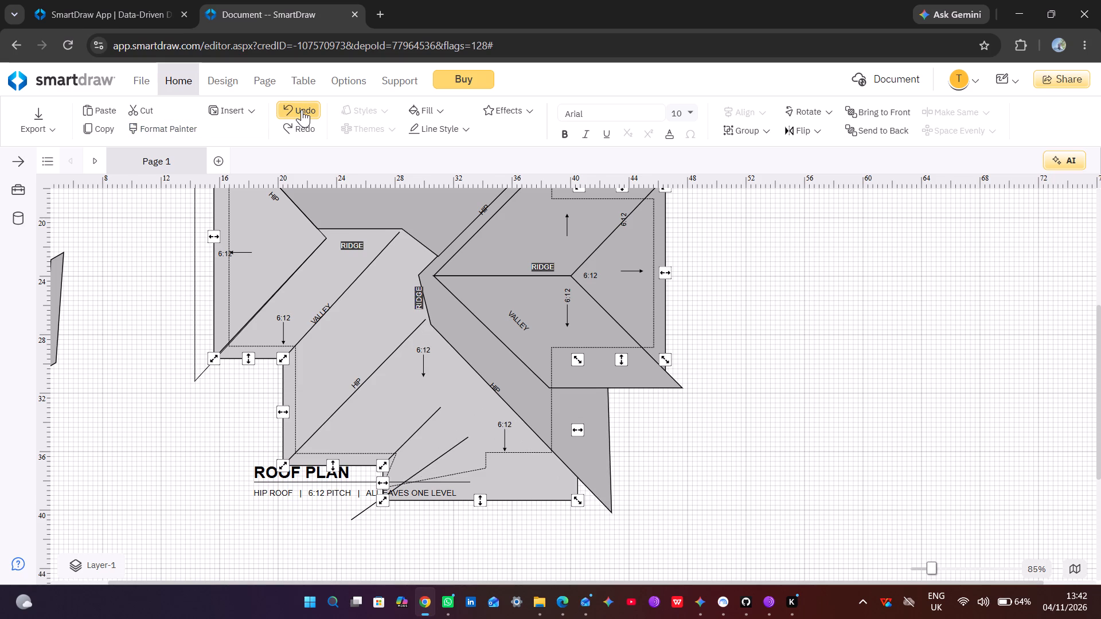
click(302, 109)
triple_click(302, 109)
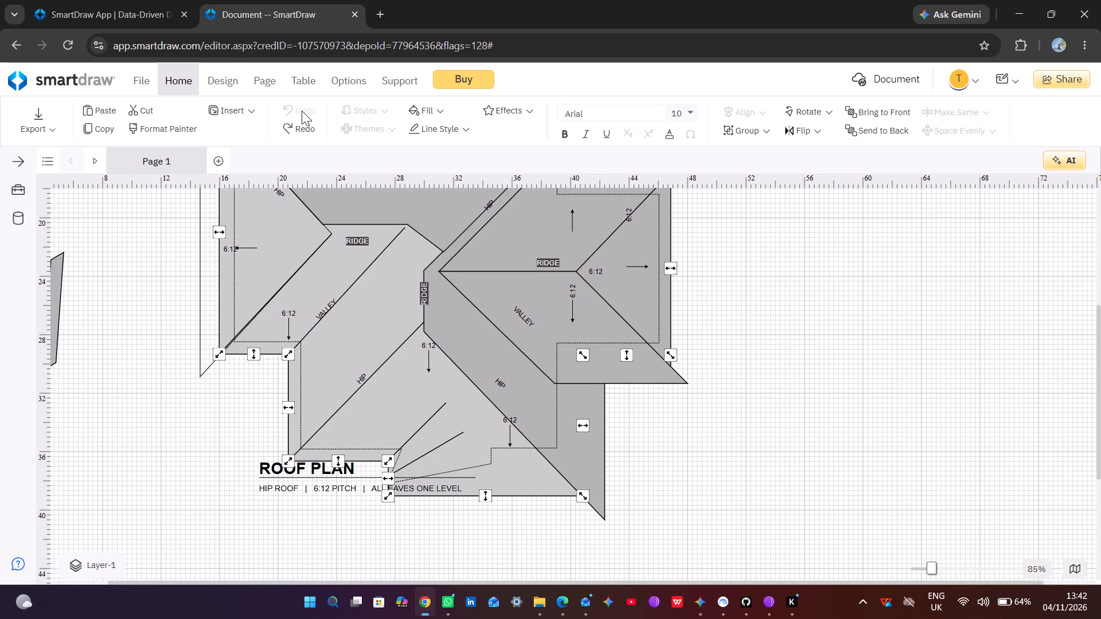
click(302, 111)
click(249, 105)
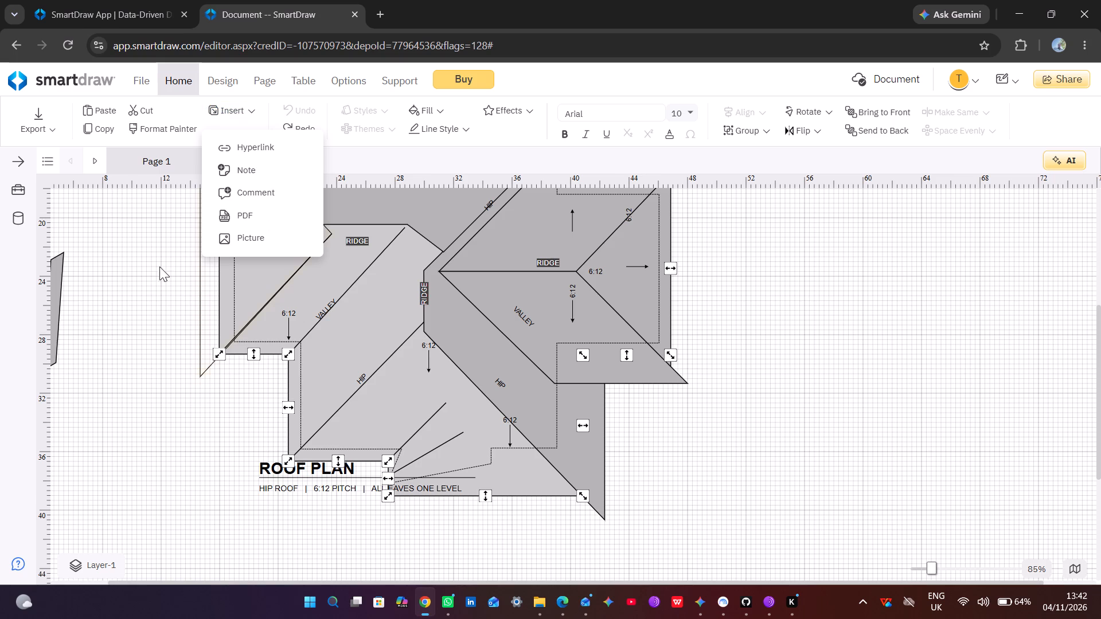
Set the work area's Autogrow option to allow the work area to grow to the top and left.
click(150, 280)
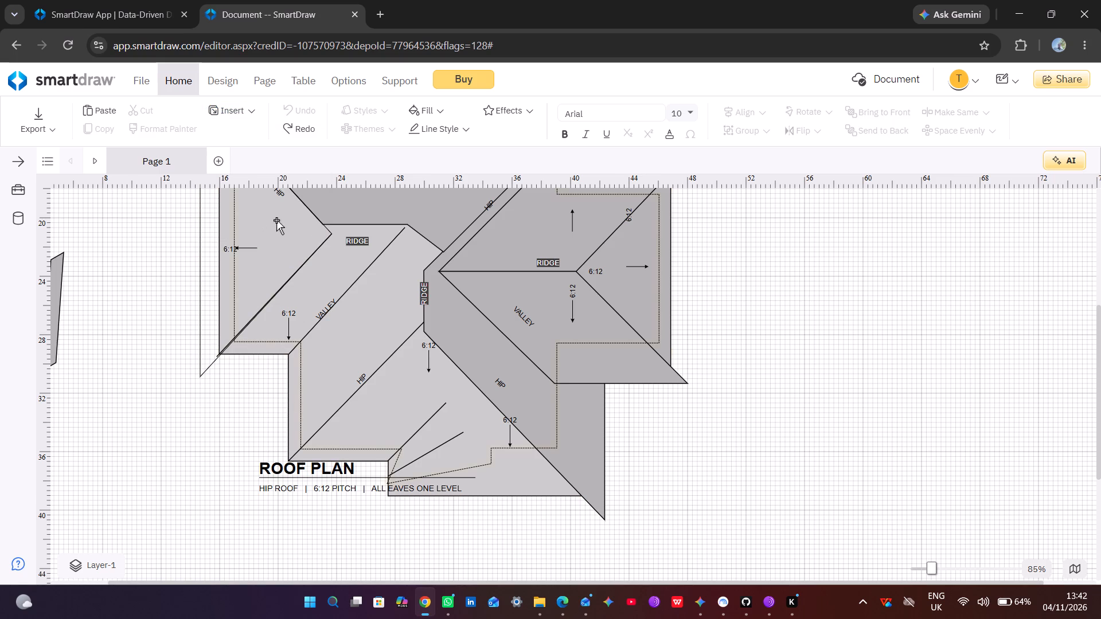
scroll(276, 220, up, 1)
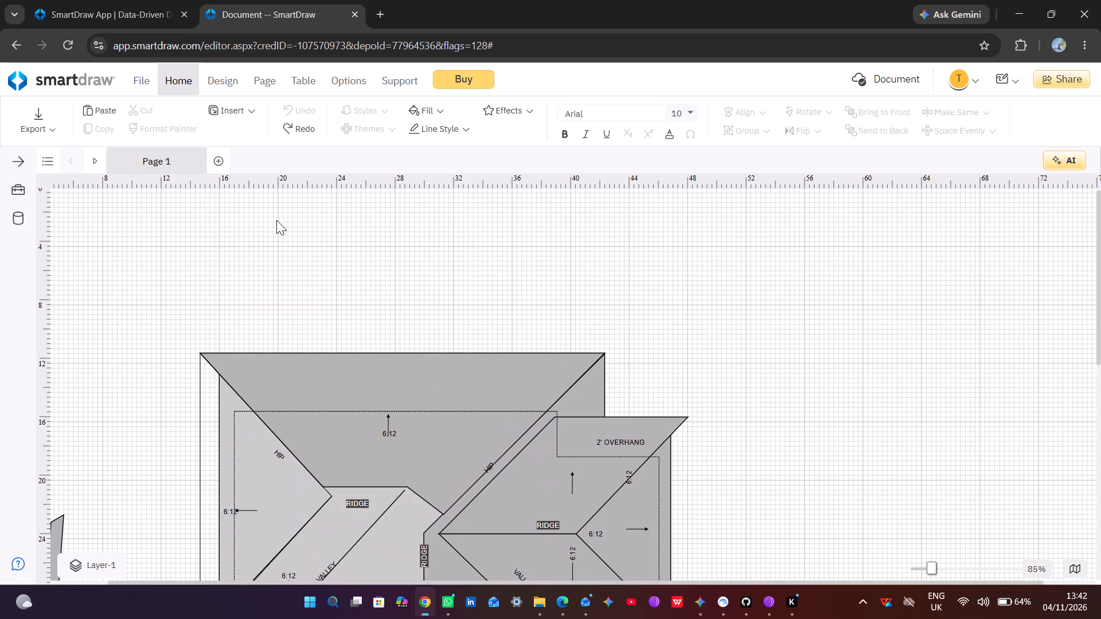
scroll(276, 220, down, 1)
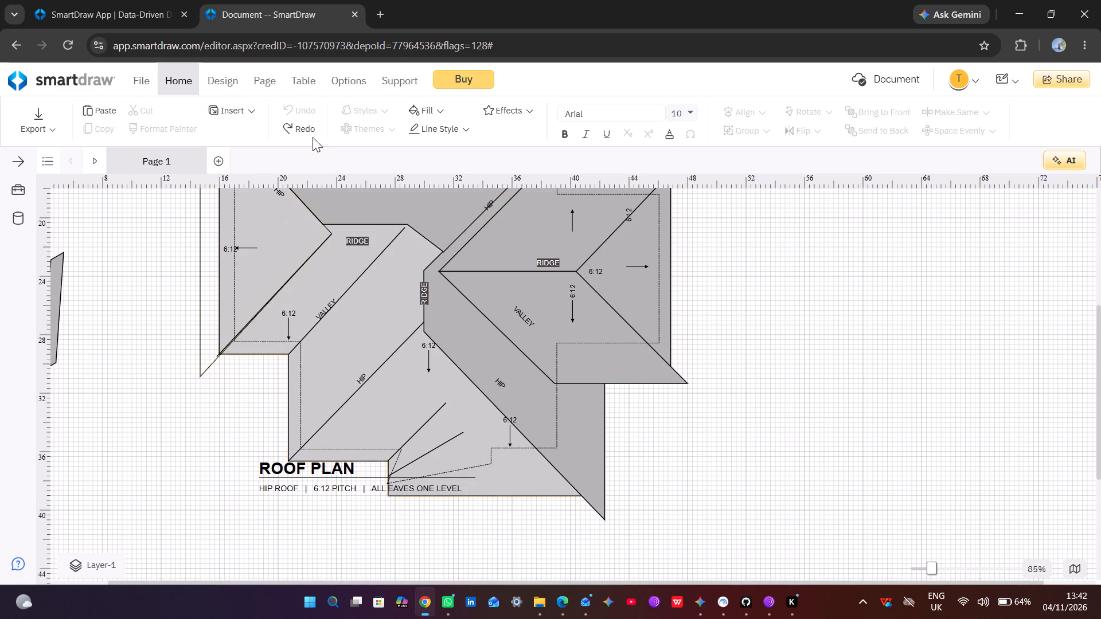
click(230, 83)
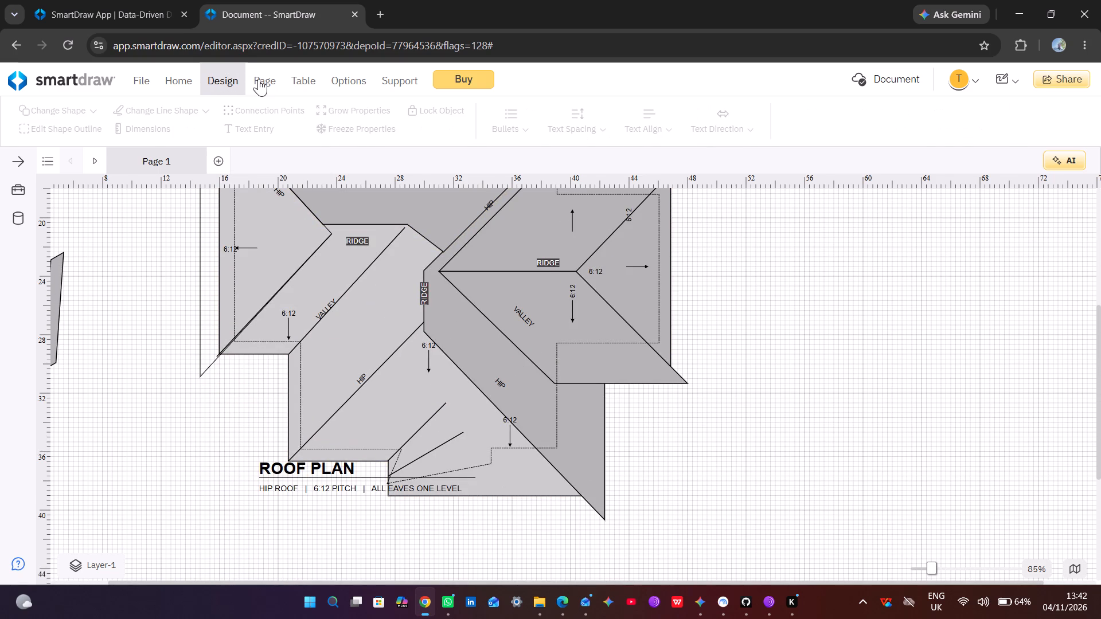
click(259, 79)
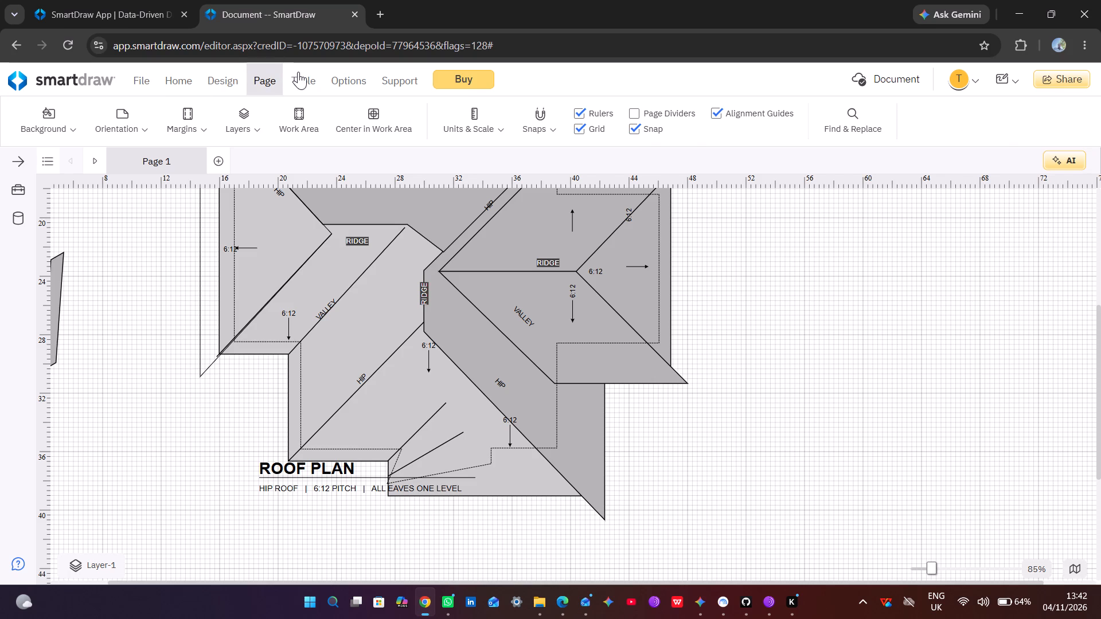
click(306, 117)
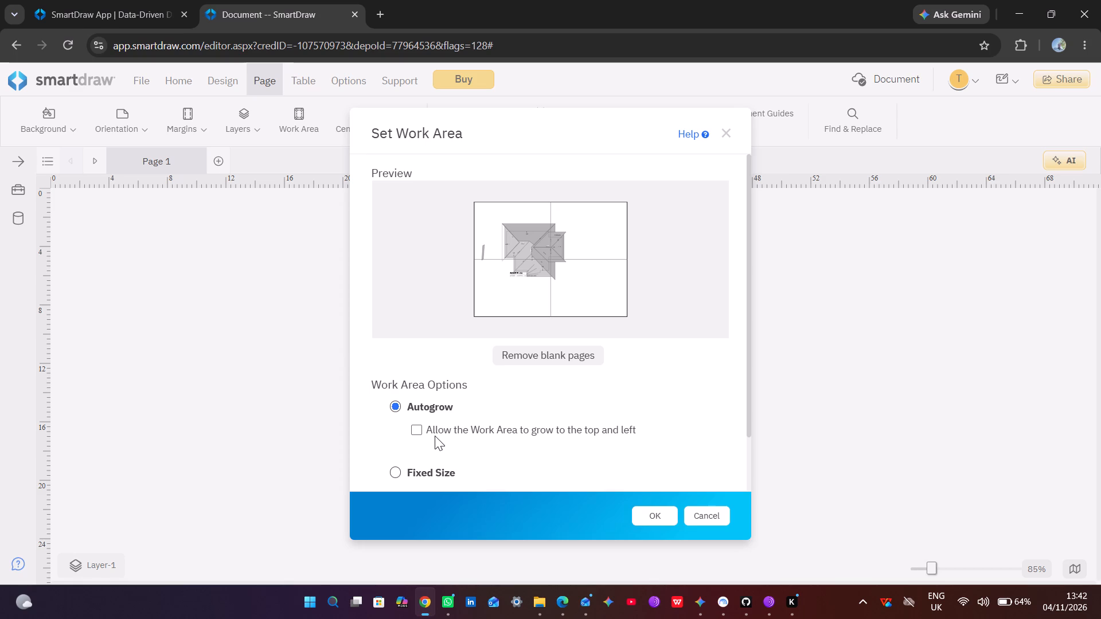
click(419, 434)
click(645, 516)
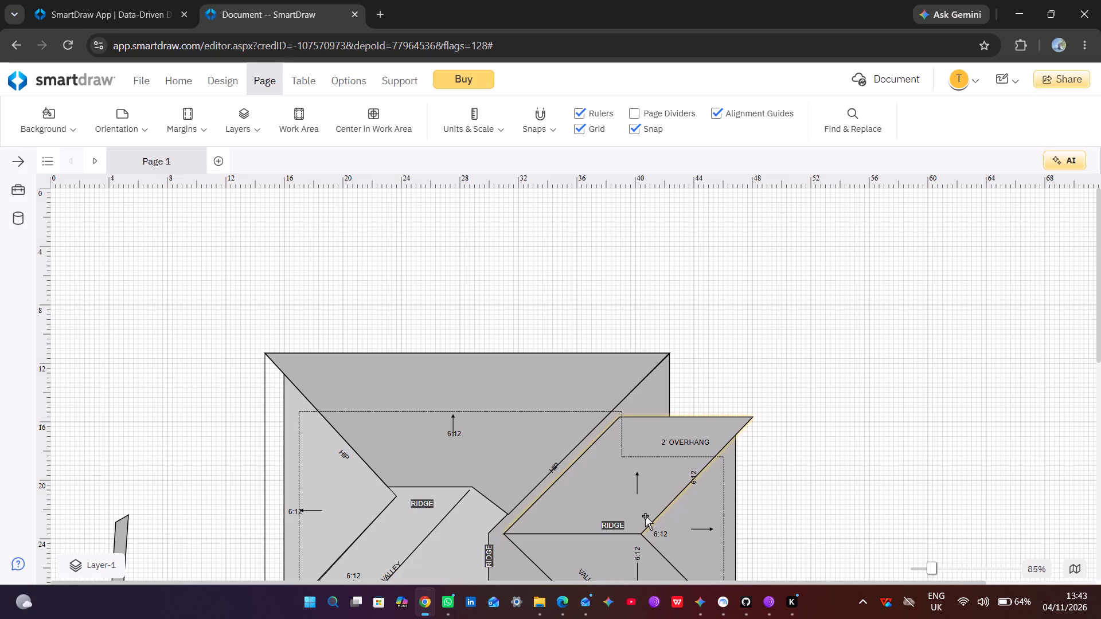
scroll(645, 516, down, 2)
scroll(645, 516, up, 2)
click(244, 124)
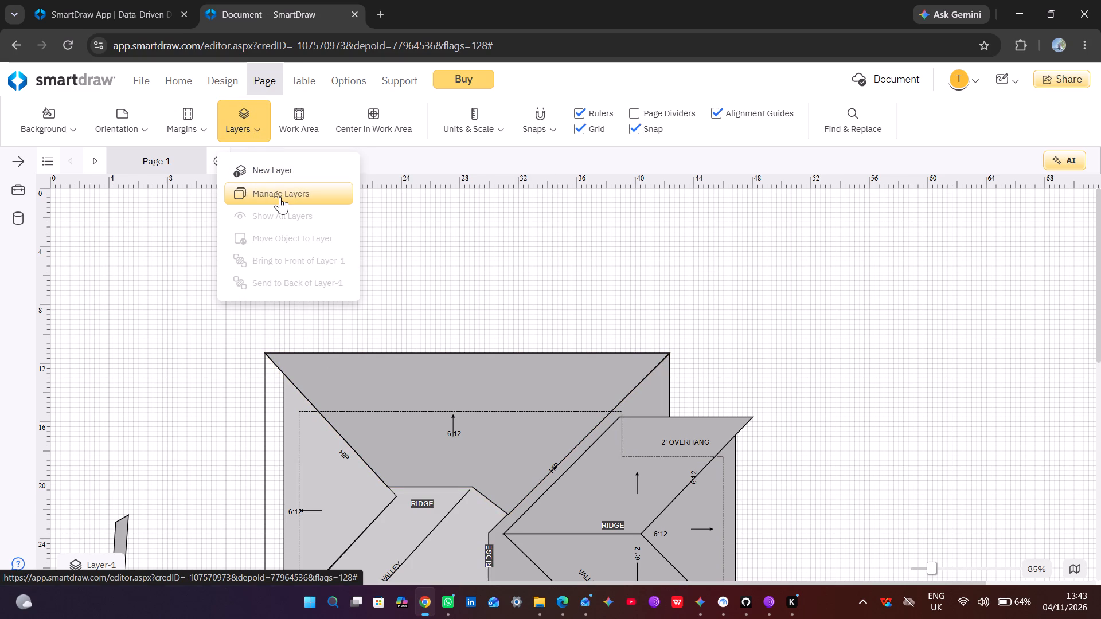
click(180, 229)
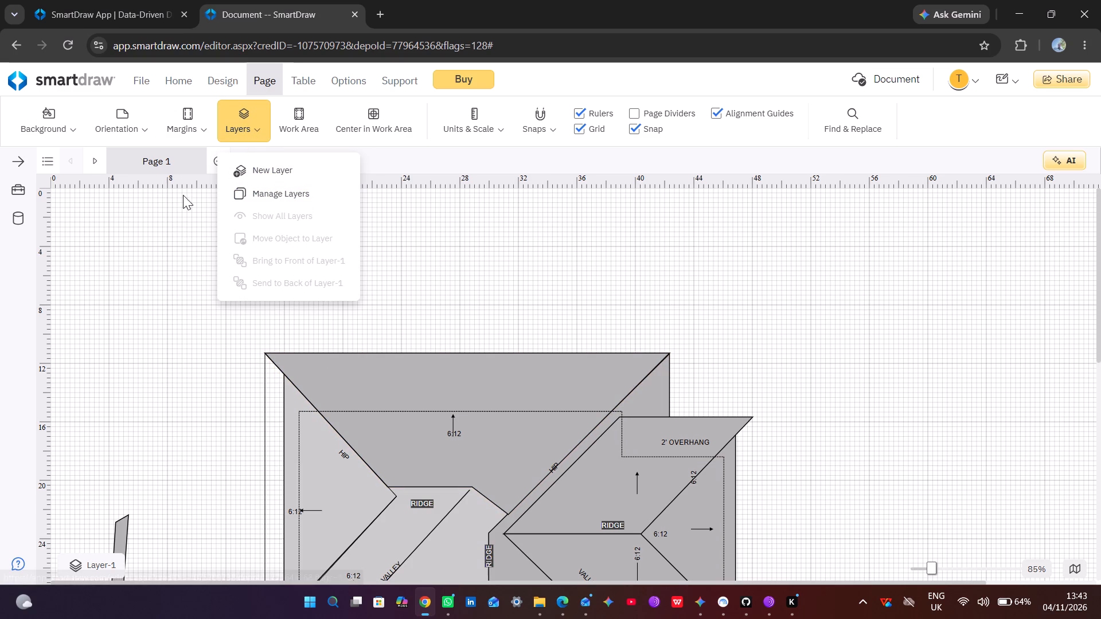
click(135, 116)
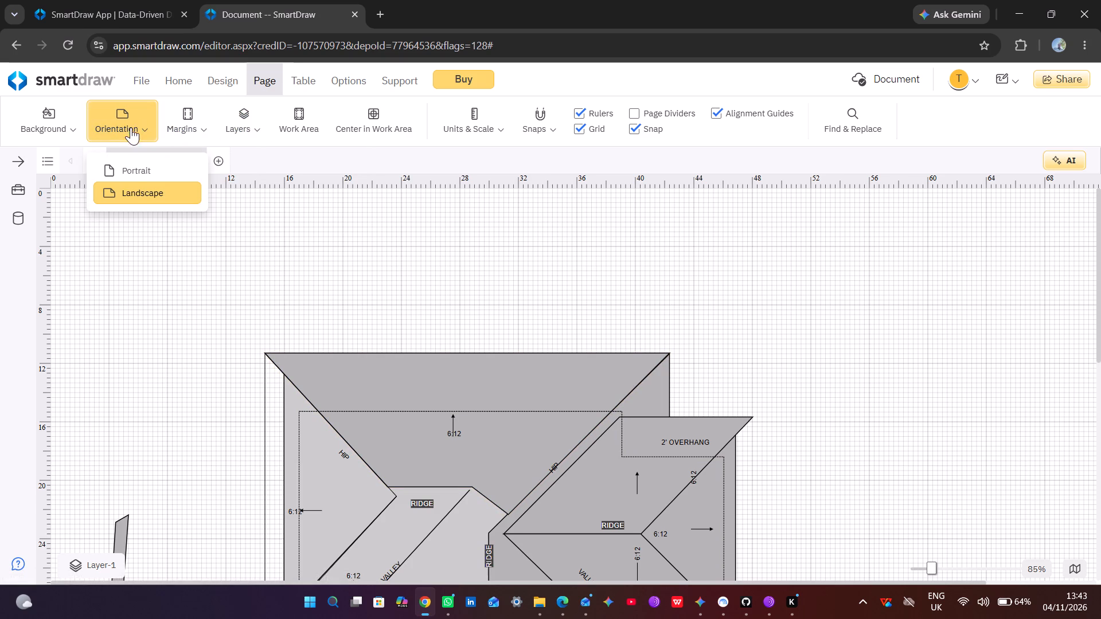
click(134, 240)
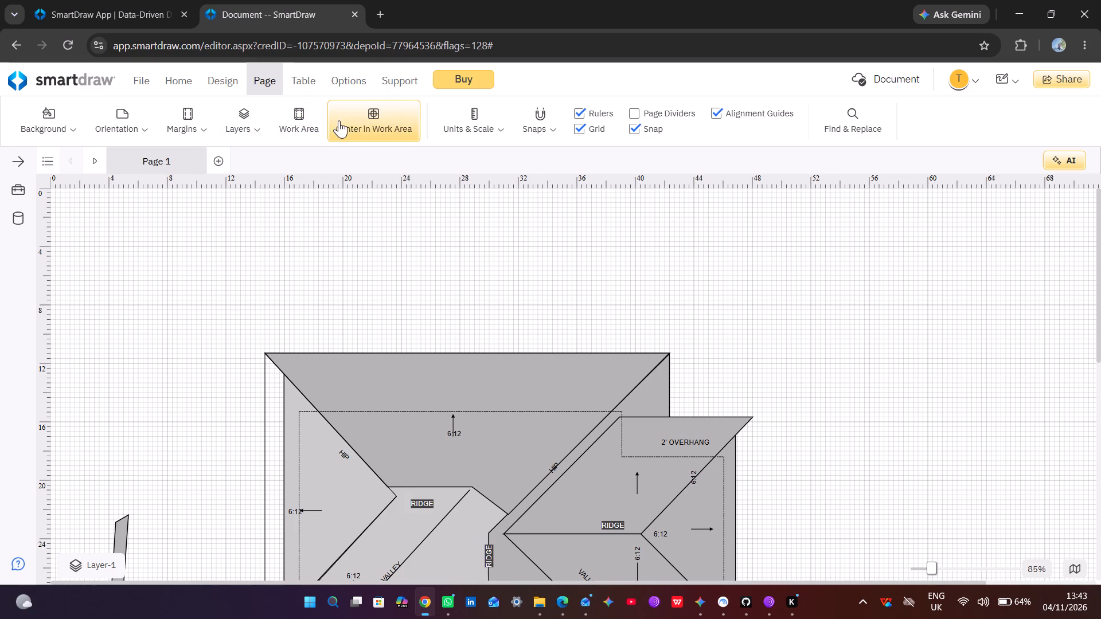
Center the whole drawing in the work area.
click(401, 130)
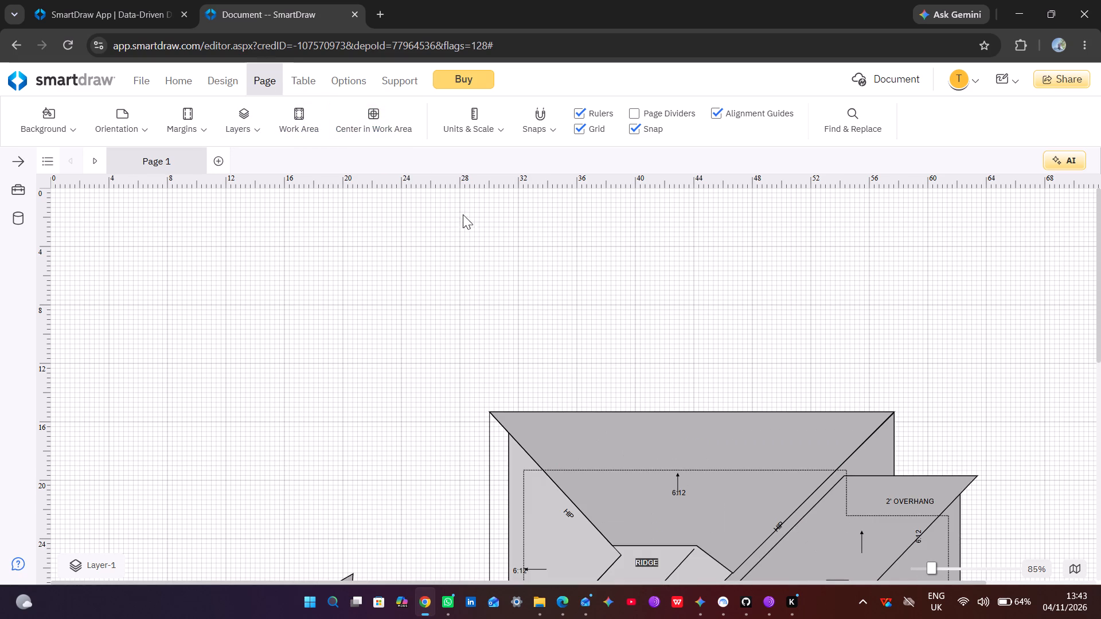
Move the large triangular hip outline off the plan's west side to around the loose grey sliver, at Left 11' 4 7/8" and Top 24' 11 1/2".
scroll(478, 279, down, 1)
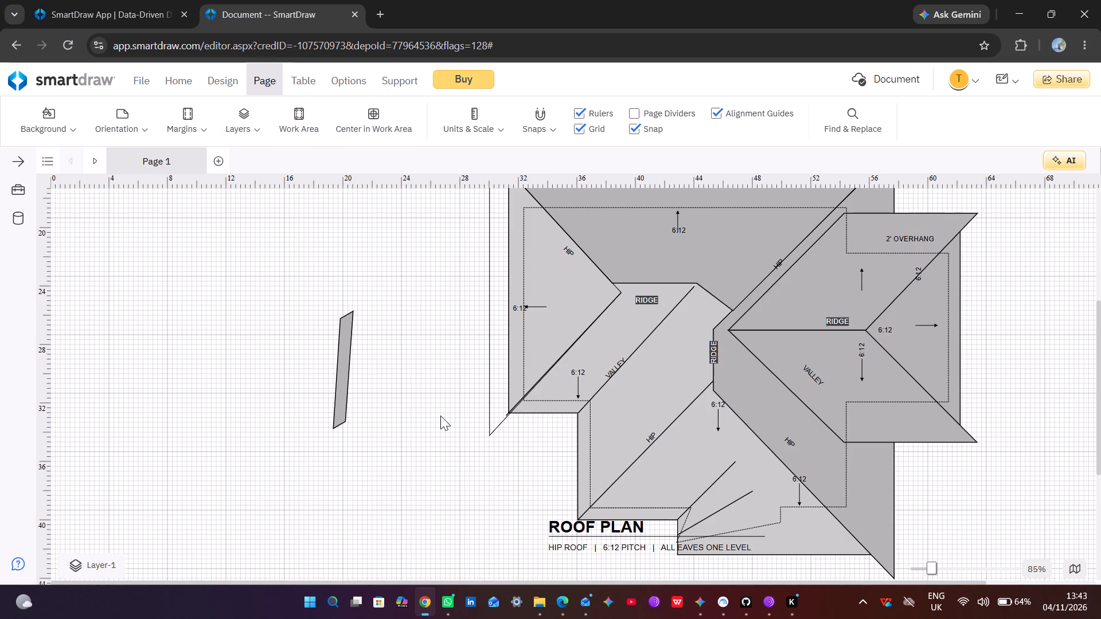
drag(440, 416, 326, 444)
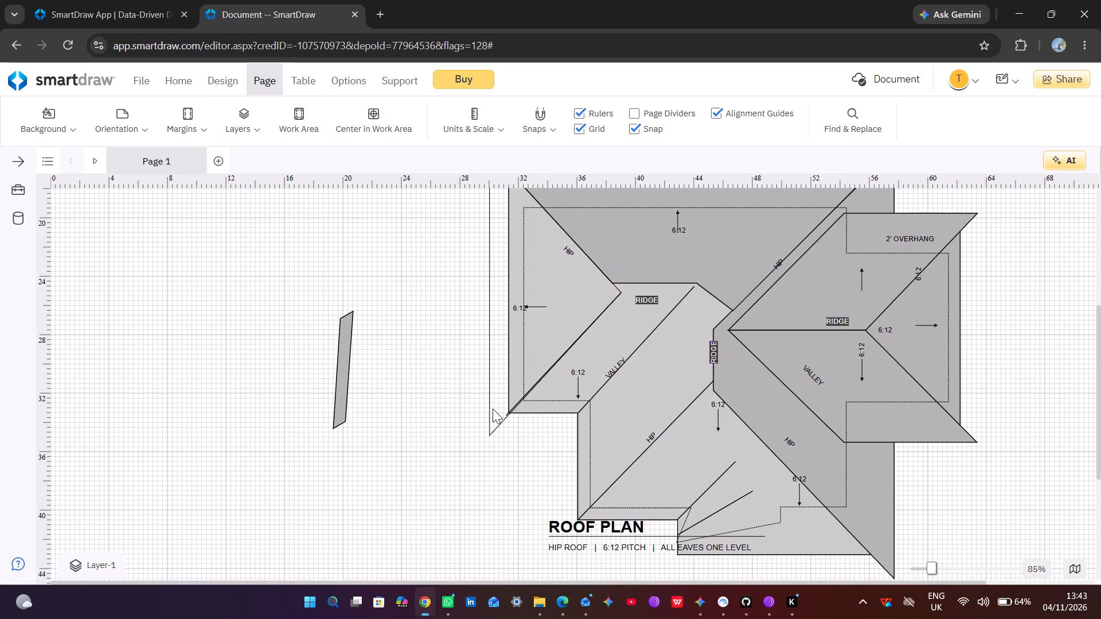
drag(532, 388, 294, 462)
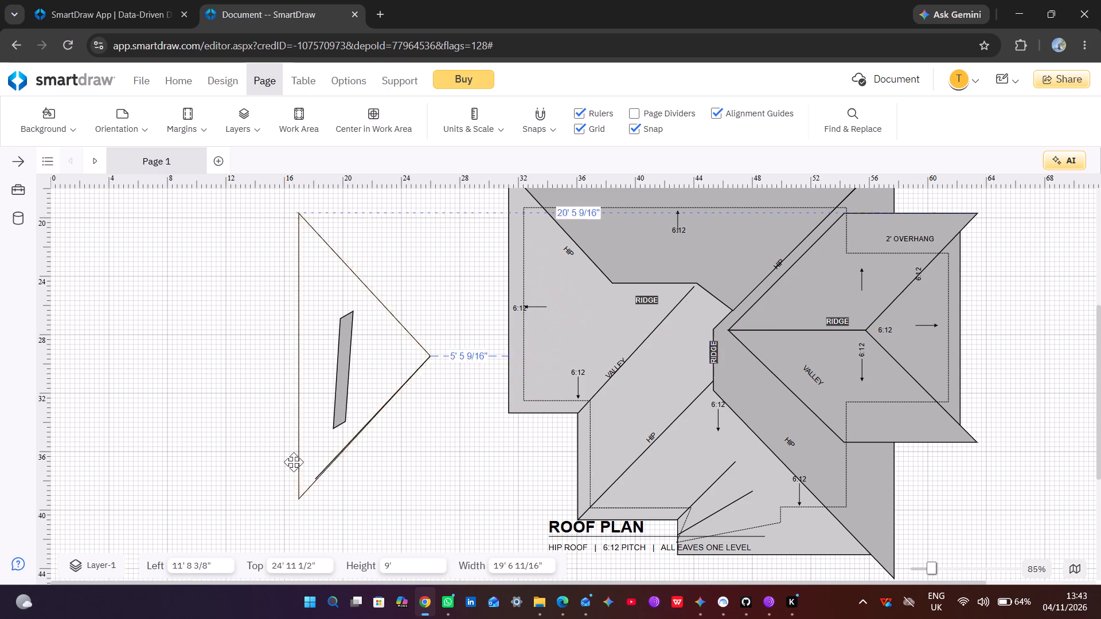
drag(294, 462, 337, 452)
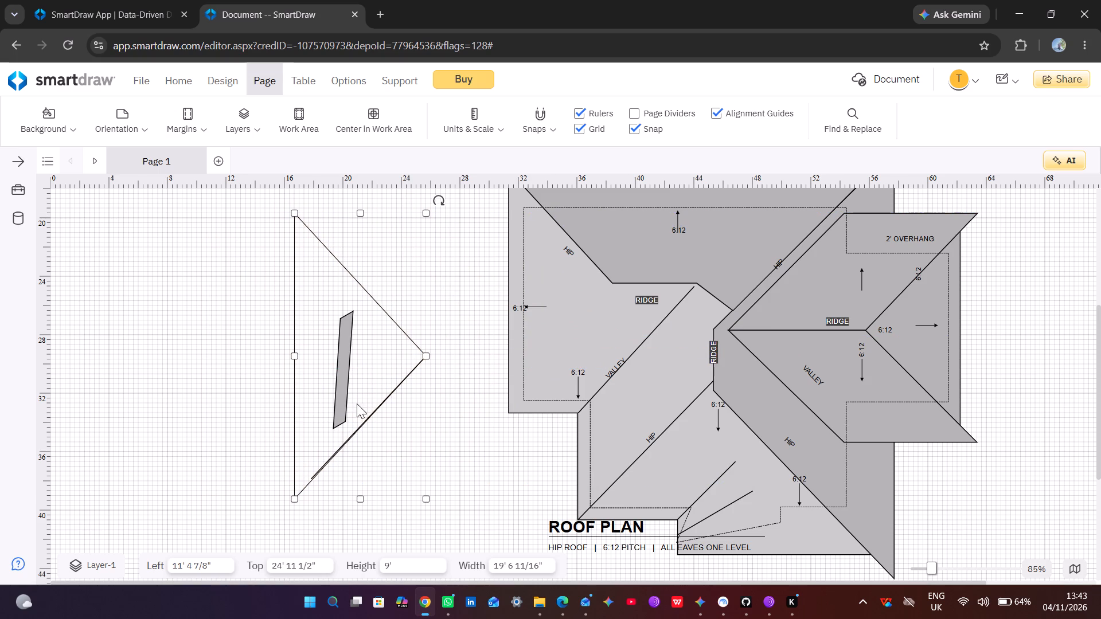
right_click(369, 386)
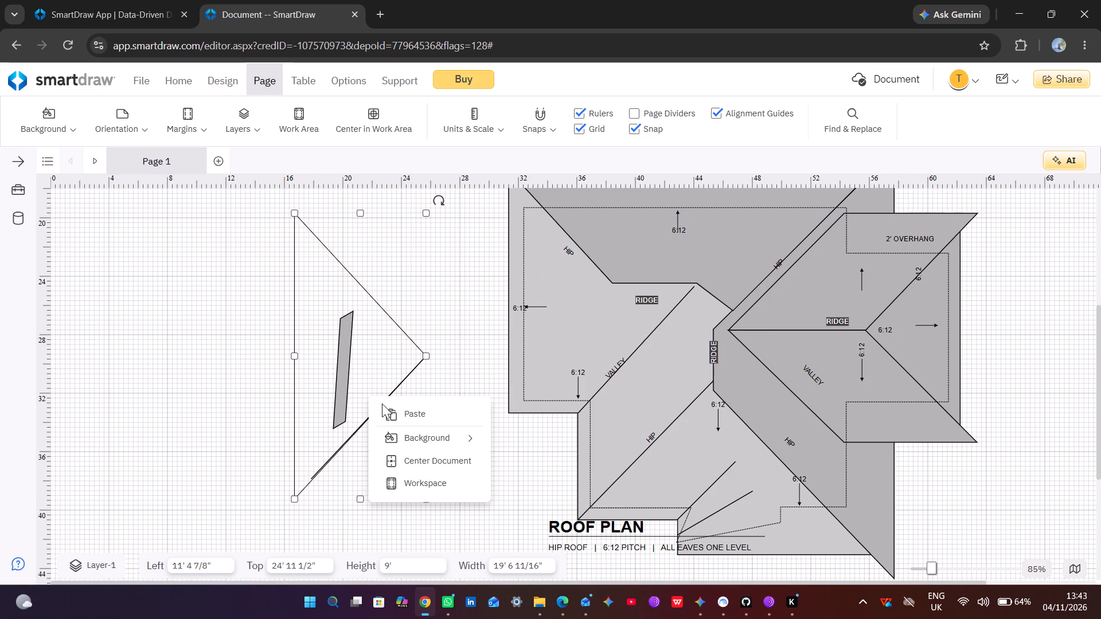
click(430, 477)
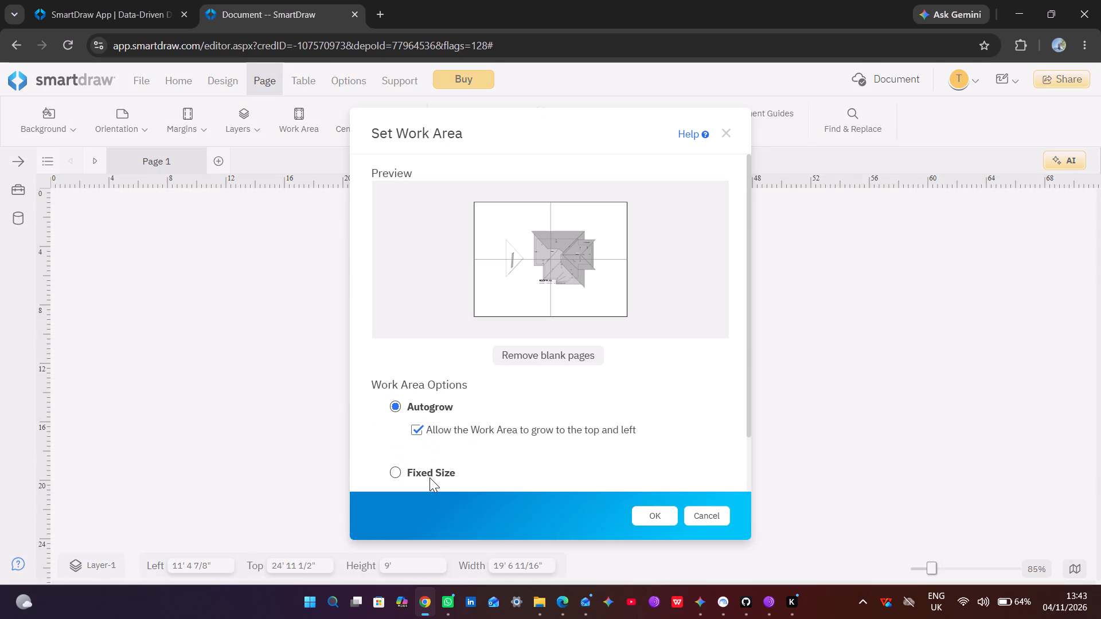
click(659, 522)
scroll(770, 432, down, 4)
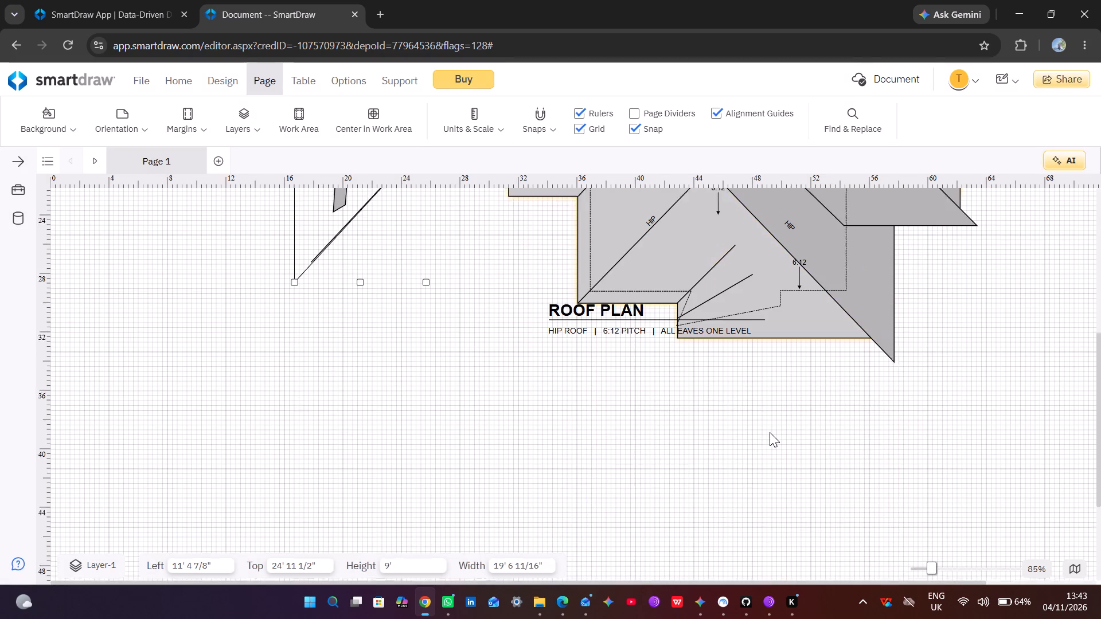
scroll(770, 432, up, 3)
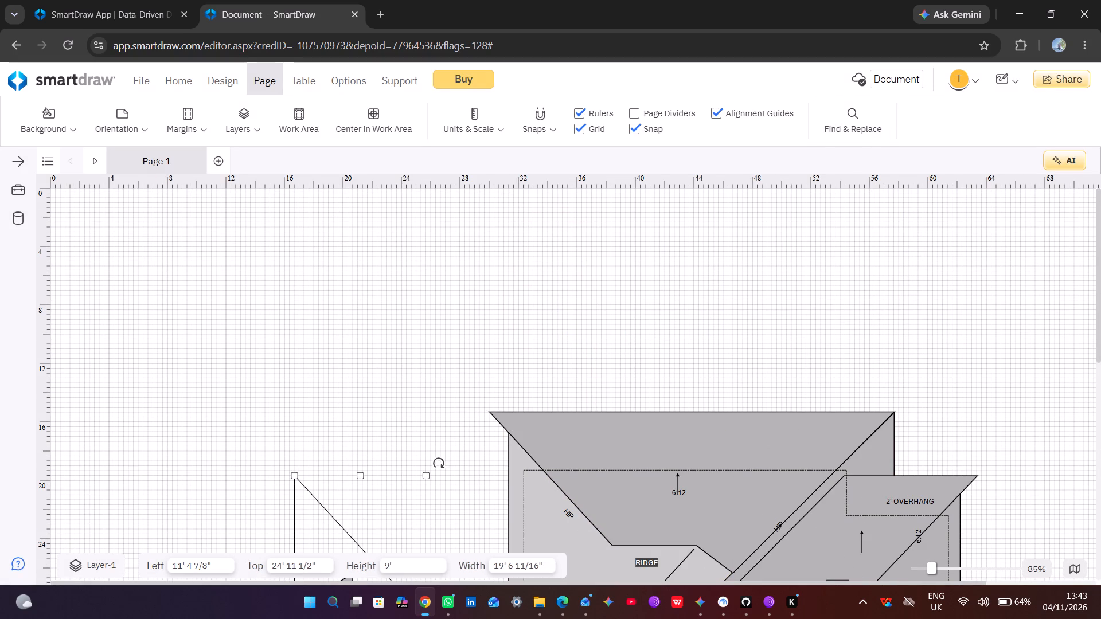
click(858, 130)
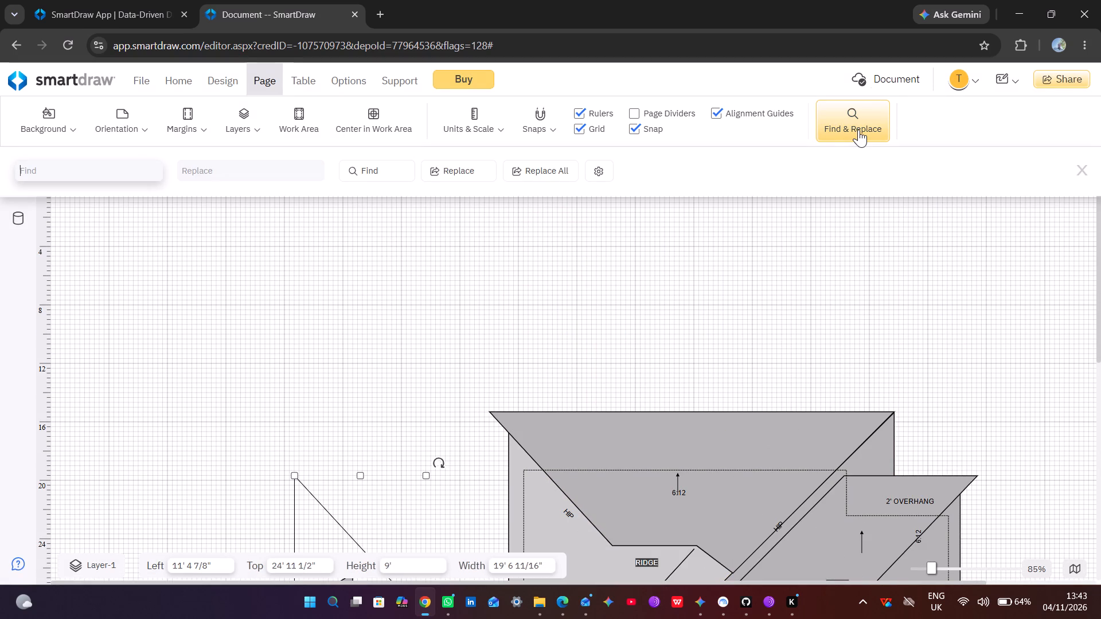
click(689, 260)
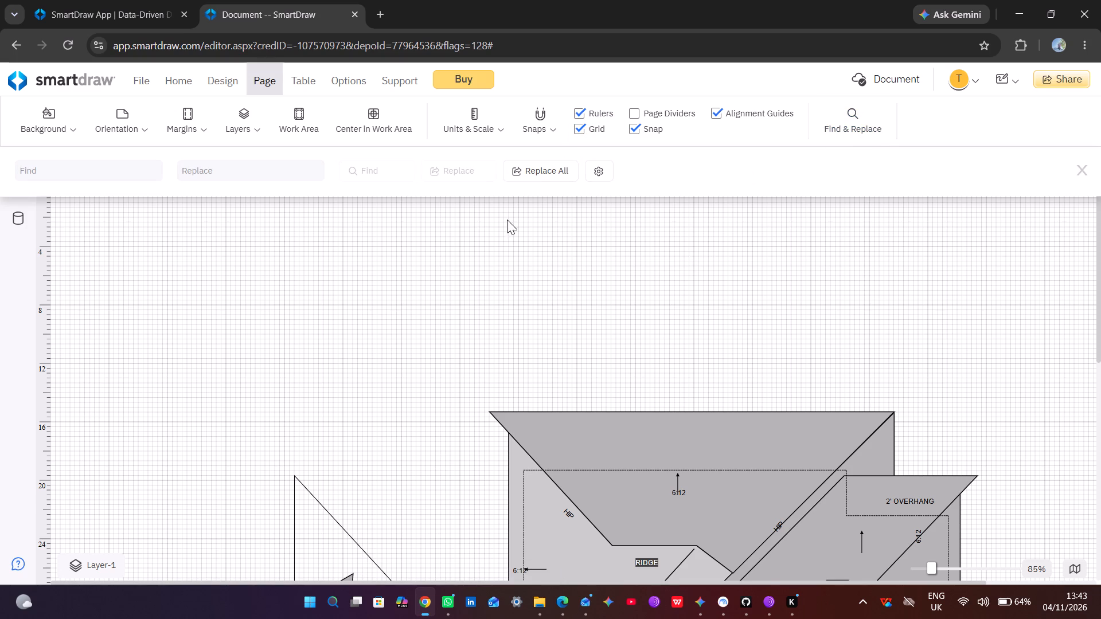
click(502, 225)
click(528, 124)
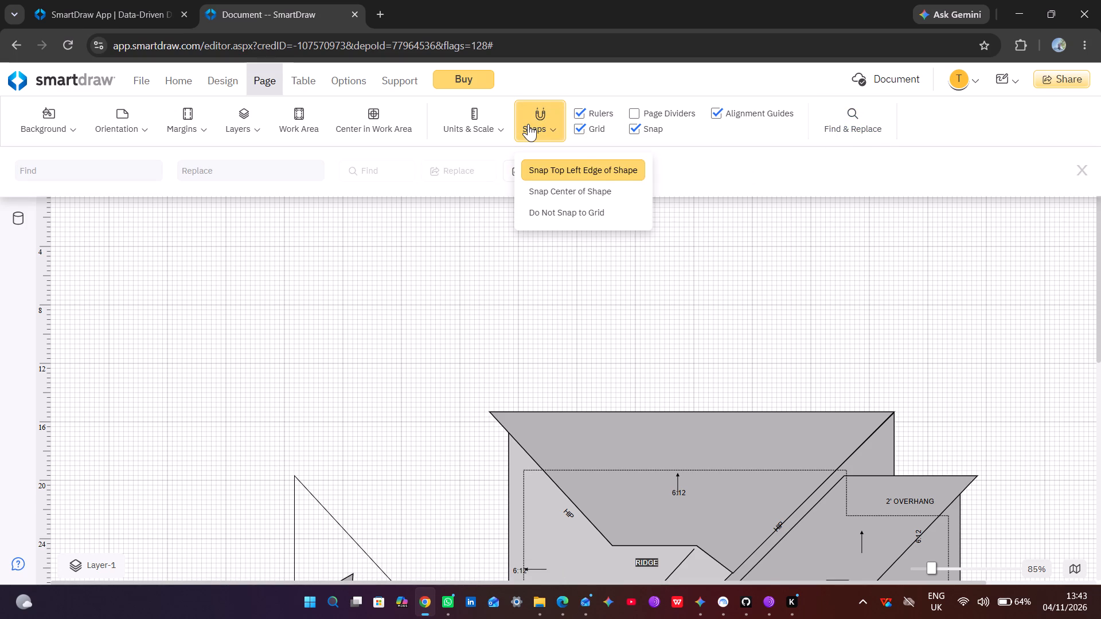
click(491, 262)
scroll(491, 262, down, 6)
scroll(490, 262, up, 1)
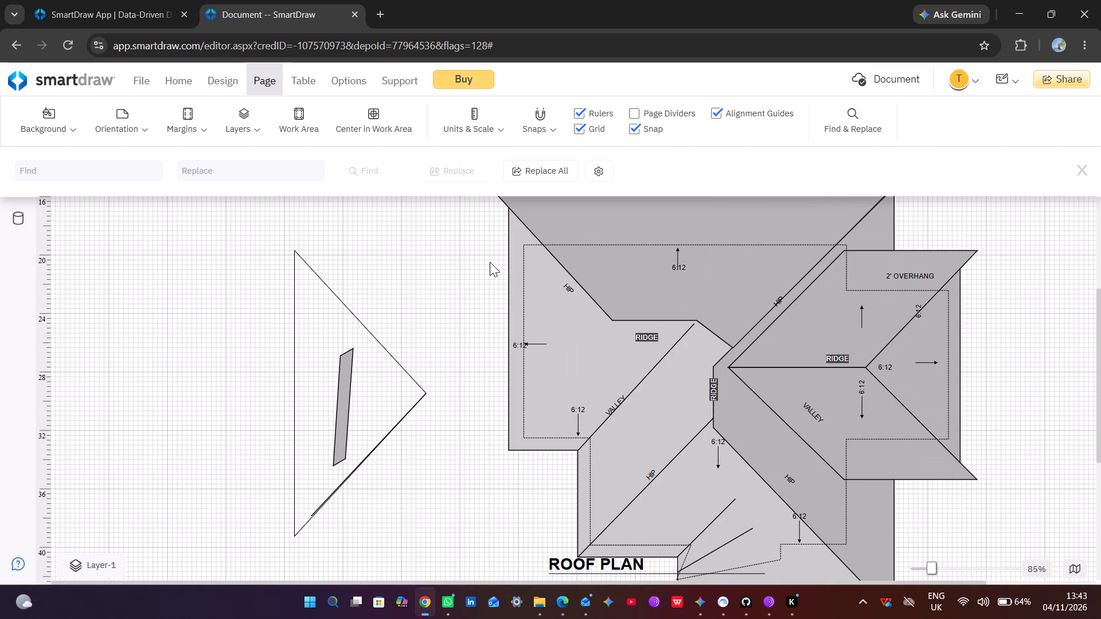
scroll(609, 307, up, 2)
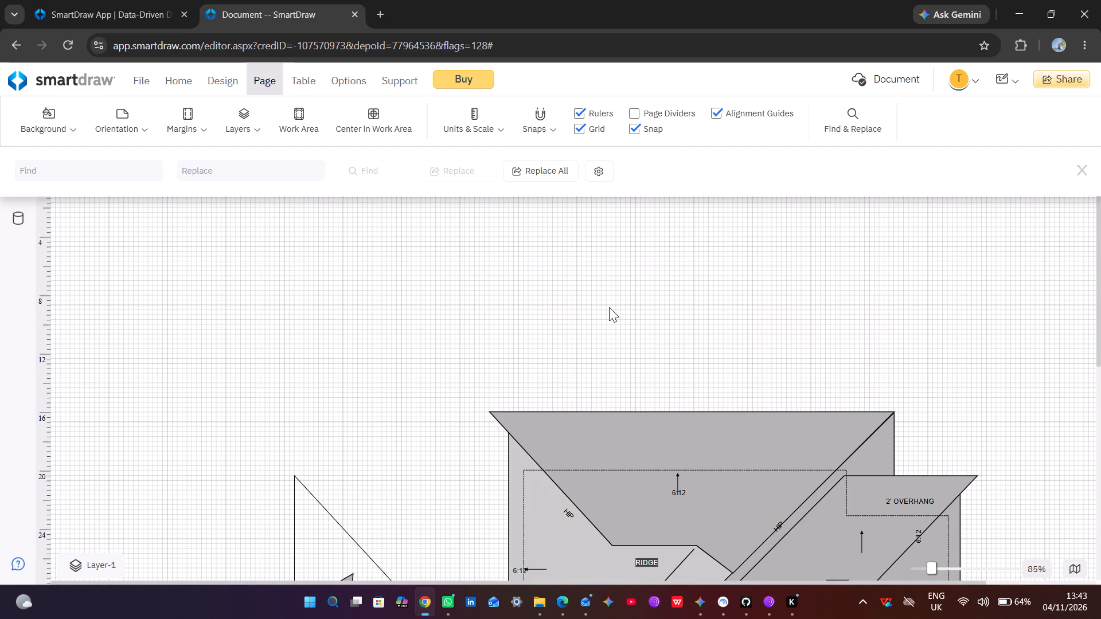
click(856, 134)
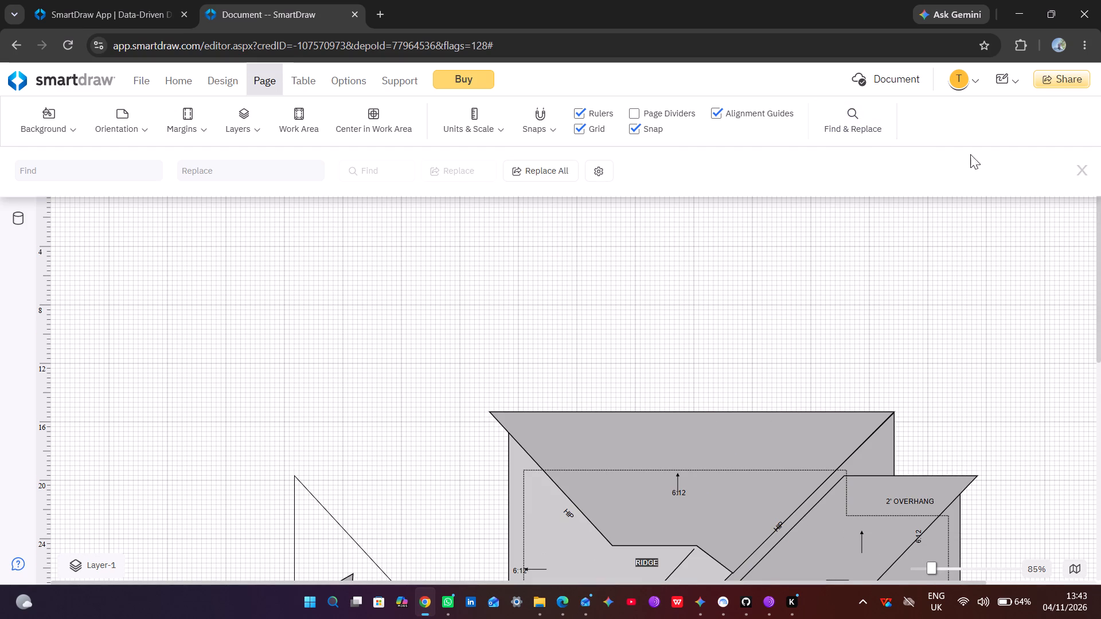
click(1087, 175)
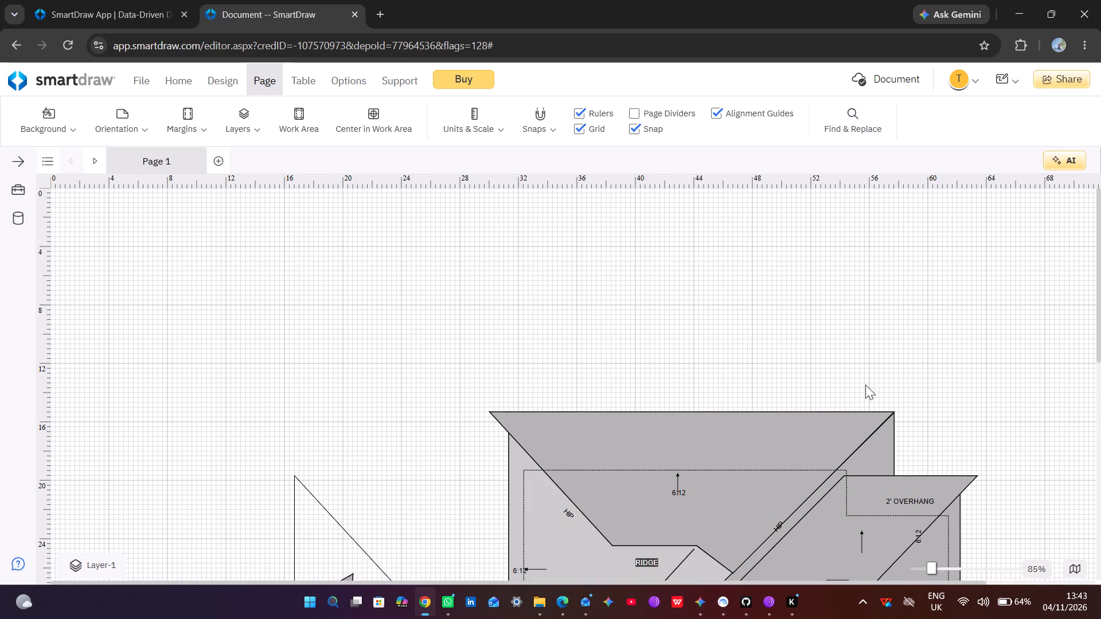
Pull the large north roof face up and away from the roof plan.
drag(726, 423, 754, 260)
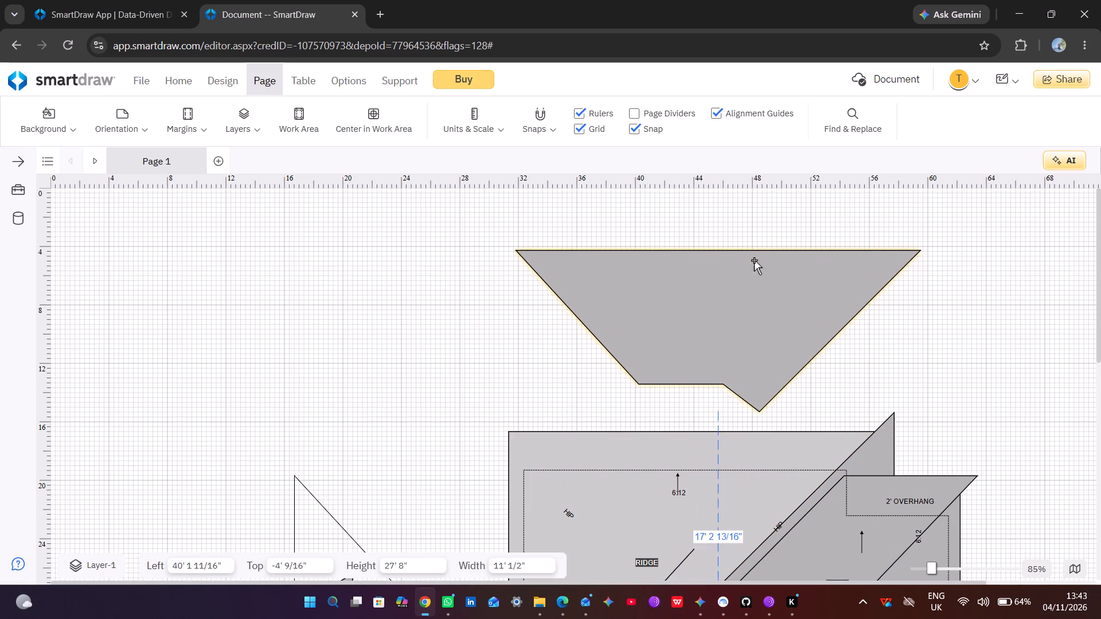
Move the remaining roof plan up and to the left by its outer outline, away from the separated north face.
drag(753, 541, 330, 319)
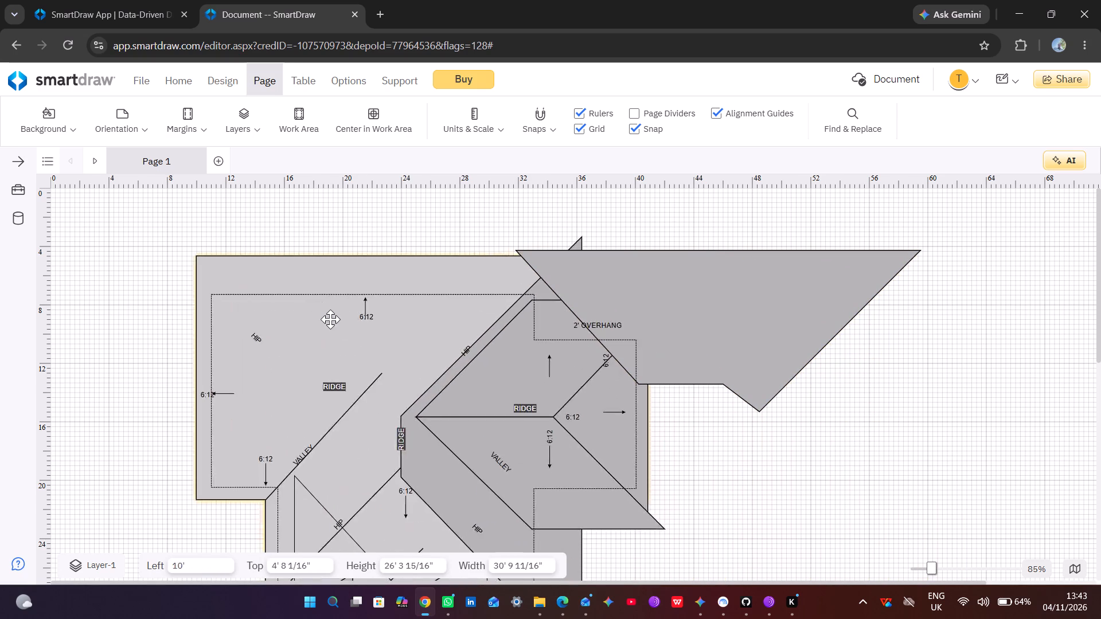
drag(330, 319, 329, 318)
Pull the east wing's two slanted roof faces and its rectangular face out into the empty area east of the plan.
drag(447, 379, 811, 491)
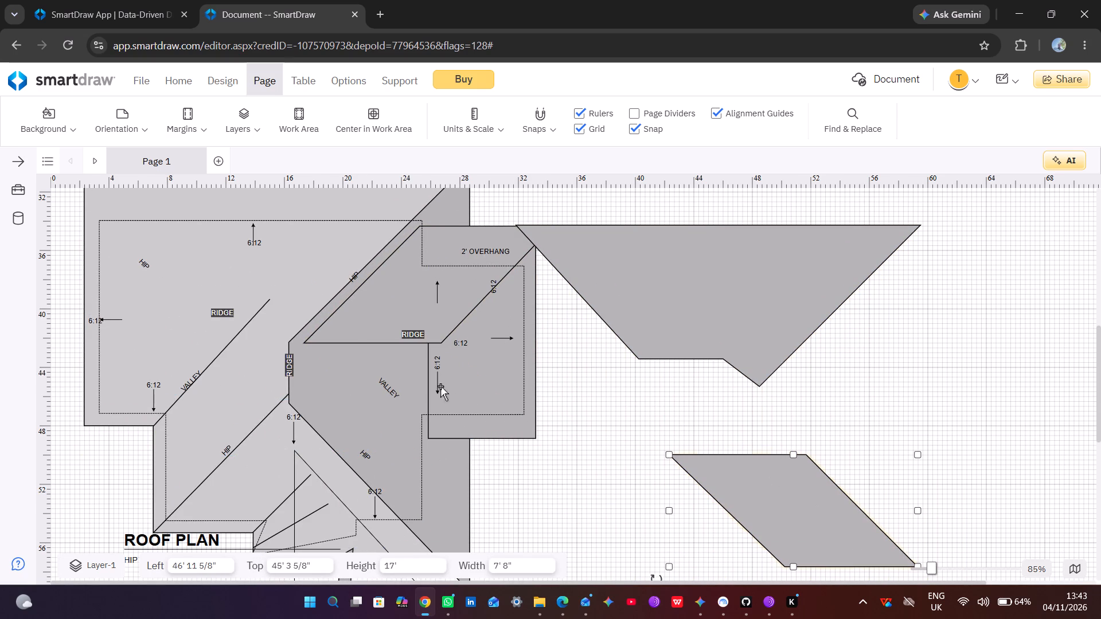
drag(385, 316, 955, 463)
drag(427, 363, 432, 363)
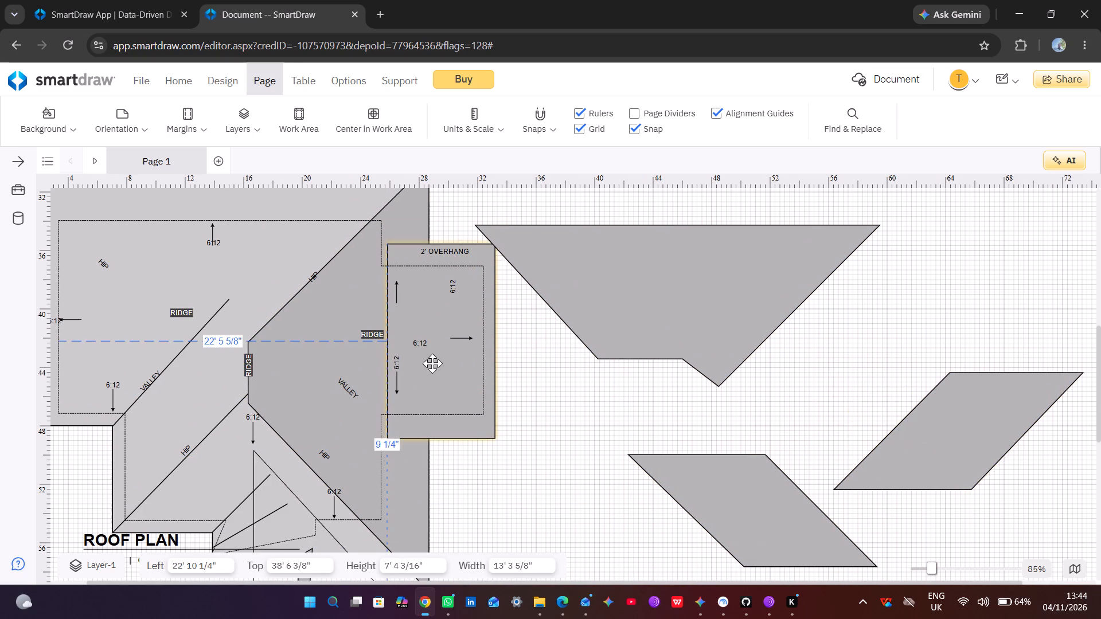
drag(432, 363, 896, 393)
Move the large grey hip face from the middle of the plan out to the east, at Left 39' 2 5/8" and Top 10' 5 1/2".
drag(323, 336, 549, 347)
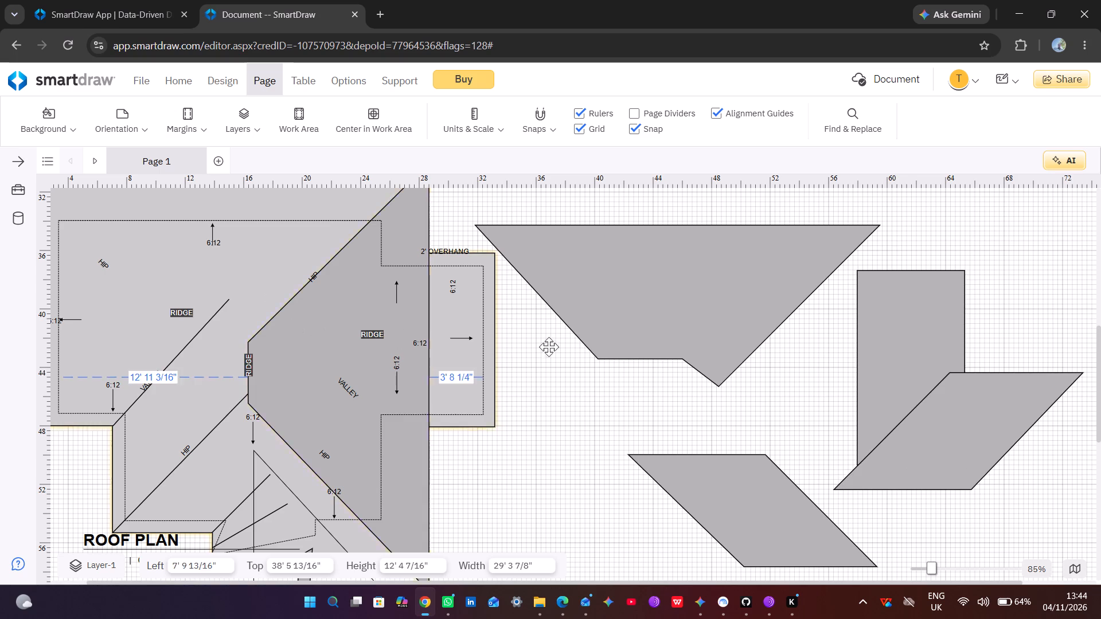
drag(549, 347, 783, 365)
scroll(478, 362, up, 2)
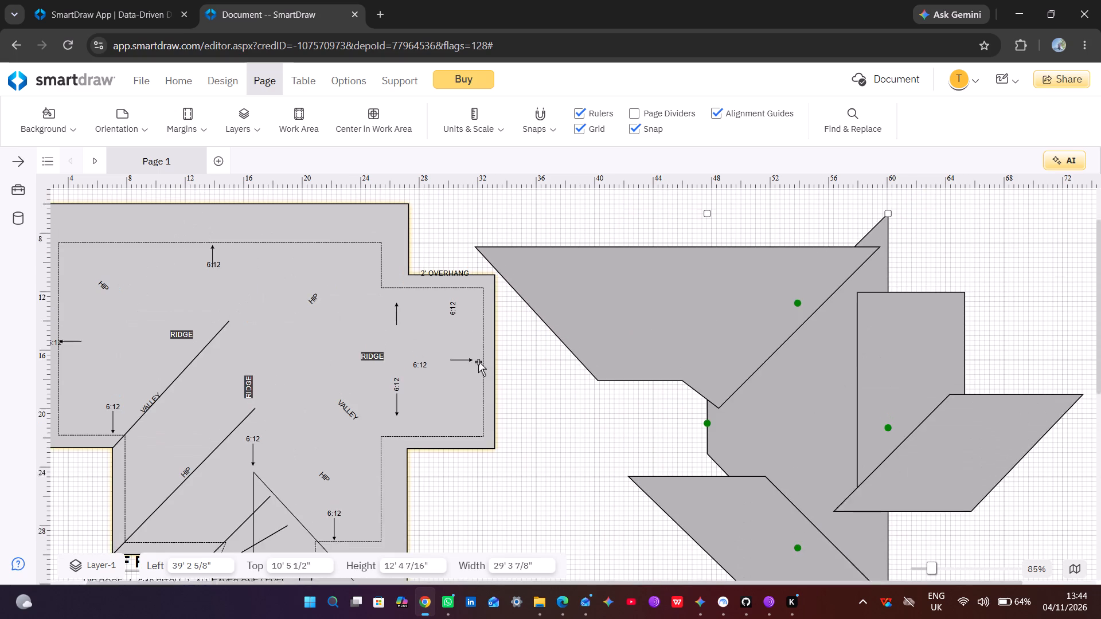
Move the roof plan to Left 7' 4" and Top 2' 4 1/16".
drag(327, 358, 376, 375)
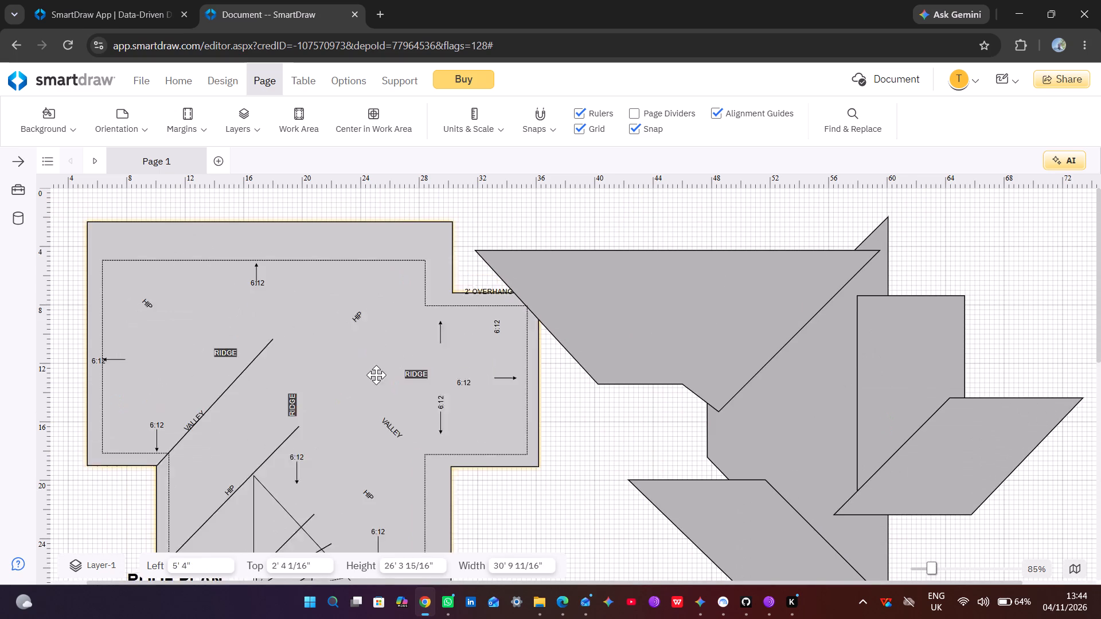
drag(376, 375, 399, 374)
Pull the narrow grey sliver face out to the empty area southwest of the plan, at Left 2' 11/16" and Top 36' 11".
scroll(399, 374, down, 1)
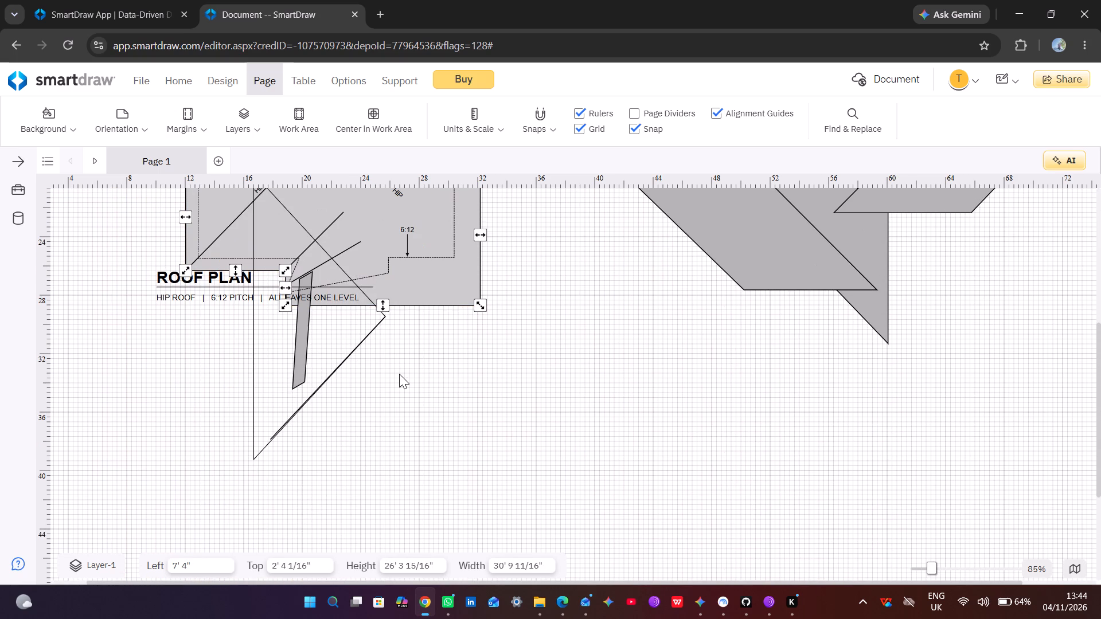
drag(304, 346, 200, 441)
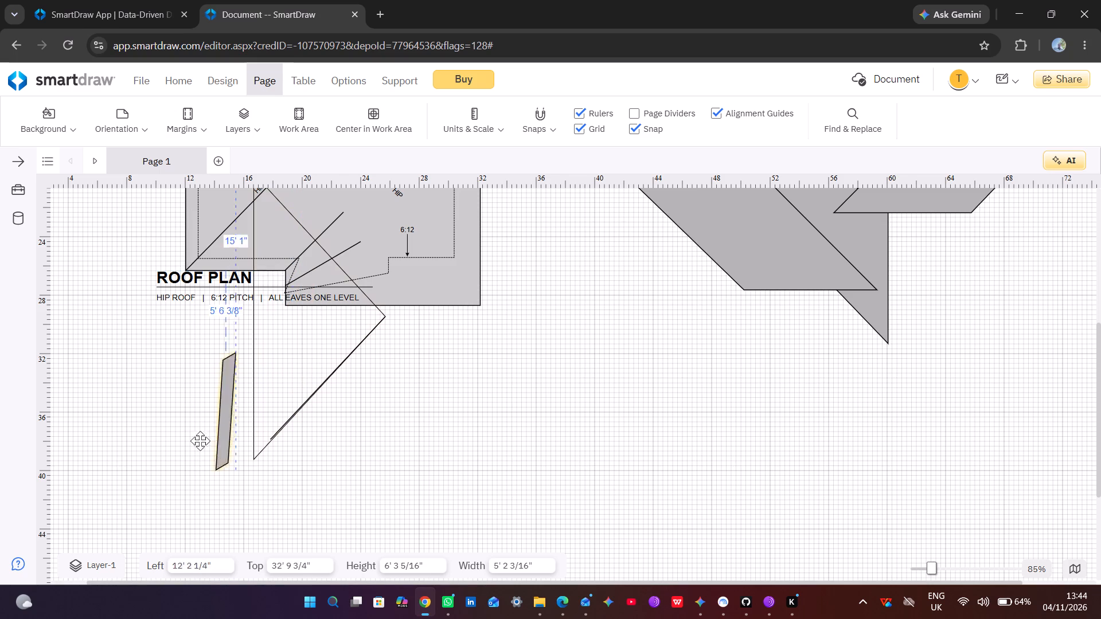
drag(200, 441, 78, 486)
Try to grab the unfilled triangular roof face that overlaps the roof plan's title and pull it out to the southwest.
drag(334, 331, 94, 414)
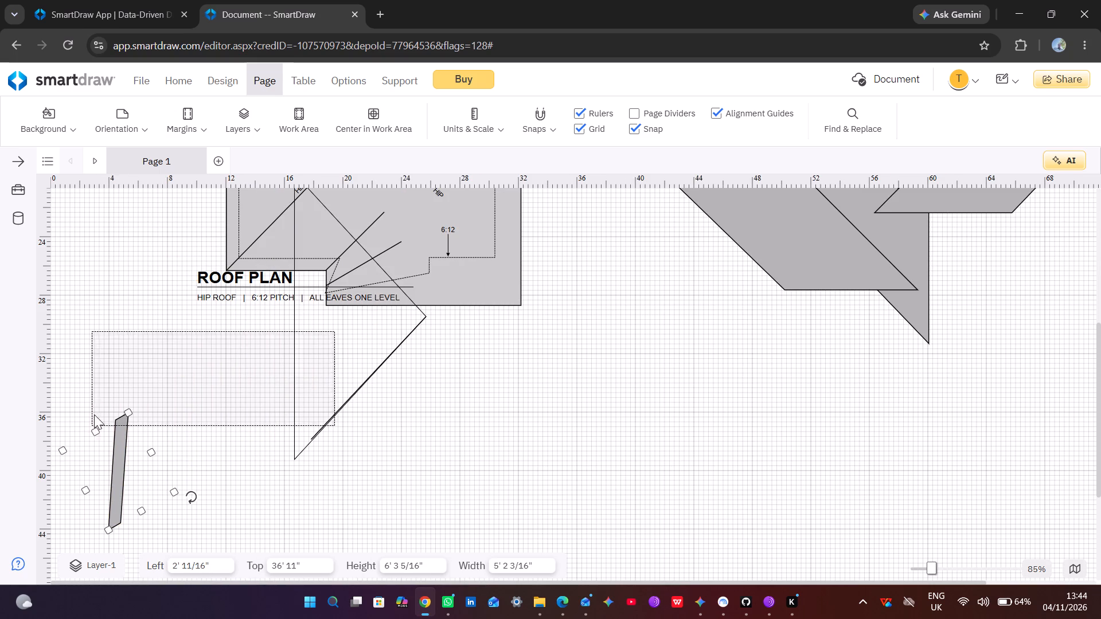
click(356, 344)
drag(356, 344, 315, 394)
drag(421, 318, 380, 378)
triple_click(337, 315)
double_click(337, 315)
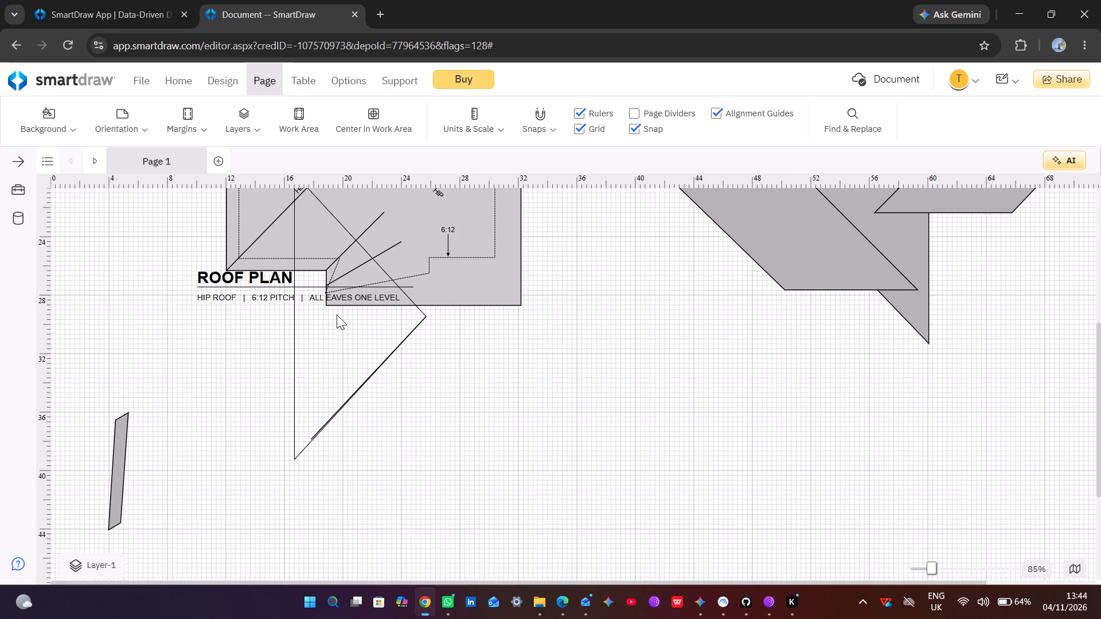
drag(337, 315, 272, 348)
Move the whole roof plan southeast, clear of most of the triangular face, to Left 22' 6 5/16" and Top 26' 8".
drag(302, 226, 279, 264)
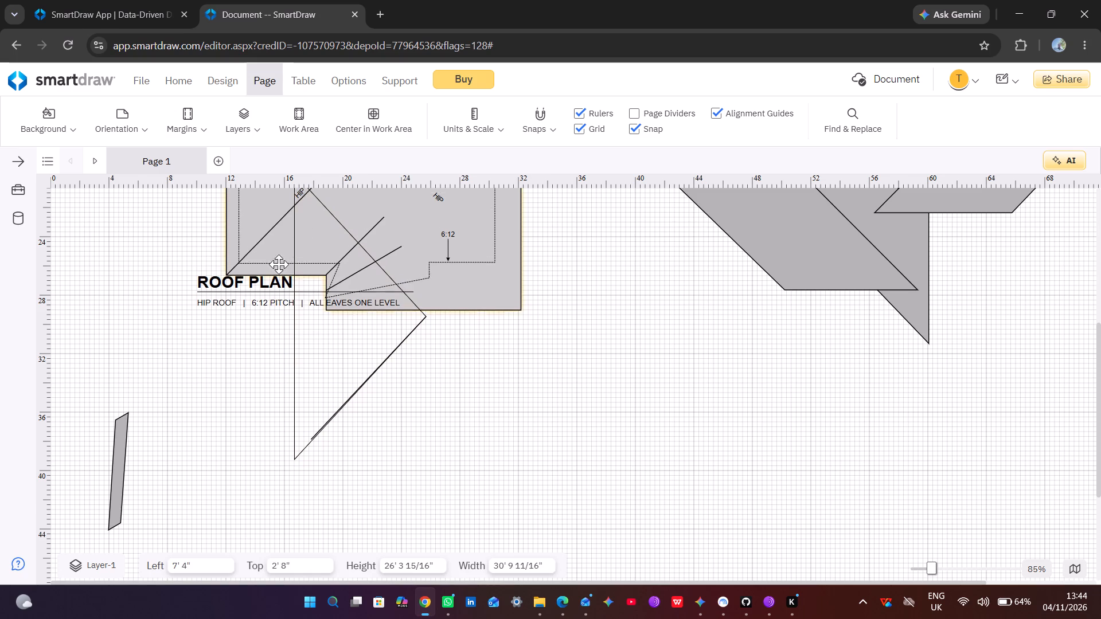
drag(279, 264, 555, 491)
click(345, 353)
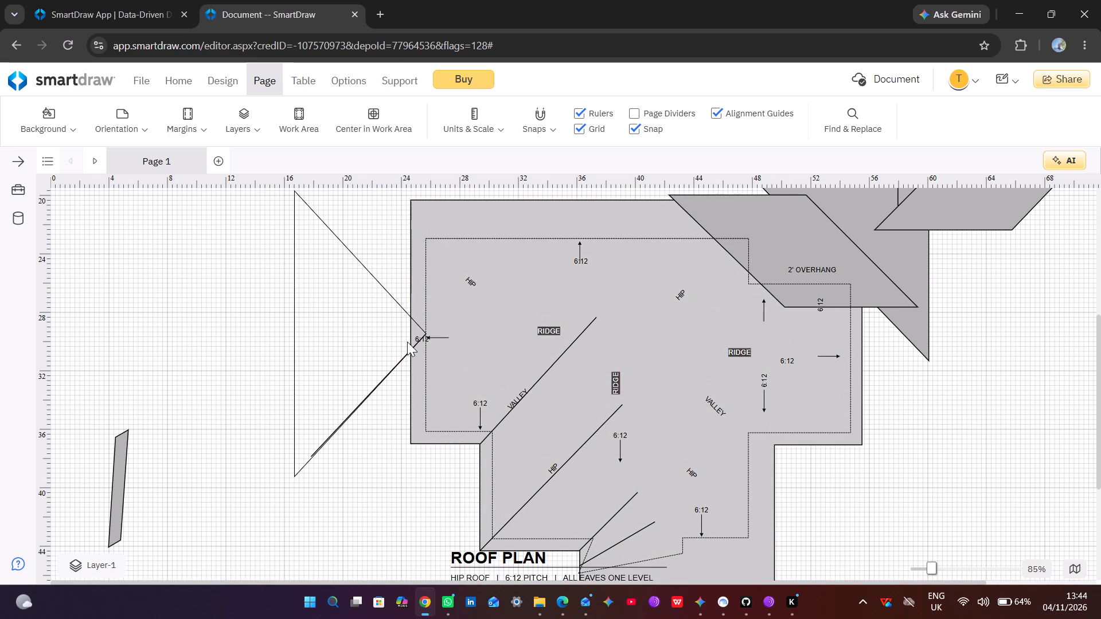
click(407, 342)
drag(414, 359, 416, 382)
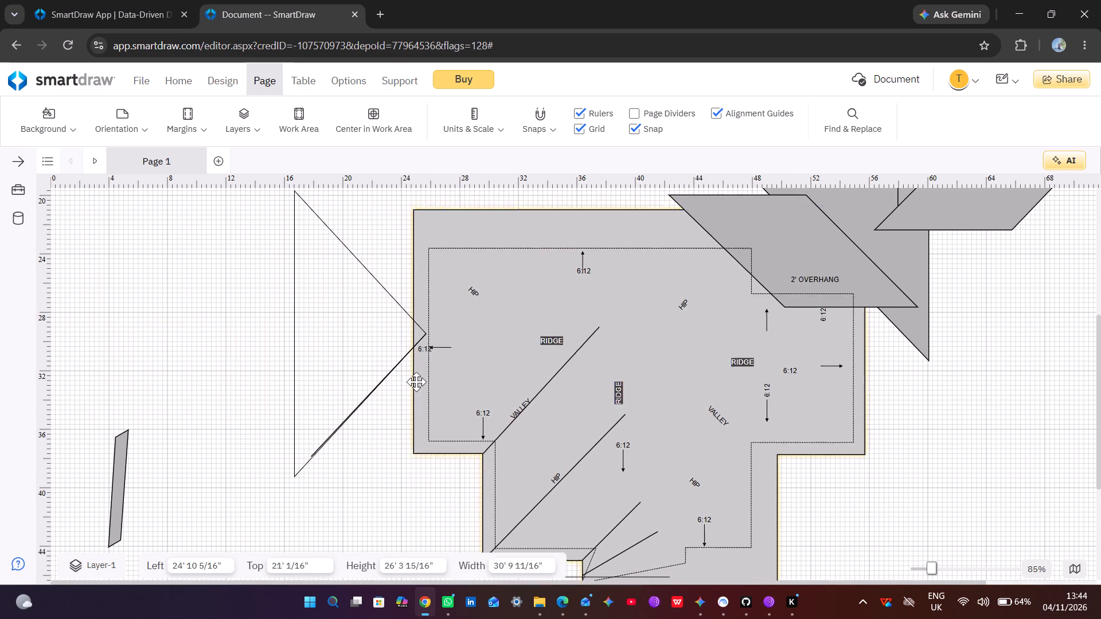
drag(416, 382, 382, 450)
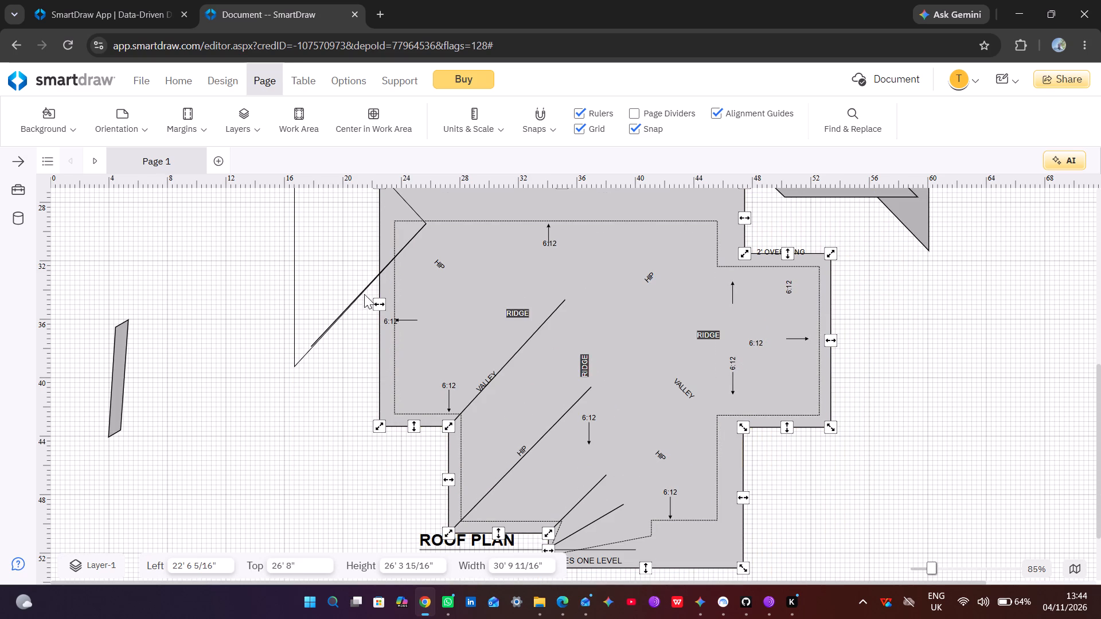
Move the unfilled triangular face out to the empty area west of the plan, at Left 1' 4 3/8" and Top 29' 3 5/8".
drag(364, 293, 217, 358)
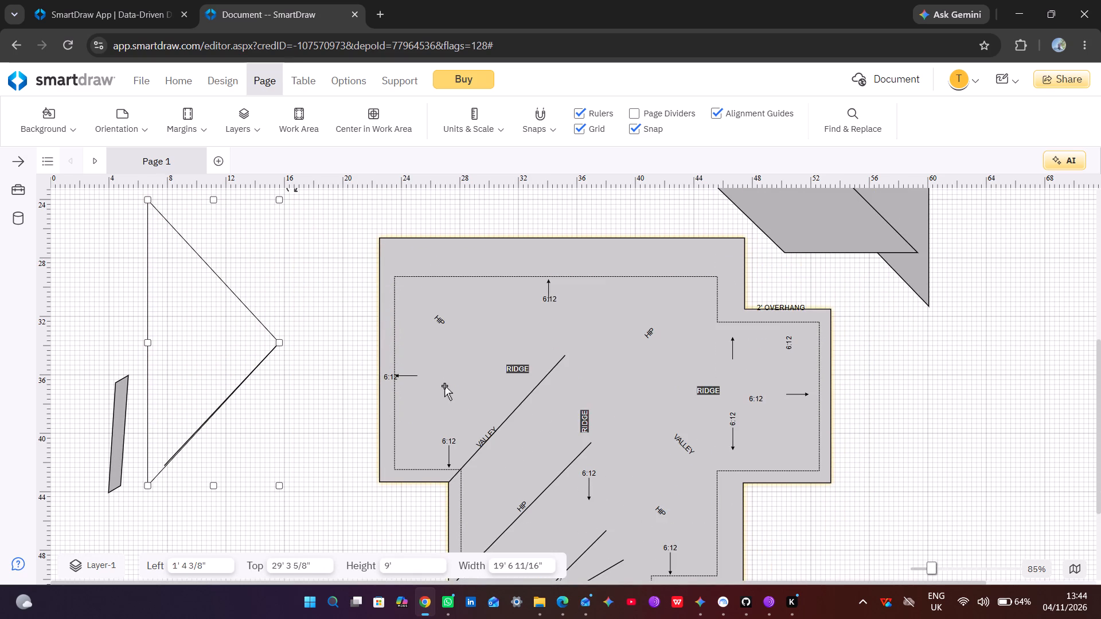
Shift the roof plan slightly southeast to Left 22' 9 3/4" and Top 27' 8 1/16".
scroll(444, 386, up, 1)
scroll(444, 386, down, 2)
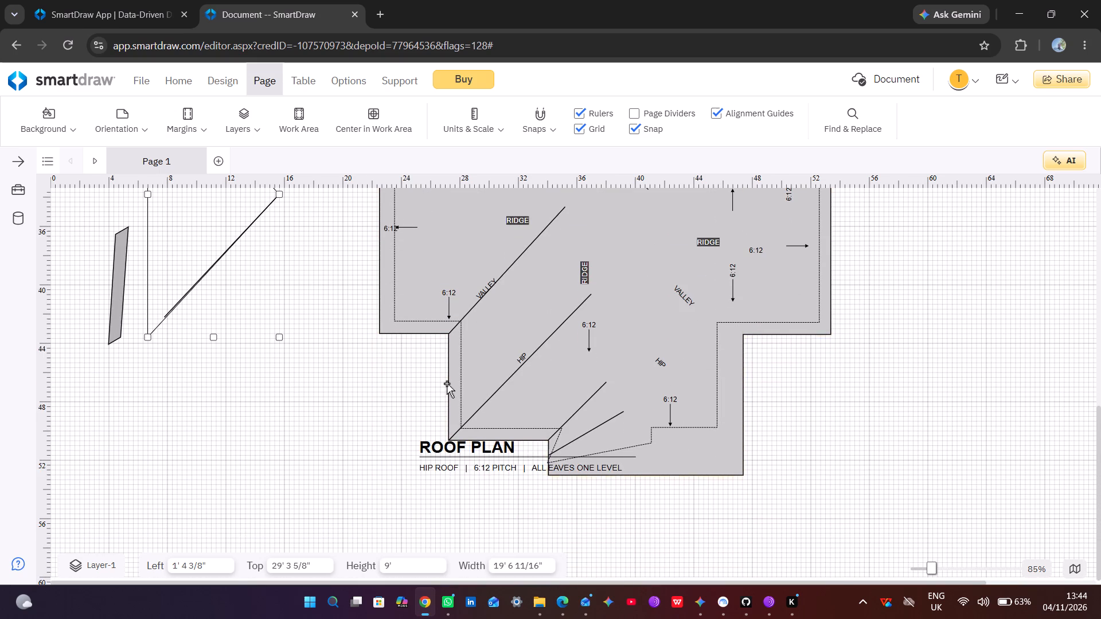
click(584, 409)
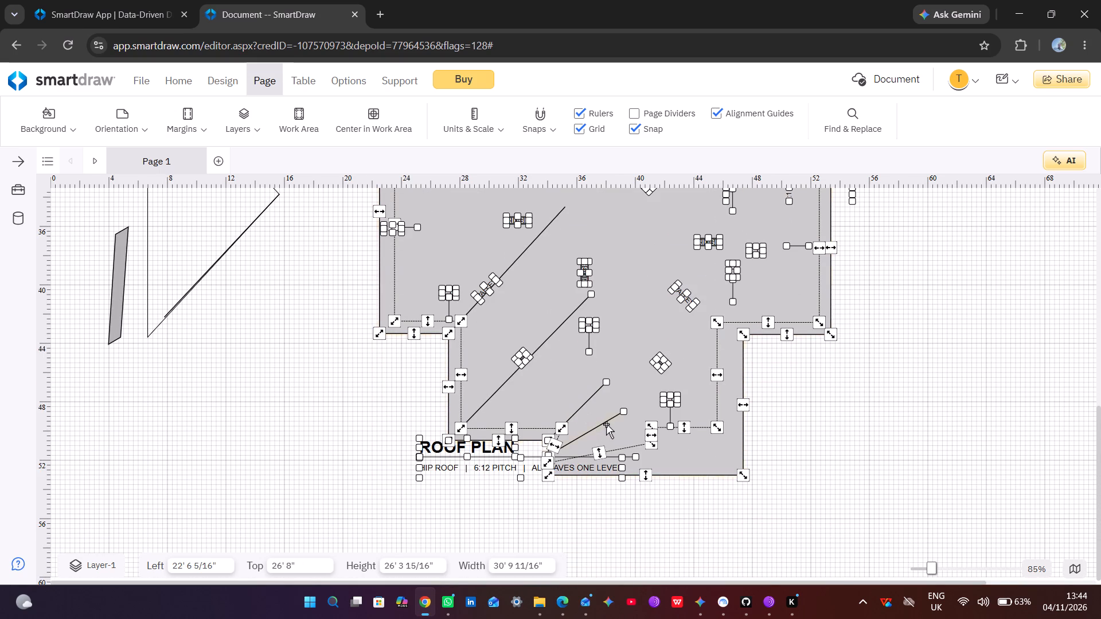
click(607, 423)
click(607, 423)
drag(607, 422, 612, 437)
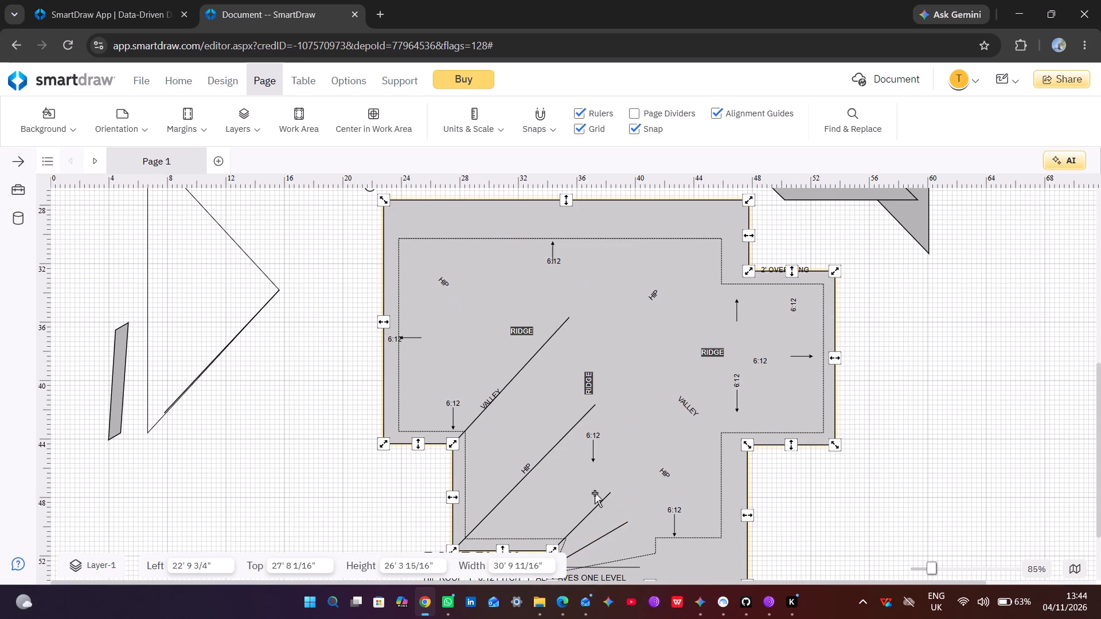
Swing the free end of the lowest short diagonal line in the south wing down towards the south eave, and clear the selection.
scroll(594, 496, down, 1)
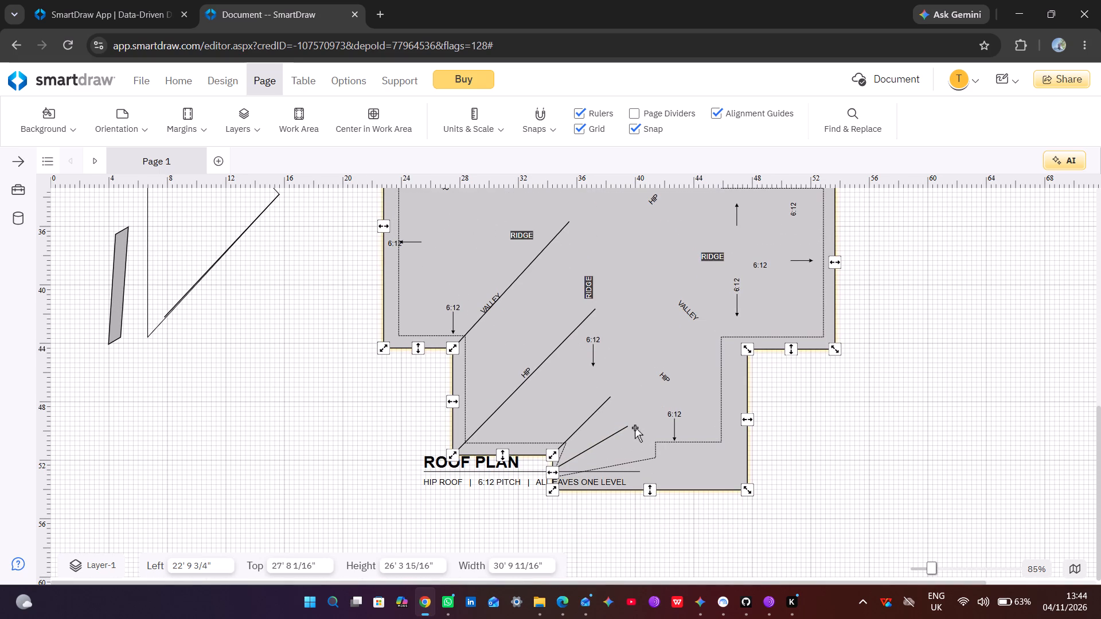
click(629, 428)
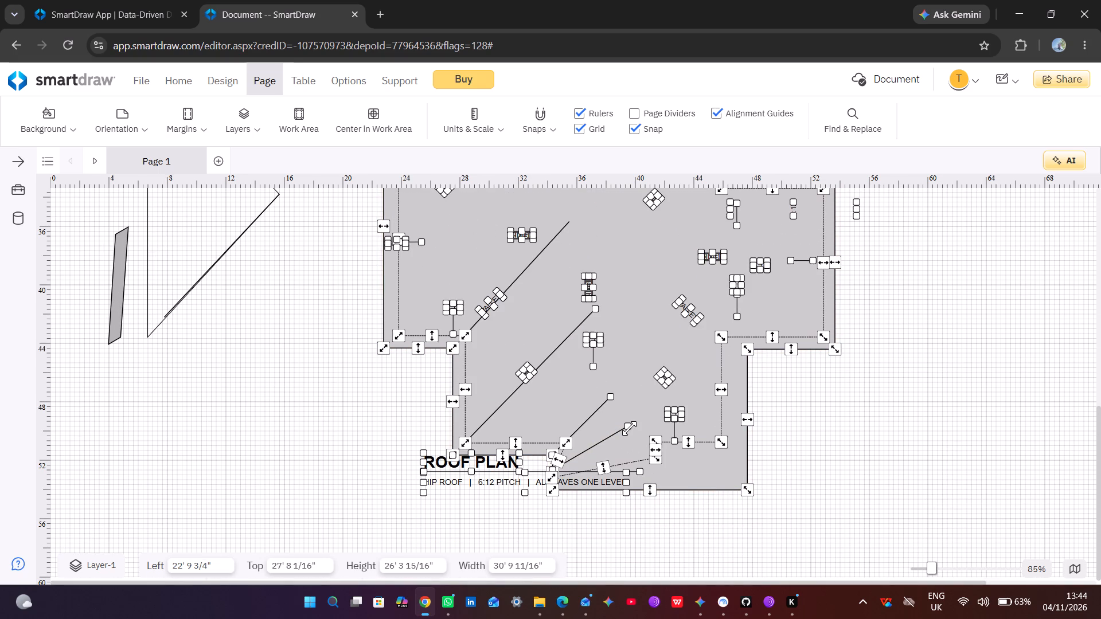
drag(629, 428, 635, 459)
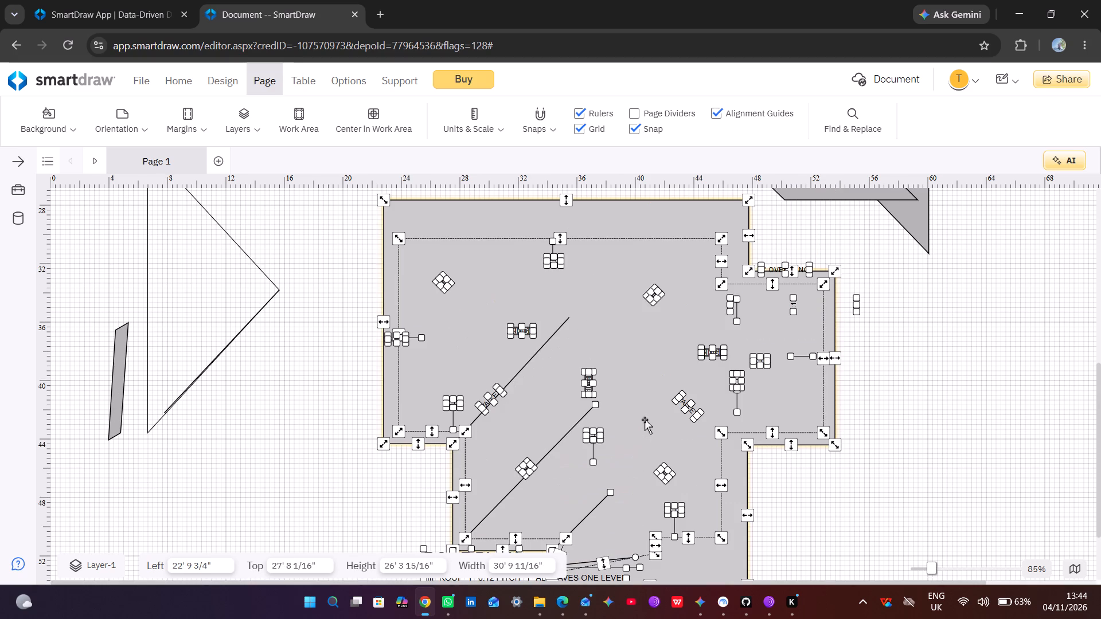
scroll(637, 427, down, 2)
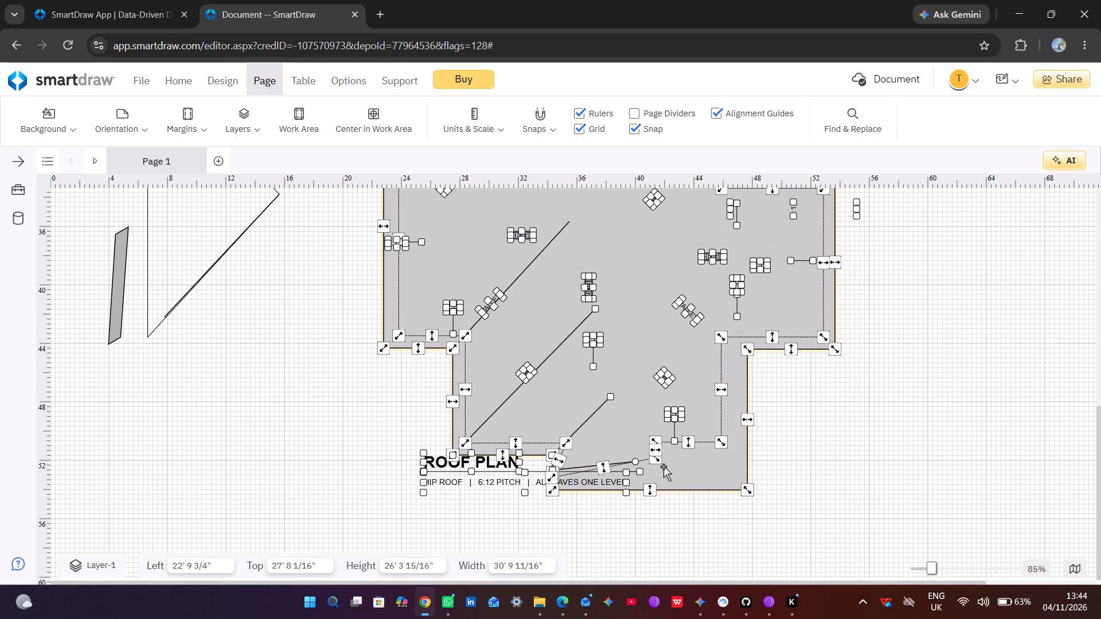
click(607, 421)
click(612, 423)
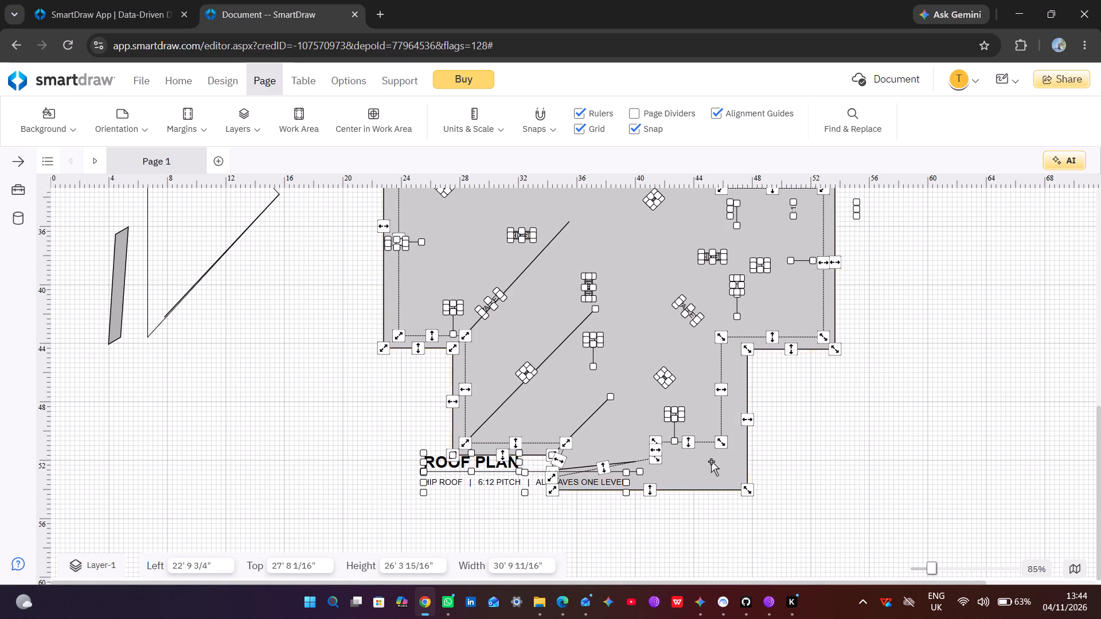
double_click(1090, 453)
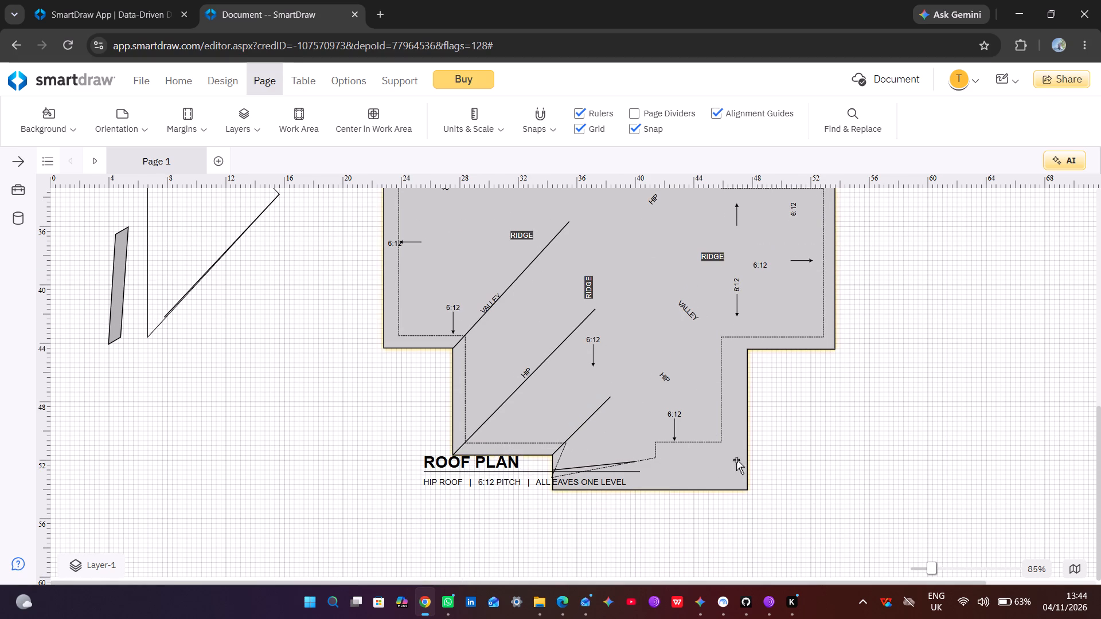
Move the dashed wall outline down slightly together with the pitch, hip and ridge labels inside the plan.
click(649, 459)
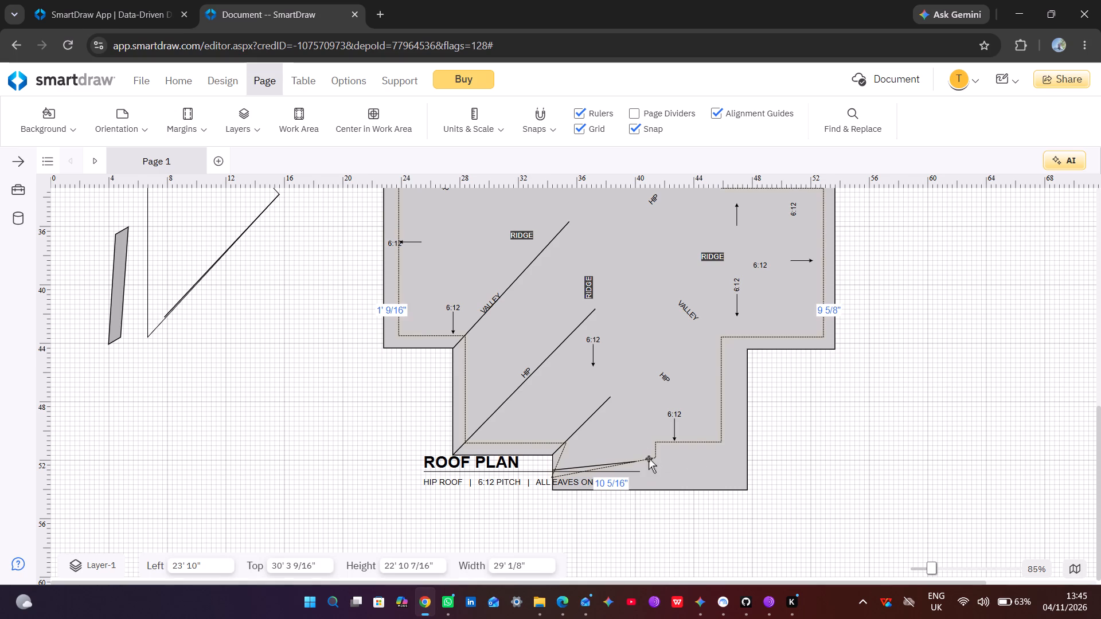
drag(649, 459, 649, 473)
drag(681, 429, 687, 421)
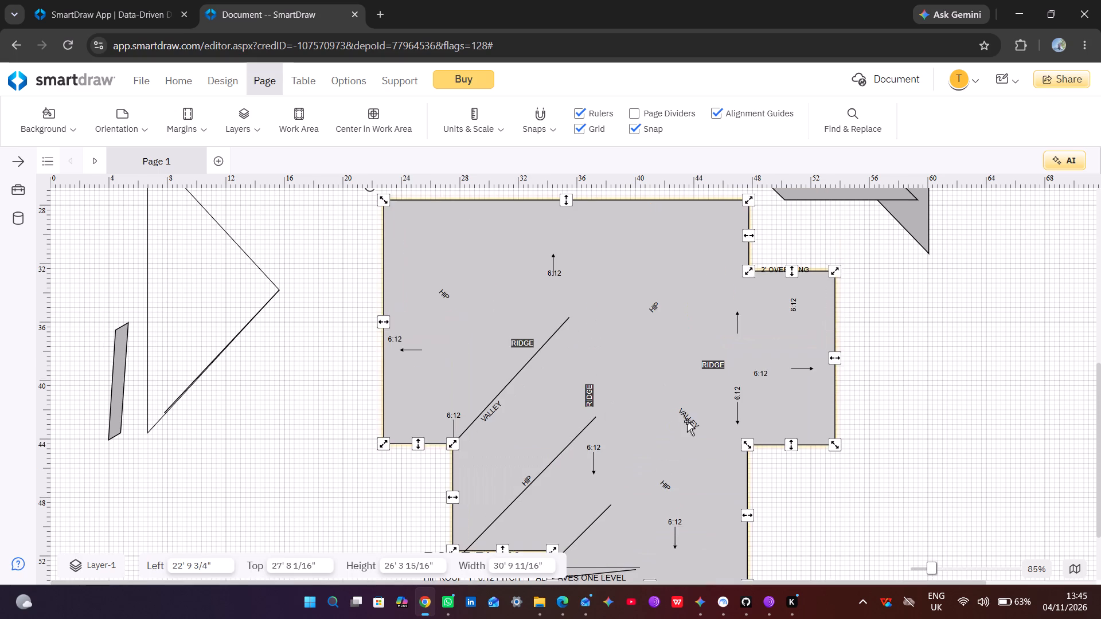
drag(687, 421, 693, 410)
scroll(685, 433, down, 1)
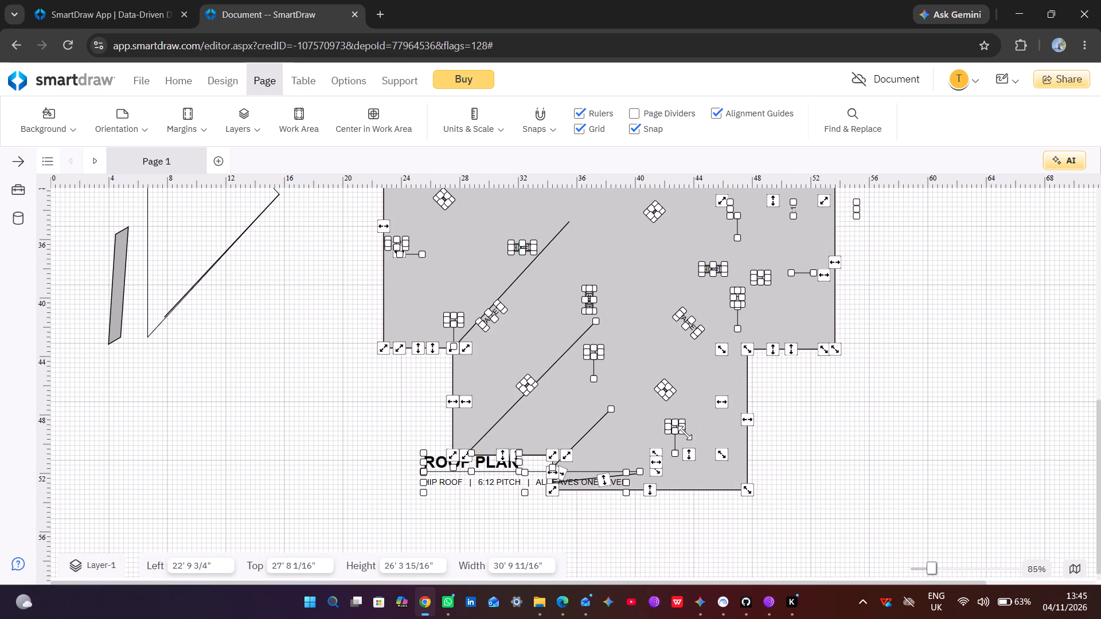
click(1010, 479)
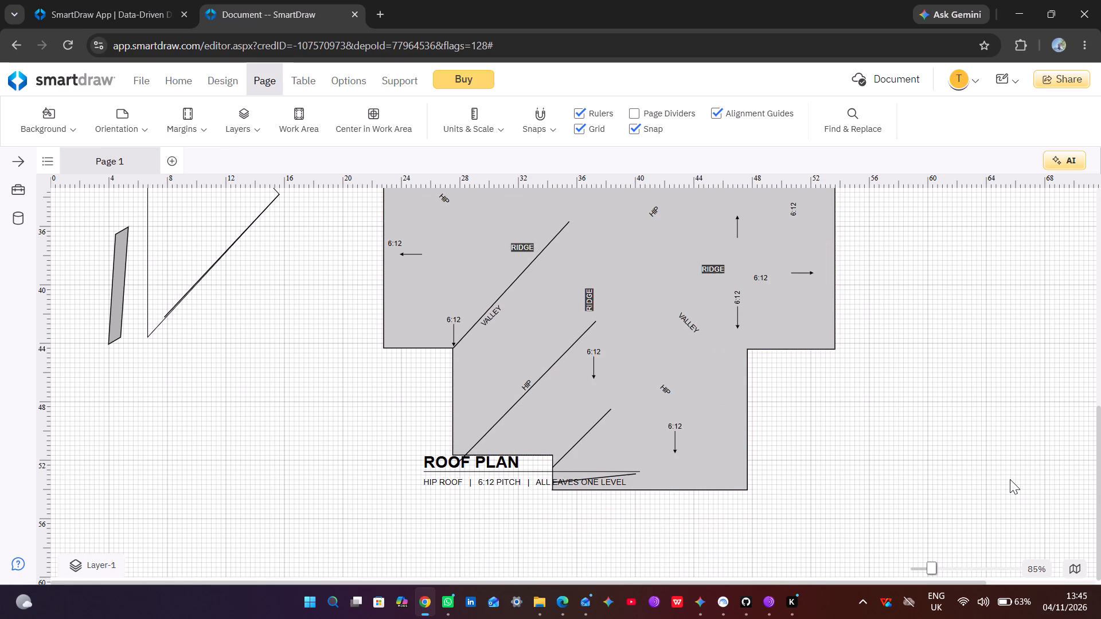
Move the "HIP ROOF | 6:12 PITCH | ALL EAVES ONE LEVEL" subtitle up into the south wing, clear of the short line.
click(620, 475)
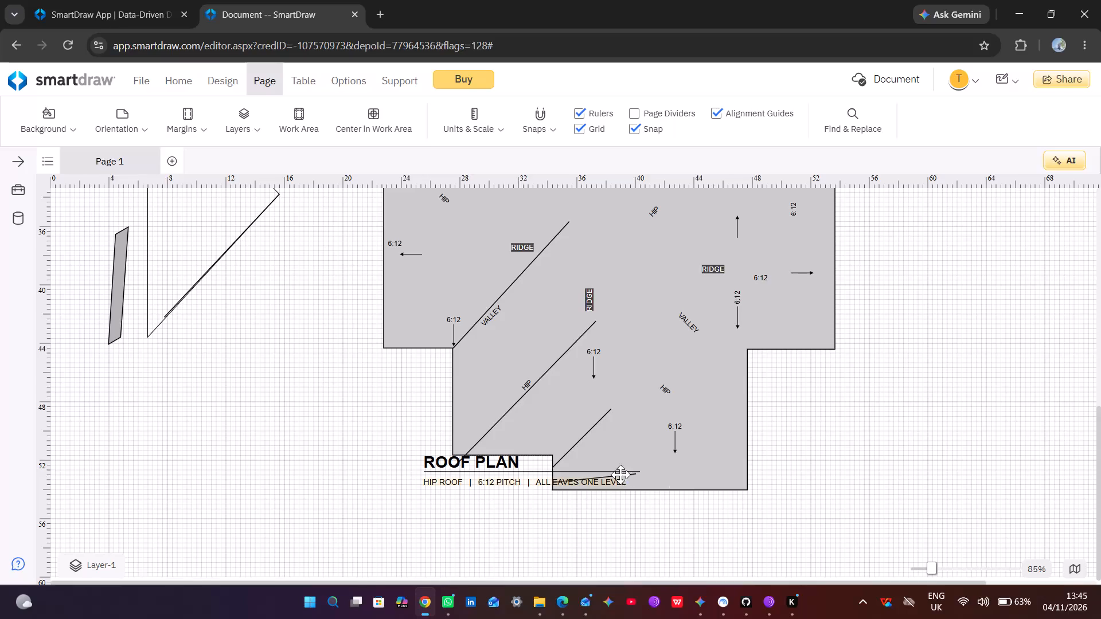
drag(620, 475, 607, 445)
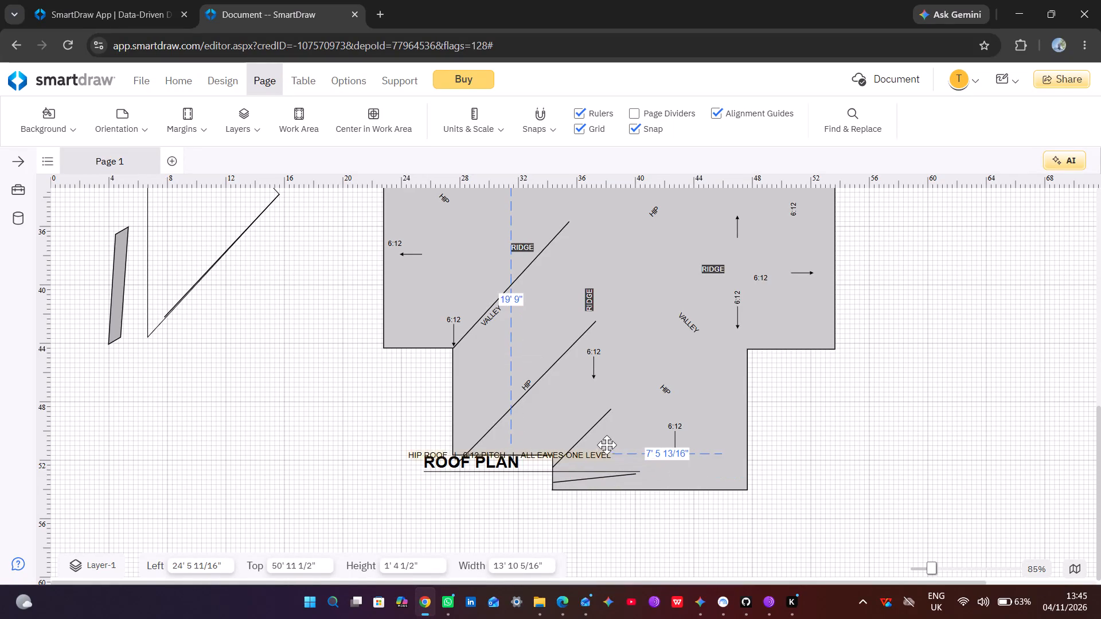
drag(607, 445, 681, 381)
Move the nearly flat short line down to the south wing's lower eave, at Left 34' 8" and Top 53' 5".
scroll(667, 413, down, 2)
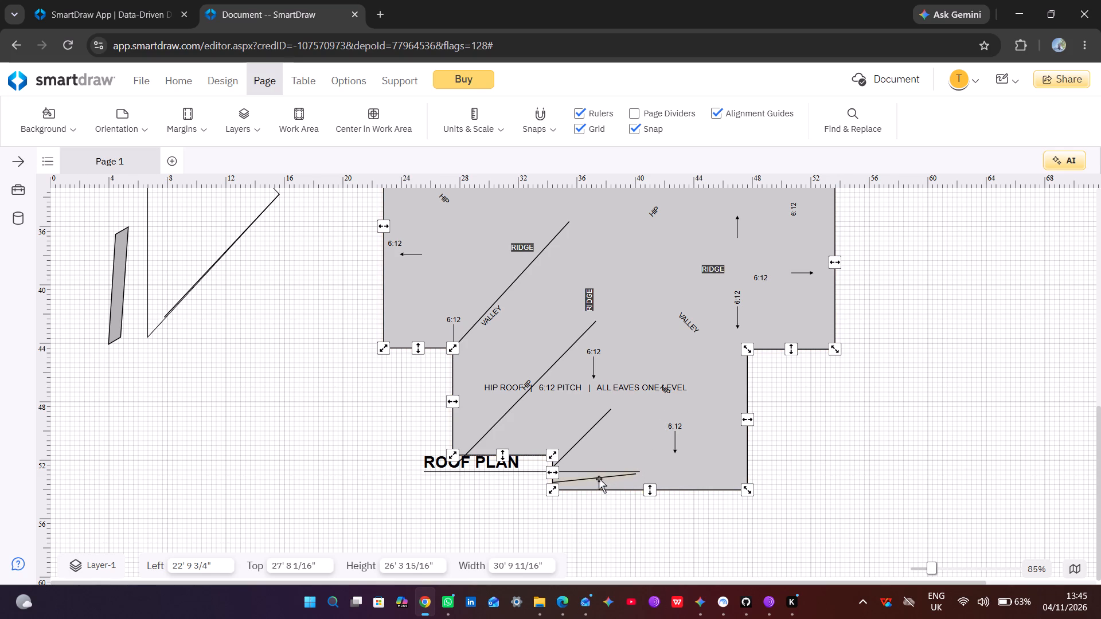
drag(599, 479, 613, 485)
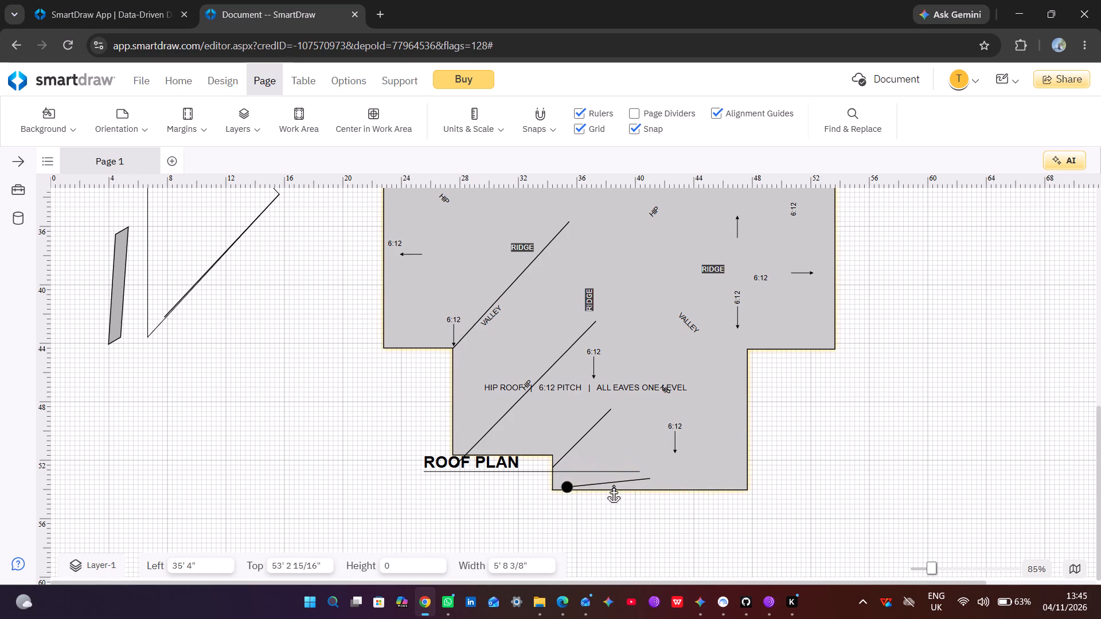
drag(613, 485, 610, 487)
drag(608, 487, 602, 483)
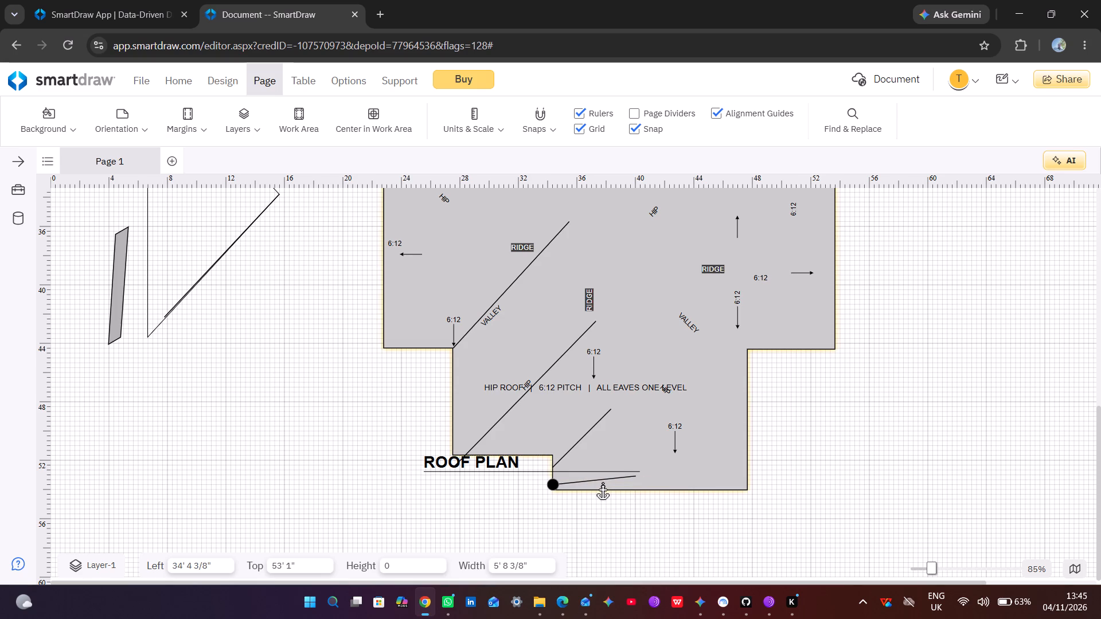
drag(602, 483, 603, 484)
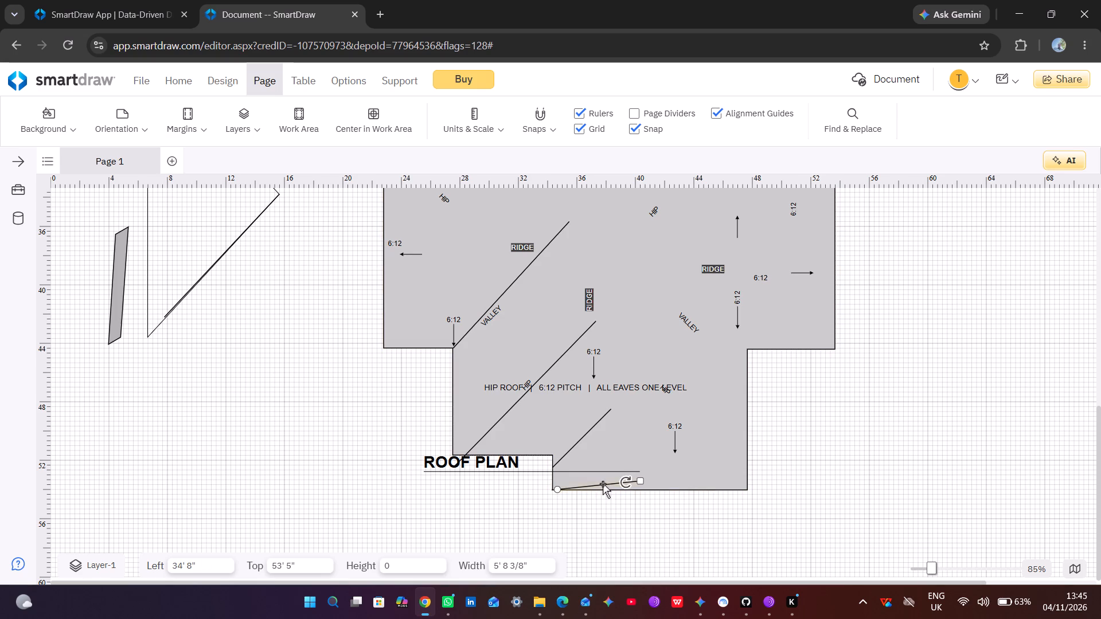
Rotate the short line until it runs diagonally, parallel to the neighbouring short hip line.
drag(627, 482, 623, 469)
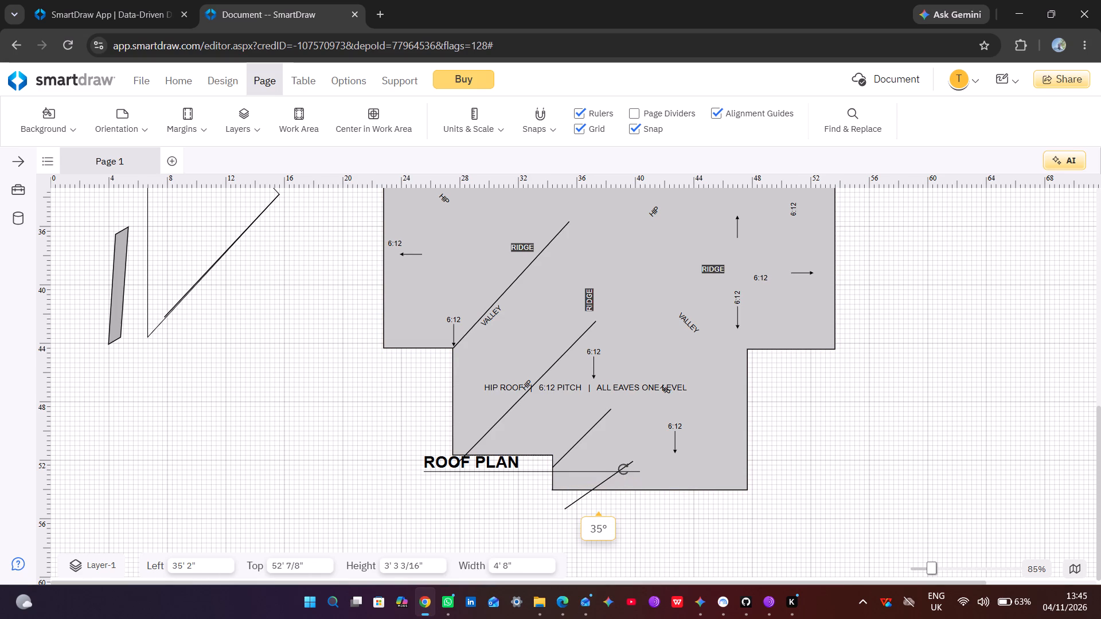
drag(623, 469, 623, 463)
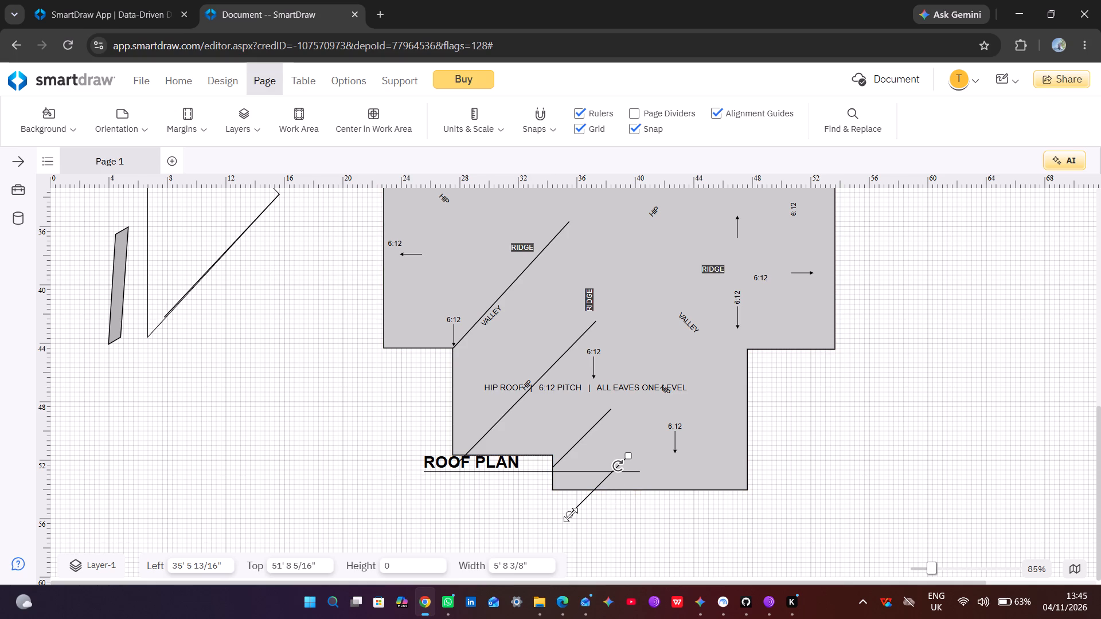
Move the rotated line so its lower end meets the south wing's bottom southwest corner, at Left 34' 3 5/8" and Top 49' 11 11/16".
drag(592, 493, 579, 465)
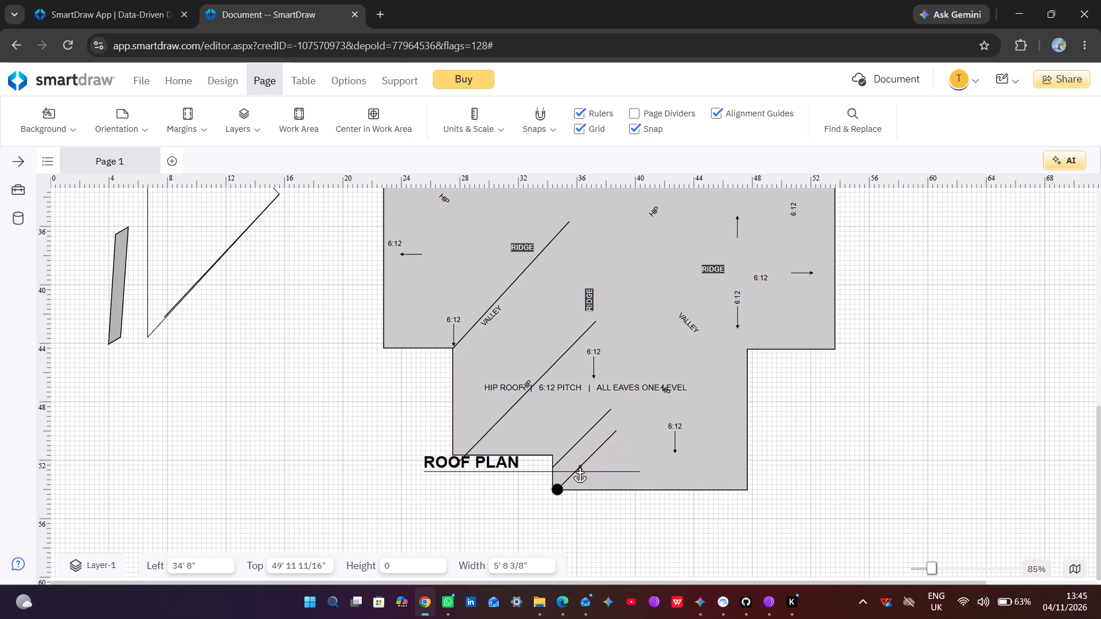
drag(579, 465, 568, 468)
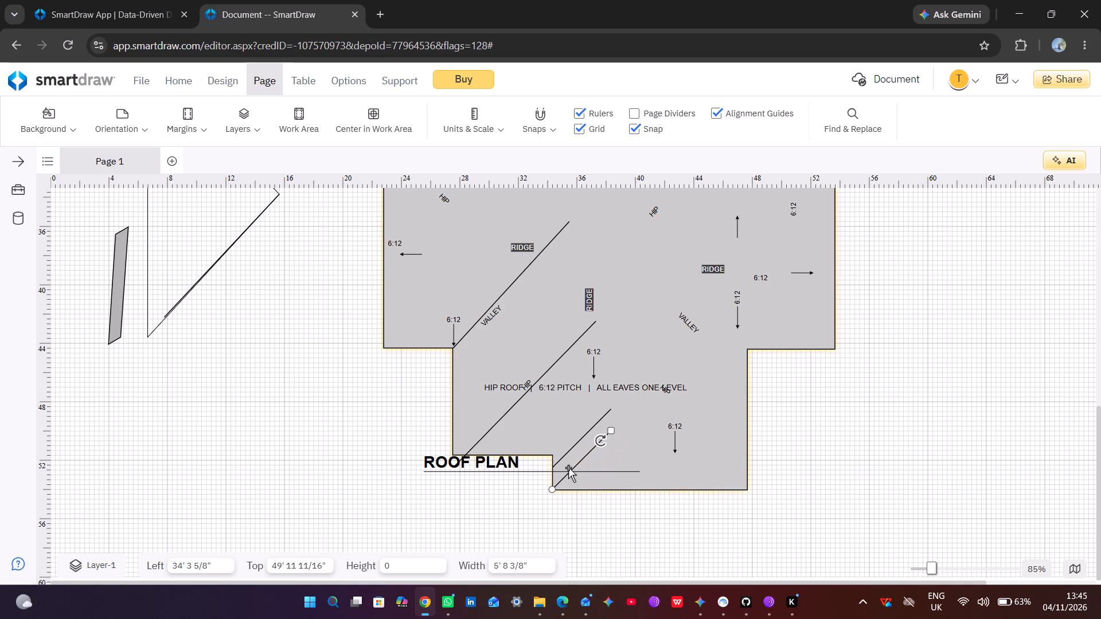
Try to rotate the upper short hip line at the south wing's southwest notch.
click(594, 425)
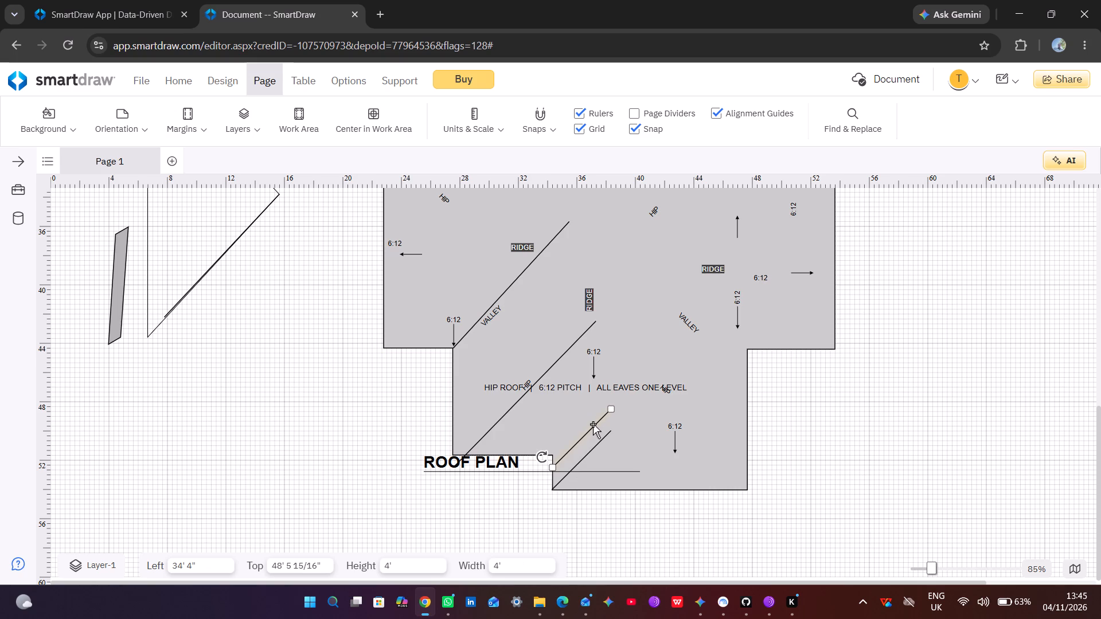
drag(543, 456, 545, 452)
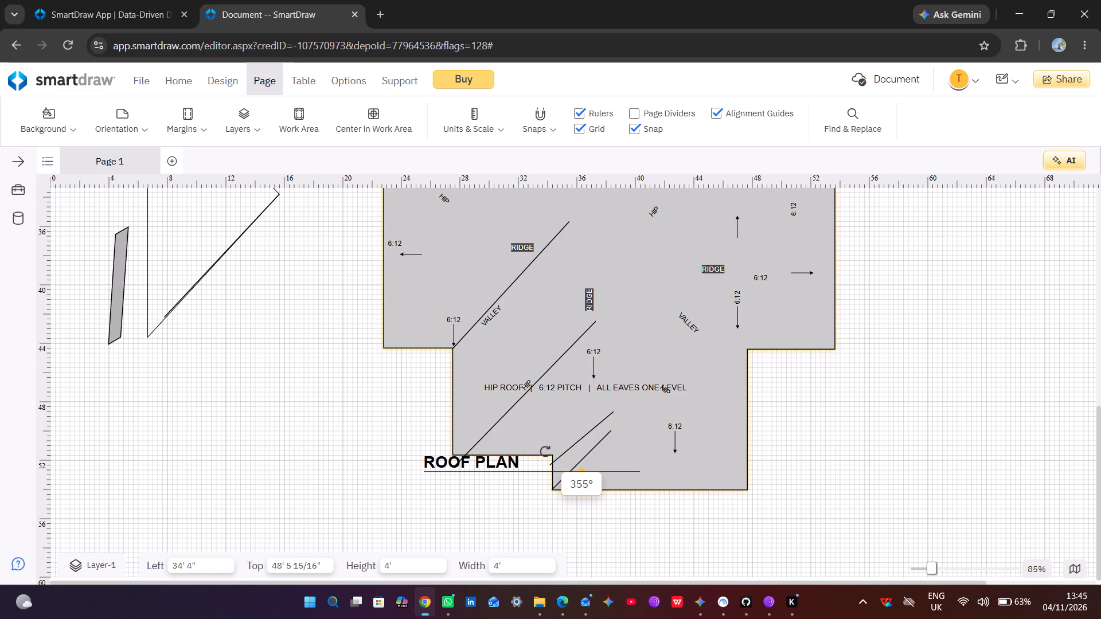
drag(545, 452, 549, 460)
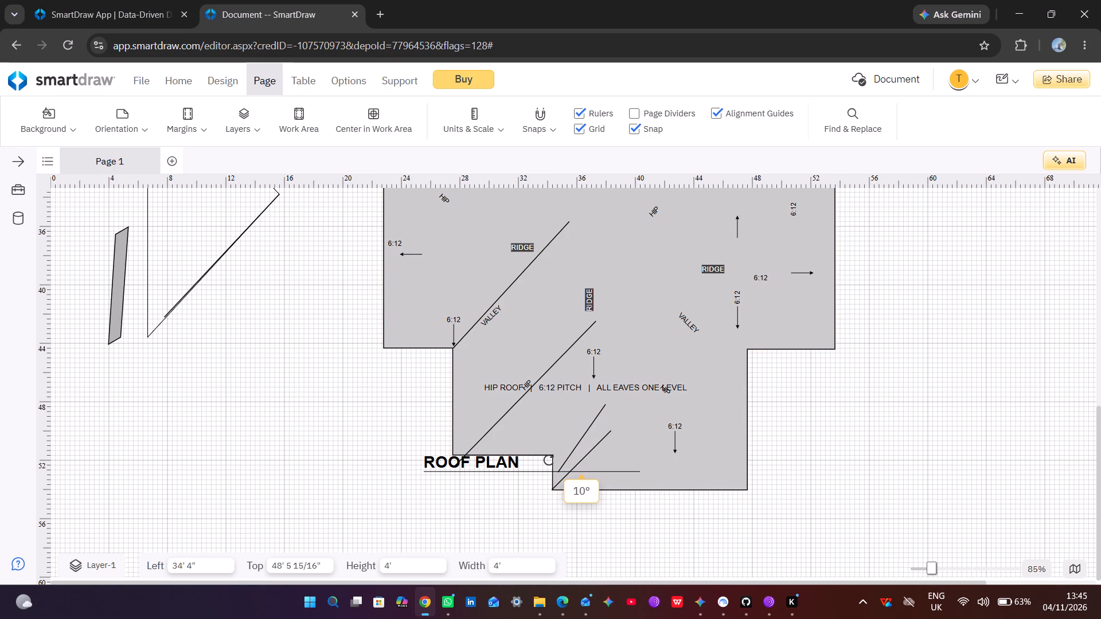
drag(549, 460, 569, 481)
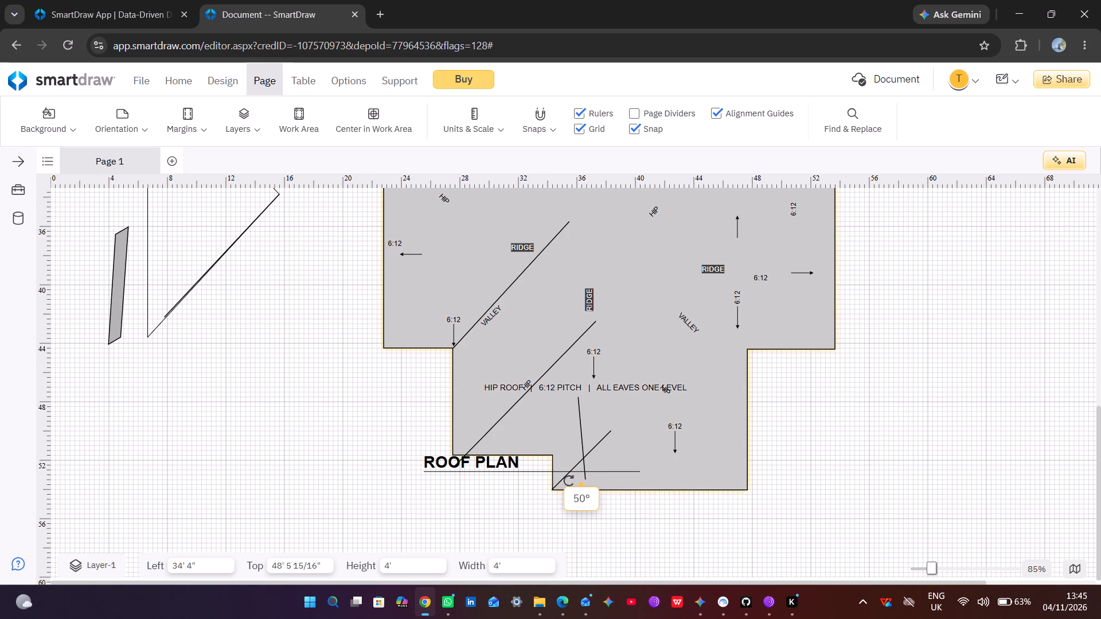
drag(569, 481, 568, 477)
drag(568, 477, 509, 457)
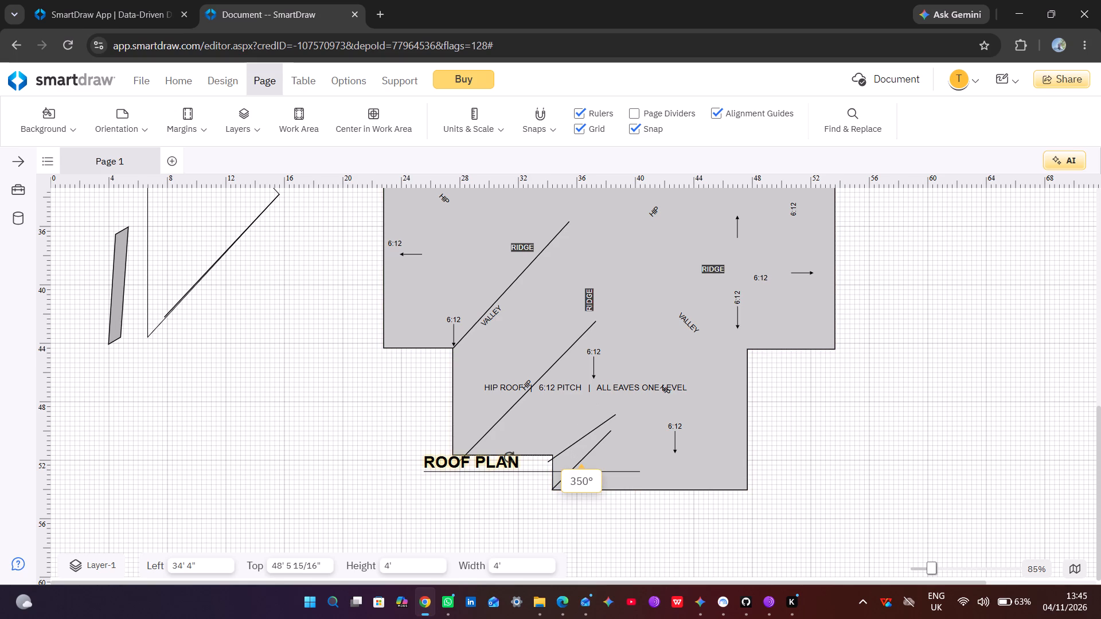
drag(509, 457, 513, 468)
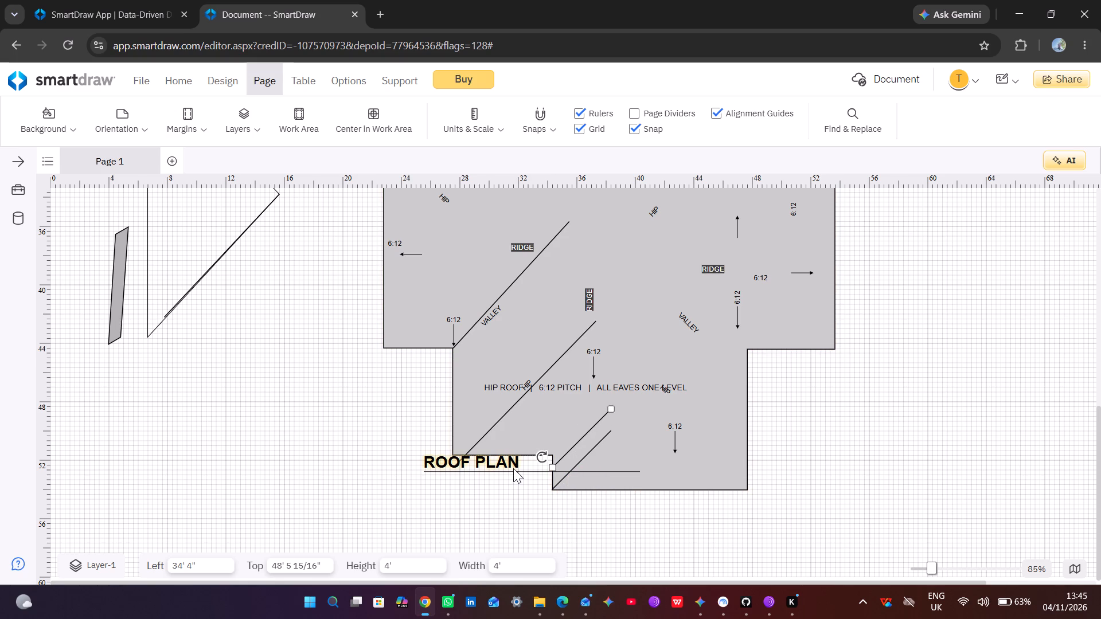
Rotate the upper short hip line about 10° steeper and stretch its lower end slightly outward at the notch.
click(610, 413)
click(610, 413)
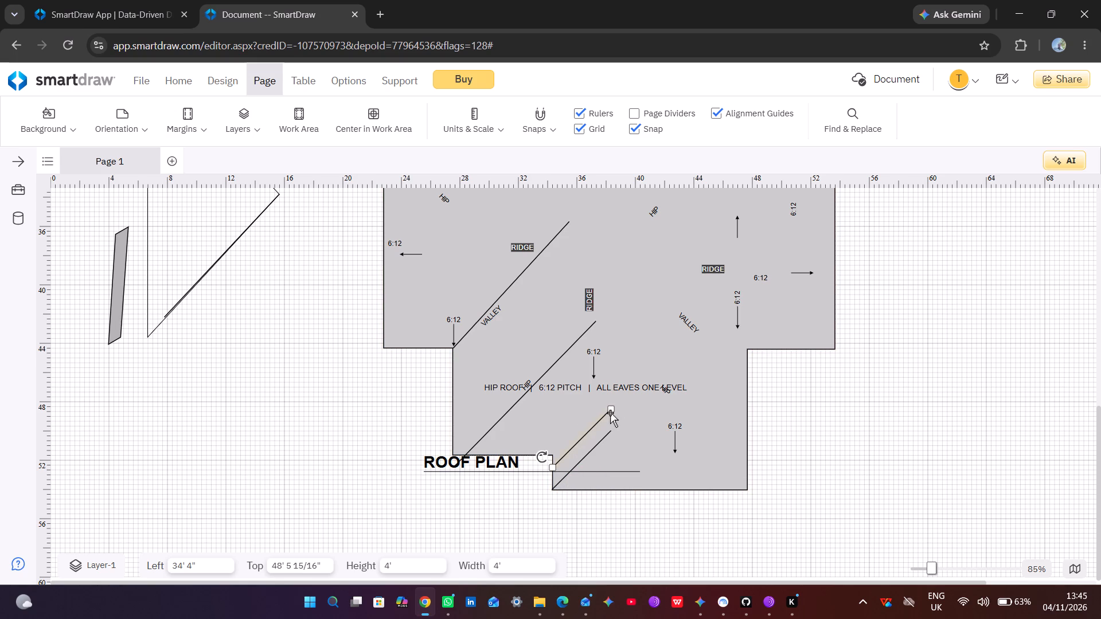
drag(538, 454, 546, 467)
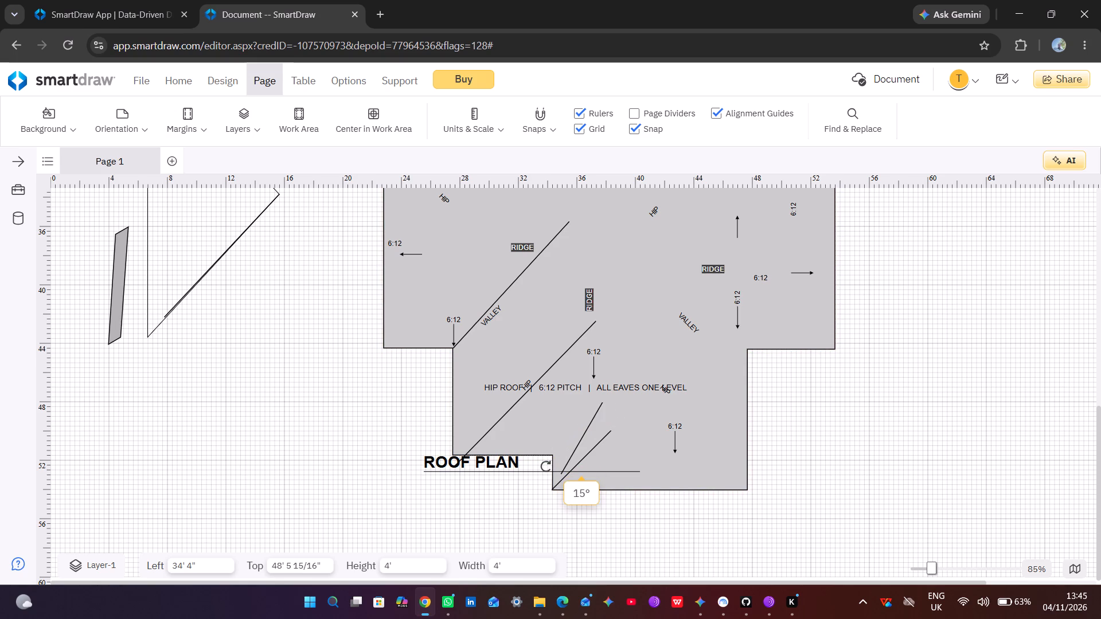
drag(546, 467, 547, 457)
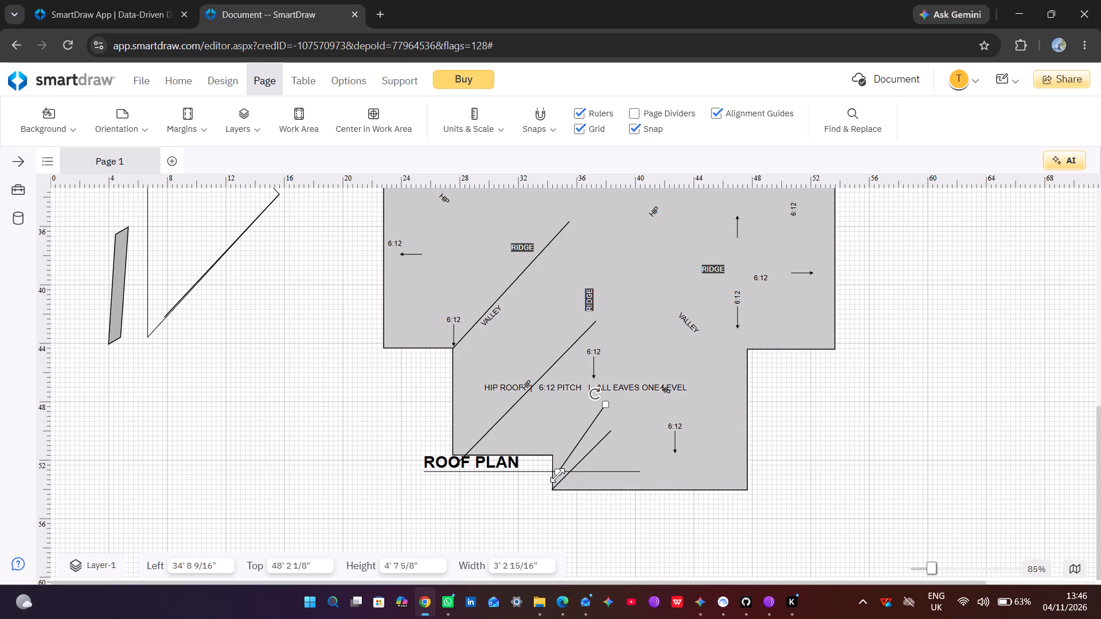
click(557, 475)
drag(557, 475, 555, 460)
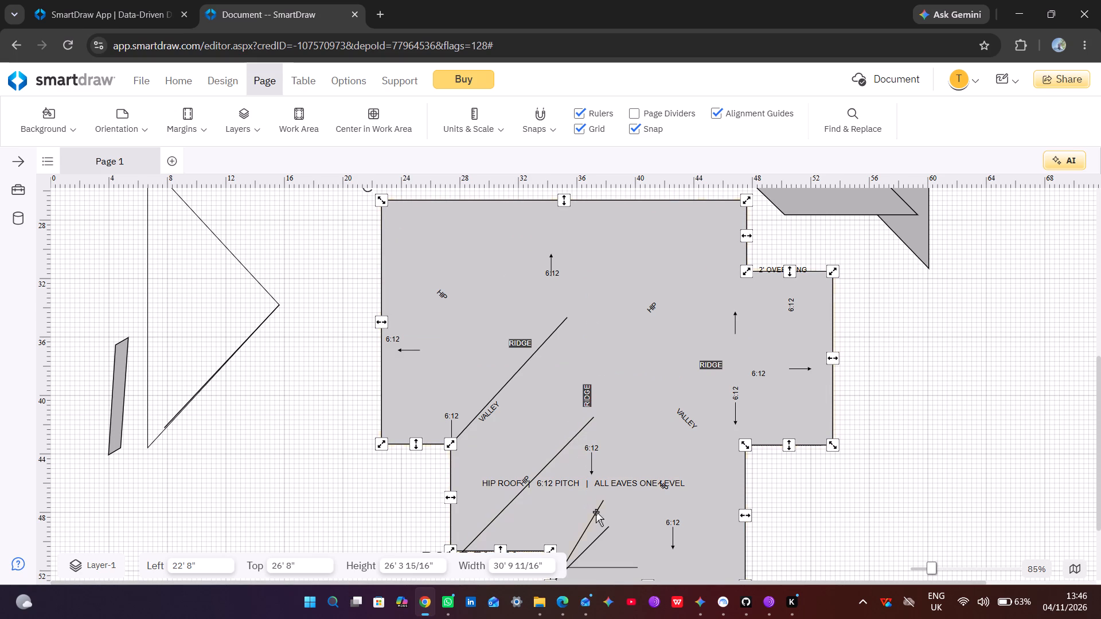
Rotate the stretched upper short hip line back until it runs diagonally, nearly parallel to the lower short hip line.
click(596, 512)
click(596, 512)
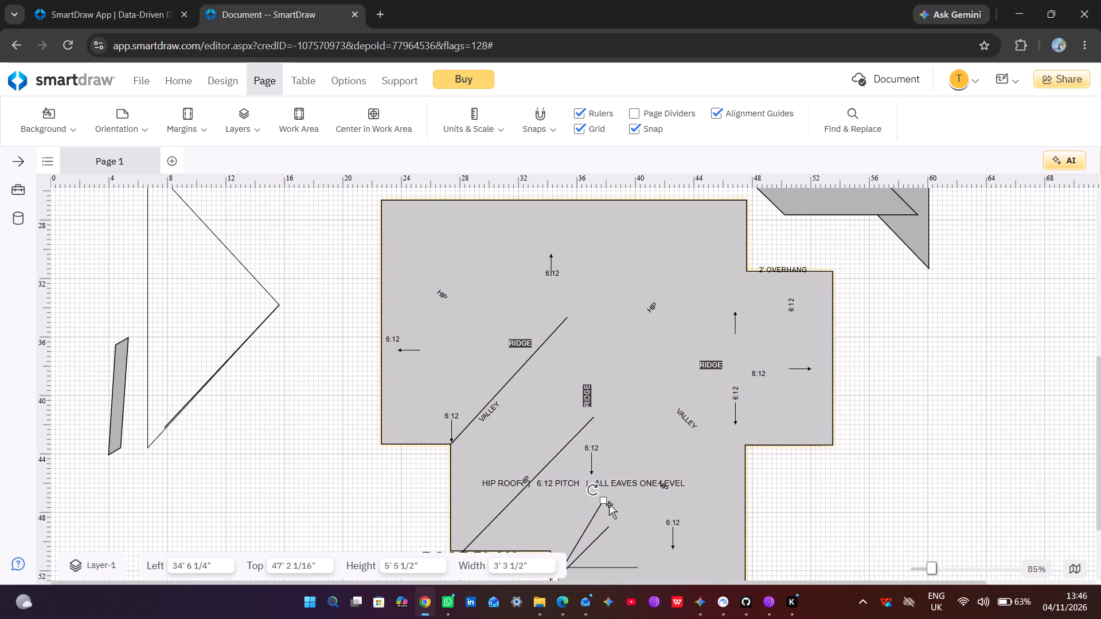
drag(597, 492, 603, 496)
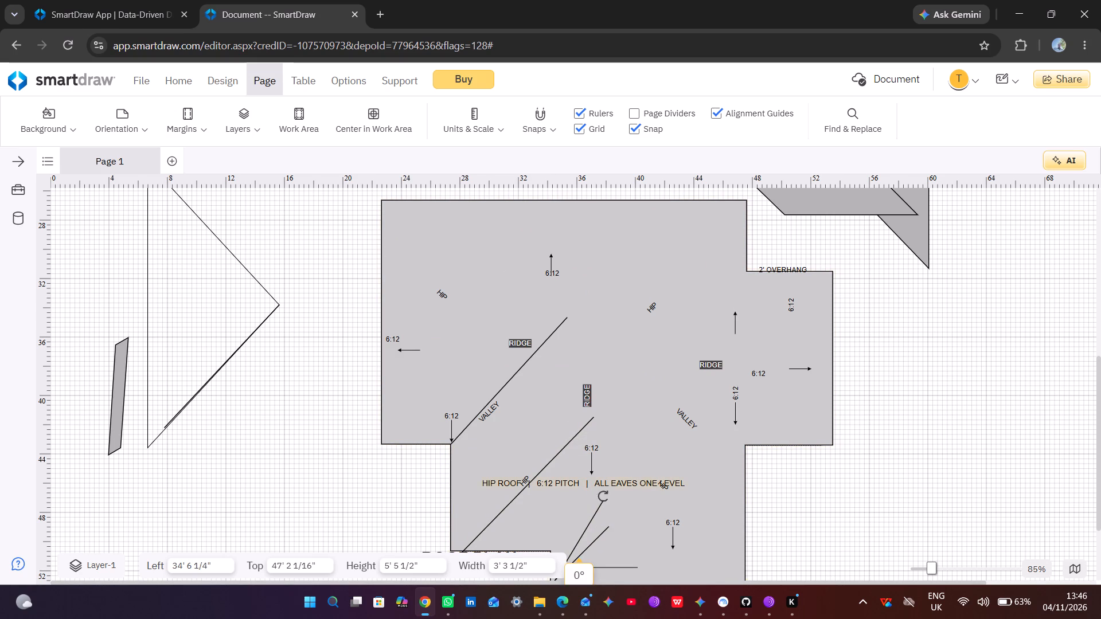
drag(603, 496, 604, 500)
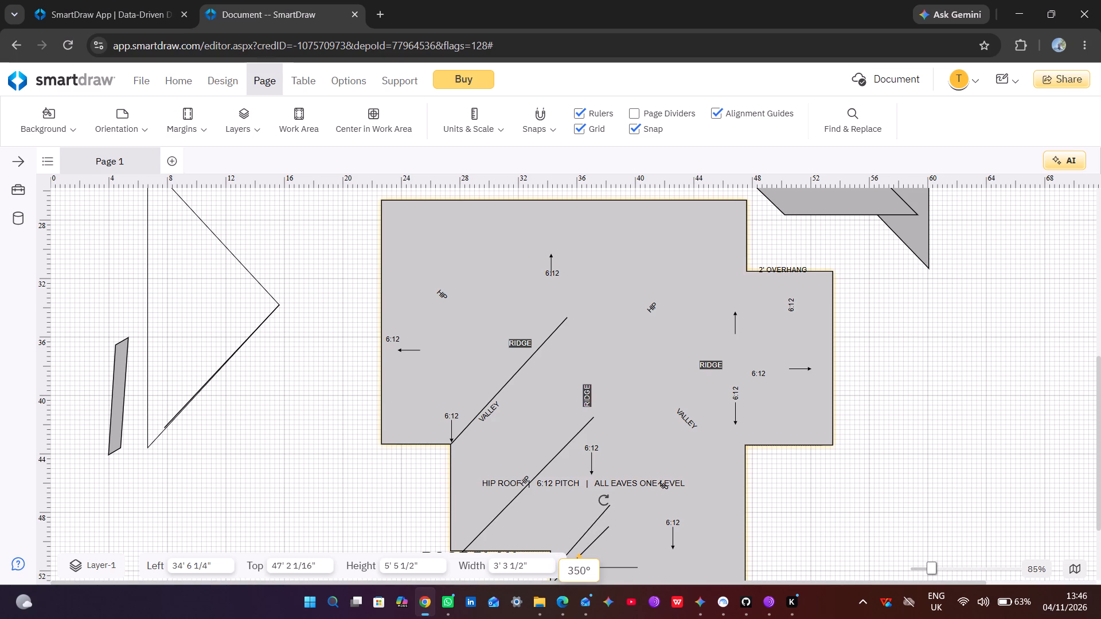
drag(604, 500, 602, 498)
drag(602, 498, 603, 497)
drag(603, 497, 603, 498)
drag(603, 498, 599, 485)
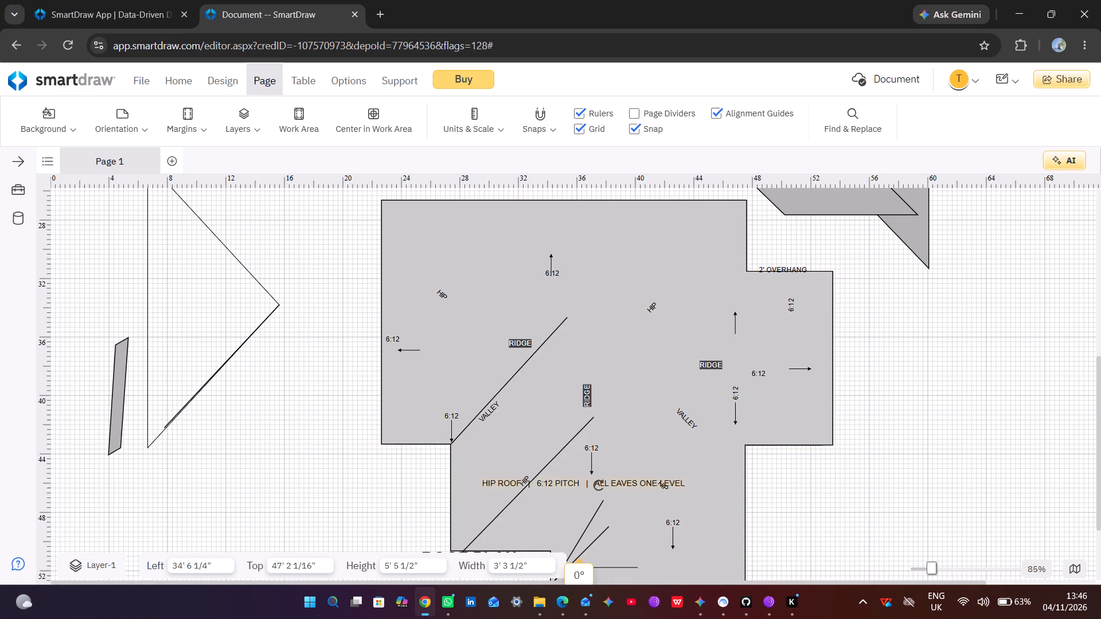
drag(599, 485, 590, 474)
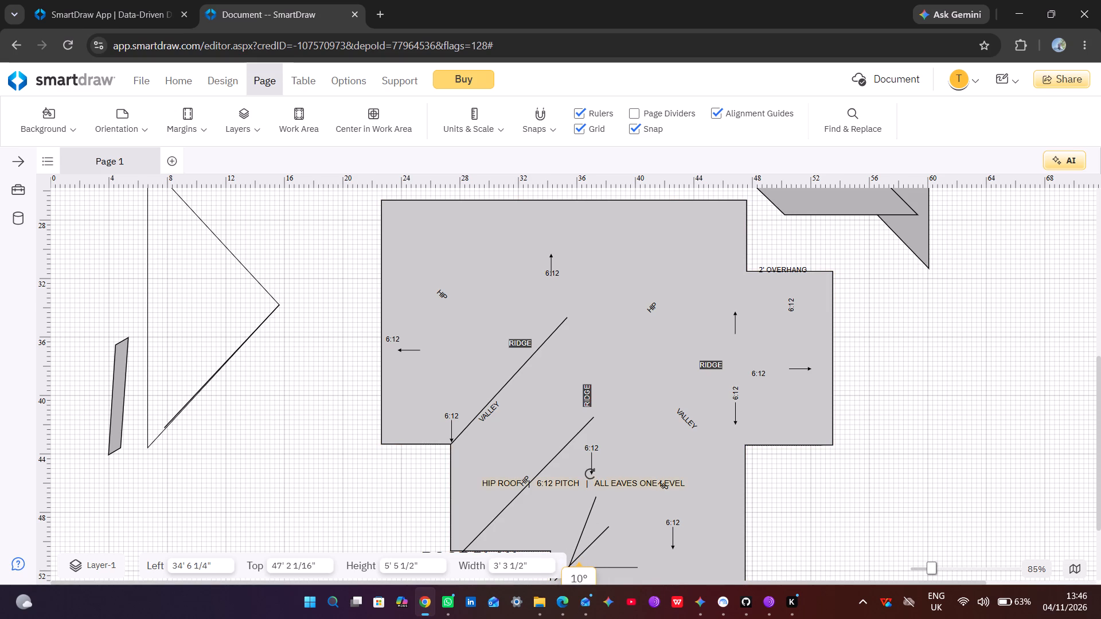
drag(590, 474, 606, 496)
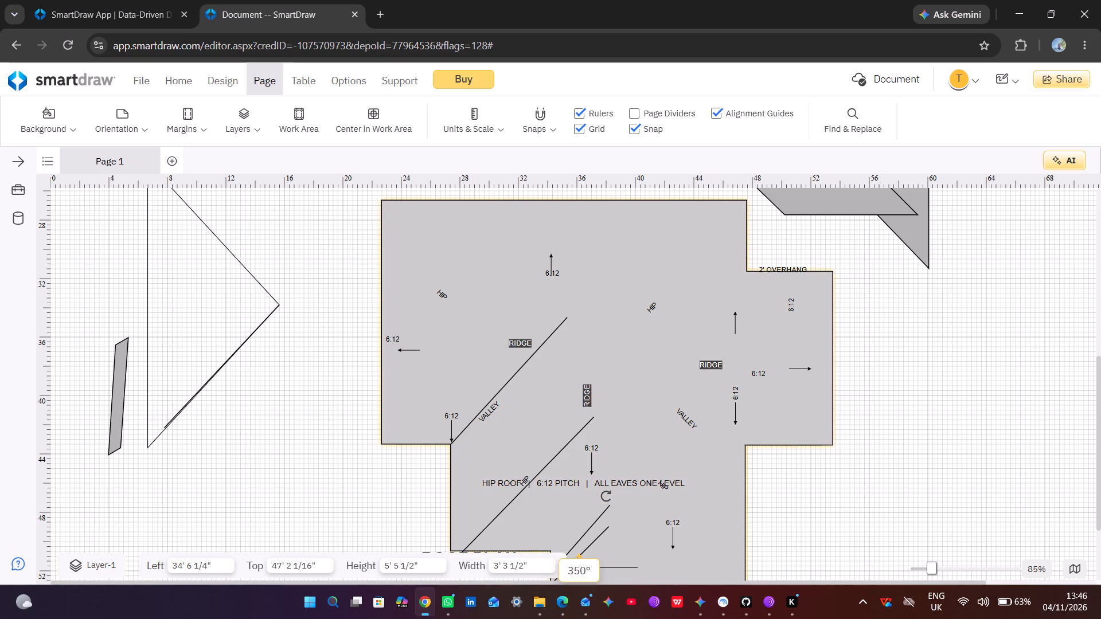
drag(606, 496, 611, 502)
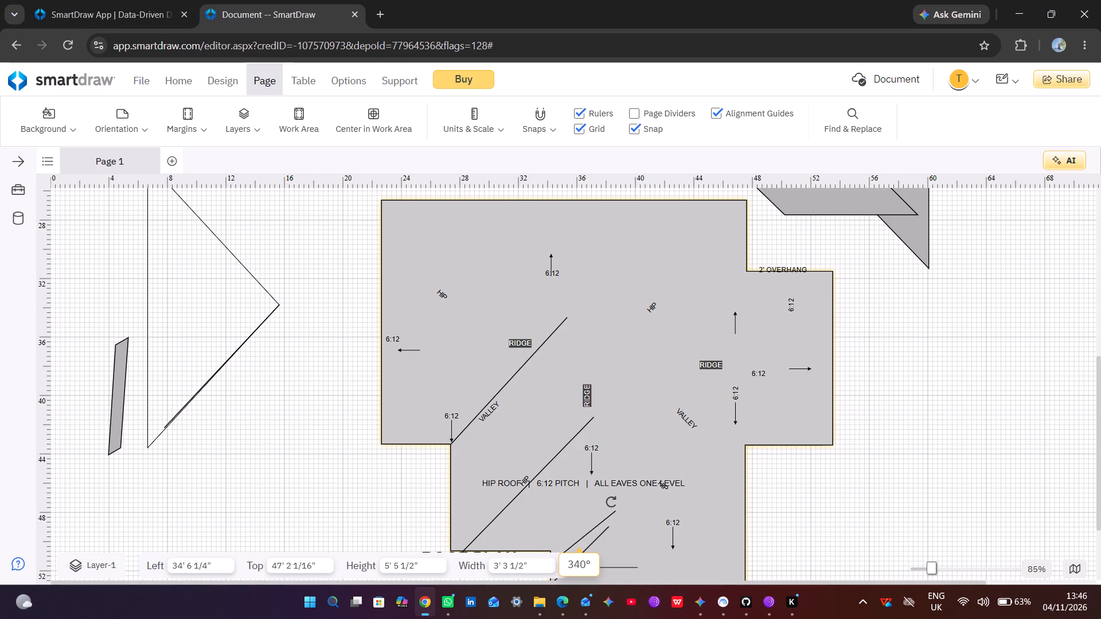
drag(611, 502, 615, 514)
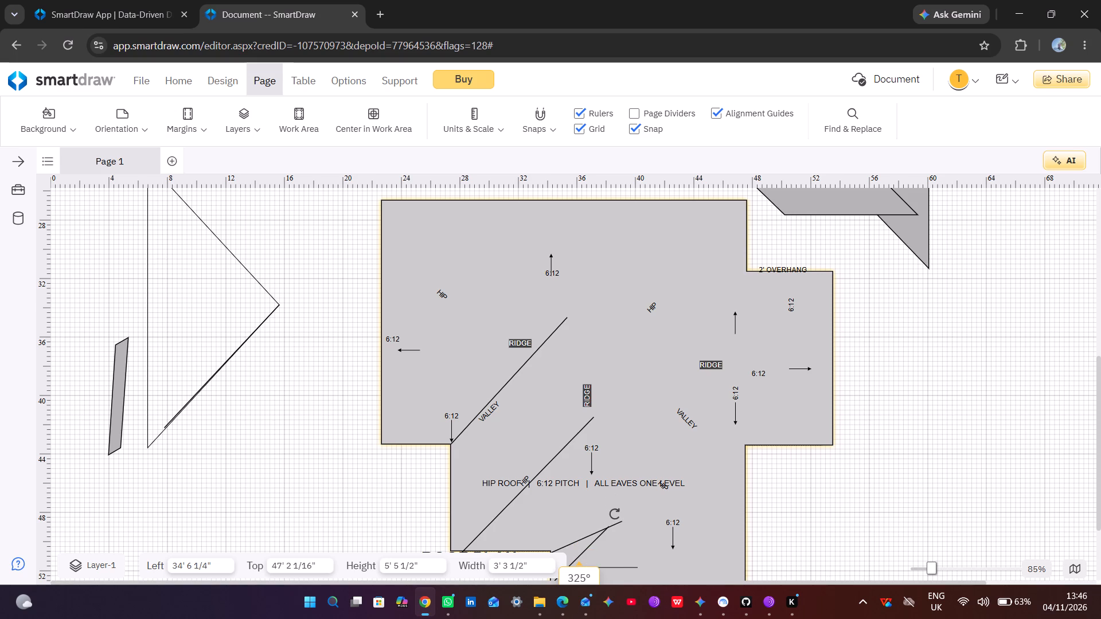
drag(615, 514, 615, 516)
drag(615, 516, 616, 524)
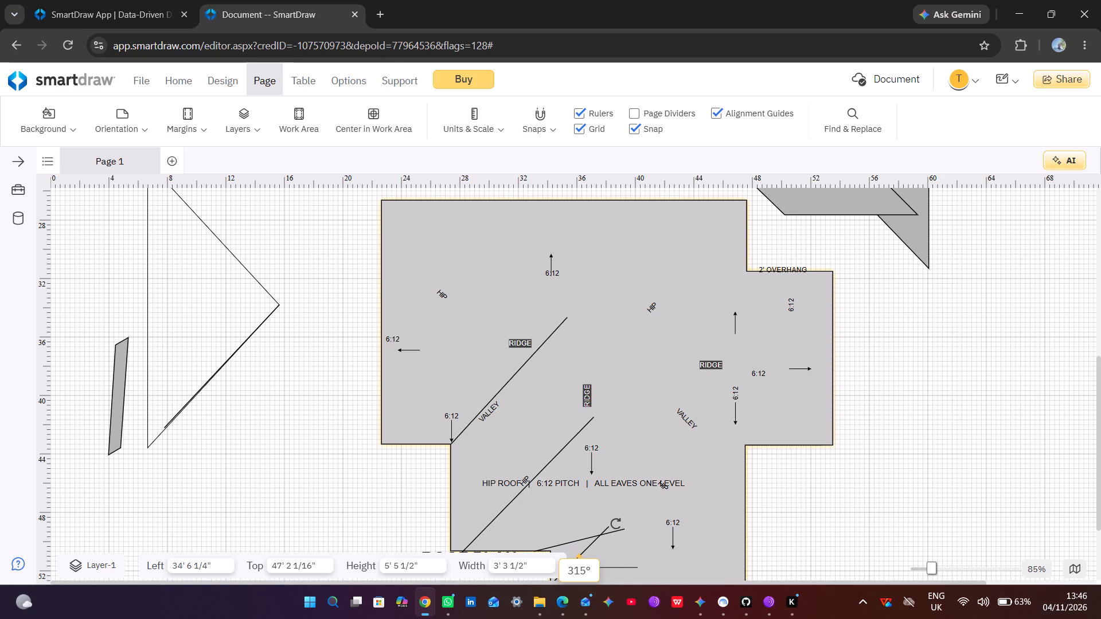
drag(616, 524, 607, 505)
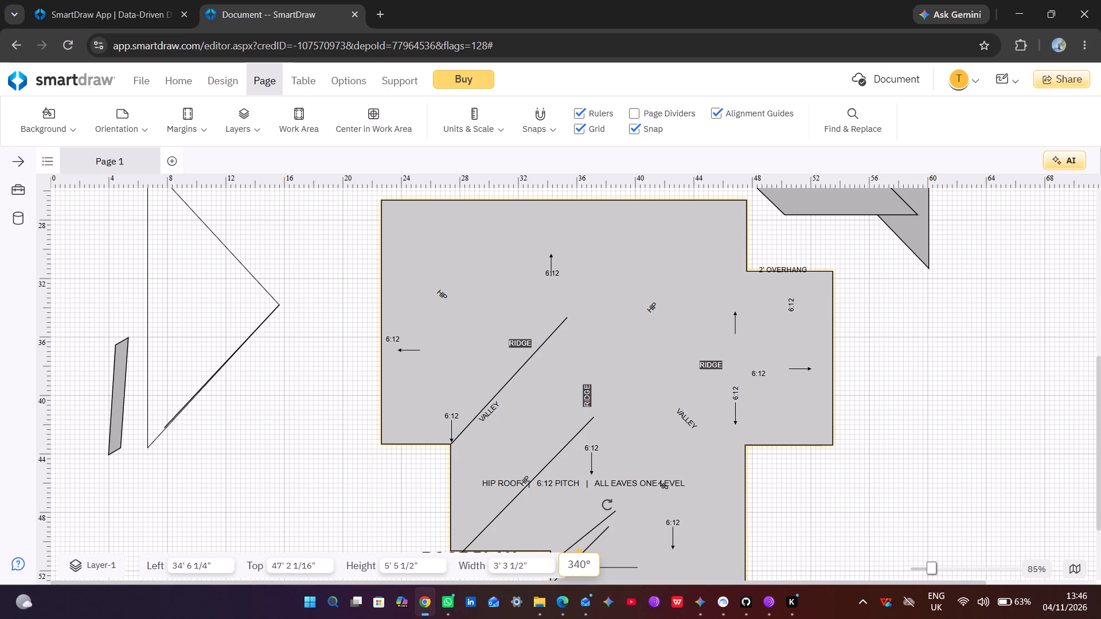
drag(607, 505, 604, 502)
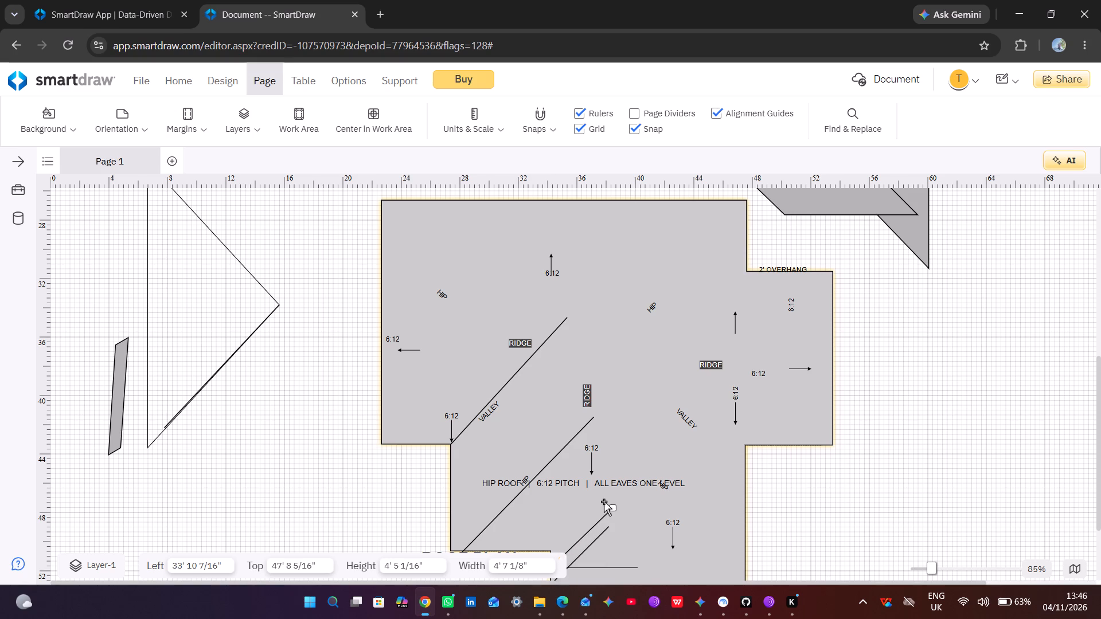
Move the roof outline with its labels and lines up the page to Left 25' and Top 14' 8 1/16".
click(654, 534)
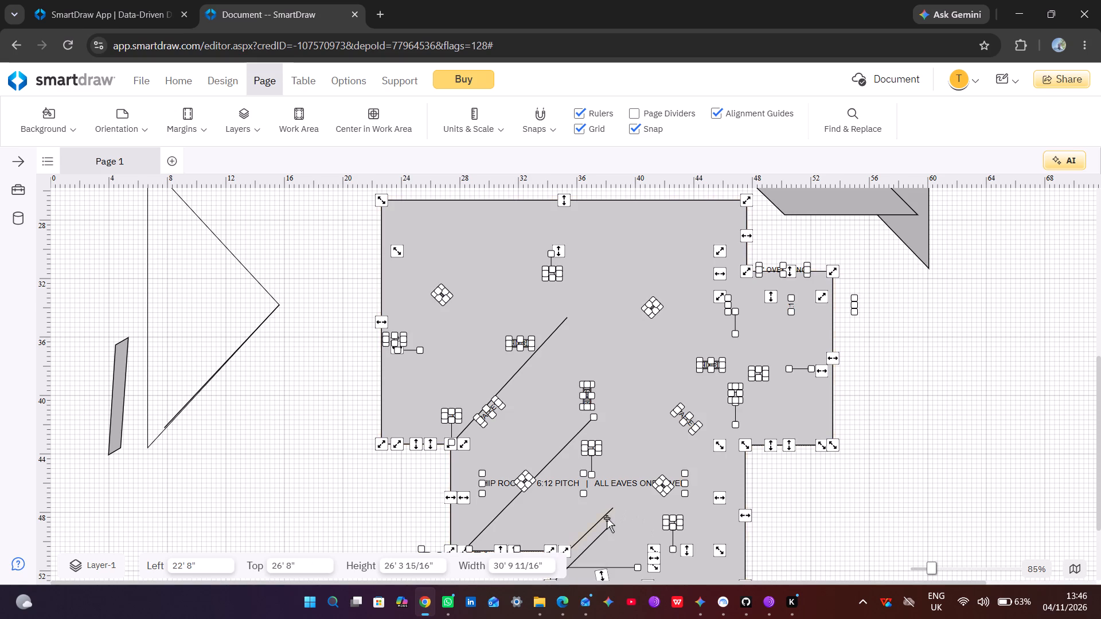
drag(600, 523, 594, 486)
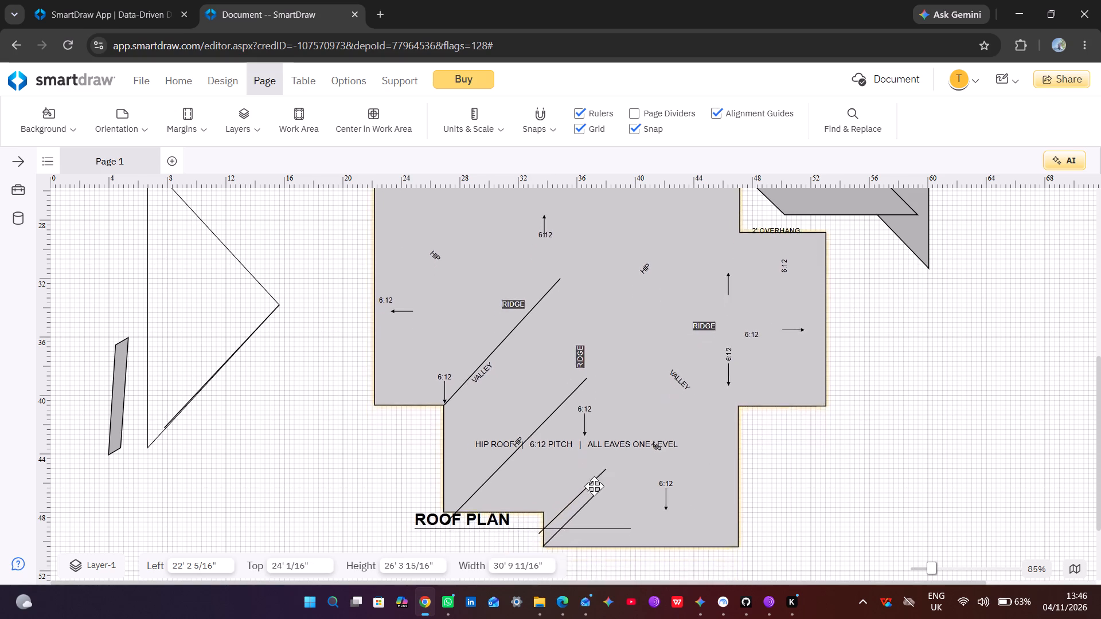
drag(575, 511, 617, 376)
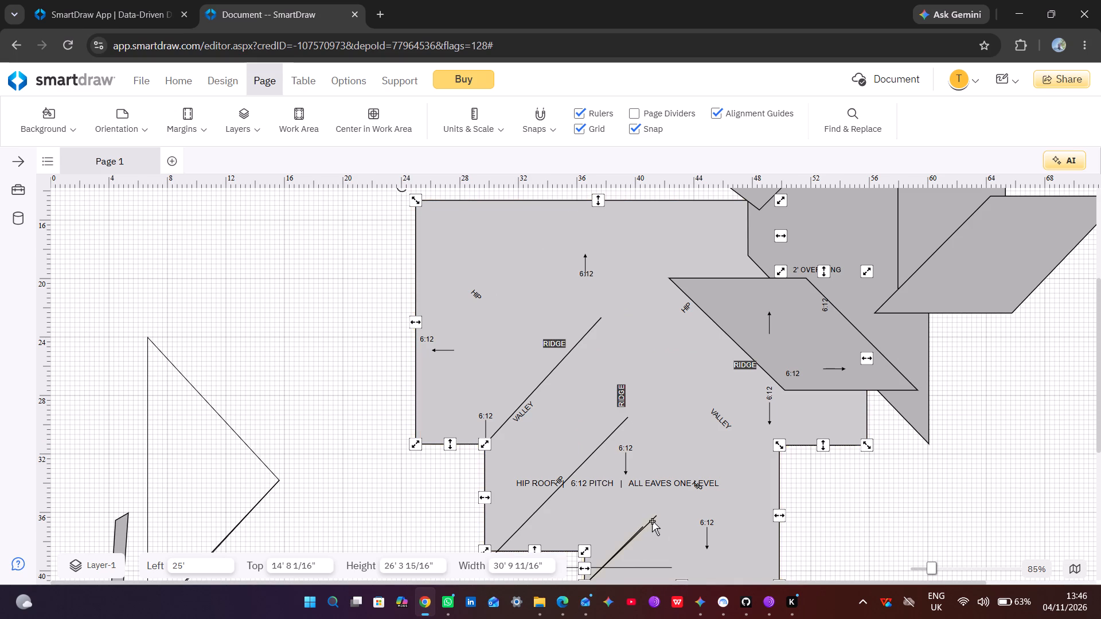
Move the upper short hip line so its lower end meets the south wing's notch corner, at Left 36' 4" and Top 34' 3".
click(652, 521)
drag(652, 521, 640, 499)
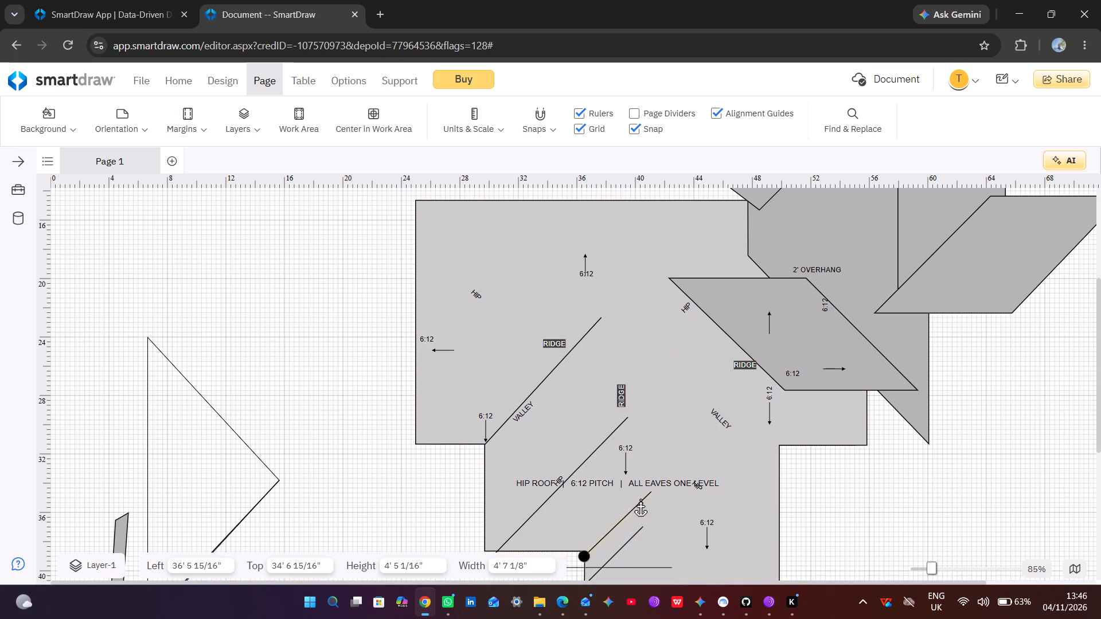
drag(640, 499, 642, 495)
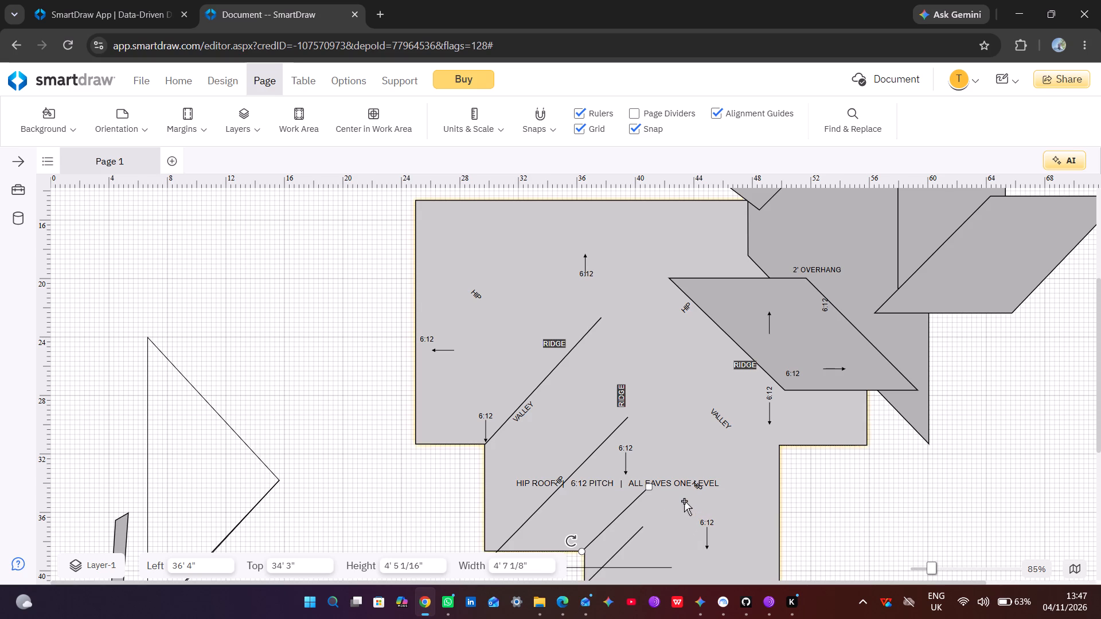
Extend the upper end of the lower short hip line so the line is about 9' 7" long.
scroll(684, 501, down, 1)
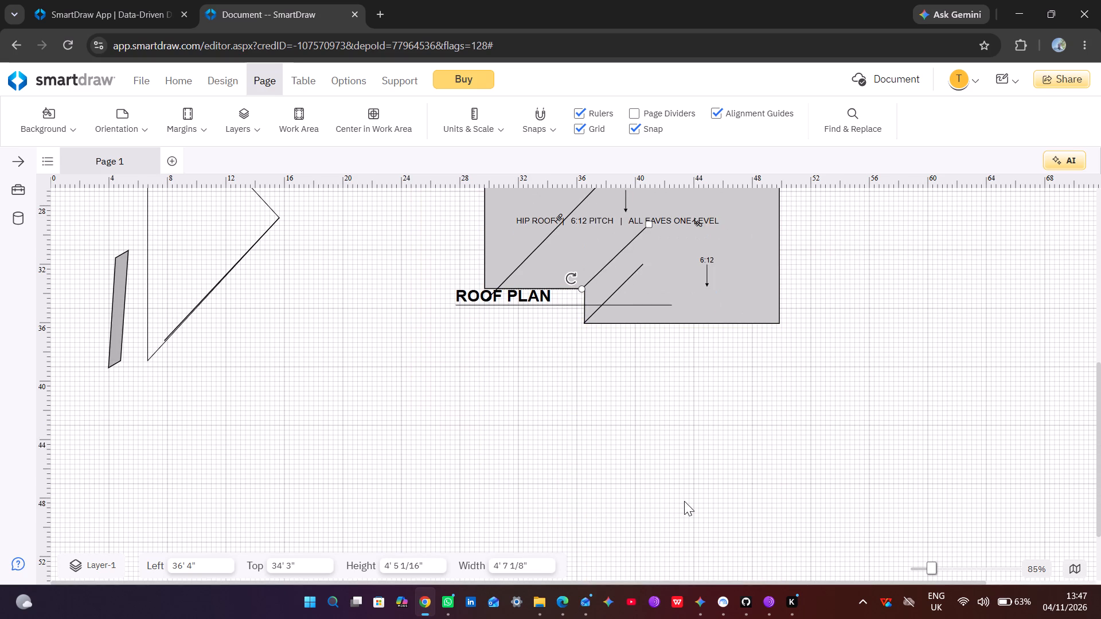
click(640, 267)
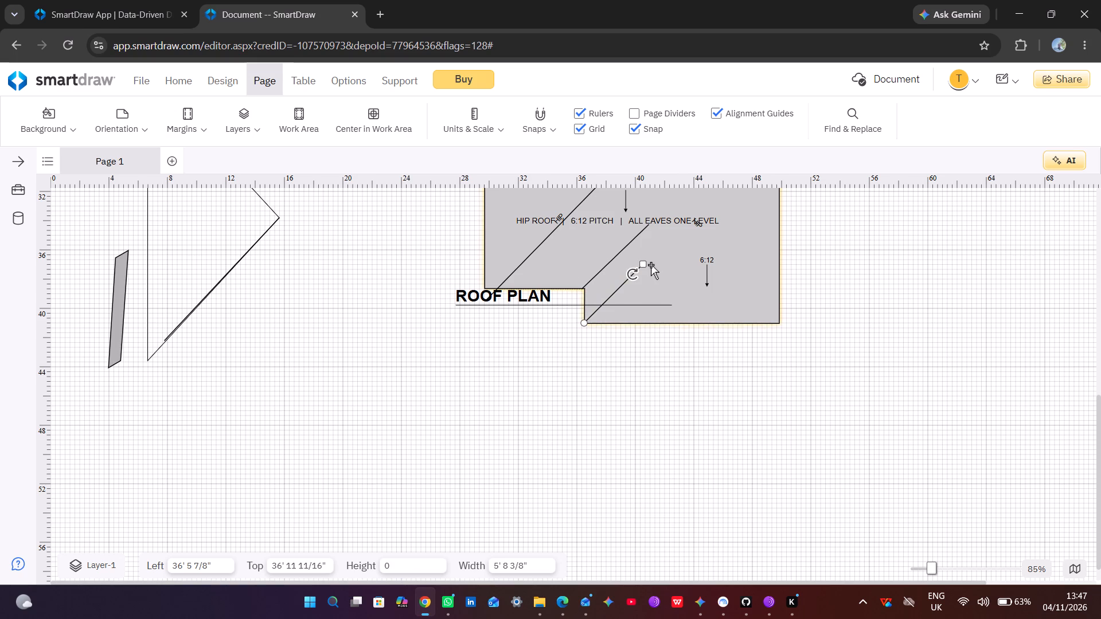
drag(644, 265, 686, 235)
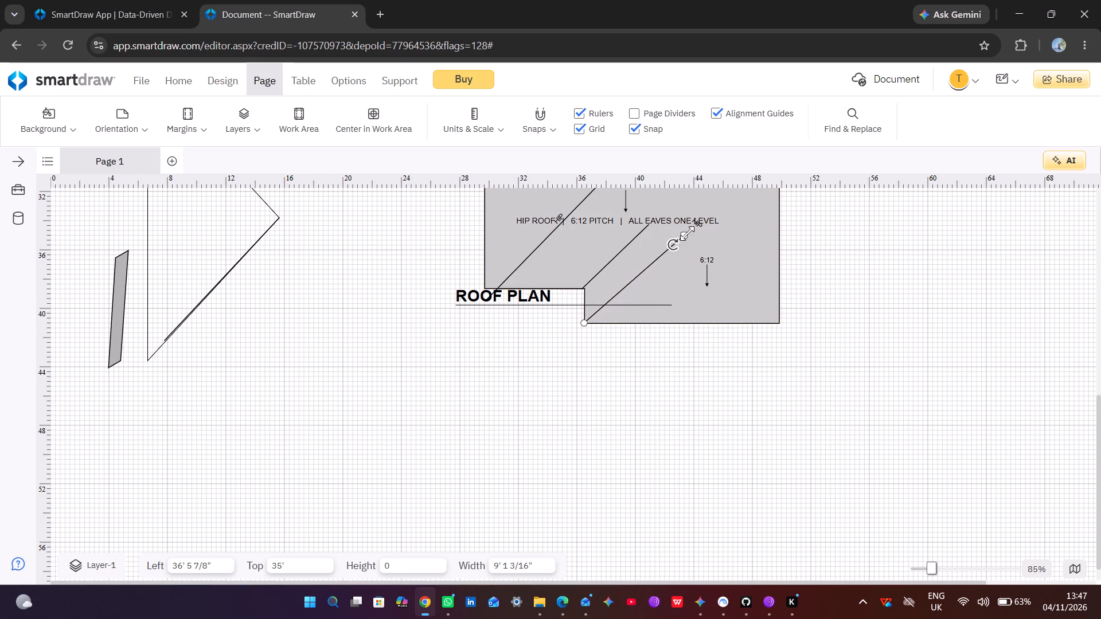
click(687, 233)
drag(687, 233, 694, 234)
Move the HIP ROOF | 6:12 PITCH | ALL EAVES ONE LEVEL note to Left 30' 2 7/8" and Top 33' 4".
drag(692, 230, 685, 218)
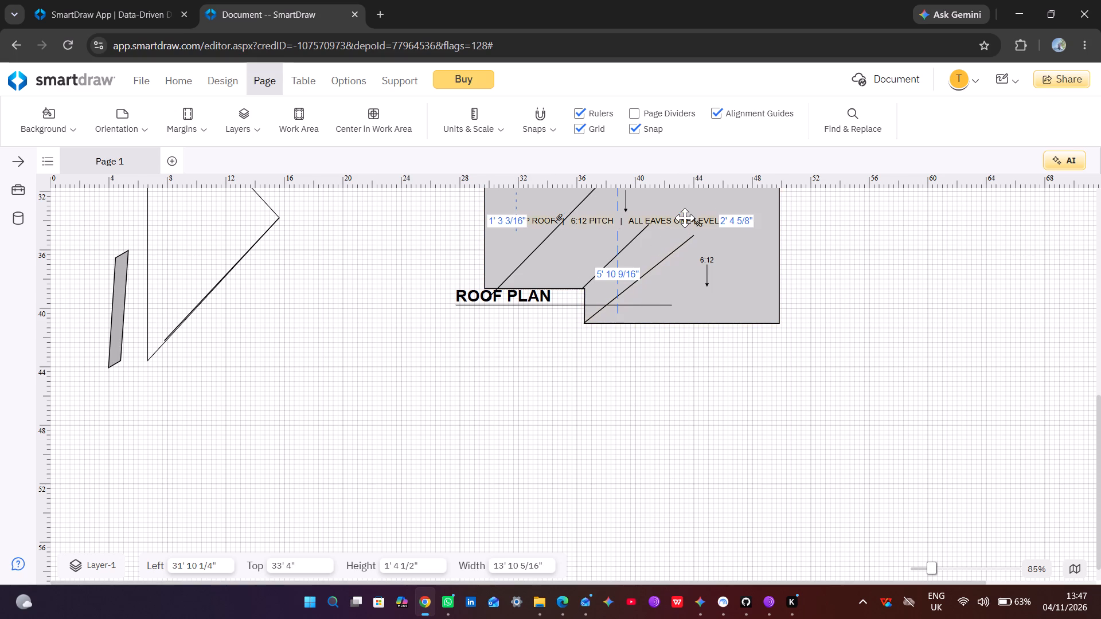
drag(685, 218, 669, 230)
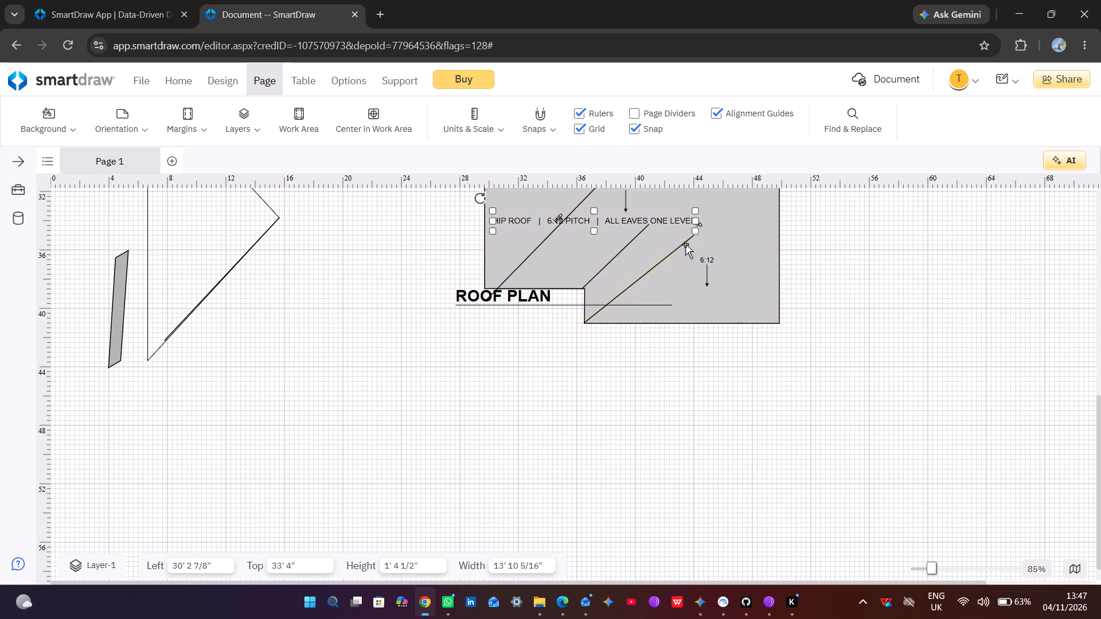
Move the roof outline with its labels and lines to Left 23' and Top 17'.
drag(697, 238, 683, 220)
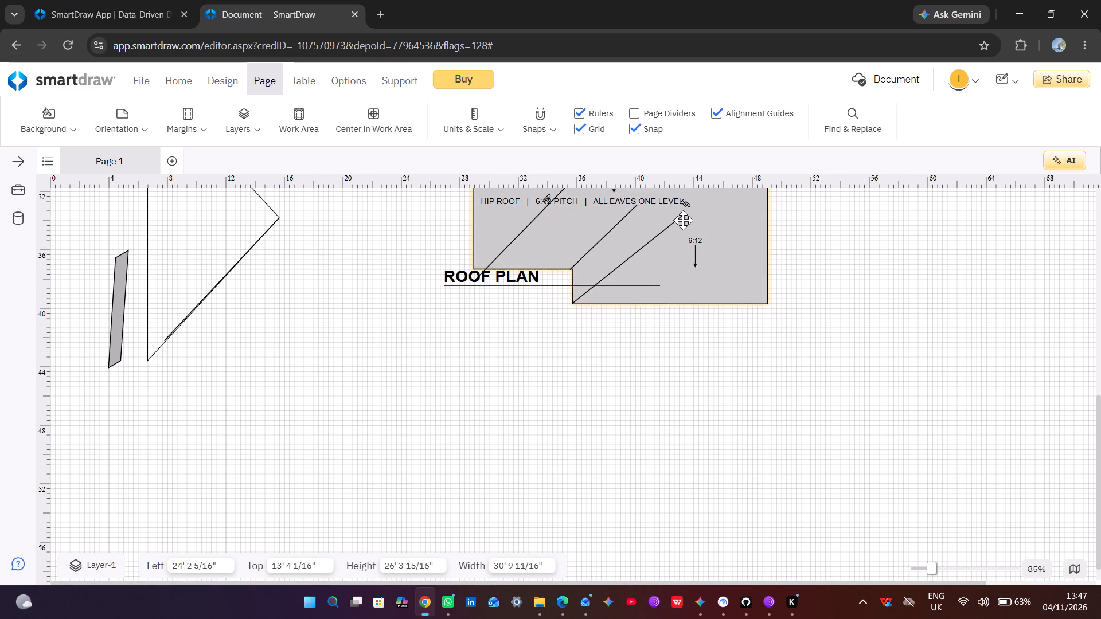
drag(683, 220, 669, 272)
Extend the lower short hip line from the south wing's bottom corner up to the HIP label, to 10' 3 1/2" long.
scroll(625, 332, down, 2)
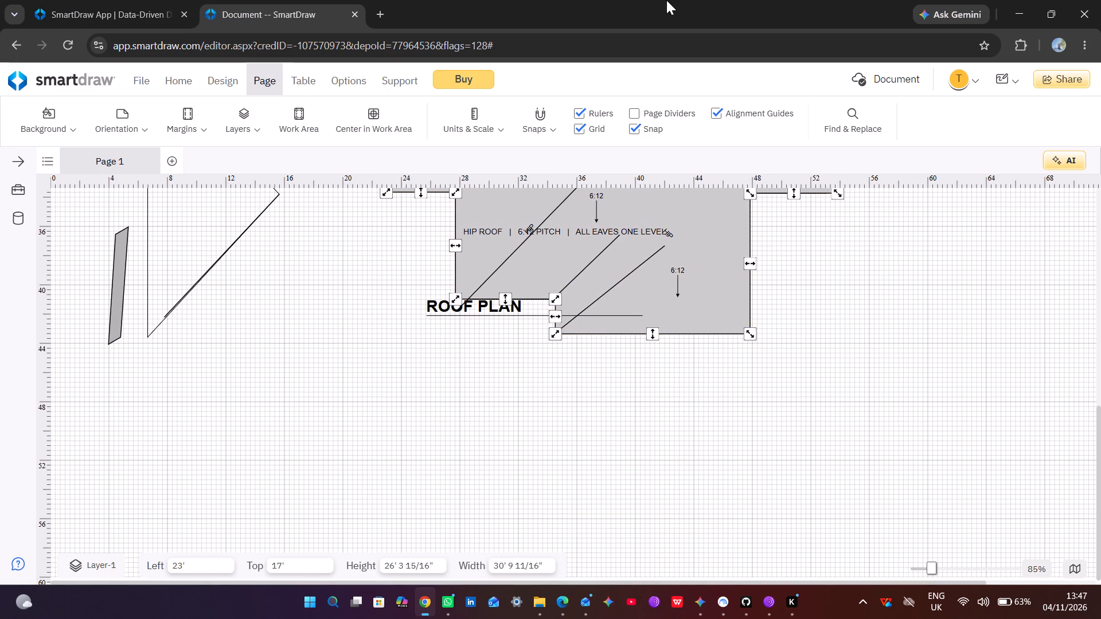
click(658, 245)
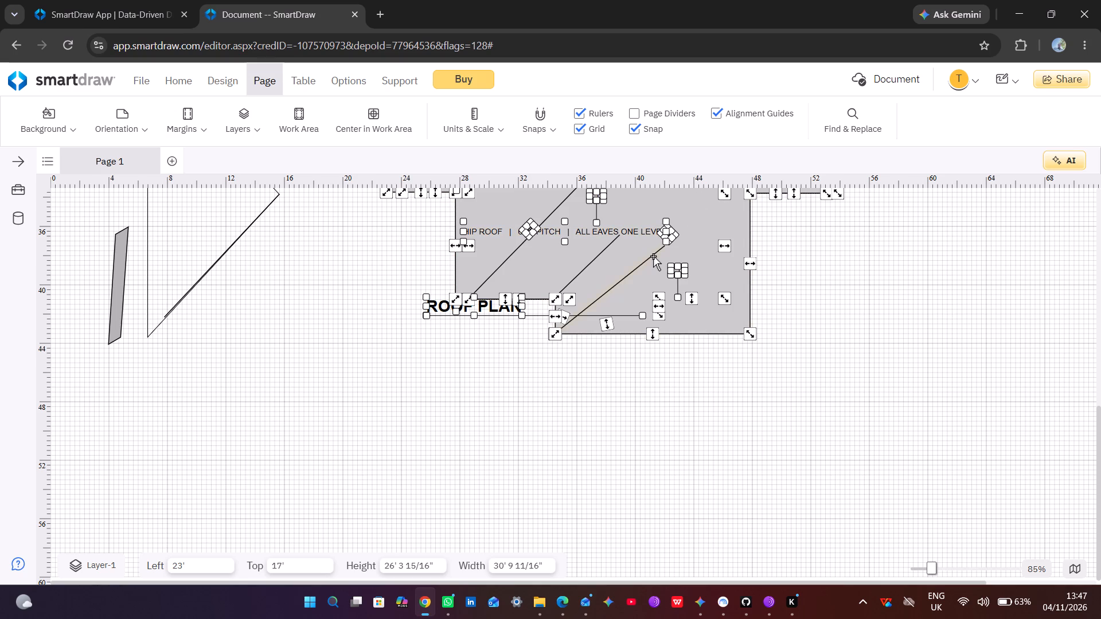
drag(667, 243, 665, 238)
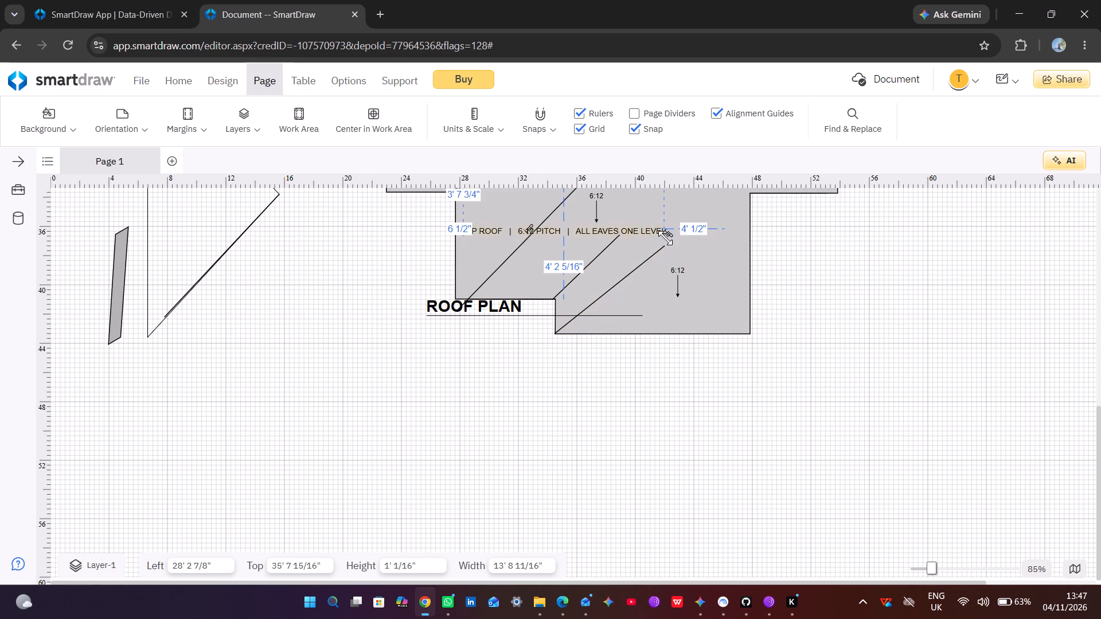
drag(665, 238, 643, 234)
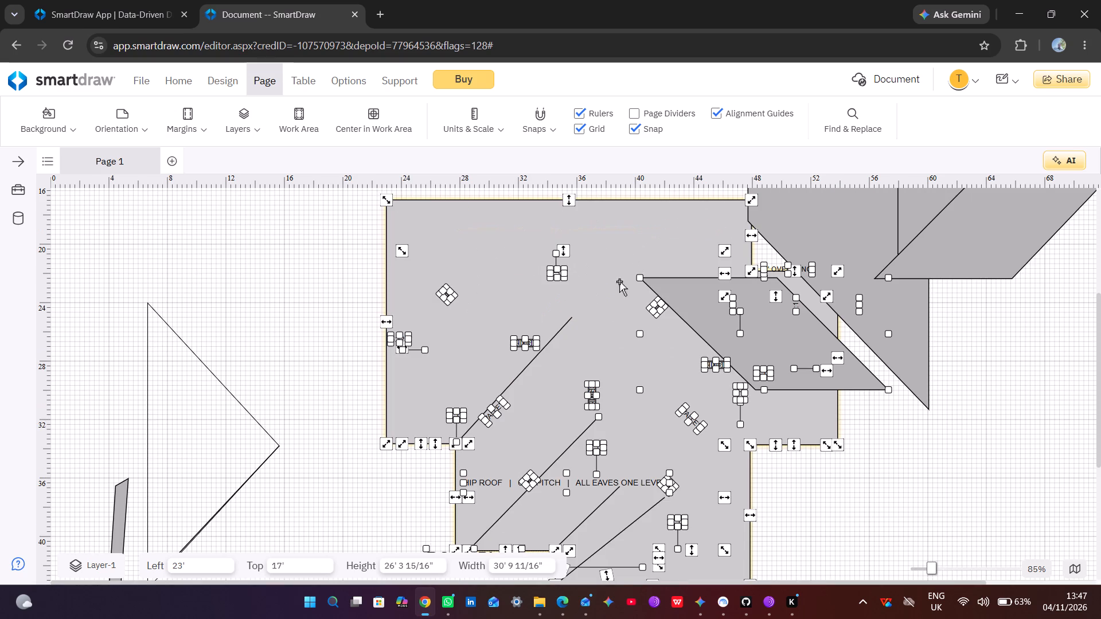
scroll(616, 289, down, 3)
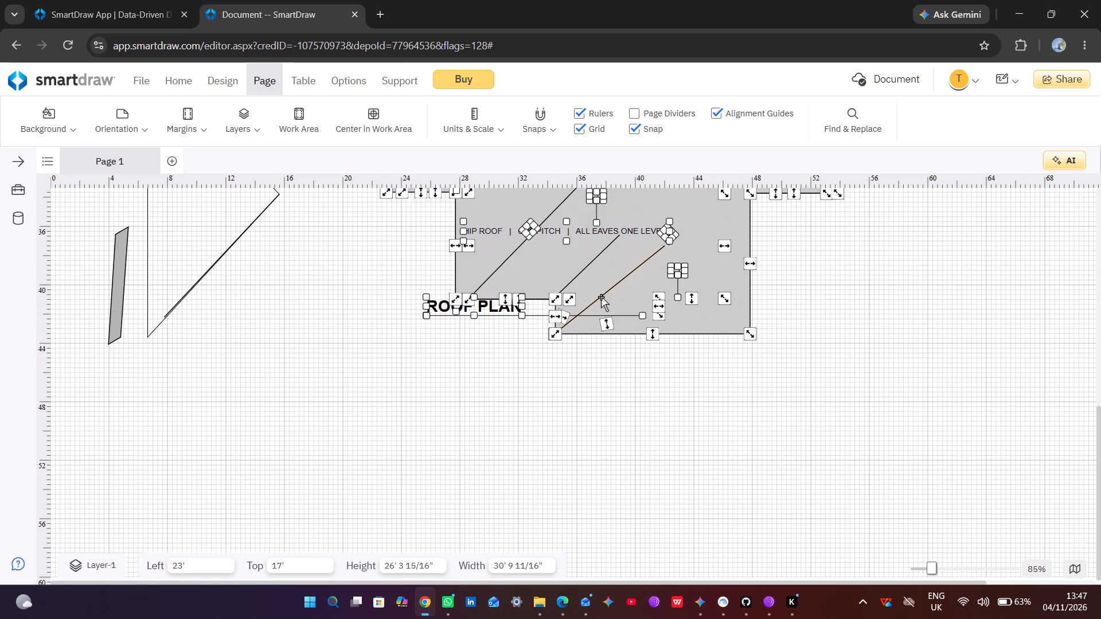
click(601, 297)
click(601, 297)
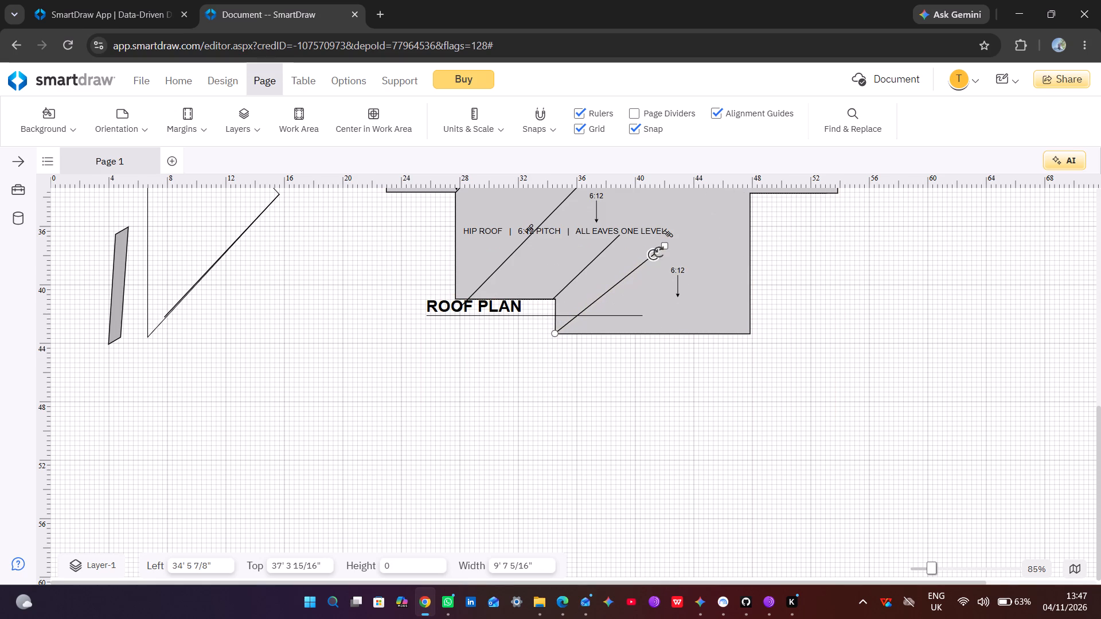
drag(664, 249, 665, 241)
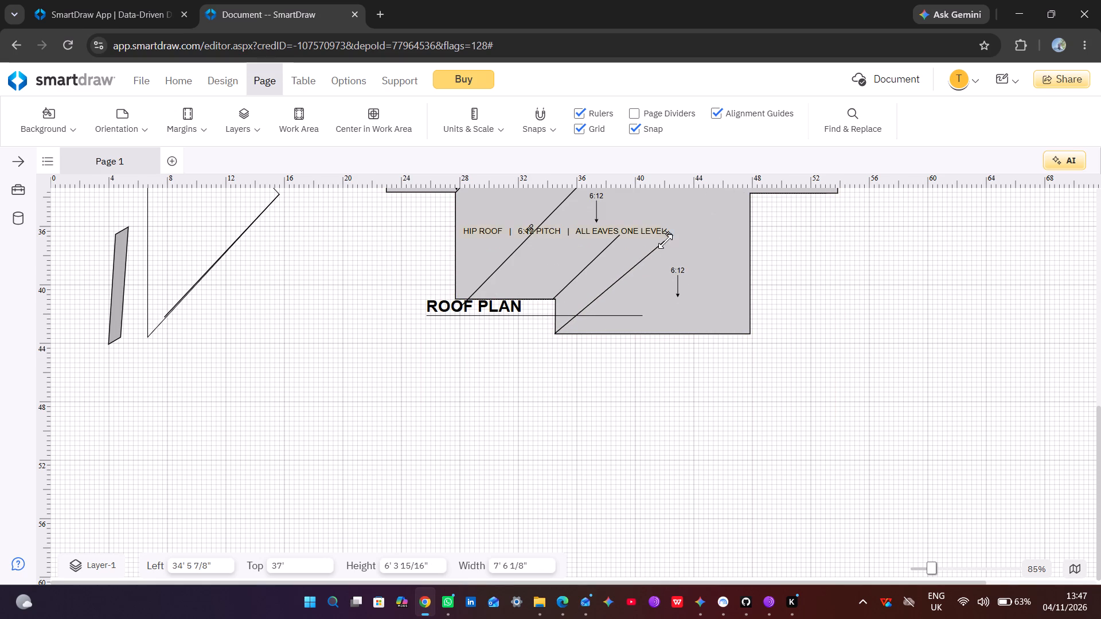
drag(665, 241, 665, 236)
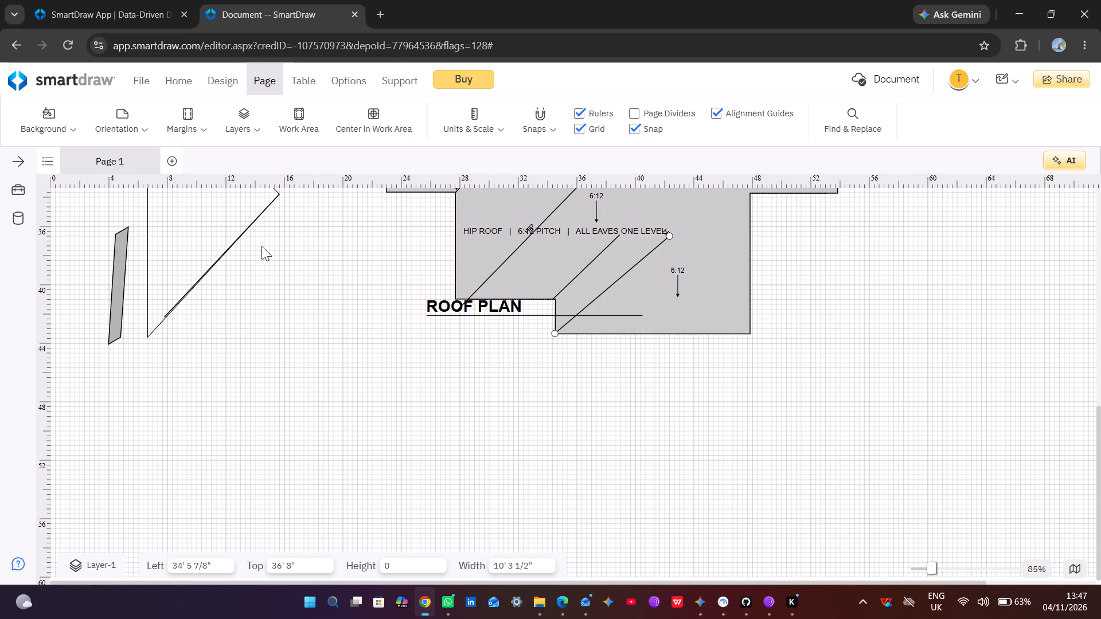
Place a tiny straight line about 2" long in the empty area below the plan, at Left 34' 4" and Top 49'.
click(17, 150)
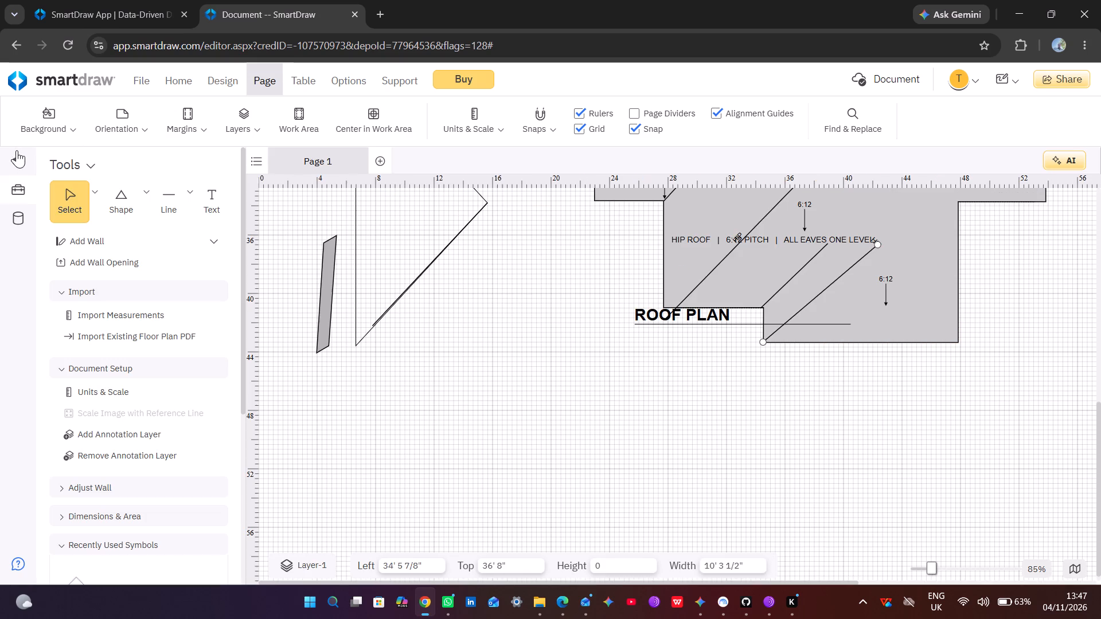
click(140, 201)
click(187, 197)
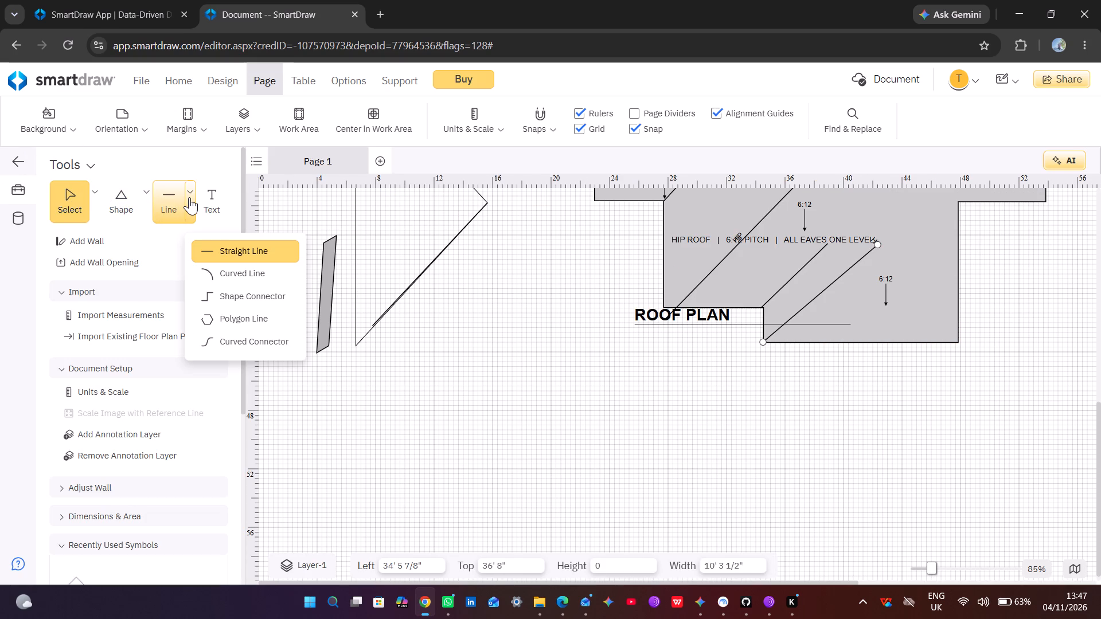
click(229, 250)
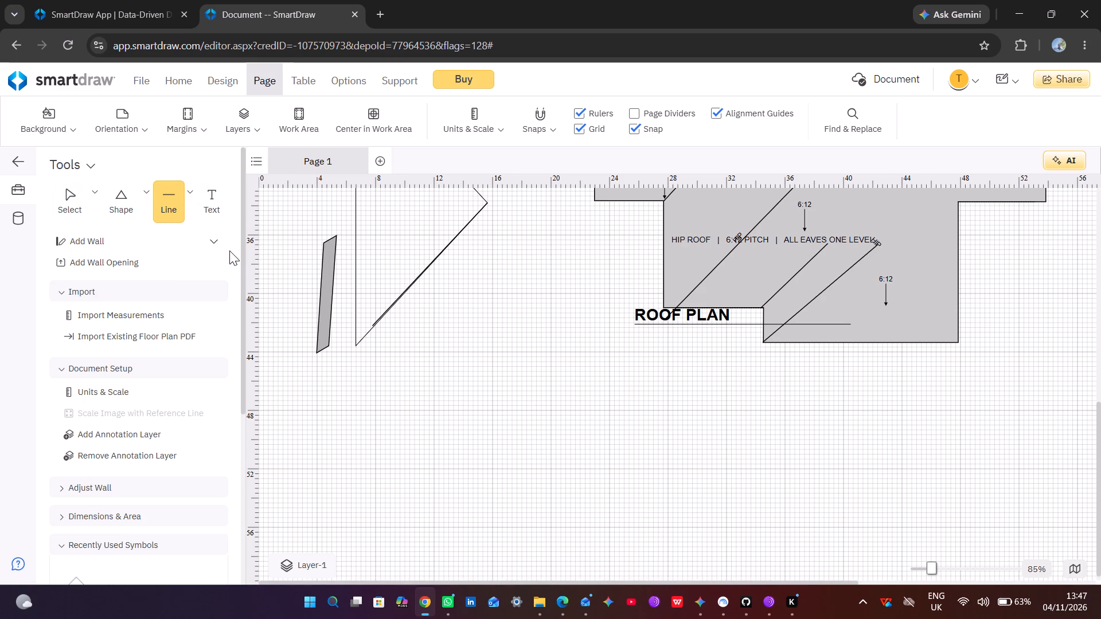
click(763, 426)
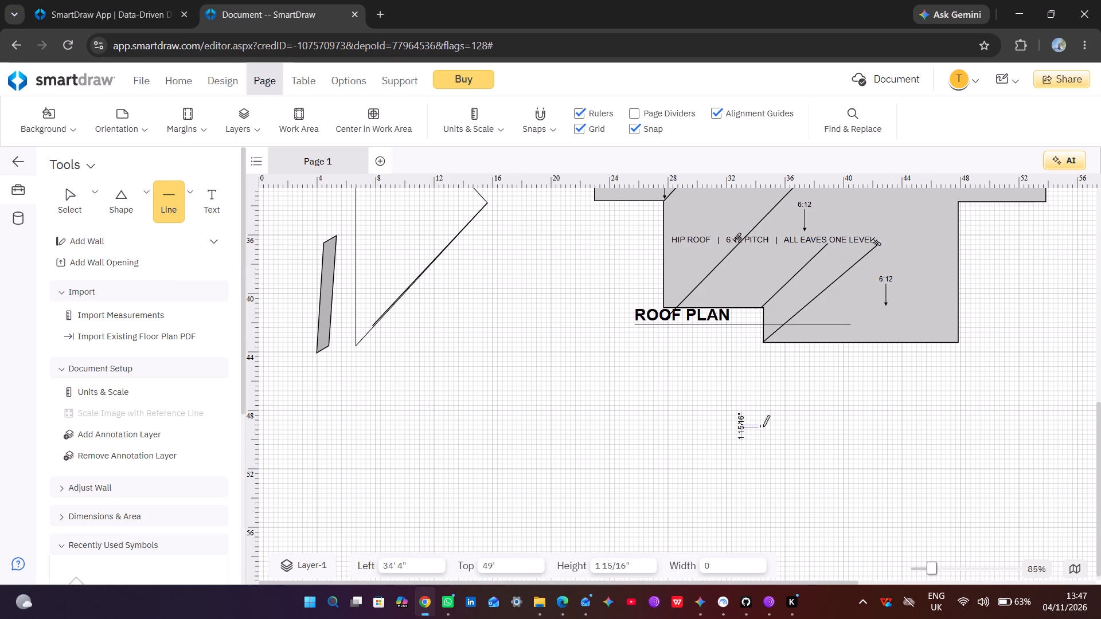
click(763, 426)
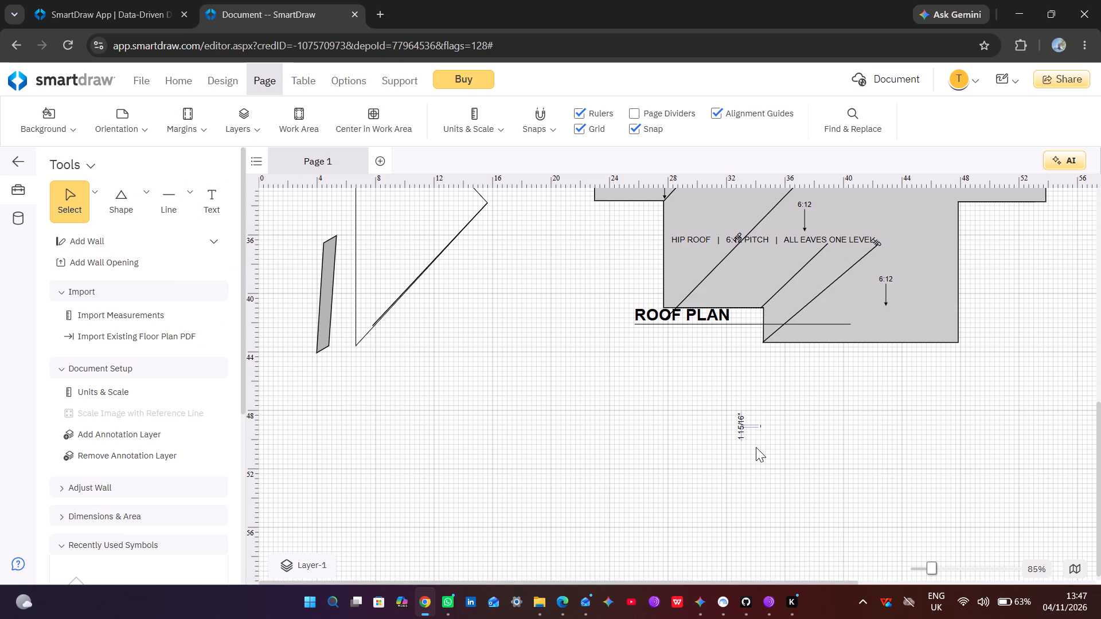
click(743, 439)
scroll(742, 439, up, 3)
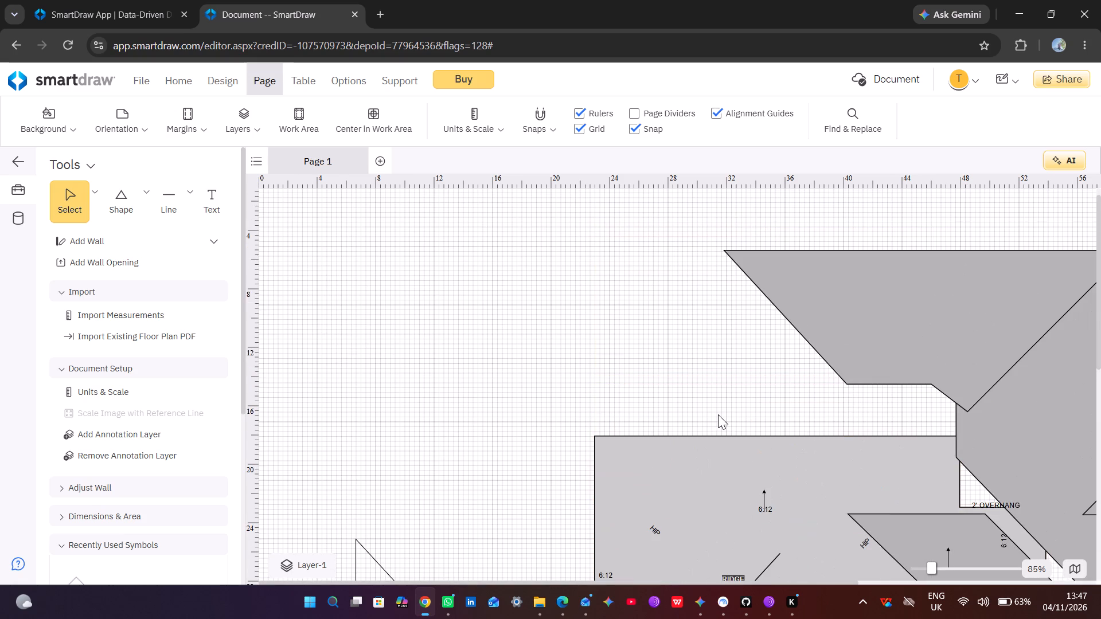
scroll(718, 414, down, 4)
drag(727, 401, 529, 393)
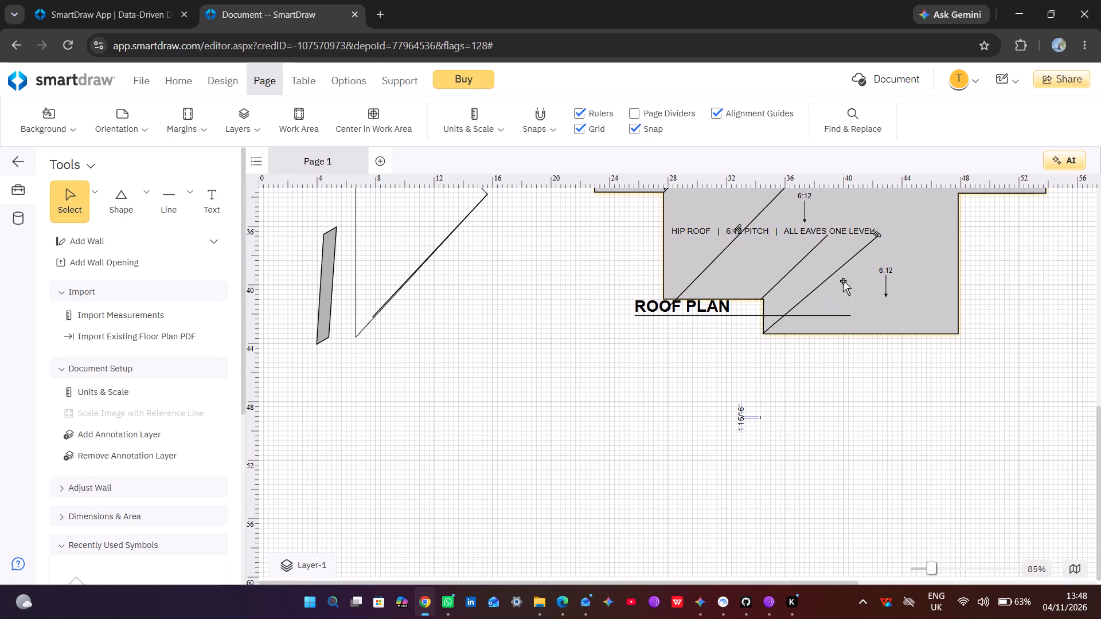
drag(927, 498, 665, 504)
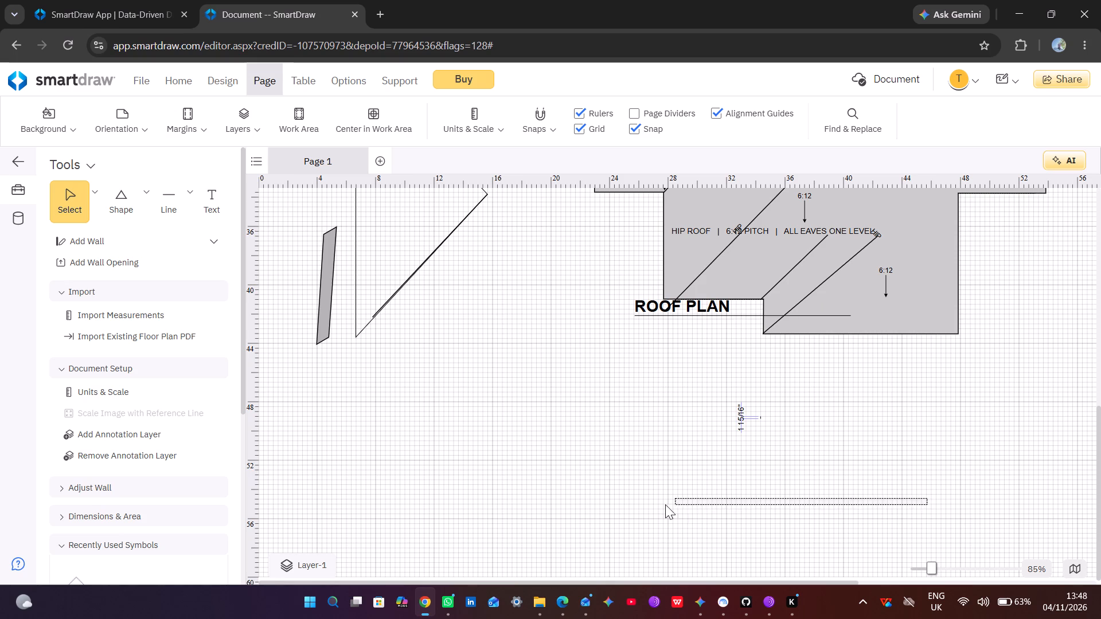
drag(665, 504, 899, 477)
Move the unfilled triangle west of the plan about 5' toward the plan and 8' down the page.
drag(454, 229, 525, 347)
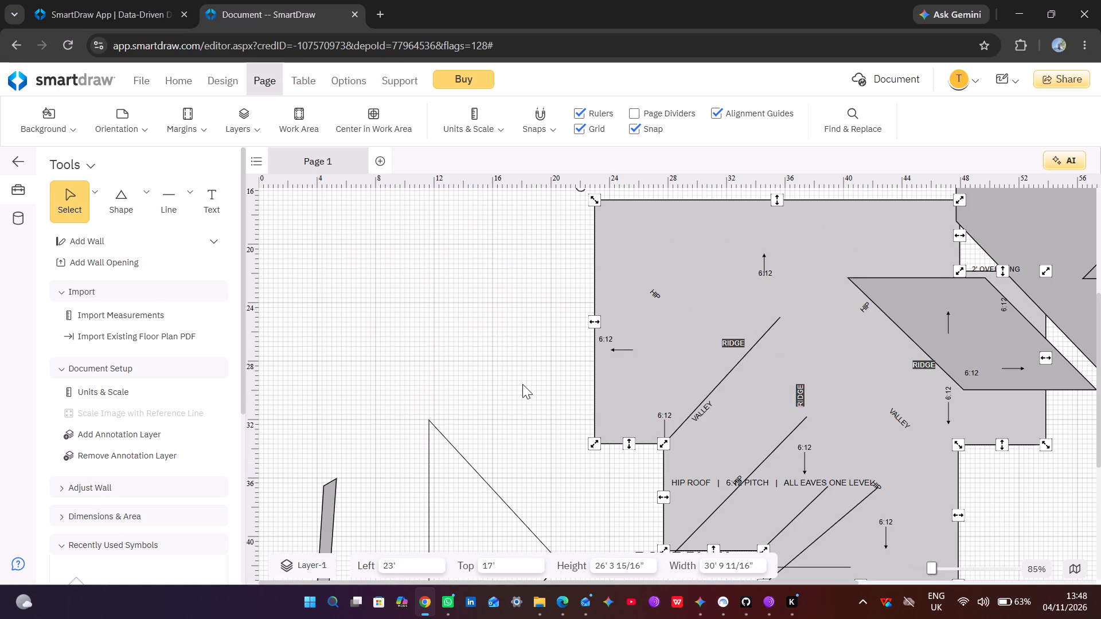
Look over the whole roof plan, the pulled-off roof faces beside it and the area below the title.
scroll(561, 315, up, 9)
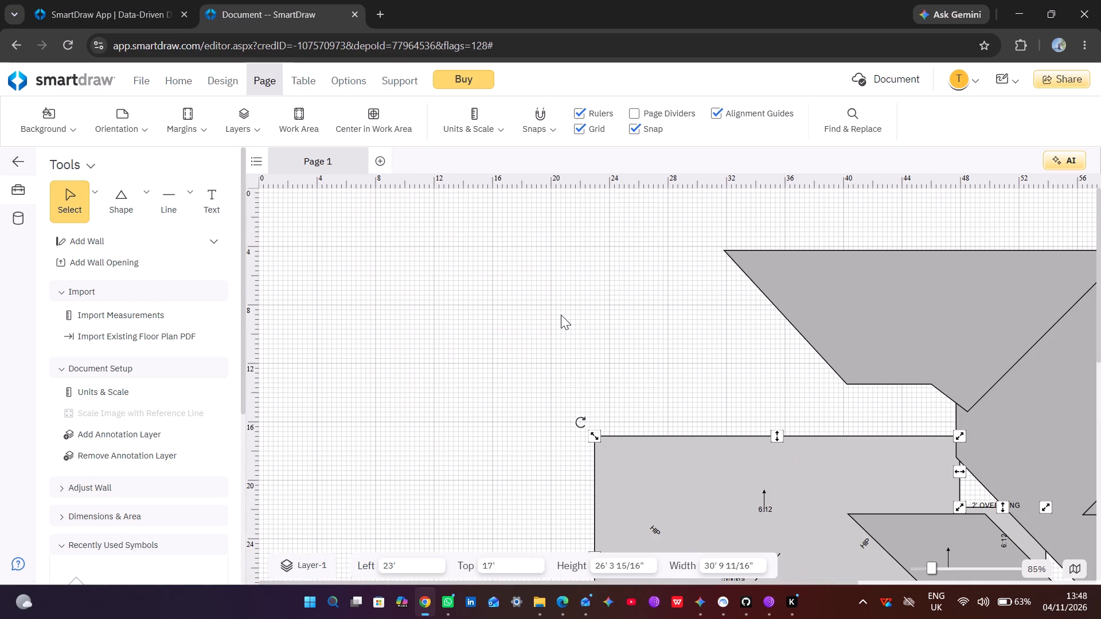
scroll(689, 312, down, 1)
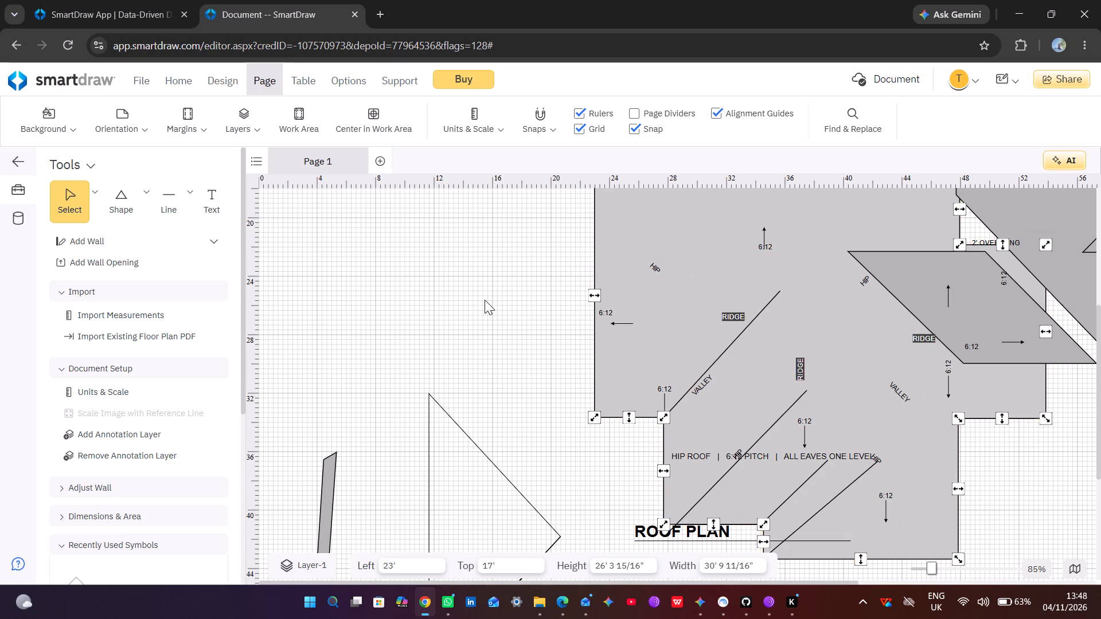
middle_click(483, 300)
middle_drag(483, 300, 66, 337)
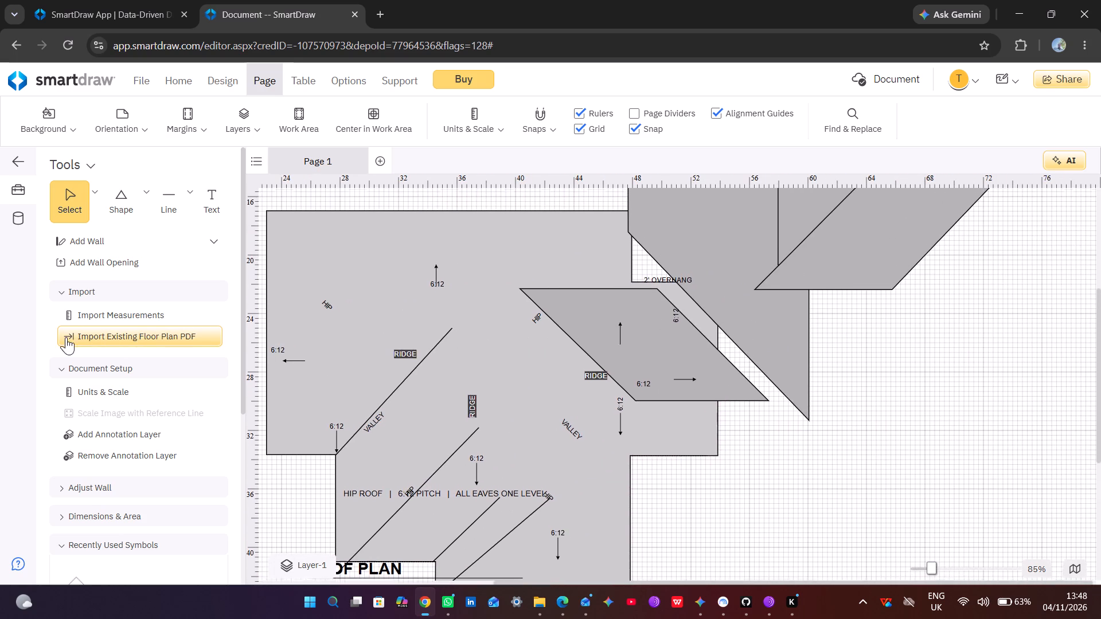
middle_drag(66, 337, 425, 355)
middle_drag(878, 393, 549, 518)
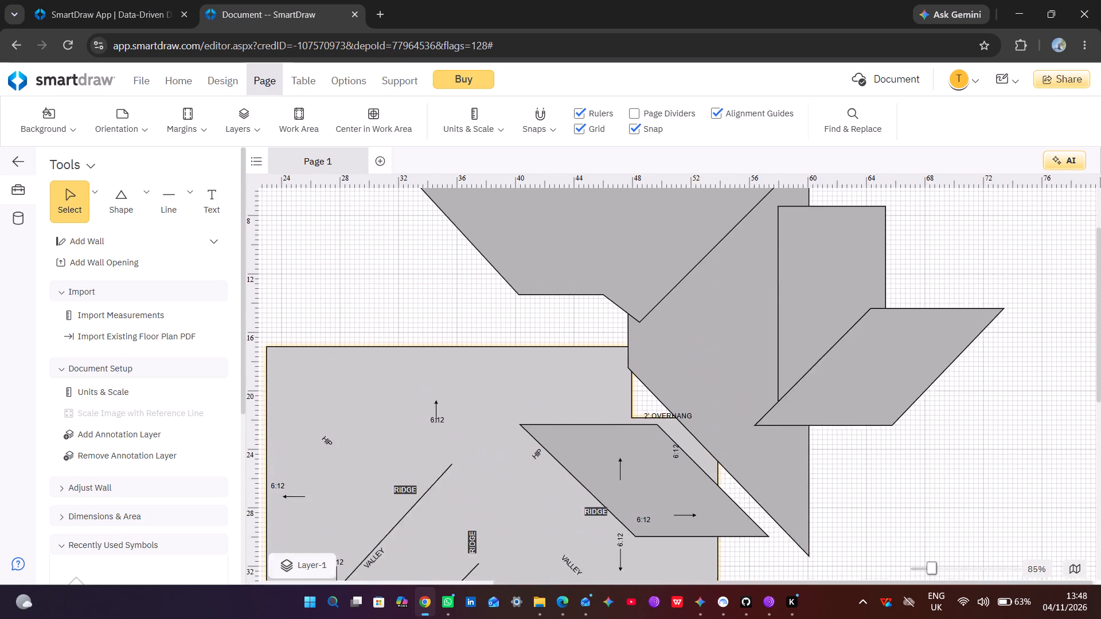
middle_drag(549, 518, 709, 69)
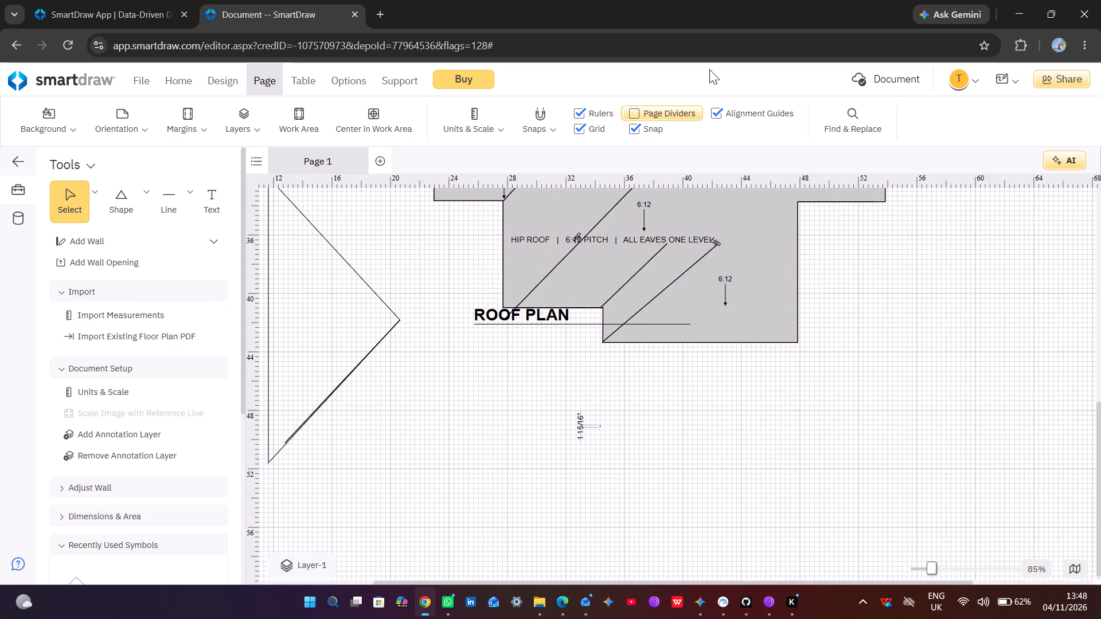
middle_drag(709, 69, 715, 45)
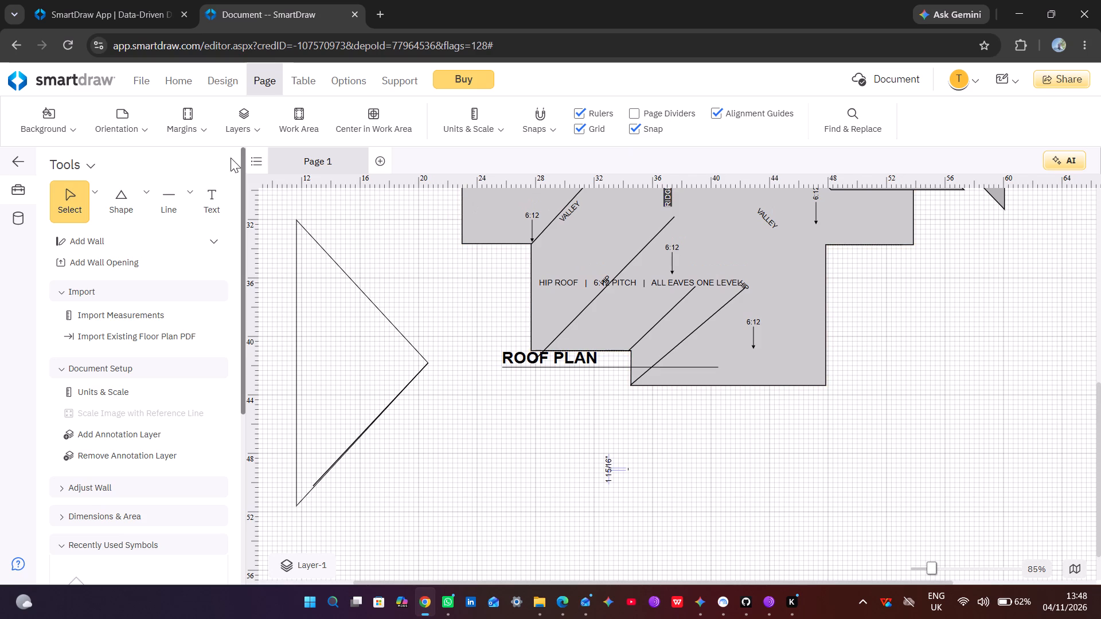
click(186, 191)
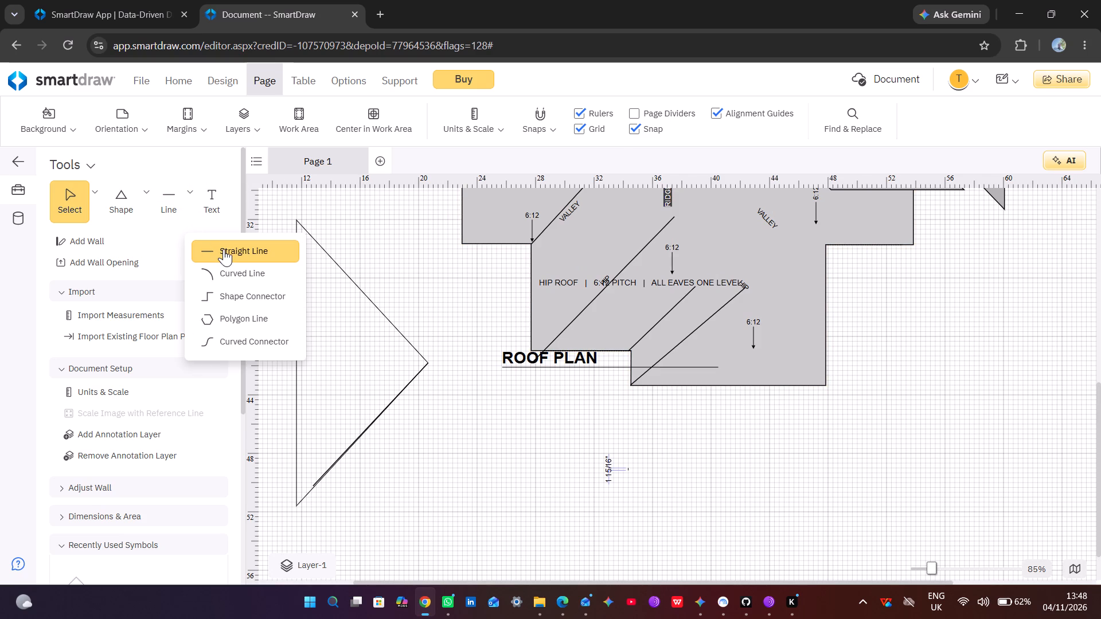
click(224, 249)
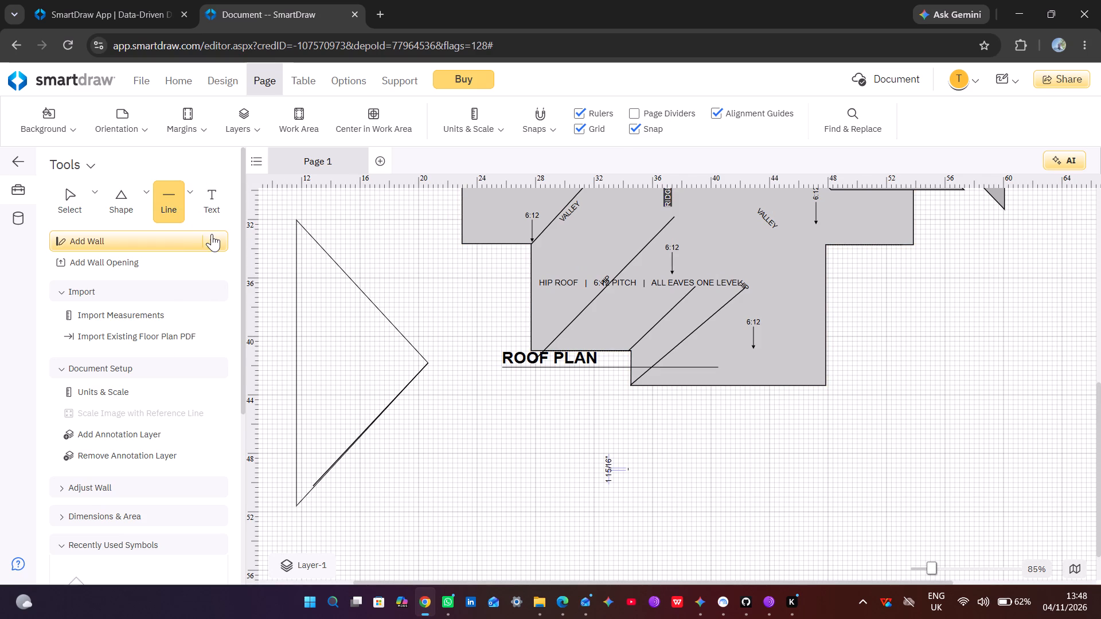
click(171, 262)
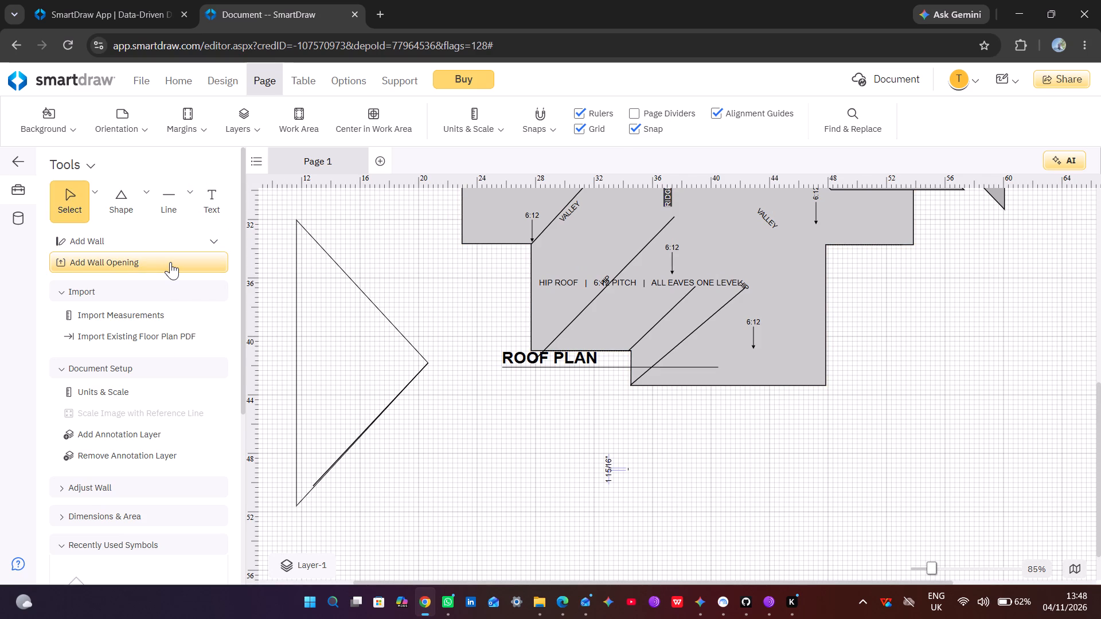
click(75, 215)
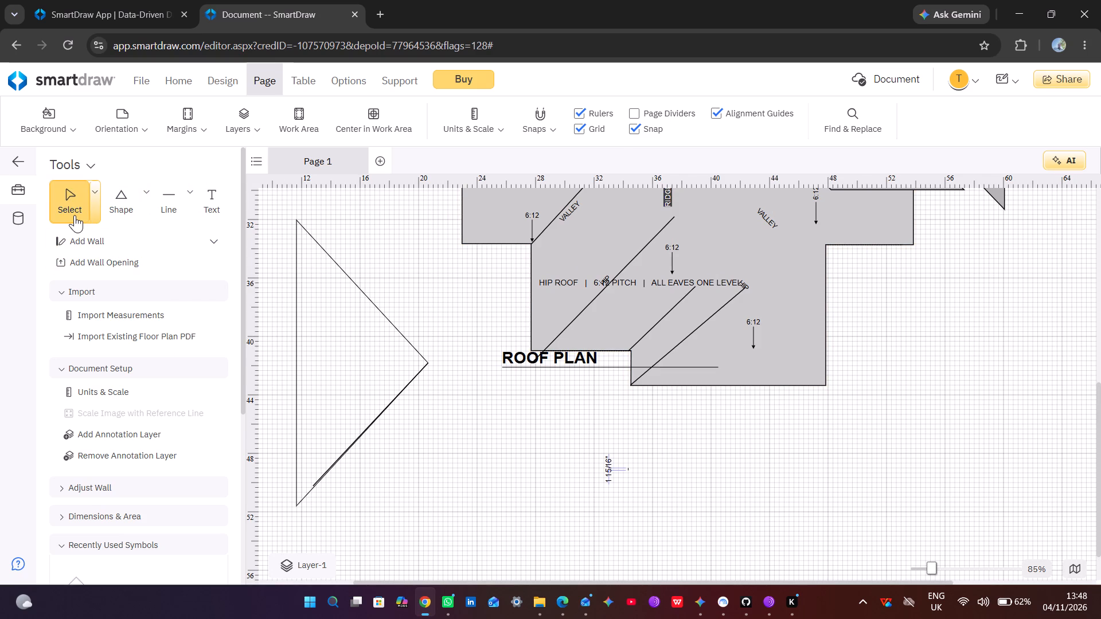
Move the line under the ROOF PLAN title below the south wing and rotate it to slope down toward the east at 45°.
click(510, 438)
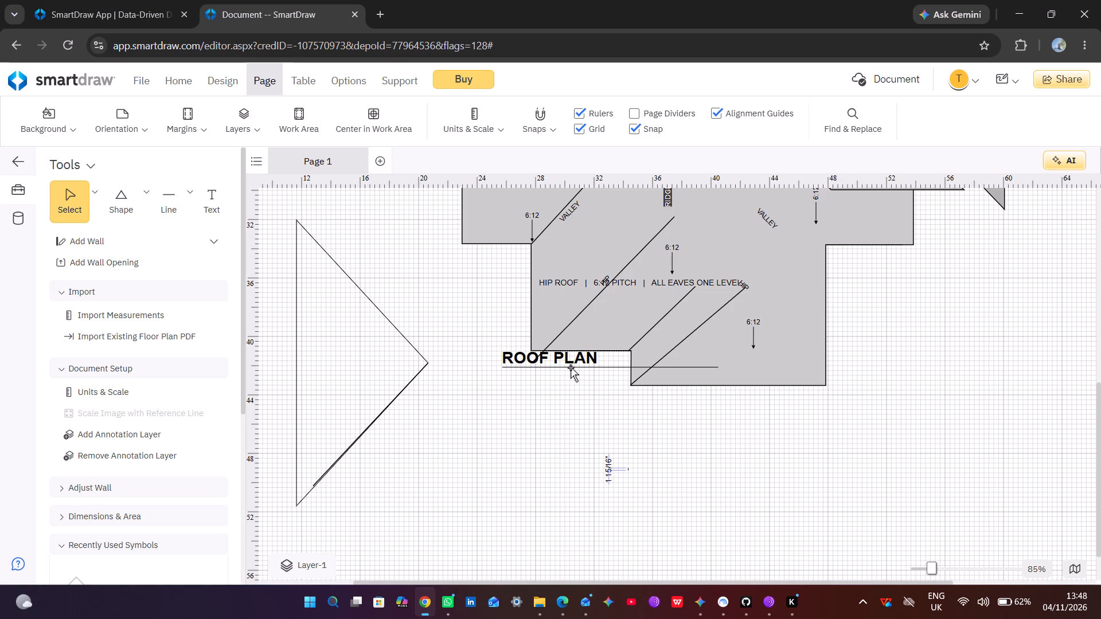
drag(571, 369, 715, 445)
drag(846, 446, 841, 503)
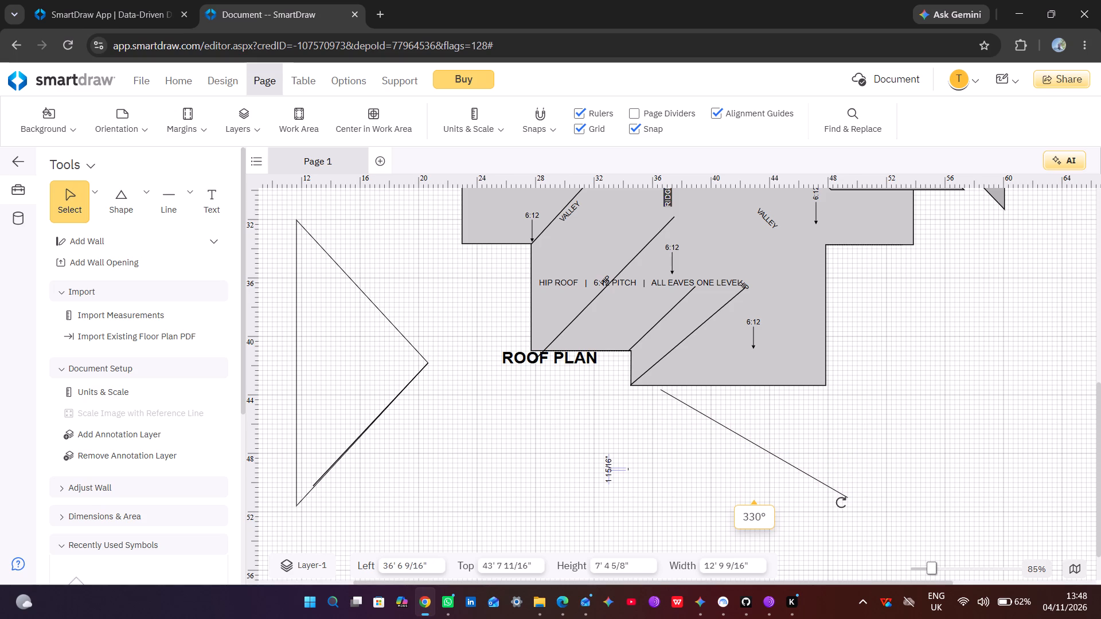
drag(841, 503, 847, 396)
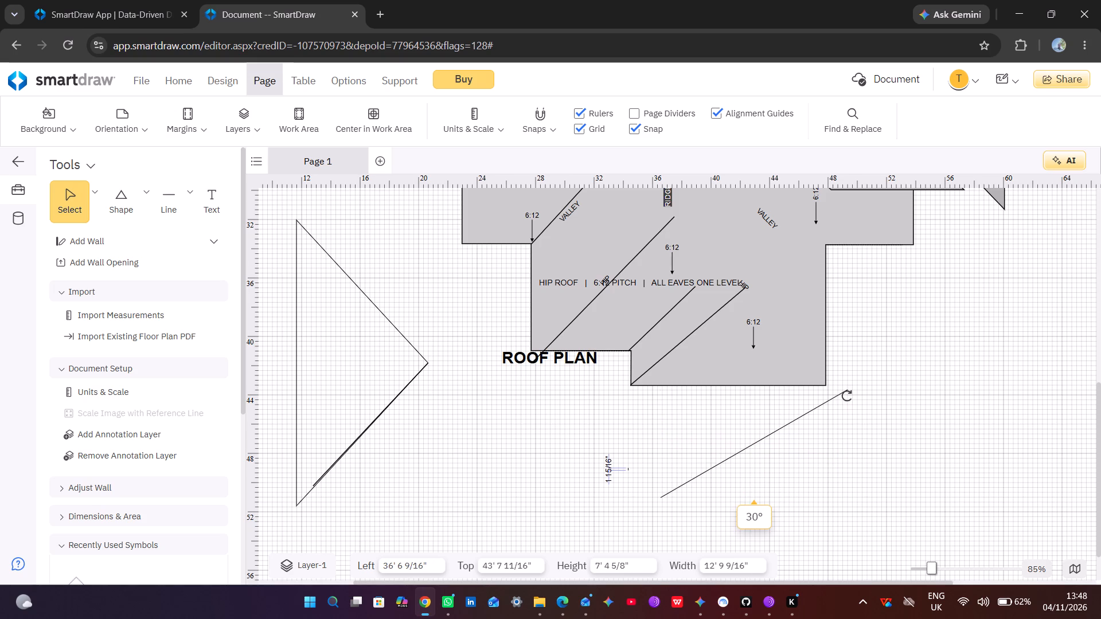
drag(847, 396, 837, 364)
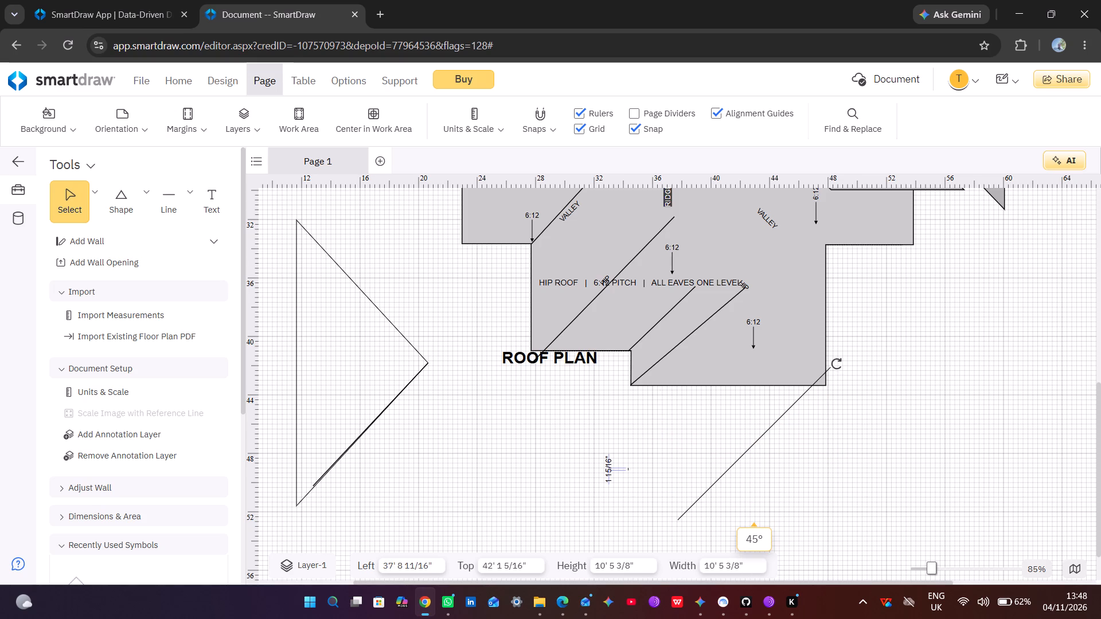
drag(837, 364, 856, 438)
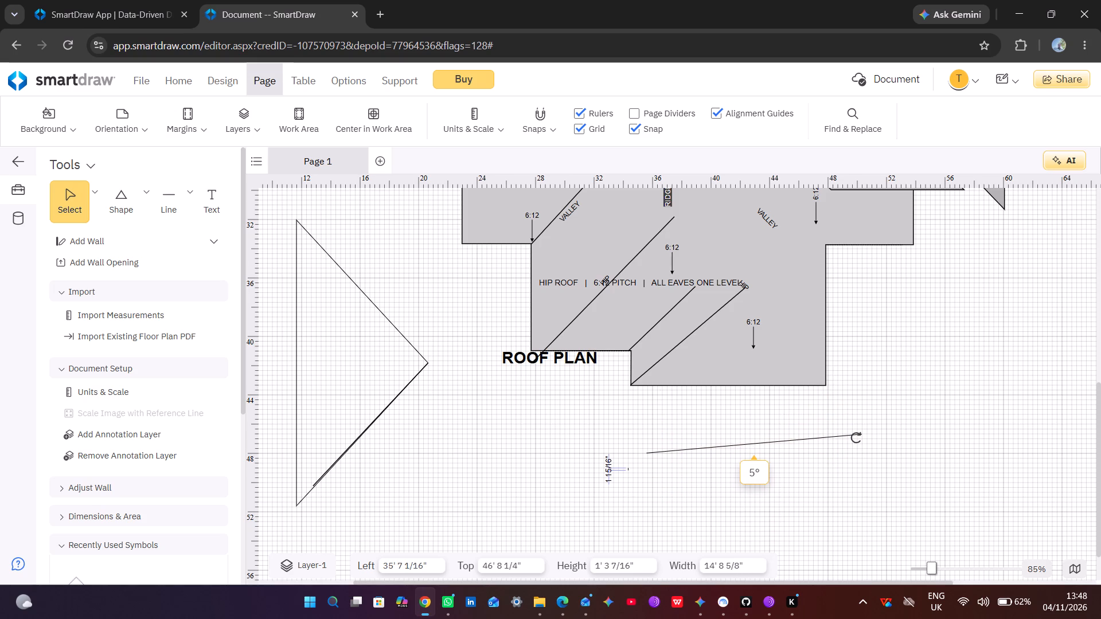
drag(856, 438, 861, 463)
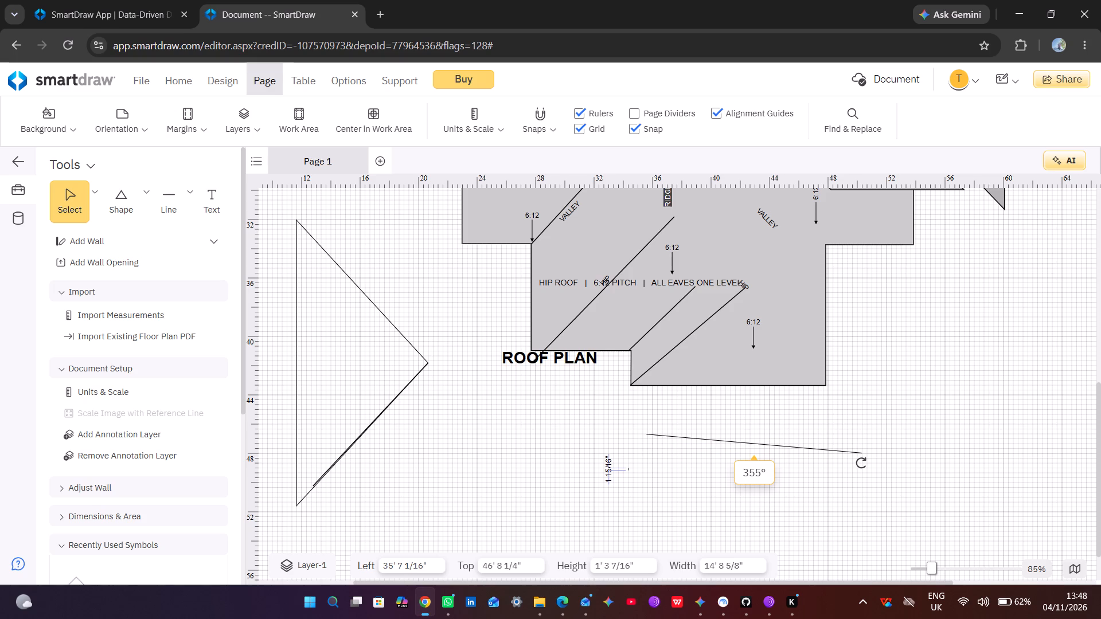
drag(861, 463, 864, 469)
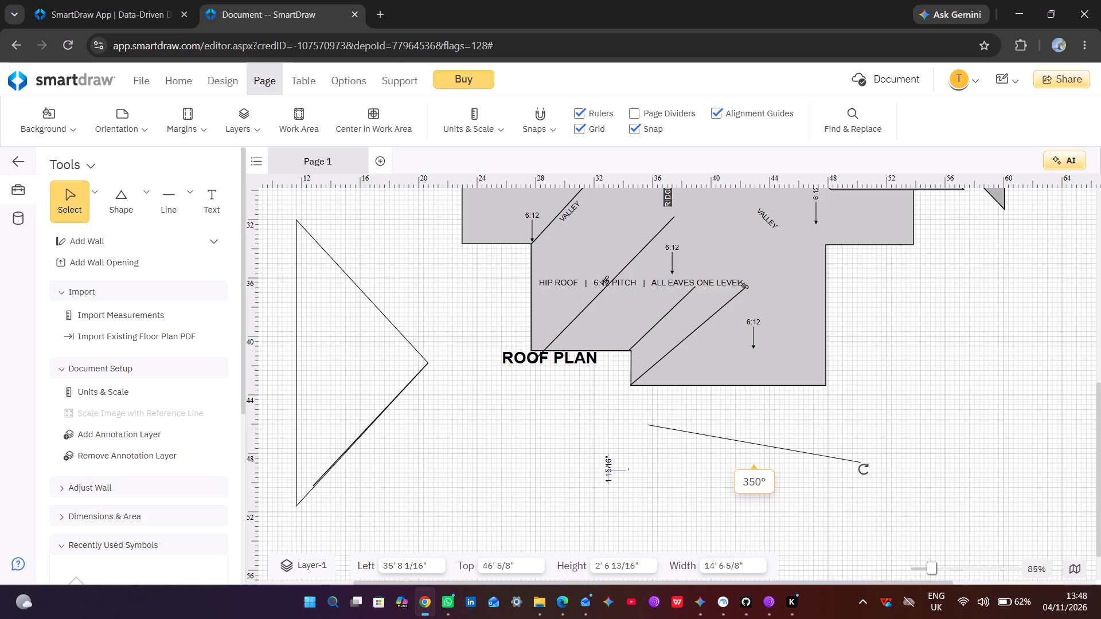
drag(864, 469, 851, 502)
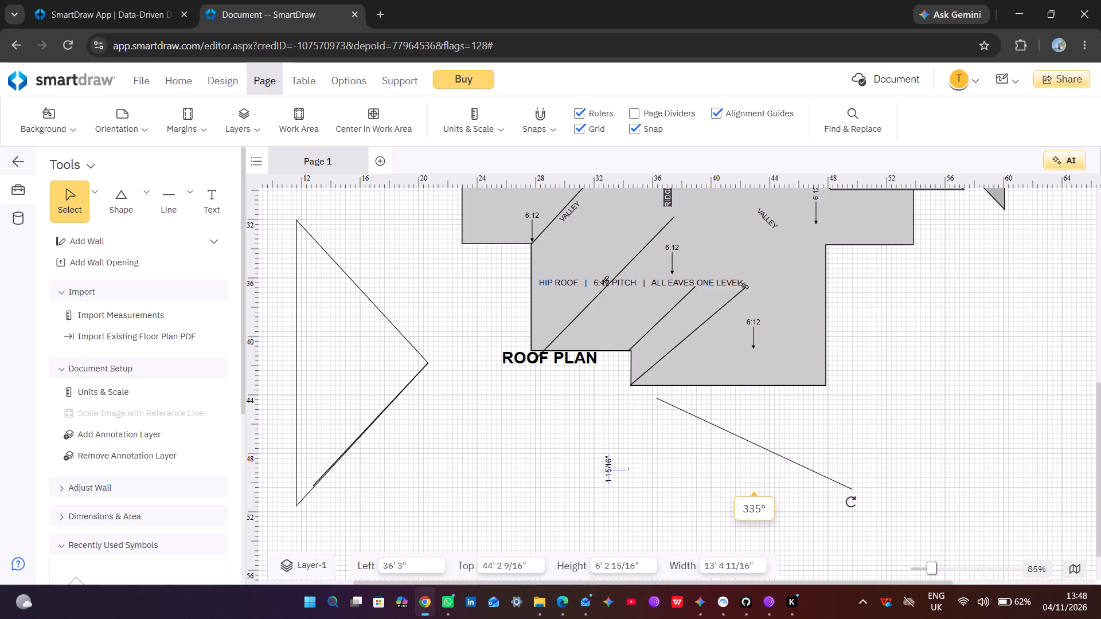
drag(851, 502, 844, 513)
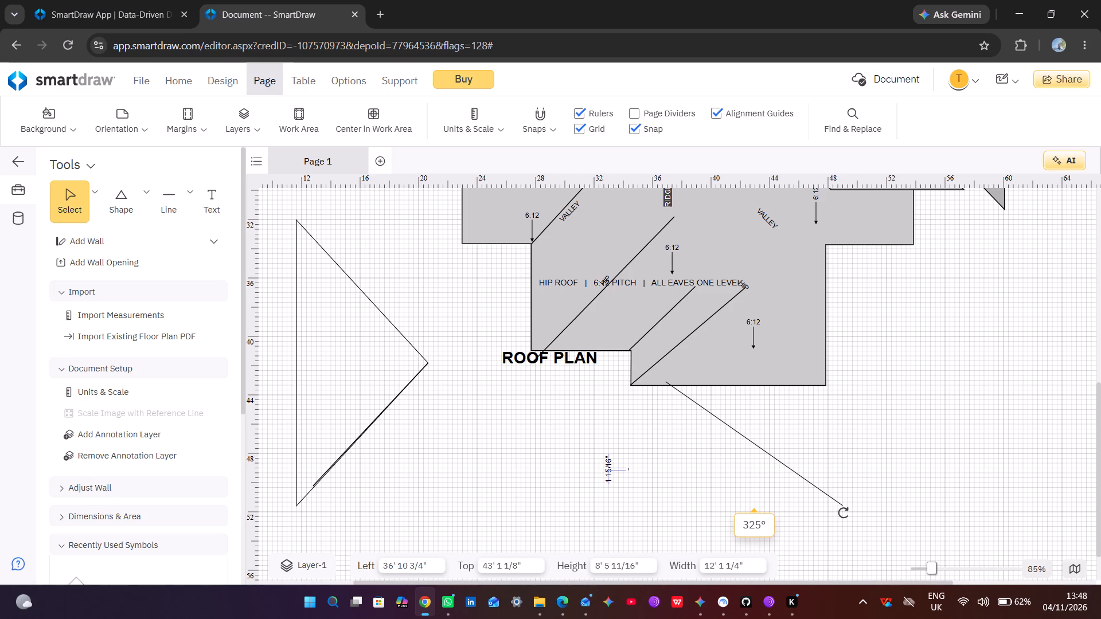
drag(844, 513, 841, 522)
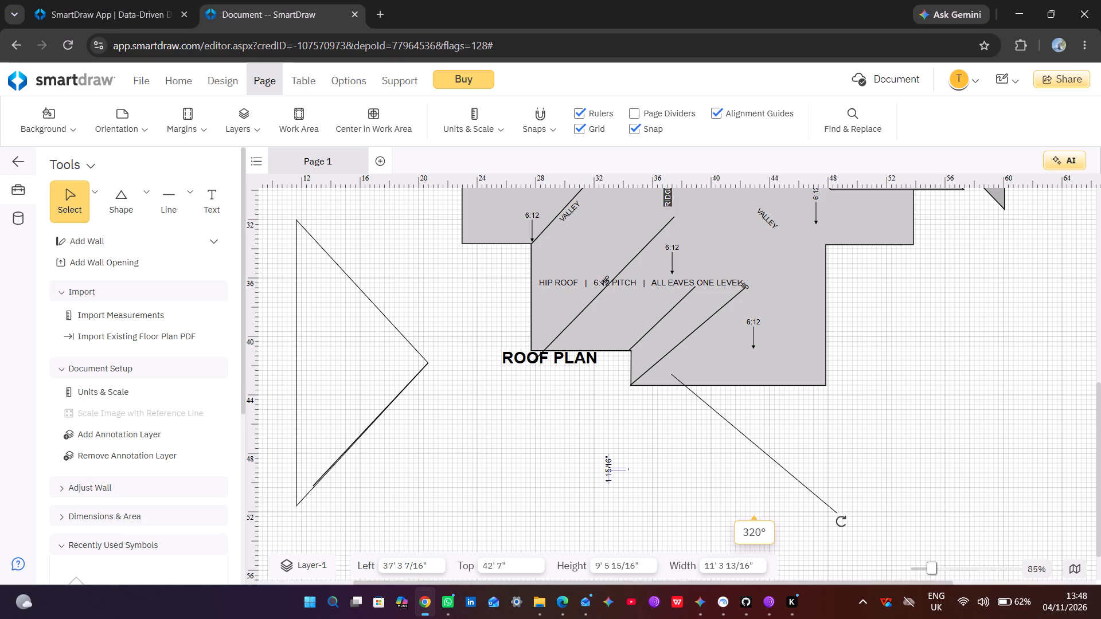
drag(841, 522, 832, 530)
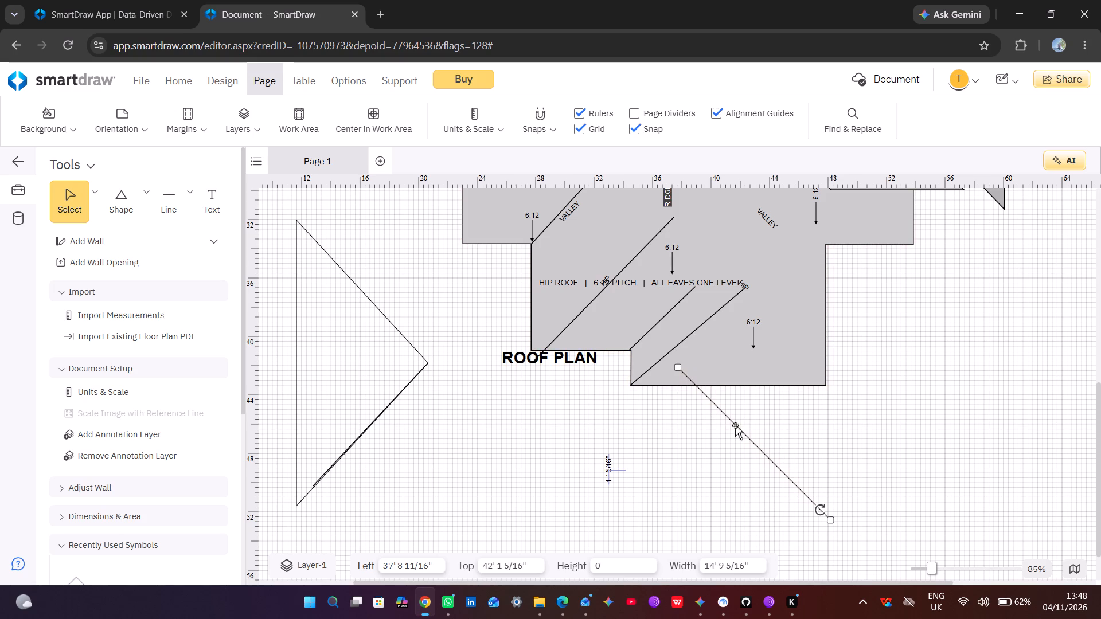
Place the angled line as a hip from the south wing's bottom east corner, shortened to 8' 5" so it ends at the HIP label.
drag(735, 425, 764, 348)
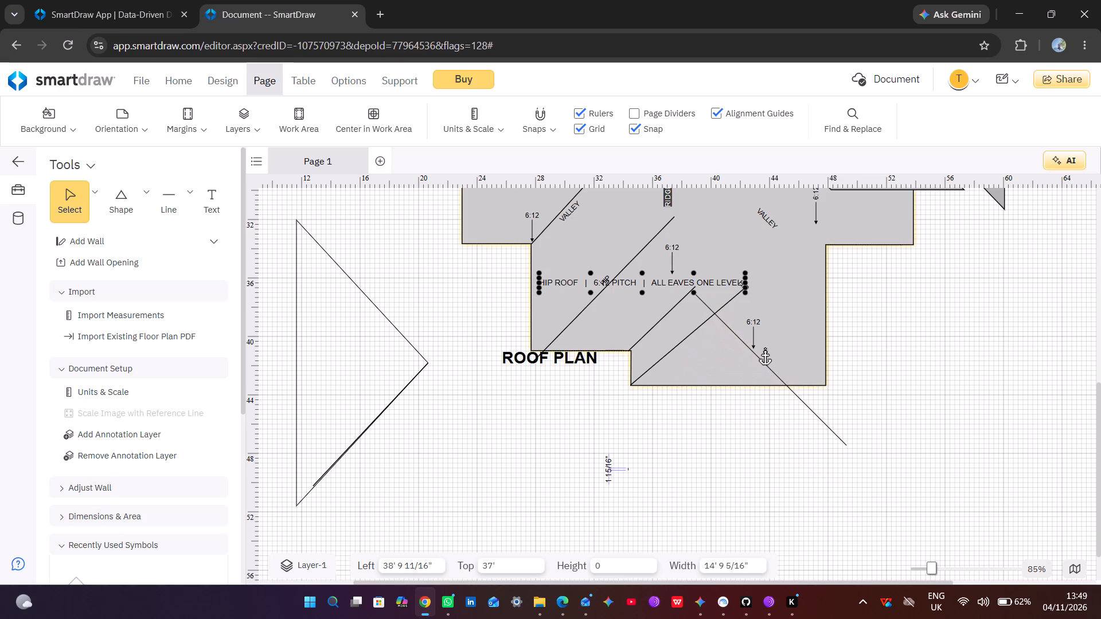
drag(764, 348, 740, 293)
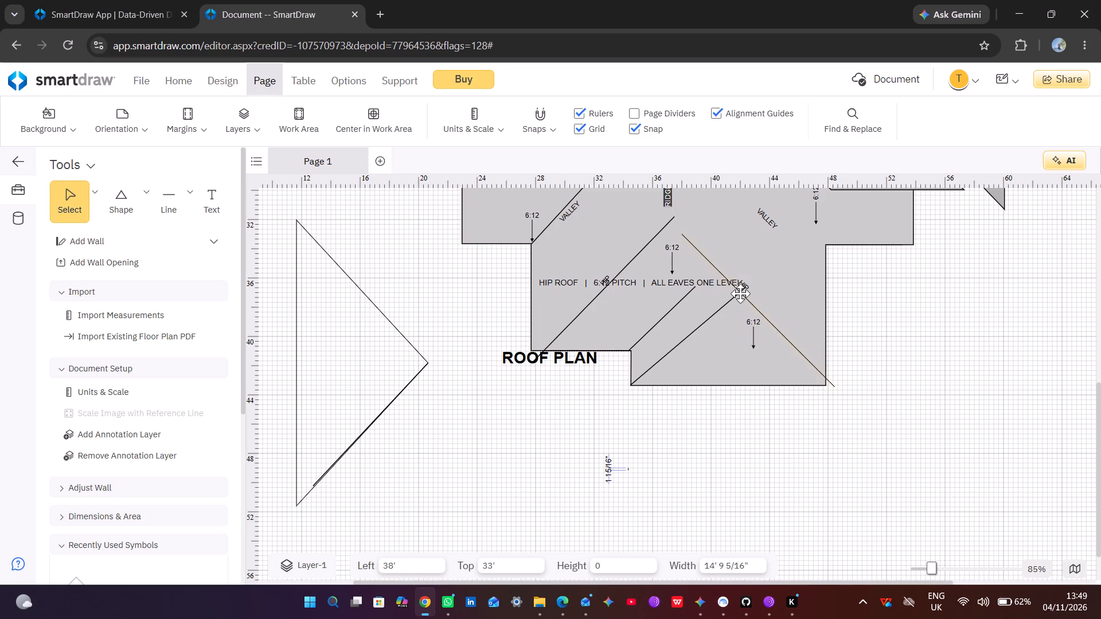
drag(740, 293, 735, 290)
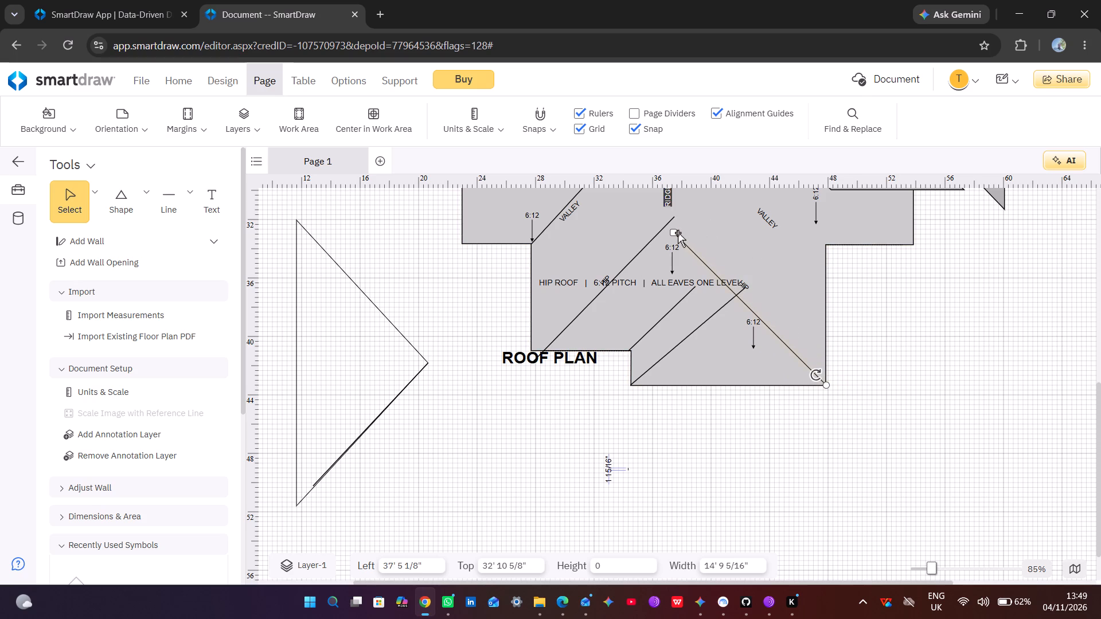
drag(674, 232, 736, 295)
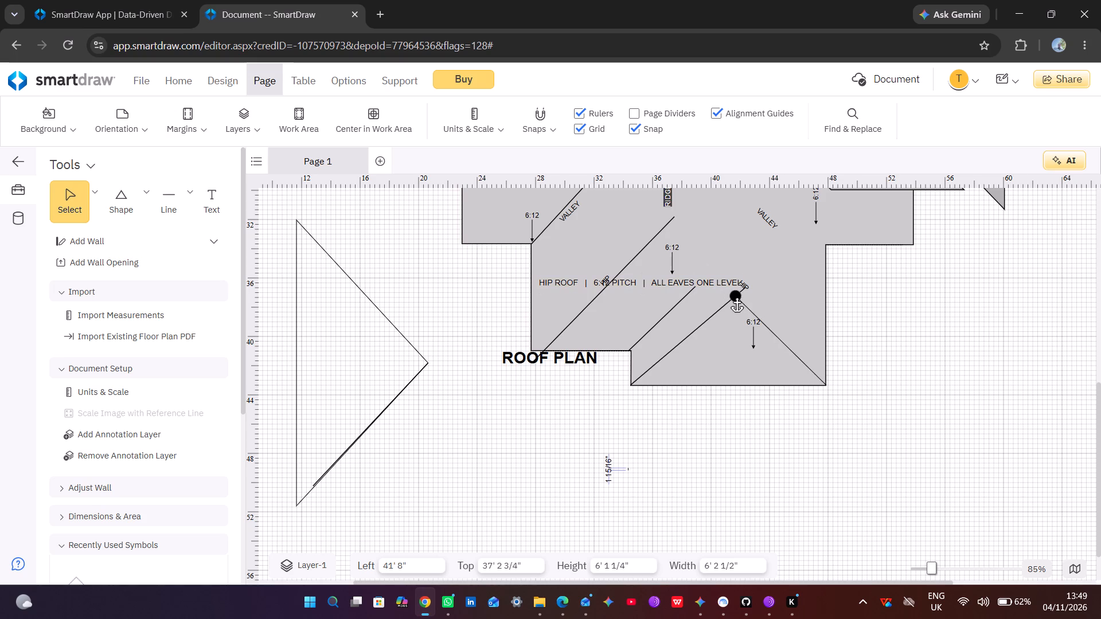
drag(736, 295, 742, 292)
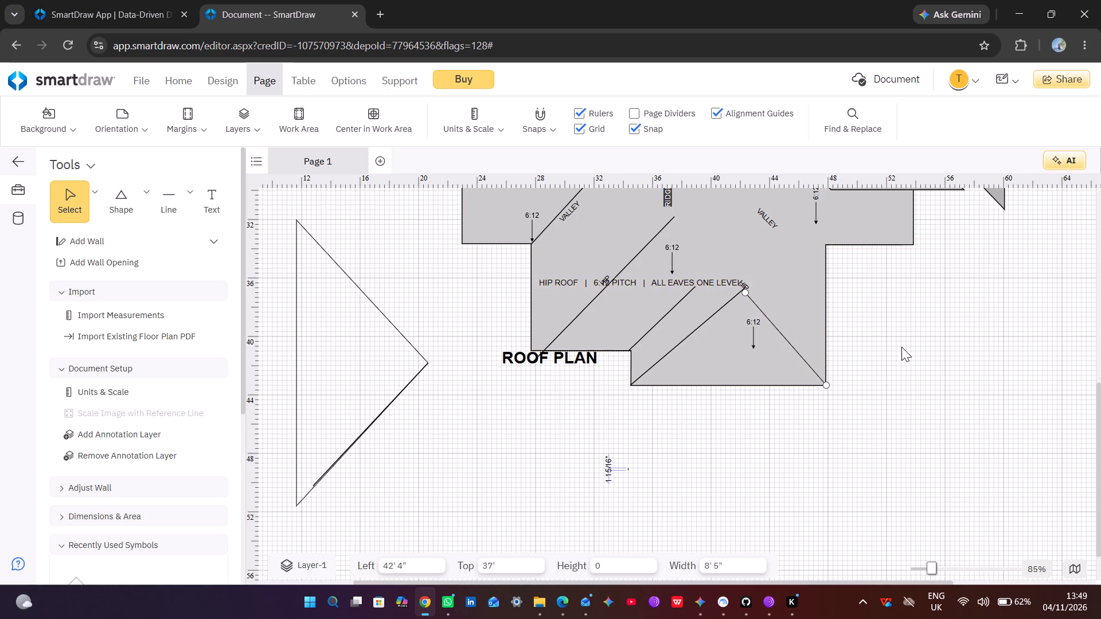
click(901, 347)
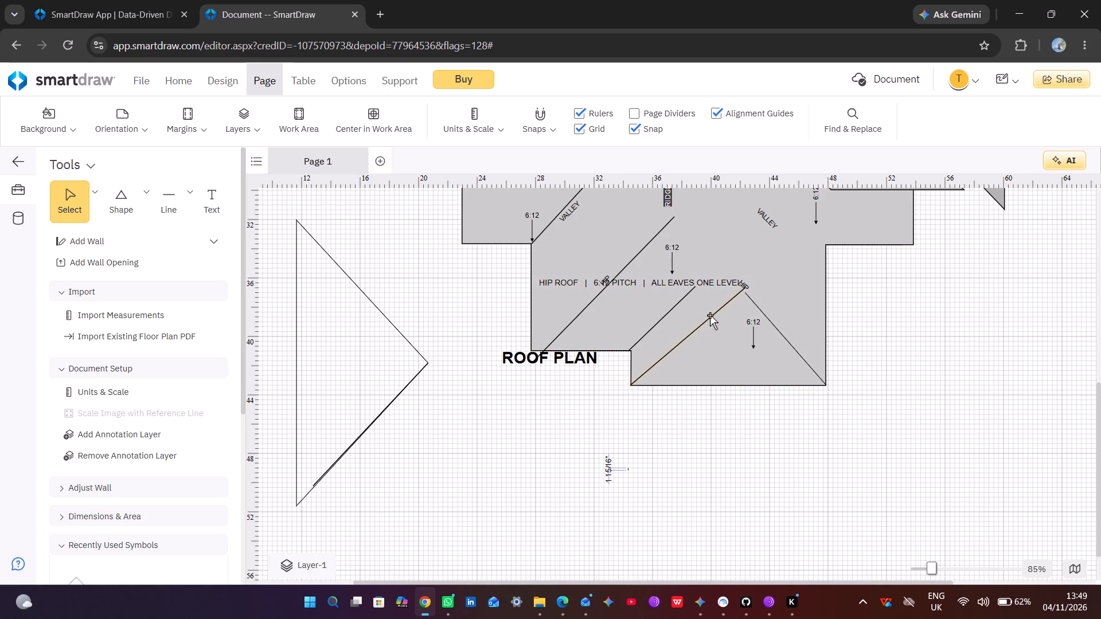
Adjust the upper end of the hip line from the south wing's bottom west corner to meet the new hip line's peak.
click(710, 315)
click(747, 289)
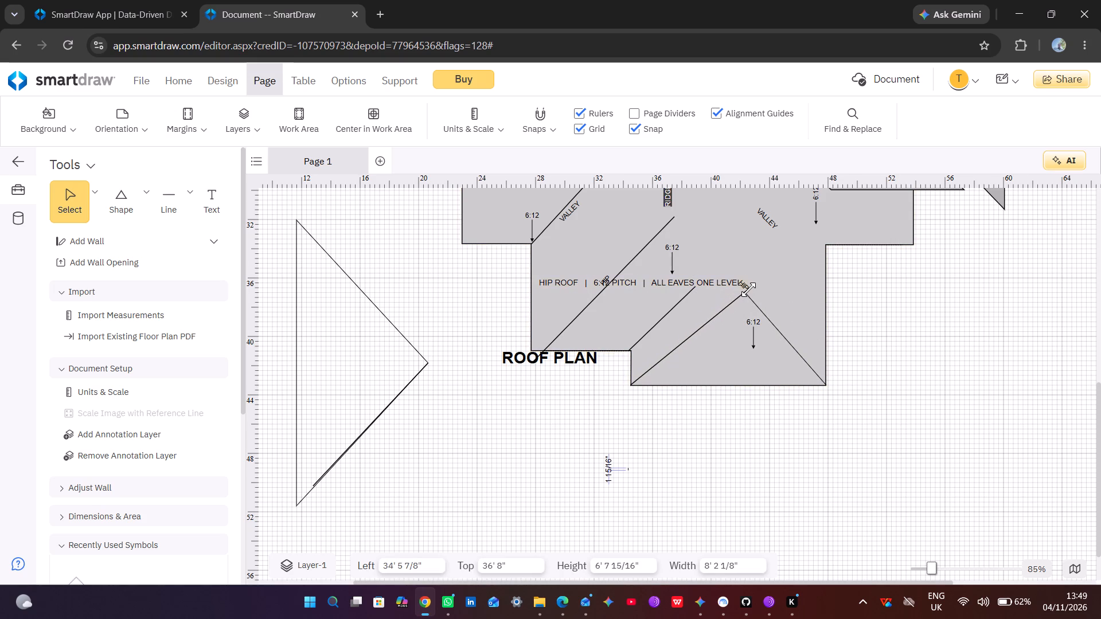
click(906, 340)
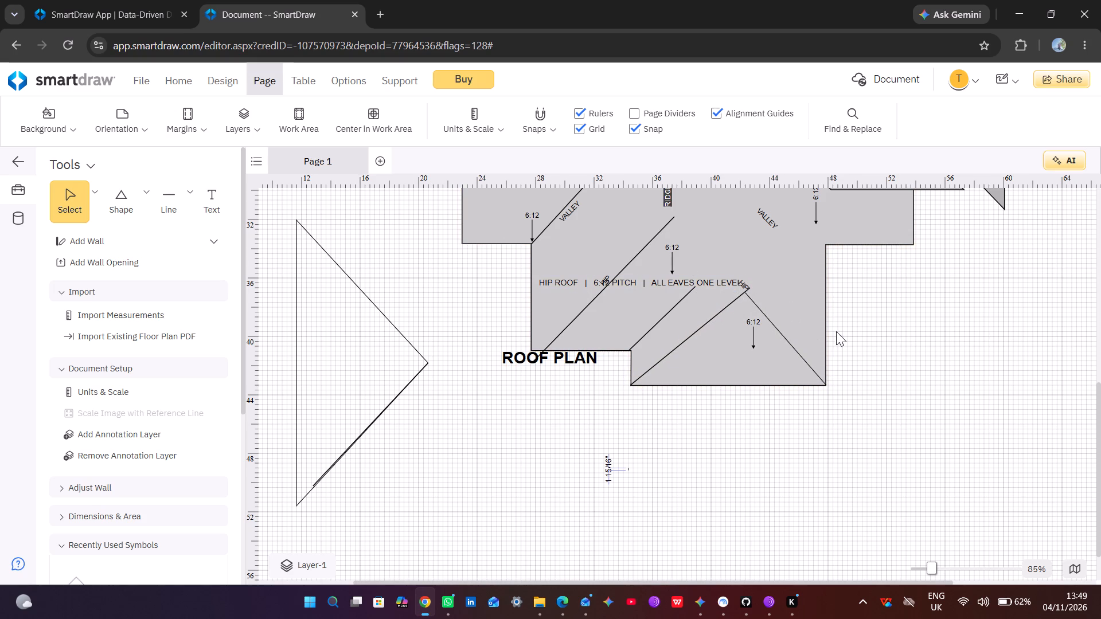
click(712, 309)
click(712, 314)
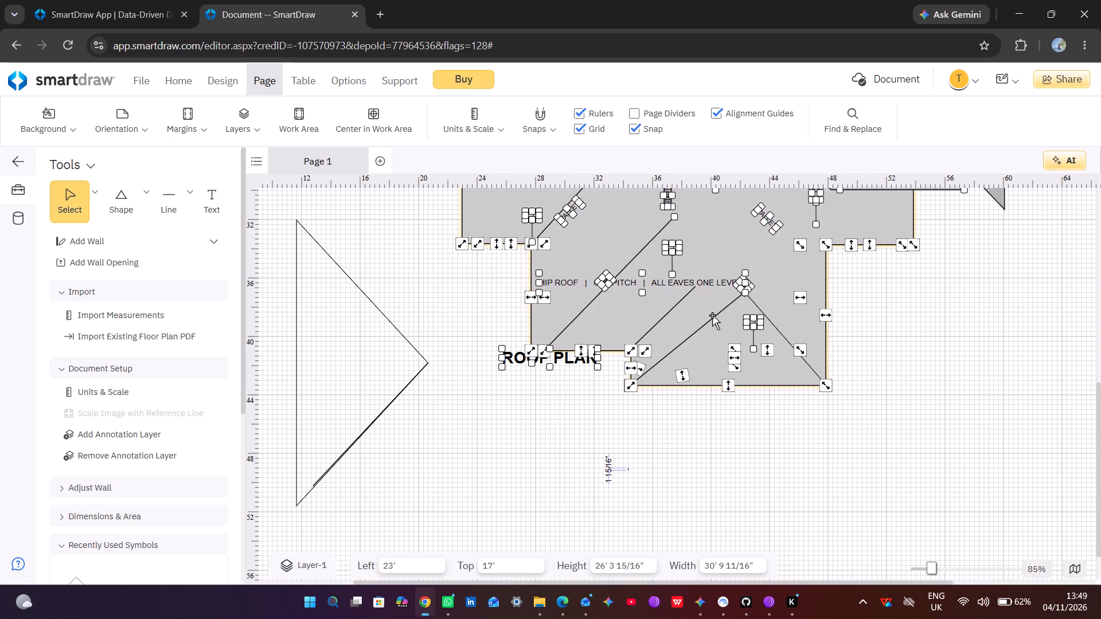
click(937, 379)
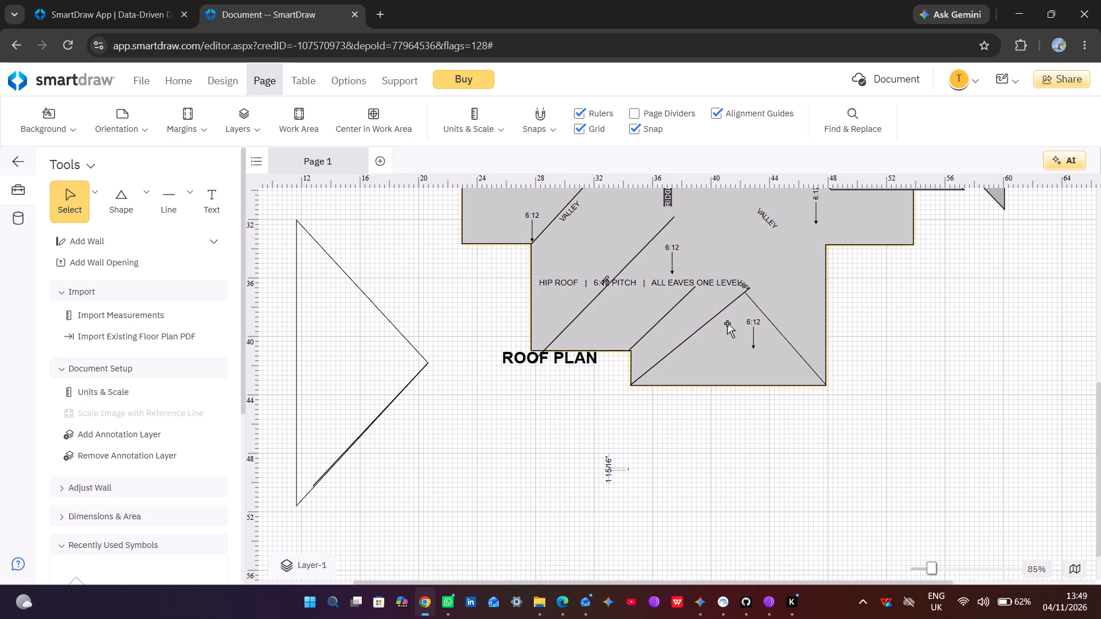
click(724, 309)
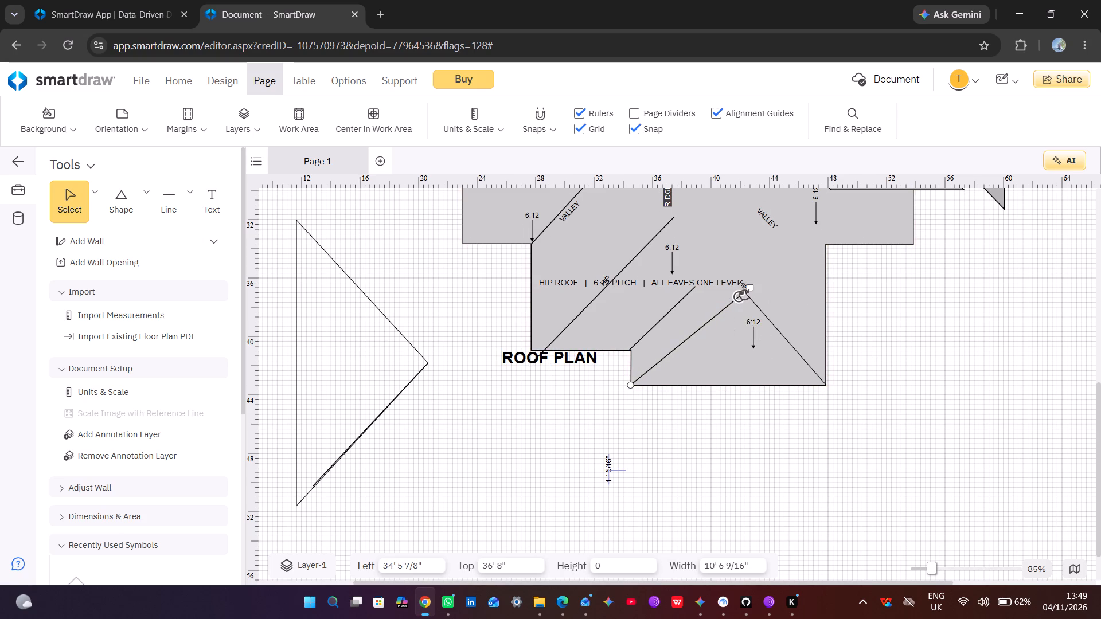
click(751, 287)
click(926, 374)
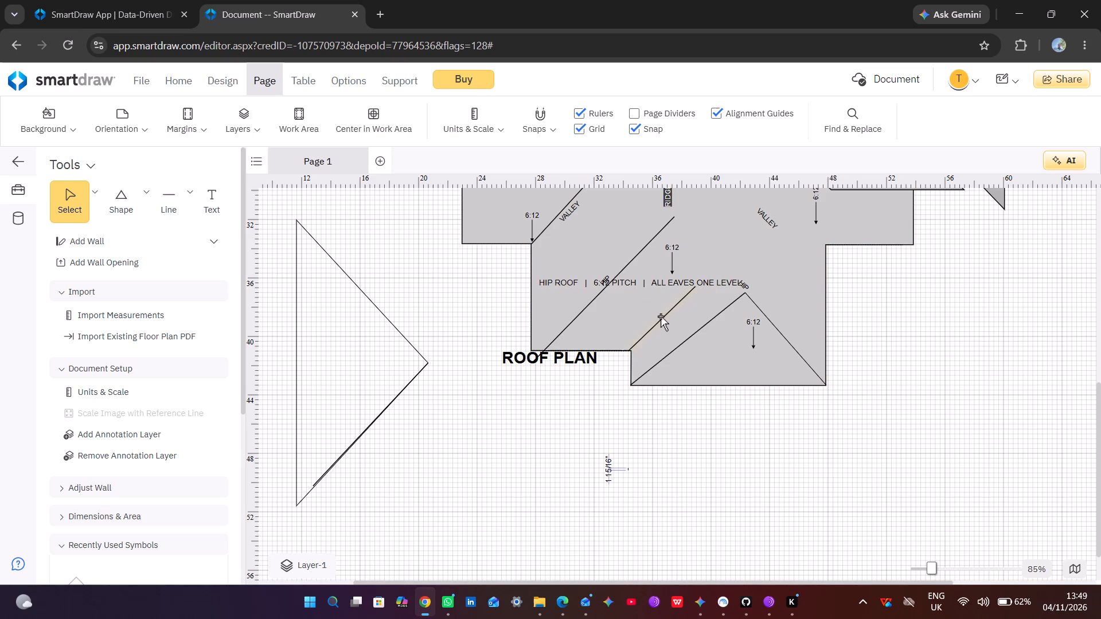
Nudge the note "HIP ROOF | 6:12 PITCH | ALL EAVES ONE LEVEL" slightly up the page.
click(688, 293)
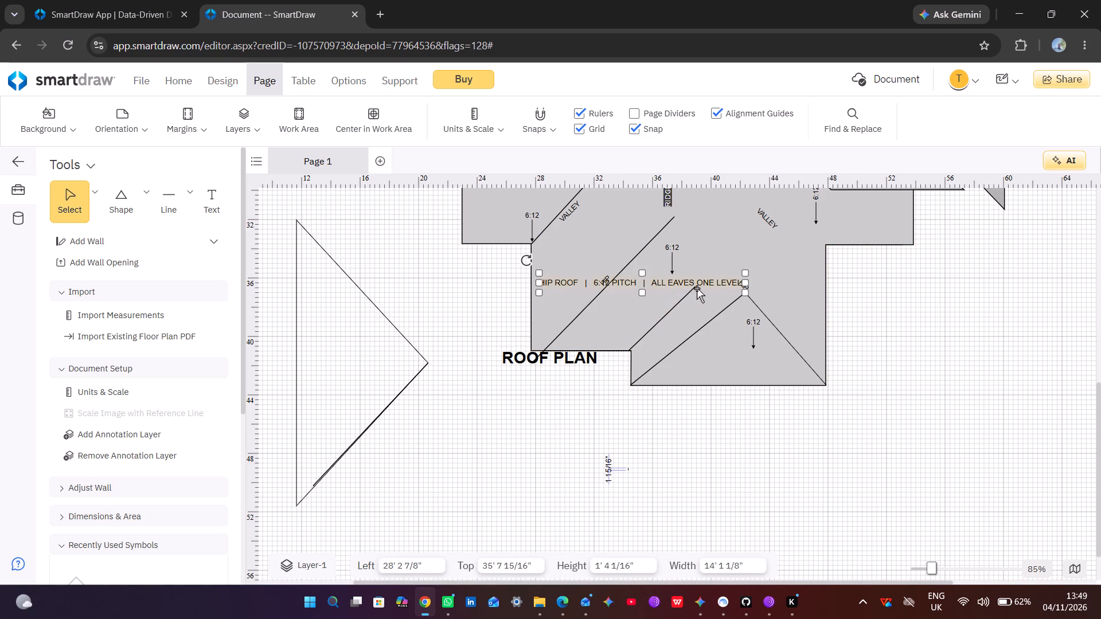
click(697, 288)
click(697, 288)
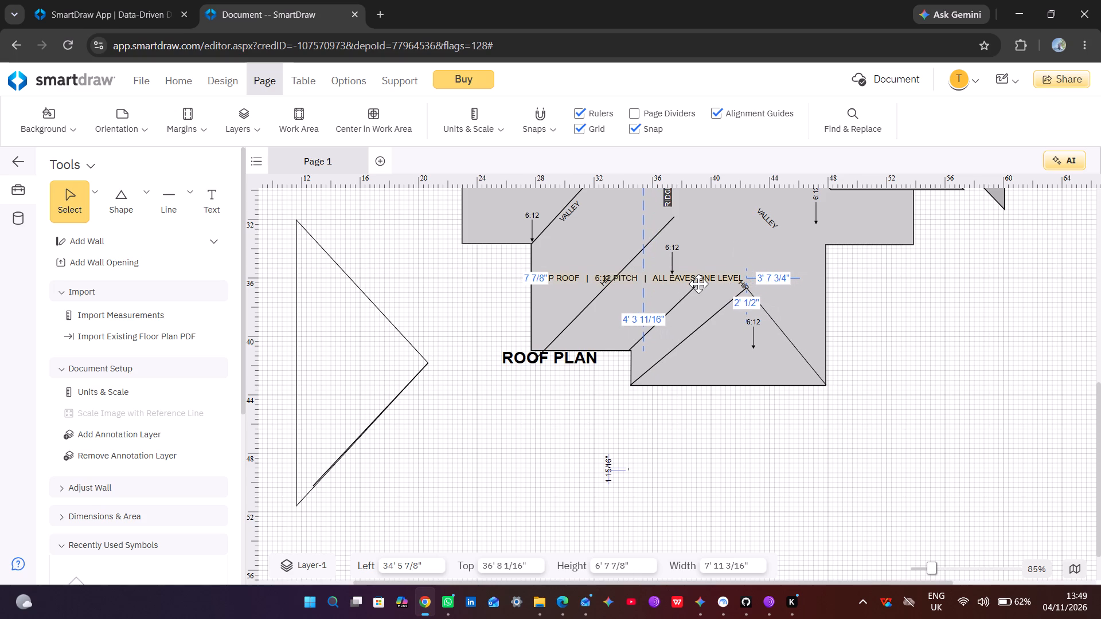
click(698, 284)
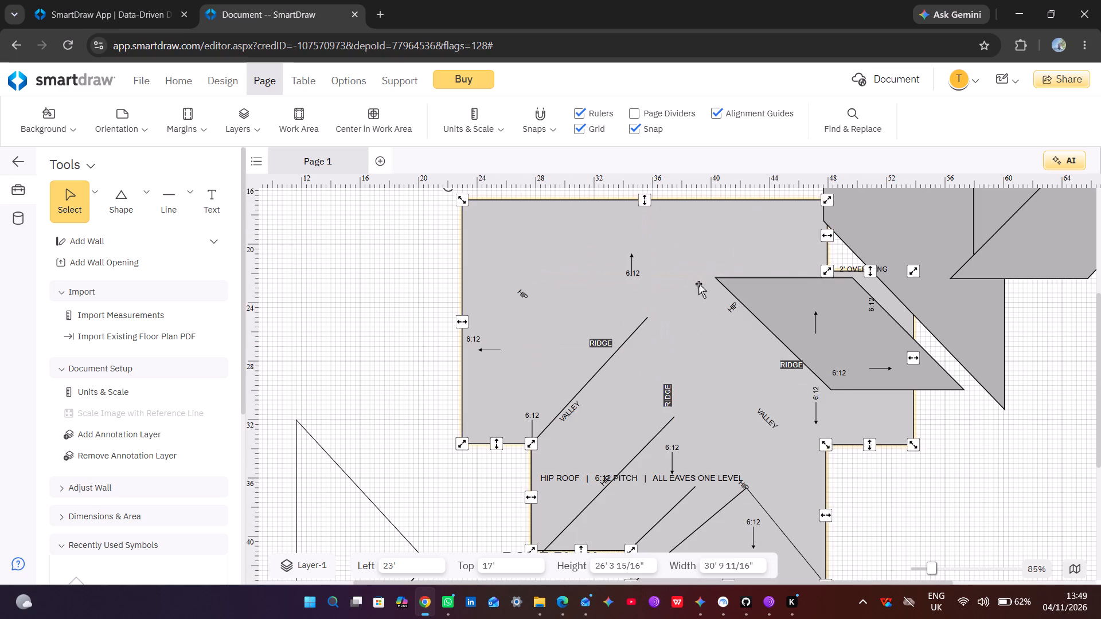
scroll(697, 284, down, 1)
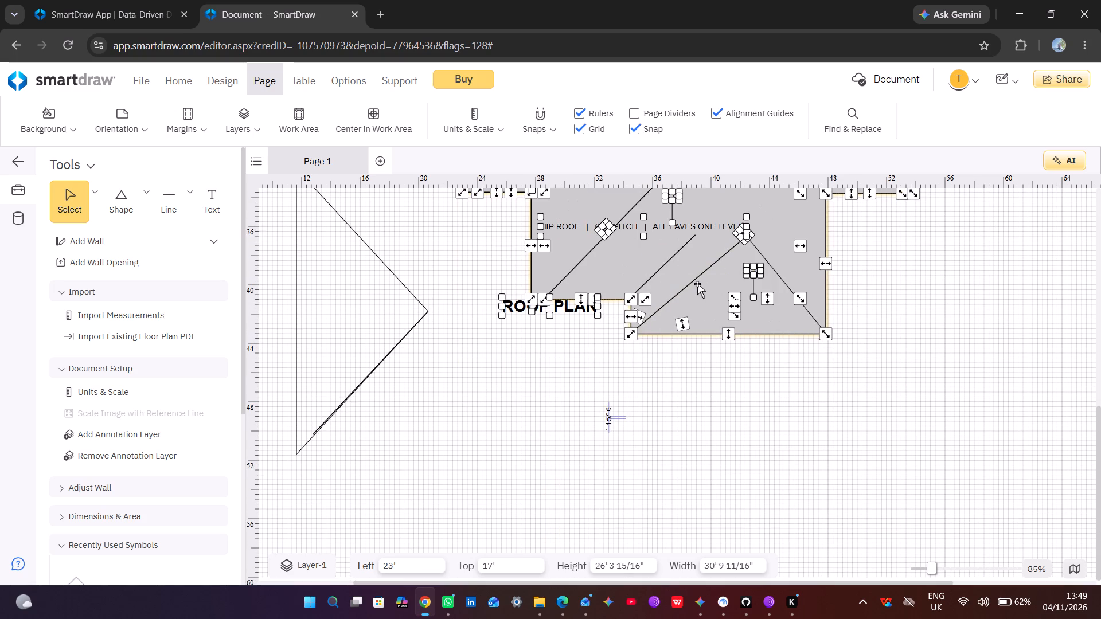
click(639, 393)
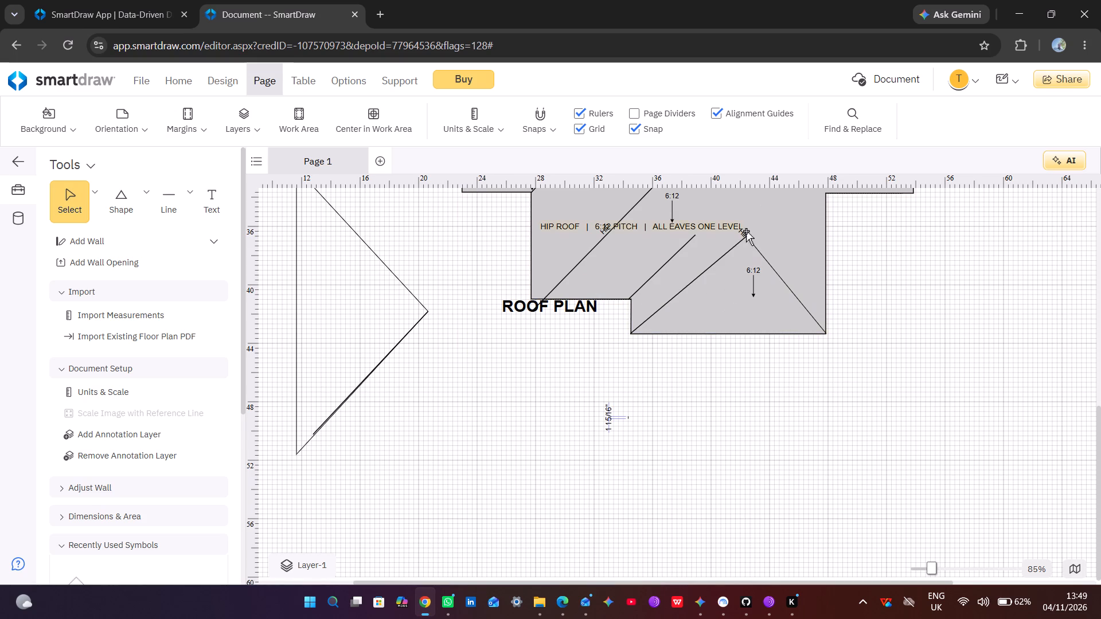
Move the whole roof plan with its lines and labels about 2' west and 8" down, to Left 20' 10 15/16" and Top 17' 7 15/16".
drag(742, 241, 713, 249)
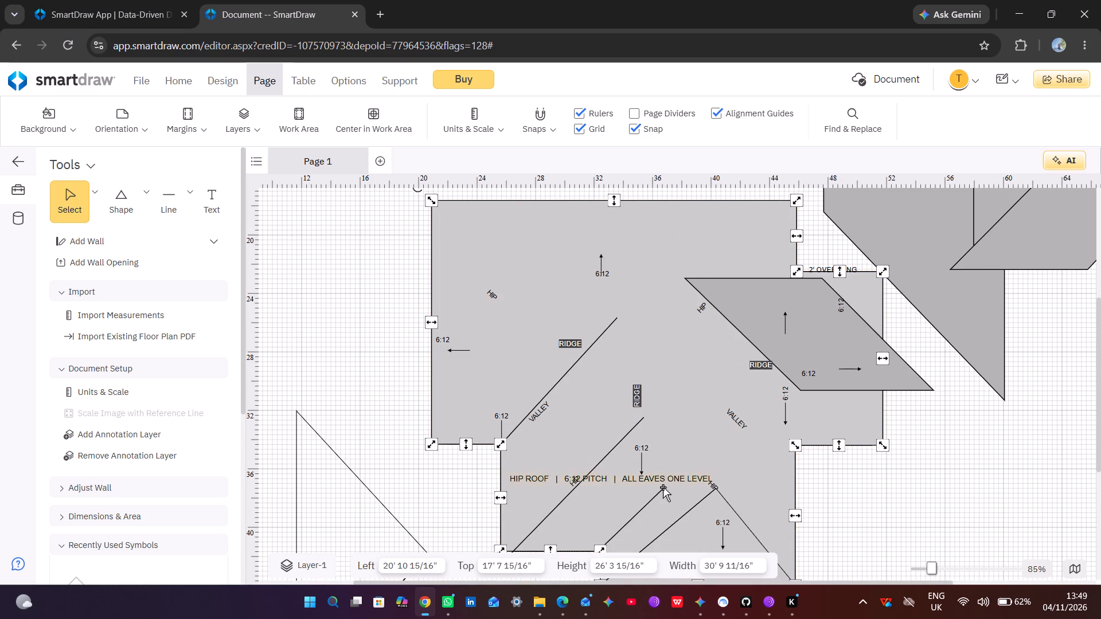
Extend the upper end of the short hip line from the south wing's inner corner, to Height 6' 4" and Width 6' 9 1/16".
click(663, 487)
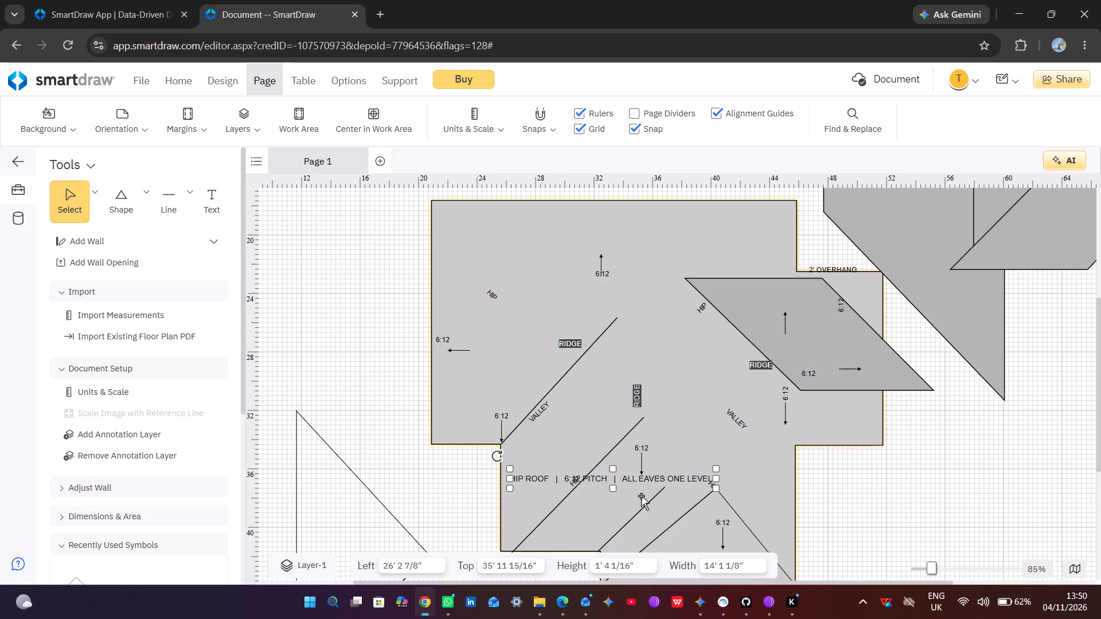
click(641, 508)
click(641, 508)
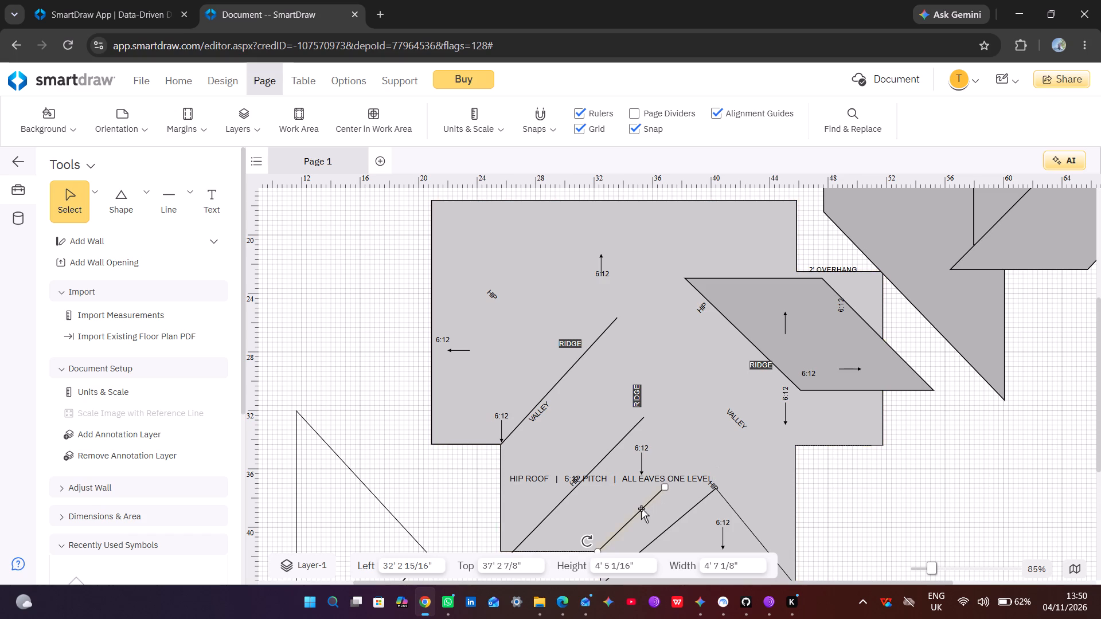
drag(667, 486, 681, 477)
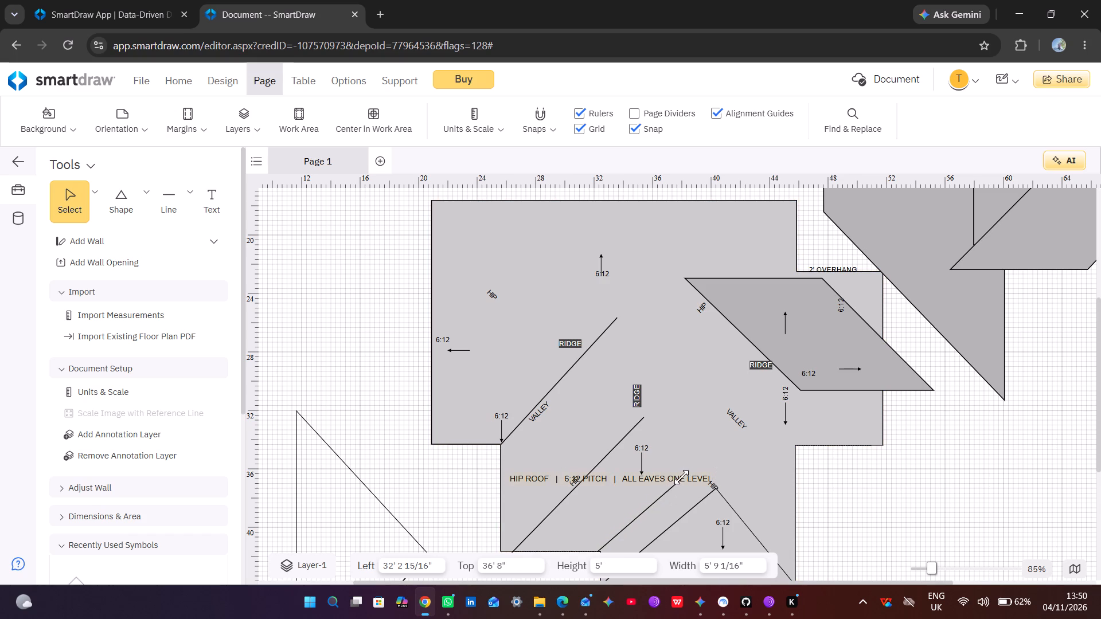
drag(681, 477, 696, 465)
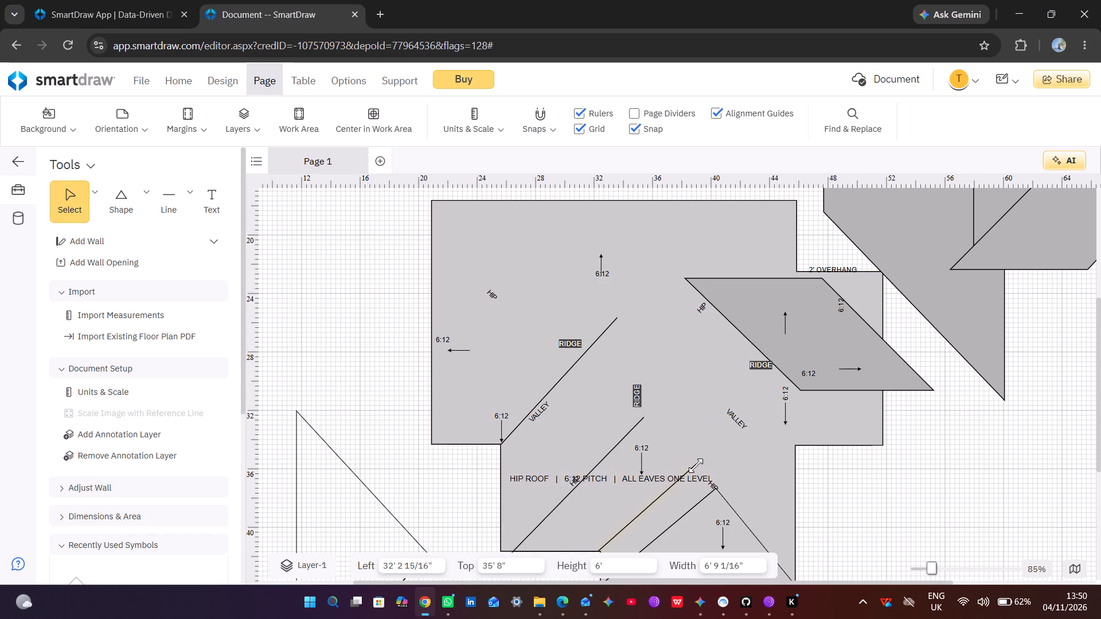
drag(696, 465, 696, 463)
click(696, 461)
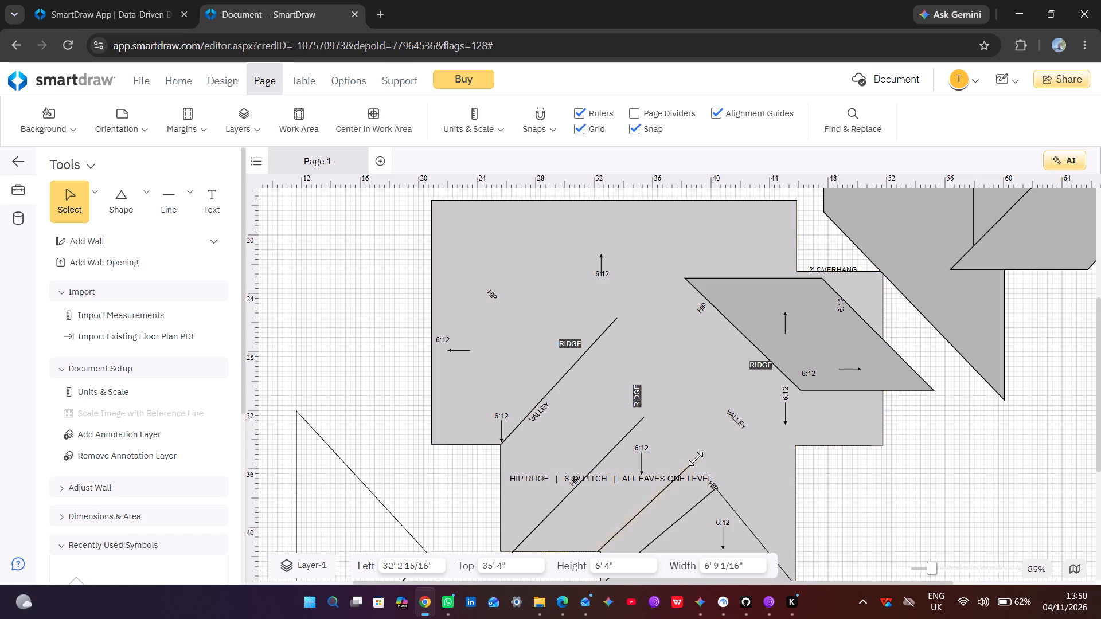
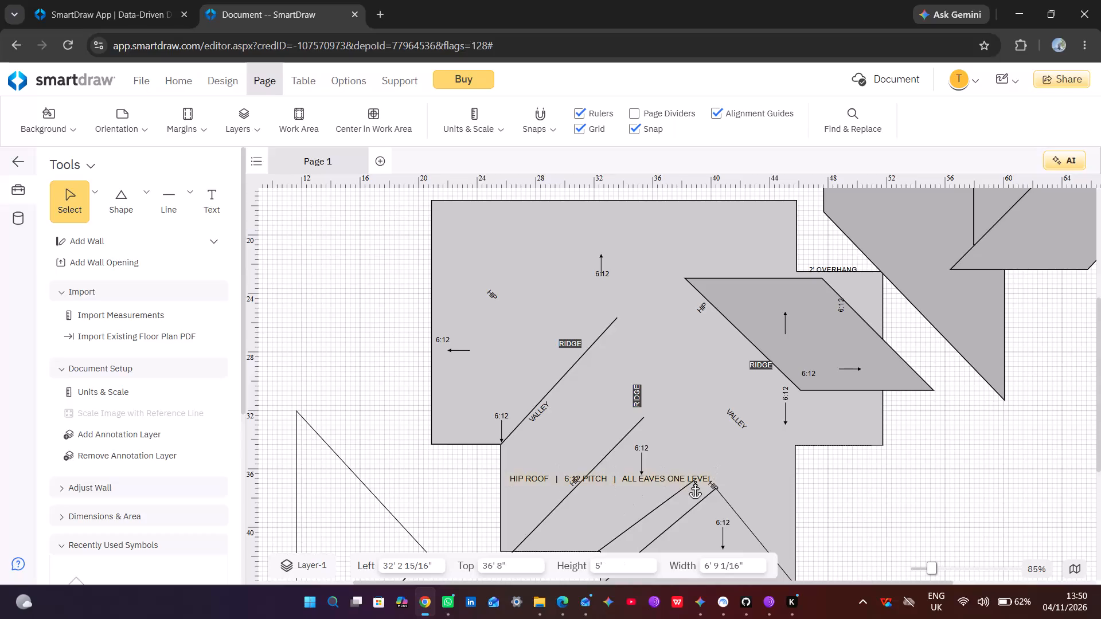
Reshape the upper diagonal line from the lower notch corner by moving its upper end, giving about 6' height and 7' 5" width.
click(693, 472)
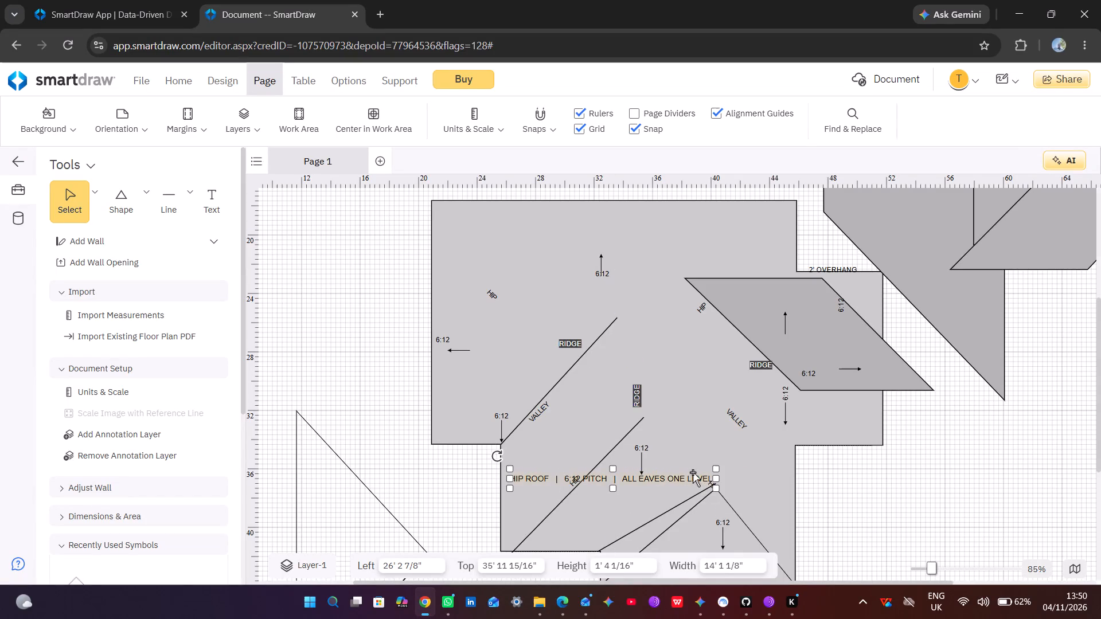
scroll(719, 464, down, 1)
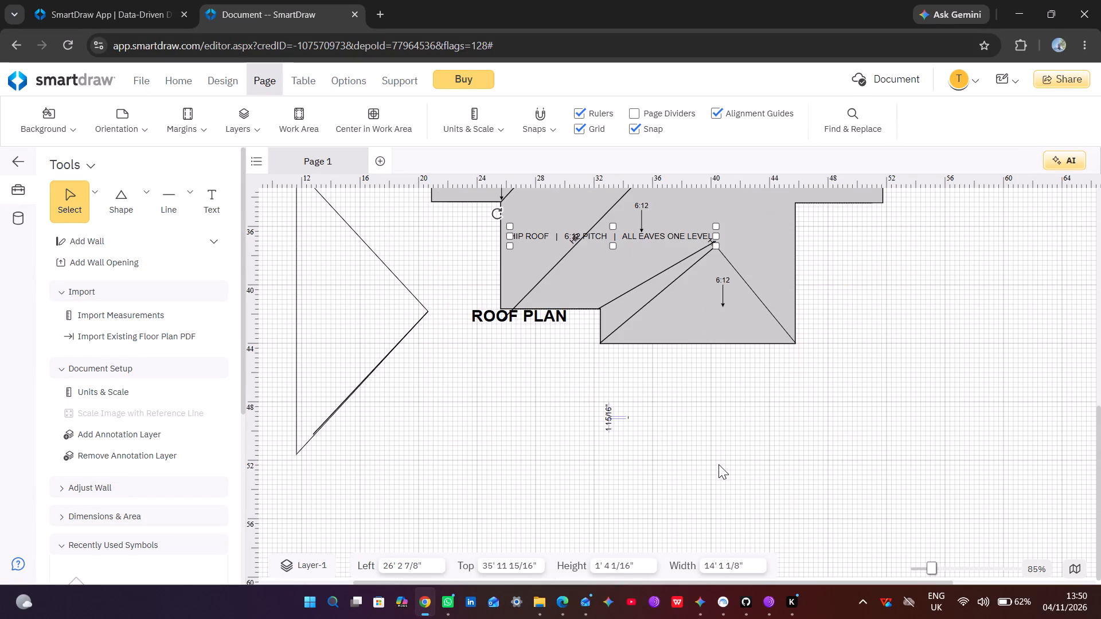
scroll(719, 464, up, 1)
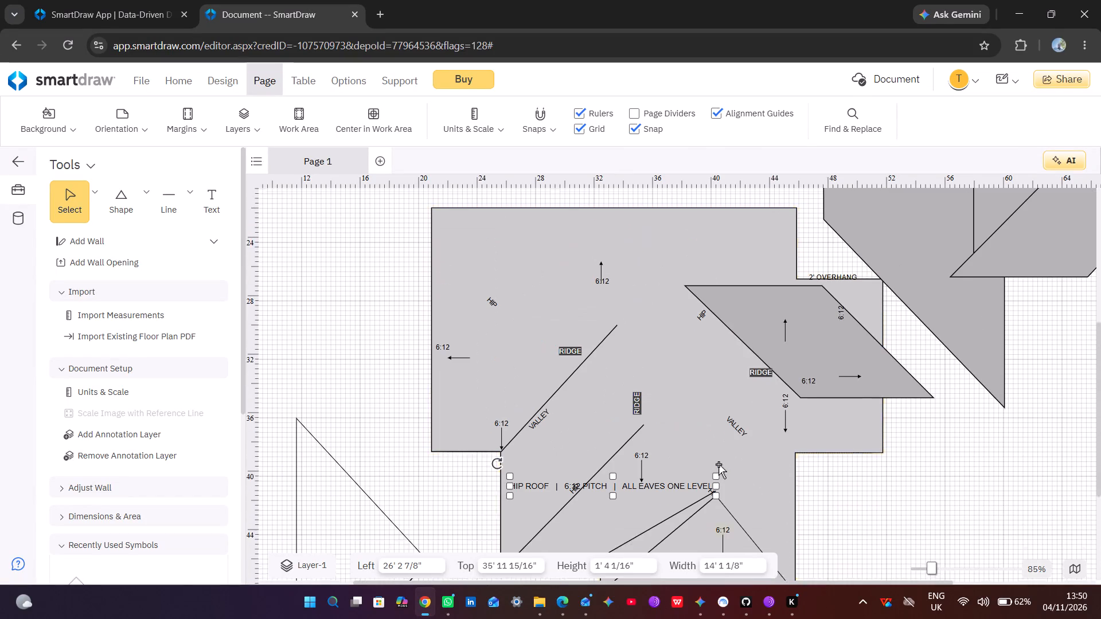
scroll(719, 464, down, 1)
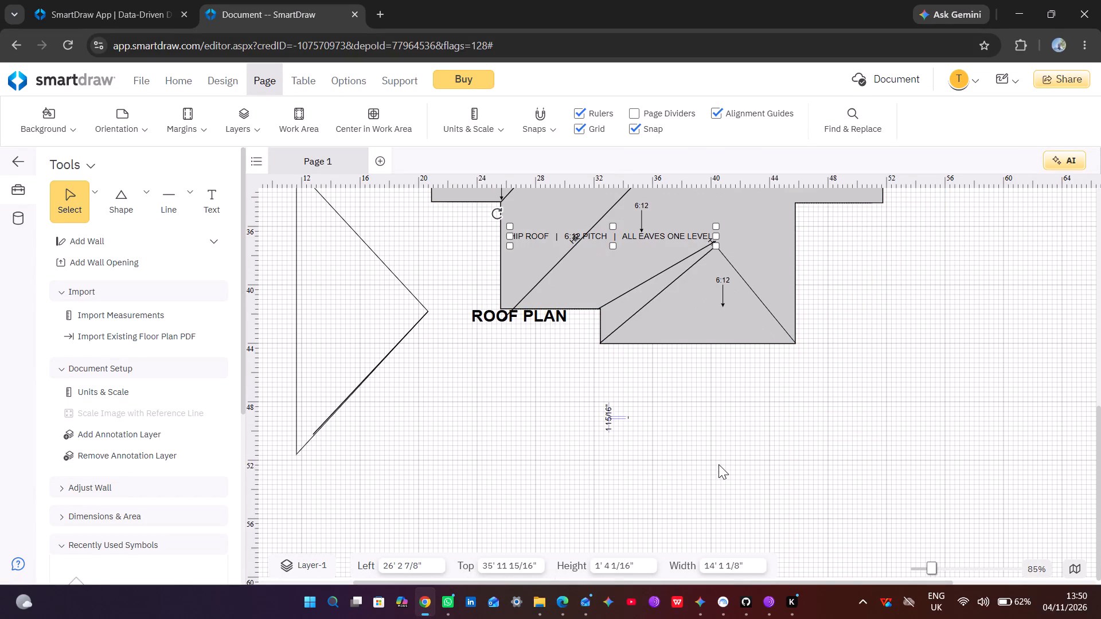
click(667, 265)
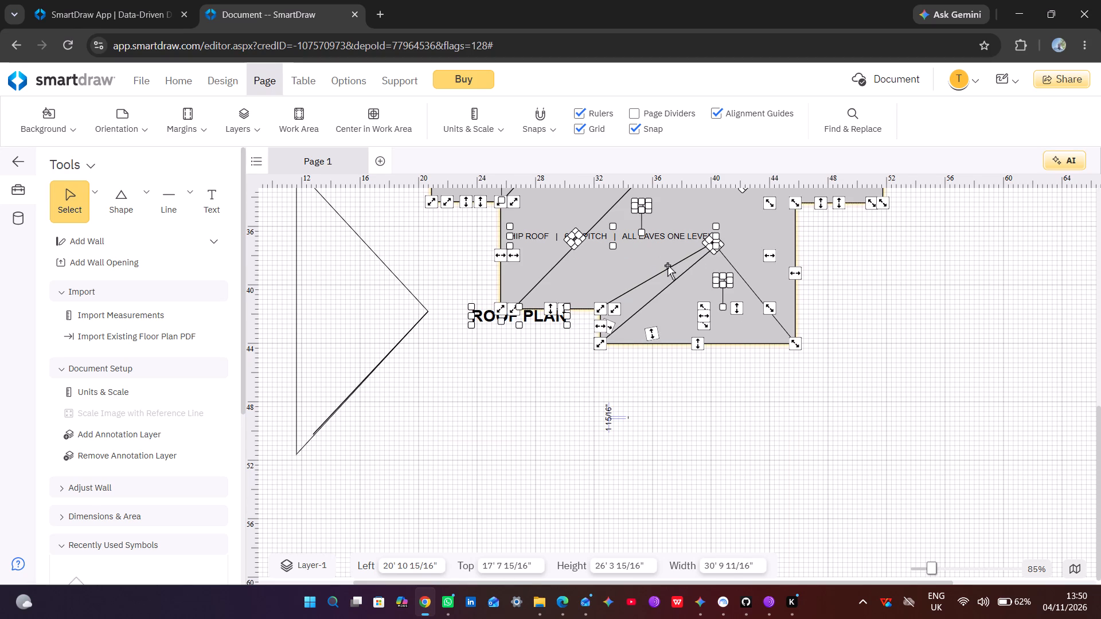
click(667, 265)
click(679, 402)
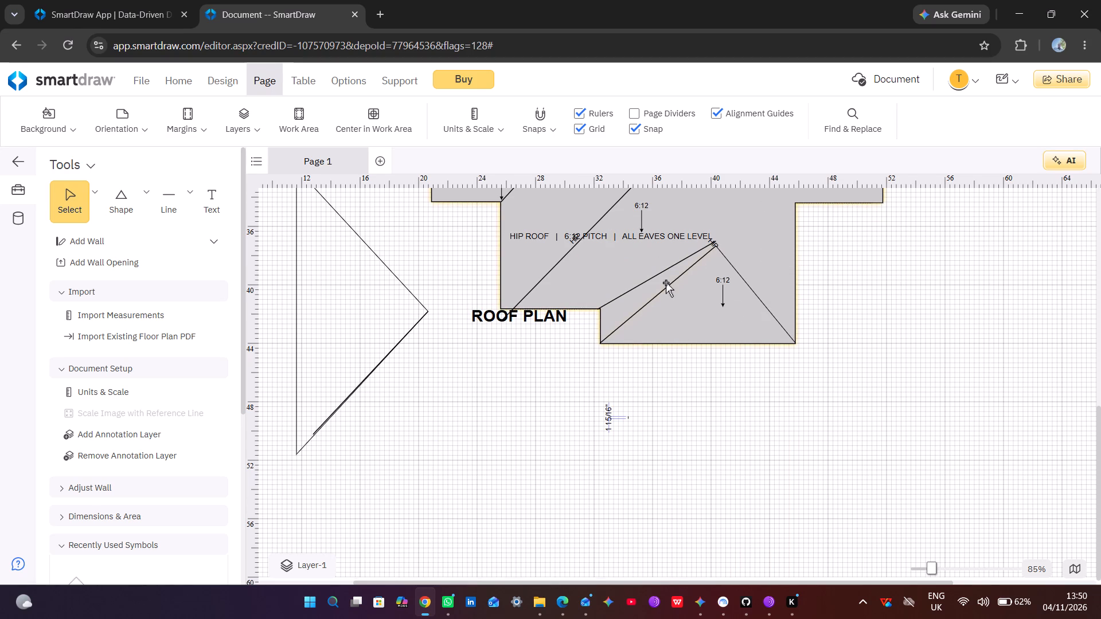
click(666, 272)
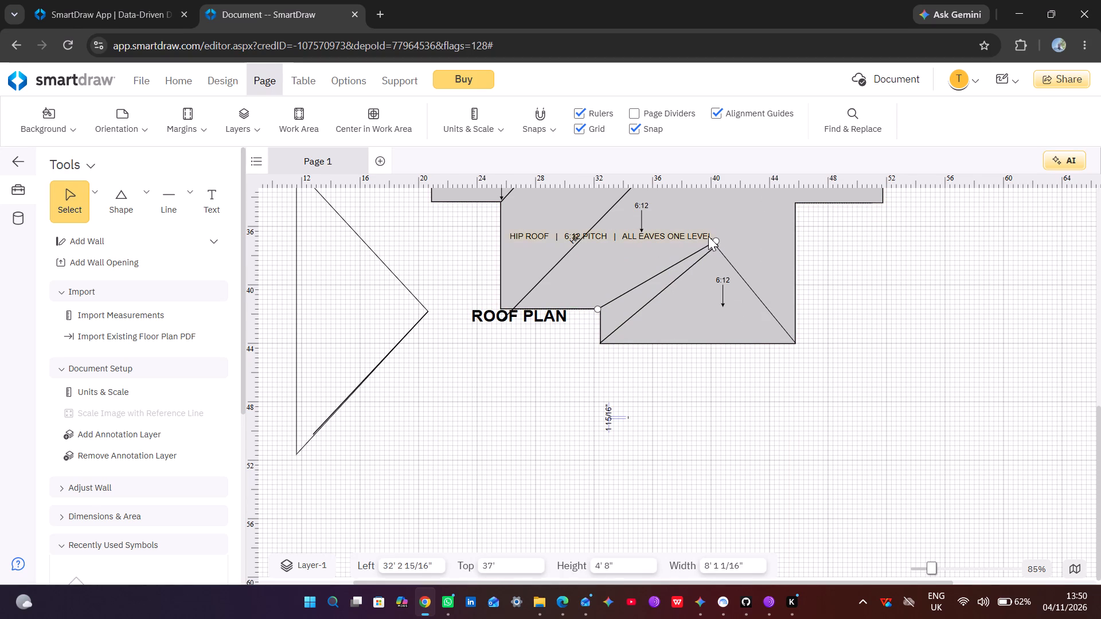
click(713, 240)
drag(713, 240, 705, 221)
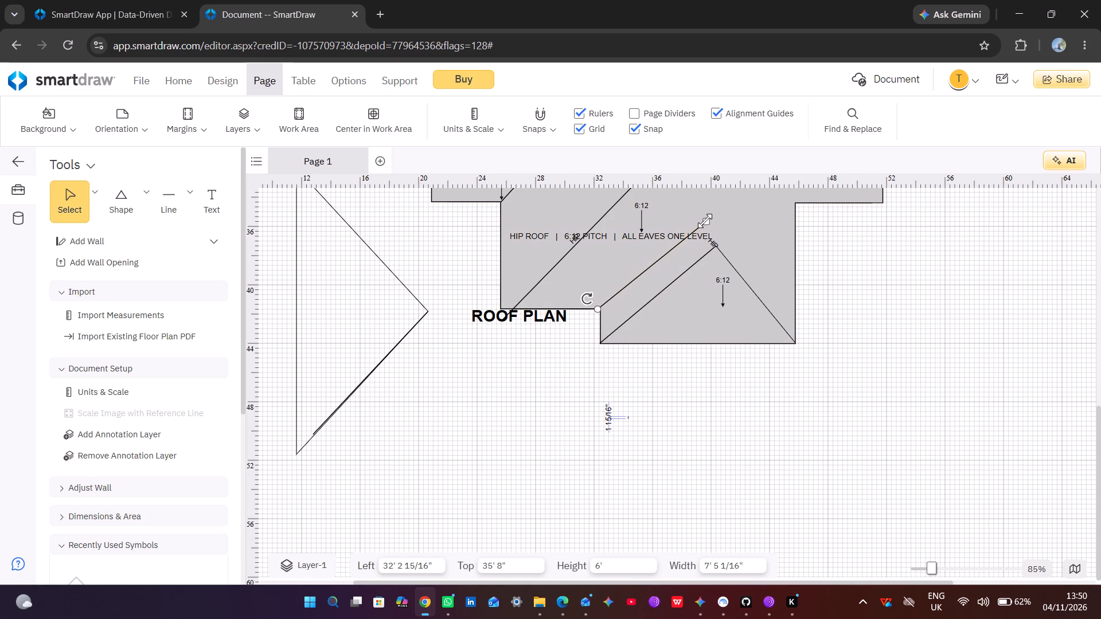
scroll(692, 366, up, 1)
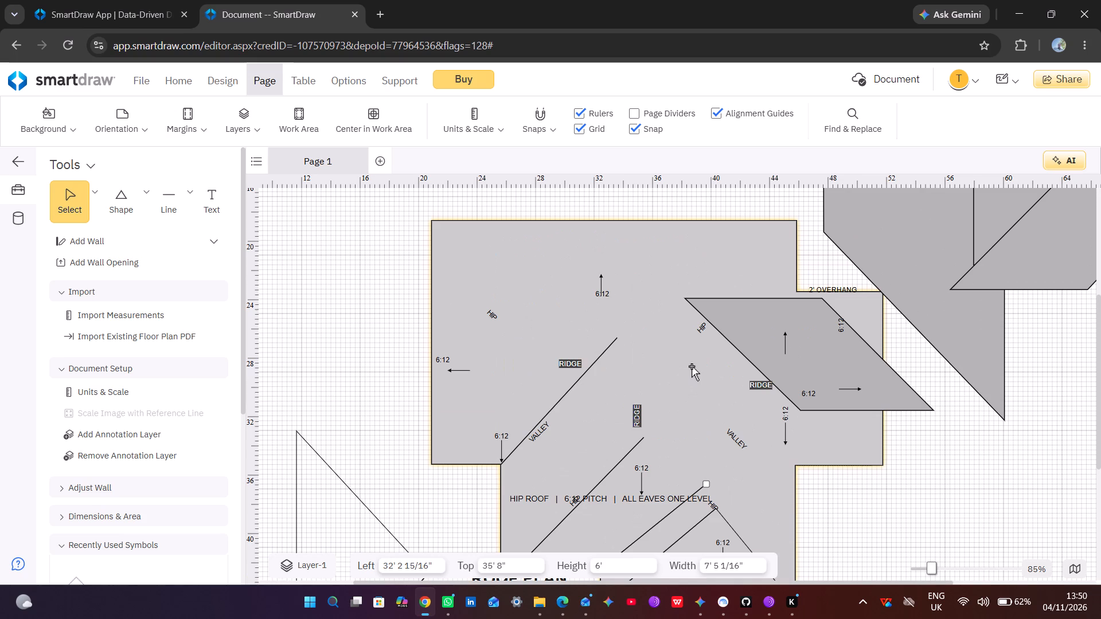
scroll(692, 366, down, 1)
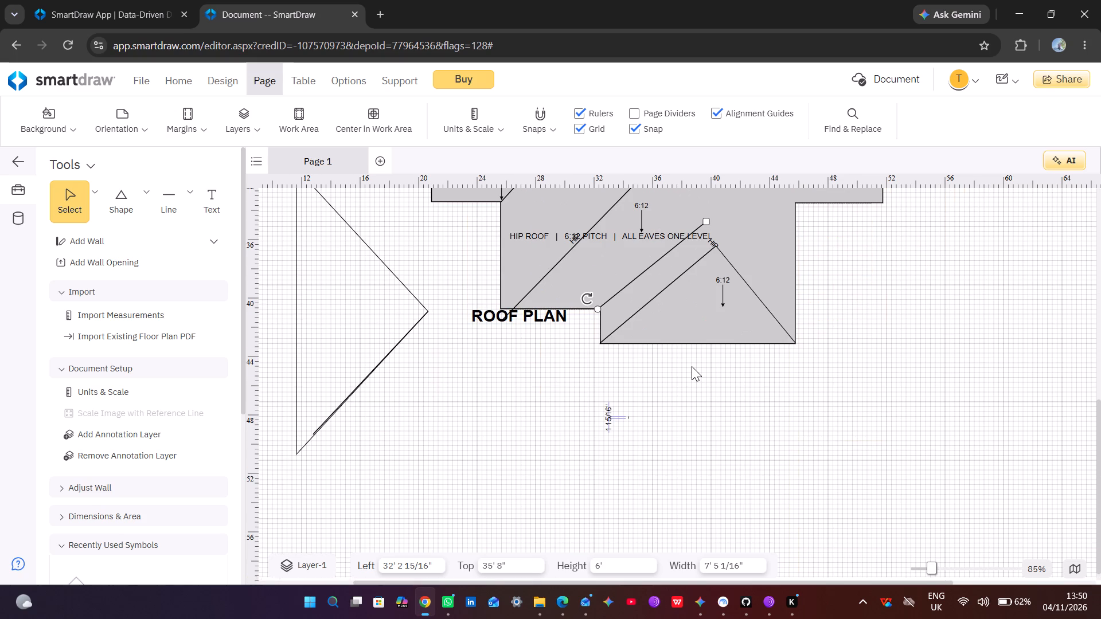
click(564, 472)
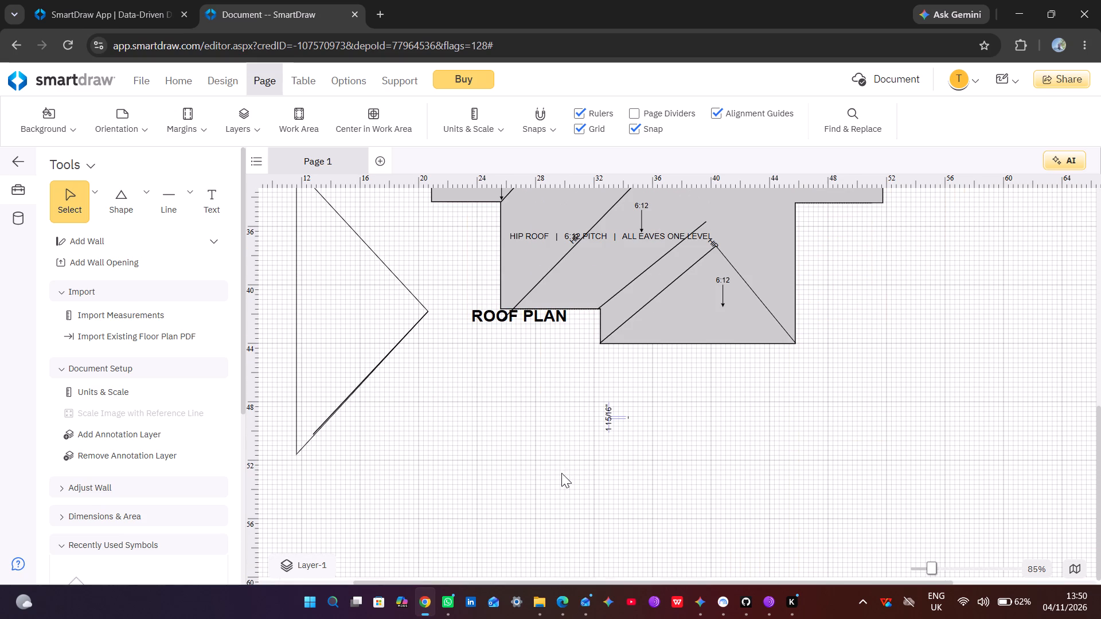
Move the unfilled triangle beside the roof plan slightly closer to the roof outline.
drag(353, 395, 348, 343)
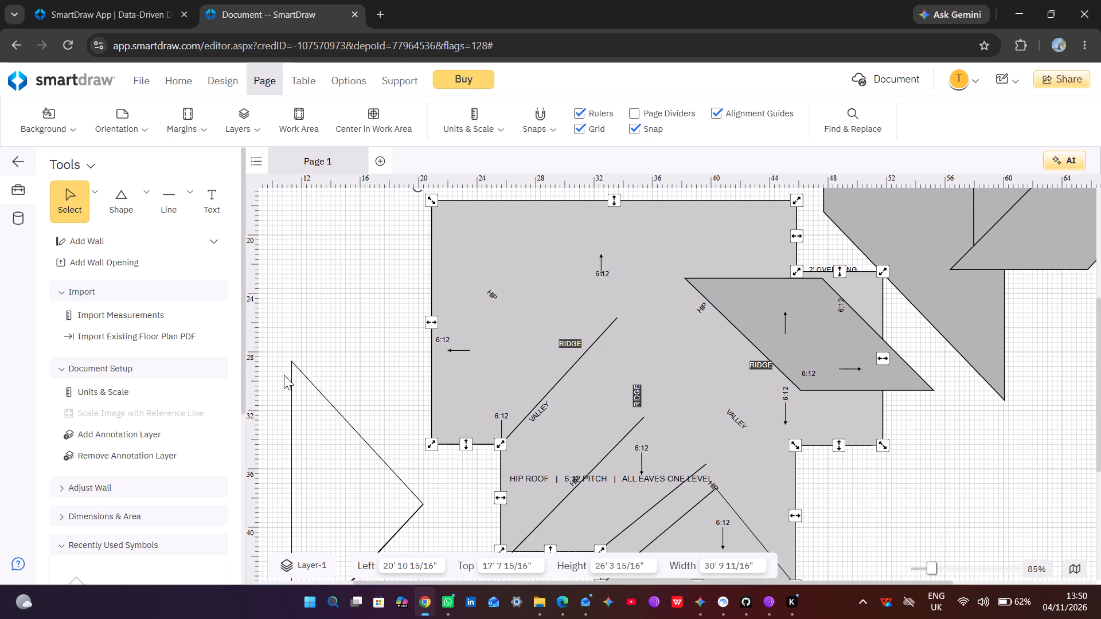
scroll(283, 376, down, 1)
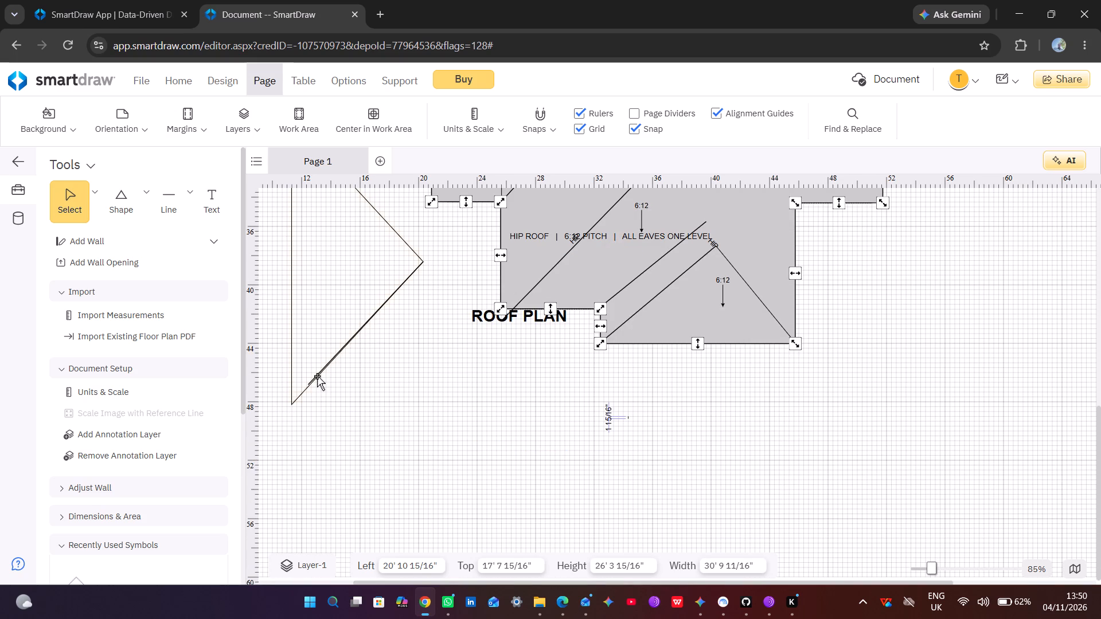
drag(317, 376, 342, 405)
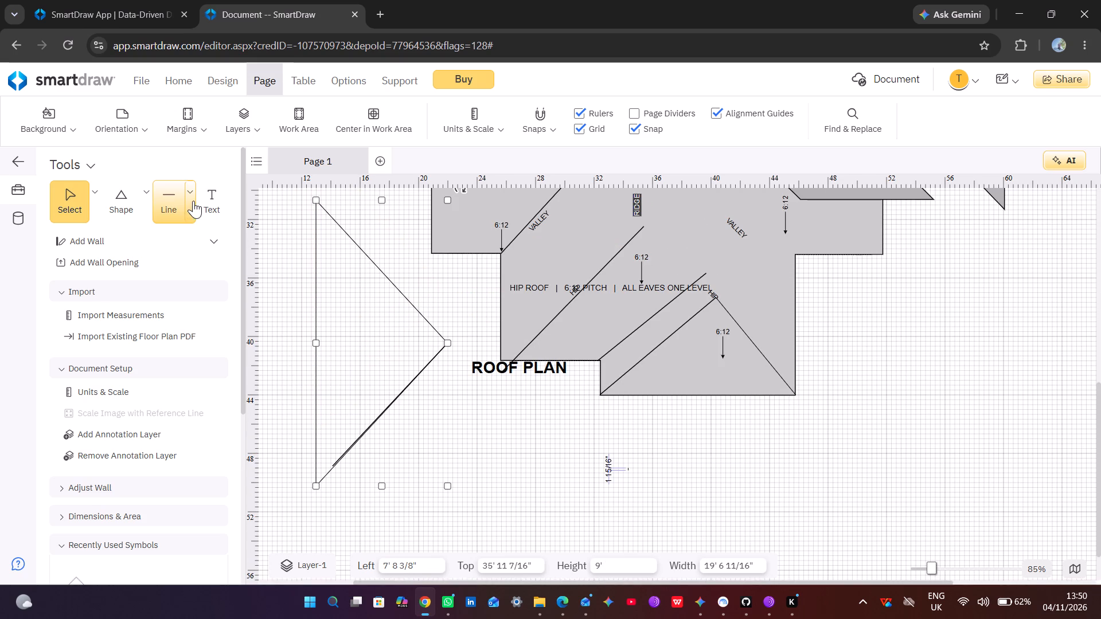
Draw a horizontal straight line 11' long below the lower roof projection.
click(194, 197)
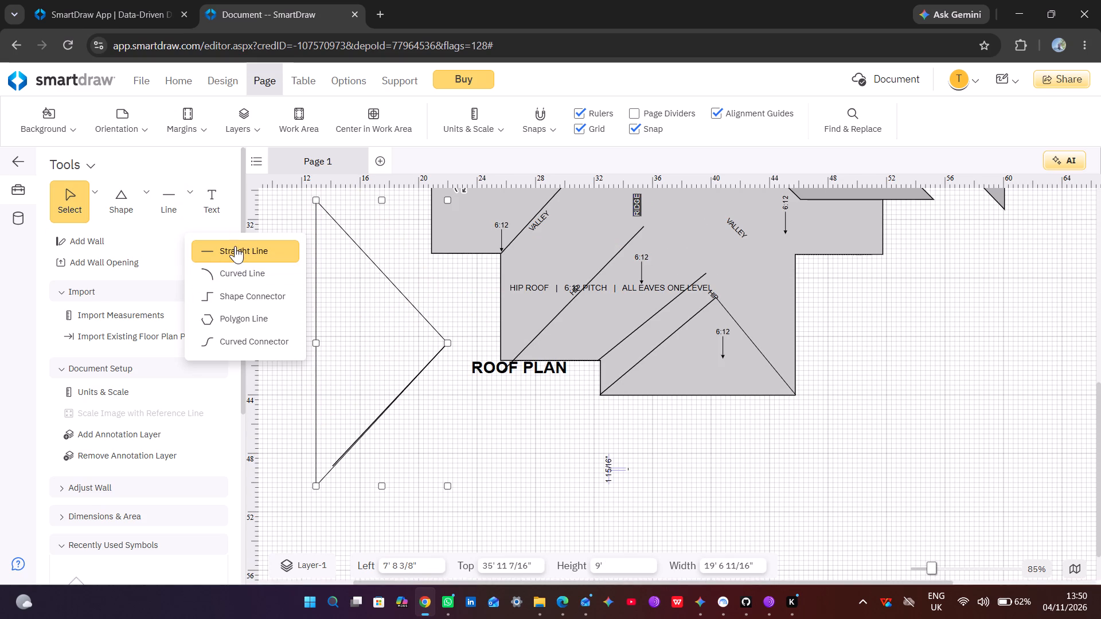
click(236, 244)
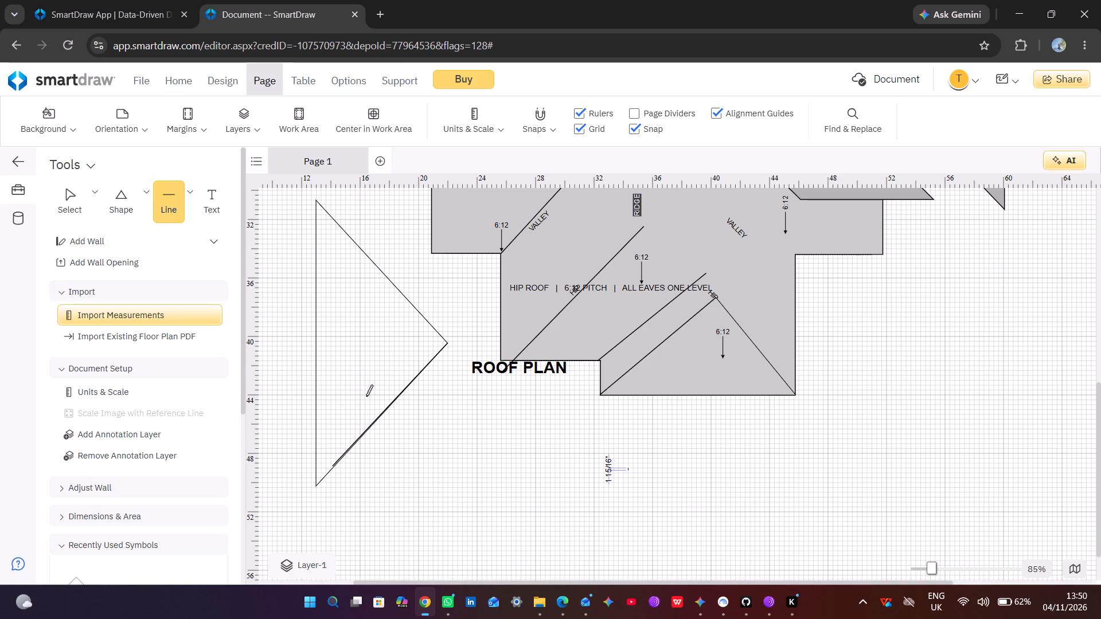
scroll(377, 384, down, 3)
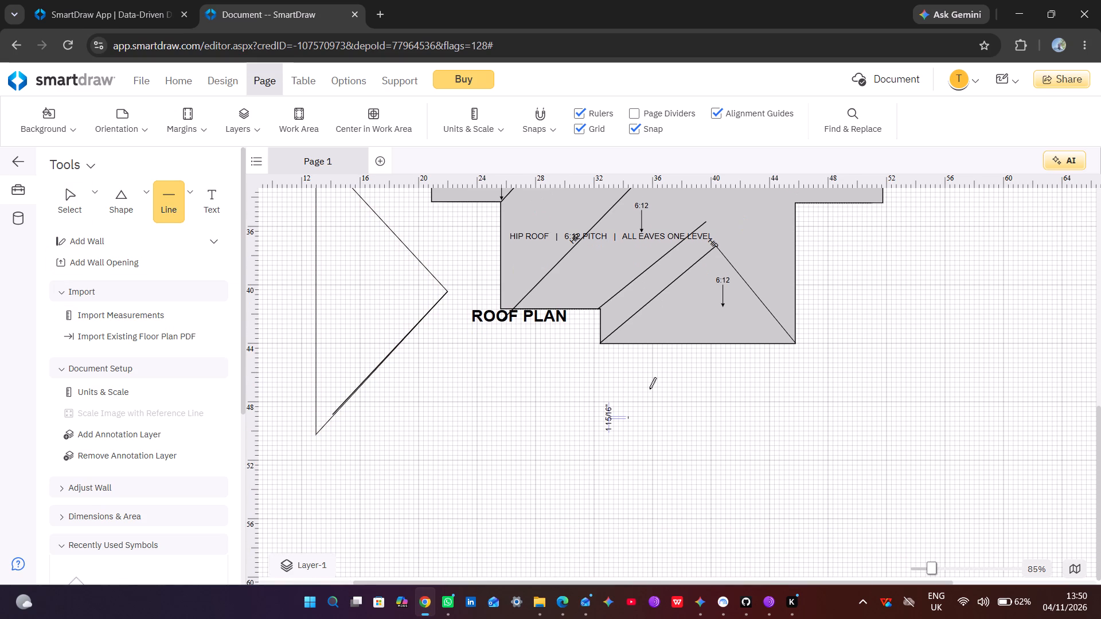
click(649, 389)
drag(649, 389, 806, 389)
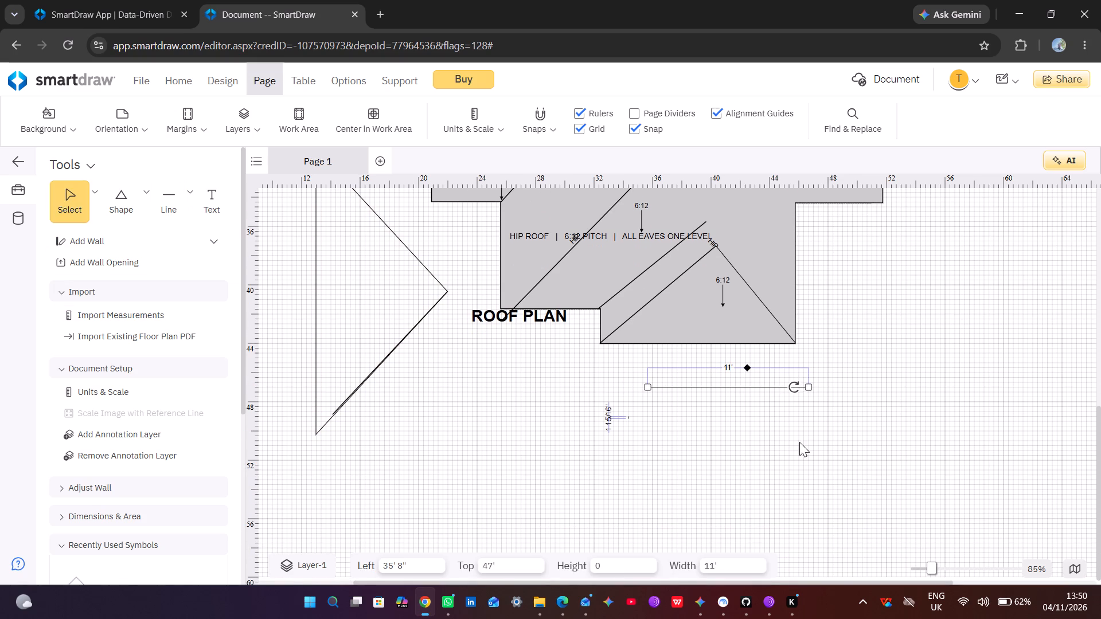
click(799, 443)
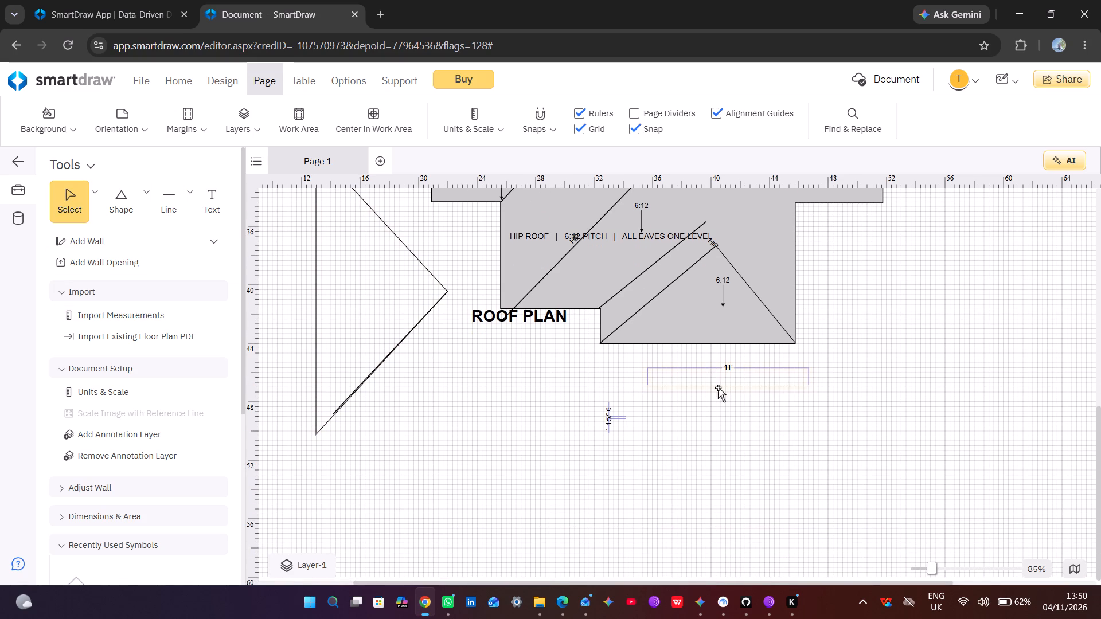
Rotate the new 11' line to a vertical orientation.
click(718, 387)
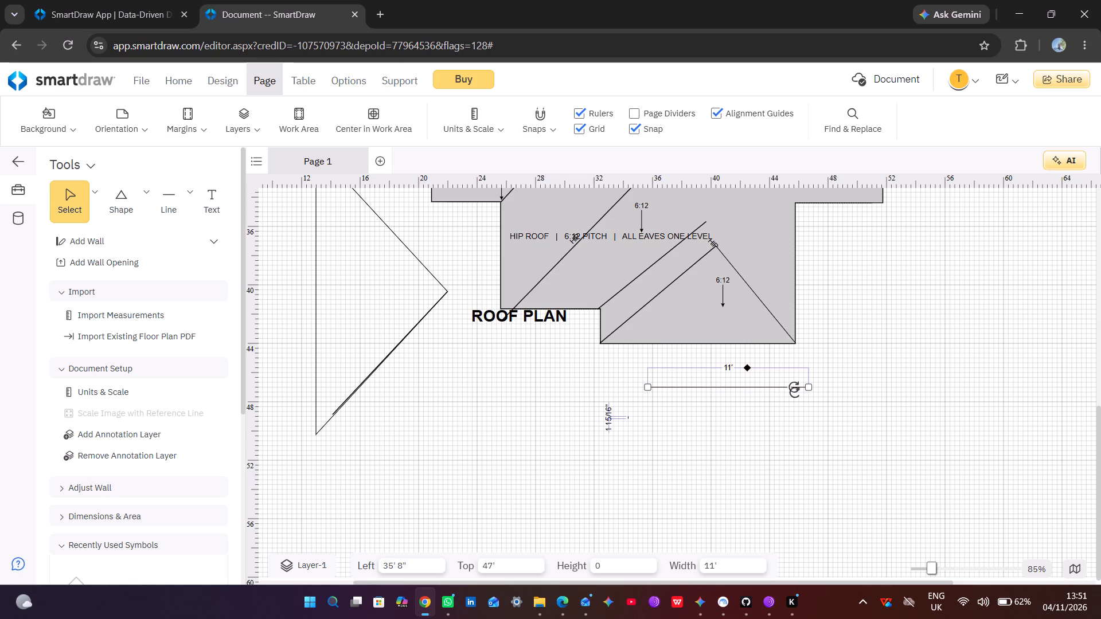
drag(795, 393, 717, 448)
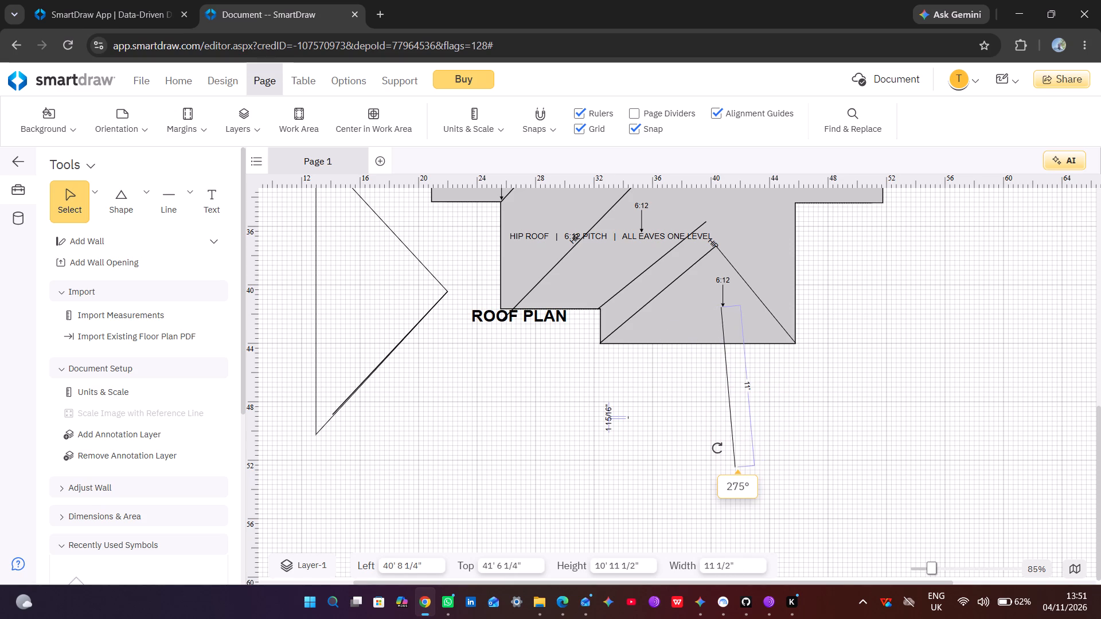
drag(717, 448, 719, 443)
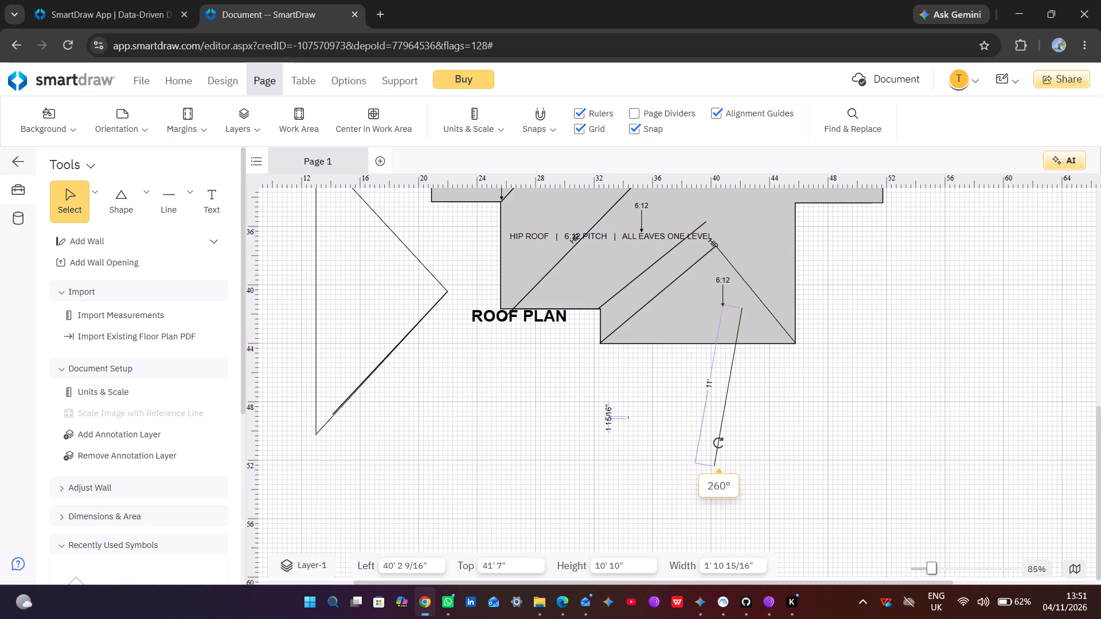
drag(719, 443, 724, 443)
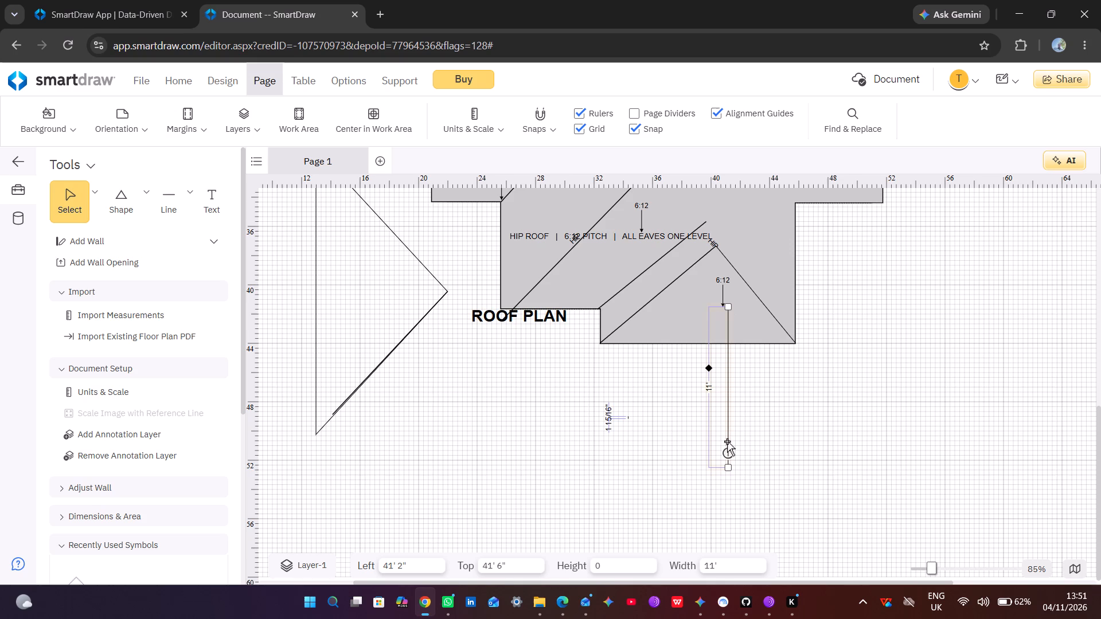
drag(725, 454, 734, 456)
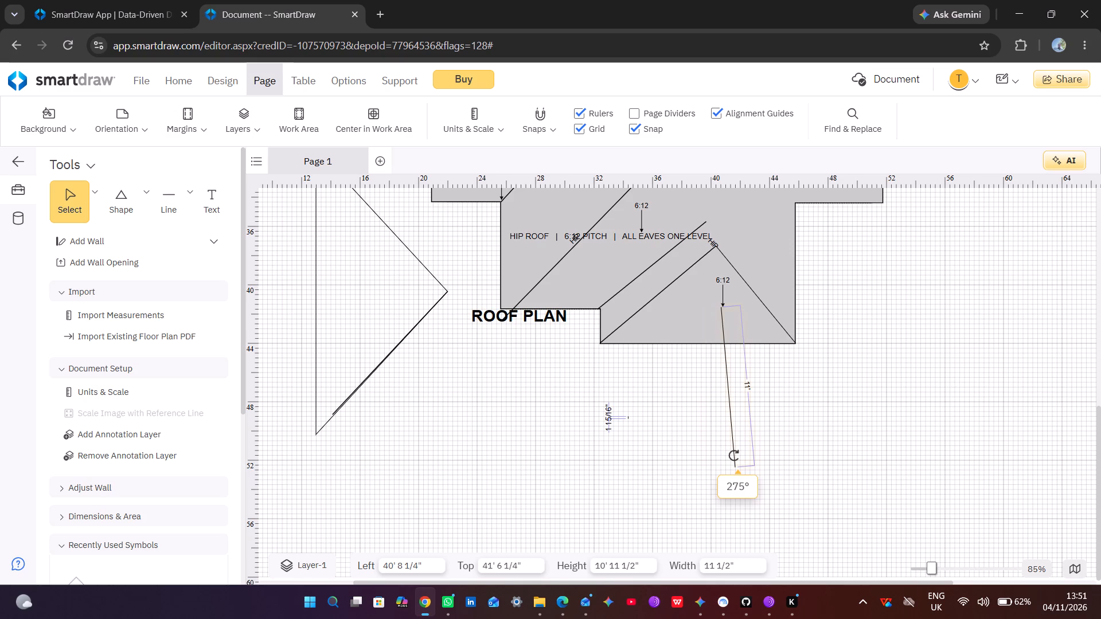
drag(734, 456, 721, 462)
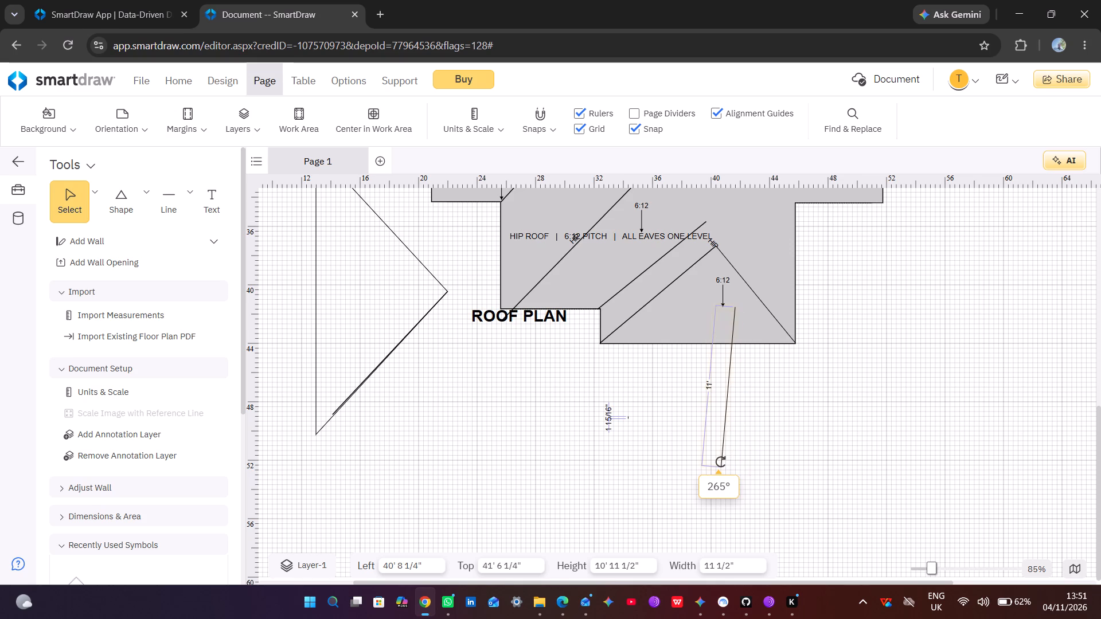
drag(721, 462, 725, 461)
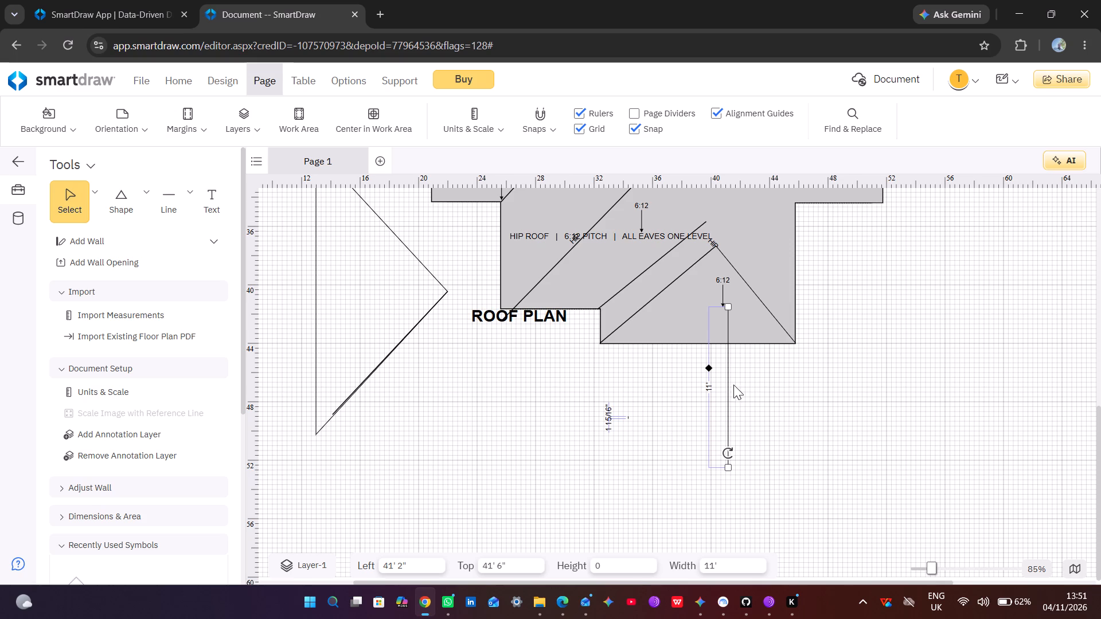
Move the vertical 11' line up onto the roof so its lower end sits near the peak of the lower hip.
drag(727, 390, 717, 324)
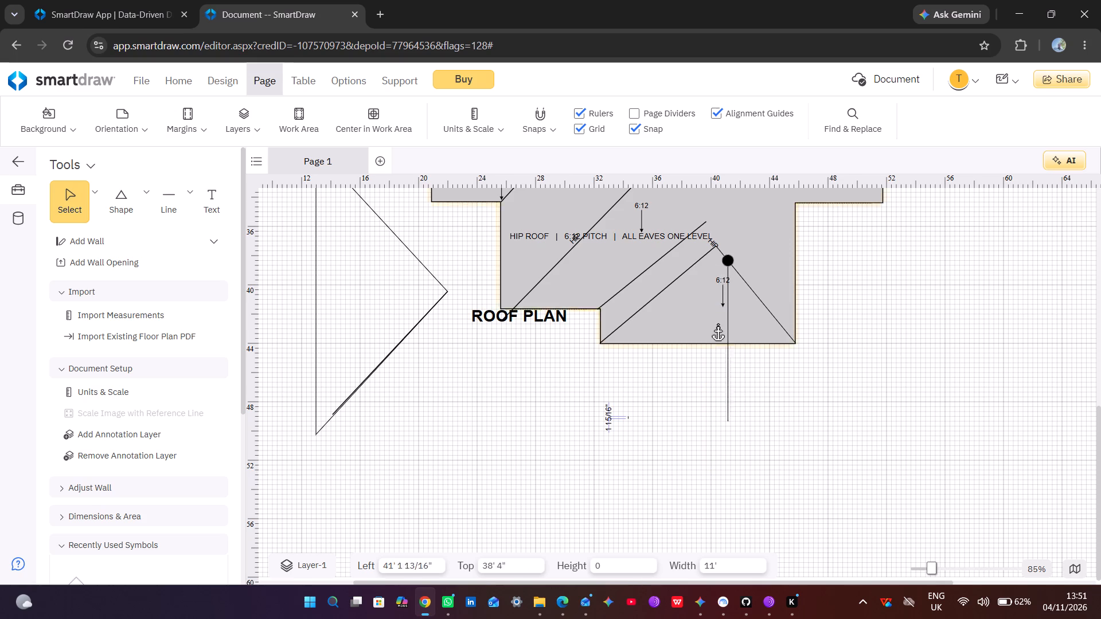
drag(717, 324, 716, 179)
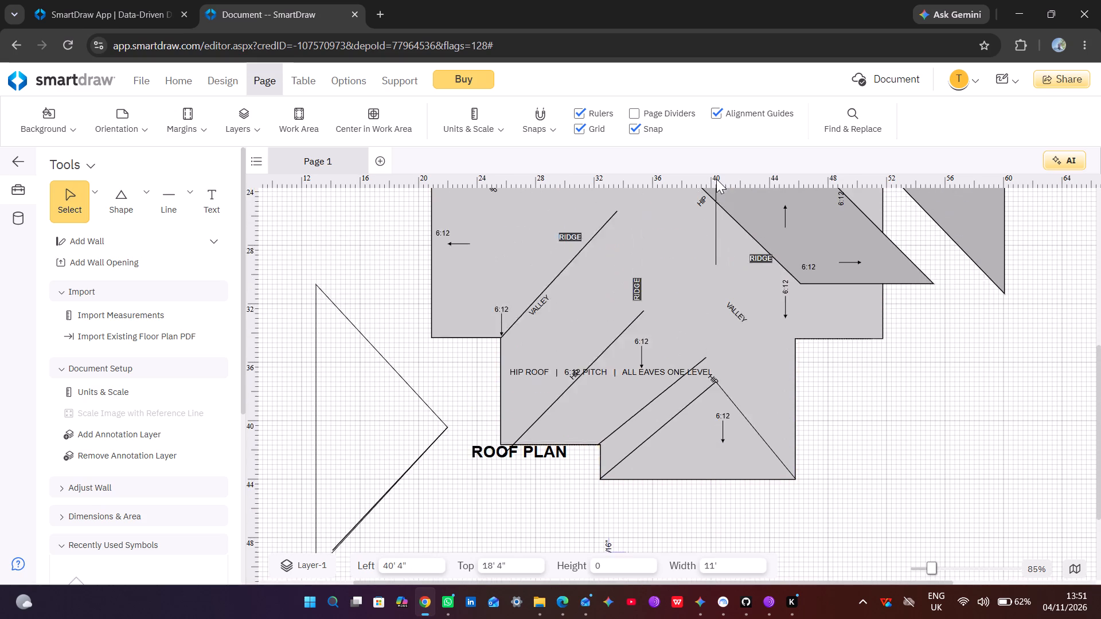
drag(716, 179, 713, 318)
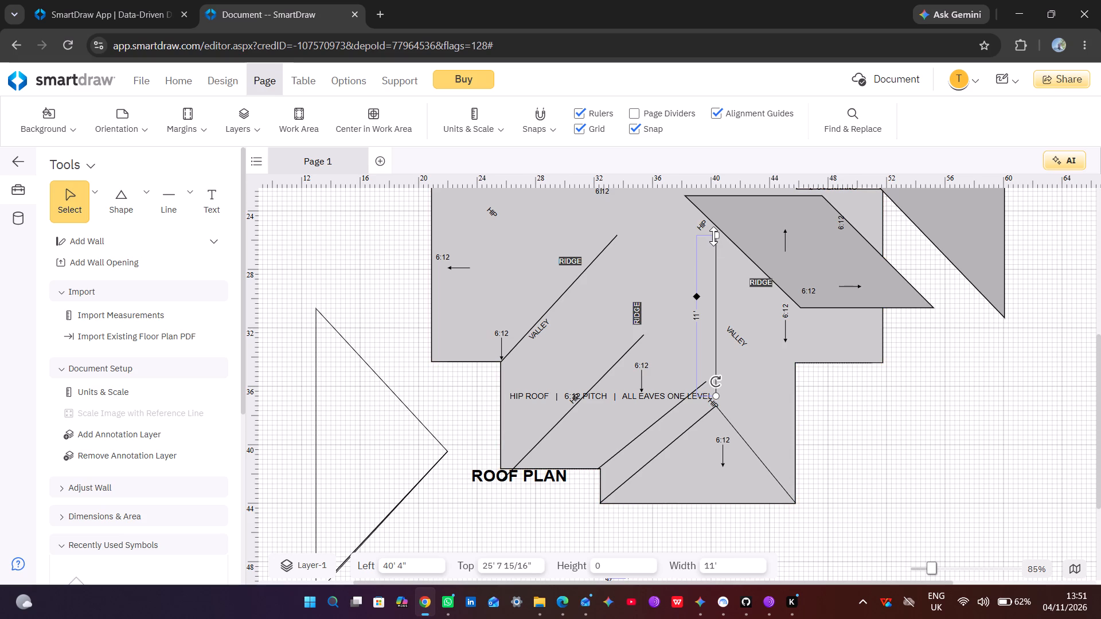
Reposition both ends of the vertical line to join the upper diagonal to the lower hip's peak, about 1' 9" long.
drag(716, 238, 704, 373)
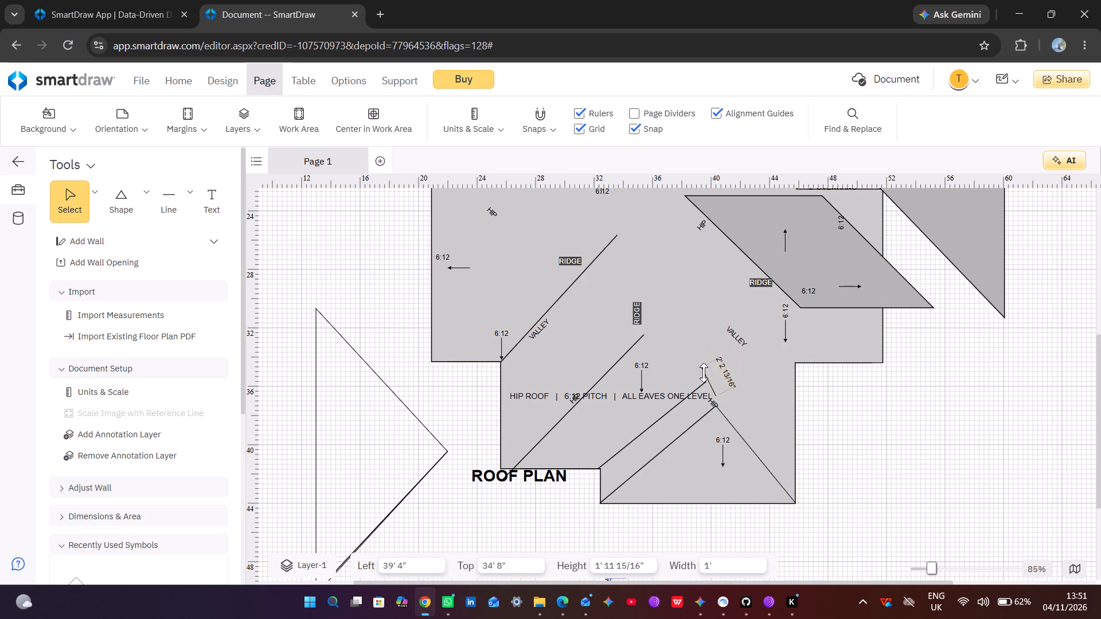
drag(704, 373, 708, 382)
drag(708, 382, 702, 386)
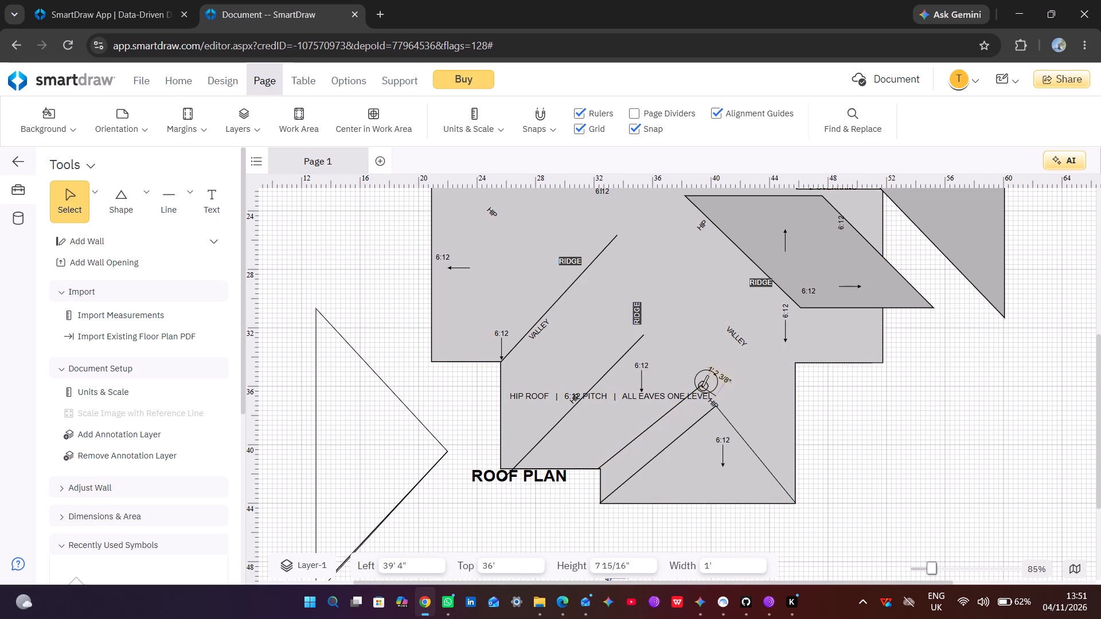
drag(702, 386, 697, 389)
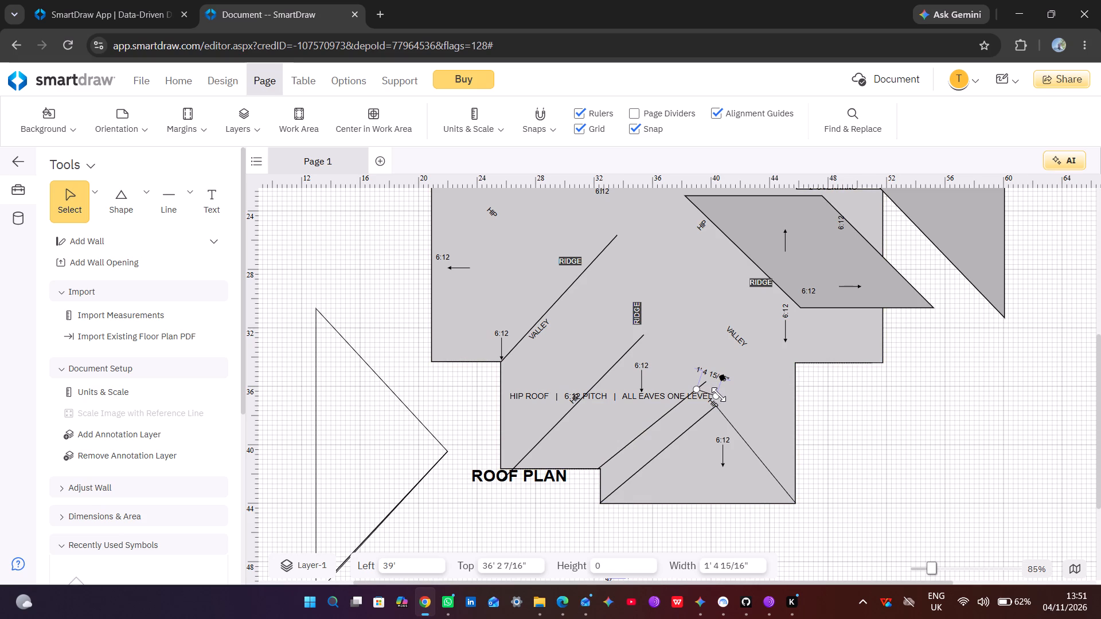
drag(719, 394, 712, 405)
Shorten the upper diagonal of the lower projection by pulling its upper end down, just short of the lower hip's peak.
click(672, 412)
click(672, 410)
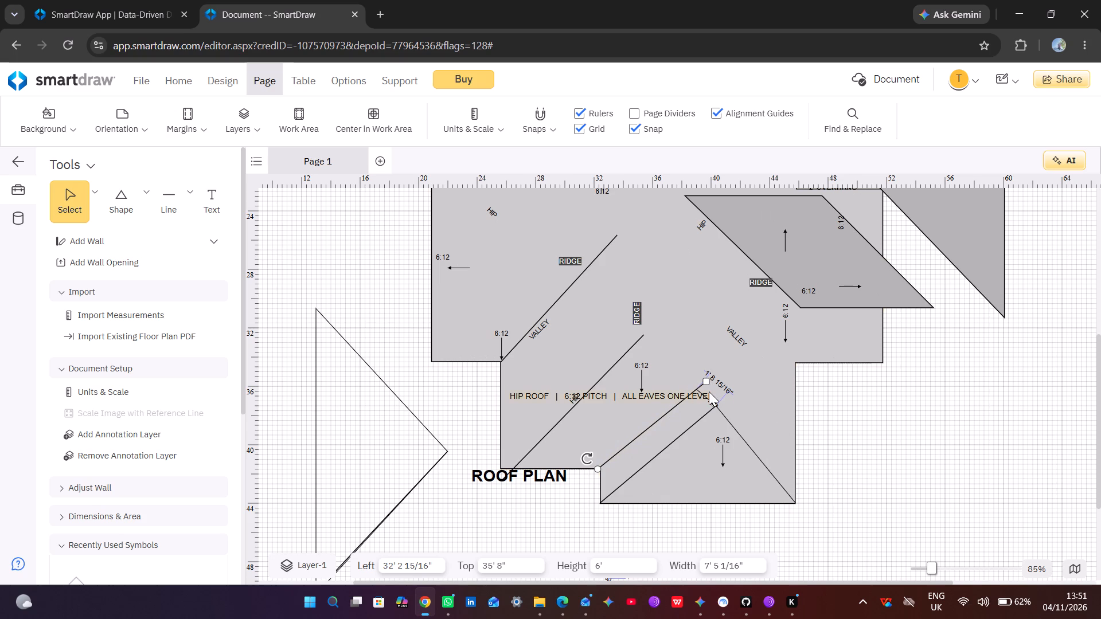
drag(706, 380, 690, 390)
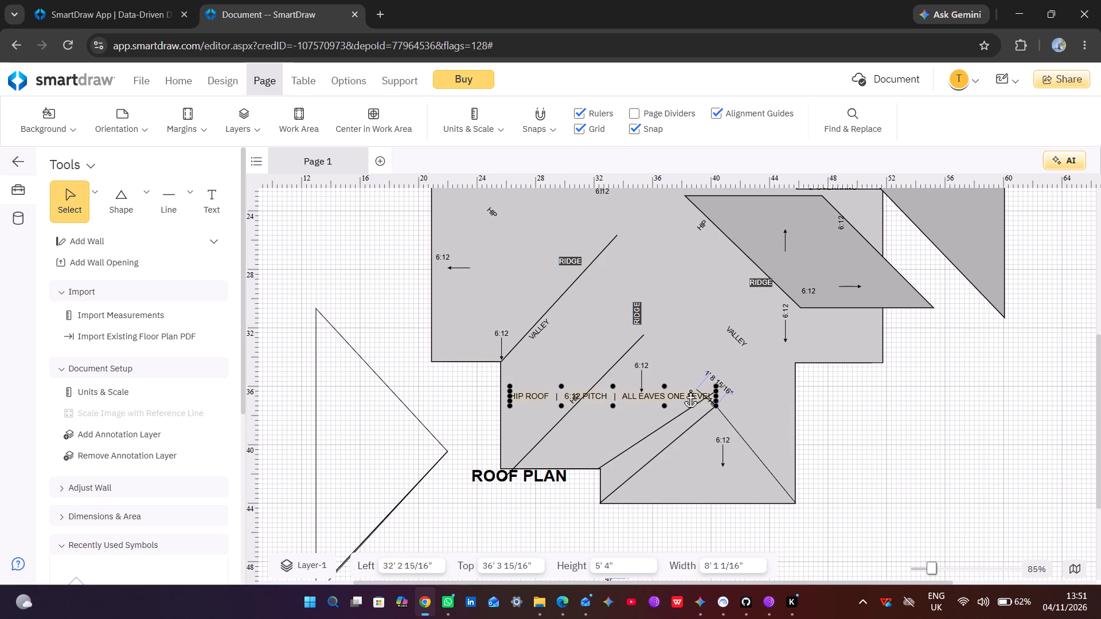
drag(690, 390, 690, 396)
click(684, 429)
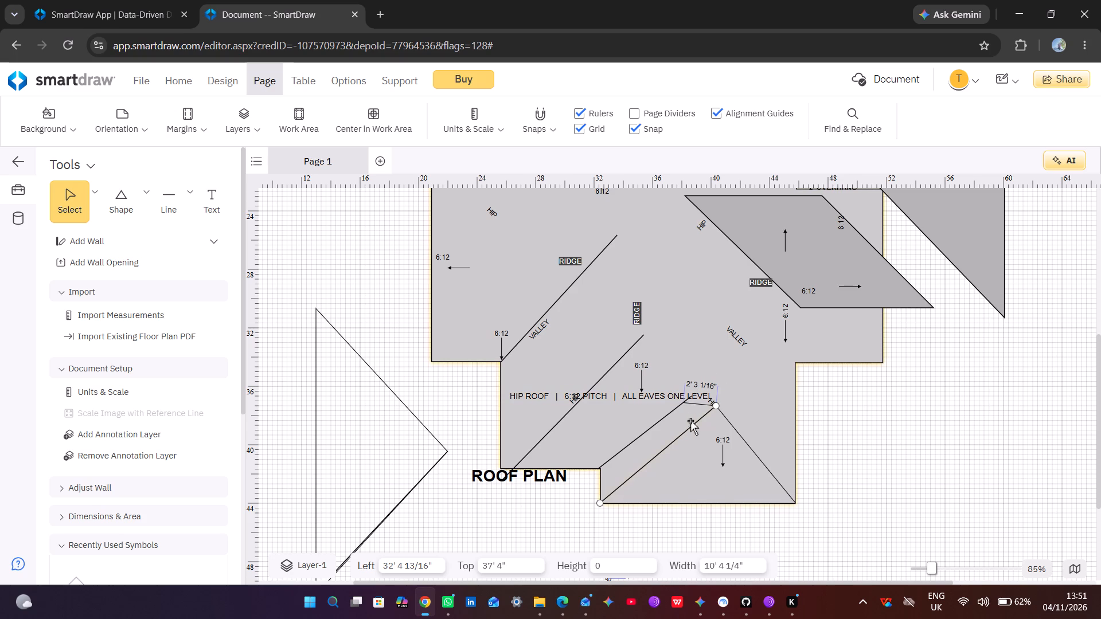
click(697, 437)
click(738, 373)
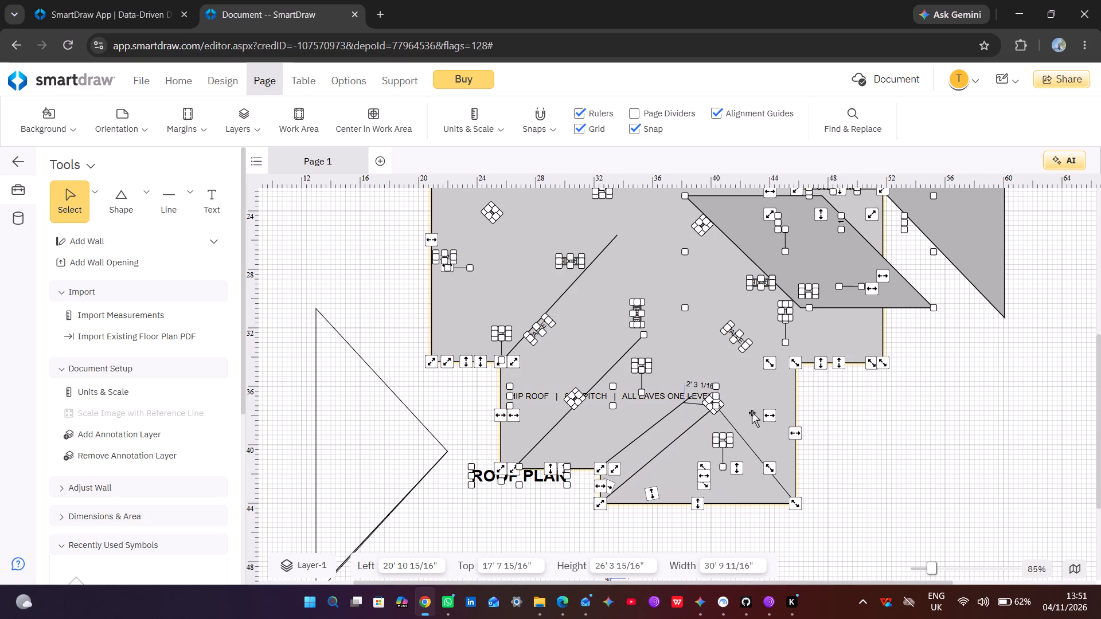
click(826, 462)
click(841, 459)
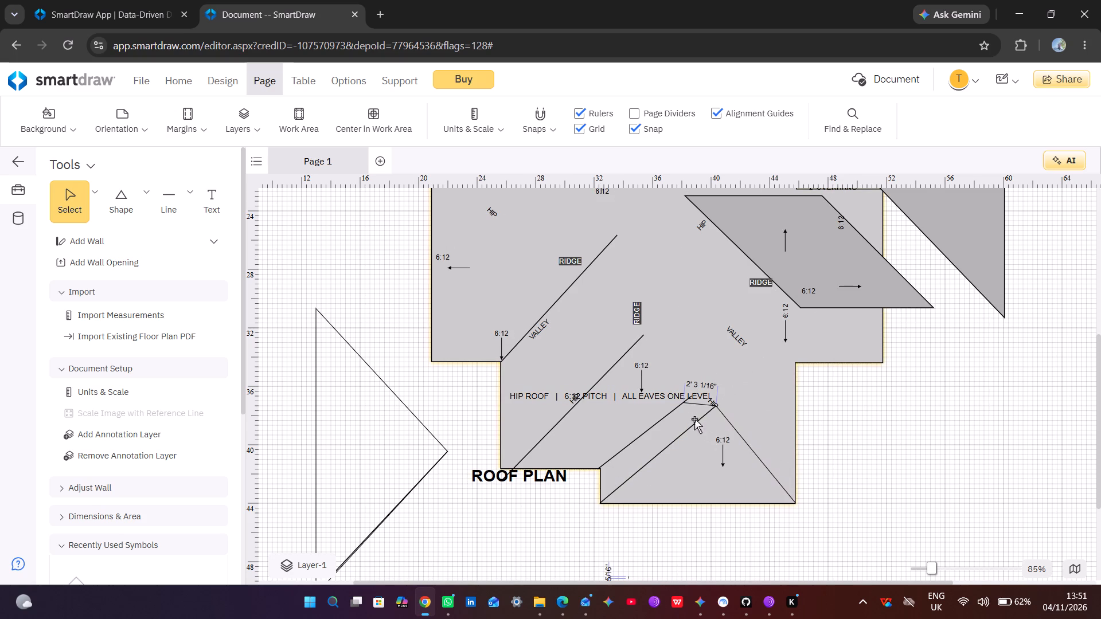
Reposition the free end of the short line so it stands vertically above the lower hip's peak, about 1' long.
click(696, 402)
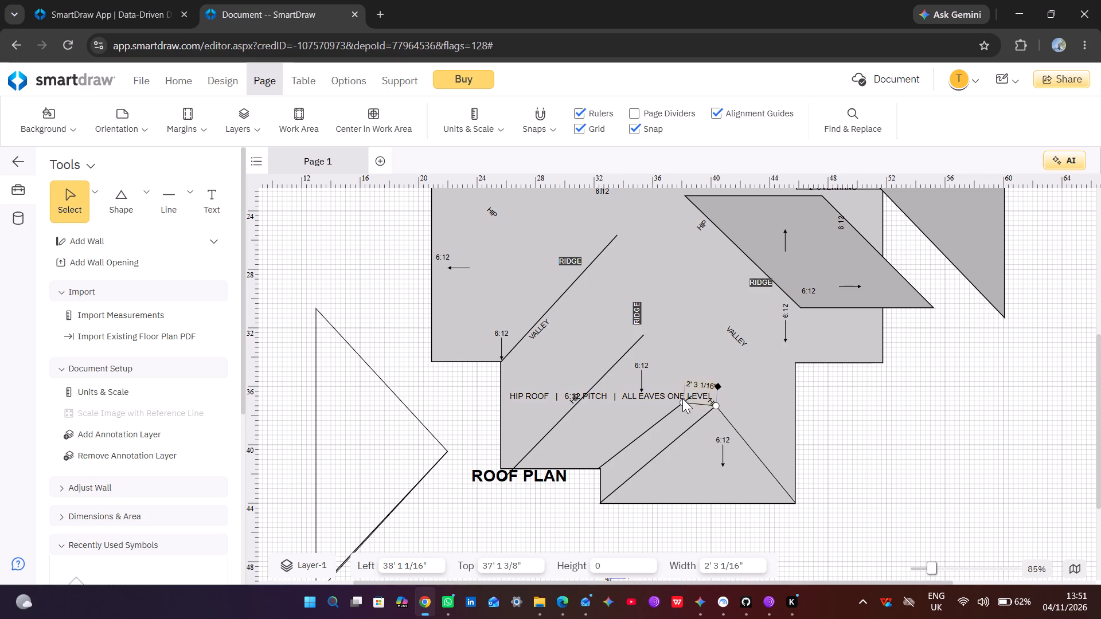
drag(684, 401, 699, 390)
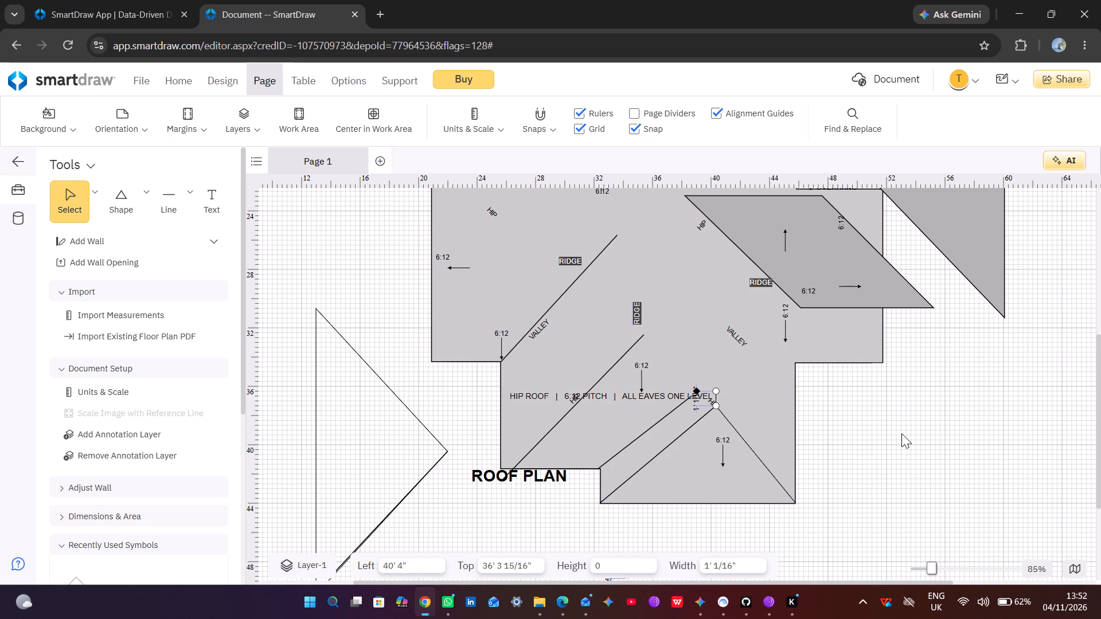
click(901, 433)
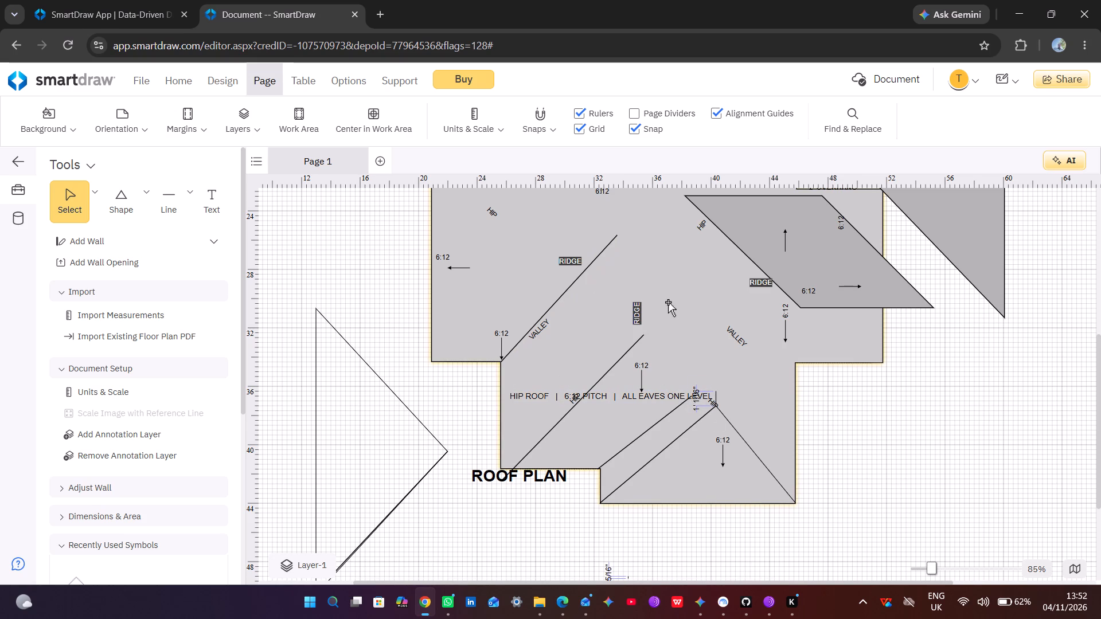
Move the whole roof outline with its labels down to left 21' 4", top 22' 1/16".
drag(670, 305, 677, 369)
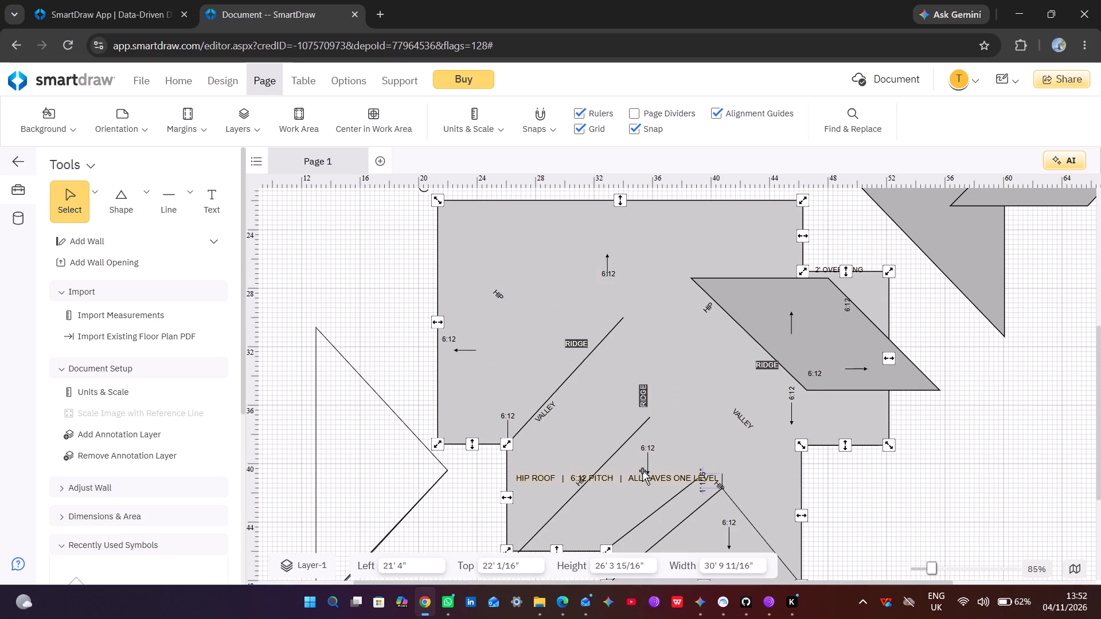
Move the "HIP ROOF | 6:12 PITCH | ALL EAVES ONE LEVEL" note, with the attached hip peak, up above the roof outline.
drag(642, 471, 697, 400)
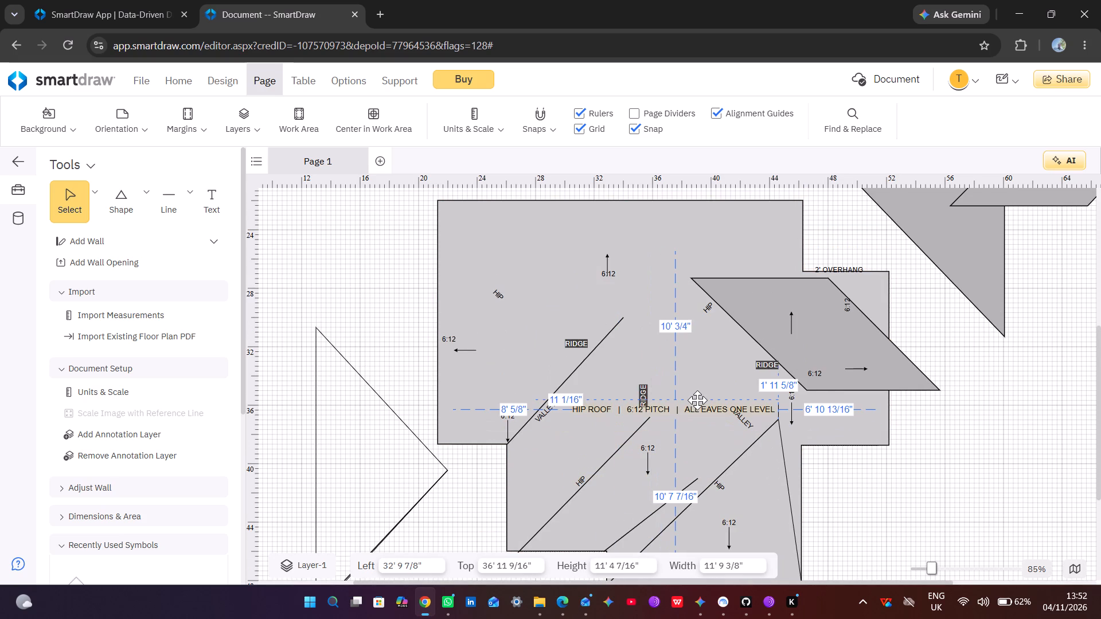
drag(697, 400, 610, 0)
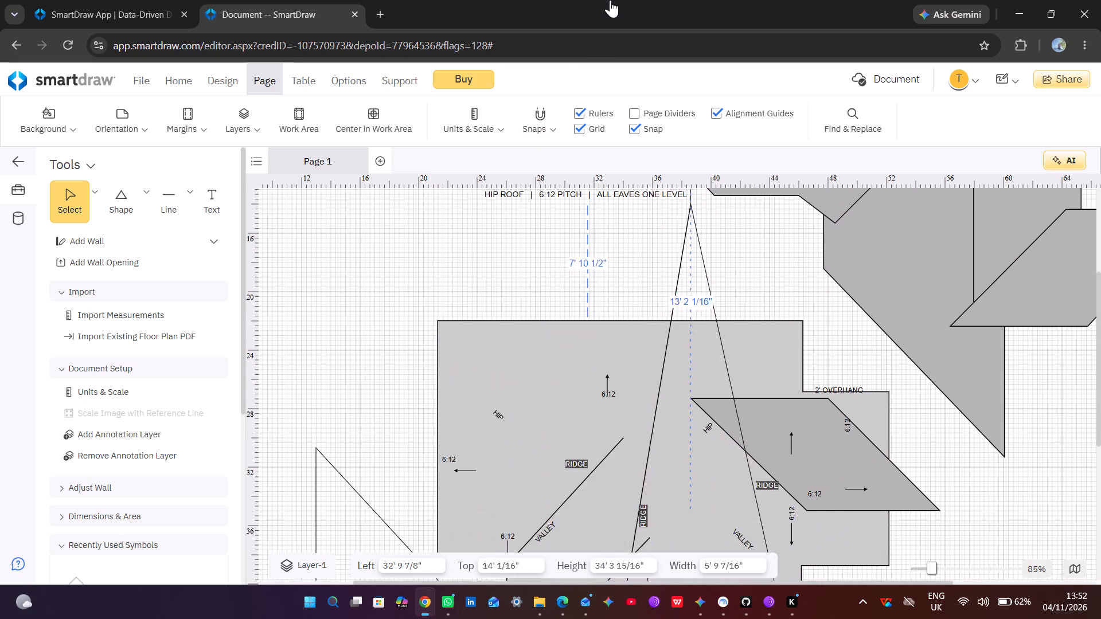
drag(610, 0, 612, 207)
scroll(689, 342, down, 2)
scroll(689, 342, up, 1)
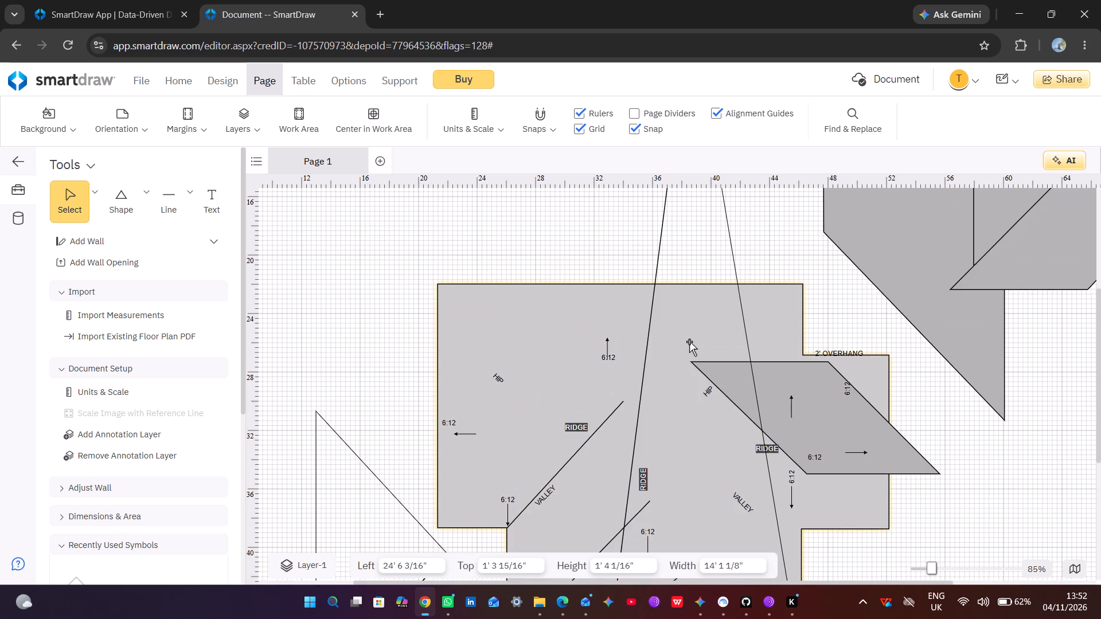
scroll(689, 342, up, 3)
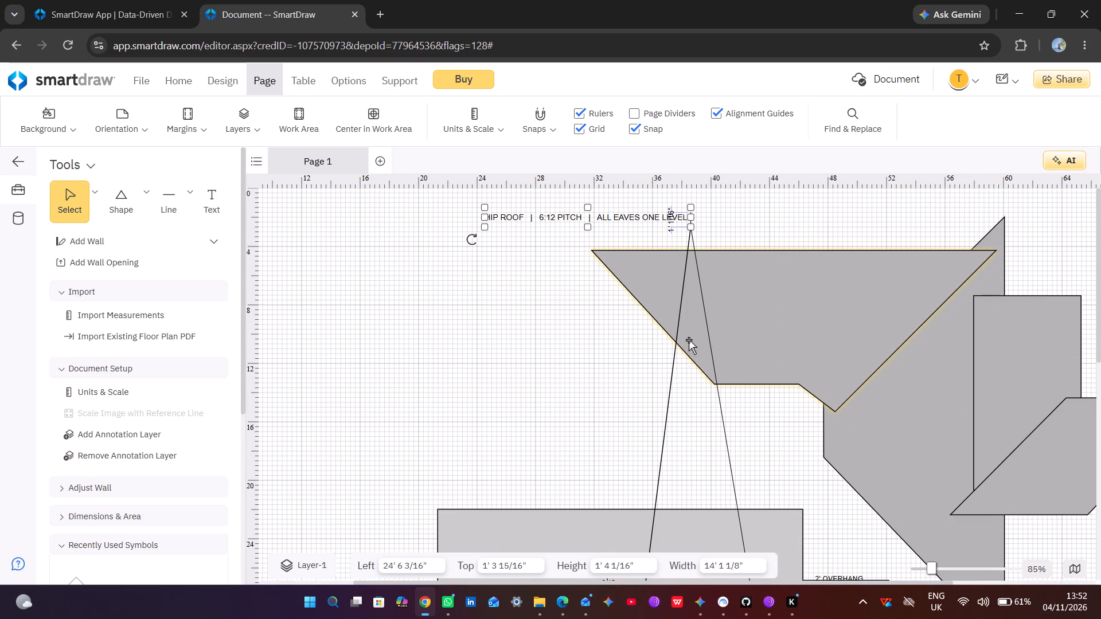
Move the hip roof note back onto the lower roof so the attached hip peak sits above the lower projection.
click(689, 218)
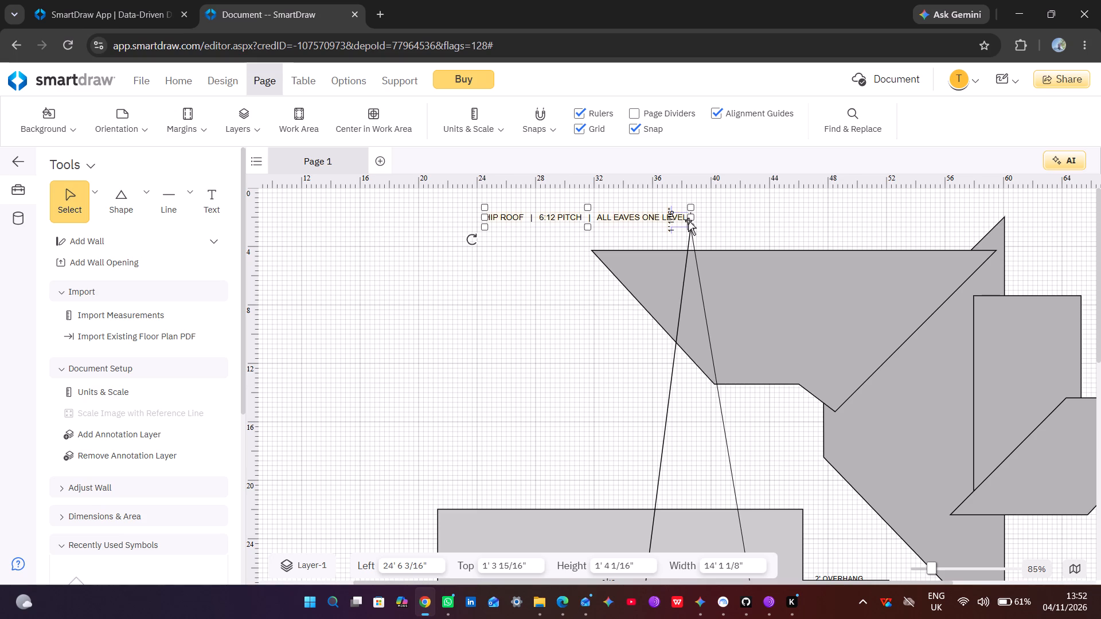
drag(688, 221, 687, 483)
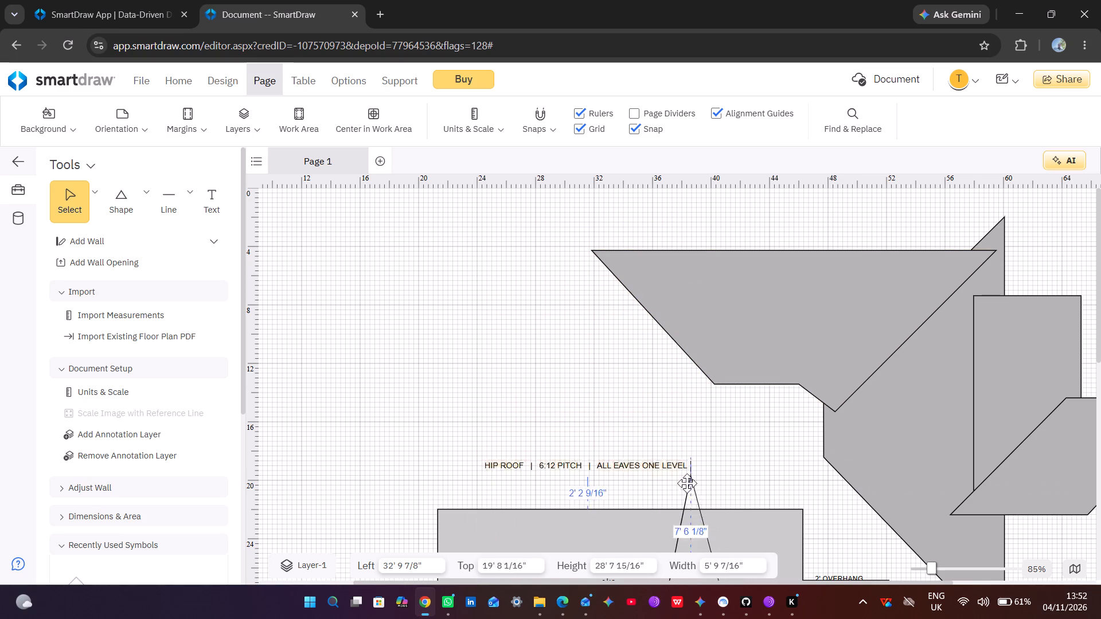
drag(687, 483, 676, 586)
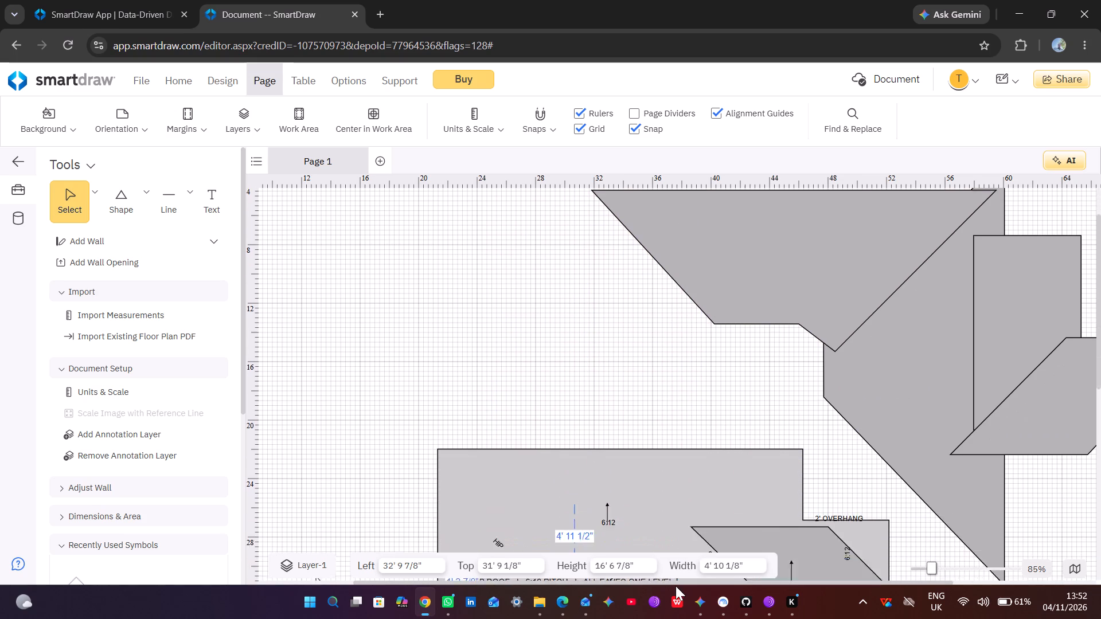
drag(676, 586, 649, 478)
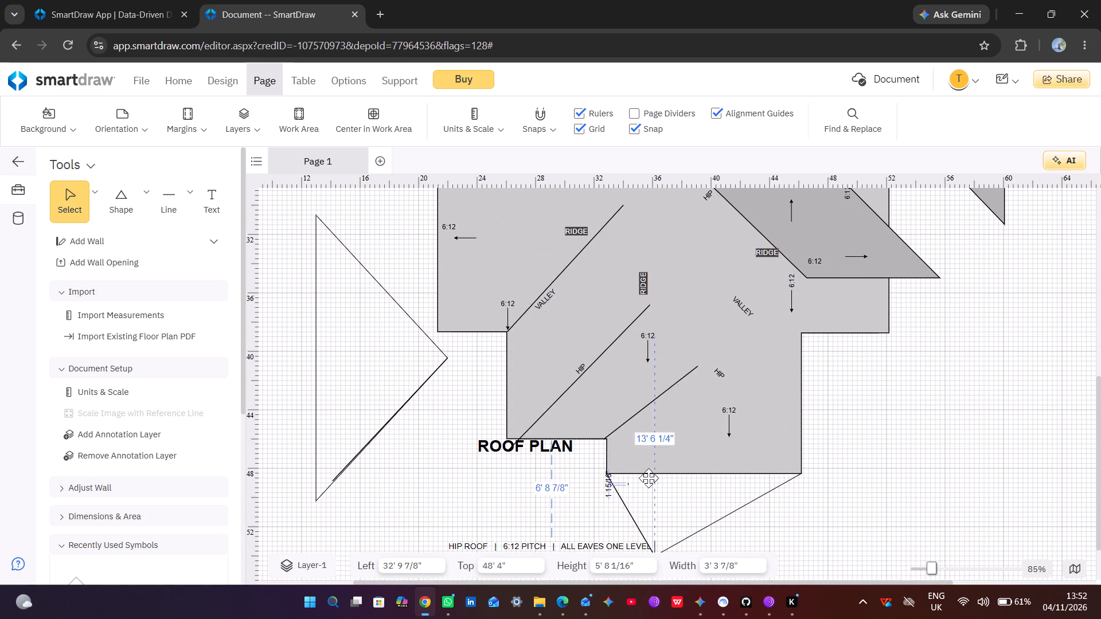
drag(649, 478, 701, 386)
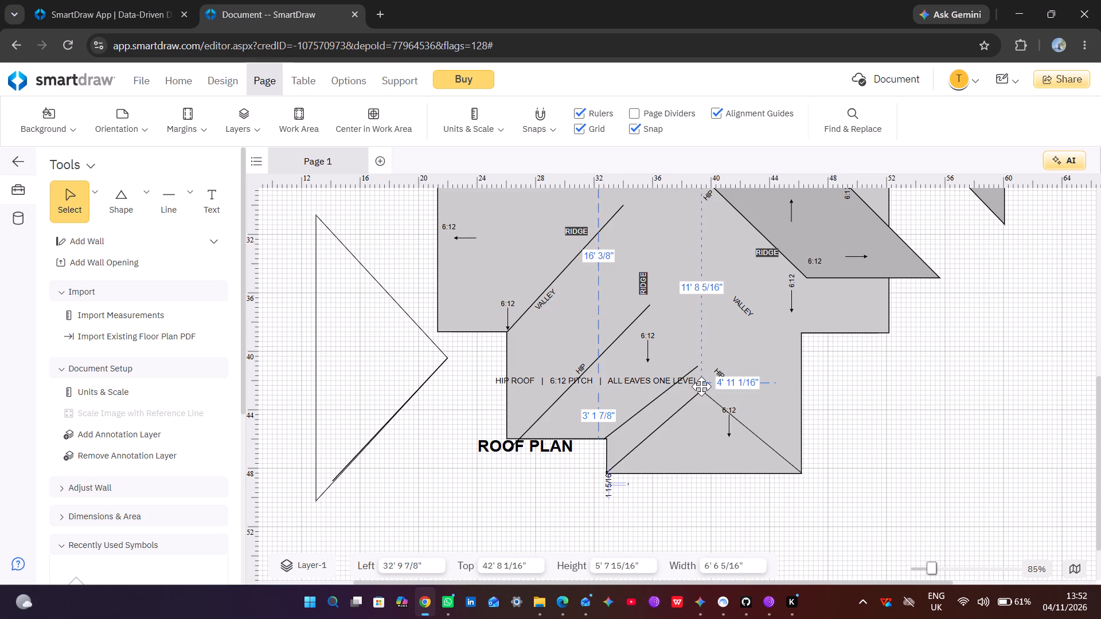
drag(701, 386, 708, 384)
click(791, 349)
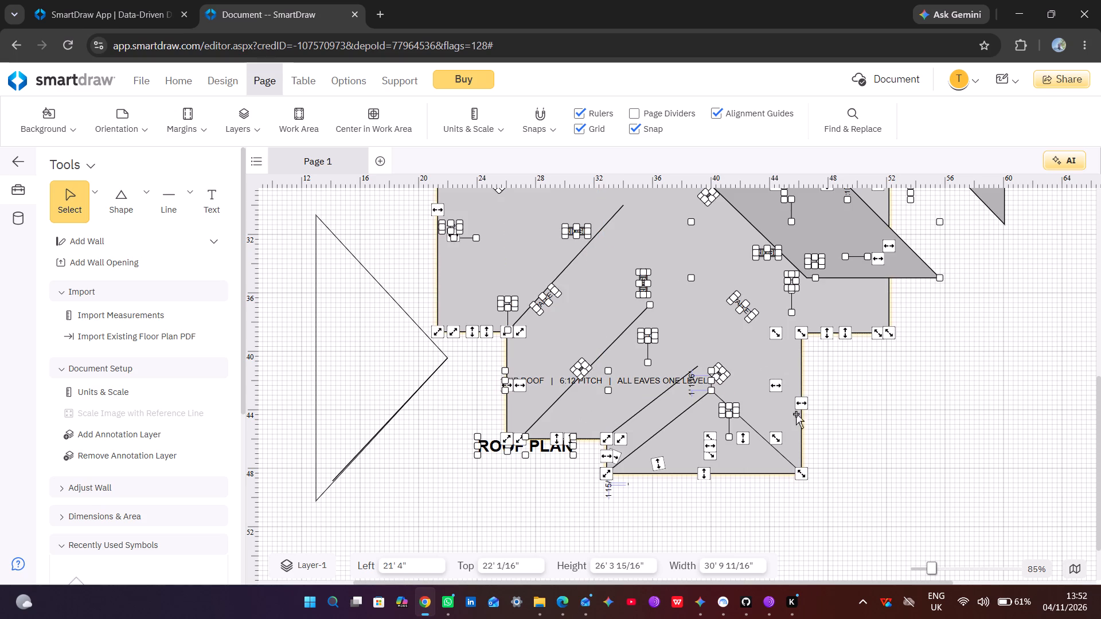
click(940, 513)
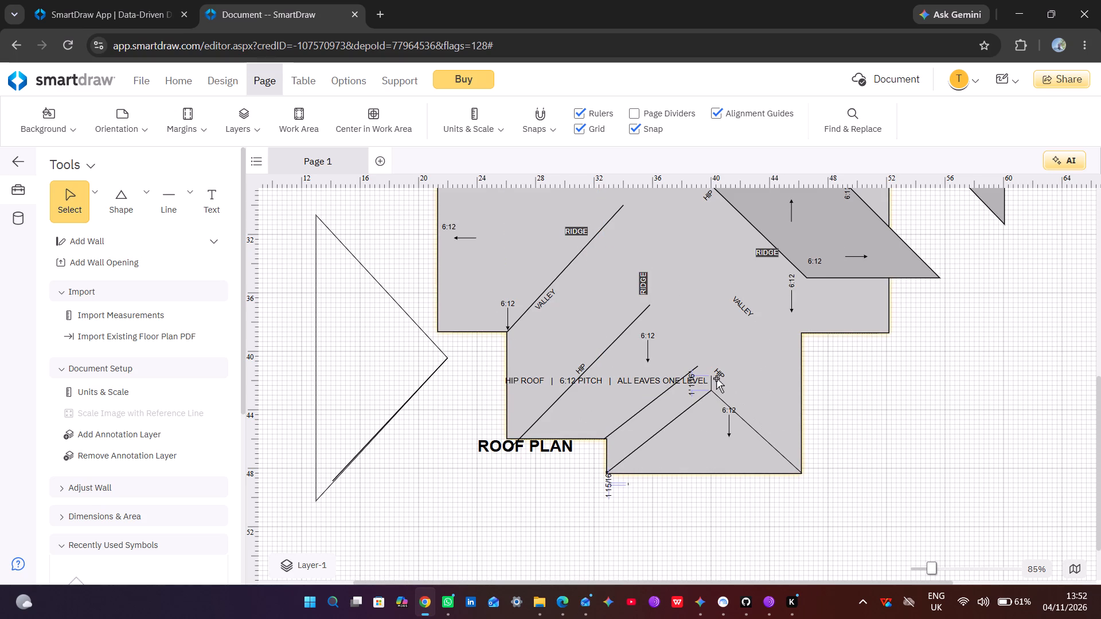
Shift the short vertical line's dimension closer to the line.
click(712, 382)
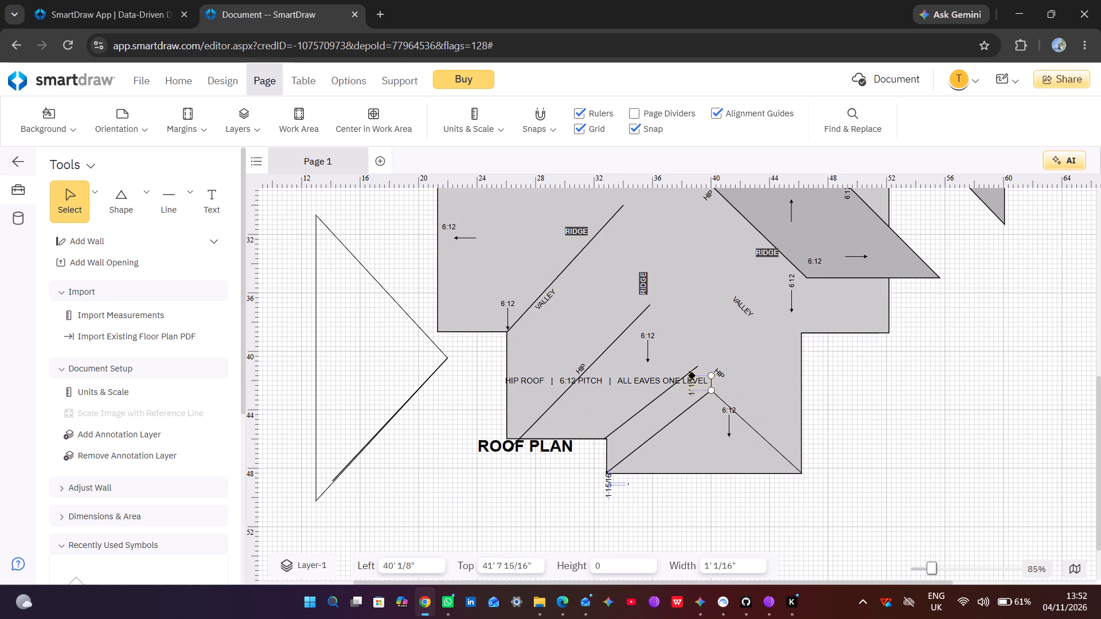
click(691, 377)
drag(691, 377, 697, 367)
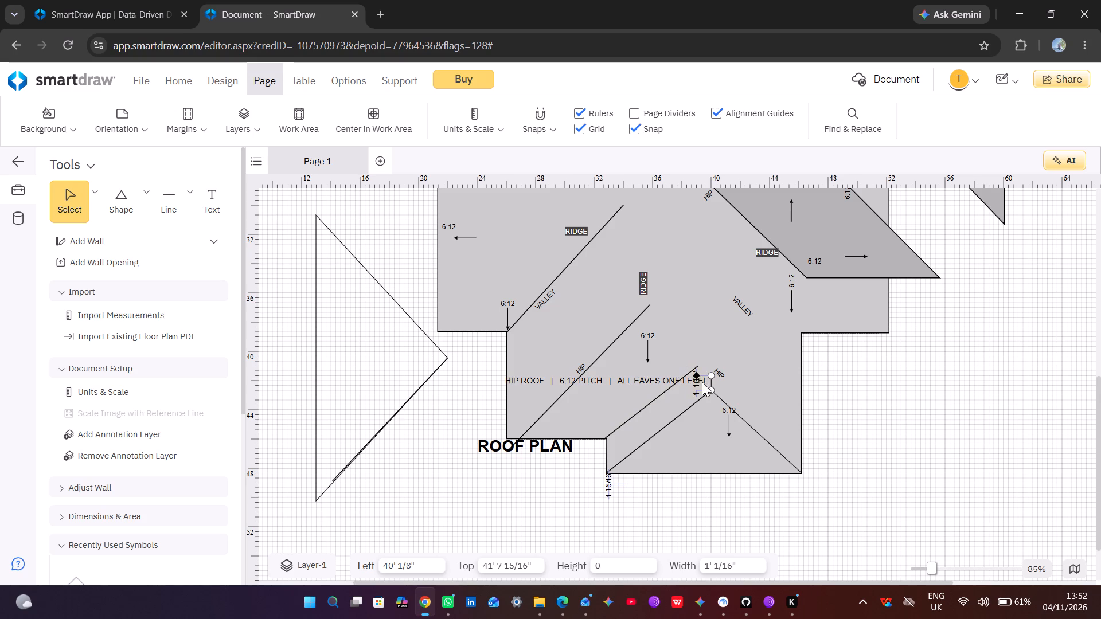
Adjust the upper end of the short line above the lower hip's peak to make it 1' long.
click(712, 375)
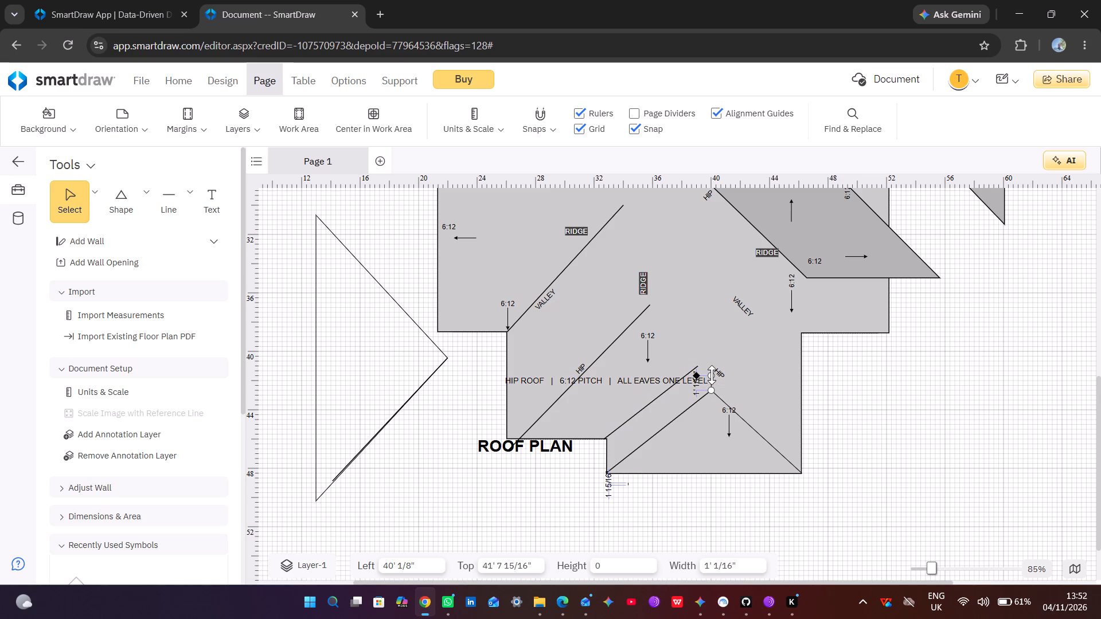
click(710, 370)
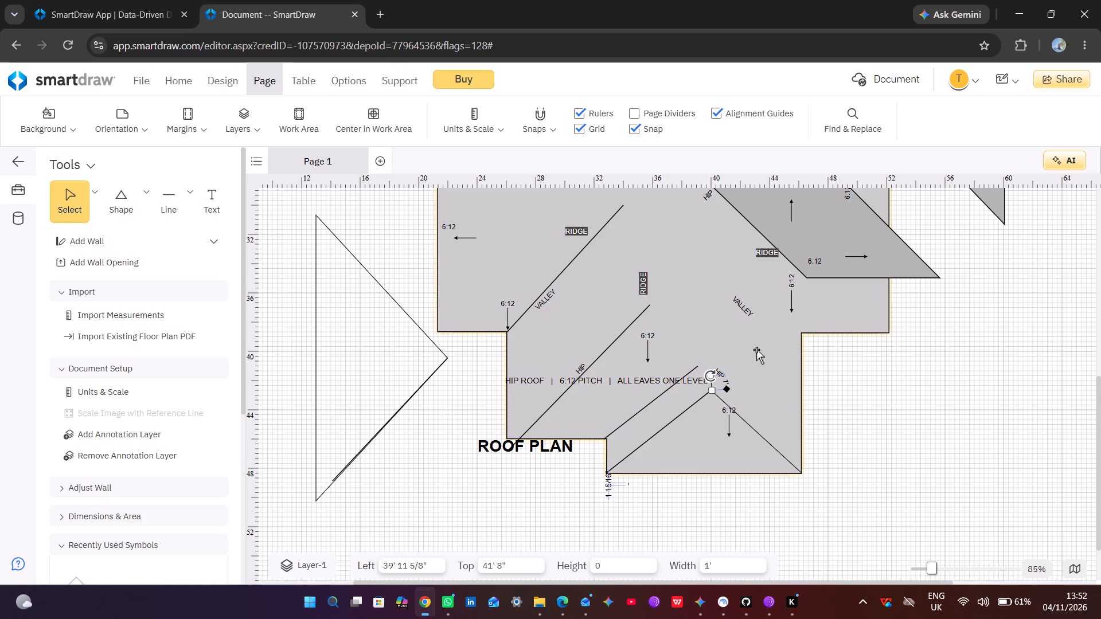
click(756, 350)
click(981, 475)
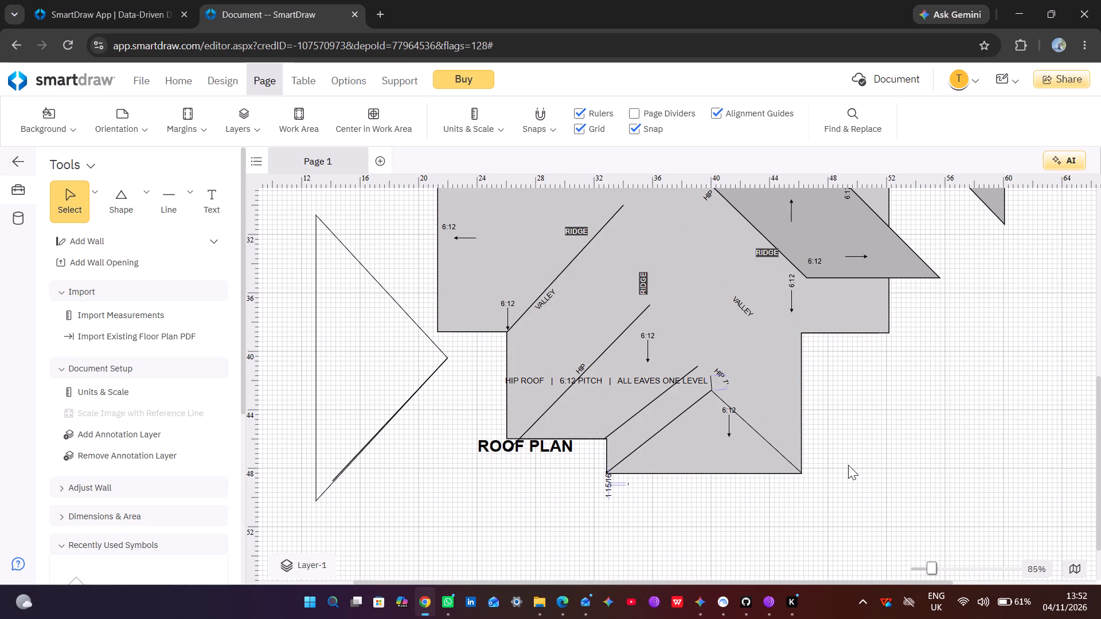
Move the short line's dimension farther out from the line, toward the lower projection's outer edge.
click(712, 379)
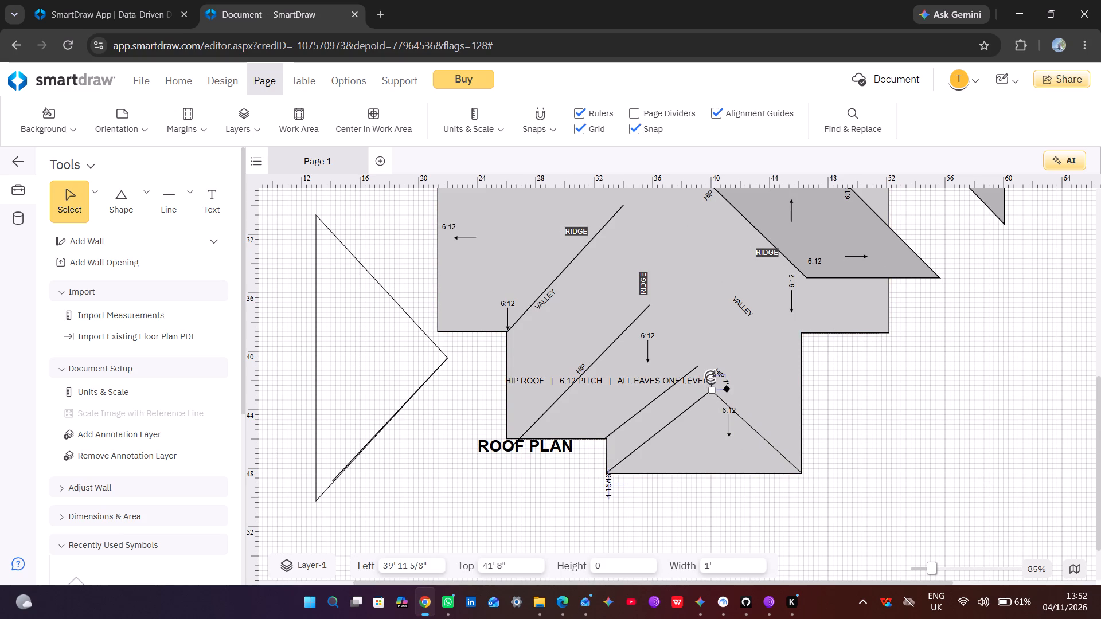
click(858, 422)
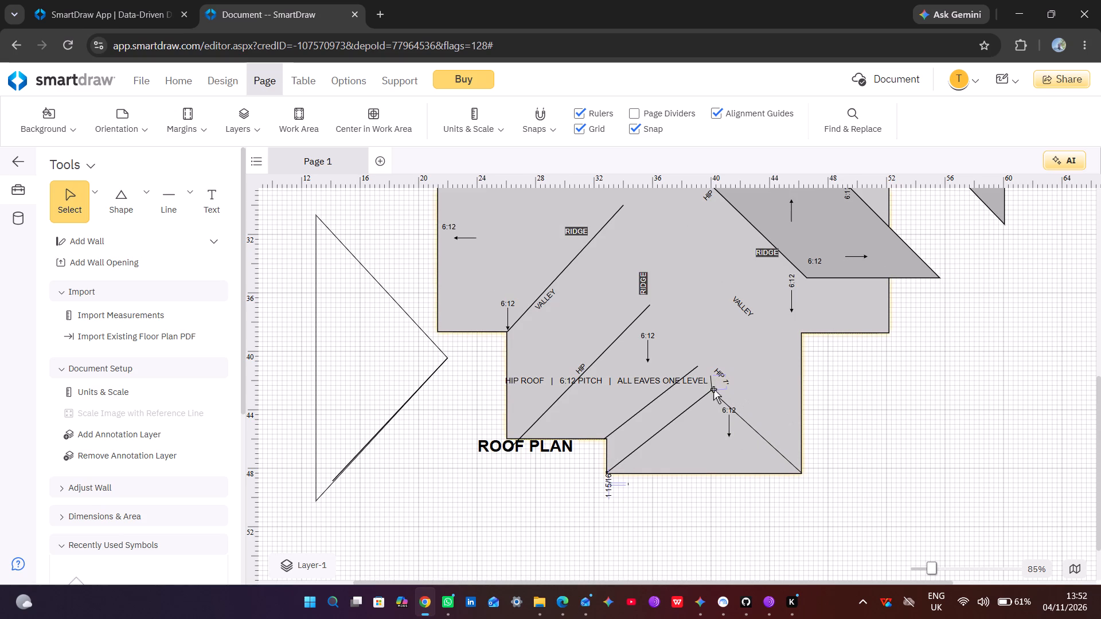
click(712, 387)
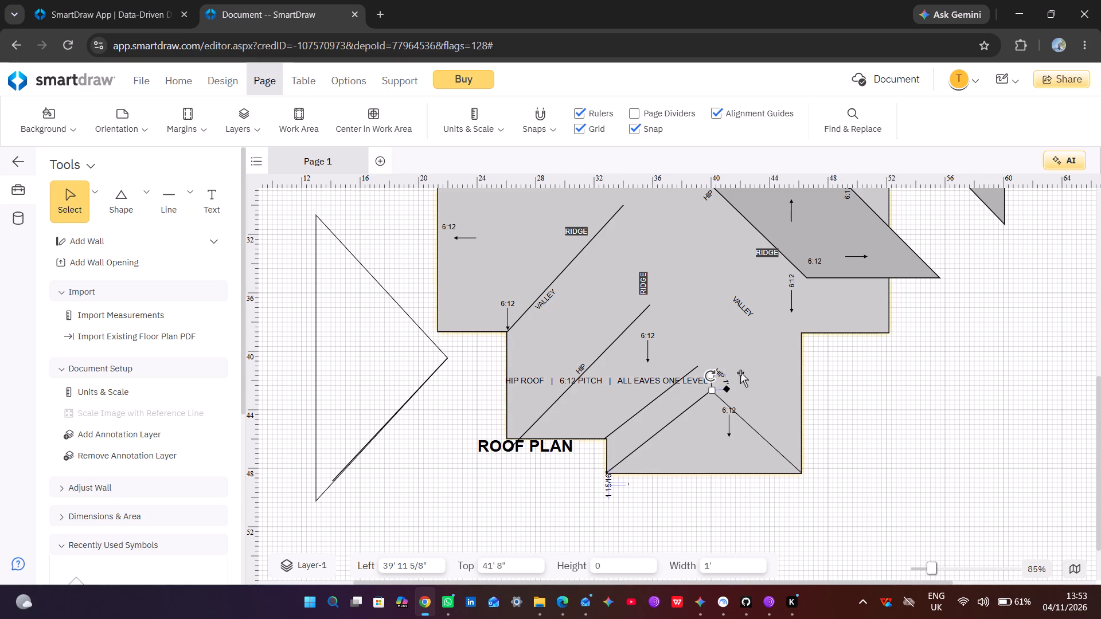
drag(728, 390, 727, 391)
drag(727, 391, 763, 368)
Move the whole roof outline with its labels to left 19' 6 5/16", top 20' 8 7/16".
drag(762, 362, 736, 340)
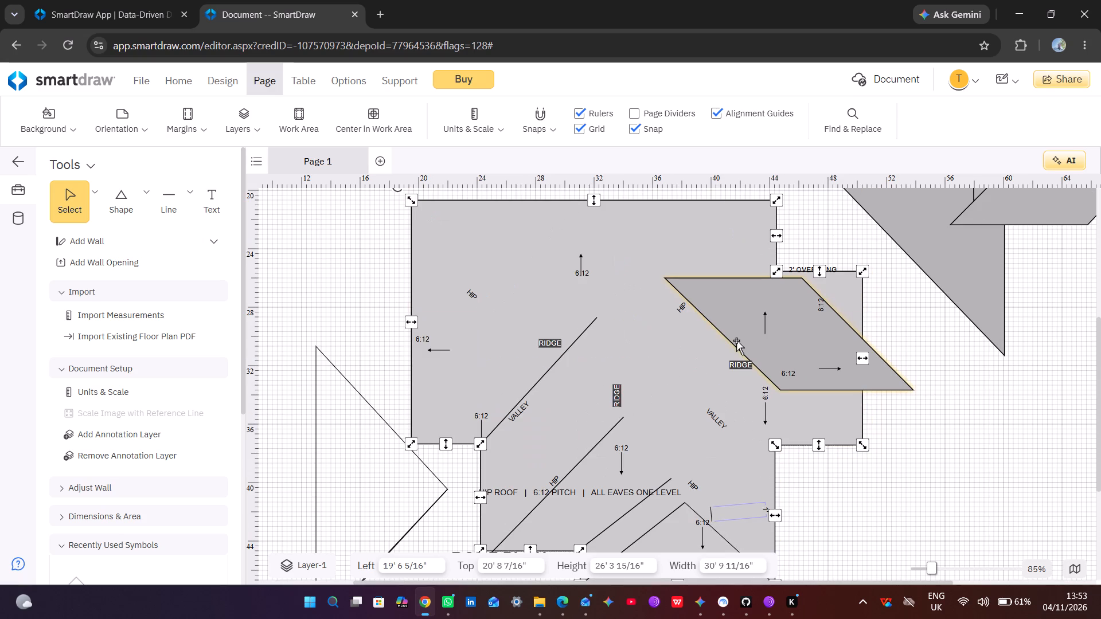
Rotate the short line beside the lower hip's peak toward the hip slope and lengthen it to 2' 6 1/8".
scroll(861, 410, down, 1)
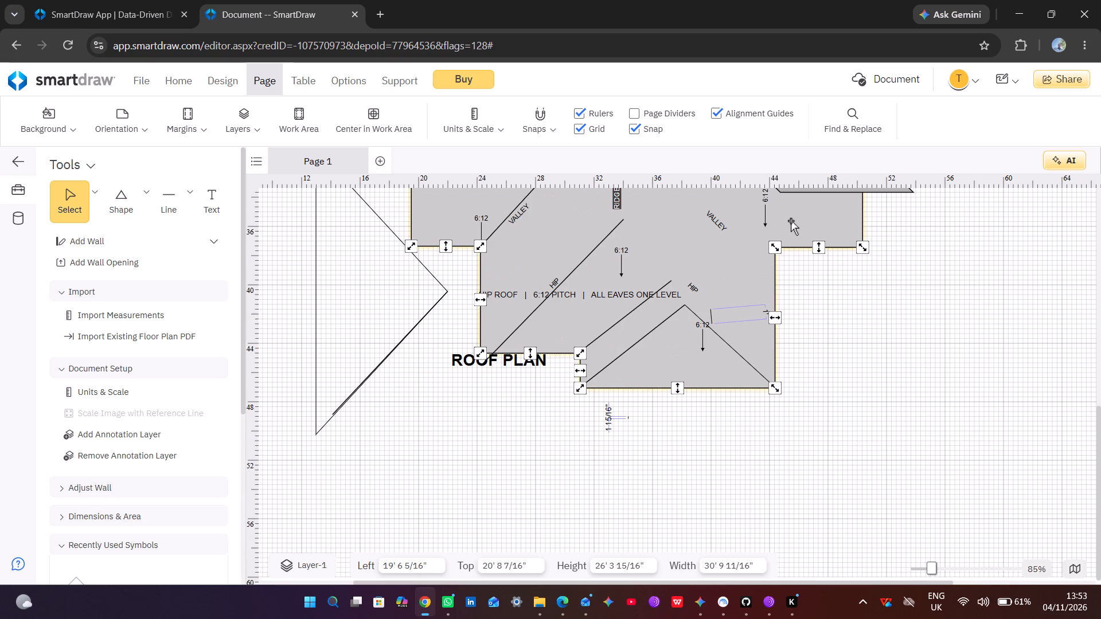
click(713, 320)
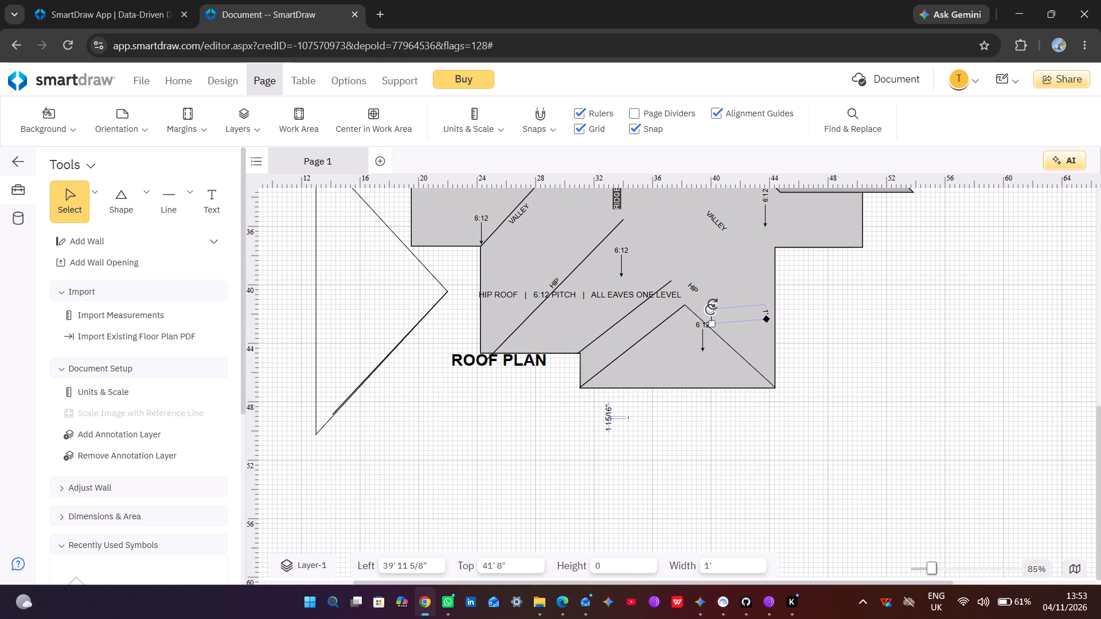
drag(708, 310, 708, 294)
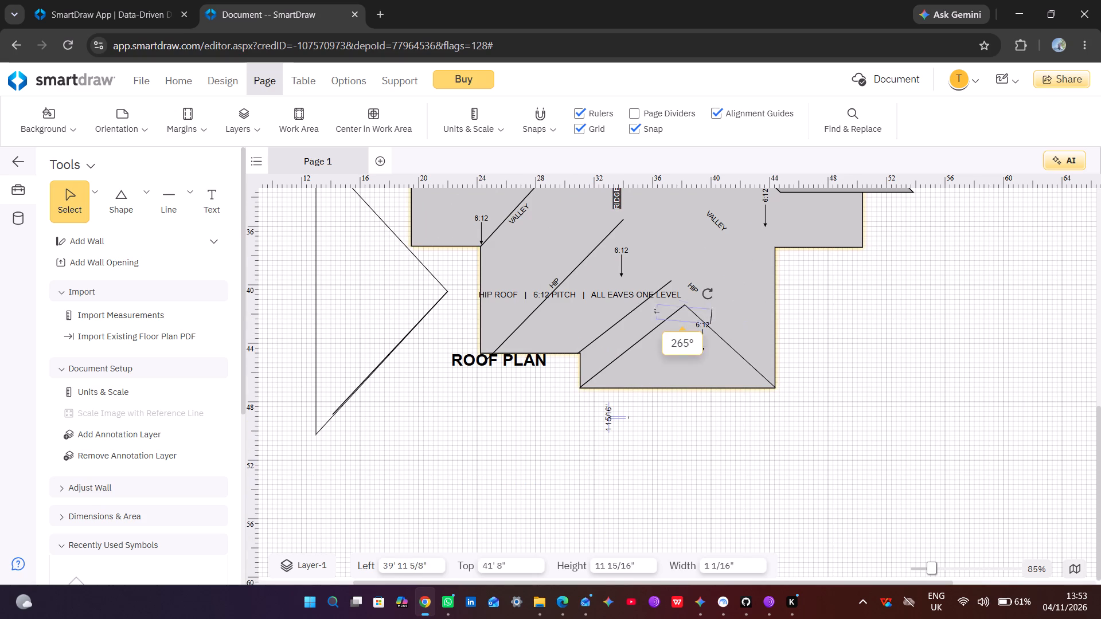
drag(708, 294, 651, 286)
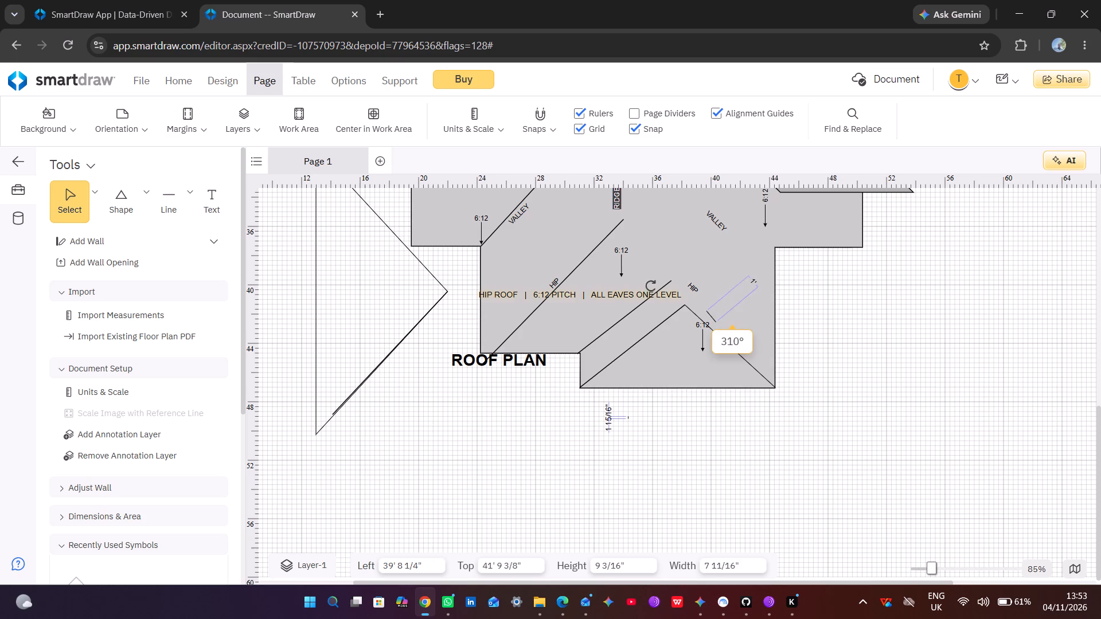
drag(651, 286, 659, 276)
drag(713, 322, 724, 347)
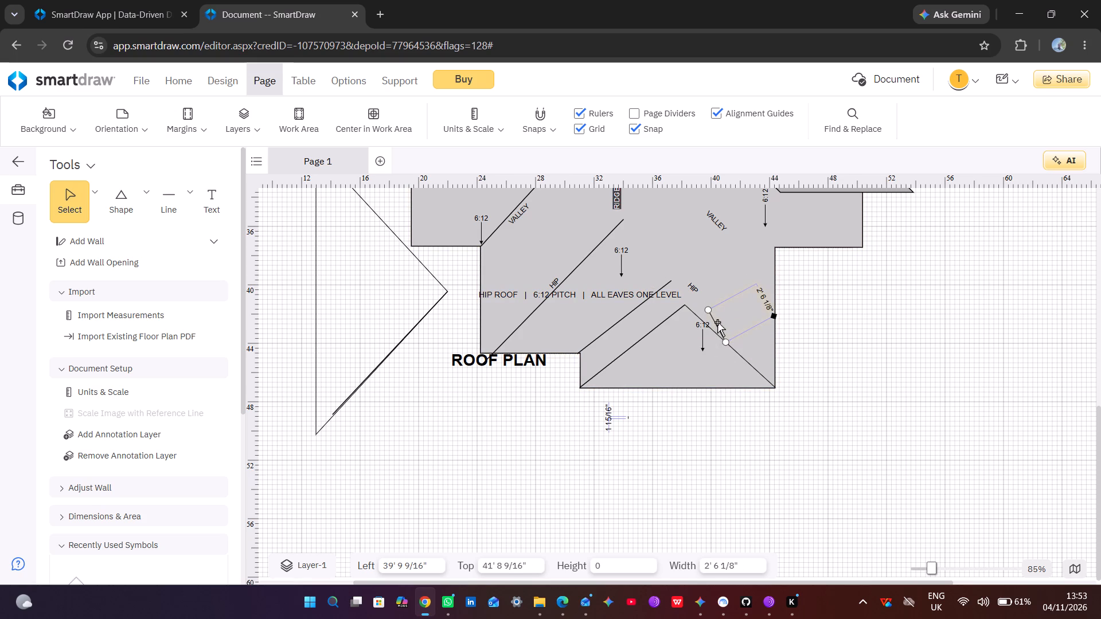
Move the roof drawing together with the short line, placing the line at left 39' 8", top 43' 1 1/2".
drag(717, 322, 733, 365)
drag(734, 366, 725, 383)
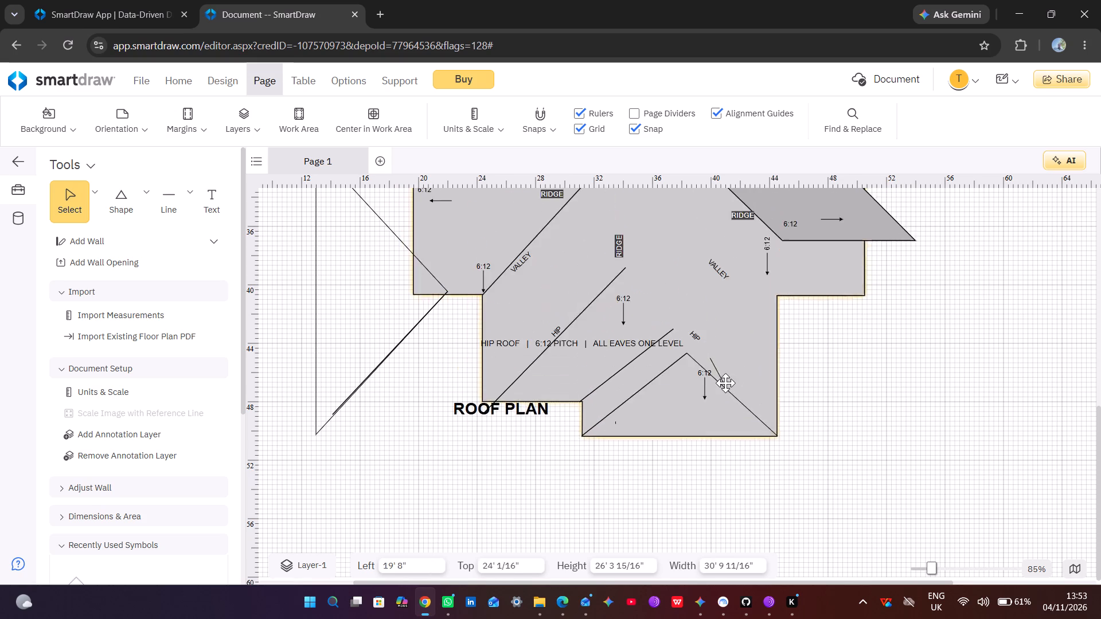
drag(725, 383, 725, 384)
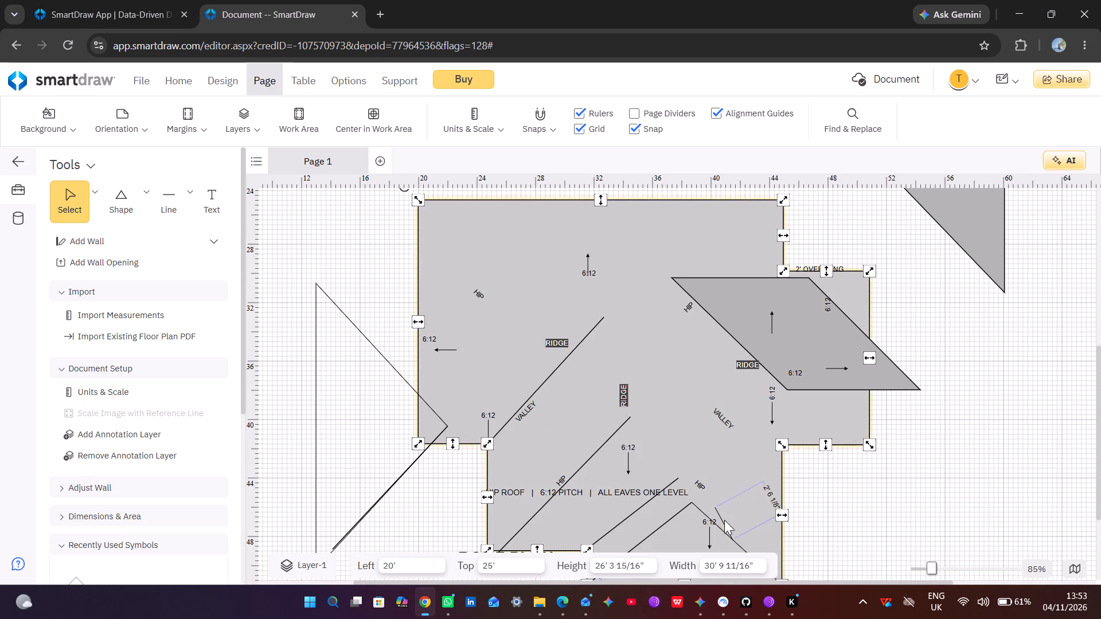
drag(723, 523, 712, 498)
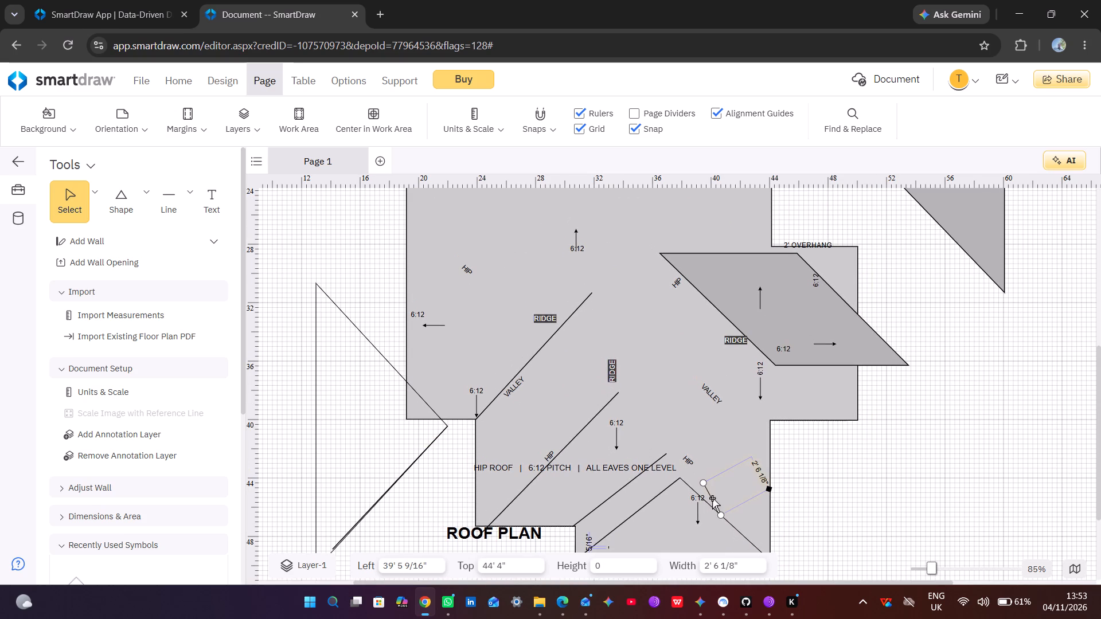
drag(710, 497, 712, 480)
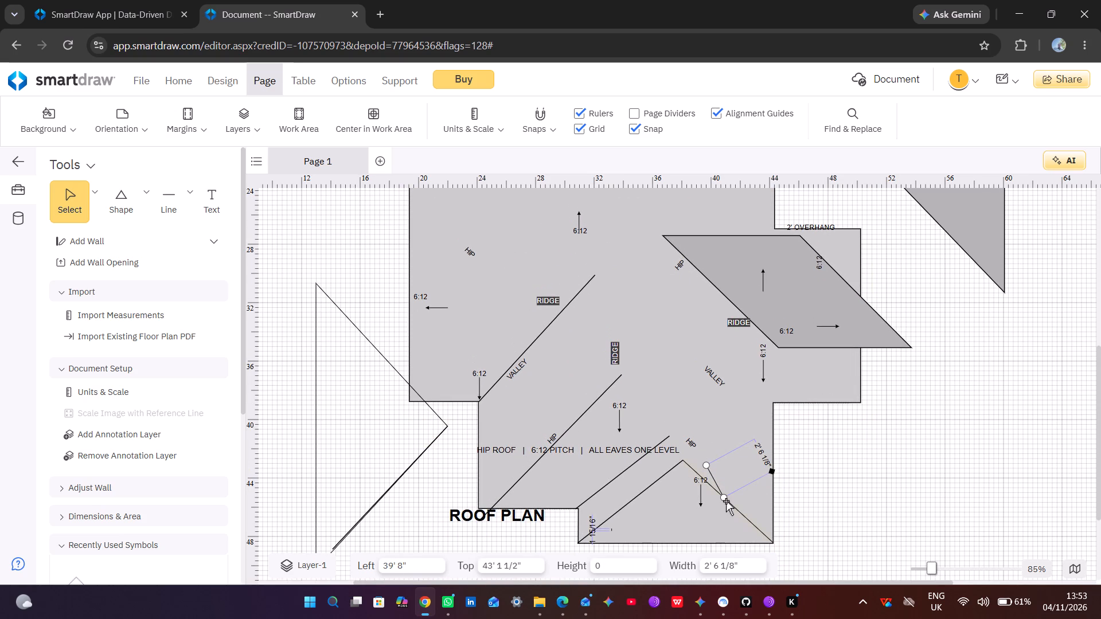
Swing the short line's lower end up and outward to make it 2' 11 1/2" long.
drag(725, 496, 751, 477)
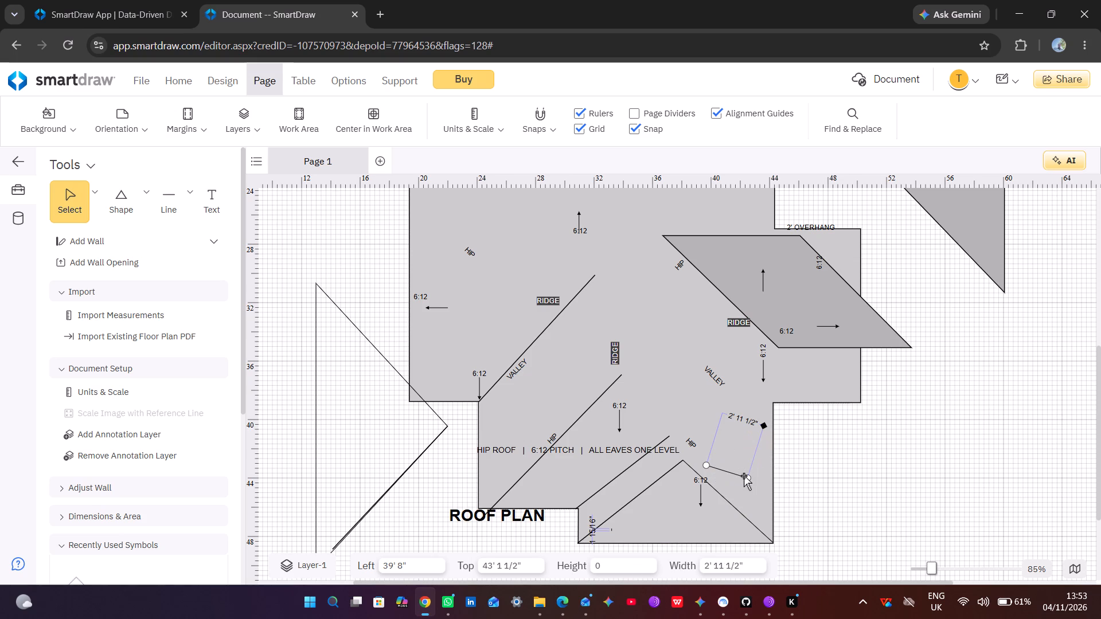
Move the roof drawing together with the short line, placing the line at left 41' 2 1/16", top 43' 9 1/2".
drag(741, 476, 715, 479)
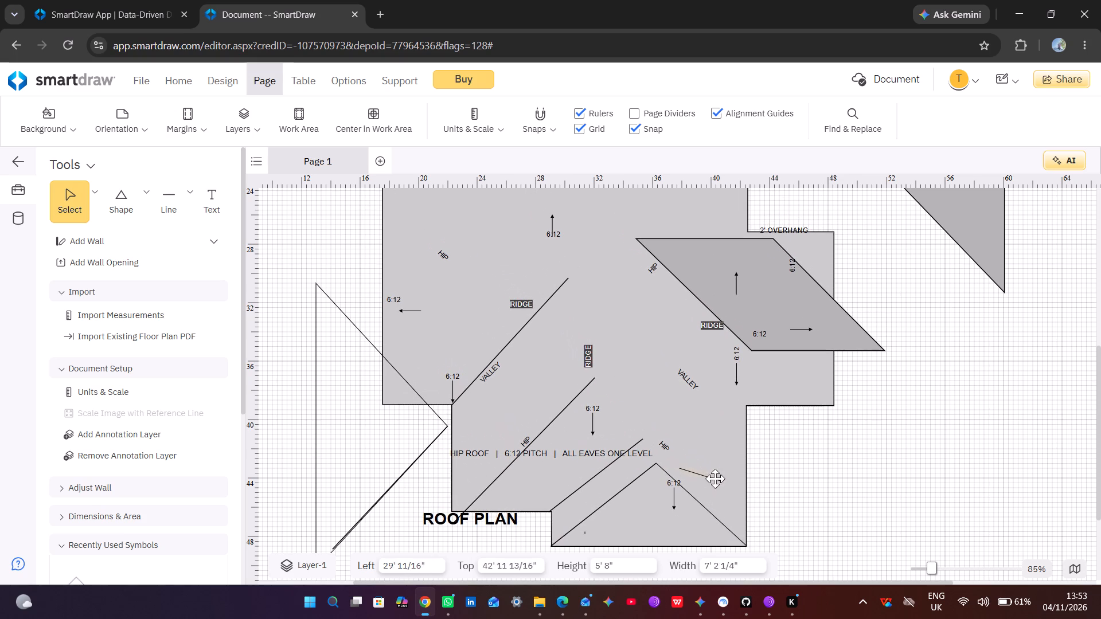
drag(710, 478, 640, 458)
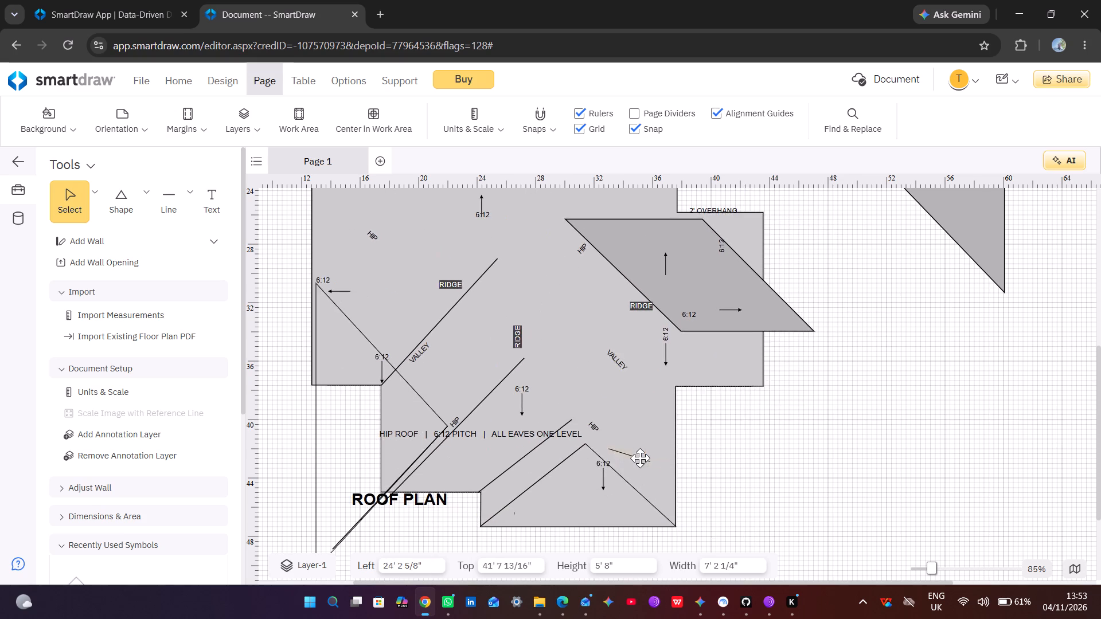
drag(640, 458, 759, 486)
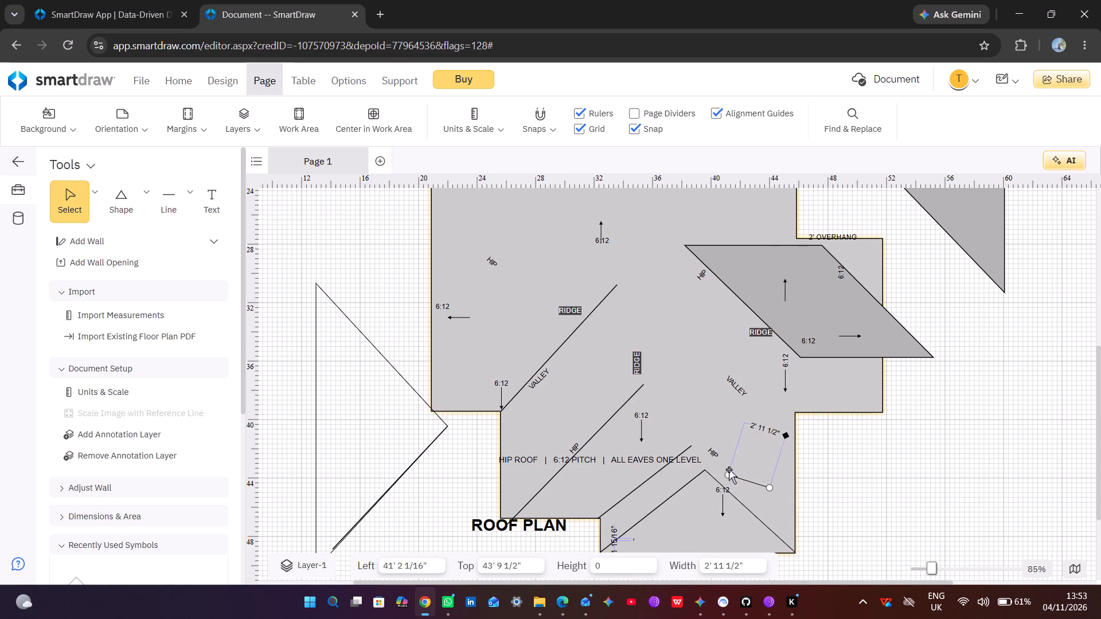
Lengthen the short line to 4' 8 7/8" and move it so its lower end meets the lower hip's peak.
drag(728, 477, 717, 444)
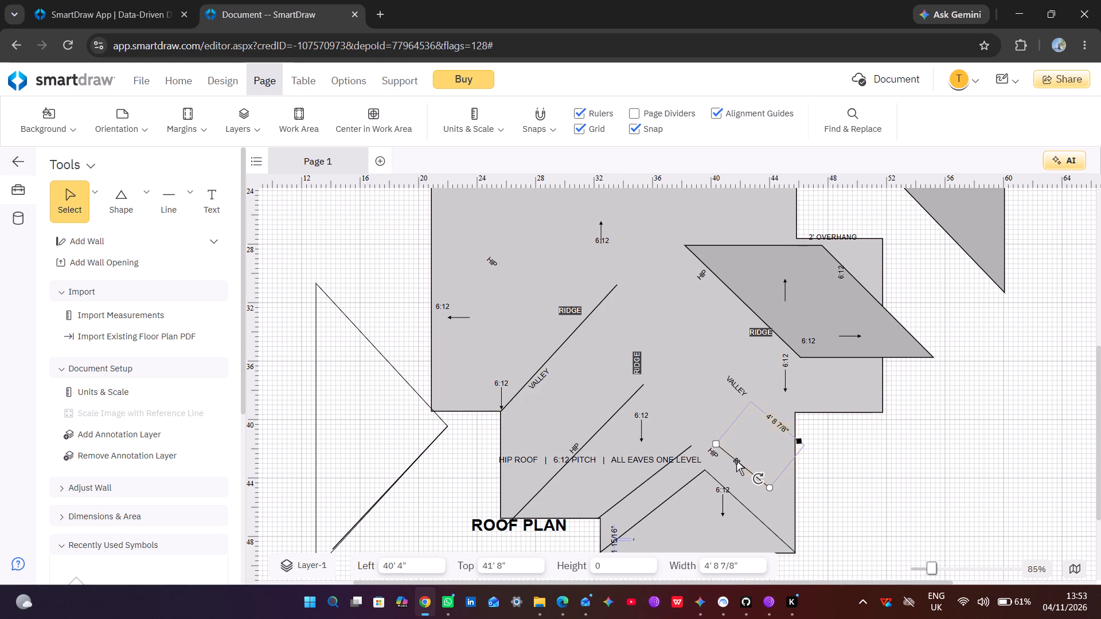
drag(736, 462, 727, 461)
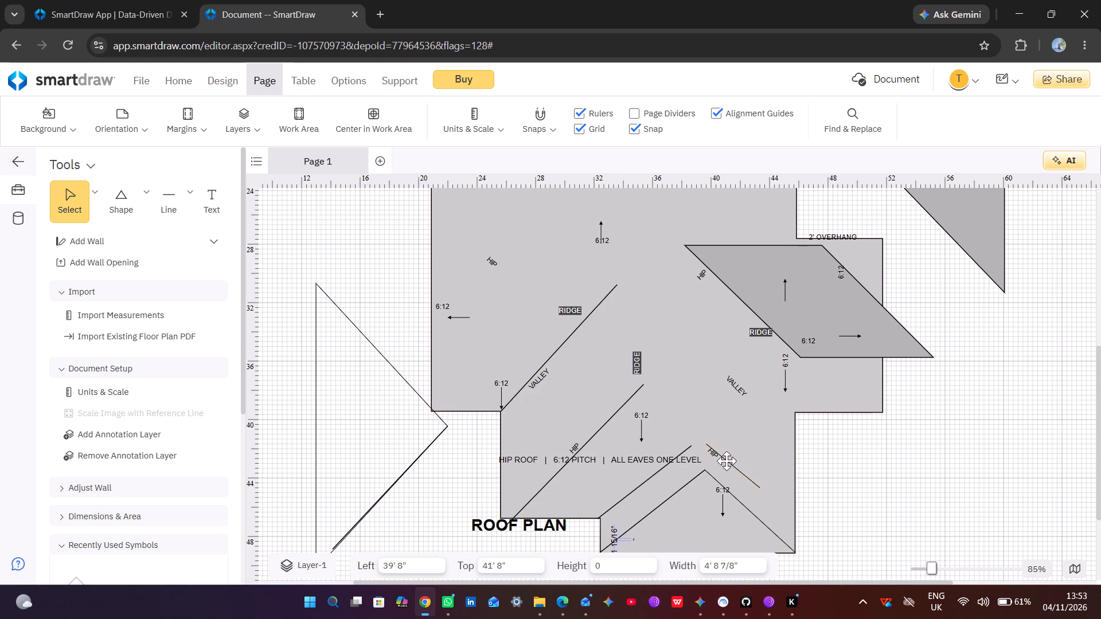
drag(727, 461, 682, 443)
drag(682, 443, 670, 445)
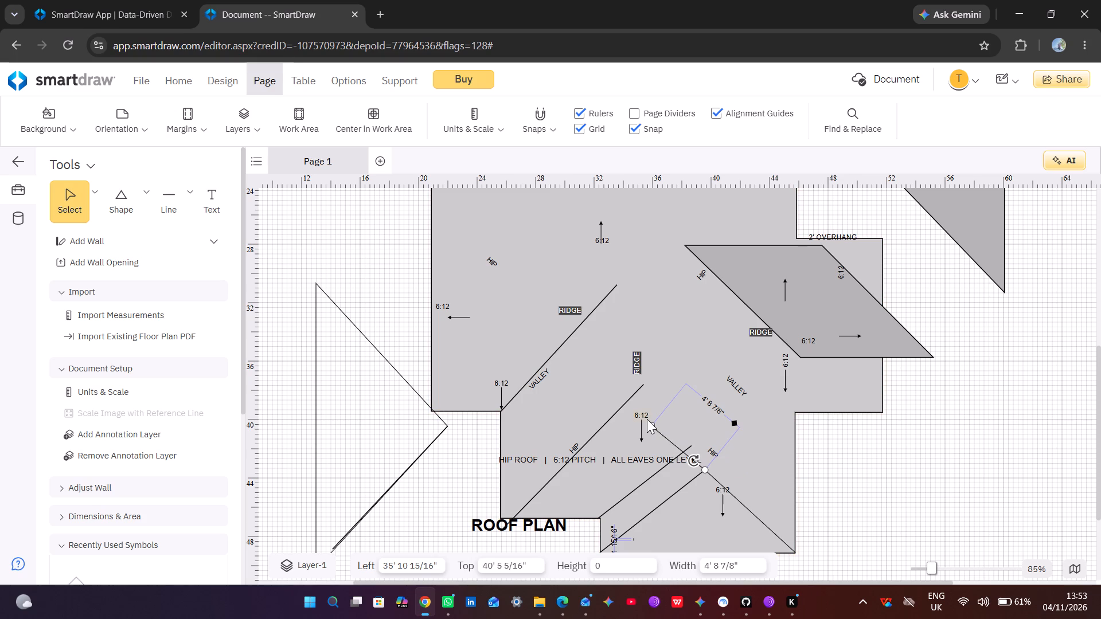
Pull the line's upper end onto the top end of the lower valley line, joining the two lines.
drag(650, 425, 689, 452)
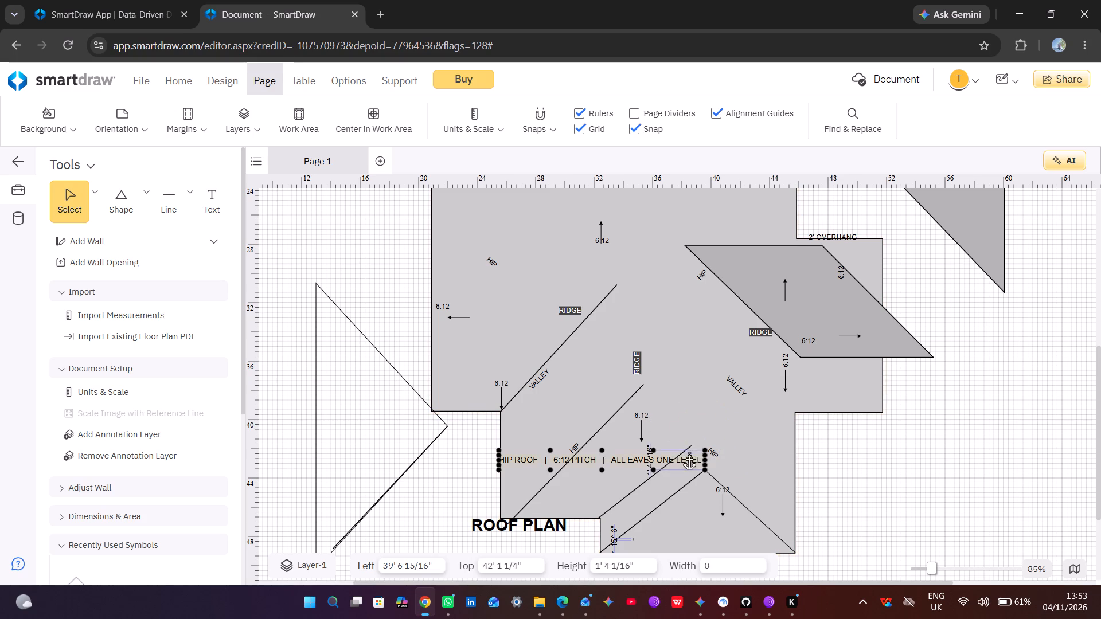
drag(689, 452, 692, 443)
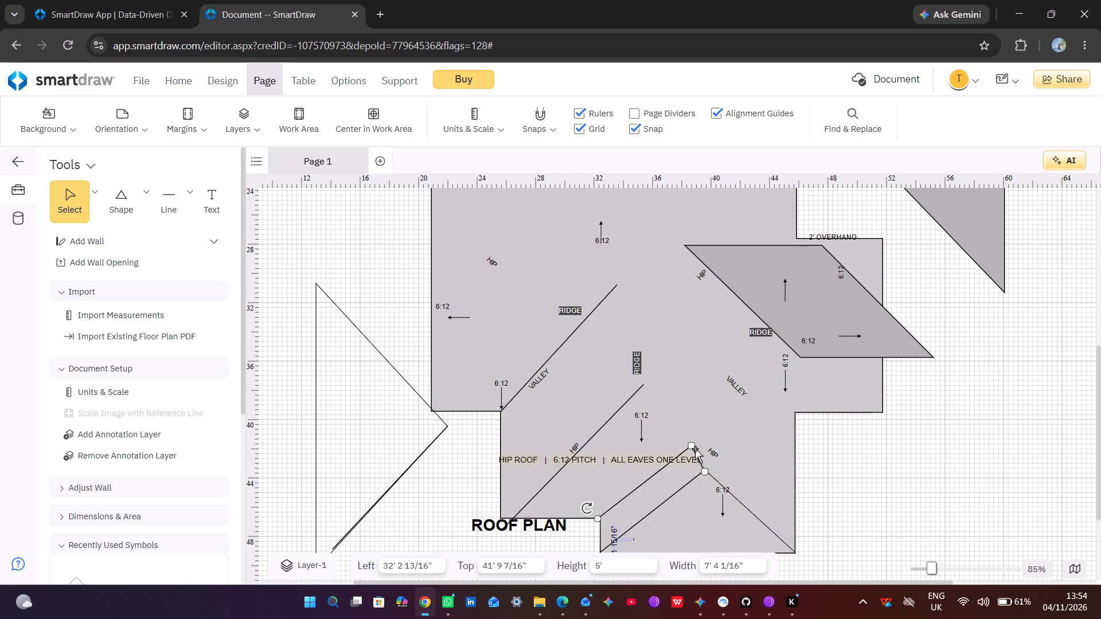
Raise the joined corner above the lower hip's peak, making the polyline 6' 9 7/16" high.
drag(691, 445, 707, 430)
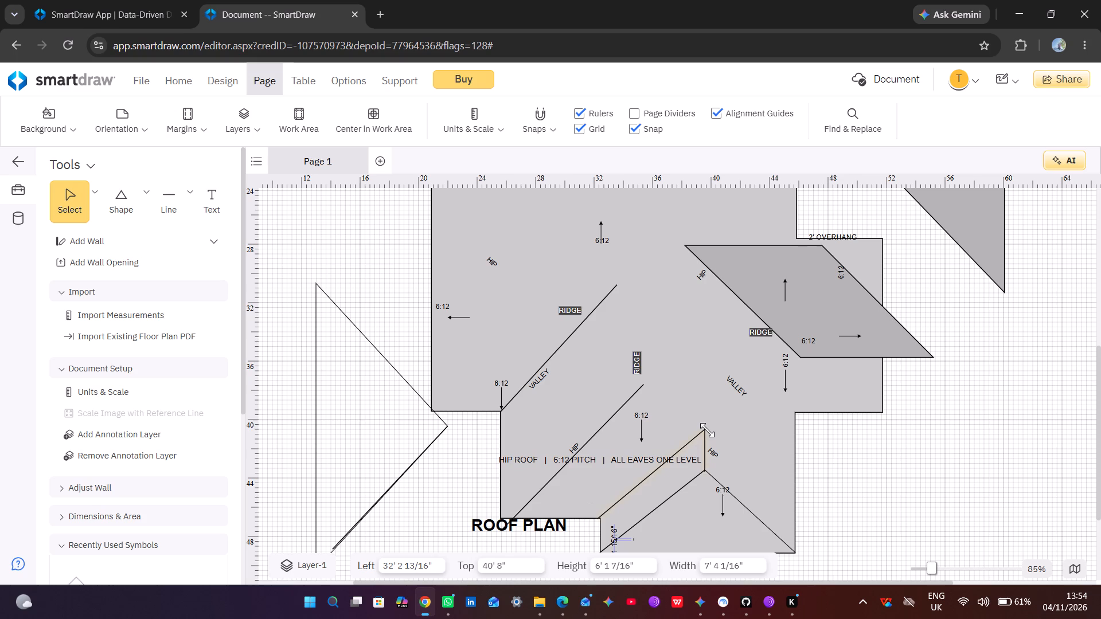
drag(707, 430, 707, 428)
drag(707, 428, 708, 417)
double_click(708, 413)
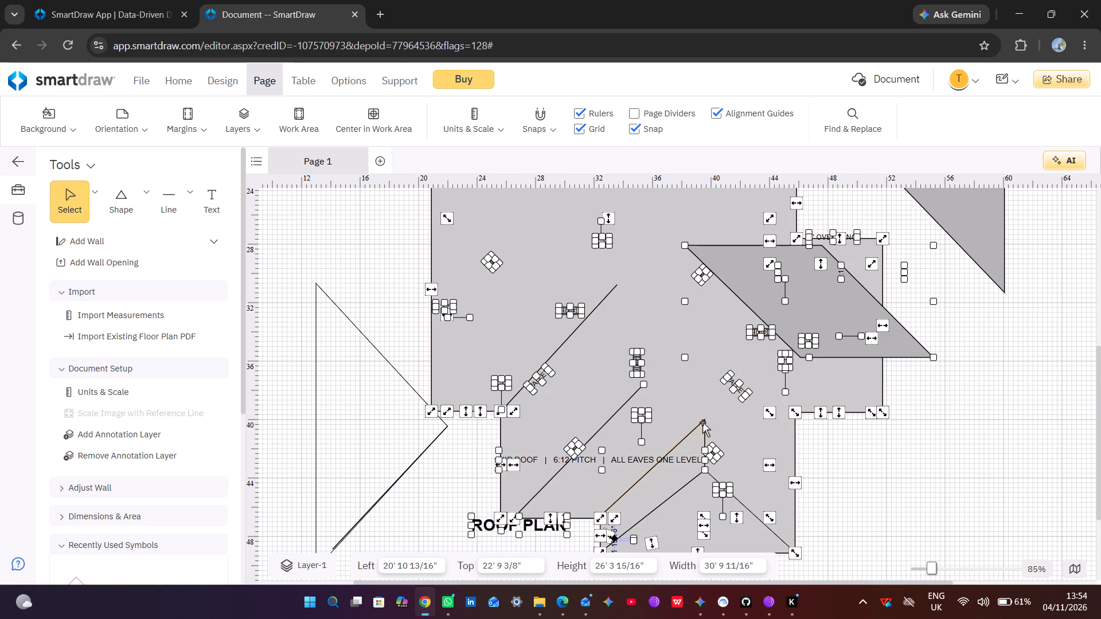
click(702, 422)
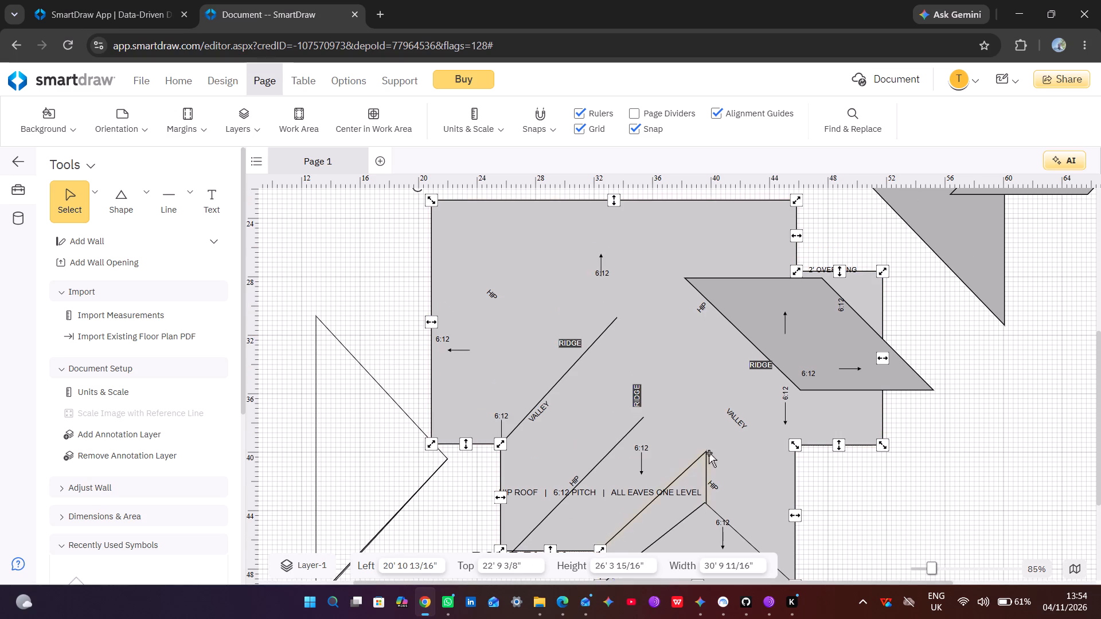
Lower the polyline's joined corner to top 41', giving the polyline a height of 5' 8 3/4".
click(706, 472)
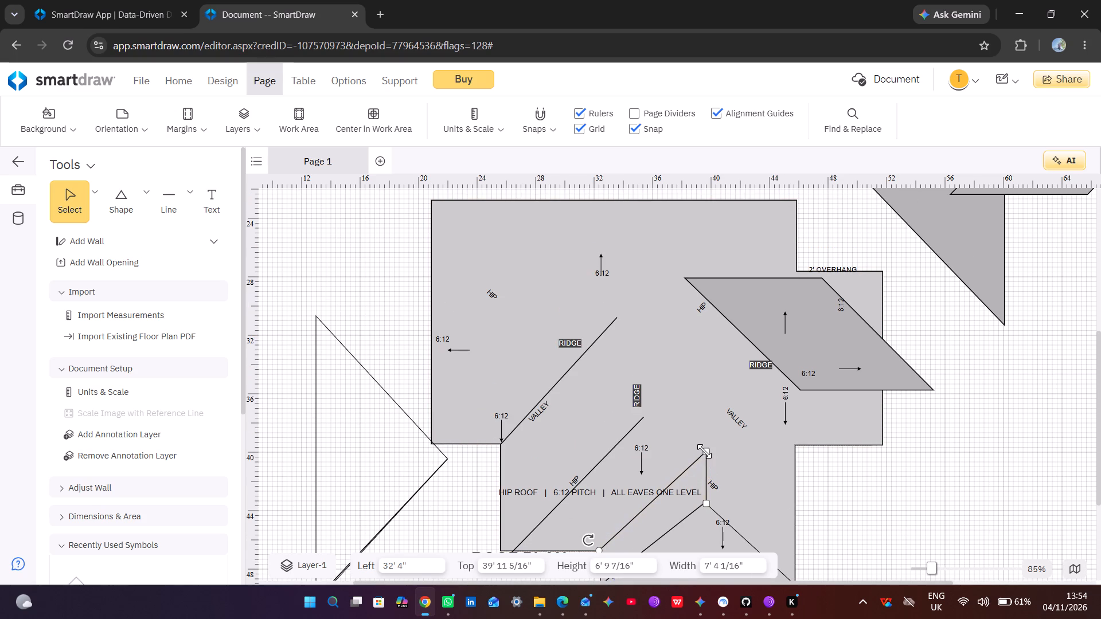
drag(704, 451, 705, 469)
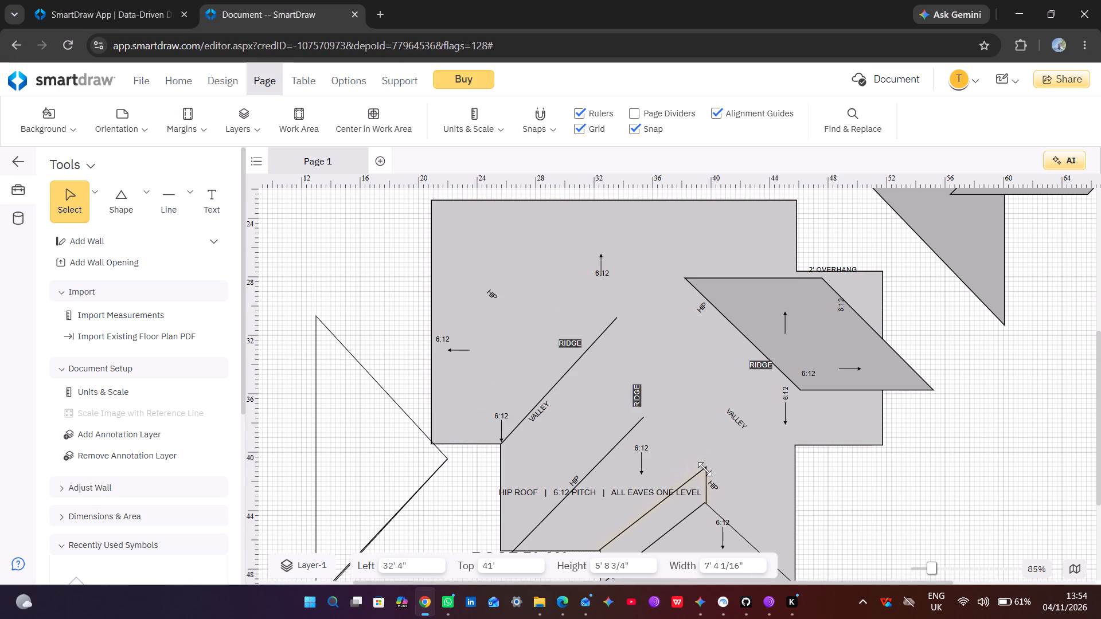
drag(705, 469, 703, 471)
scroll(704, 468, down, 1)
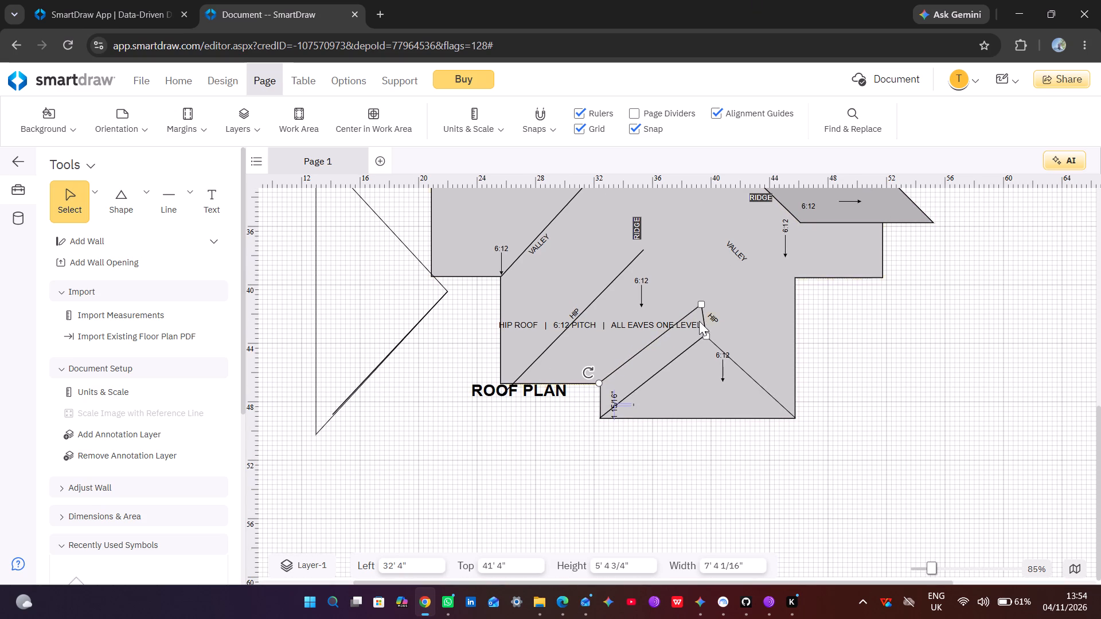
click(702, 301)
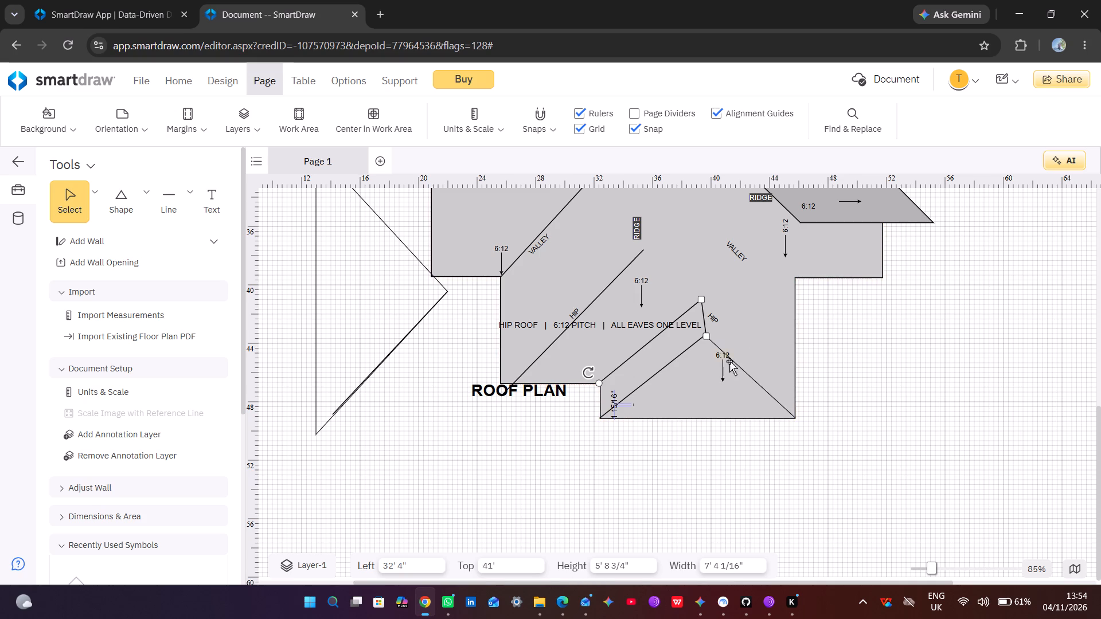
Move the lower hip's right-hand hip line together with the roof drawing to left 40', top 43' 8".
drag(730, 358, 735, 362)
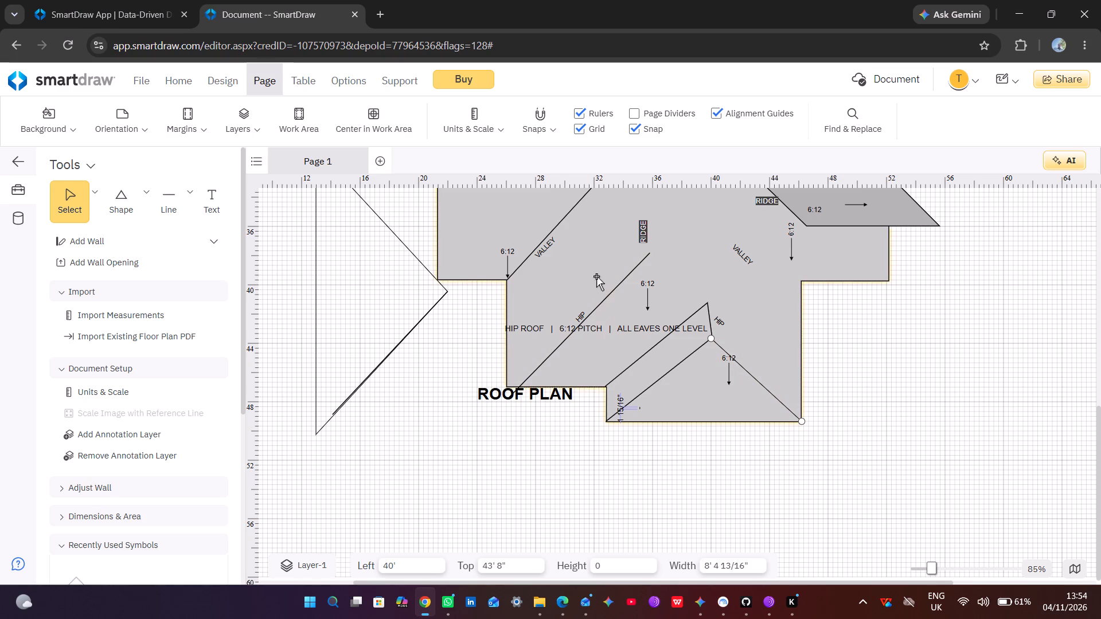
Move the long hip line of the lower wing to left 25' 7 7/8", top 36' 9 15/16".
drag(605, 297, 614, 284)
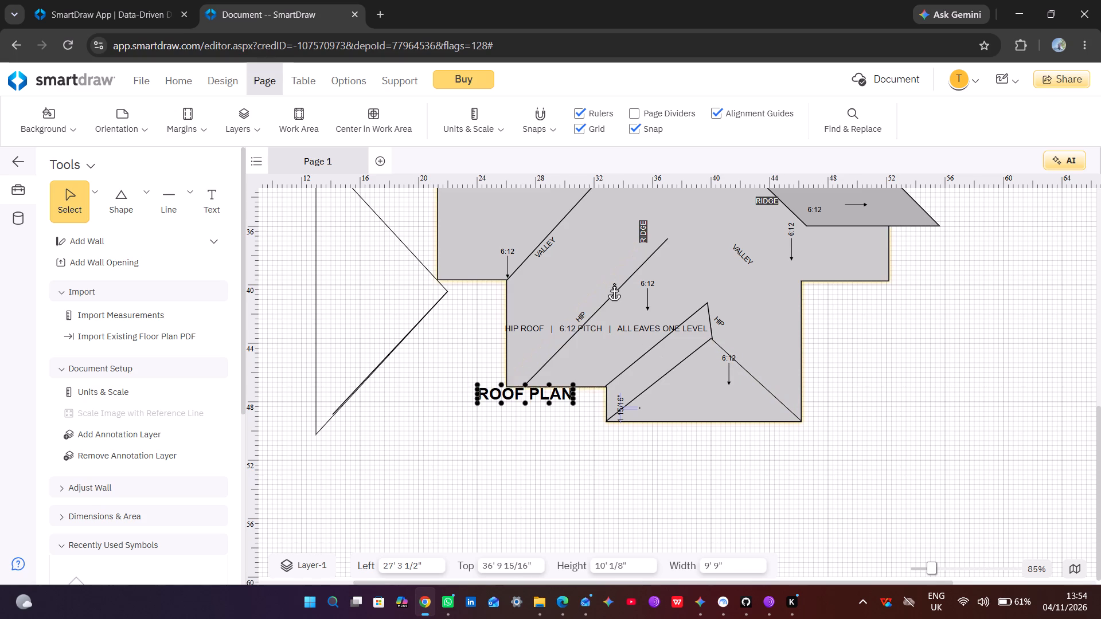
drag(614, 284, 611, 287)
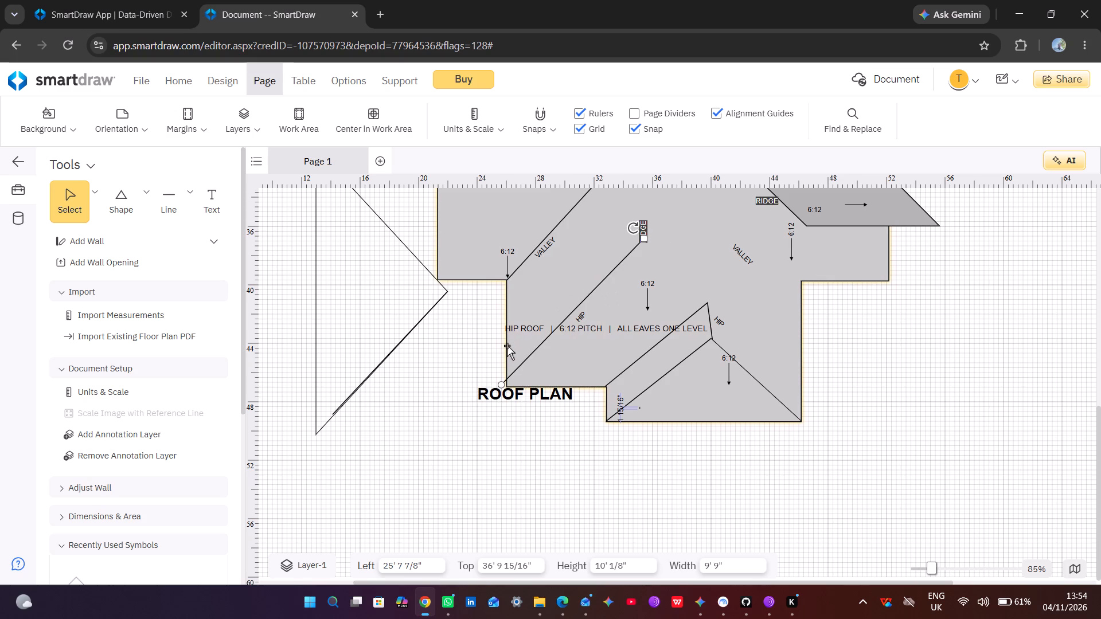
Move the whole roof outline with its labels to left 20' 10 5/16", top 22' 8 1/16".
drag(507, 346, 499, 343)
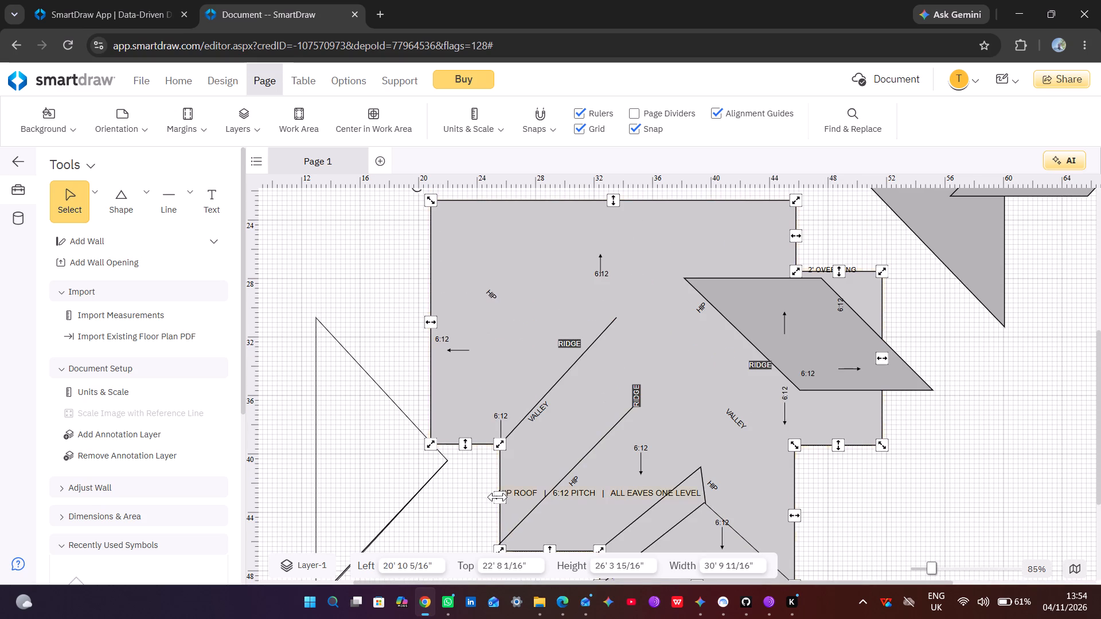
Move the HIP ROOF | 6:12 PITCH | ALL EAVES ONE LEVEL note to left 25' 1 13/16", top 42' 3 15/16".
drag(502, 486, 495, 490)
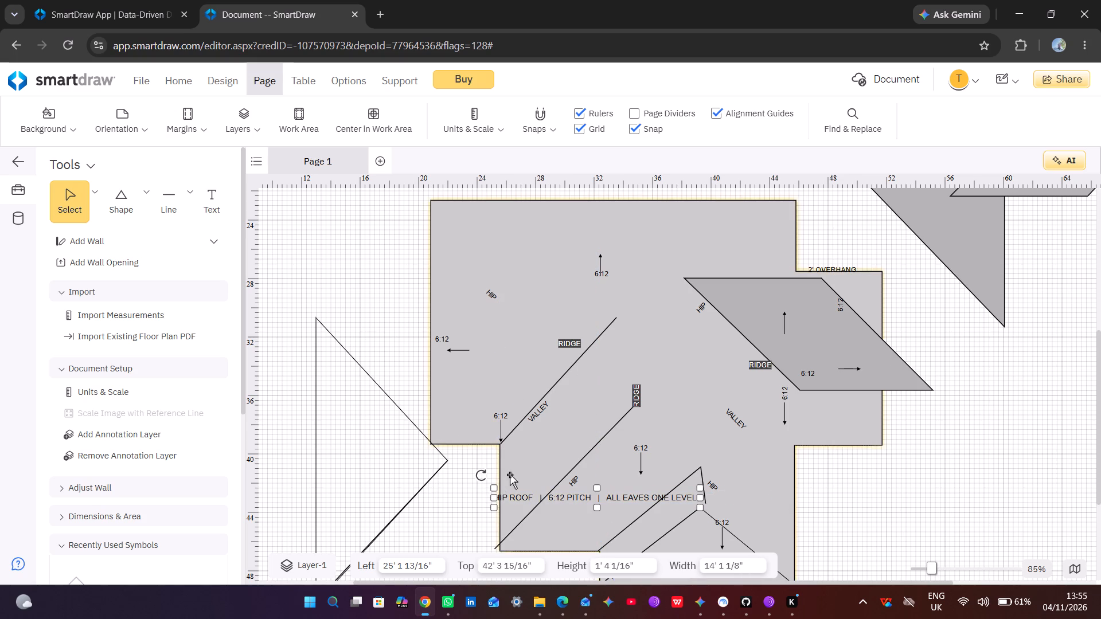
Move the ROOF PLAN title down, clear of the roof outline's lower edge.
scroll(512, 473, down, 1)
click(503, 378)
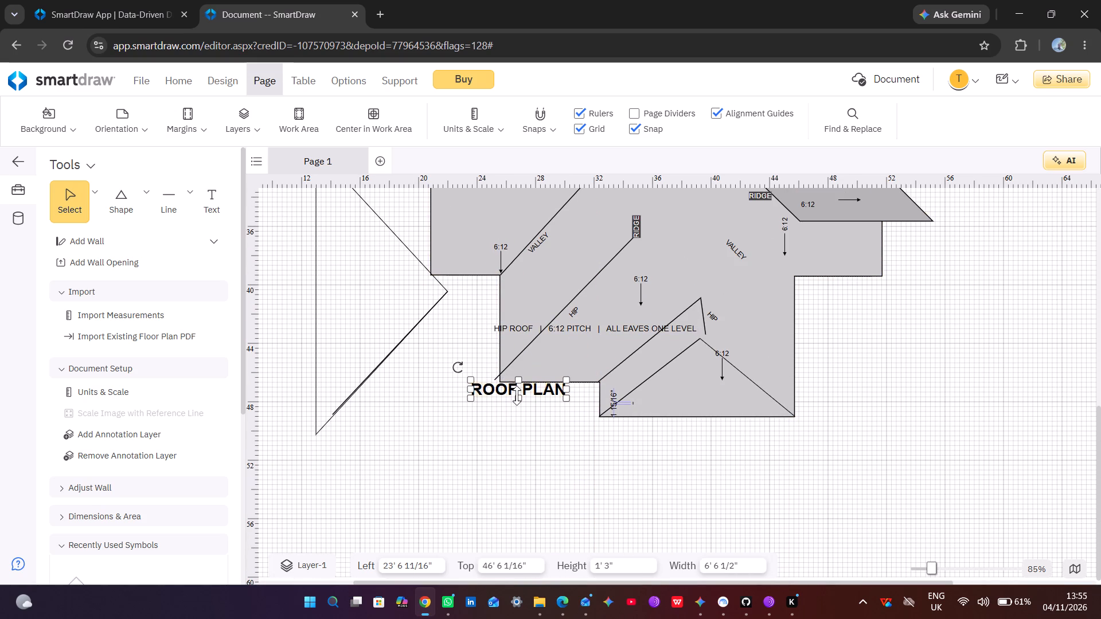
drag(517, 395, 497, 464)
Shift the long hip line slightly down so it crosses the lower wing's bottom-left outline corner.
drag(517, 377, 516, 385)
Move the whole roof outline with its labels to left 21' 4", top 25' 1/16".
click(537, 339)
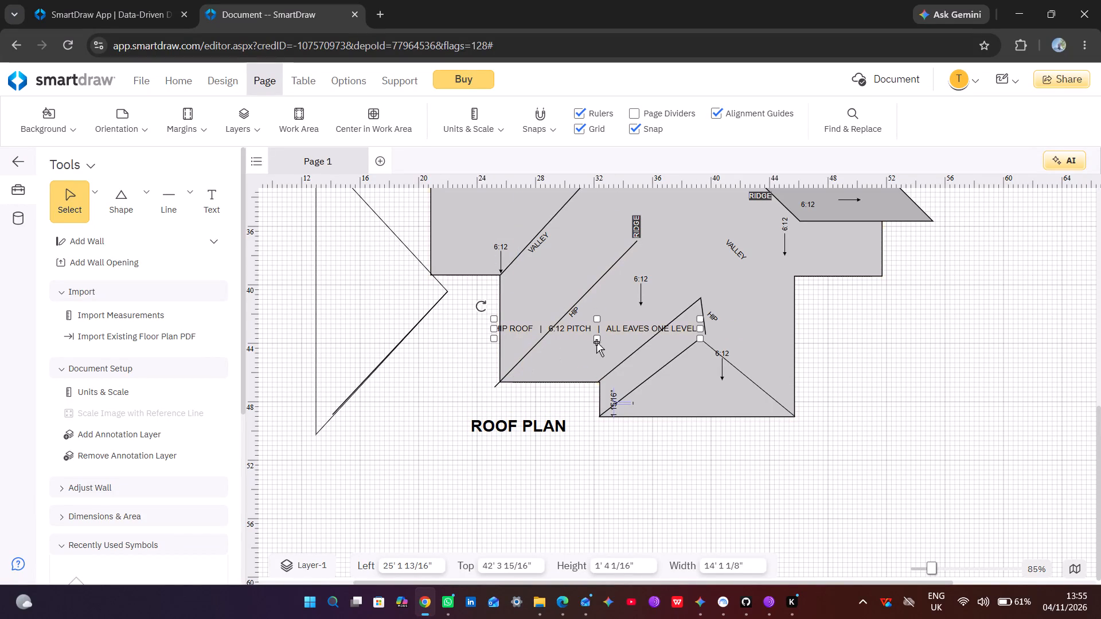
drag(596, 342, 604, 377)
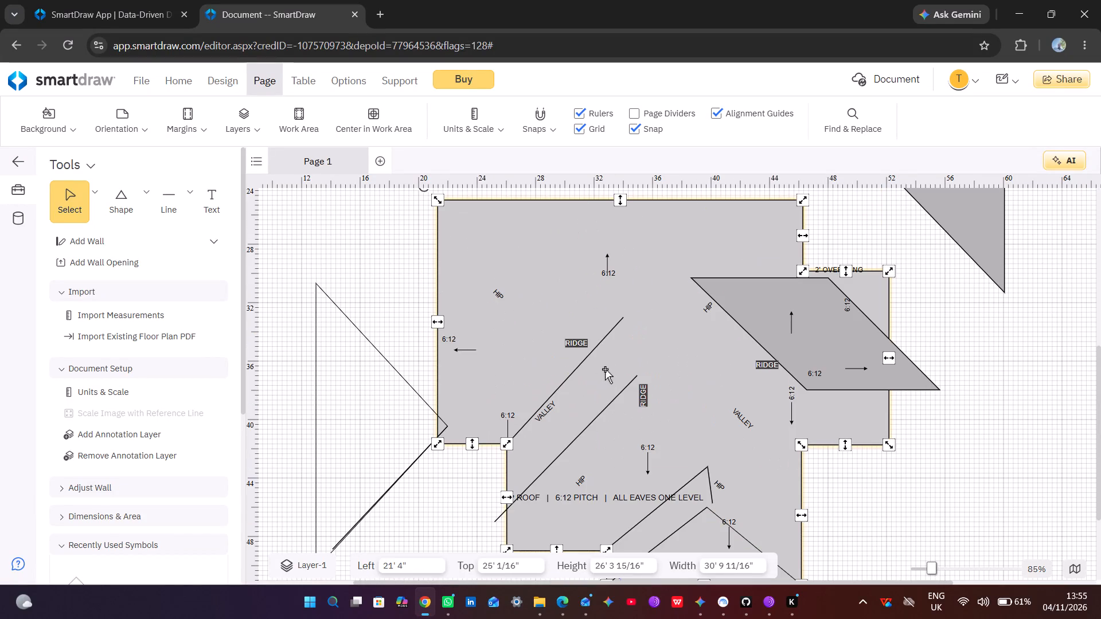
Move the HIP ROOF | 6:12 PITCH | ALL EAVES ONE LEVEL note to left 25' 11 1/4", top 44' 4".
click(588, 491)
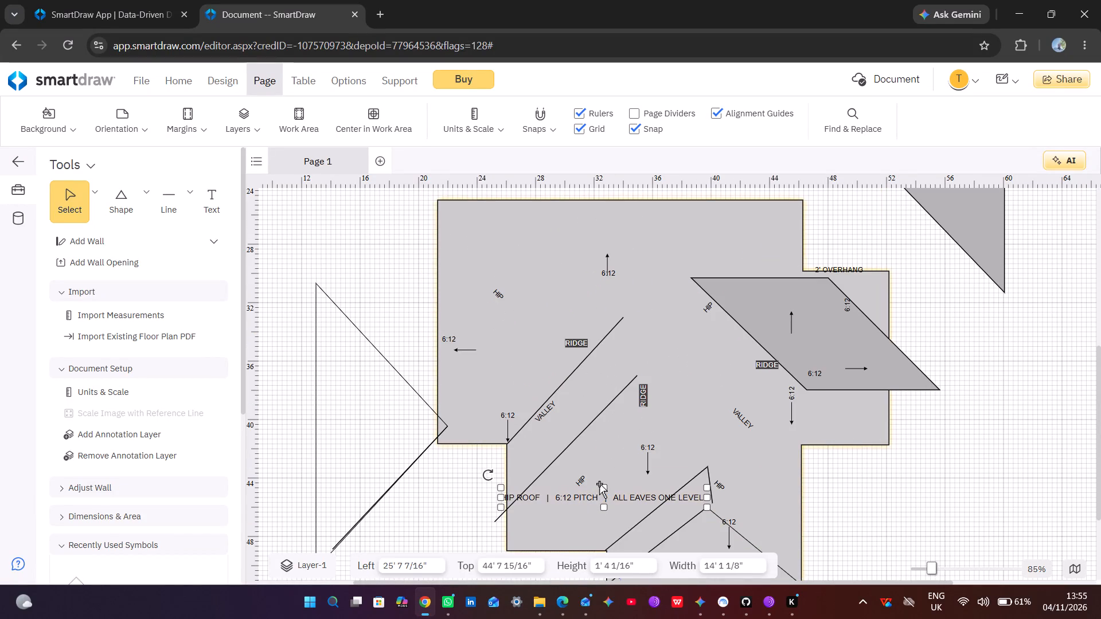
drag(608, 496, 561, 520)
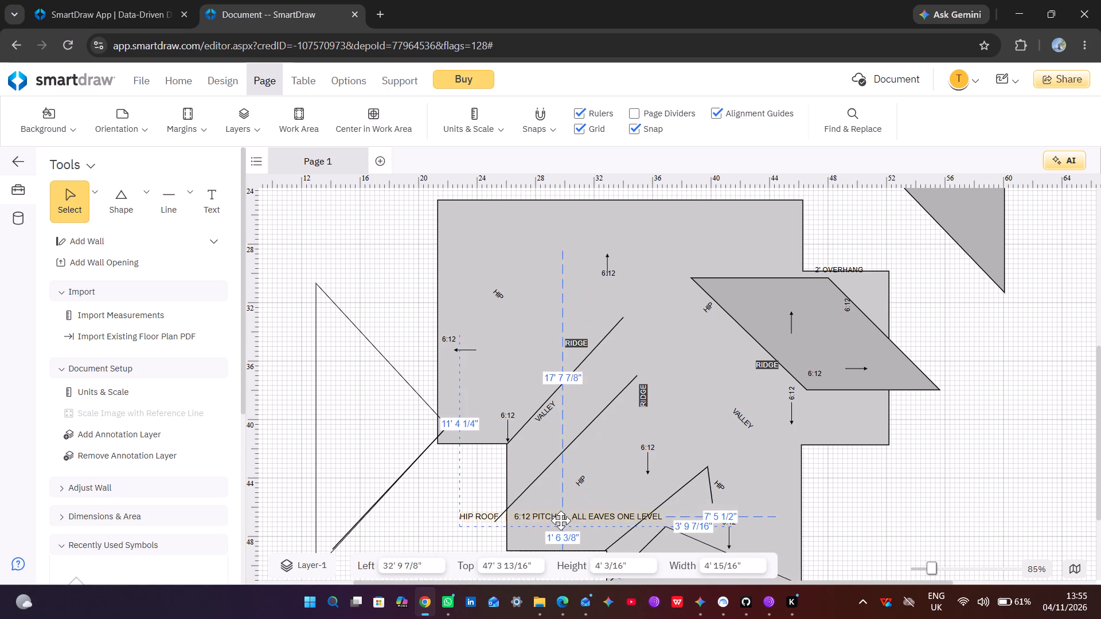
drag(561, 520, 547, 511)
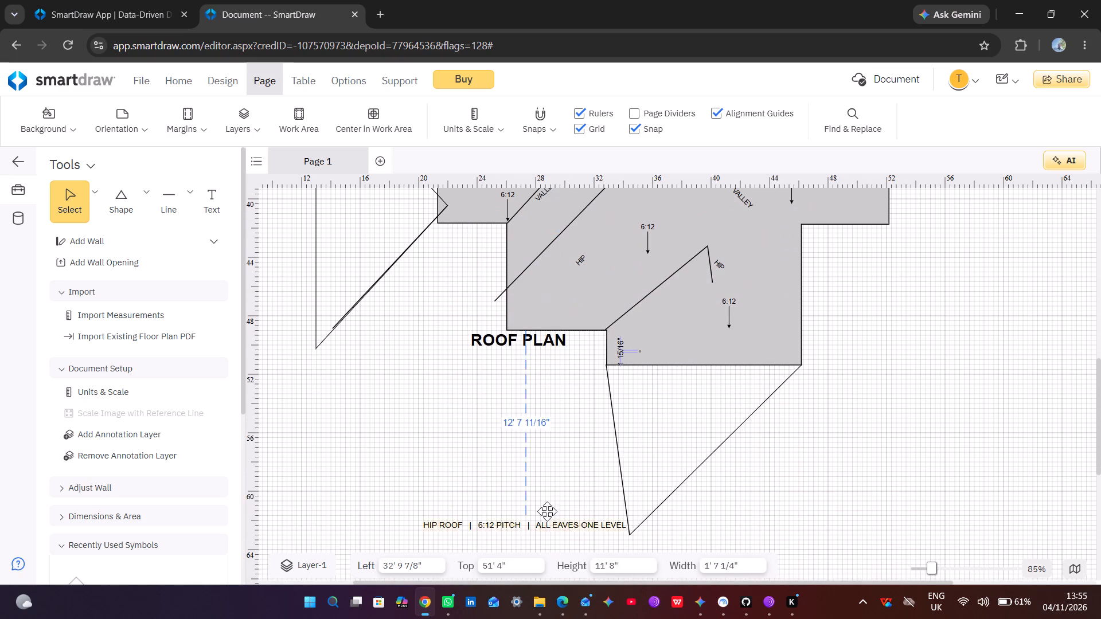
drag(547, 511, 610, 397)
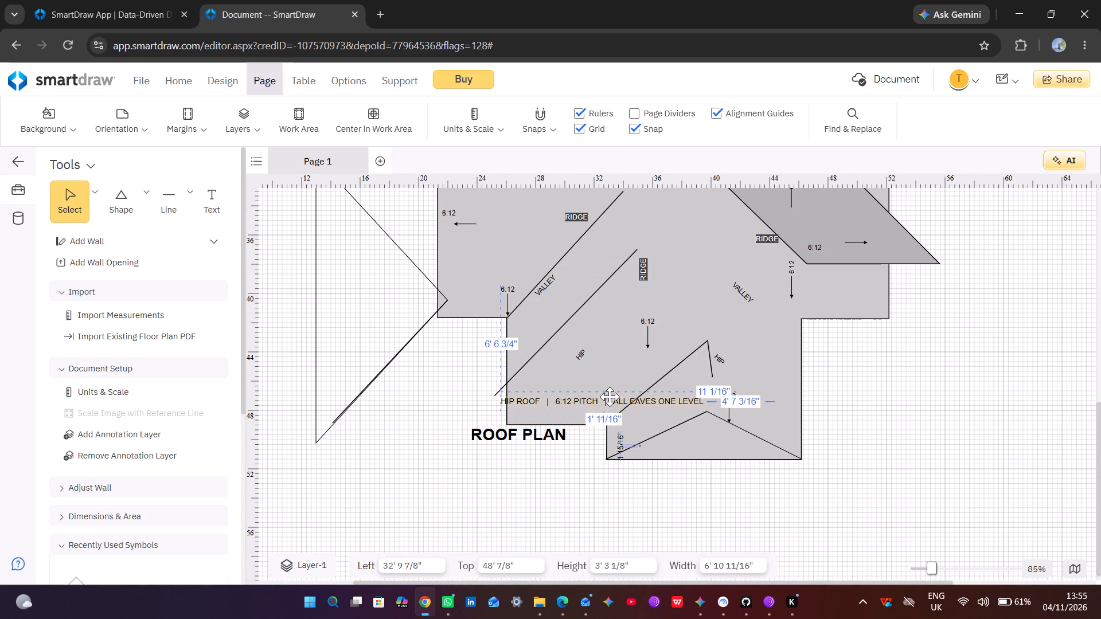
drag(610, 397, 616, 365)
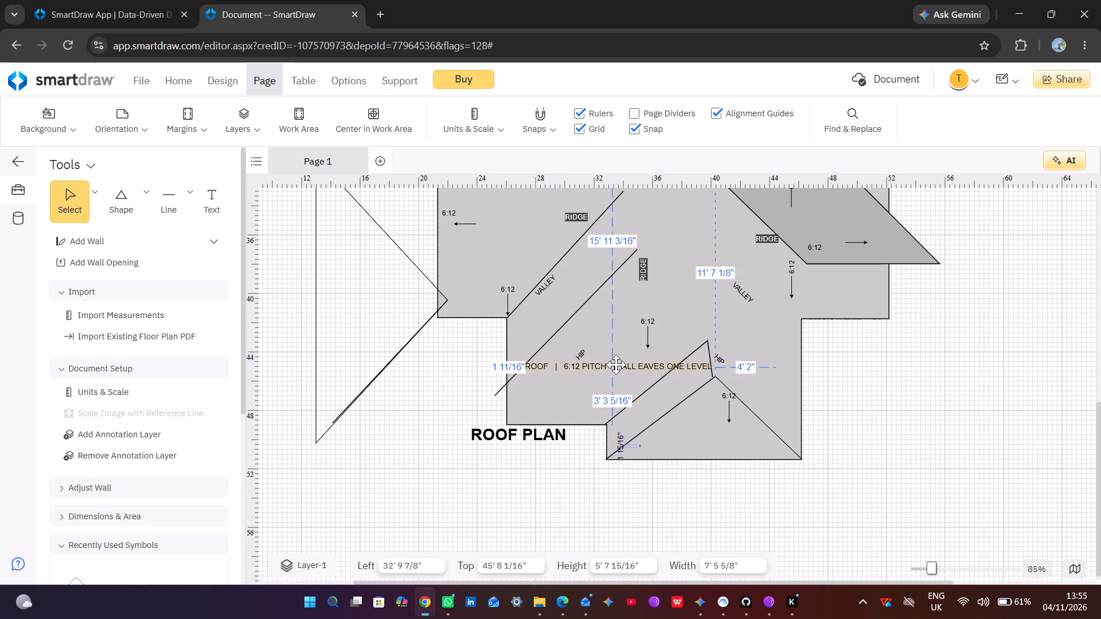
drag(616, 365, 610, 366)
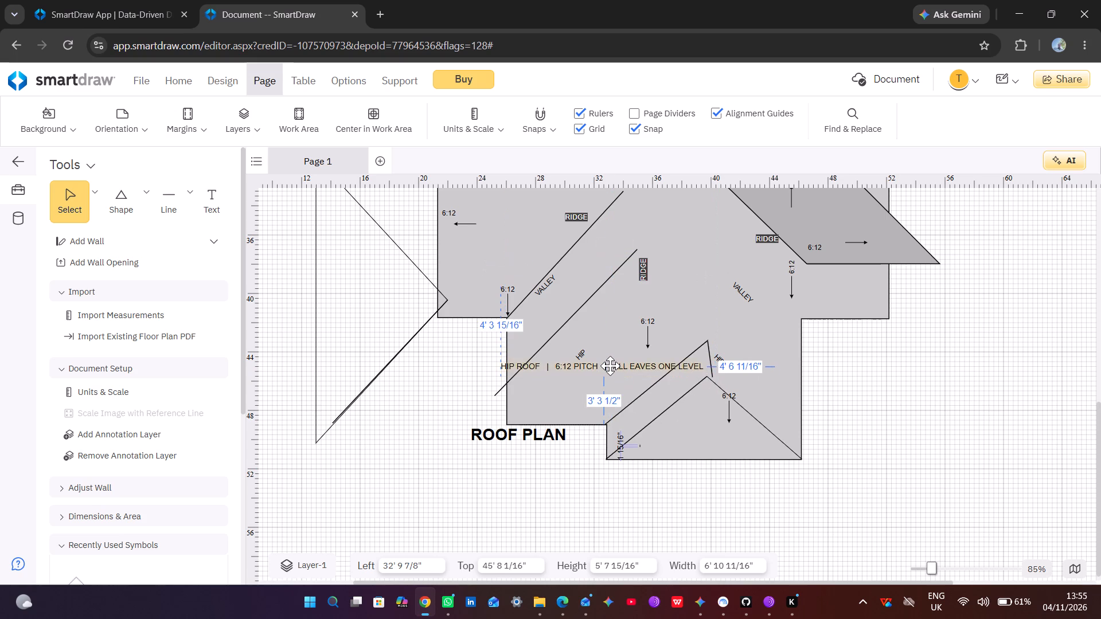
drag(610, 366, 612, 366)
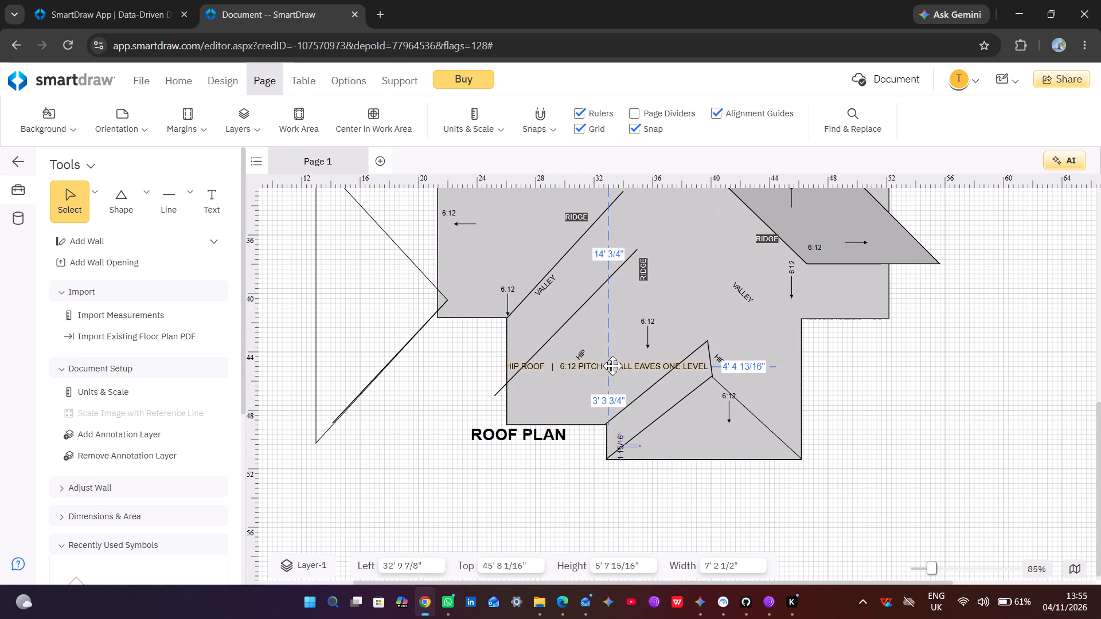
drag(612, 366, 611, 366)
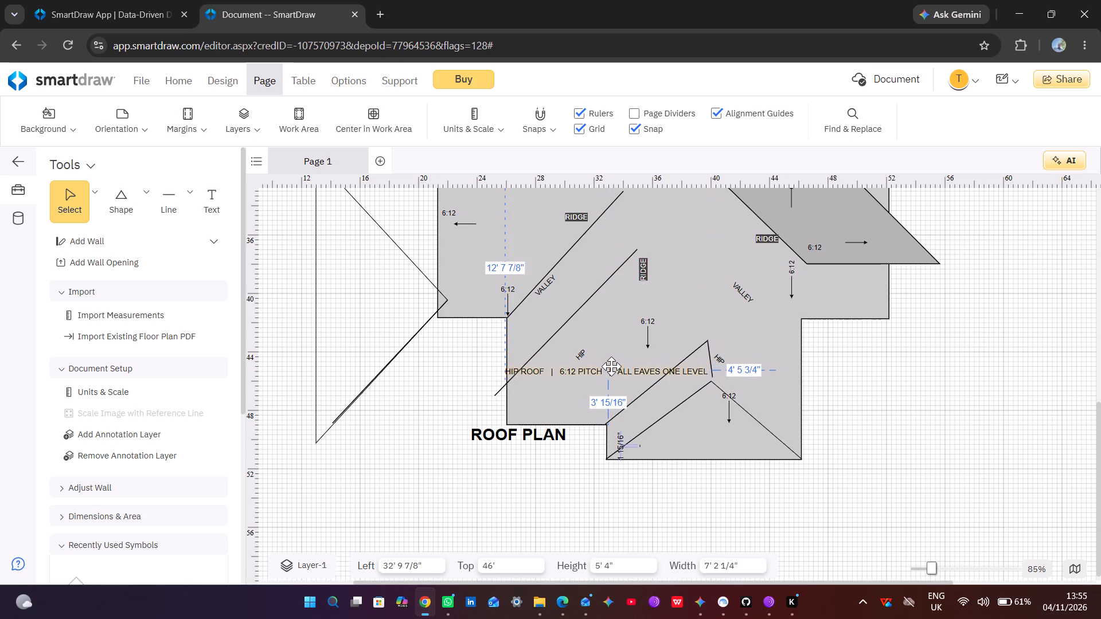
drag(611, 366, 611, 365)
click(611, 363)
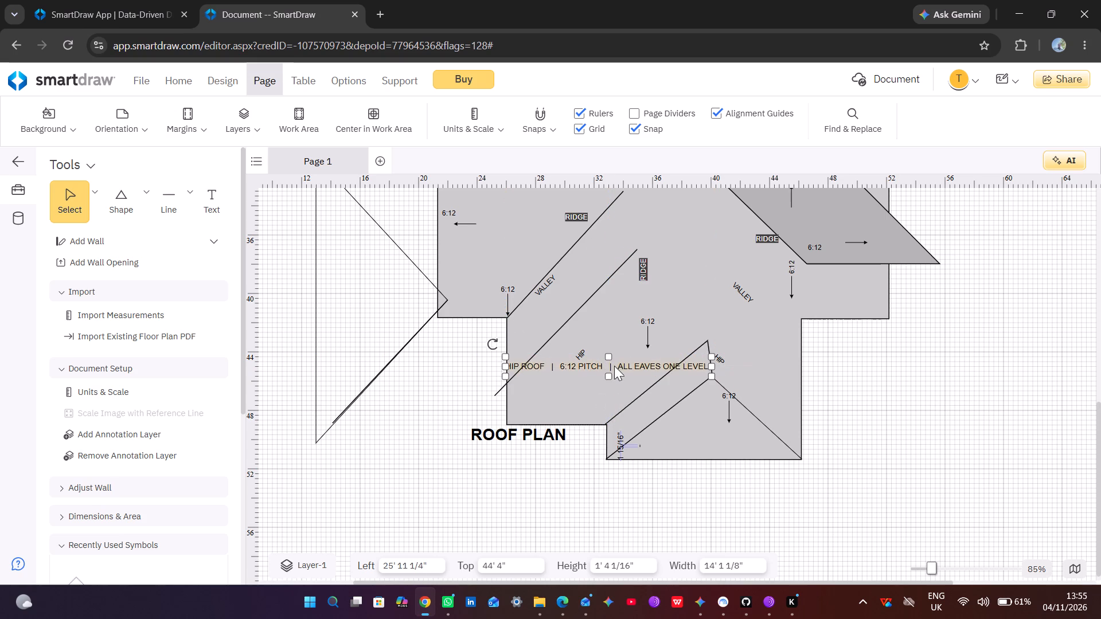
click(842, 508)
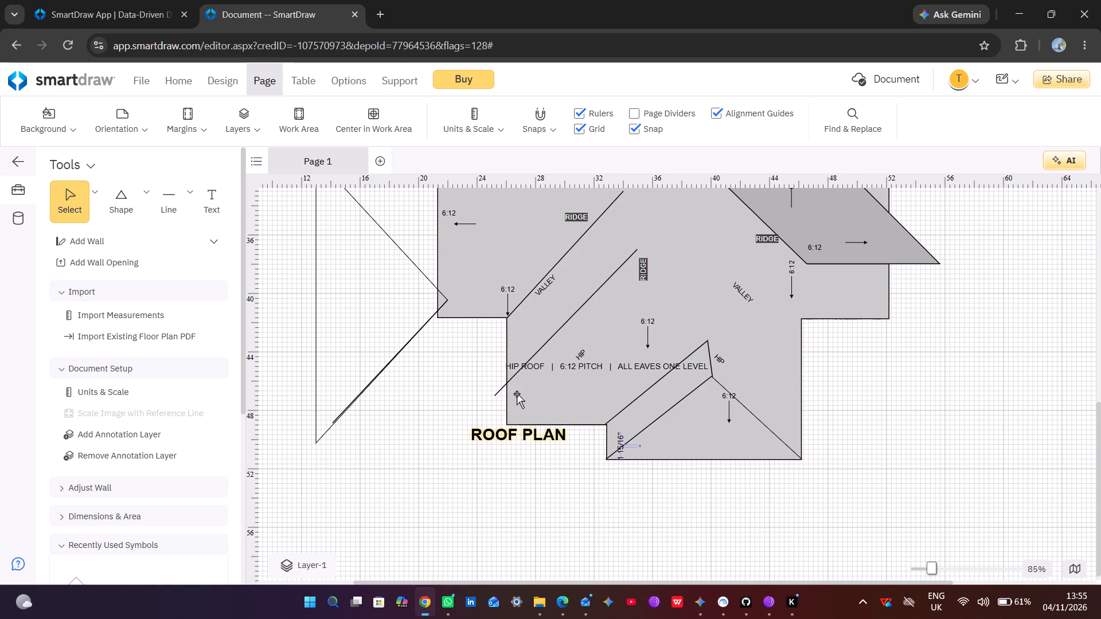
Stretch the left side of the ROOF PLAN title box to left 22', giving it a width of 8' 1 3/16".
click(506, 425)
click(506, 425)
click(506, 425)
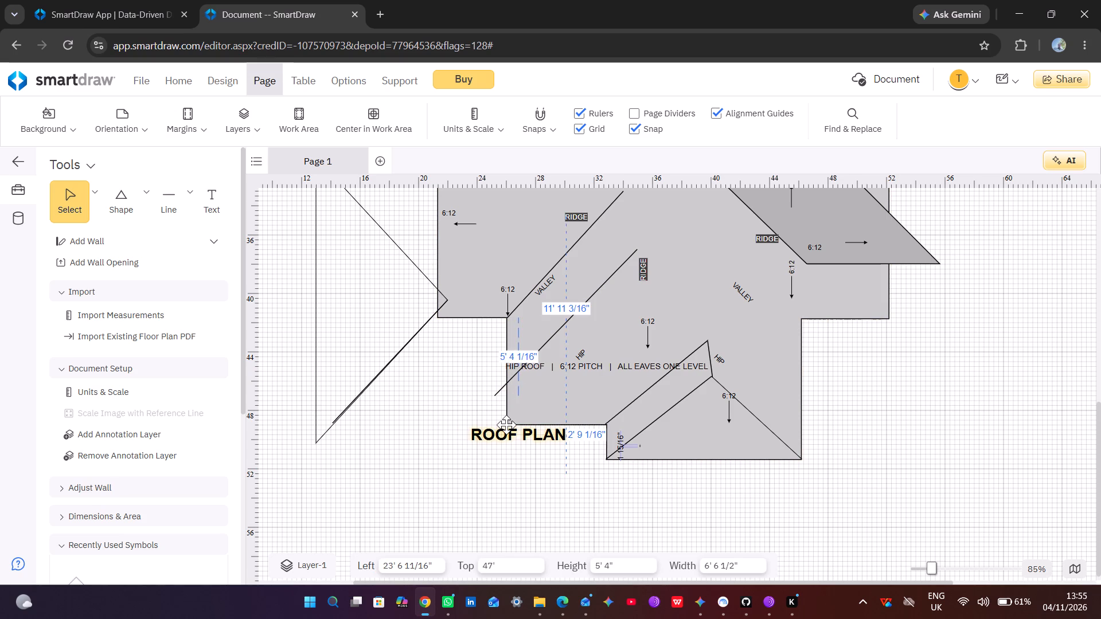
click(470, 432)
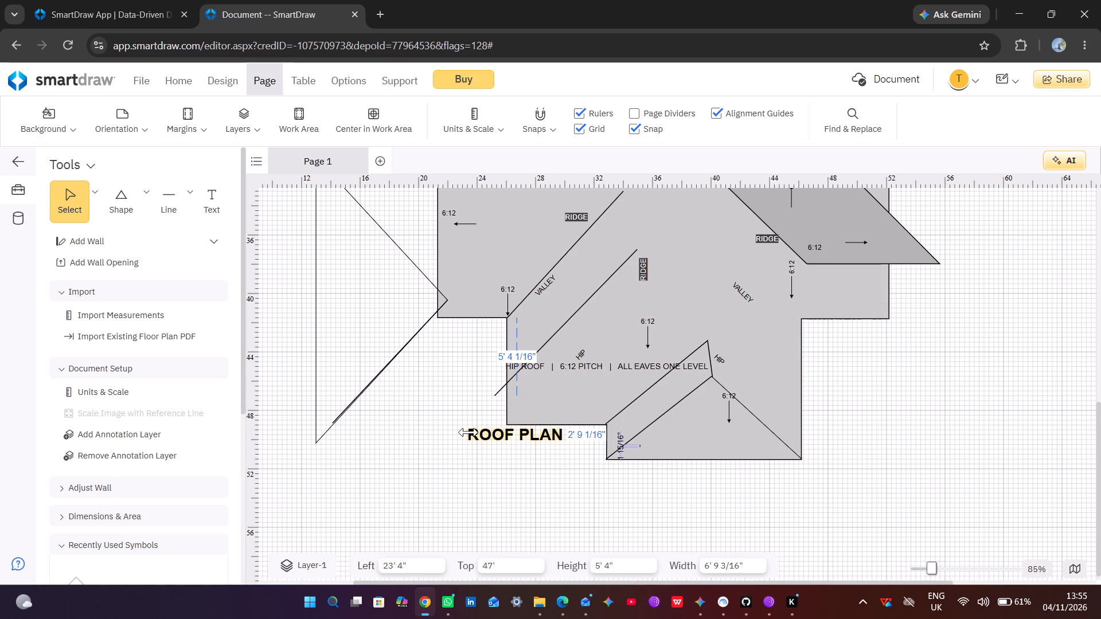
drag(468, 432, 458, 432)
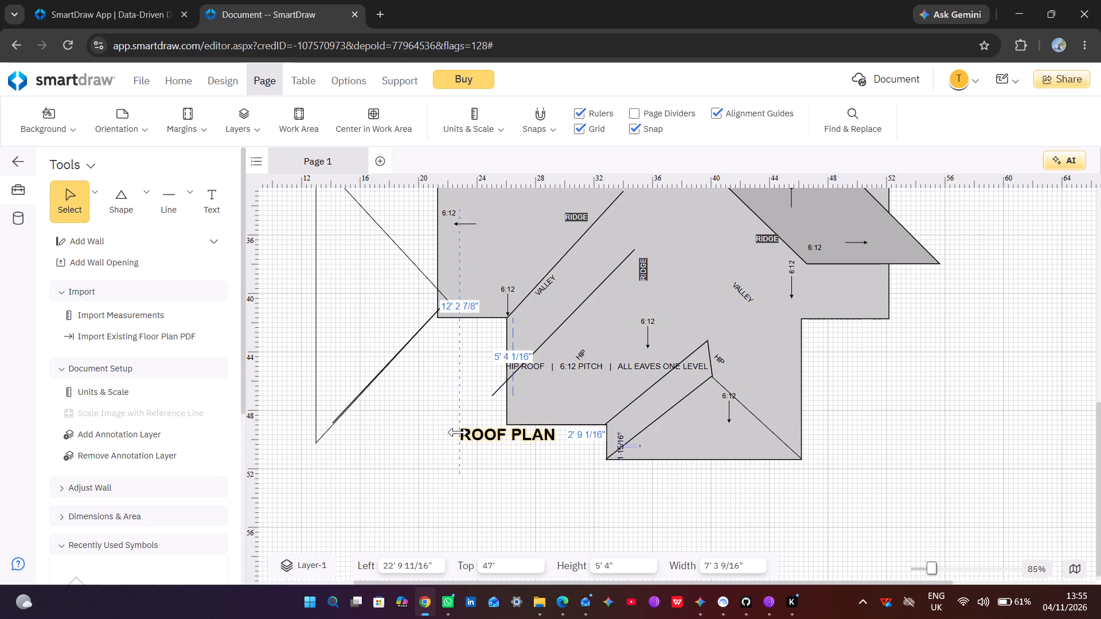
drag(458, 432, 450, 432)
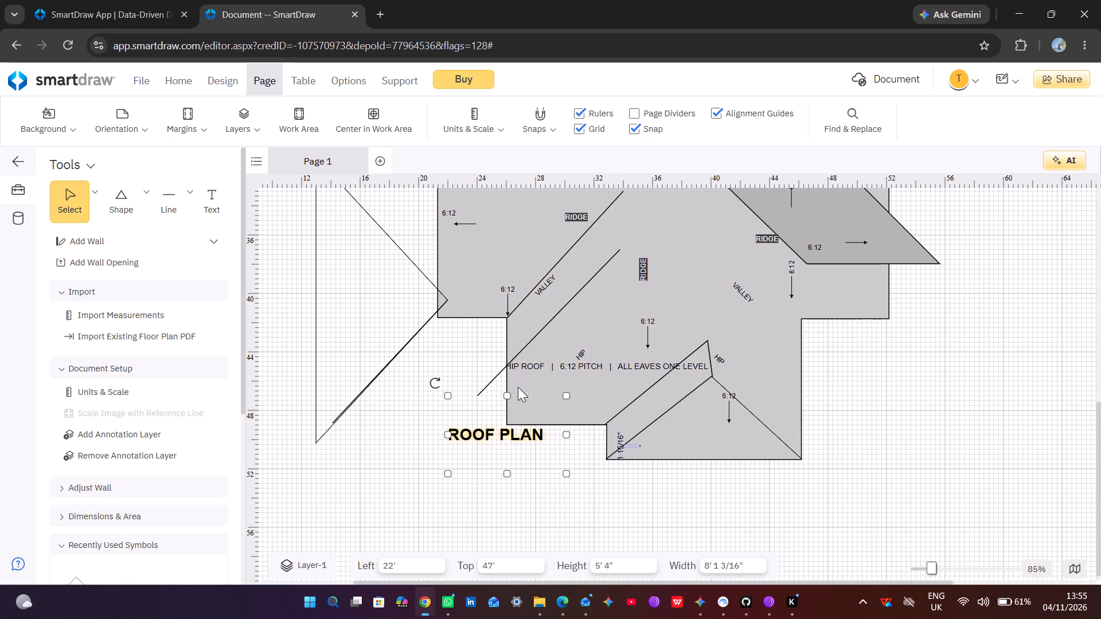
Move the long hip line so its lower end meets the lower wing's bottom-left outline corner.
click(577, 344)
click(549, 318)
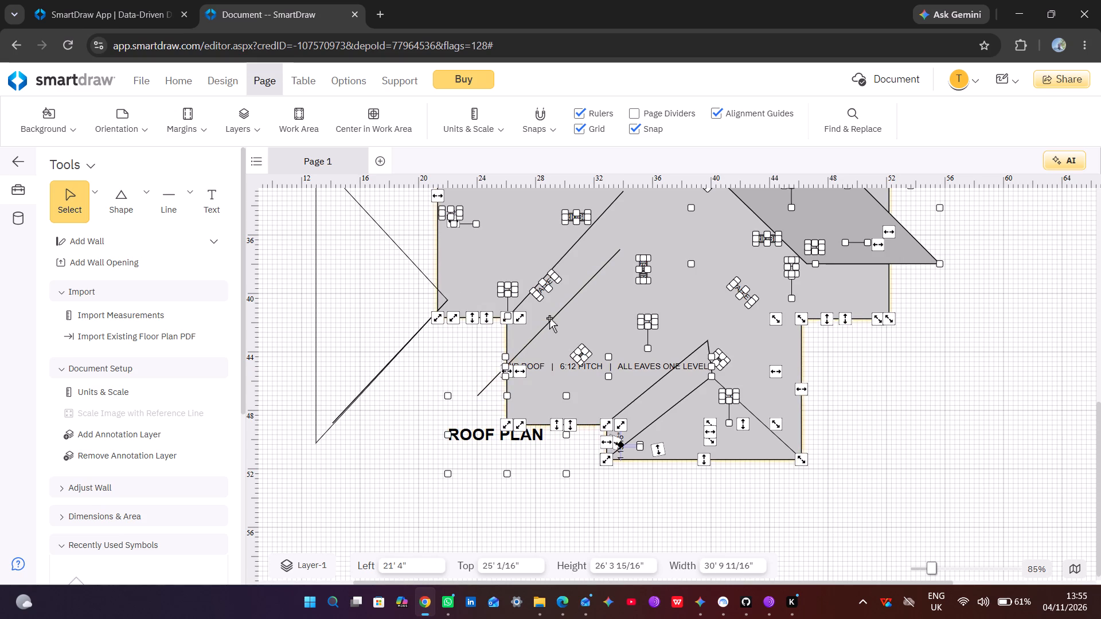
drag(548, 323, 559, 341)
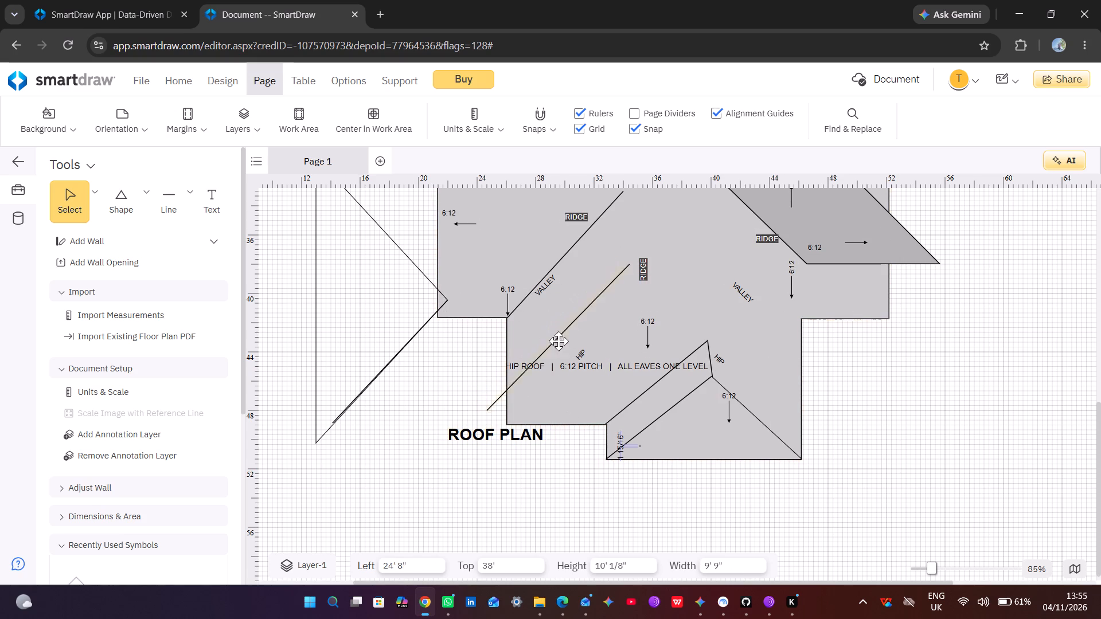
drag(559, 341, 577, 356)
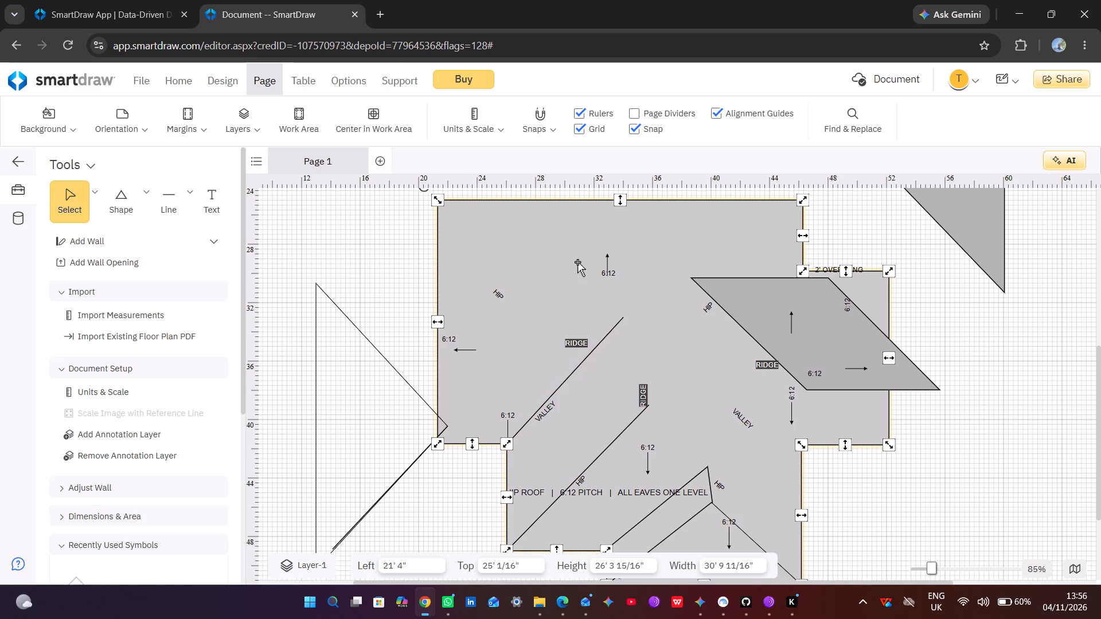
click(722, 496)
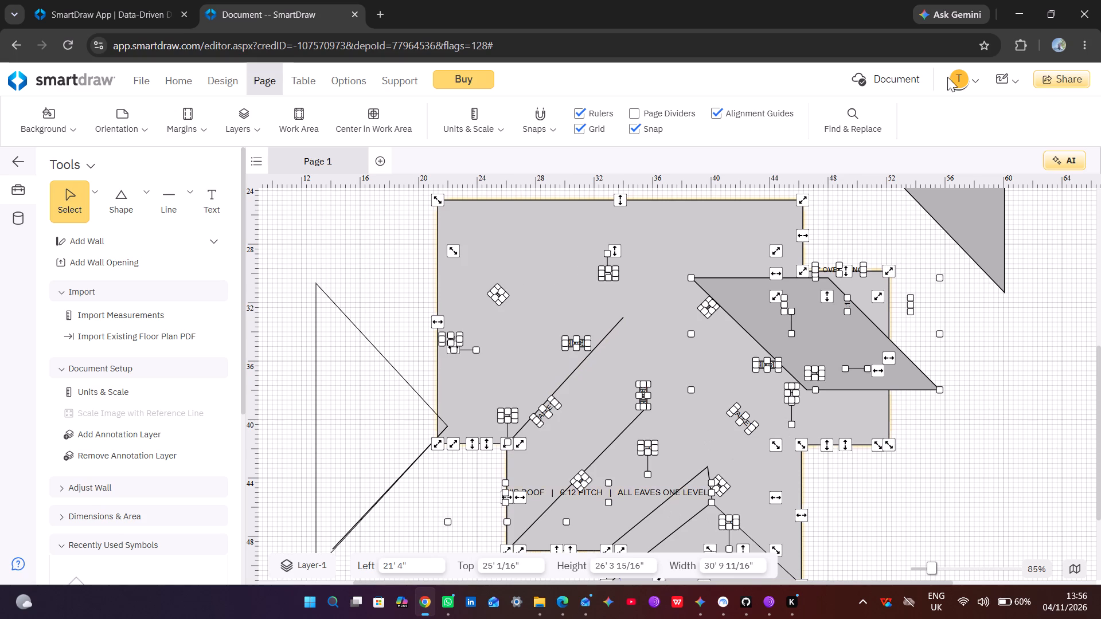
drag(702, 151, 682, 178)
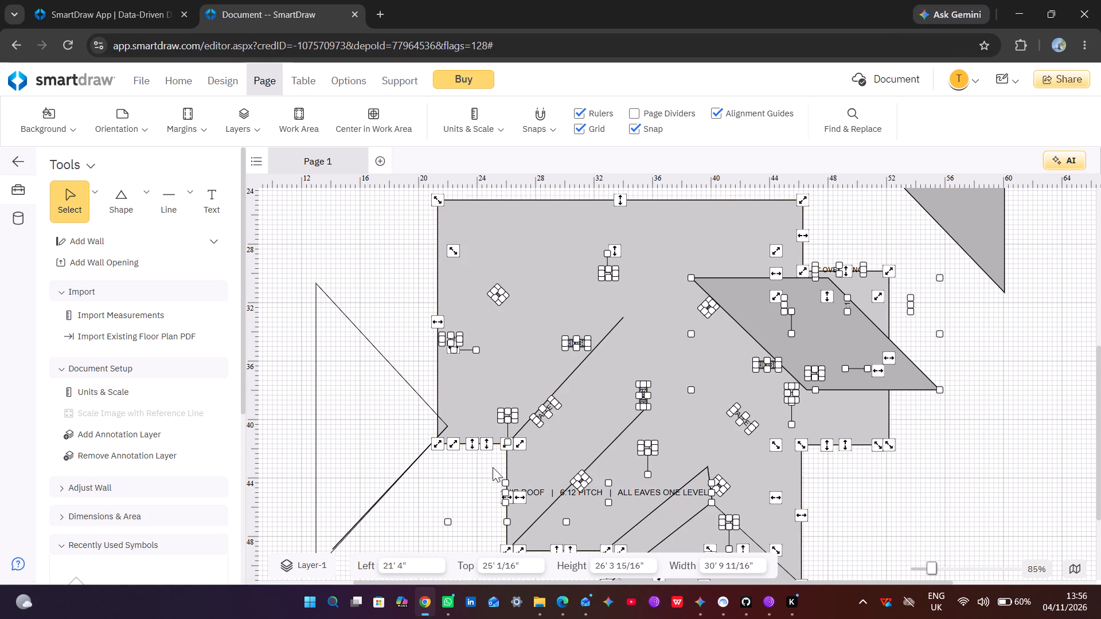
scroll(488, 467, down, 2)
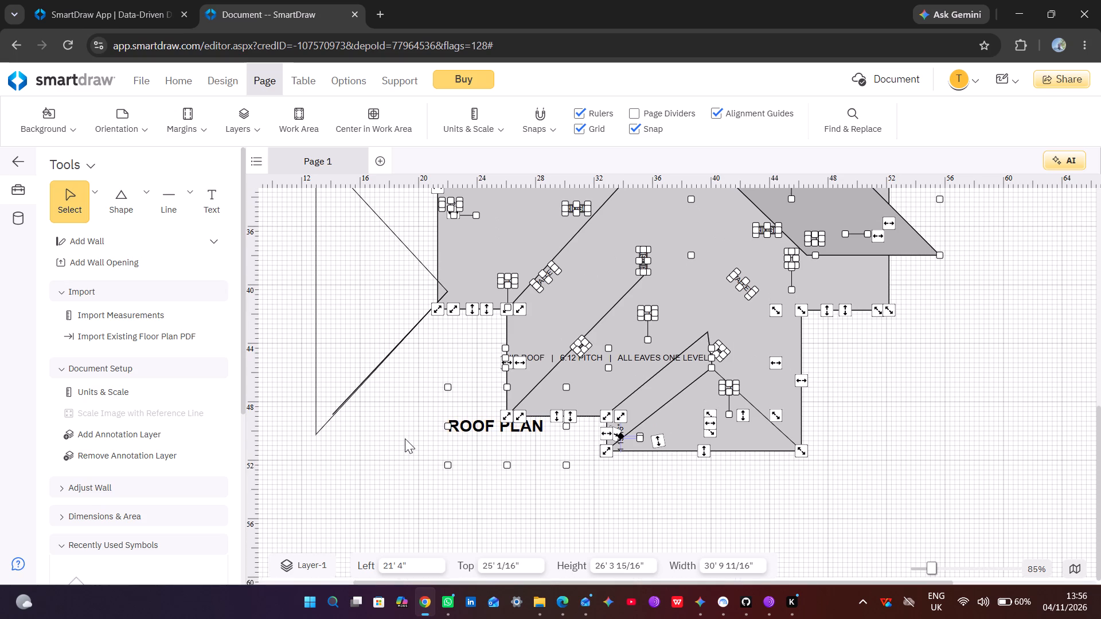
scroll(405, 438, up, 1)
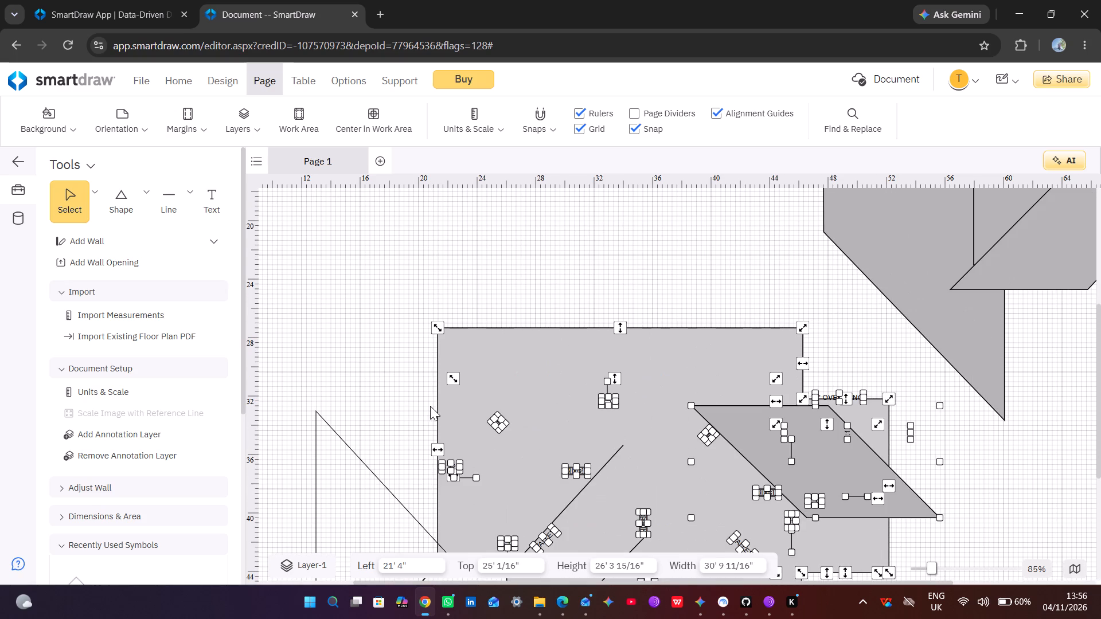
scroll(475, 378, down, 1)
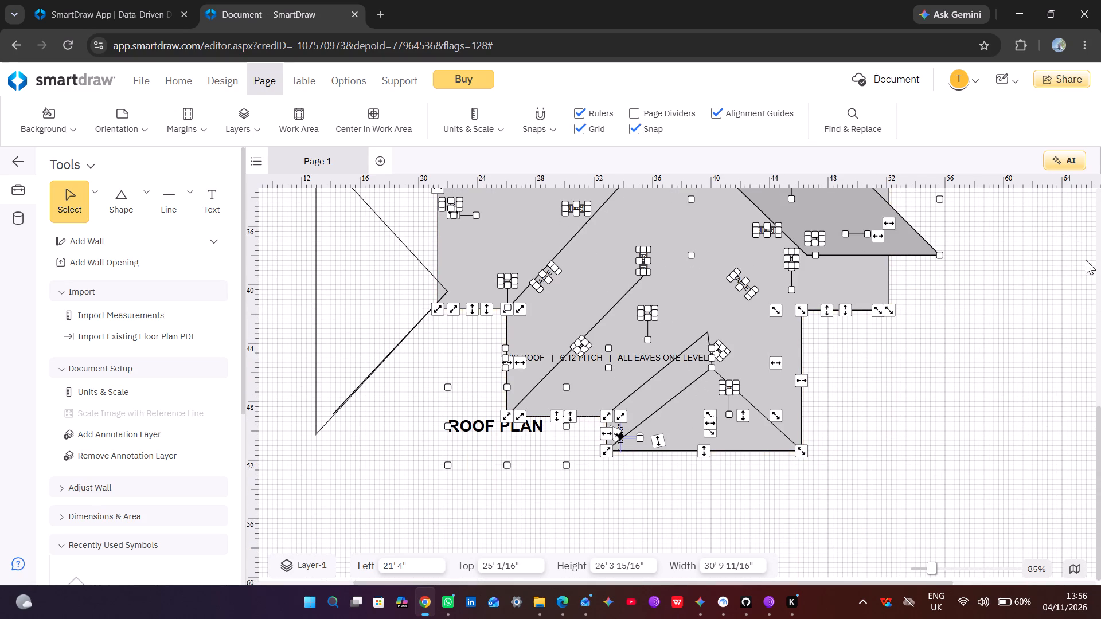
Shift the right wing's 6:12 label closer to the arrow beside it and widen its text box.
drag(809, 236, 879, 260)
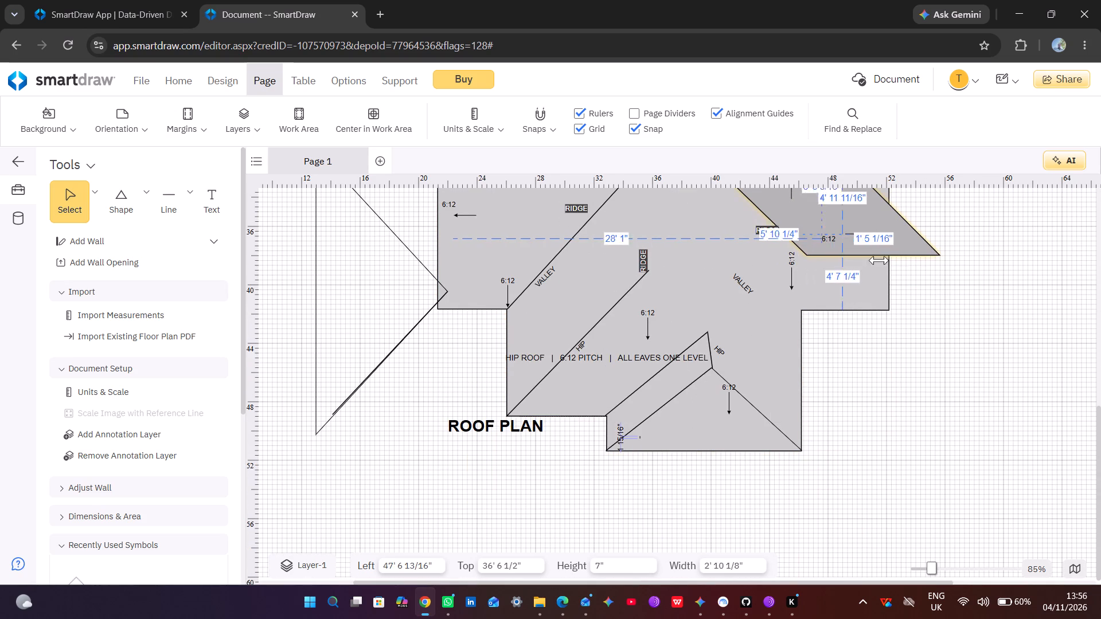
drag(879, 260, 942, 260)
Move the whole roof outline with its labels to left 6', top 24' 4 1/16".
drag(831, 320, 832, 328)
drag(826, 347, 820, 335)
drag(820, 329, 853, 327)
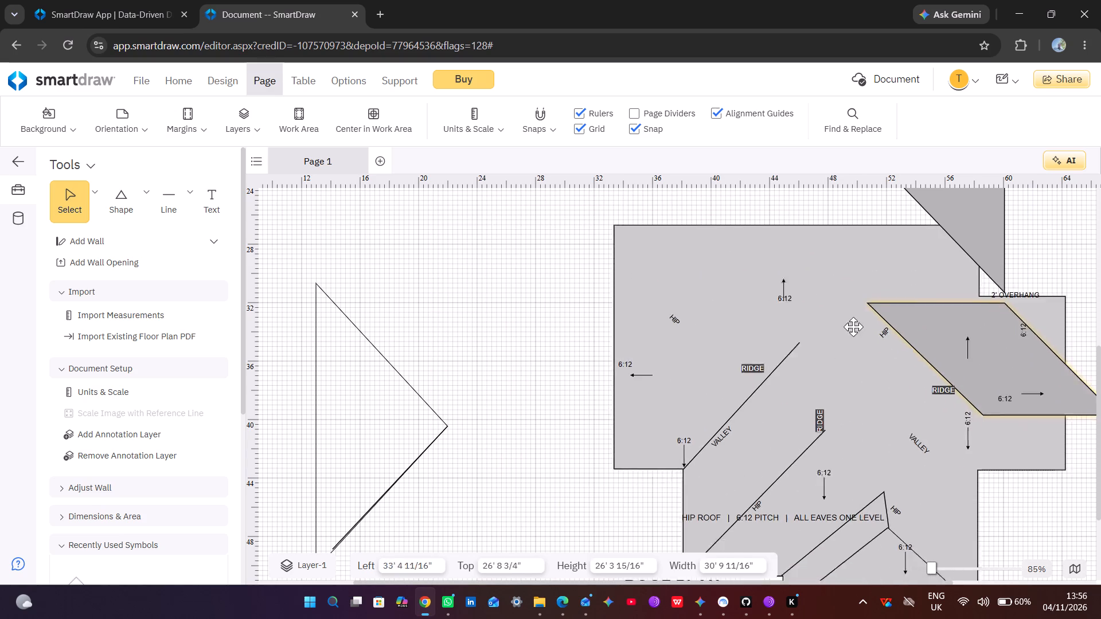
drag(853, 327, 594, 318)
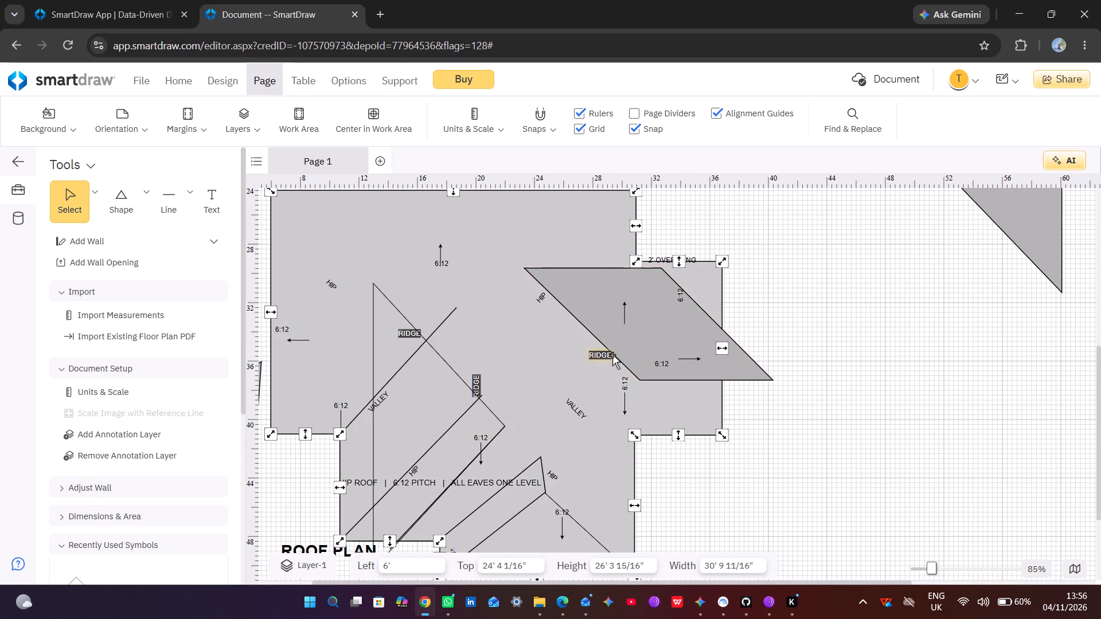
Move the right-hand RIDGE label below the right wing's horizontal arrow, to left 34' 5 1/2", top 36' 5 1/2".
drag(612, 355, 711, 372)
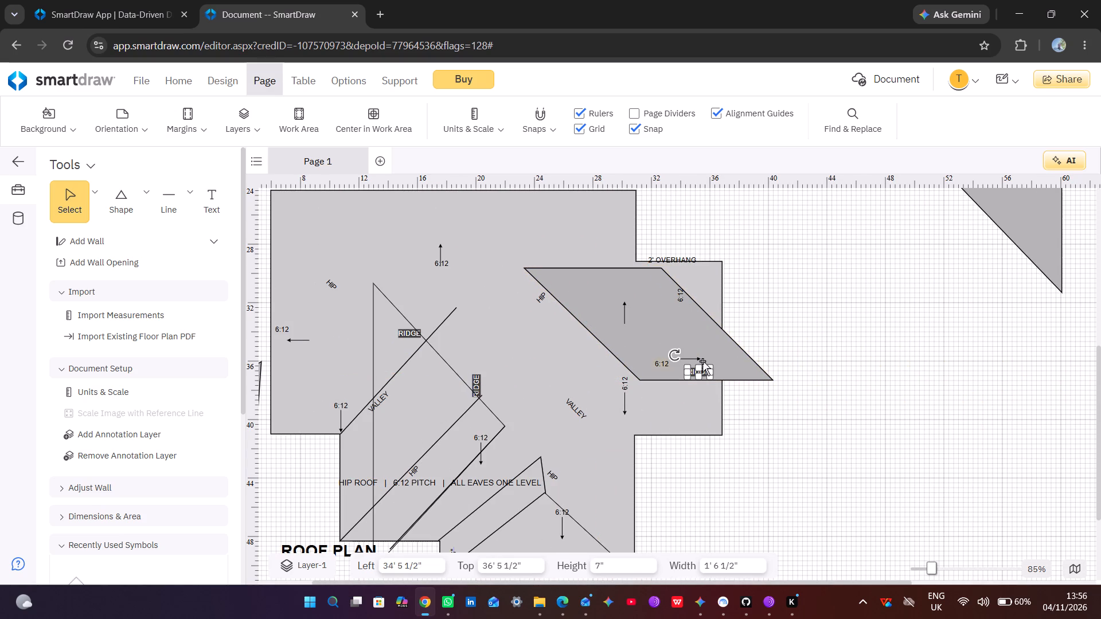
Move the grey parallelogram off the roof plan to the empty area beyond the right wing.
drag(698, 343, 955, 374)
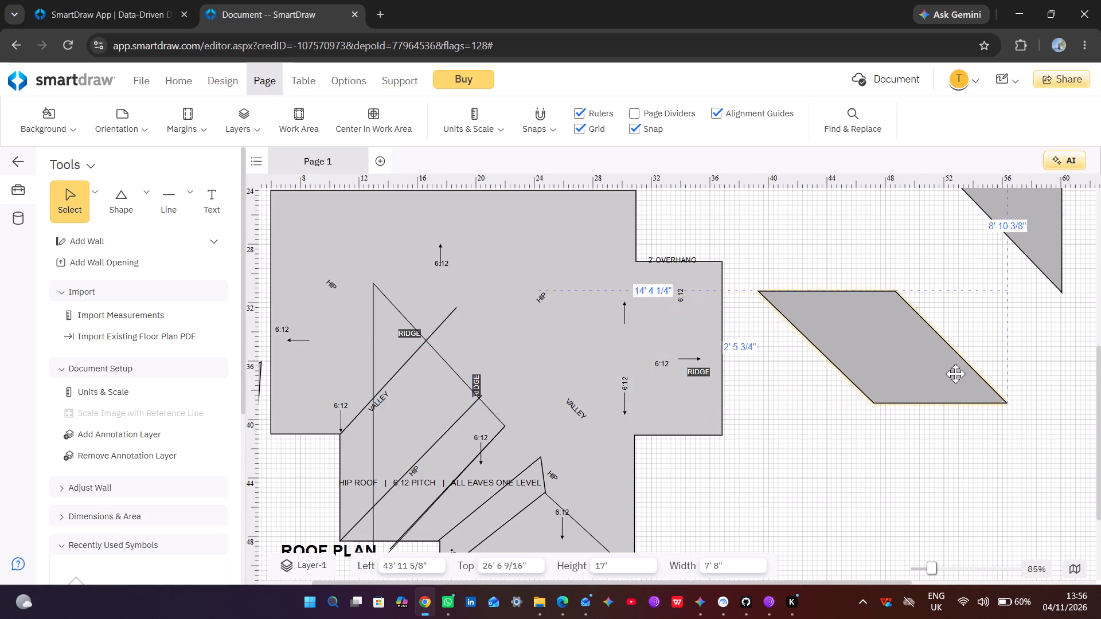
drag(955, 374, 978, 381)
Move the roof outline with its attached labels to left 13' 6 5/16", top 22'.
drag(555, 394, 663, 360)
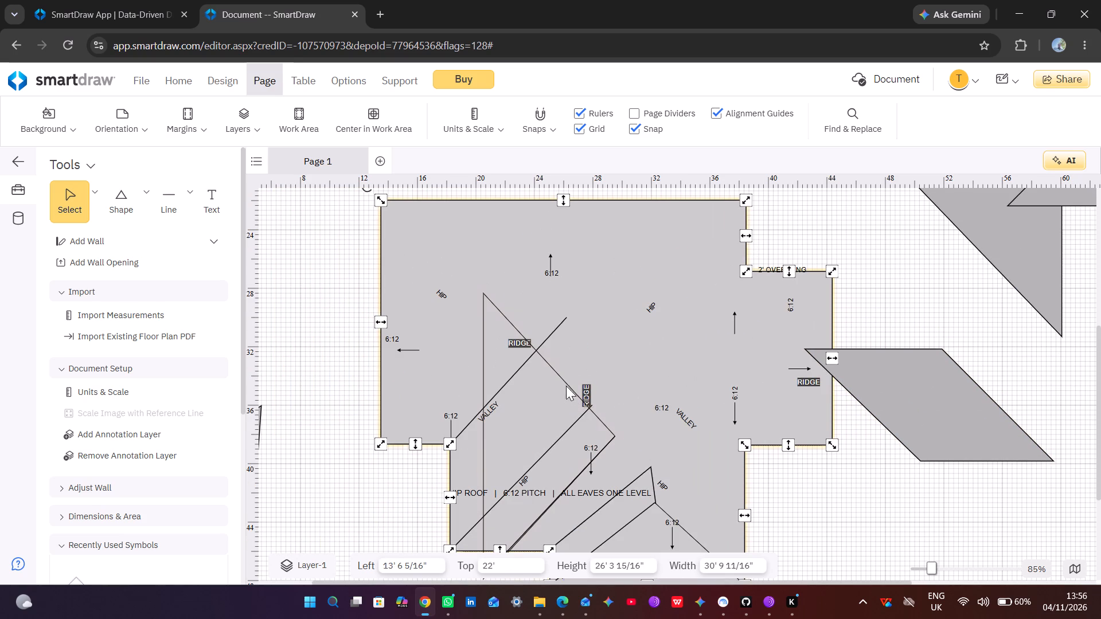
Move the unfilled triangular shape off the roof plan to the empty area beyond the grey parallelogram.
drag(566, 386, 1100, 398)
Move the grey parallelogram further right, clear of the roof outline's right wing.
drag(752, 422, 792, 423)
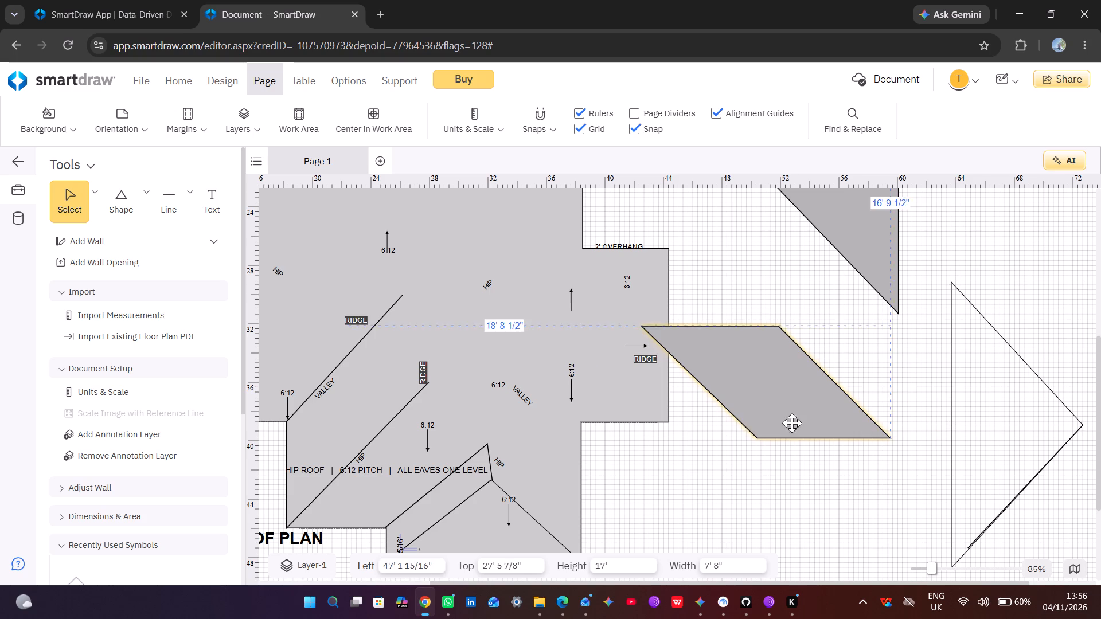
Move the grey parallelogram beyond the unfilled triangular shape, to left 76' 7 5/8", top 31' 3/16".
drag(792, 423, 1100, 472)
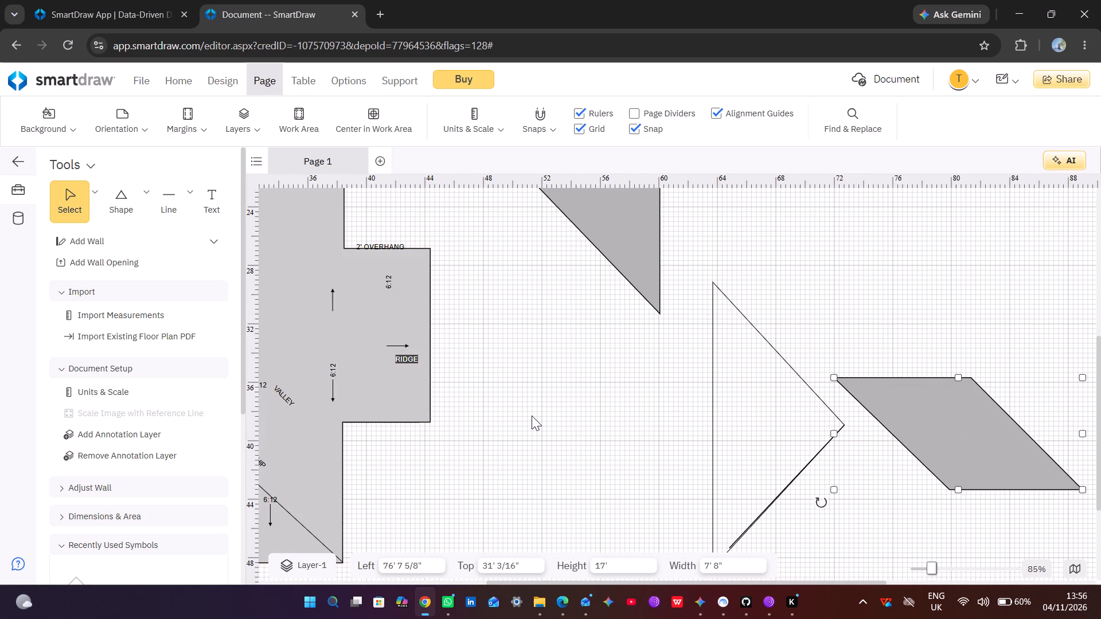
Select the "HIP ROOF | 6:12 PITCH | ALL EAVES ONE LEVEL" caption lying over the roof plan's lower wing.
middle_drag(578, 417, 571, 450)
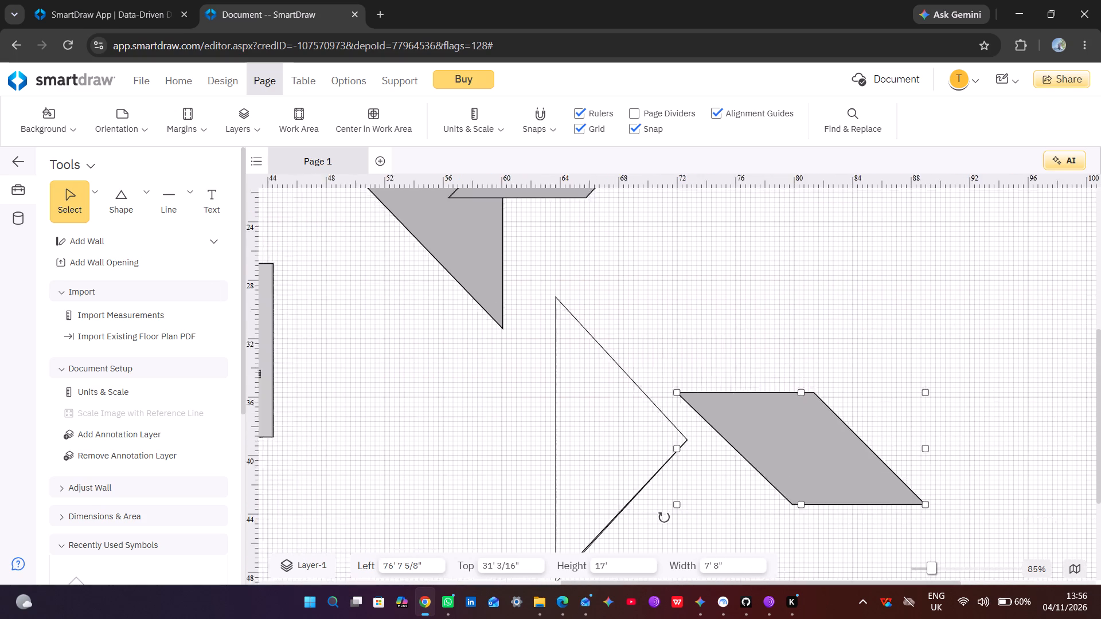
middle_drag(571, 450, 965, 453)
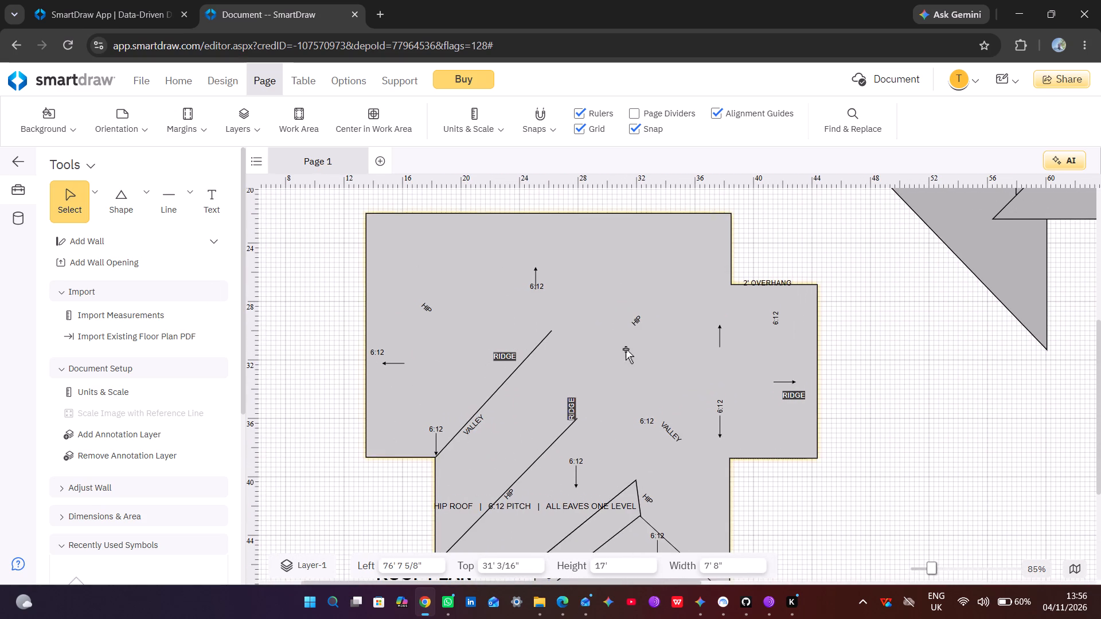
scroll(626, 349, down, 1)
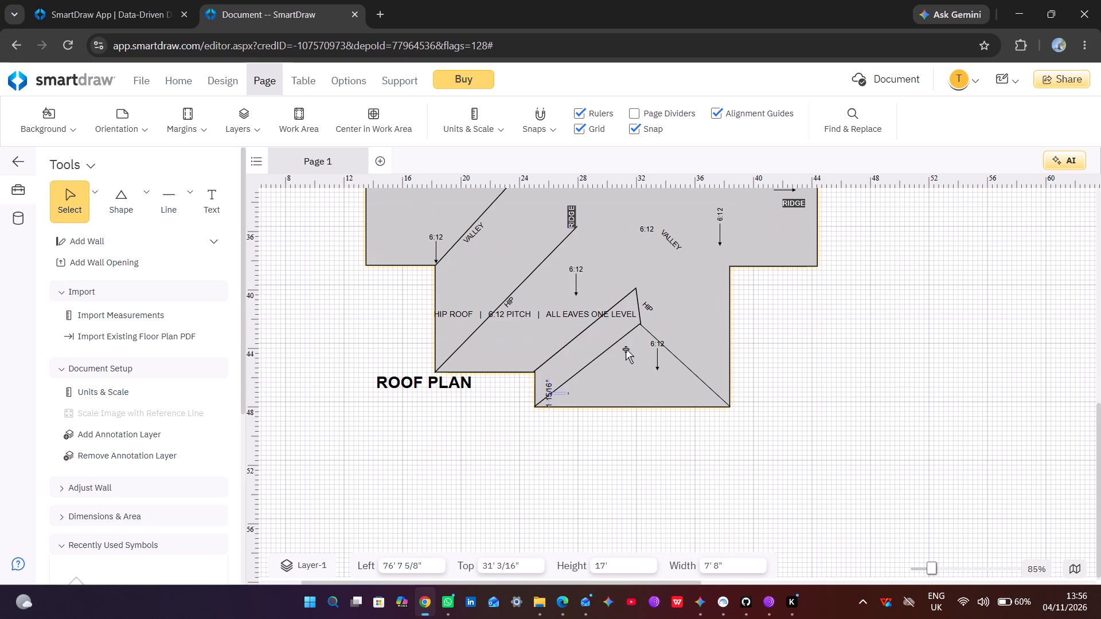
click(638, 308)
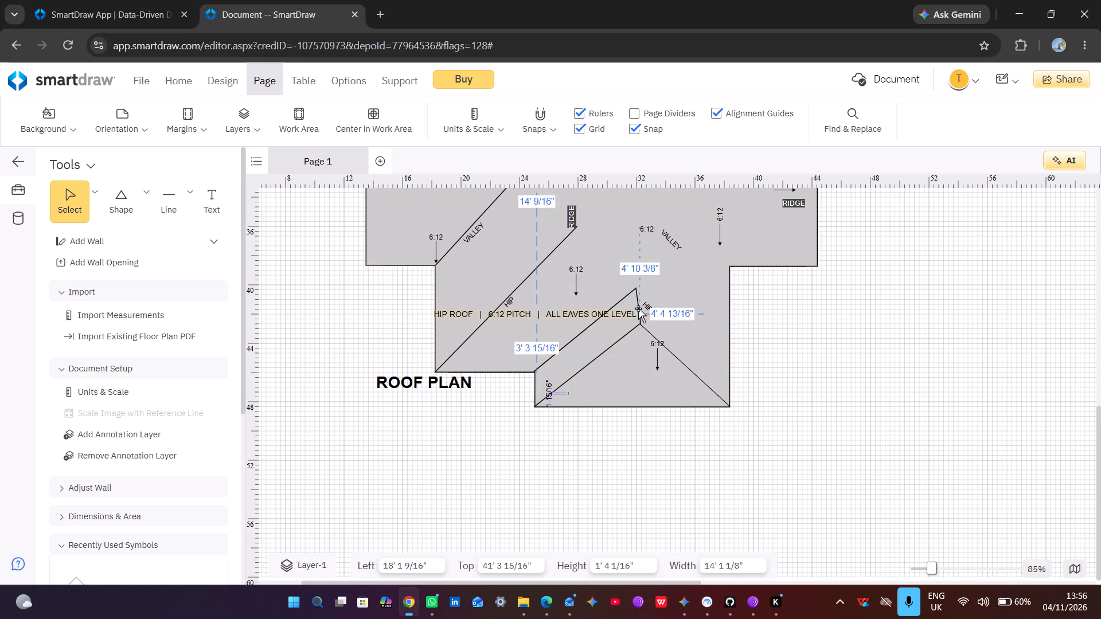
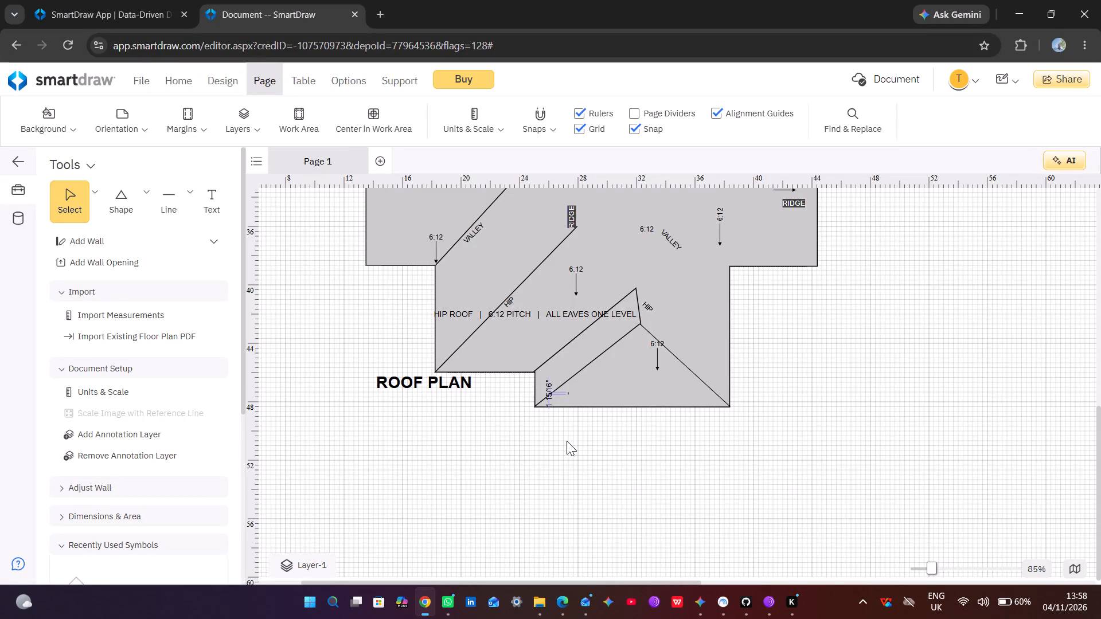
Tilt the HIP ROOF pitch note counter-clockwise so it slopes upward, and move it to left 18' 4", top 43' 8 7/16".
click(639, 310)
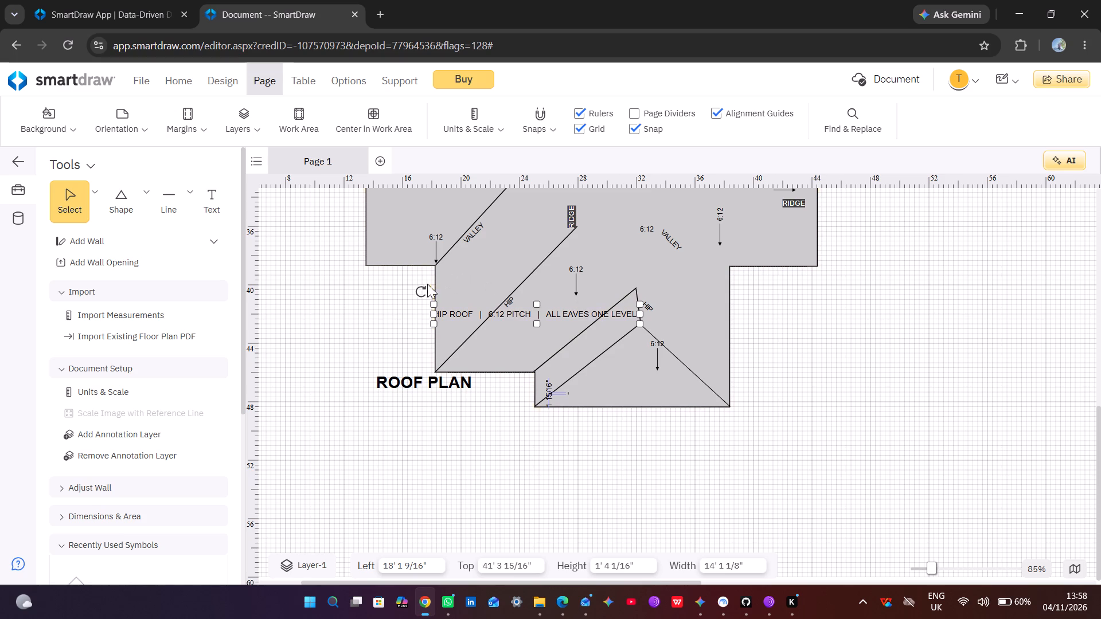
drag(415, 292, 420, 289)
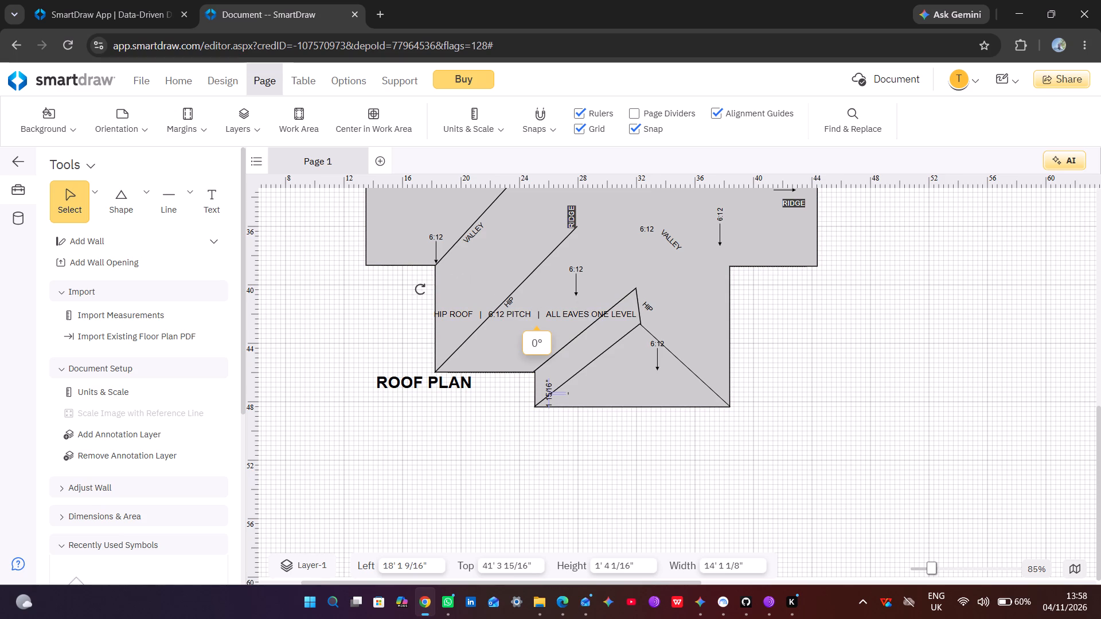
drag(420, 289, 413, 310)
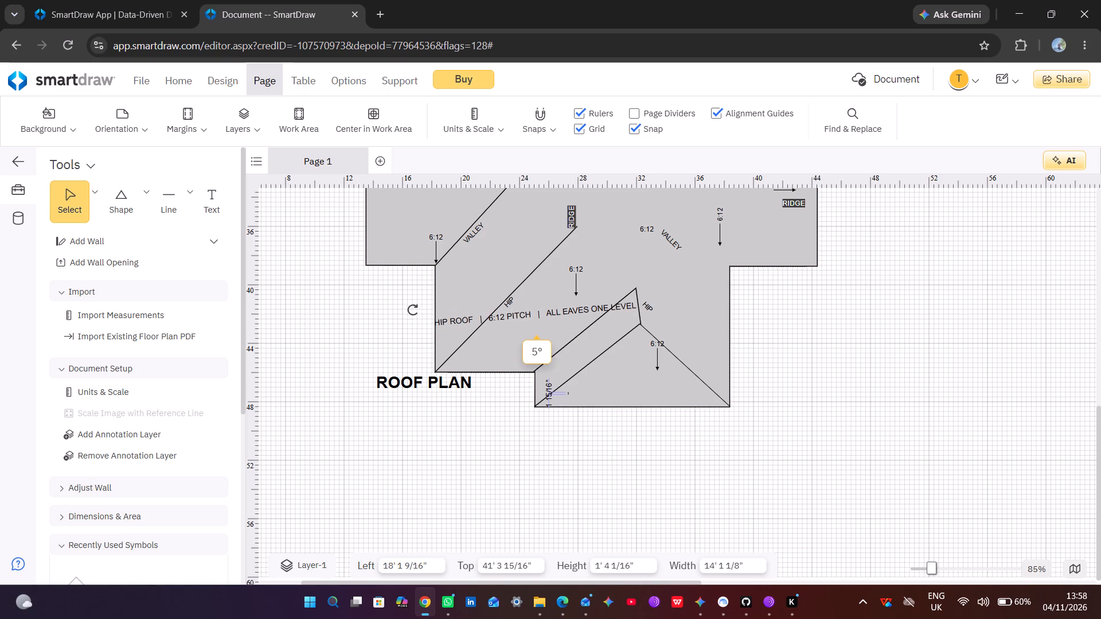
drag(413, 310, 404, 340)
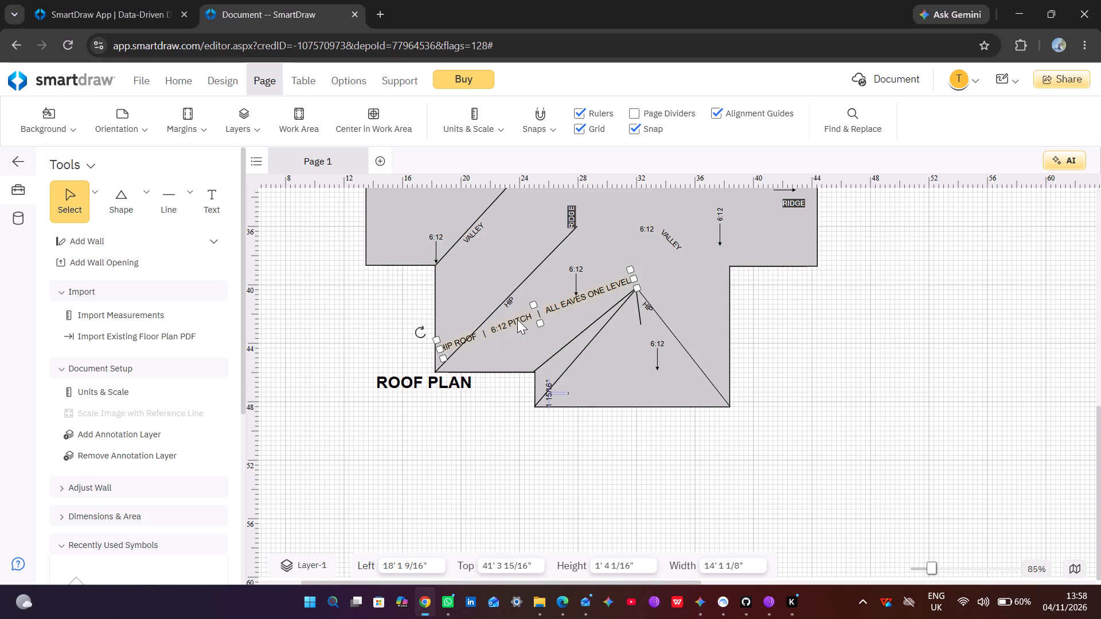
drag(517, 318, 500, 357)
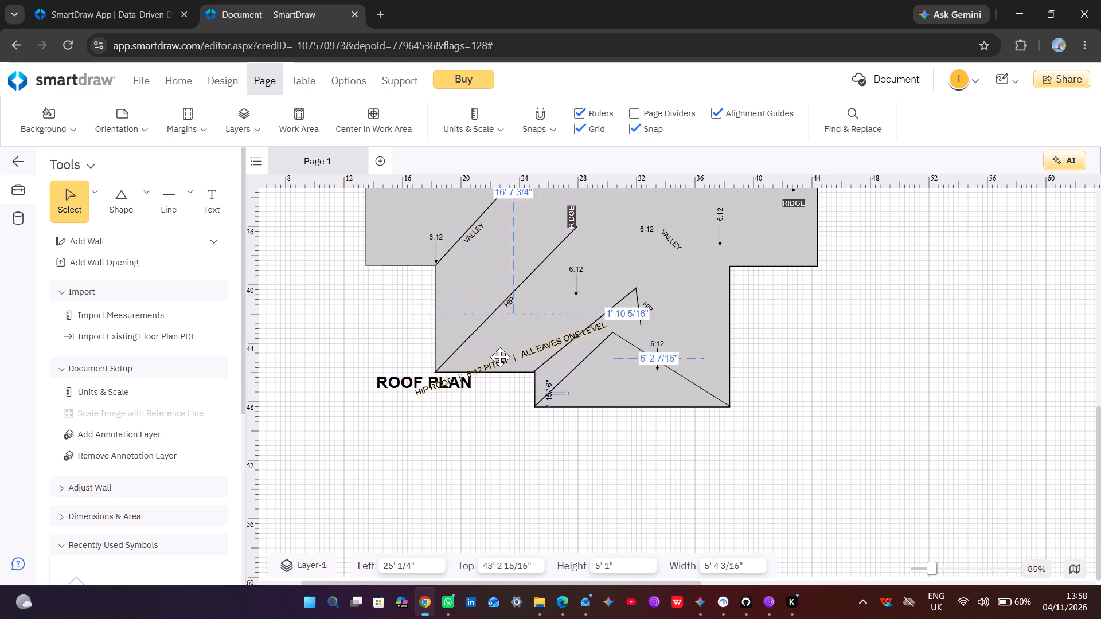
drag(500, 357, 522, 352)
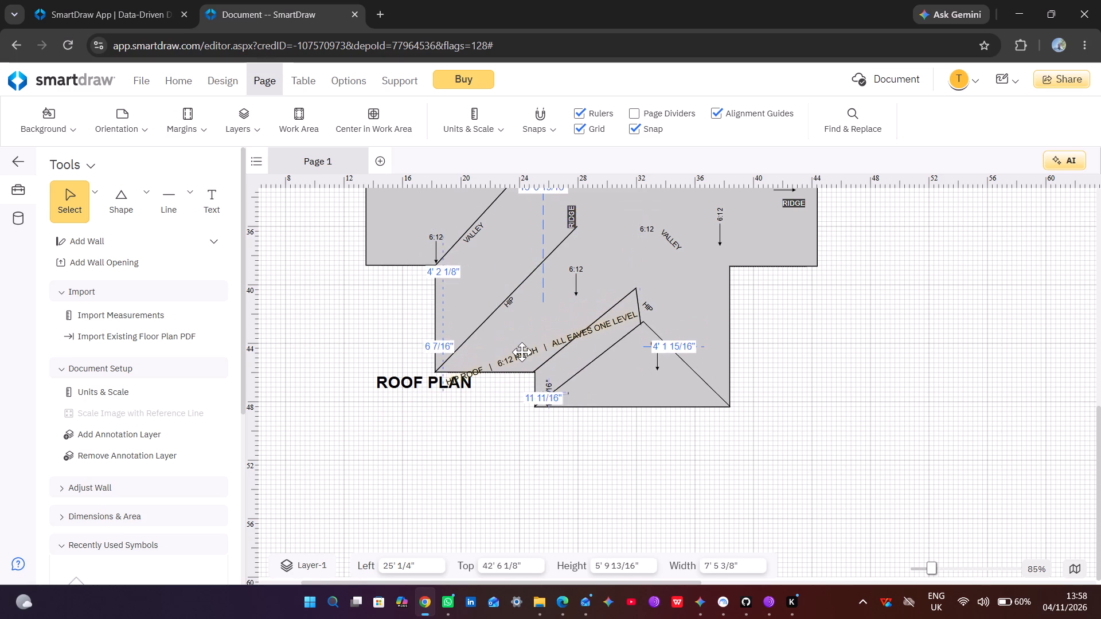
drag(522, 352, 522, 353)
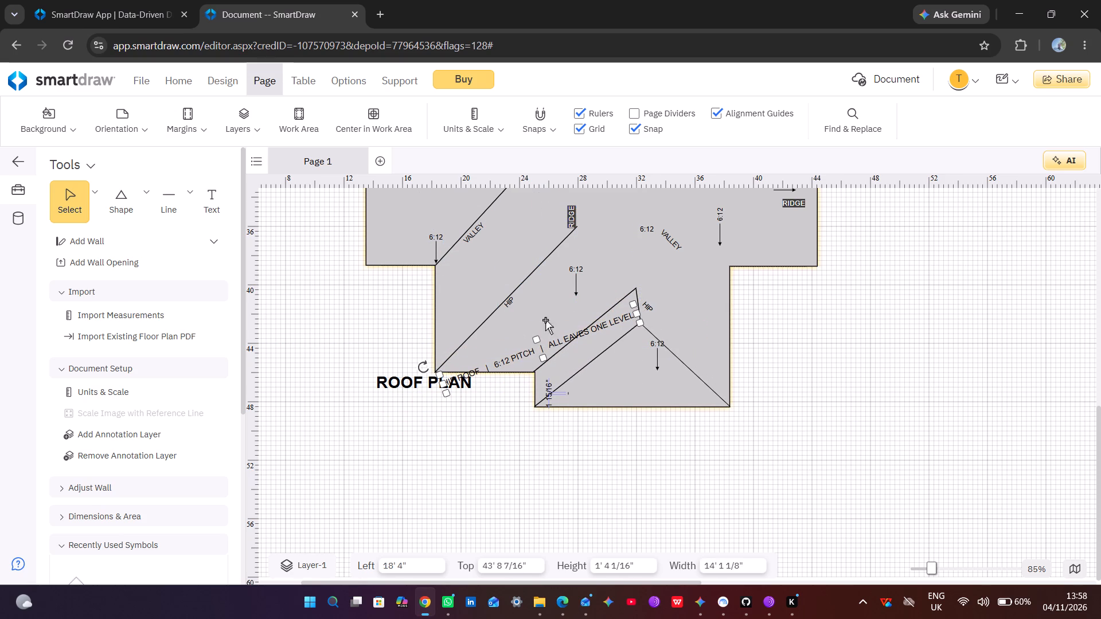
Reshape the bent line beside the lower HIP label so its short segment is vertical, with its upper corner at top 39' 8".
click(637, 292)
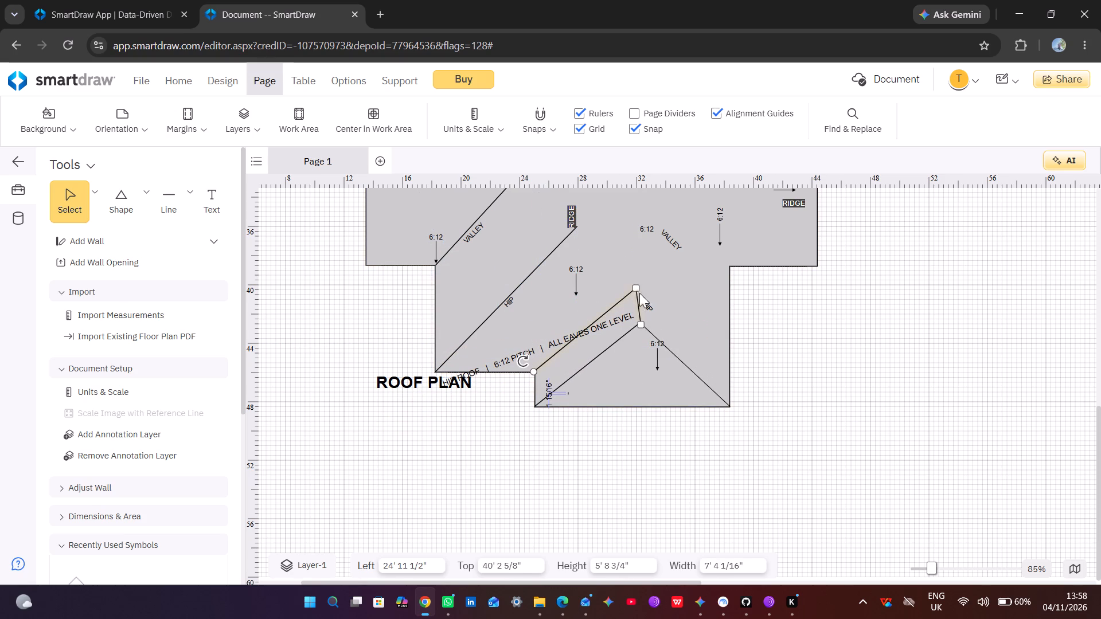
drag(636, 287, 642, 287)
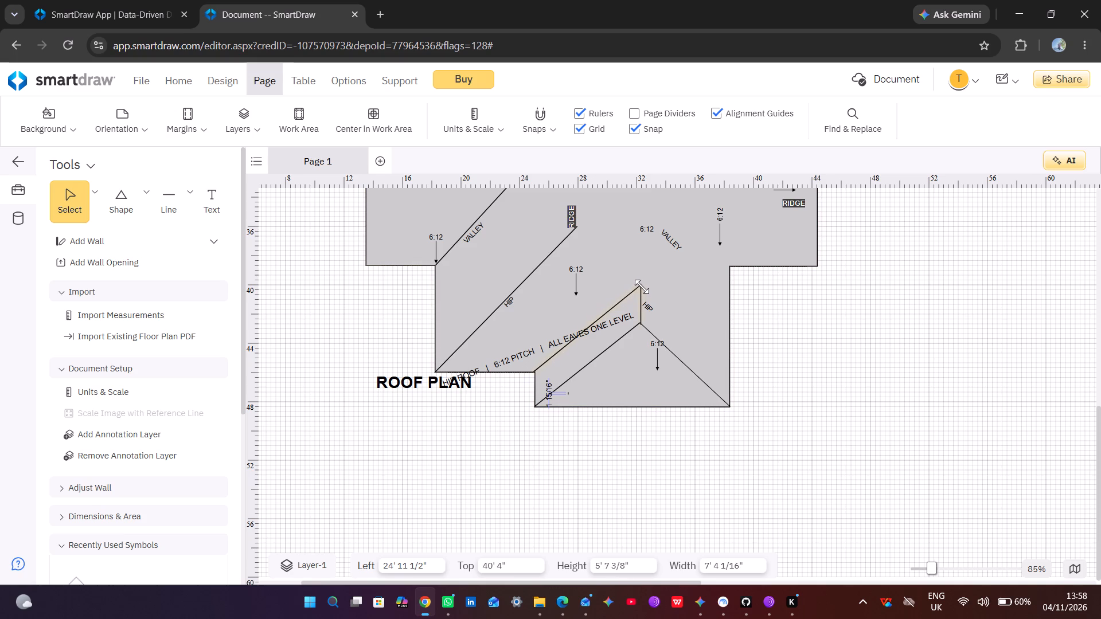
drag(642, 287, 644, 293)
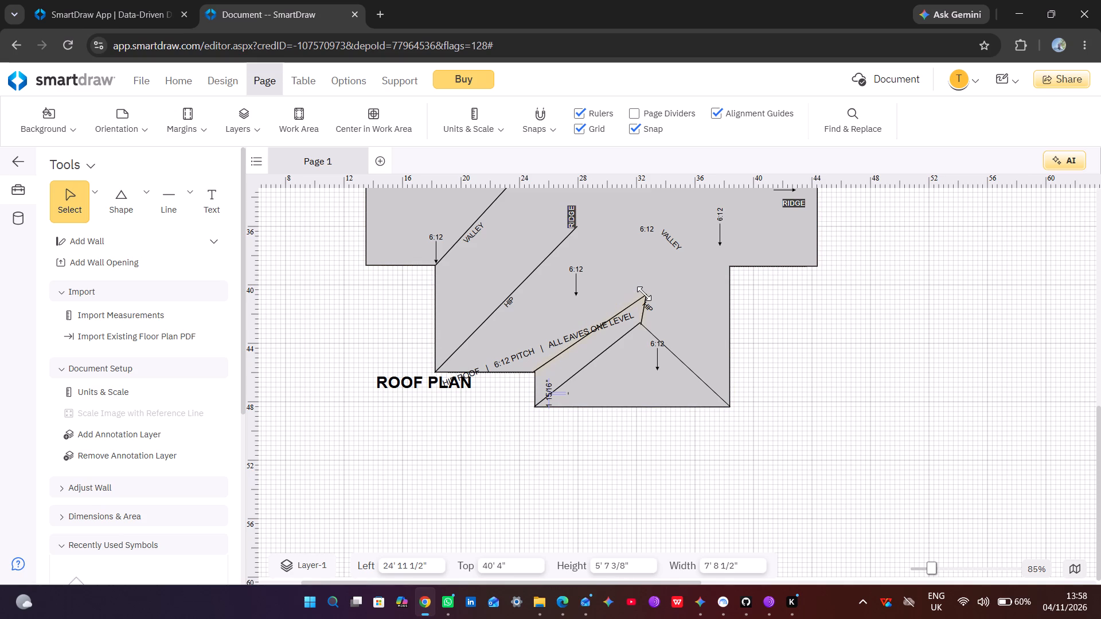
drag(644, 293, 639, 292)
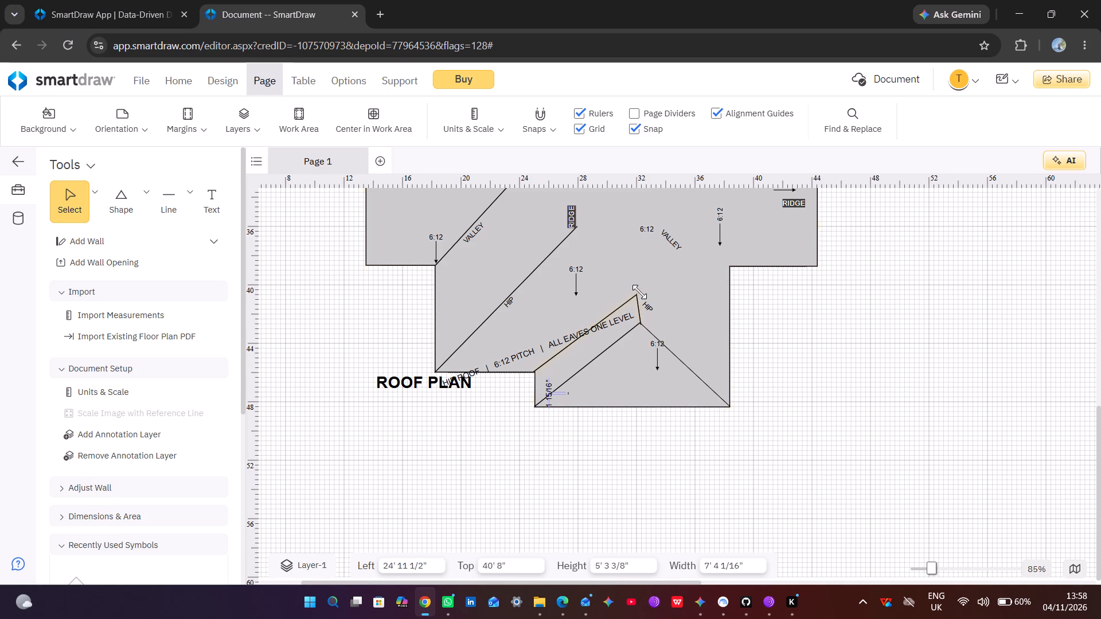
drag(639, 292, 639, 281)
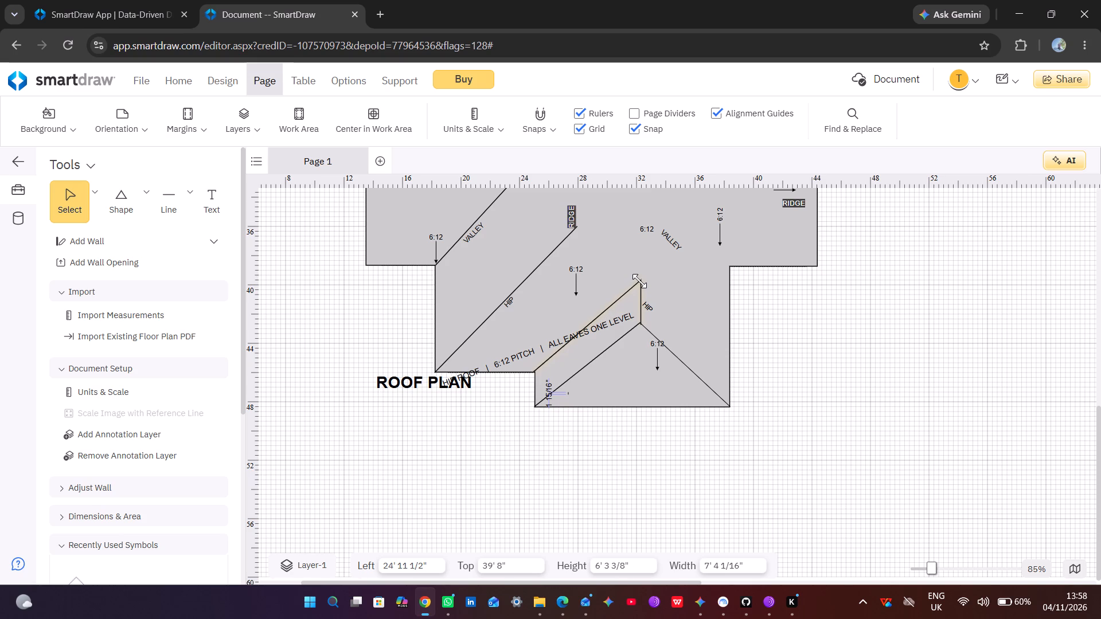
drag(639, 281, 642, 284)
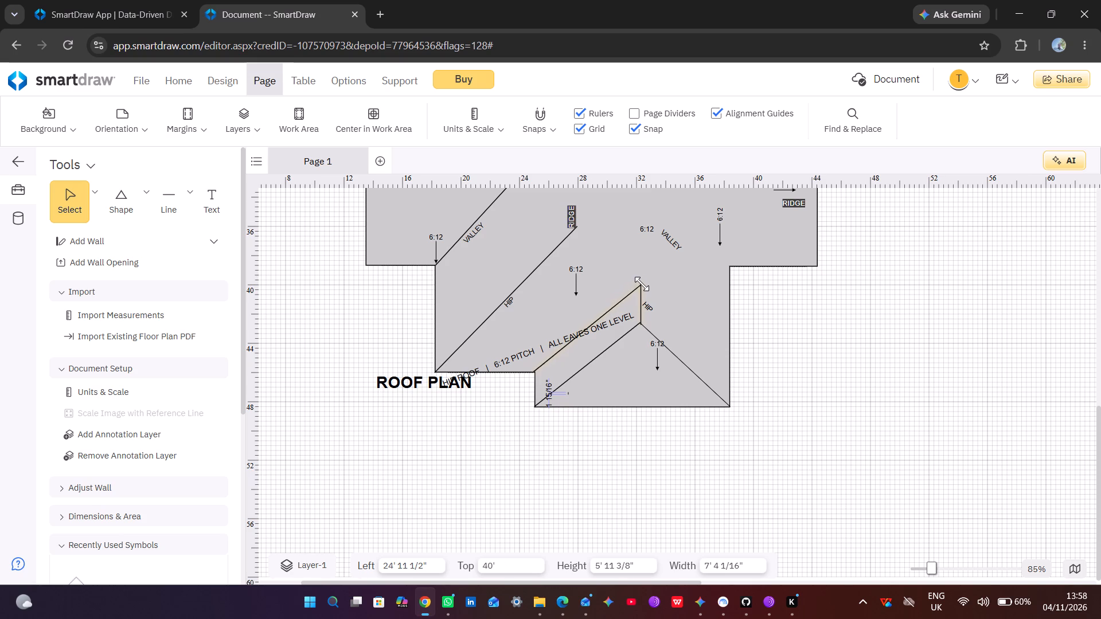
drag(642, 284, 641, 282)
drag(641, 282, 643, 279)
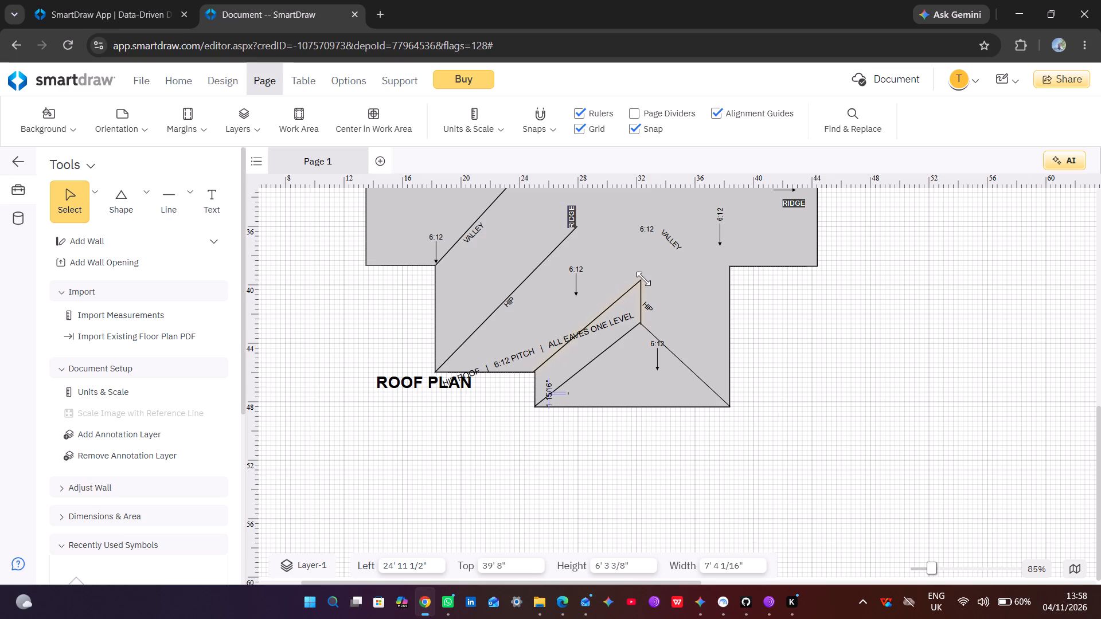
drag(643, 279, 643, 281)
Resize the tilted HIP ROOF pitch note to 15' 2 5/8" wide and 1' 1/8" high.
click(611, 318)
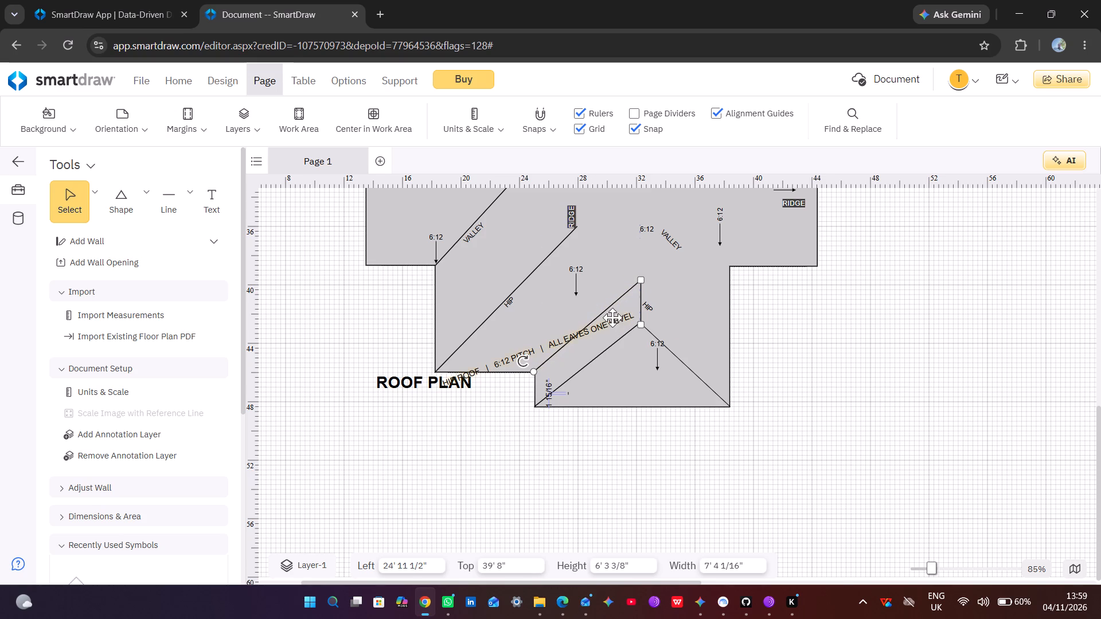
click(614, 318)
drag(638, 312, 647, 331)
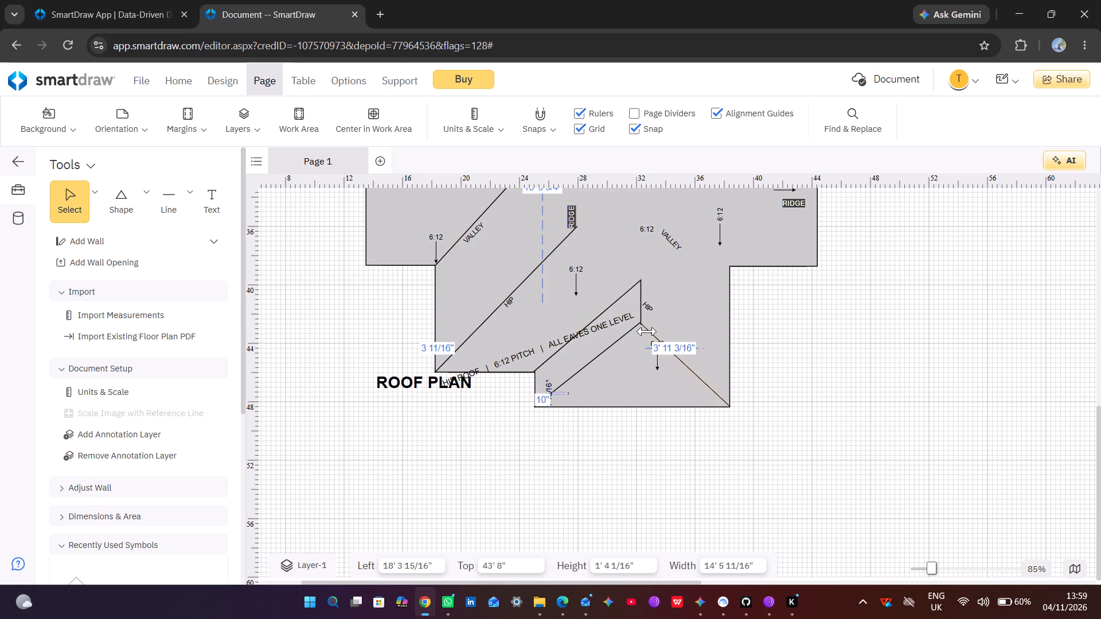
drag(647, 331, 597, 348)
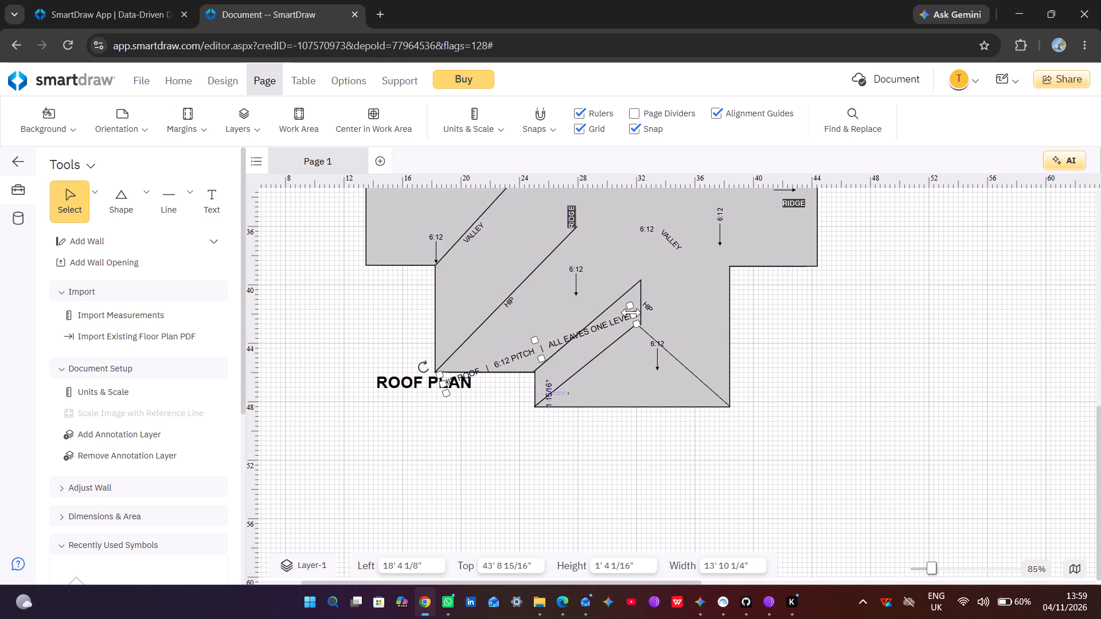
drag(631, 312, 525, 307)
drag(637, 322, 657, 296)
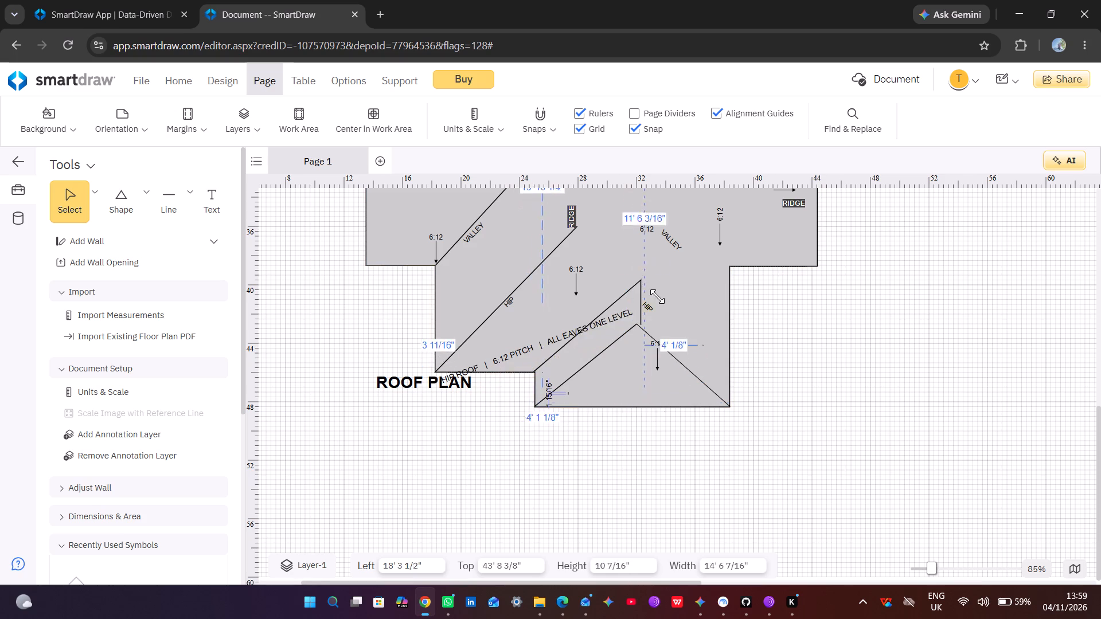
drag(657, 296, 594, 290)
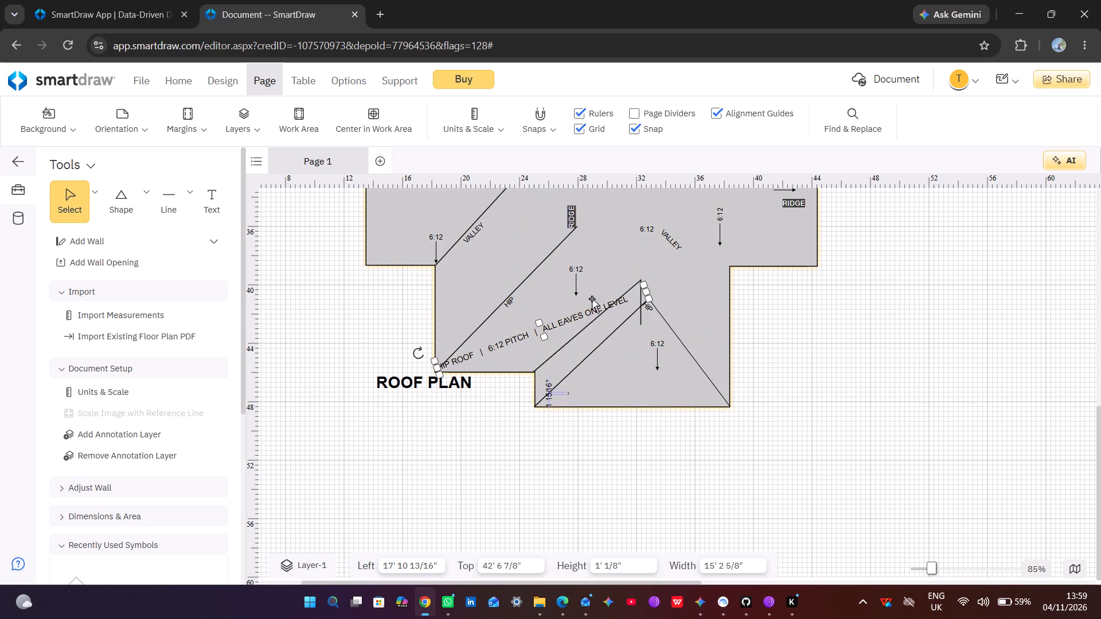
Reposition the tilted HIP ROOF pitch note so the attached hip lines' peak meets the lower end of the short vertical line.
drag(567, 318, 526, 341)
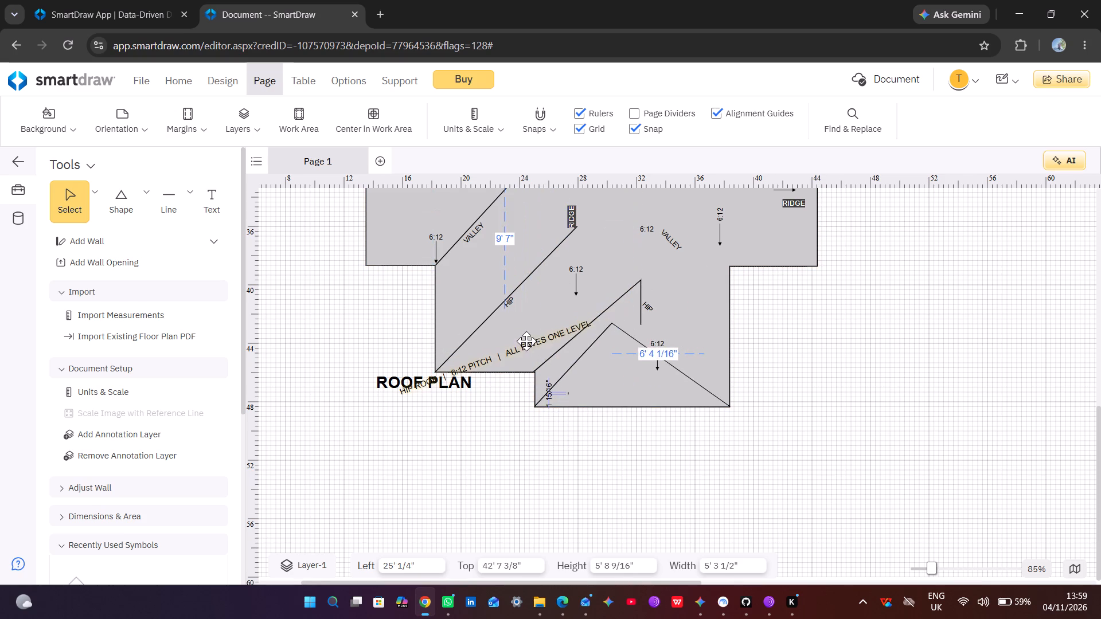
drag(526, 341, 550, 338)
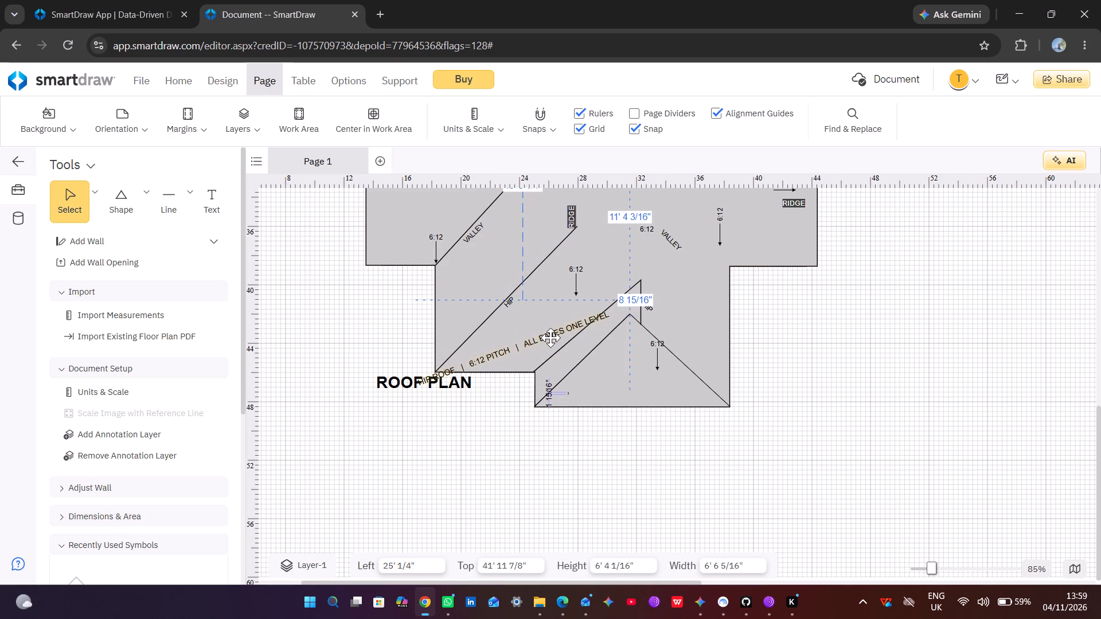
drag(550, 338, 563, 344)
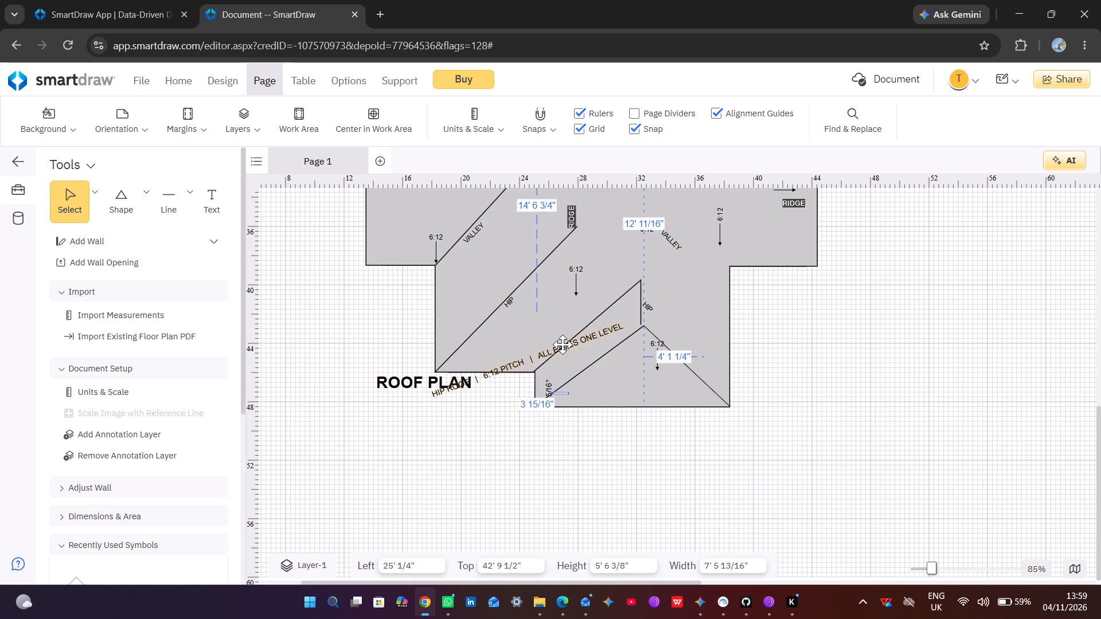
drag(563, 344, 559, 347)
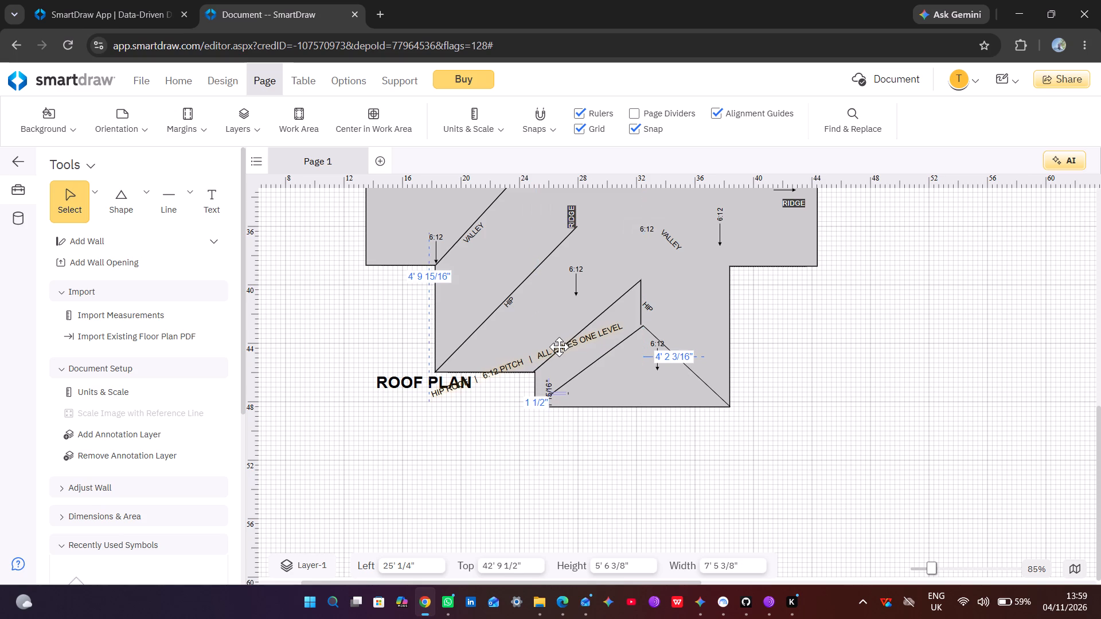
drag(559, 347, 561, 342)
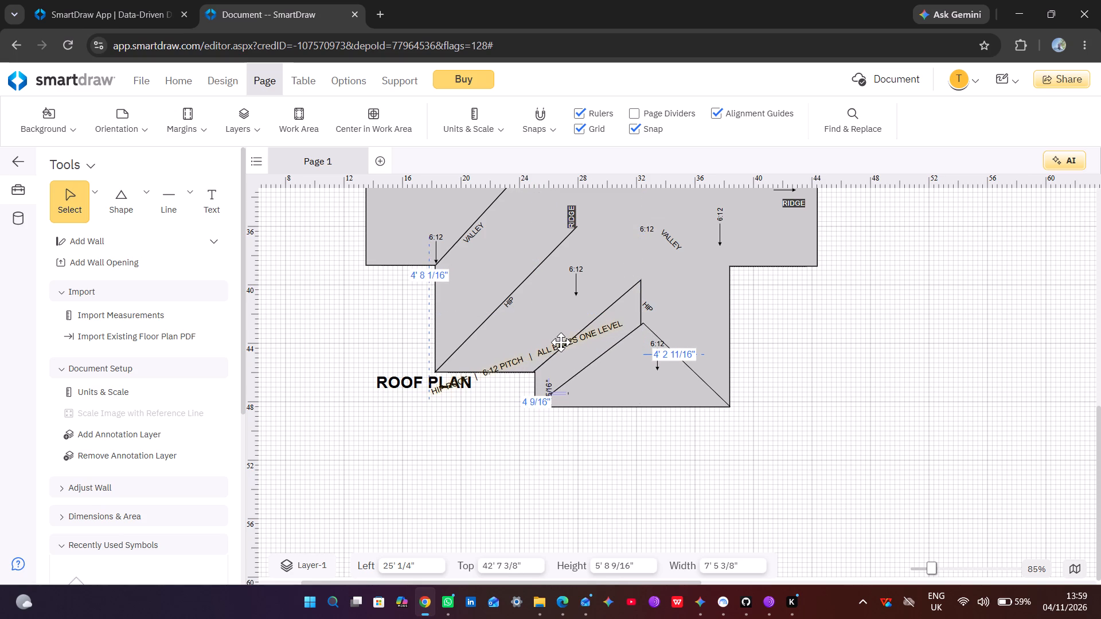
drag(561, 342, 559, 344)
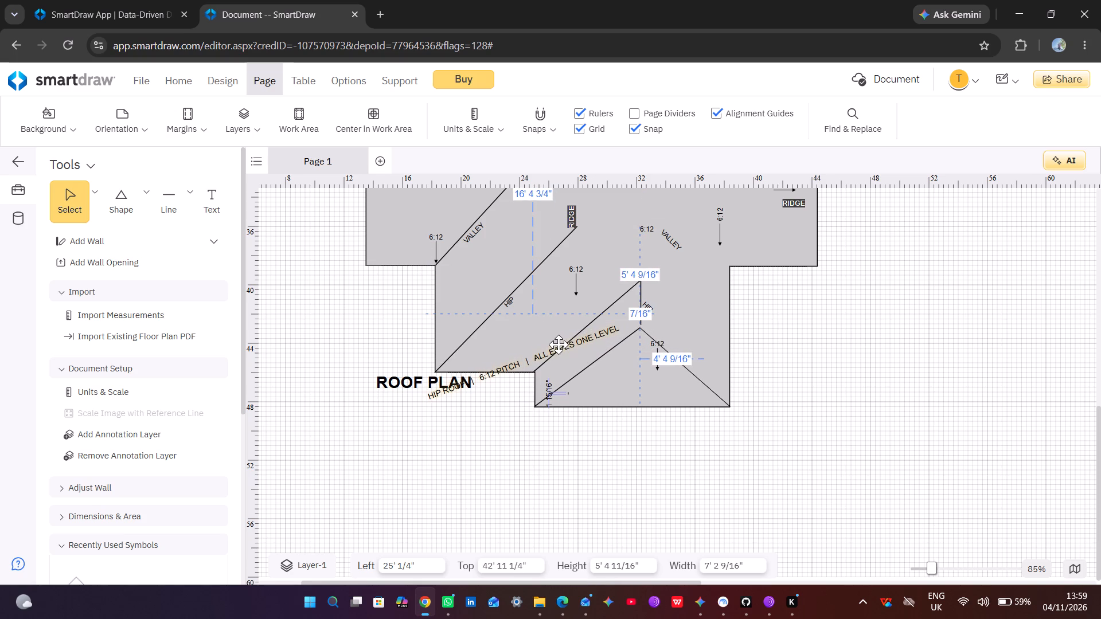
drag(559, 344, 560, 343)
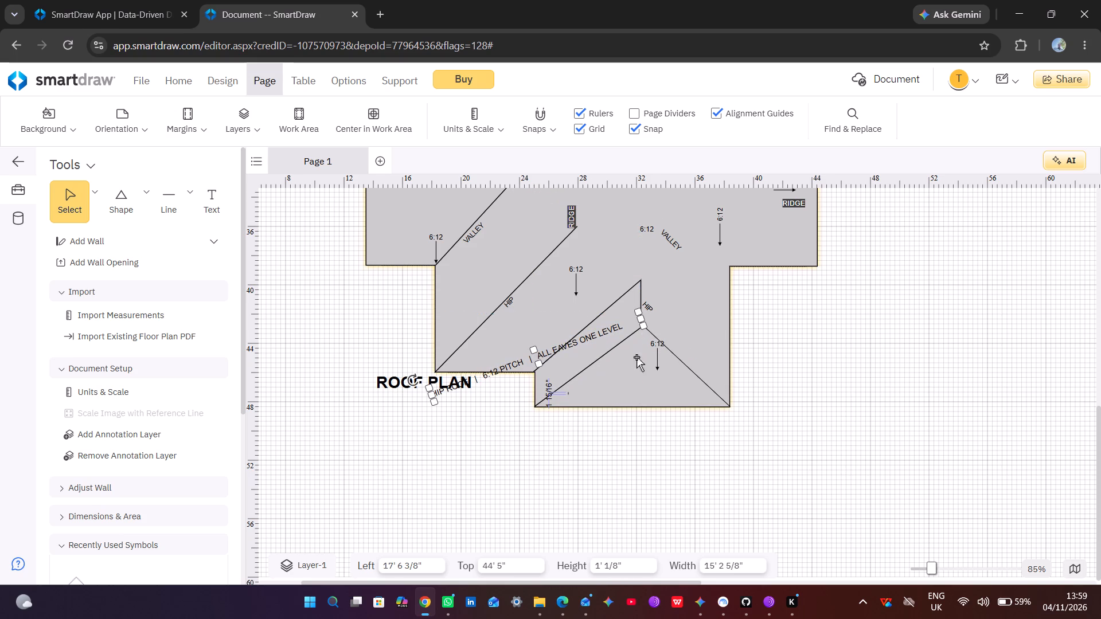
click(605, 366)
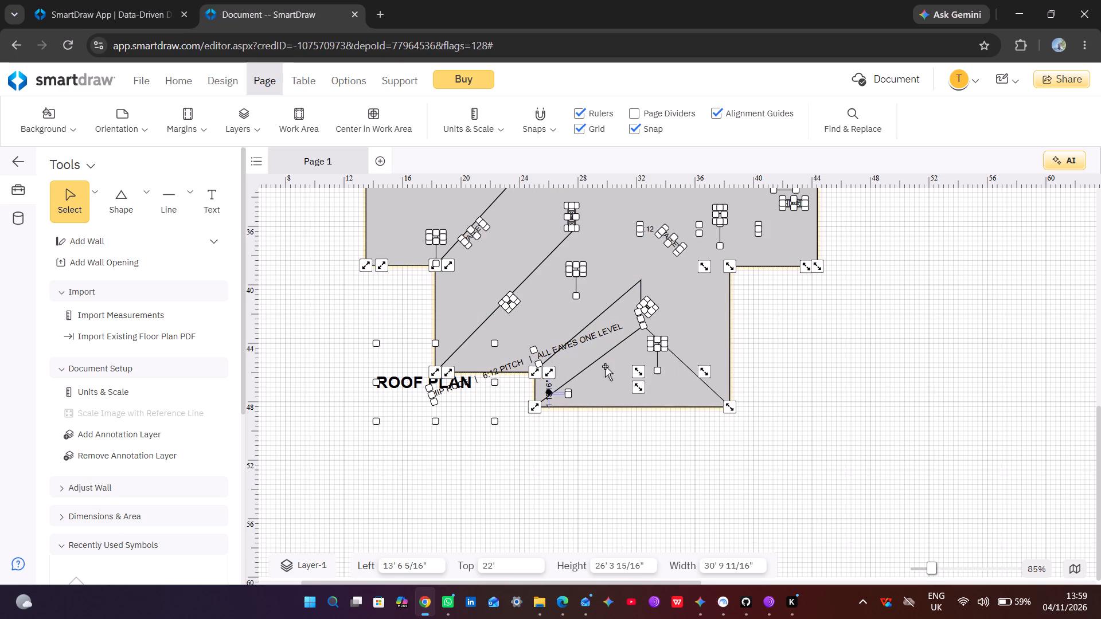
click(859, 390)
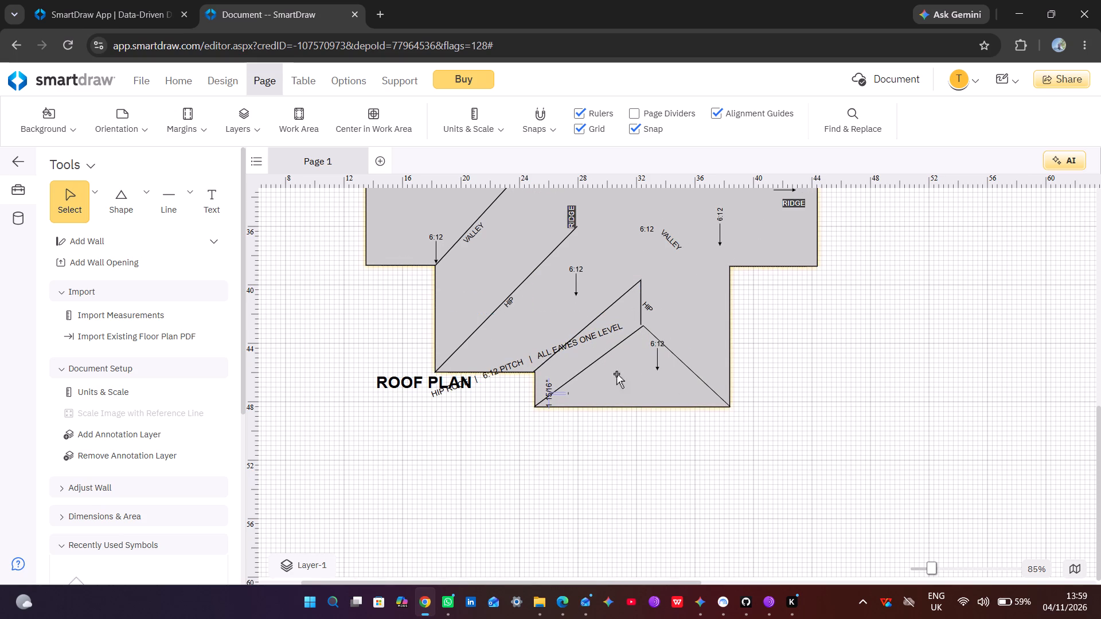
click(607, 355)
click(606, 352)
click(606, 352)
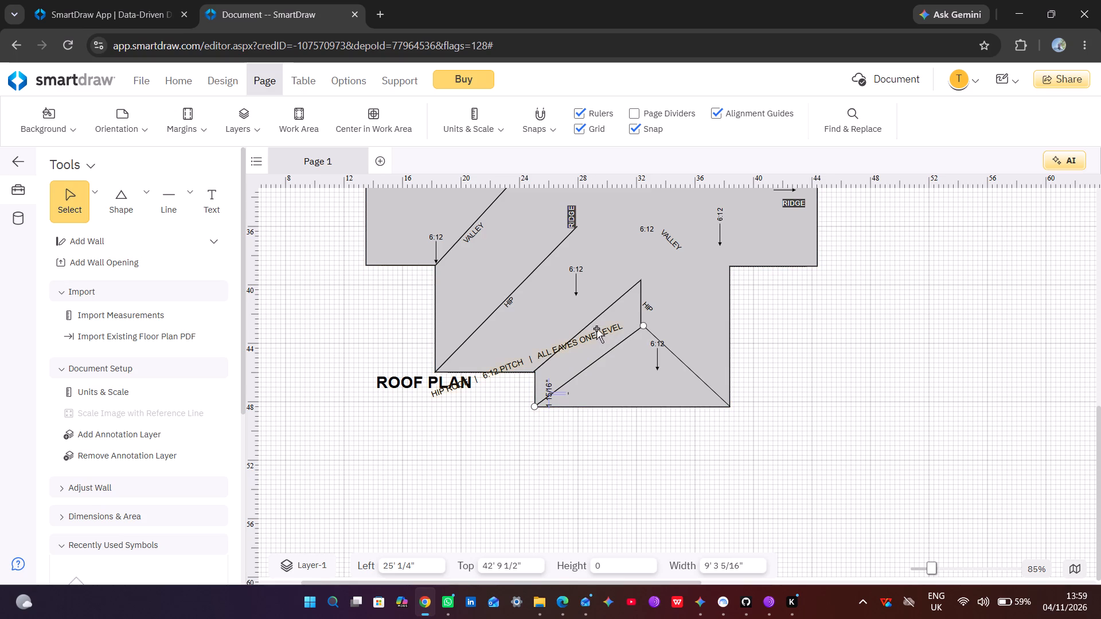
click(592, 328)
click(592, 328)
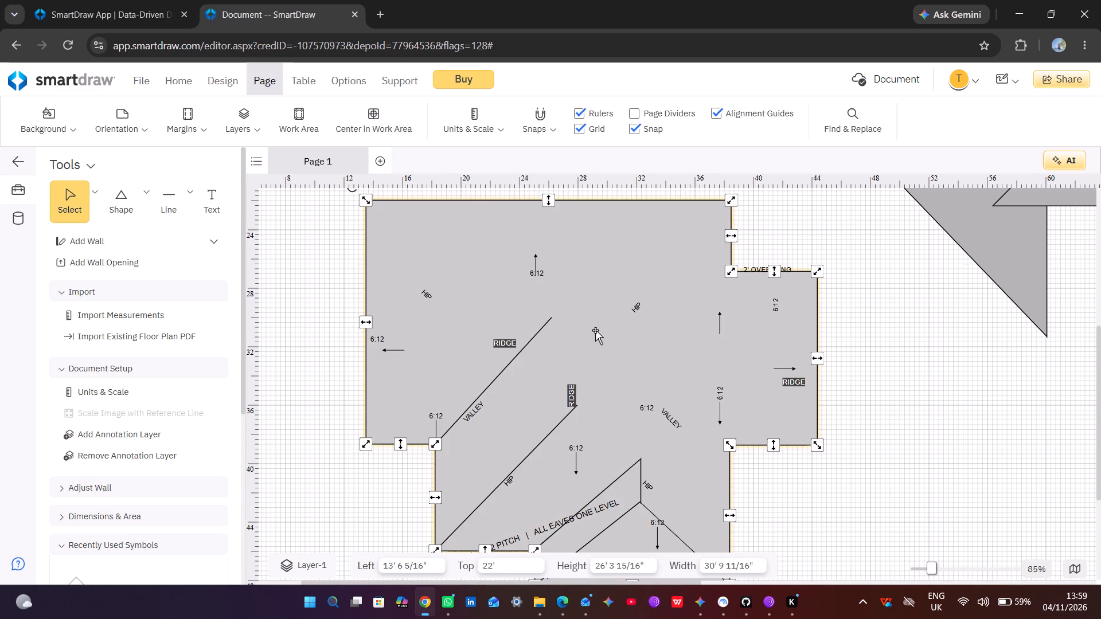
Draw a straight hip line about 12' 9" long from the main outline's upper-right corner diagonally down towards the valley line's upper end.
click(193, 209)
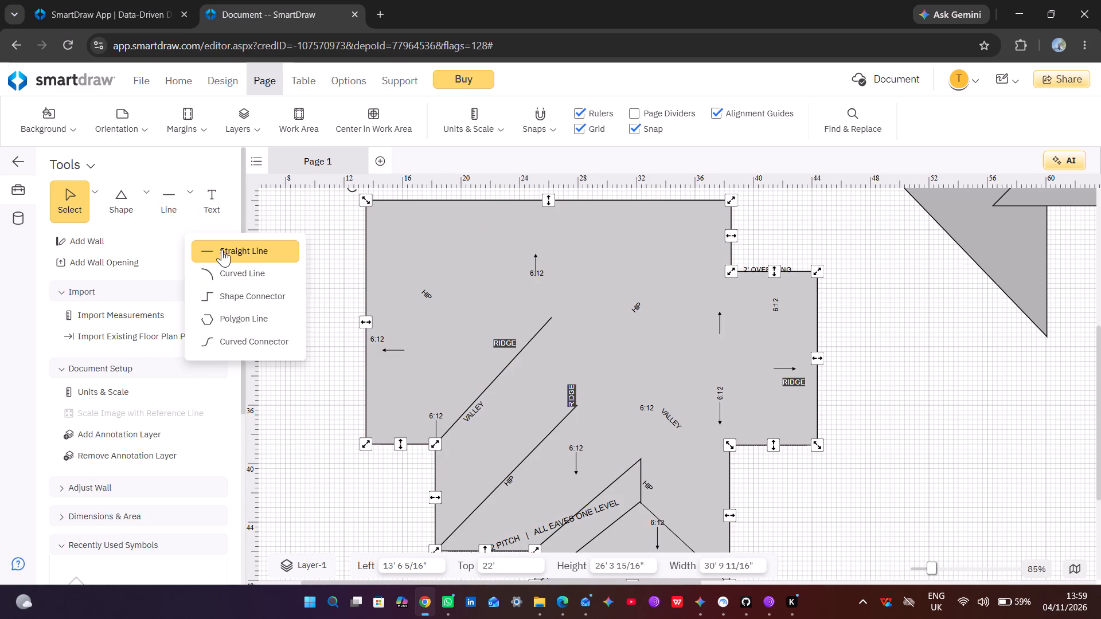
click(222, 249)
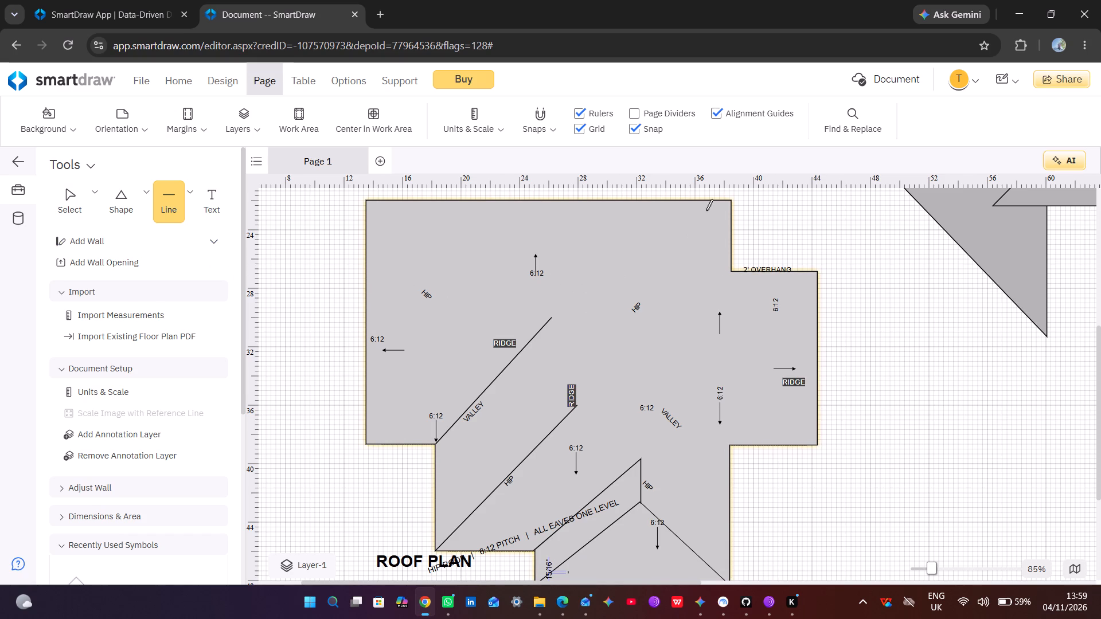
drag(731, 199, 670, 250)
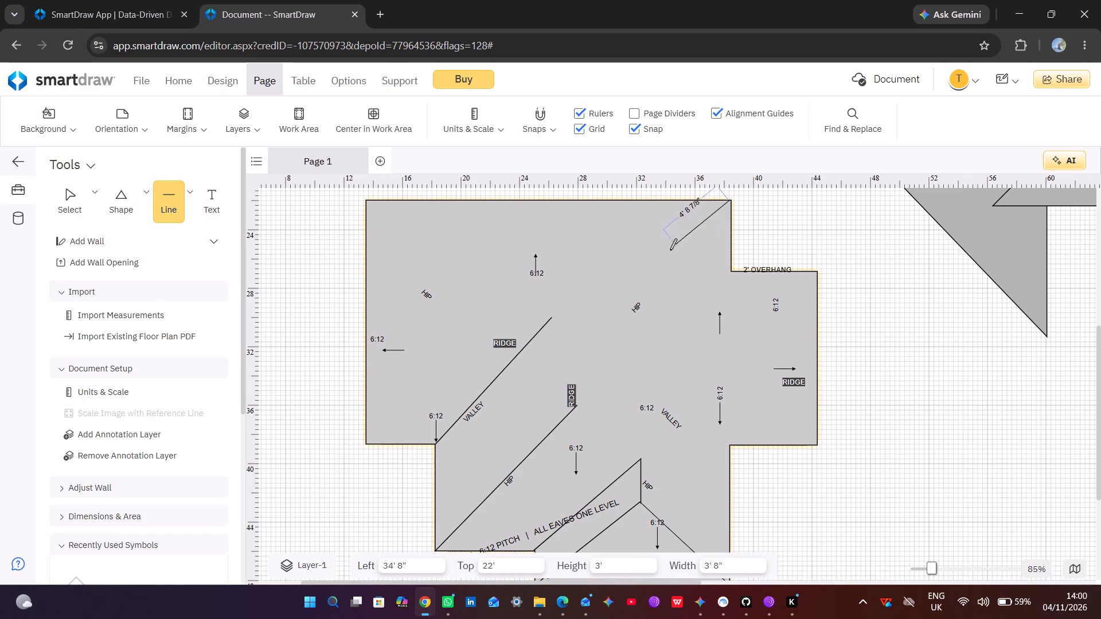
drag(670, 250, 596, 323)
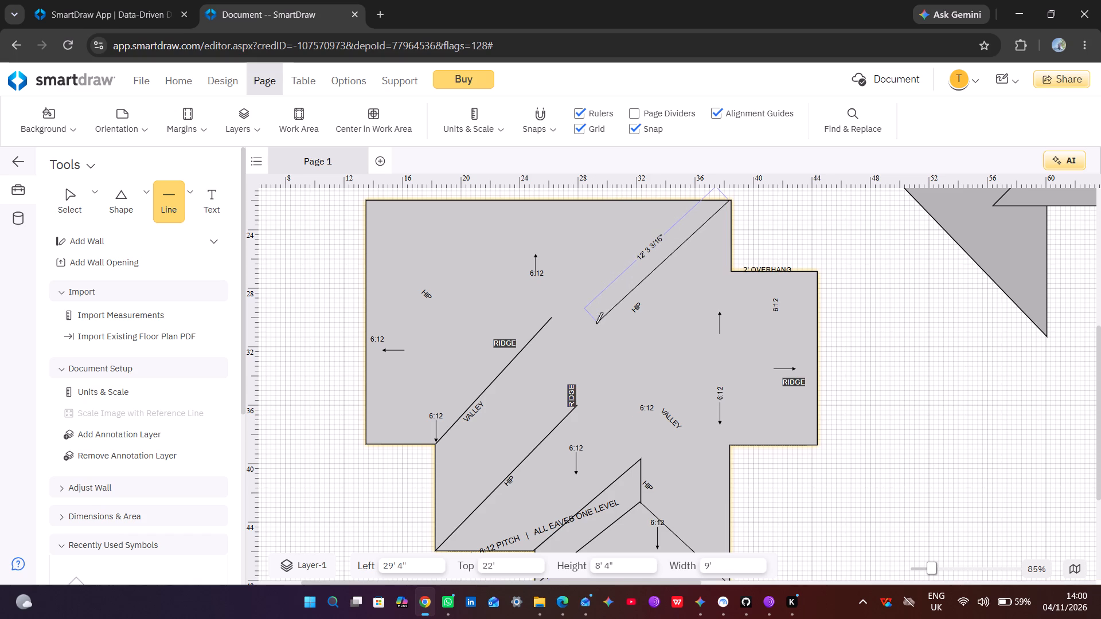
drag(596, 323, 588, 323)
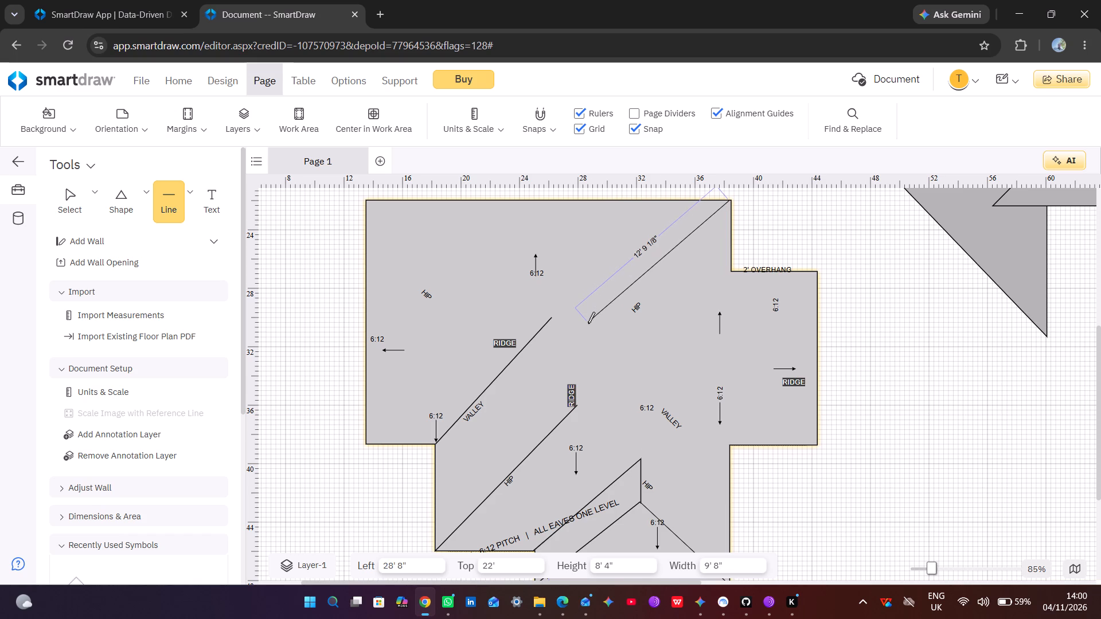
drag(588, 323, 589, 324)
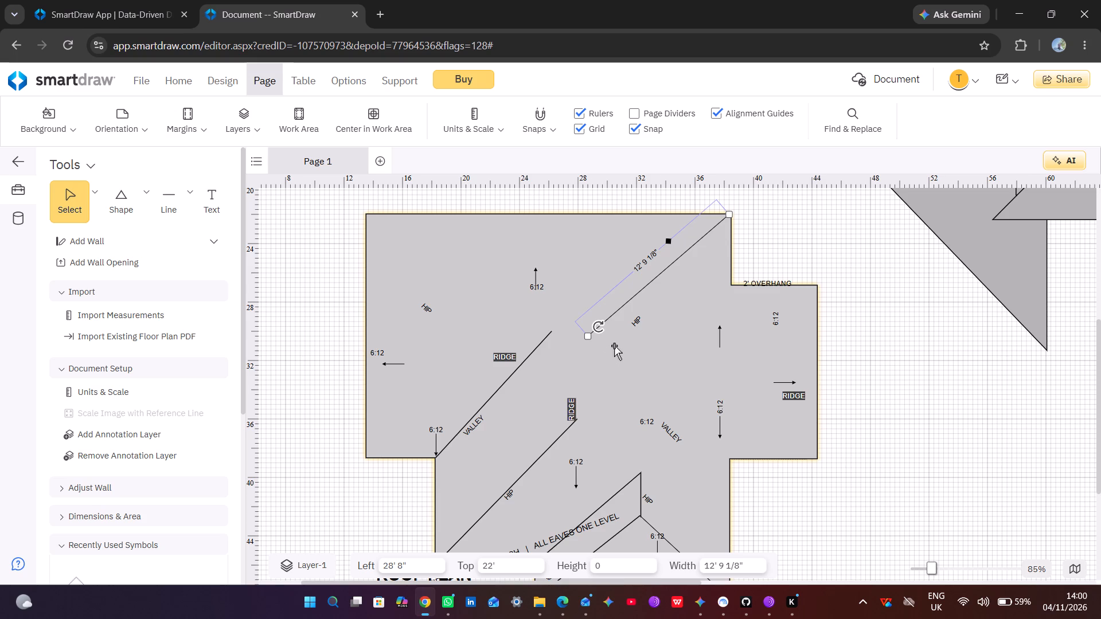
click(670, 310)
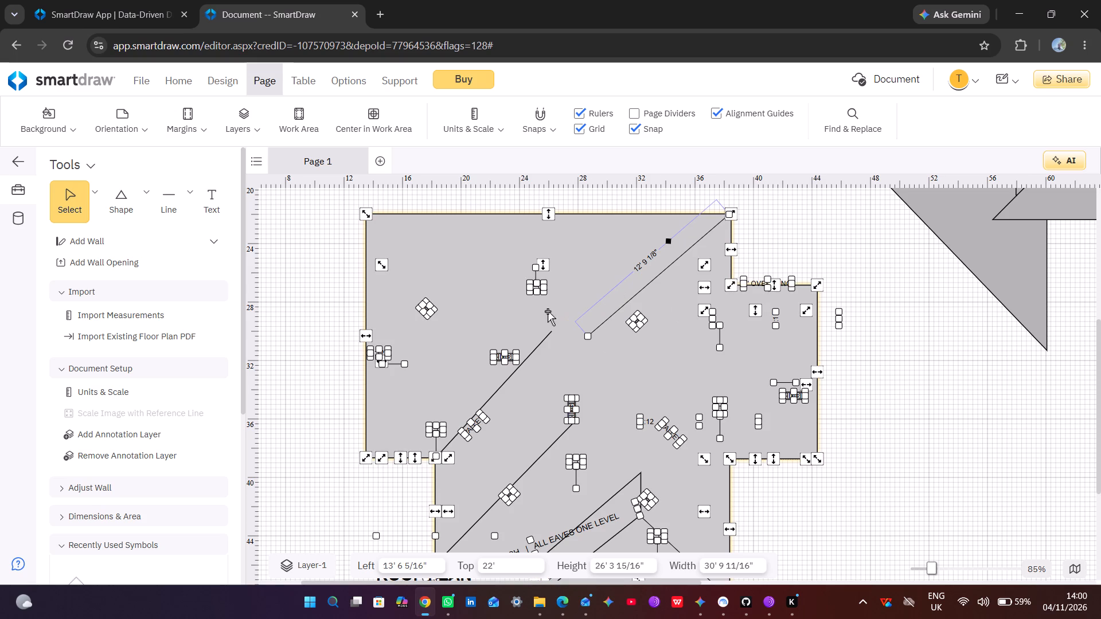
click(545, 311)
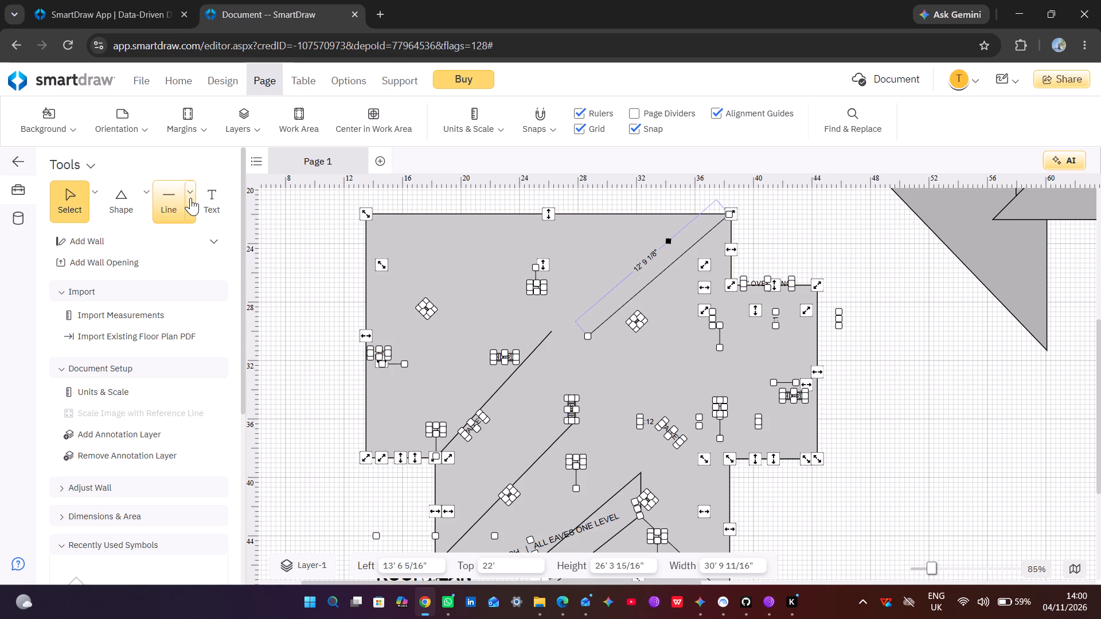
Draw a straight hip line about 15' 1" long from the outline's upper-left corner to the valley line's upper end.
click(190, 198)
click(218, 247)
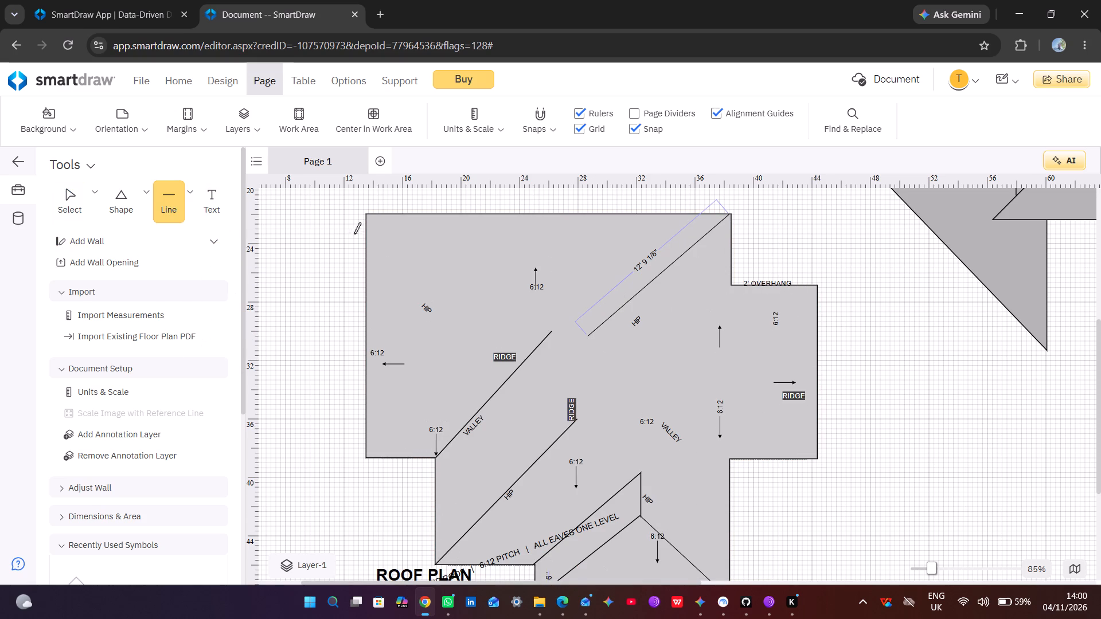
drag(366, 215, 386, 244)
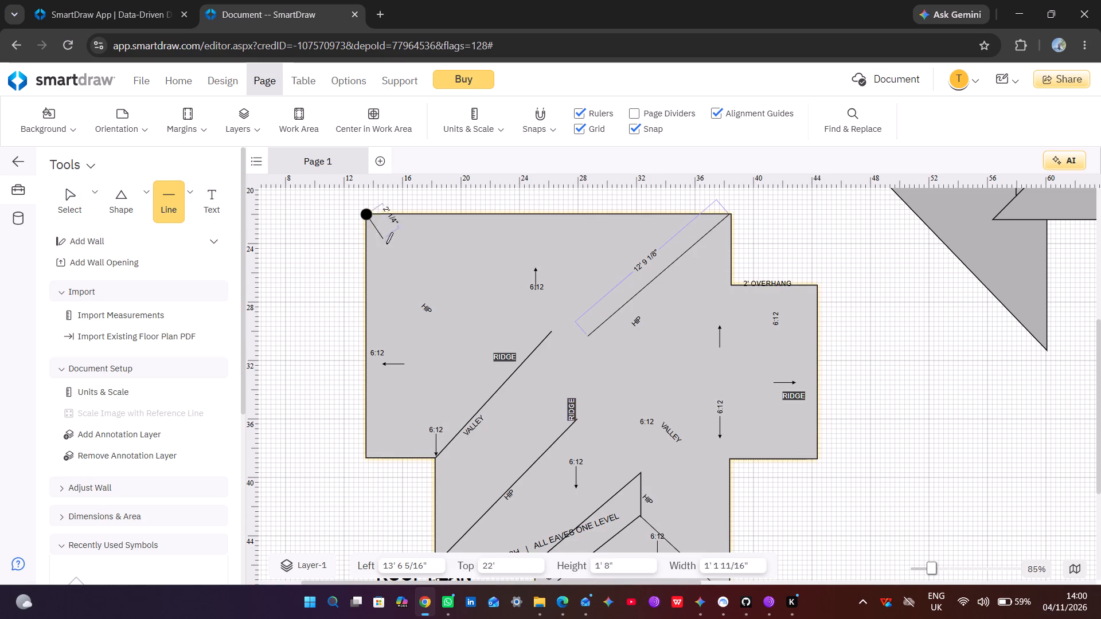
drag(386, 244, 563, 332)
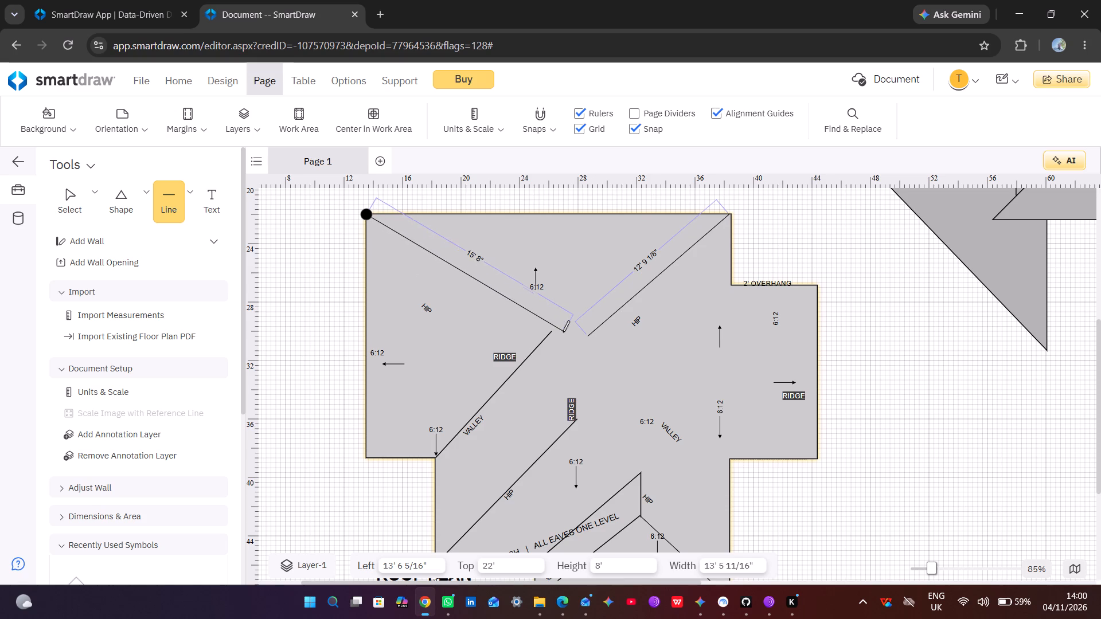
drag(563, 332, 552, 333)
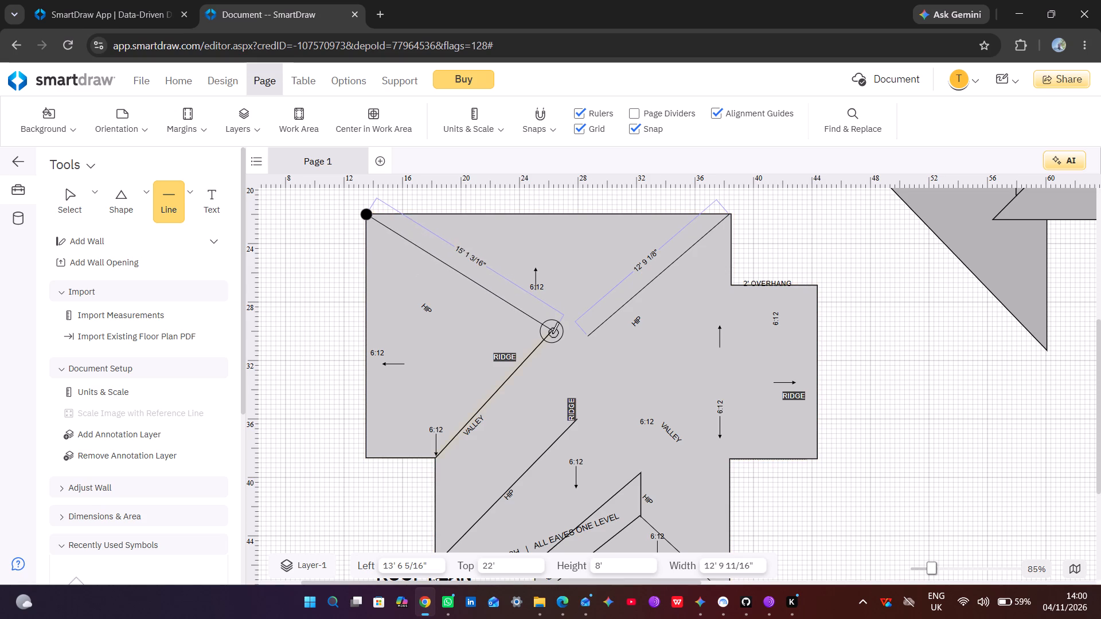
drag(552, 333, 557, 326)
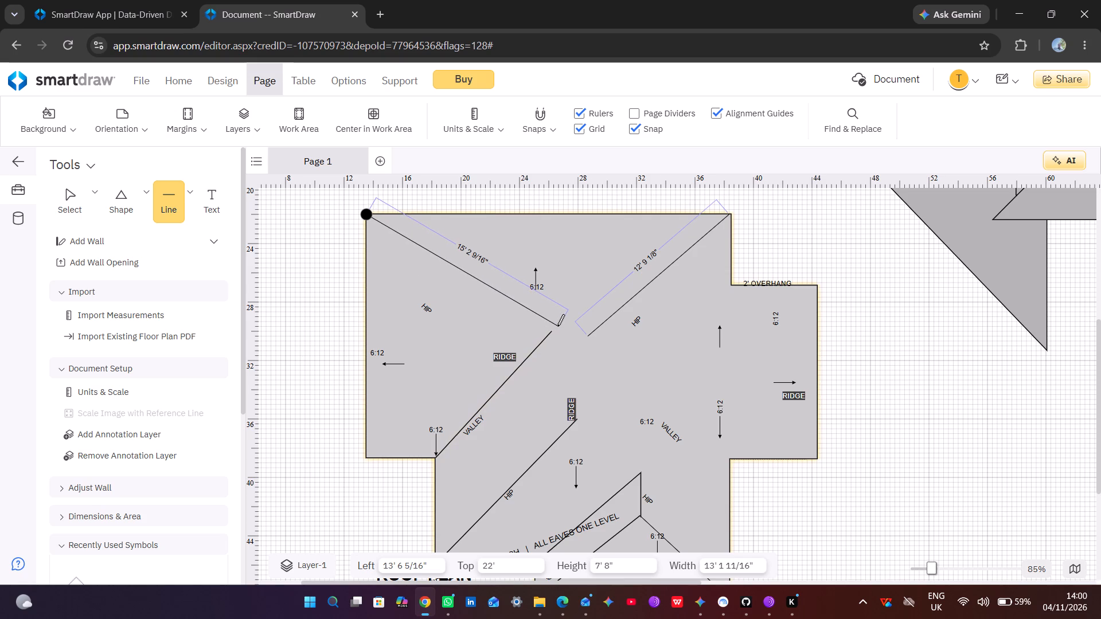
drag(557, 326, 553, 330)
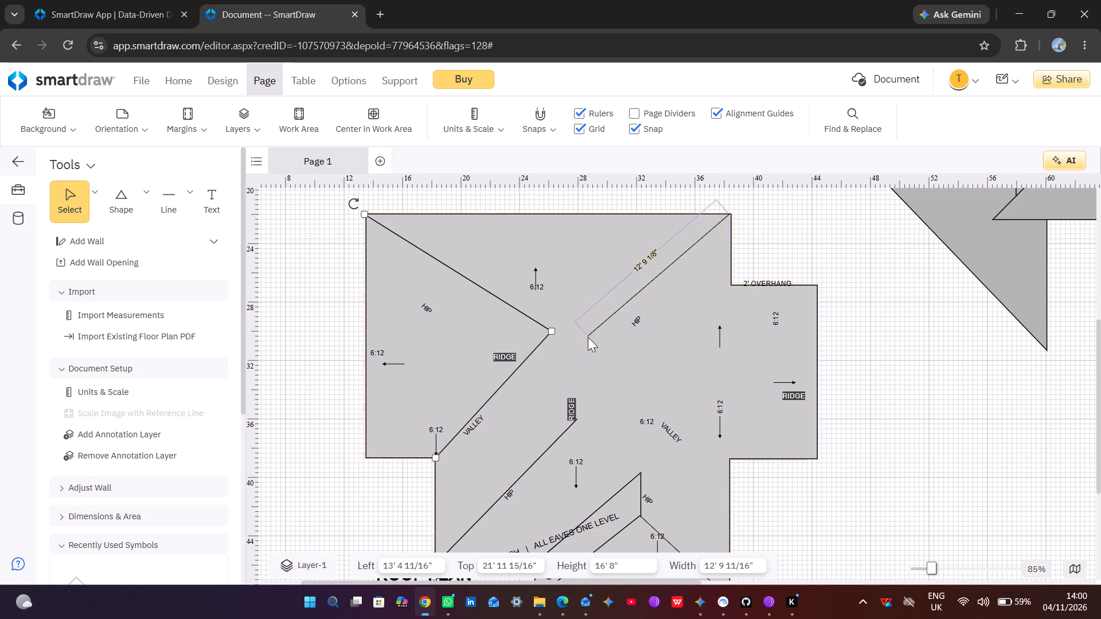
Extend the upper-right hip line's lower end to the peak where the other hip and valley lines meet, making it 14' 6 7/16" long.
drag(588, 337, 586, 331)
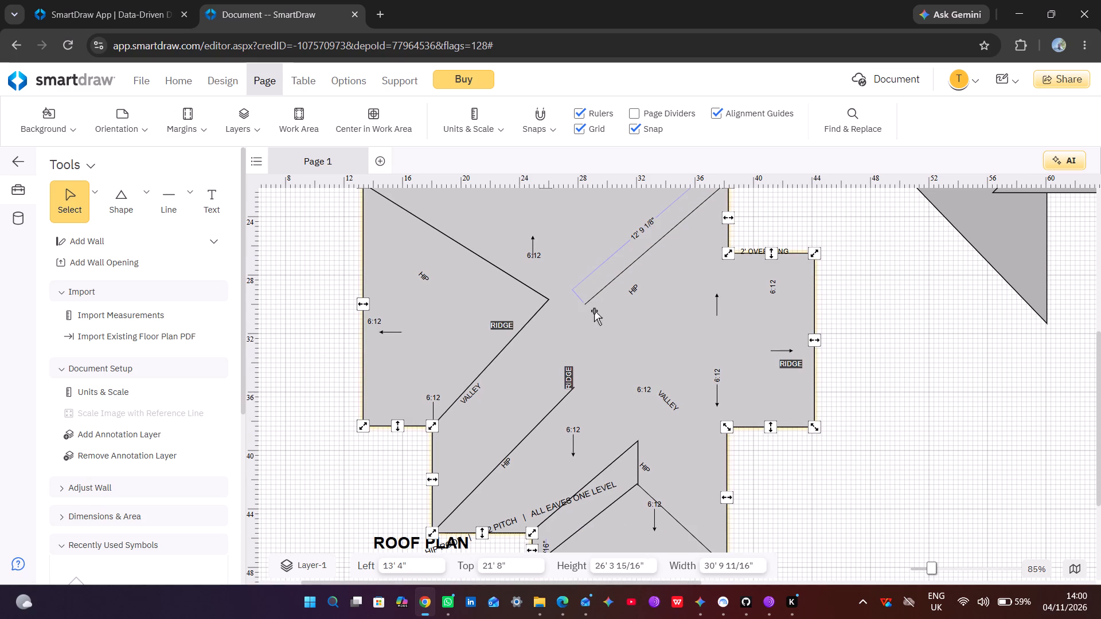
click(617, 276)
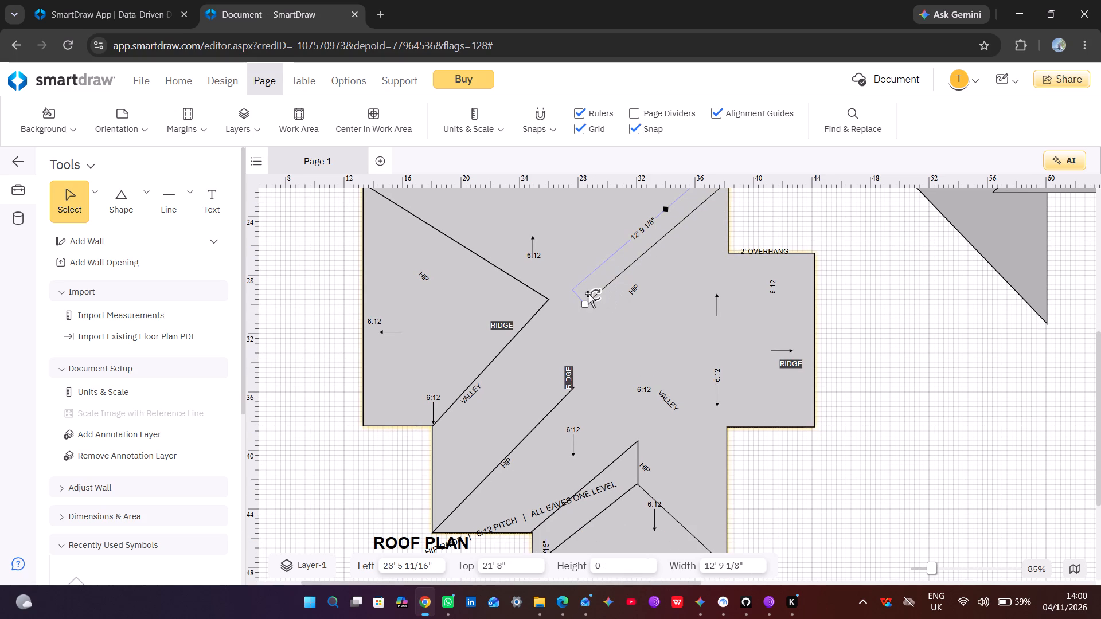
drag(584, 301, 567, 288)
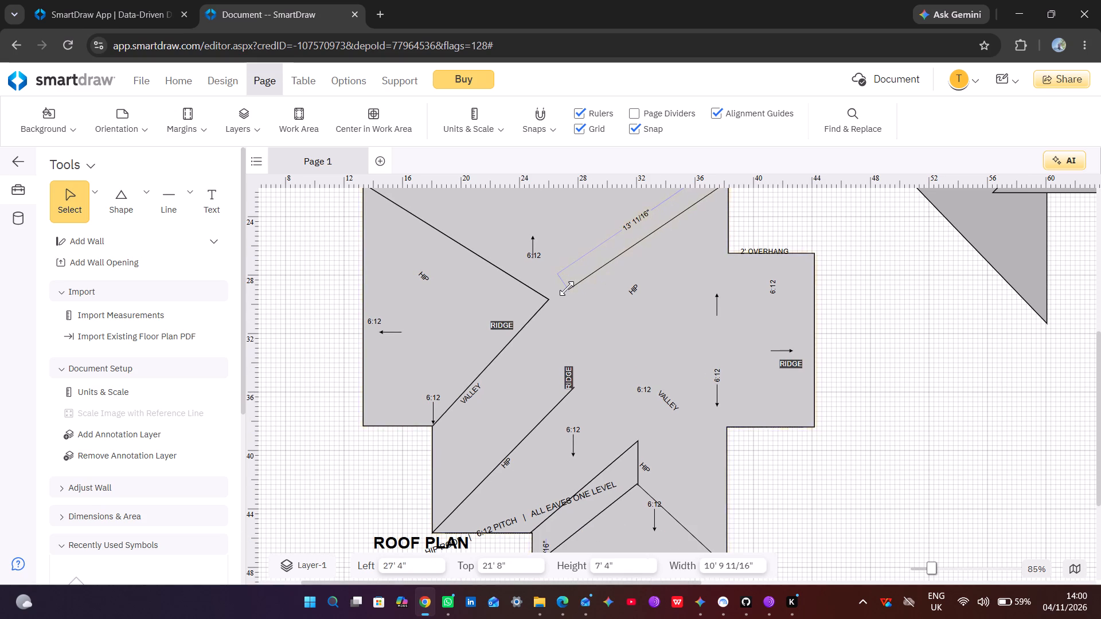
drag(567, 288, 548, 299)
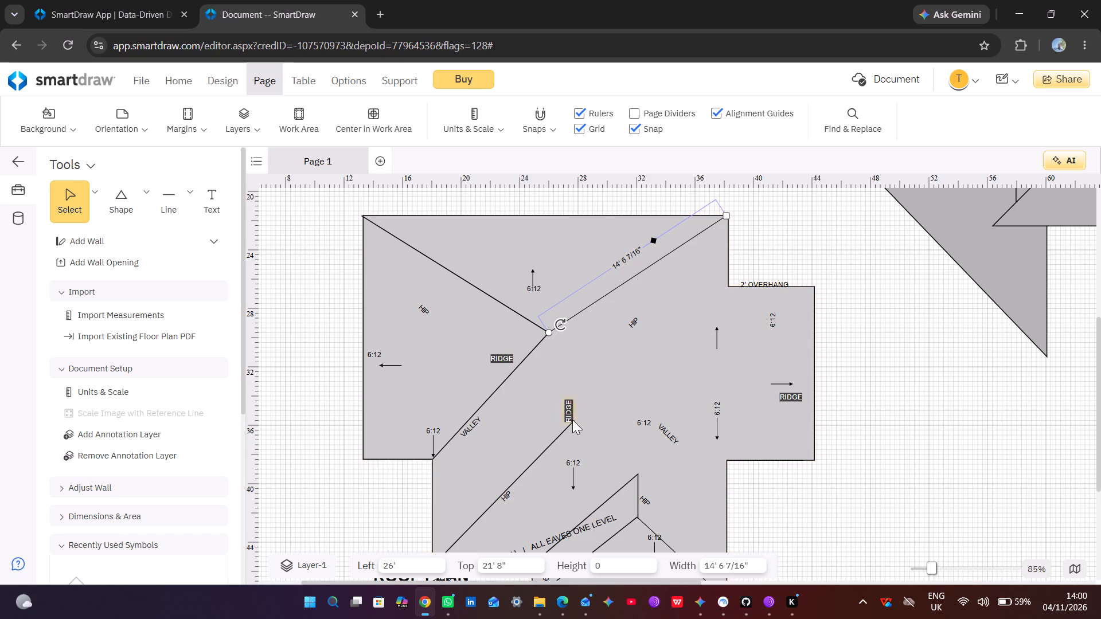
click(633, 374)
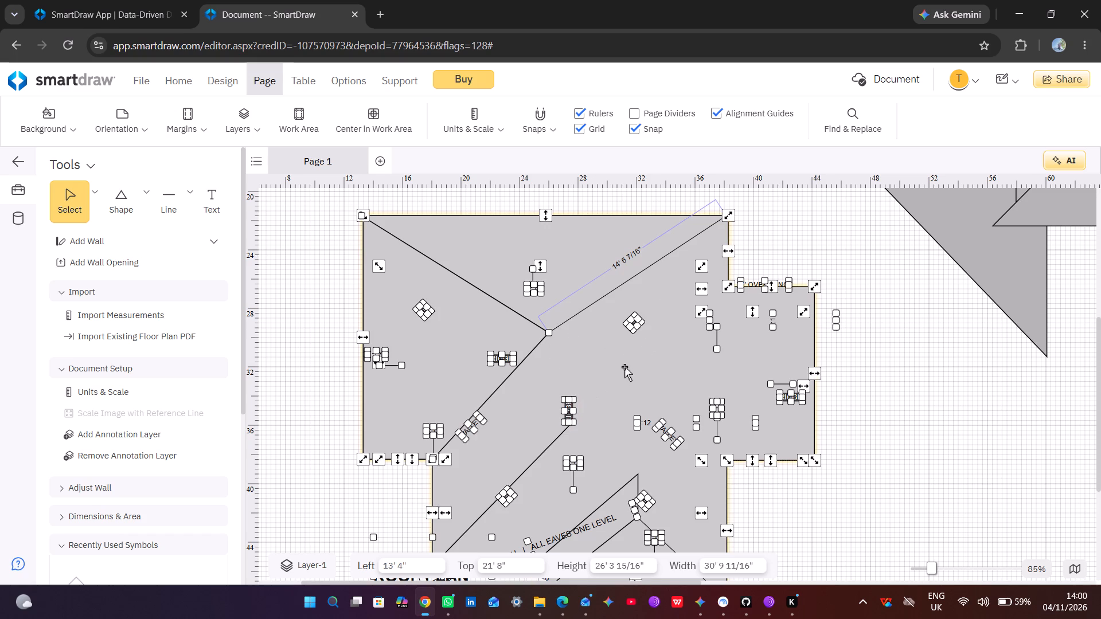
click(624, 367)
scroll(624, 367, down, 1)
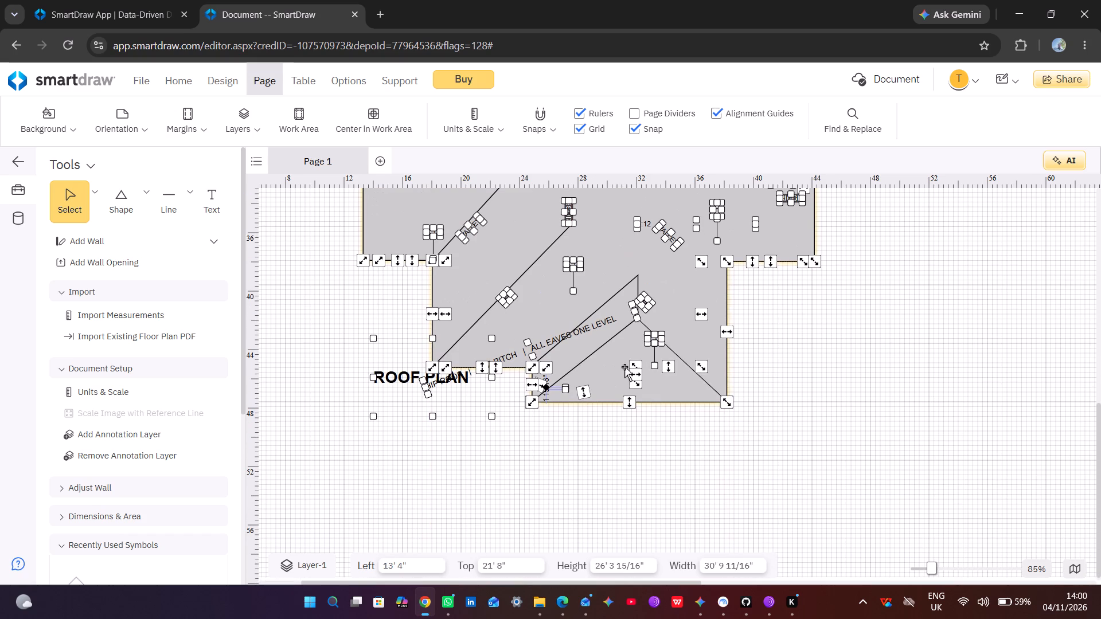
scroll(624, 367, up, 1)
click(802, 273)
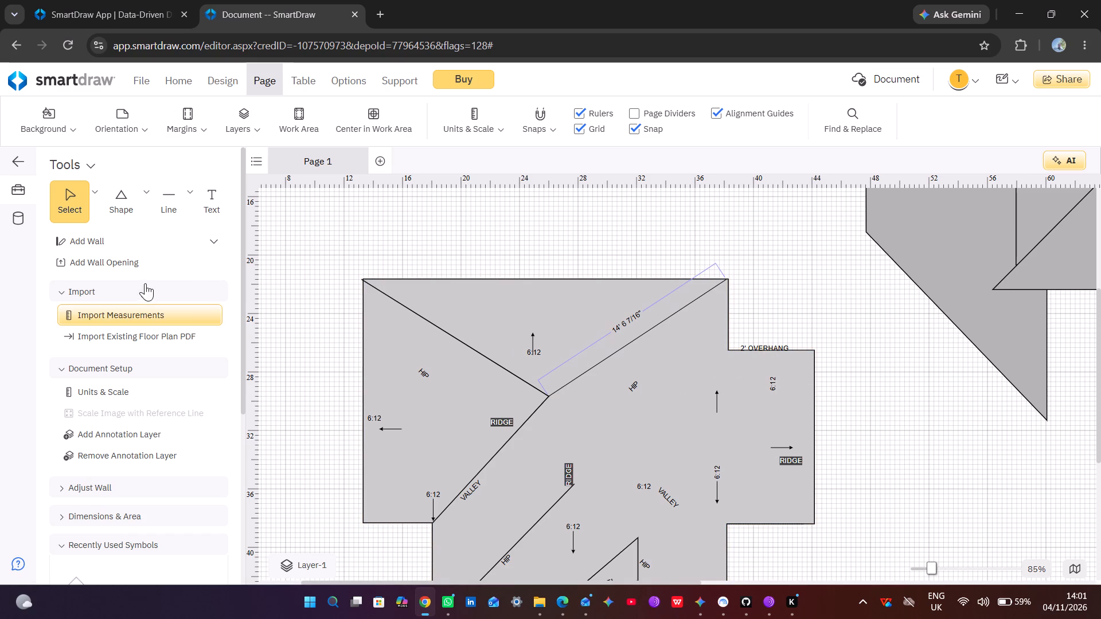
Draw a straight line about 9' 10" long from the inner corner beside 2' OVERHANG diagonally down into the roof.
click(190, 194)
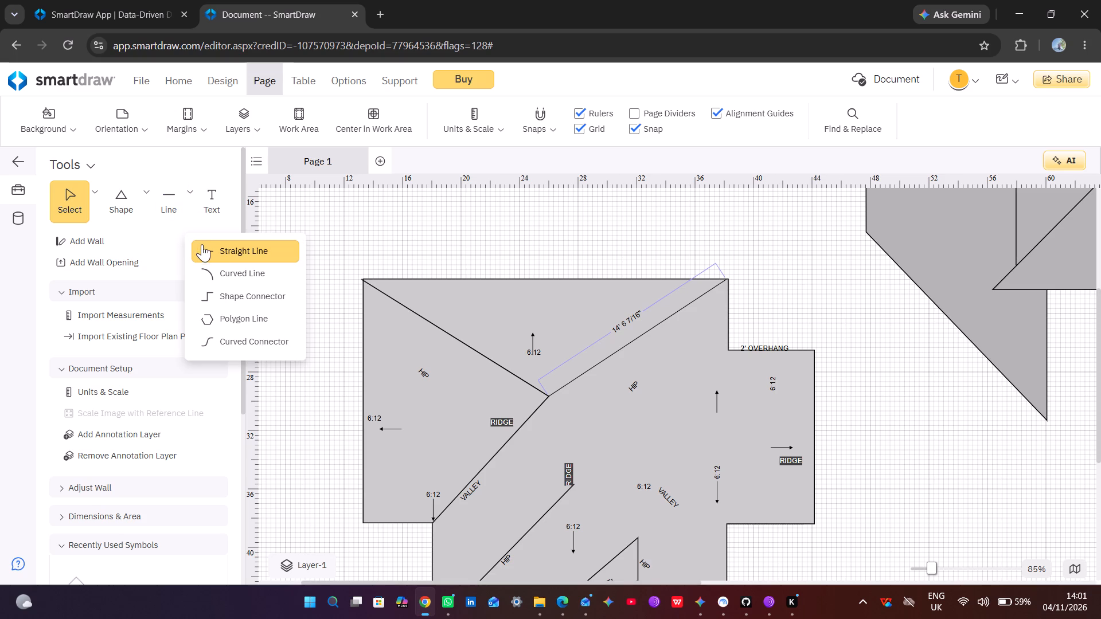
click(218, 249)
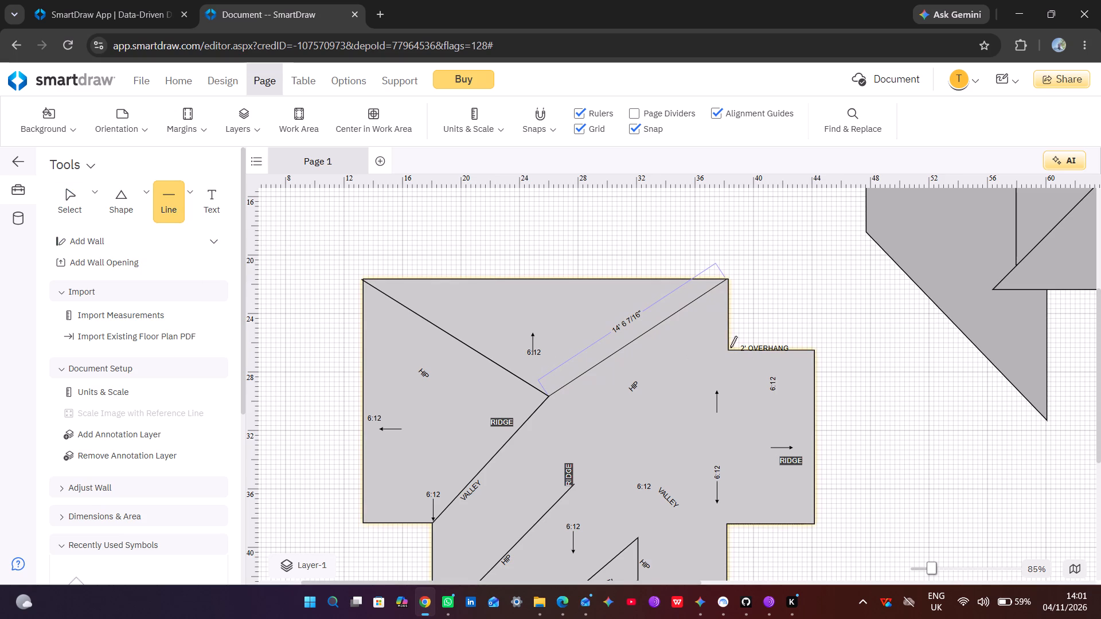
drag(726, 351, 673, 393)
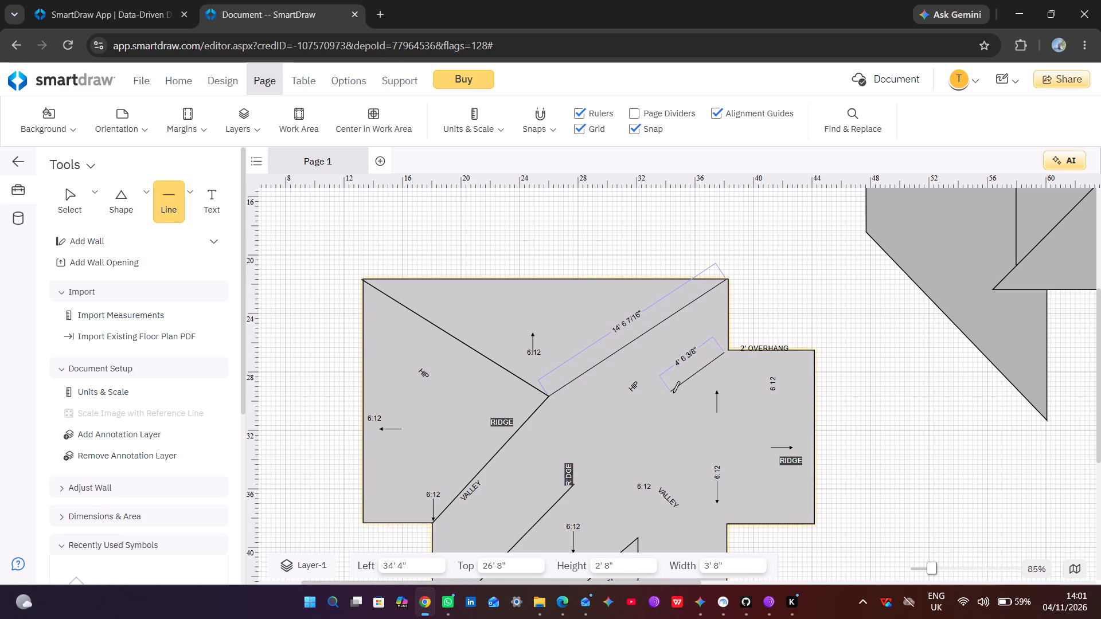
drag(673, 393, 609, 434)
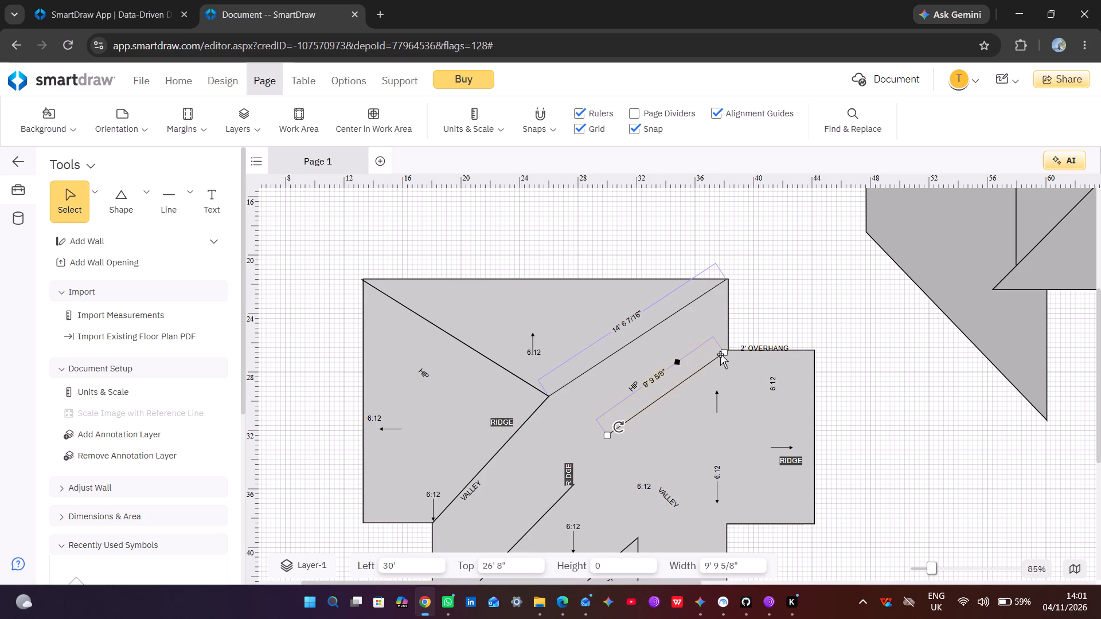
click(720, 355)
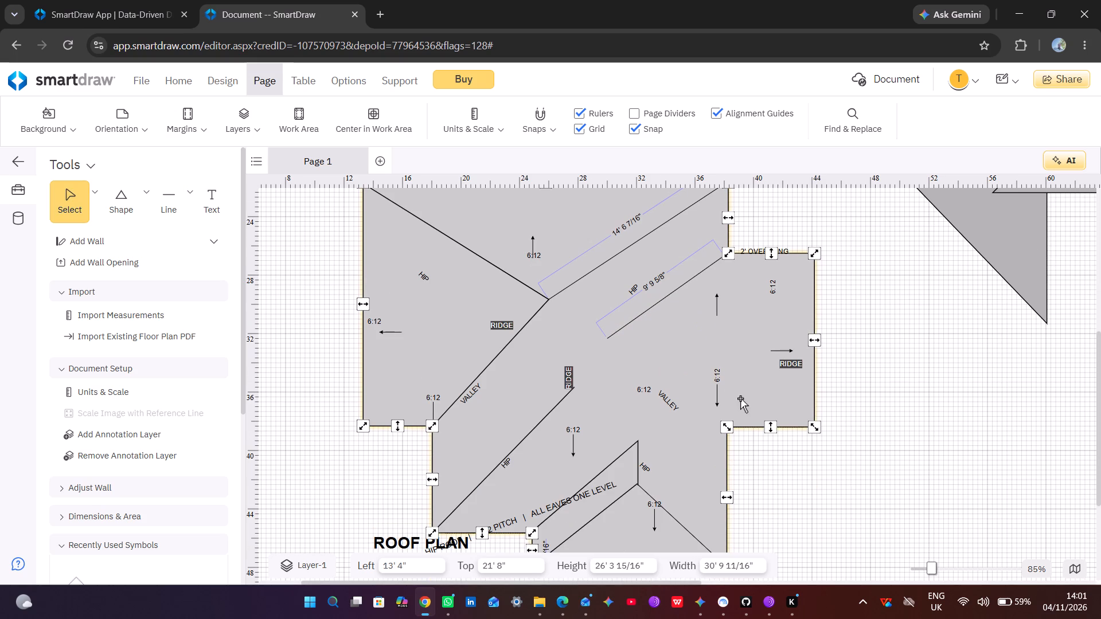
Draw a straight valley line about 6' 8" long from the east wing's lower inner corner past the VALLEY label, attached to that corner.
click(188, 195)
click(236, 246)
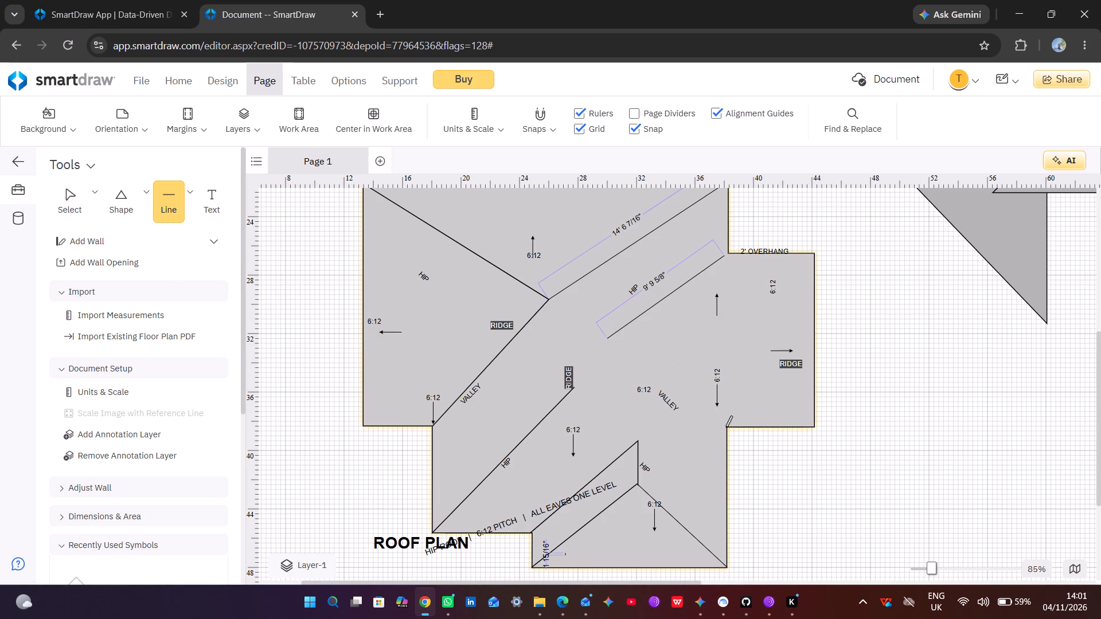
drag(725, 427, 656, 369)
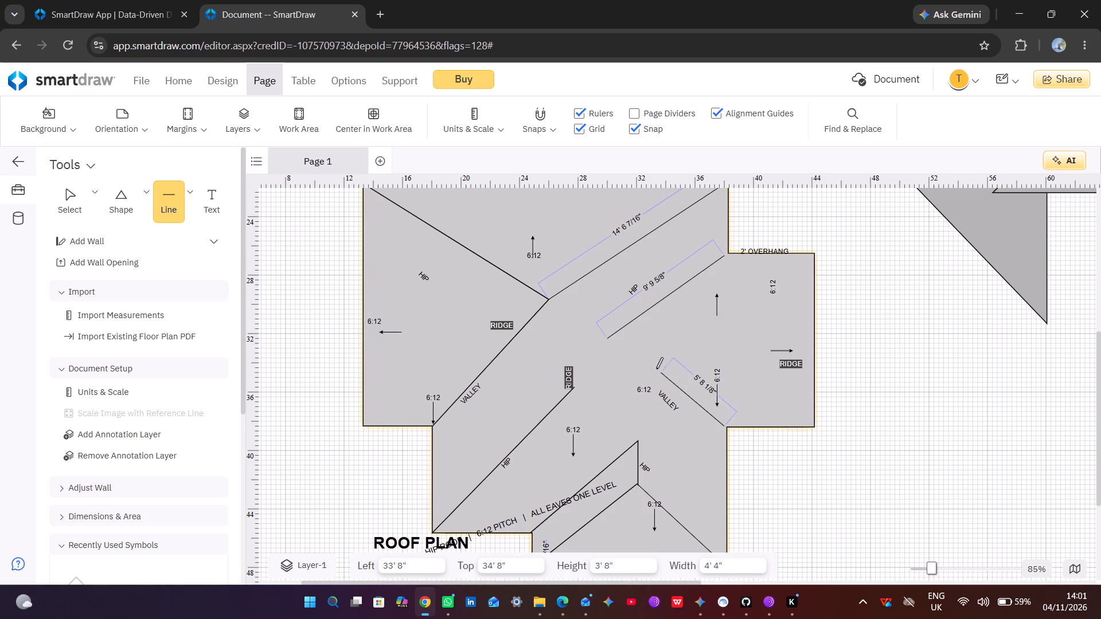
drag(656, 369, 651, 385)
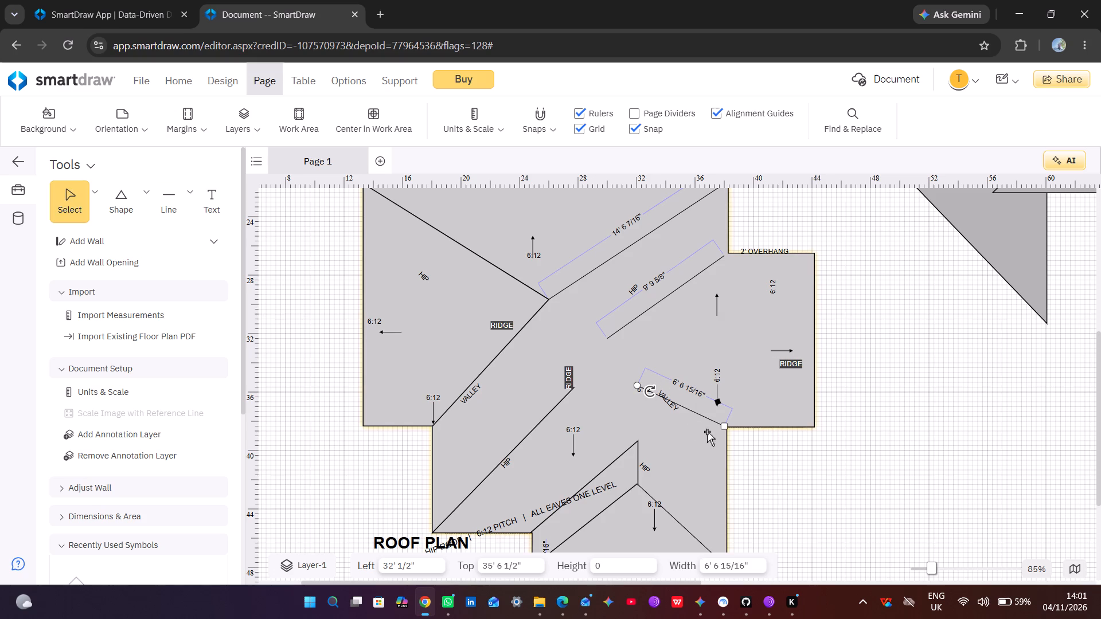
click(724, 429)
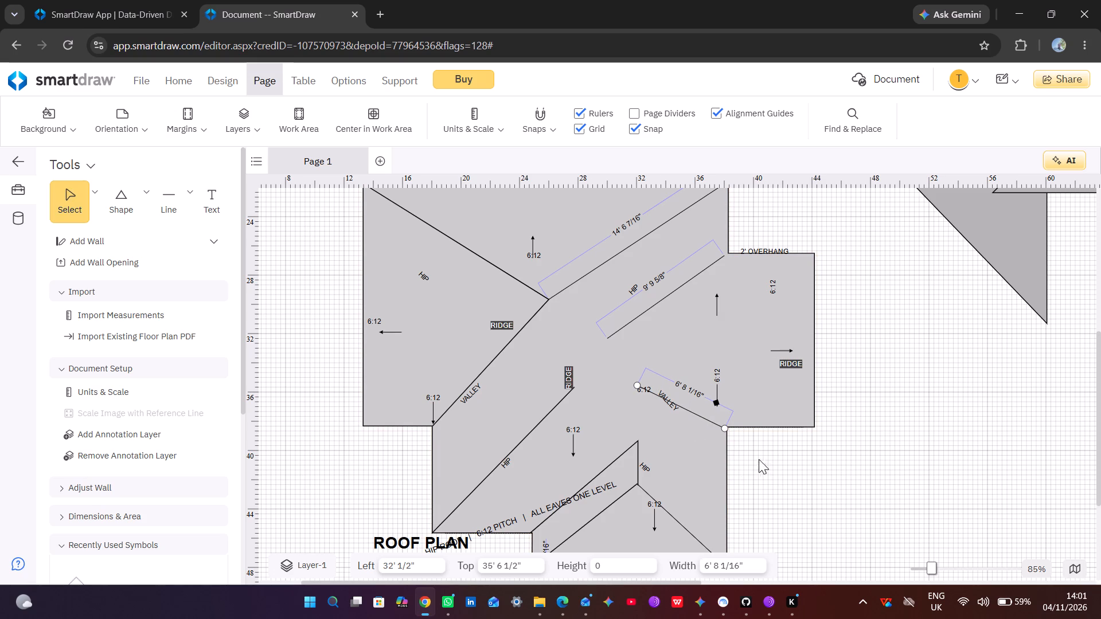
Move the roof outline with its lines and labels to left 14', top 21' 4".
click(704, 264)
drag(712, 264, 722, 263)
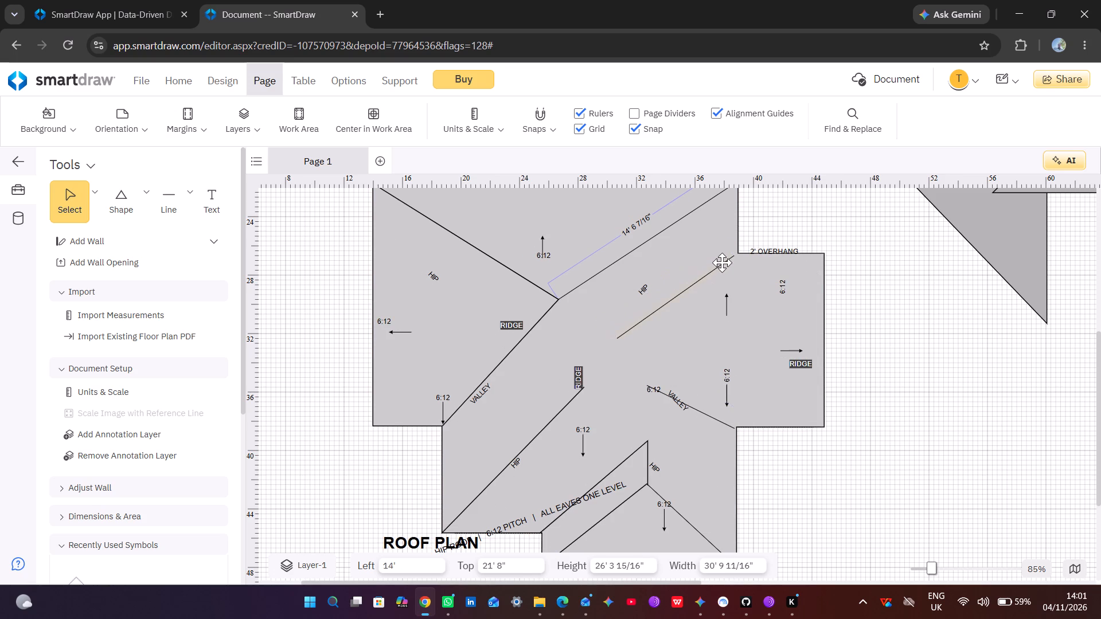
drag(722, 263, 722, 260)
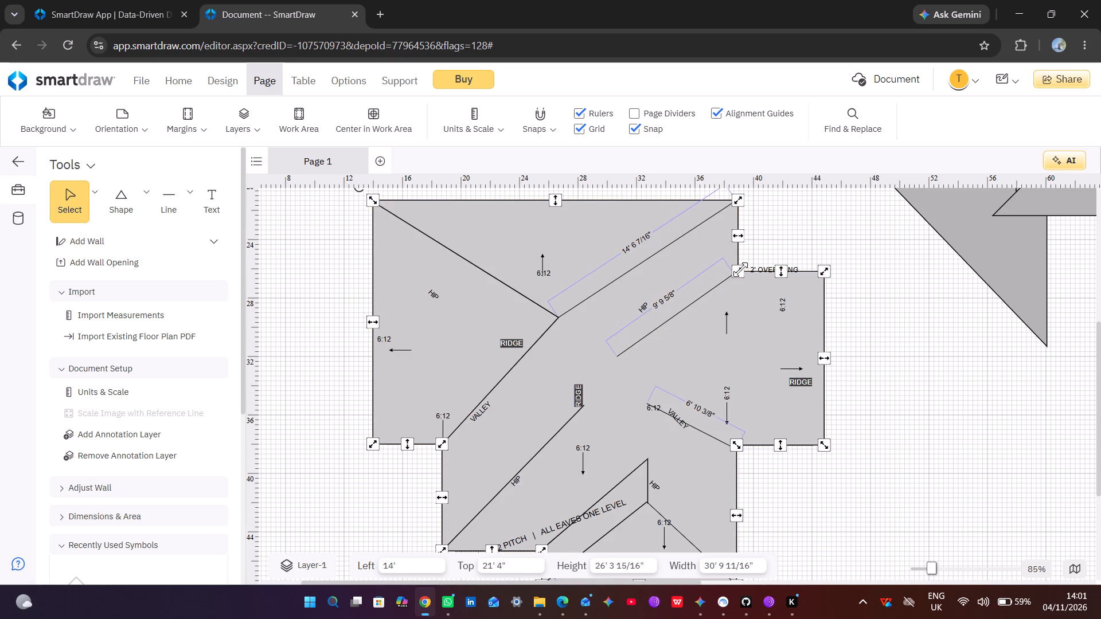
Shift the 9' 9 5/8" line so its upper end meets the inner corner beside 2' OVERHANG.
click(740, 269)
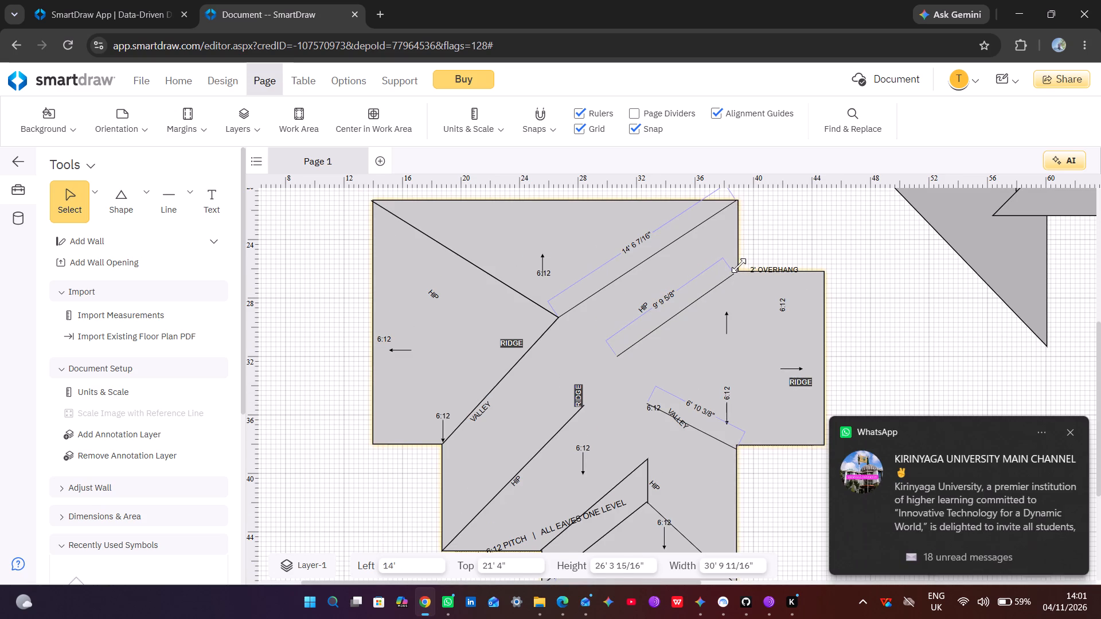
drag(732, 260, 734, 265)
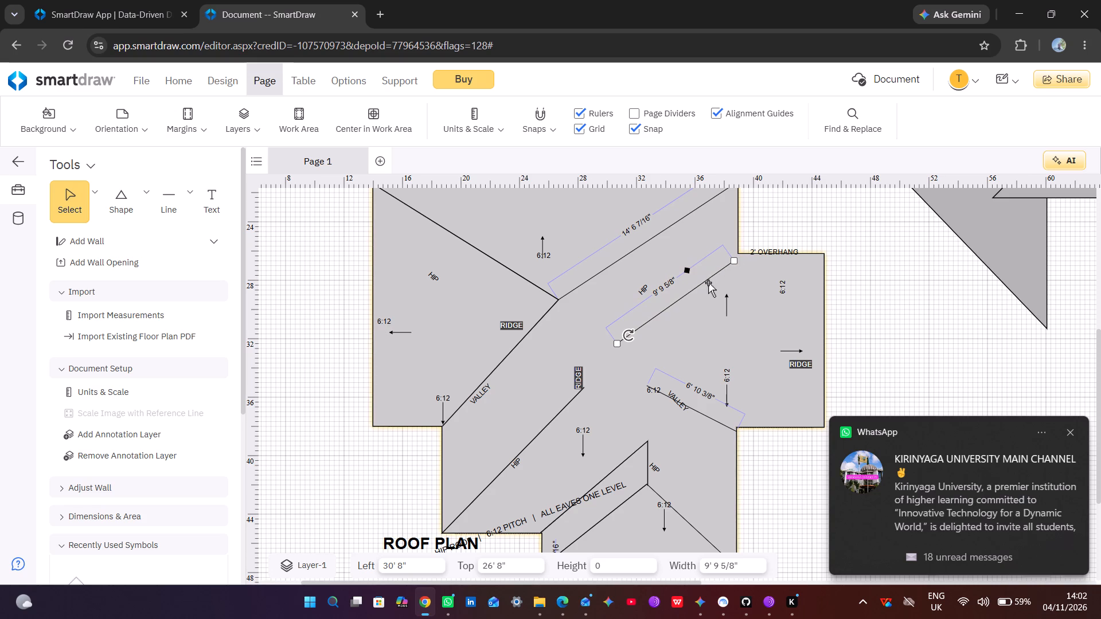
click(708, 283)
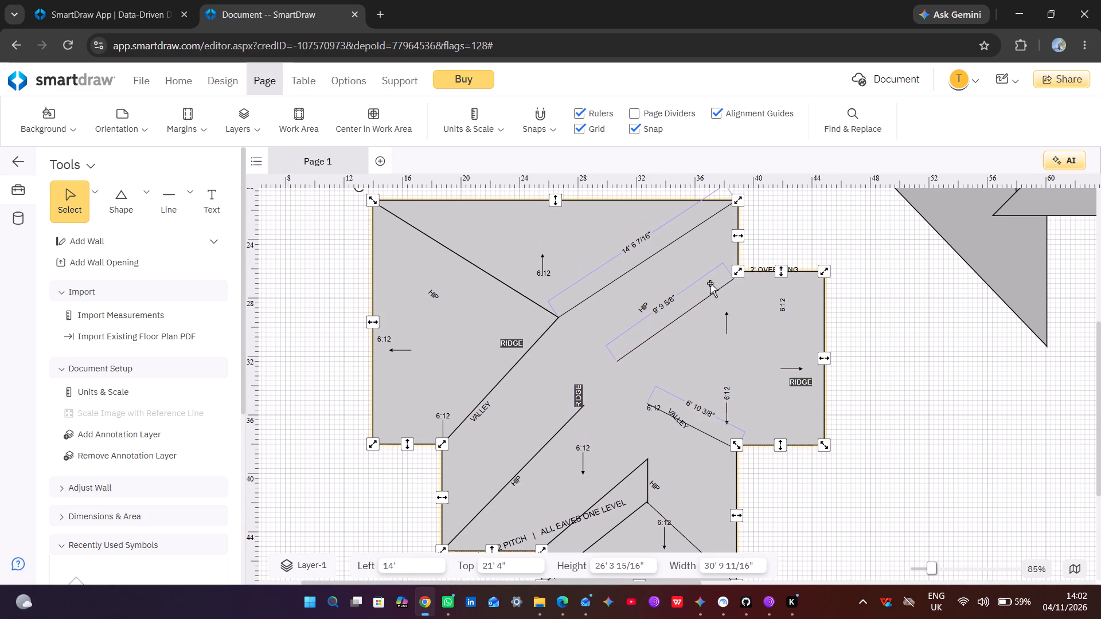
drag(712, 293, 714, 288)
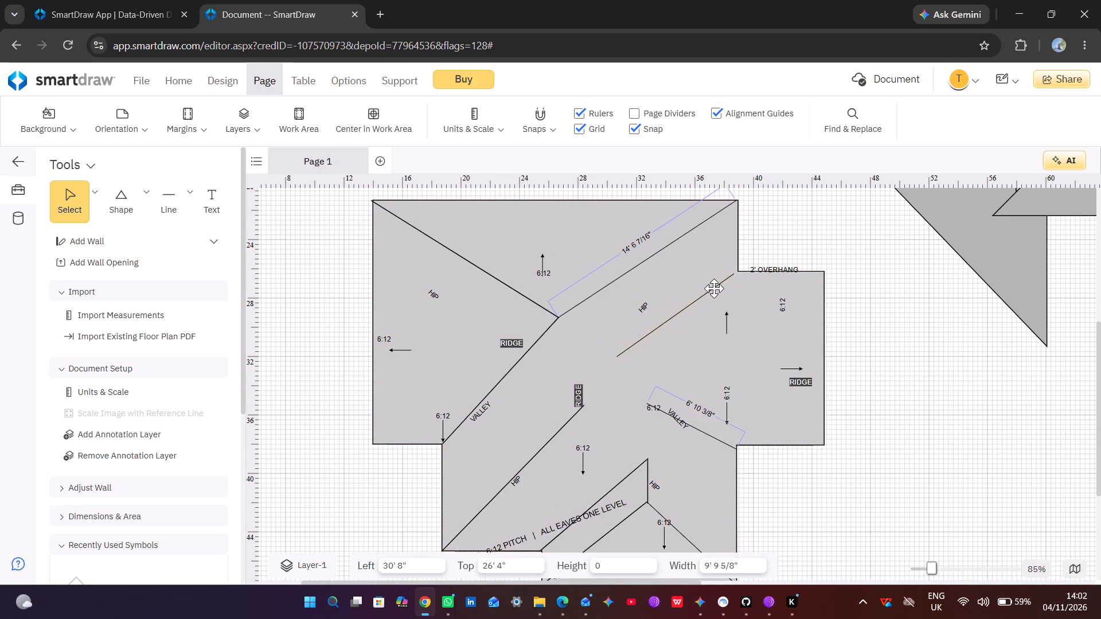
drag(714, 288, 717, 283)
click(851, 339)
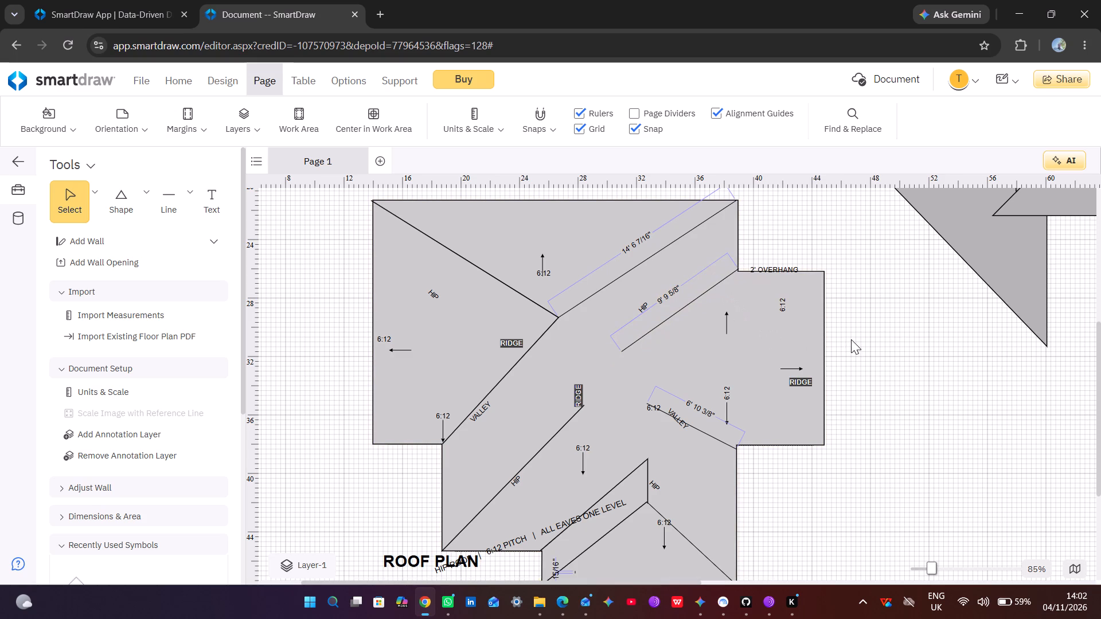
click(703, 292)
drag(703, 292, 708, 299)
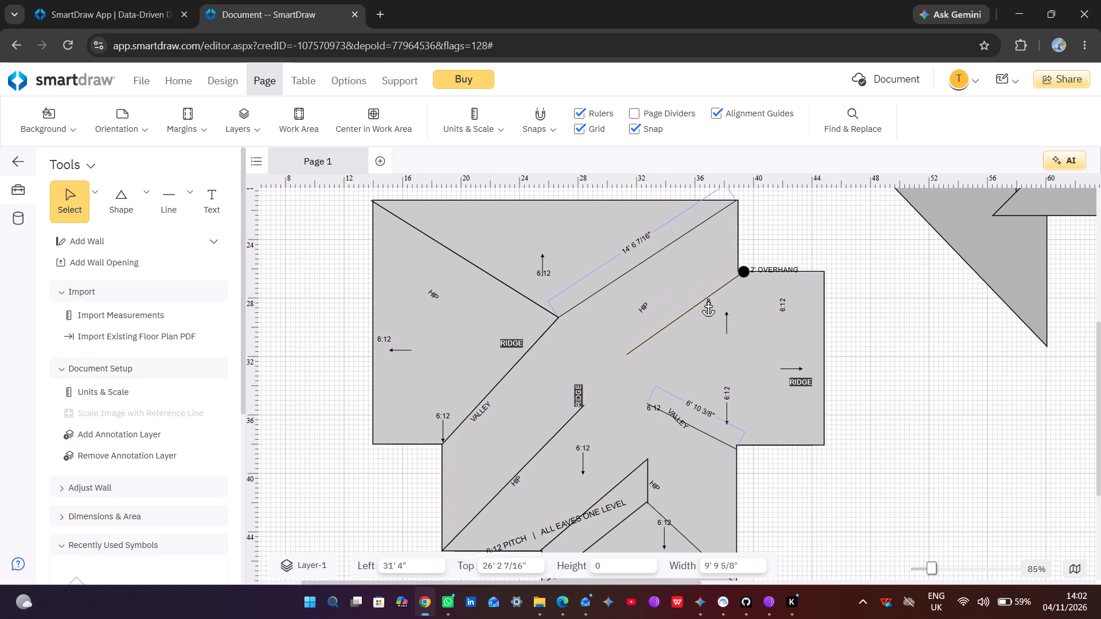
drag(708, 299, 705, 297)
click(883, 323)
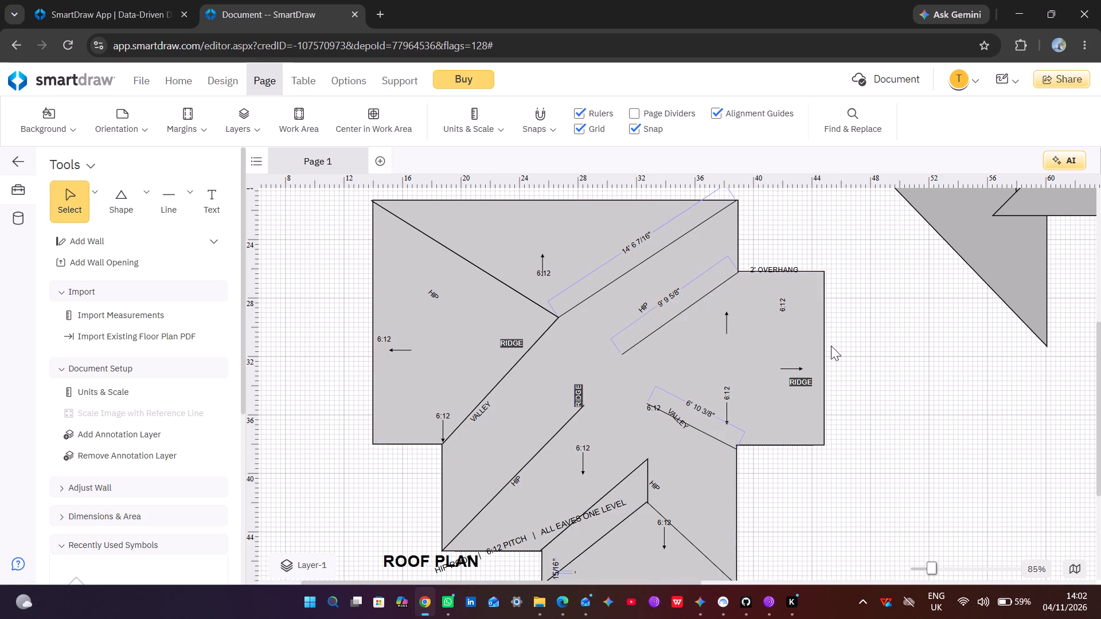
Move the roof outline with its lines and labels to left 14' 7 1/2", top 20'.
click(702, 432)
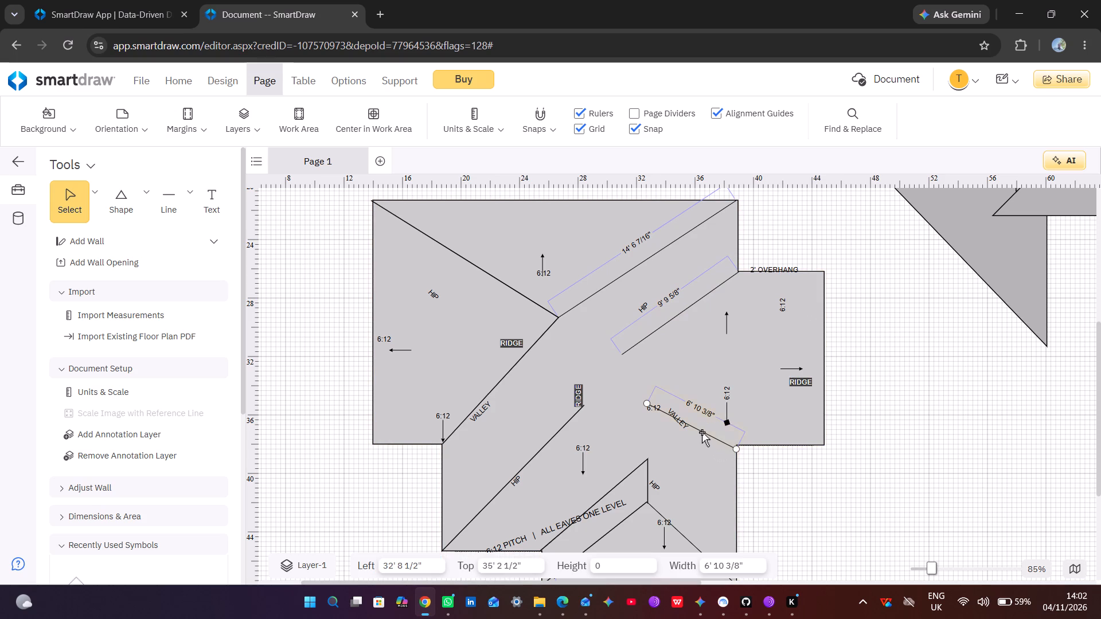
click(702, 432)
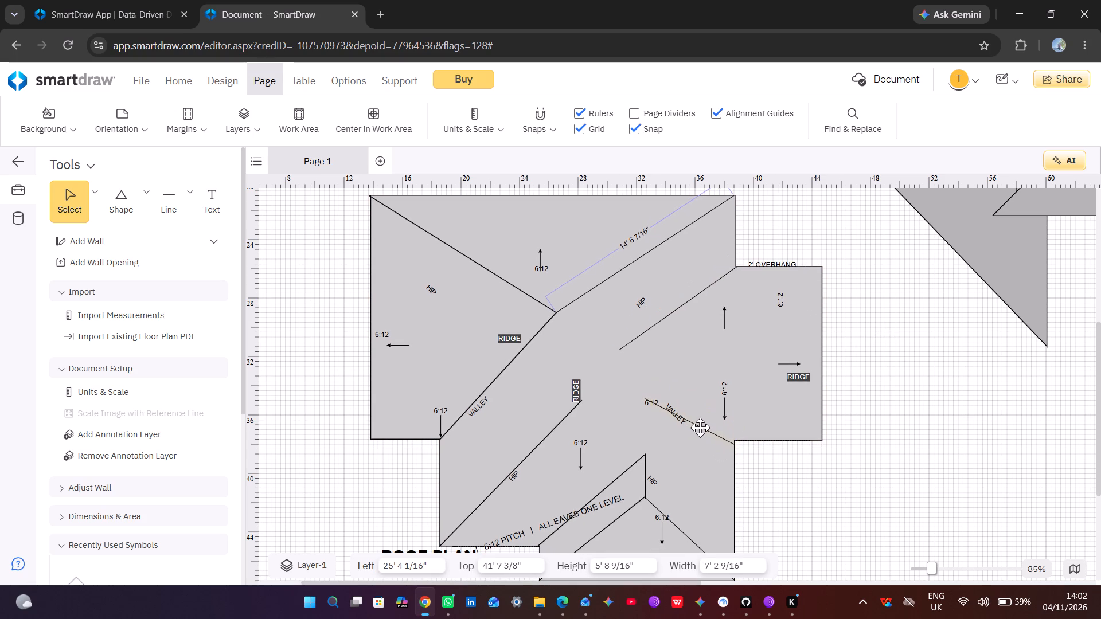
click(700, 428)
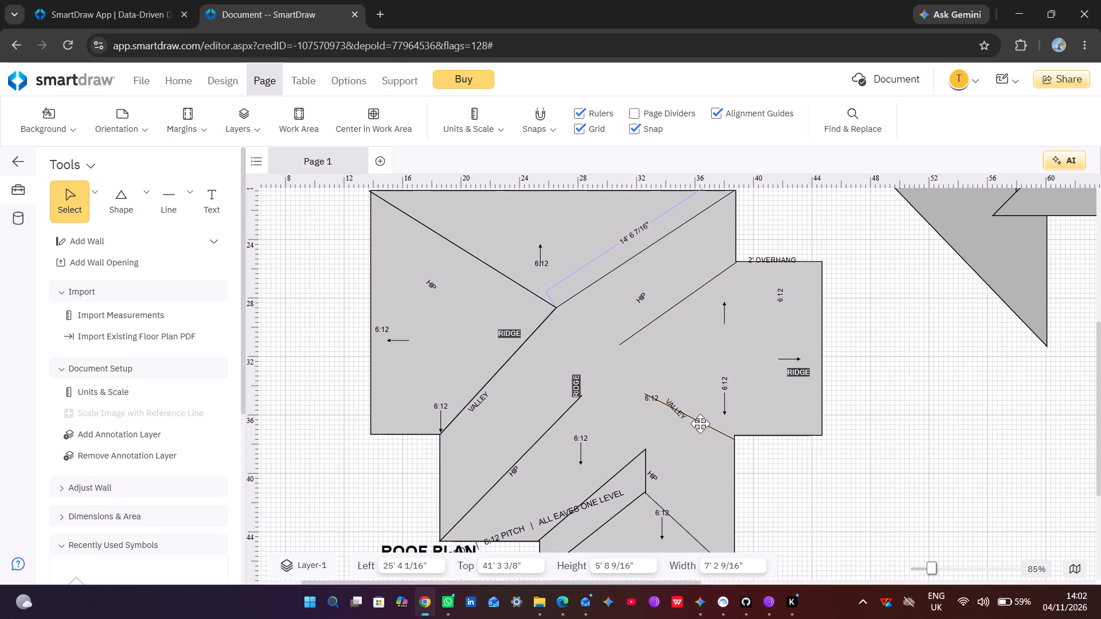
click(701, 424)
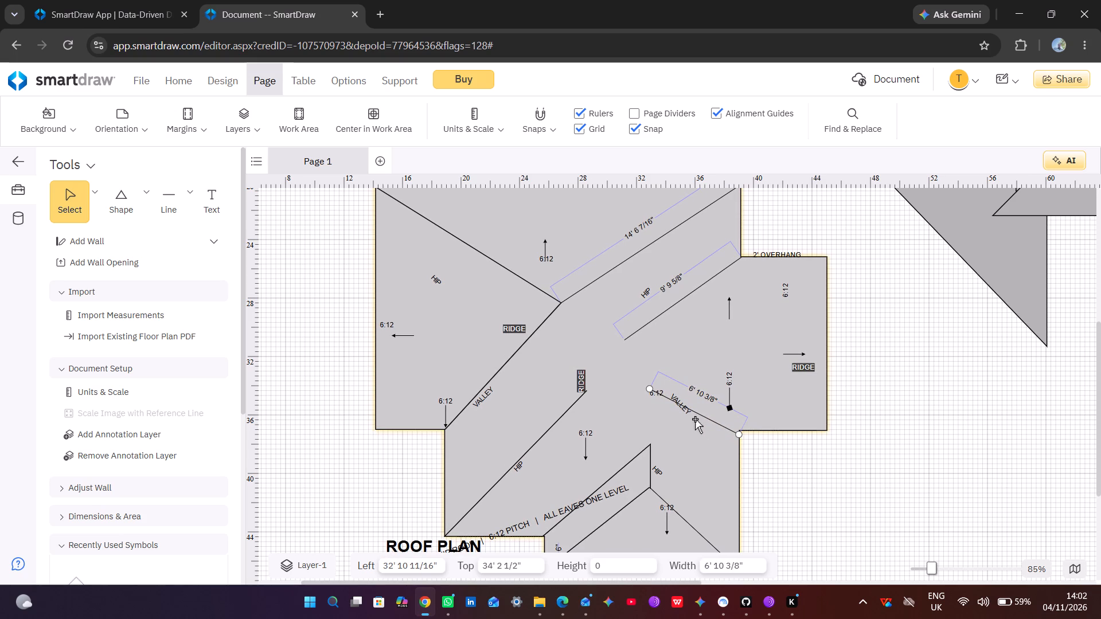
click(706, 413)
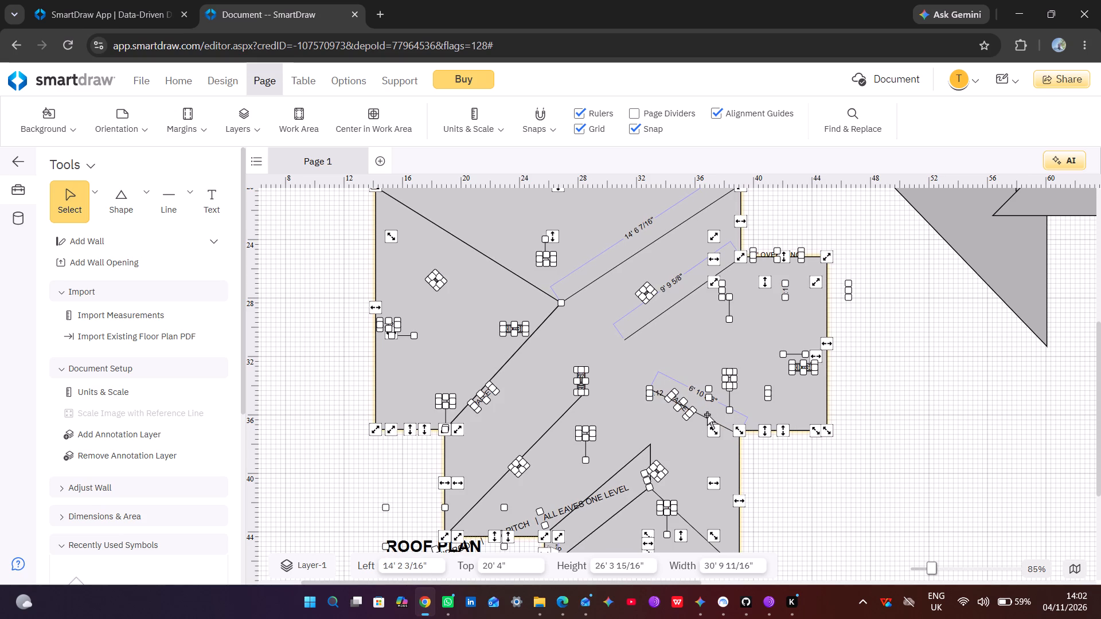
click(697, 429)
drag(698, 412, 702, 412)
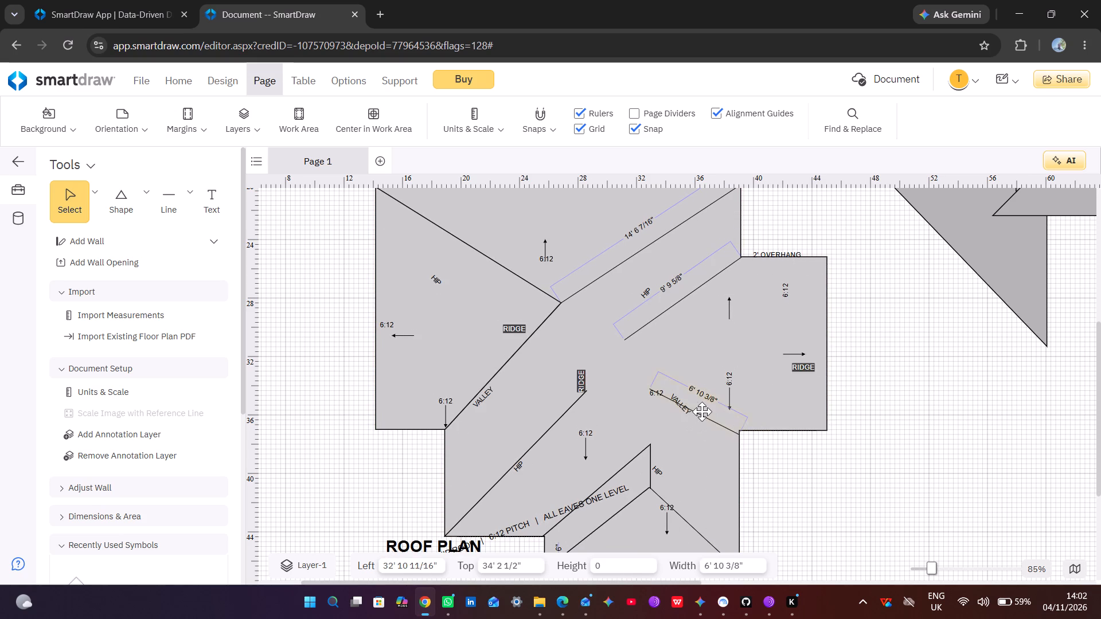
drag(702, 412, 705, 408)
Move the VALLEY label by the east wing to about left 35' 3", along the upper side of the short valley line.
click(680, 418)
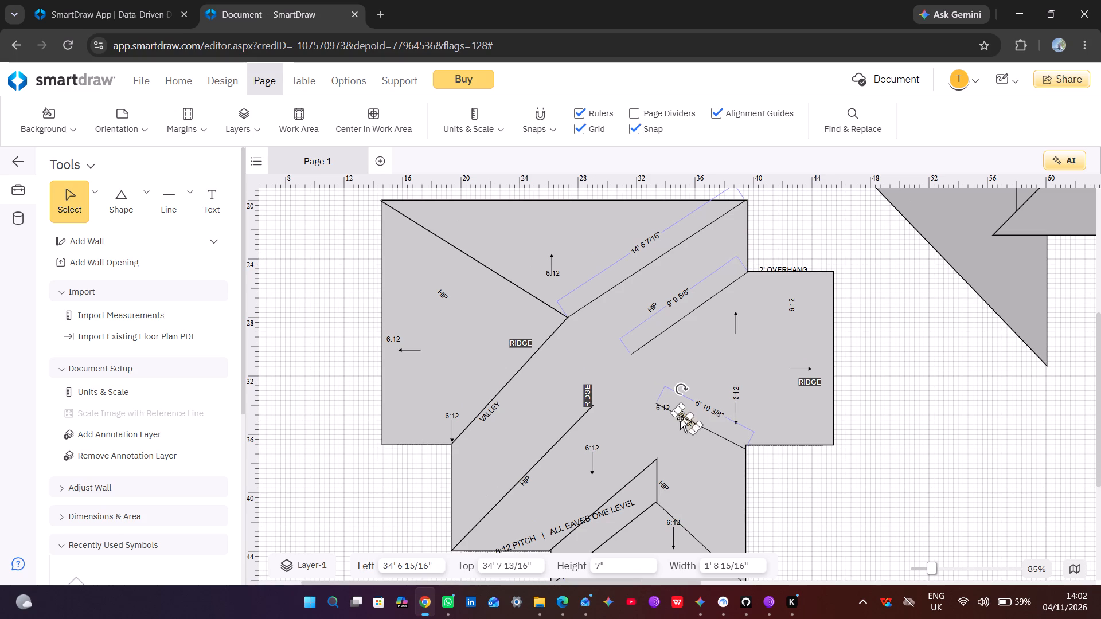
drag(680, 418, 690, 410)
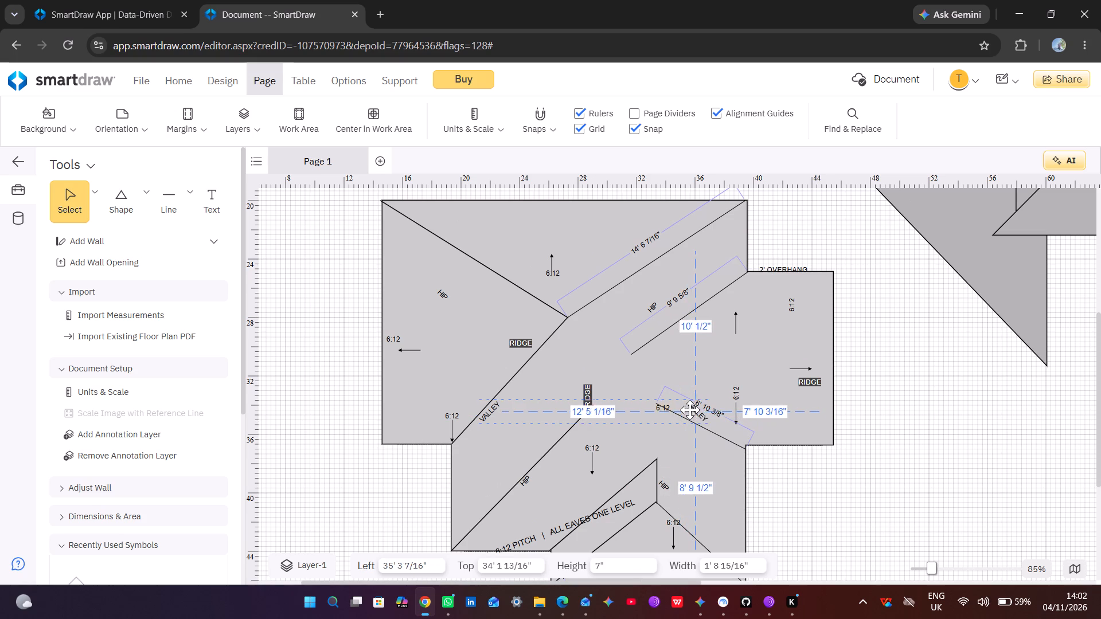
drag(690, 410, 690, 416)
Adjust the short valley line's lower end at the east wing's lower inner corner, making the line 6' 10 11/16" long.
click(692, 436)
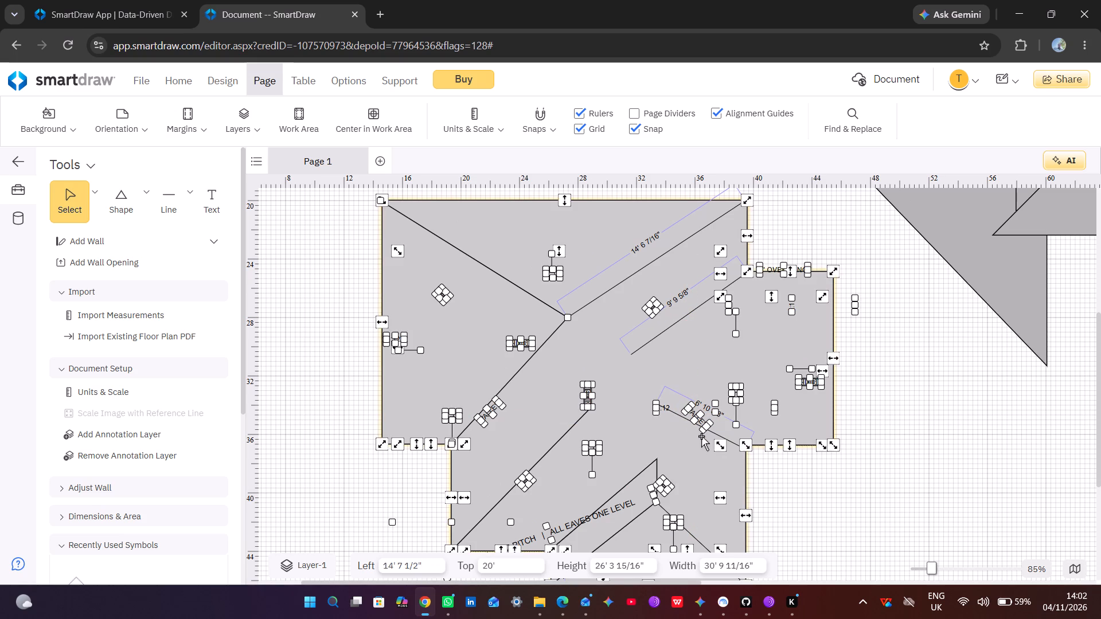
click(713, 433)
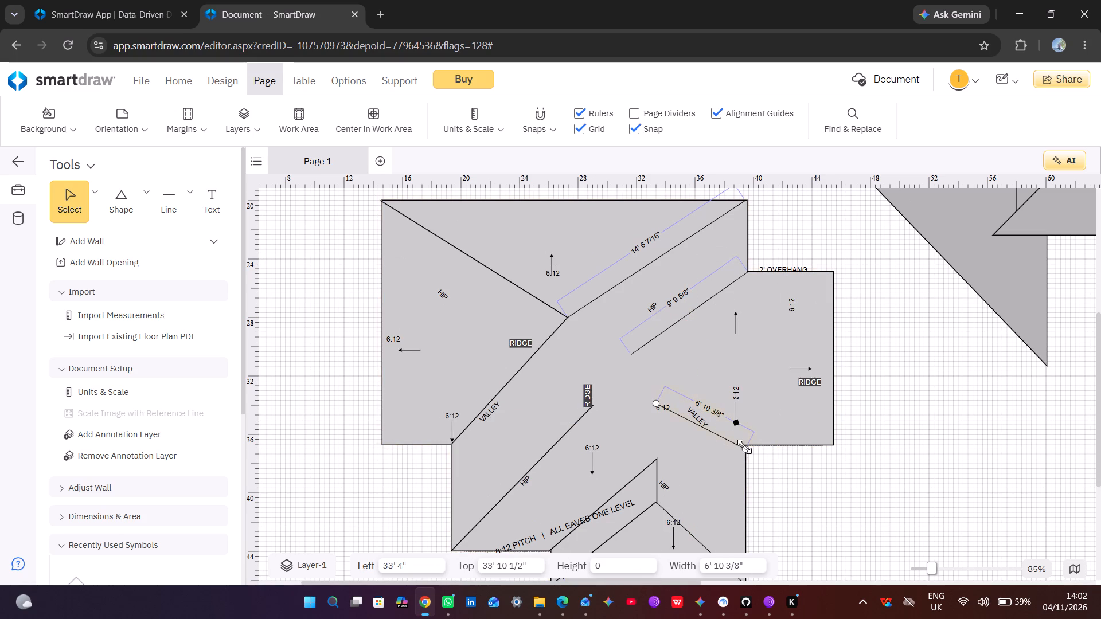
drag(747, 450, 744, 445)
click(912, 501)
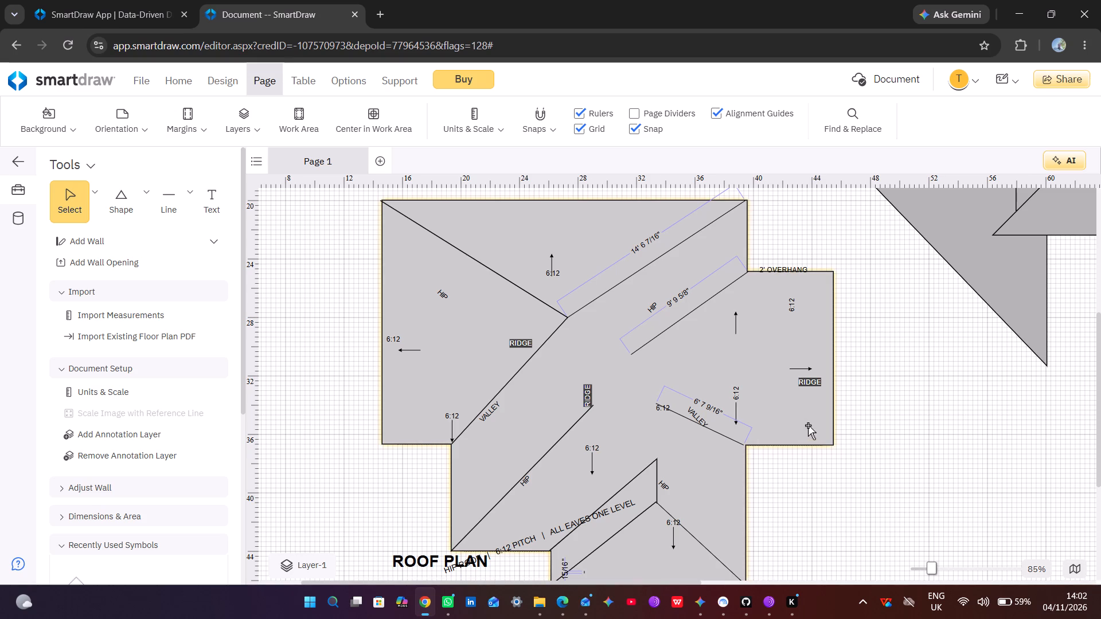
click(740, 443)
drag(743, 445, 751, 448)
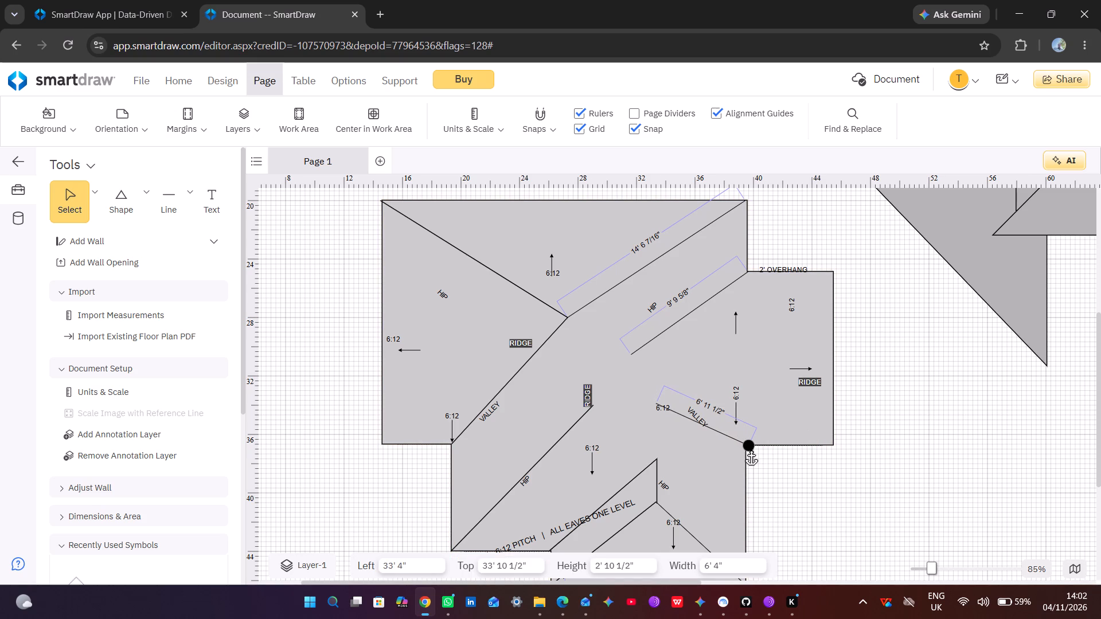
drag(751, 448, 750, 453)
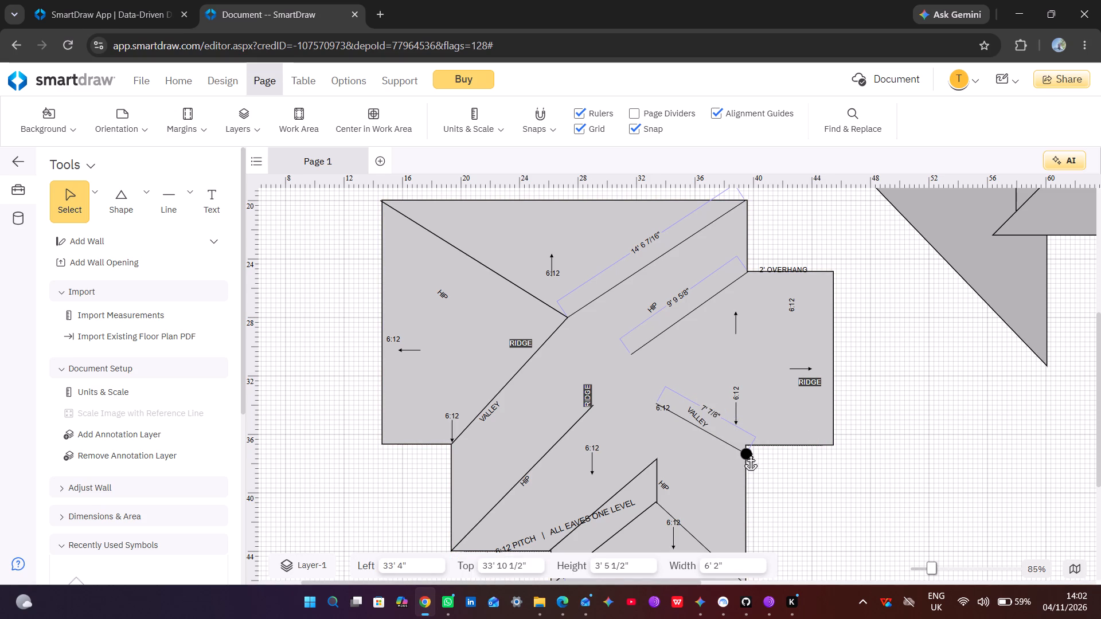
drag(750, 453, 751, 445)
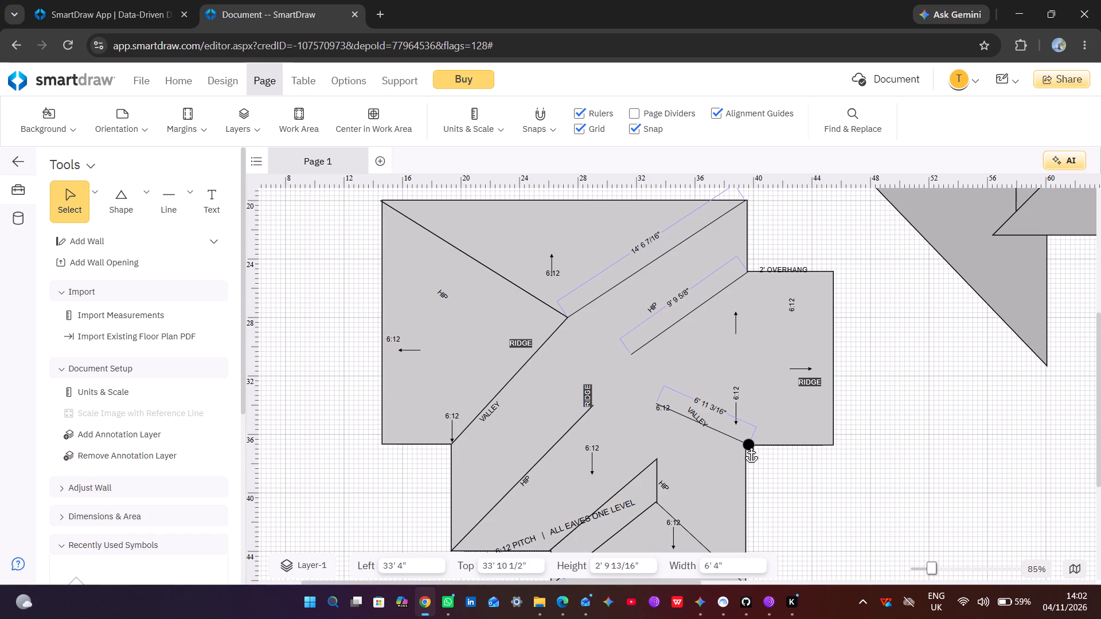
drag(751, 445, 746, 449)
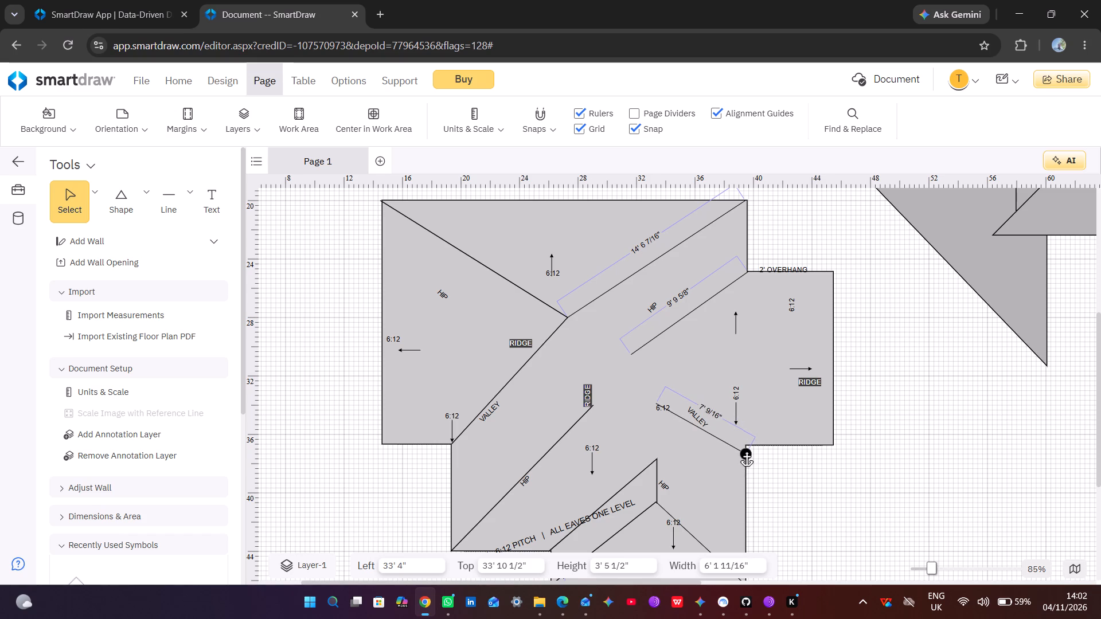
drag(746, 449, 750, 449)
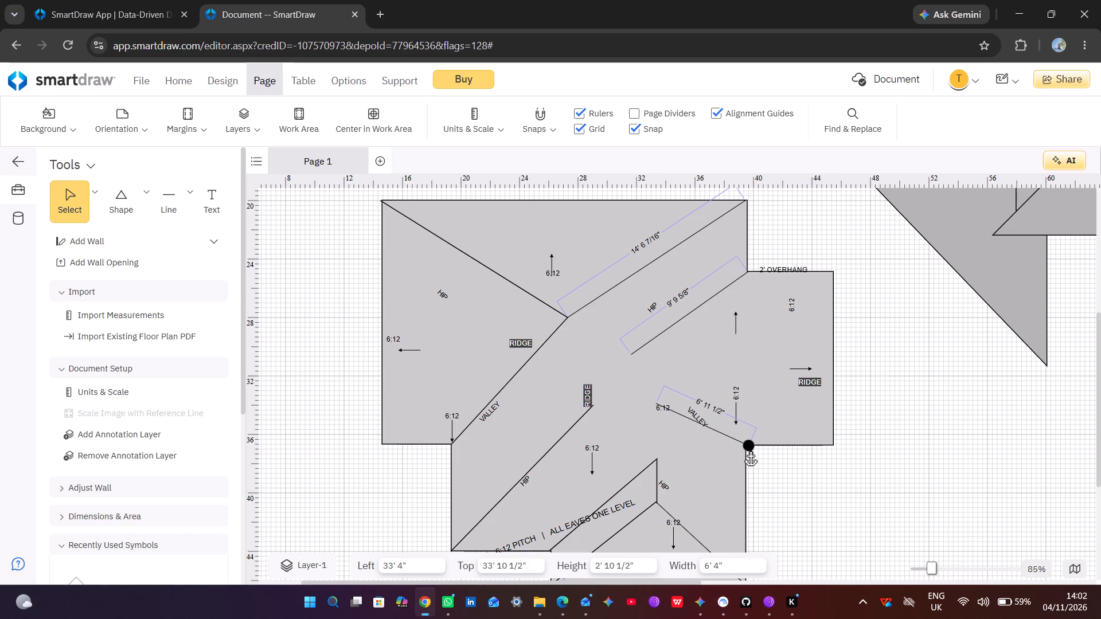
drag(750, 449, 746, 451)
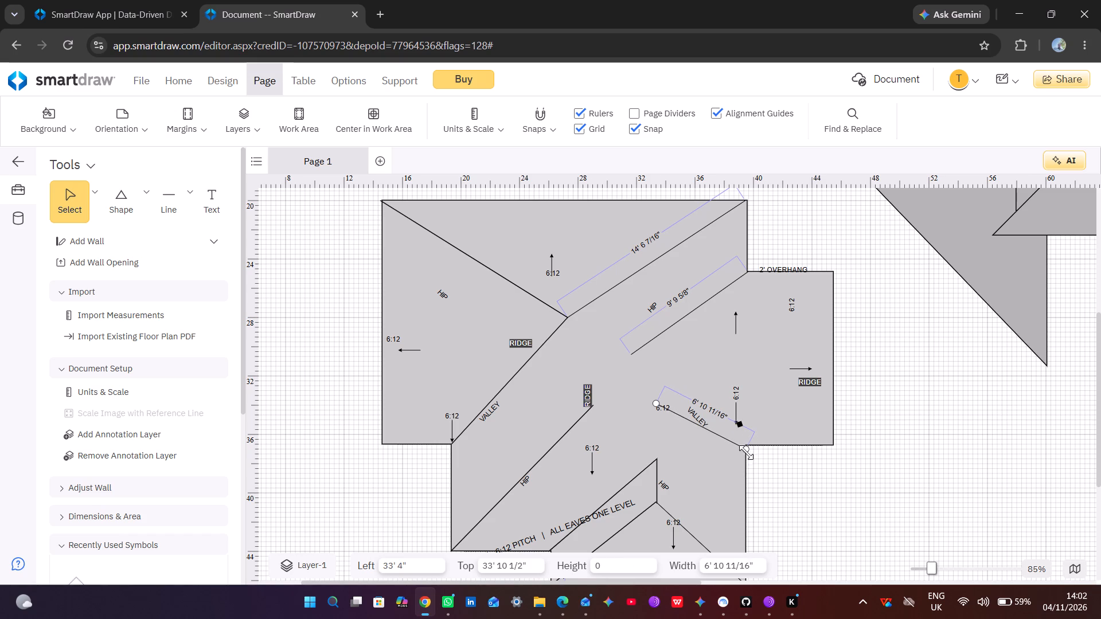
click(885, 458)
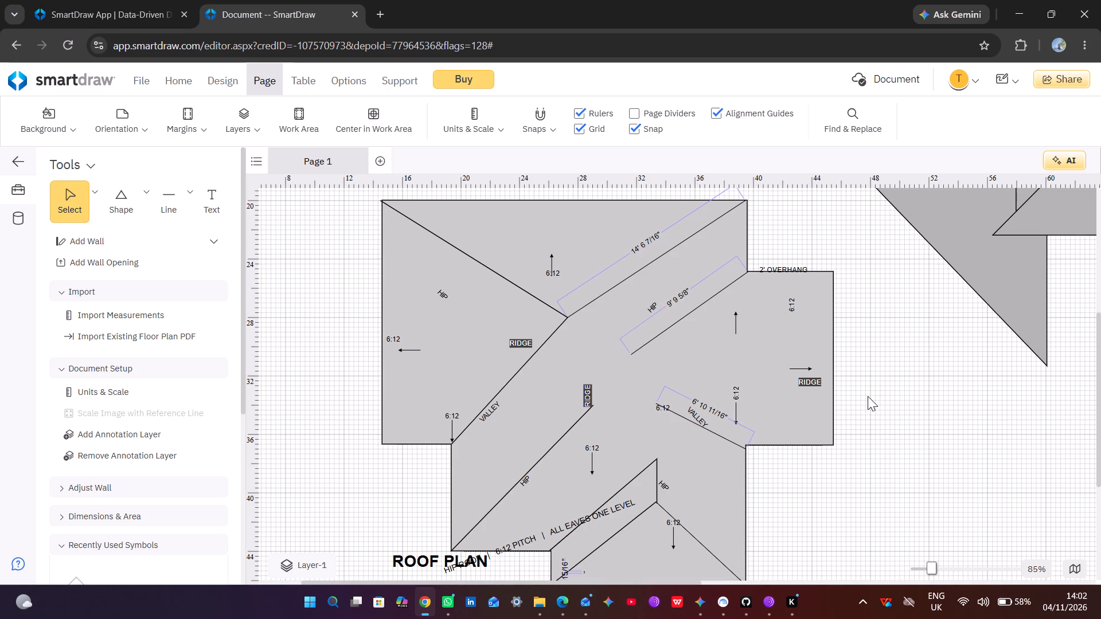
Bring the short east valley line's dimension closer to the line.
scroll(866, 402, down, 1)
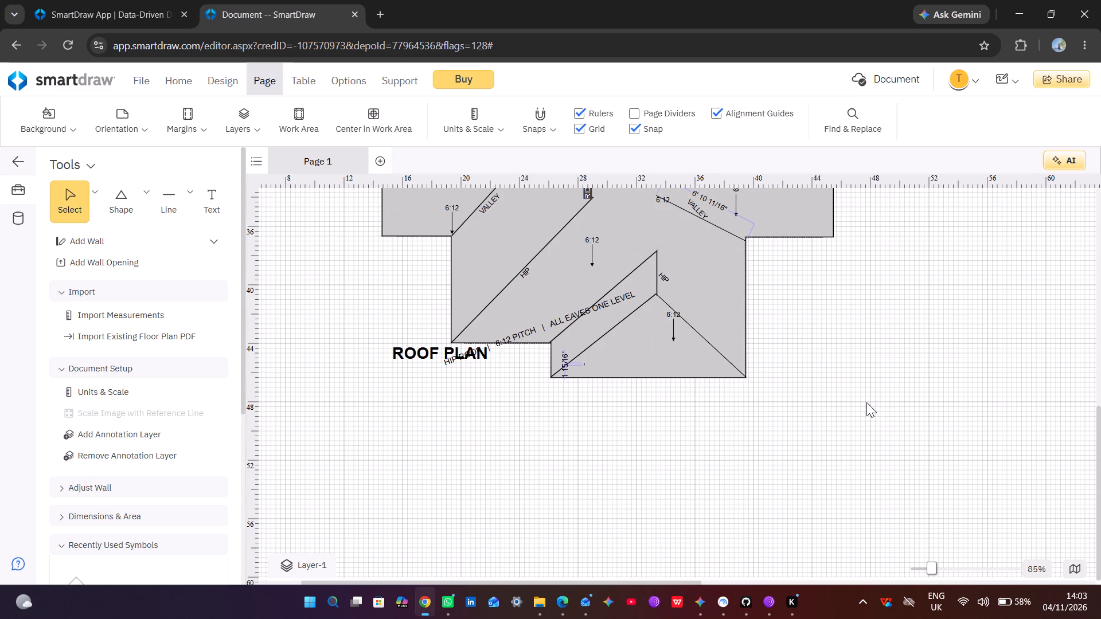
scroll(866, 402, up, 1)
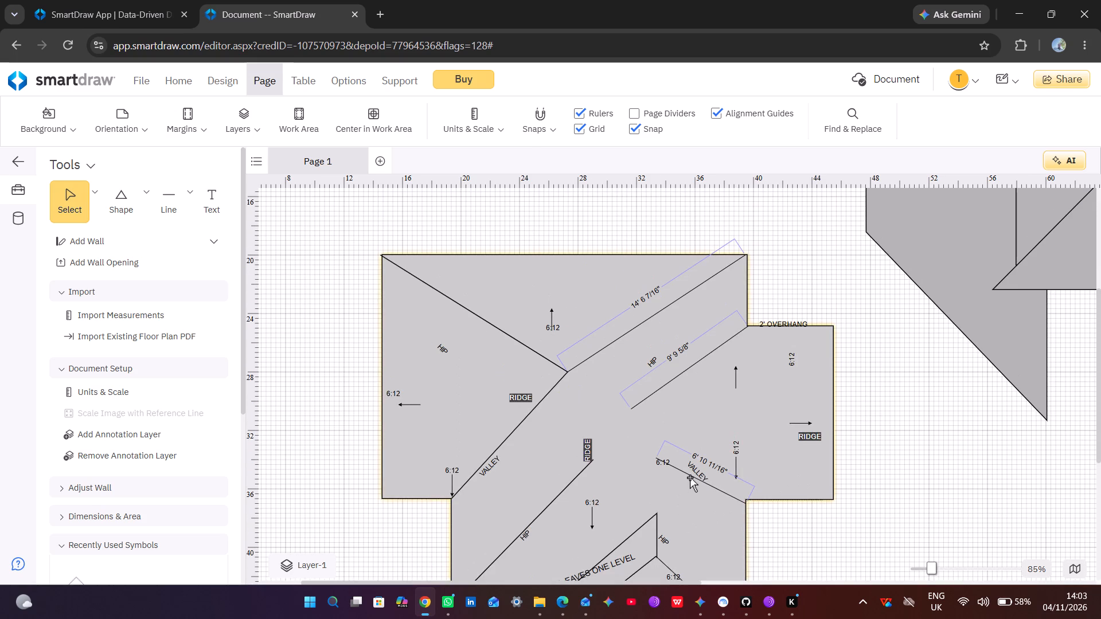
click(690, 477)
click(674, 465)
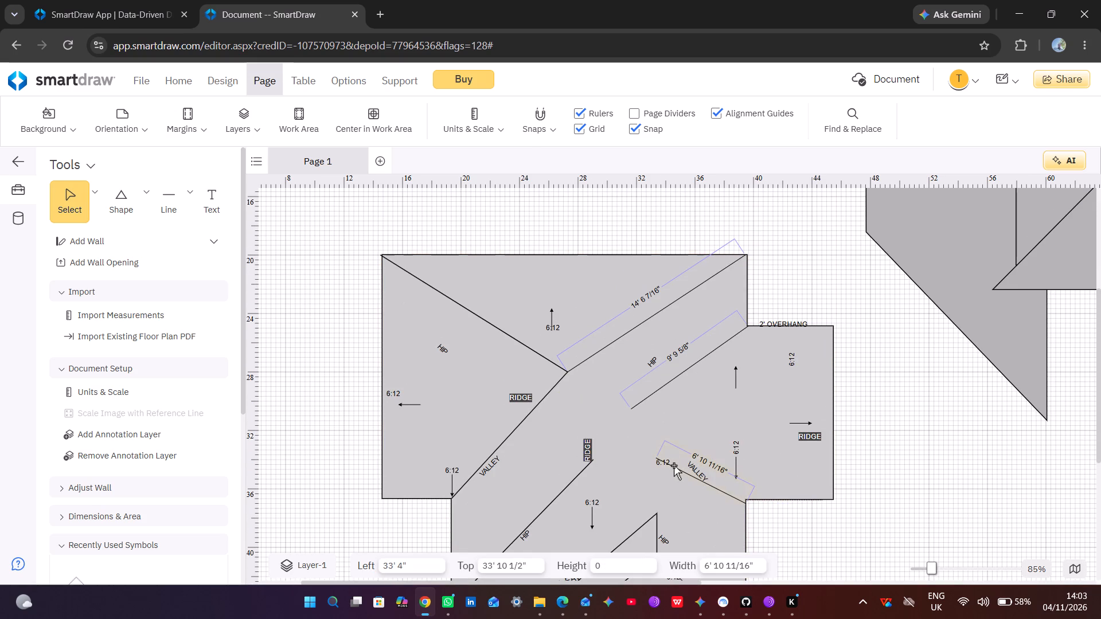
click(674, 465)
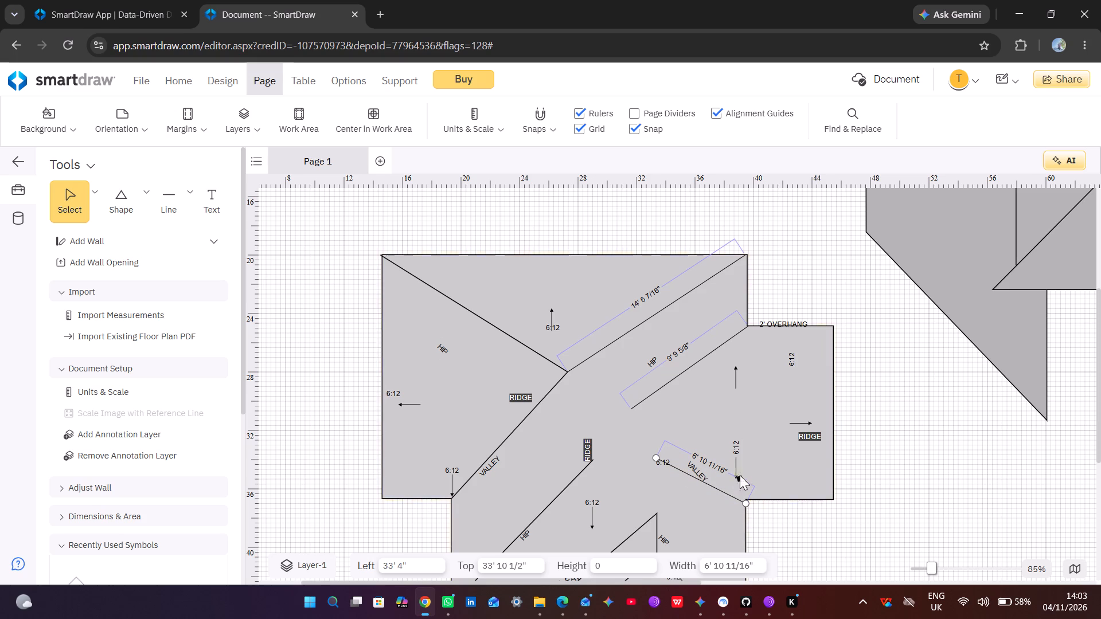
click(740, 480)
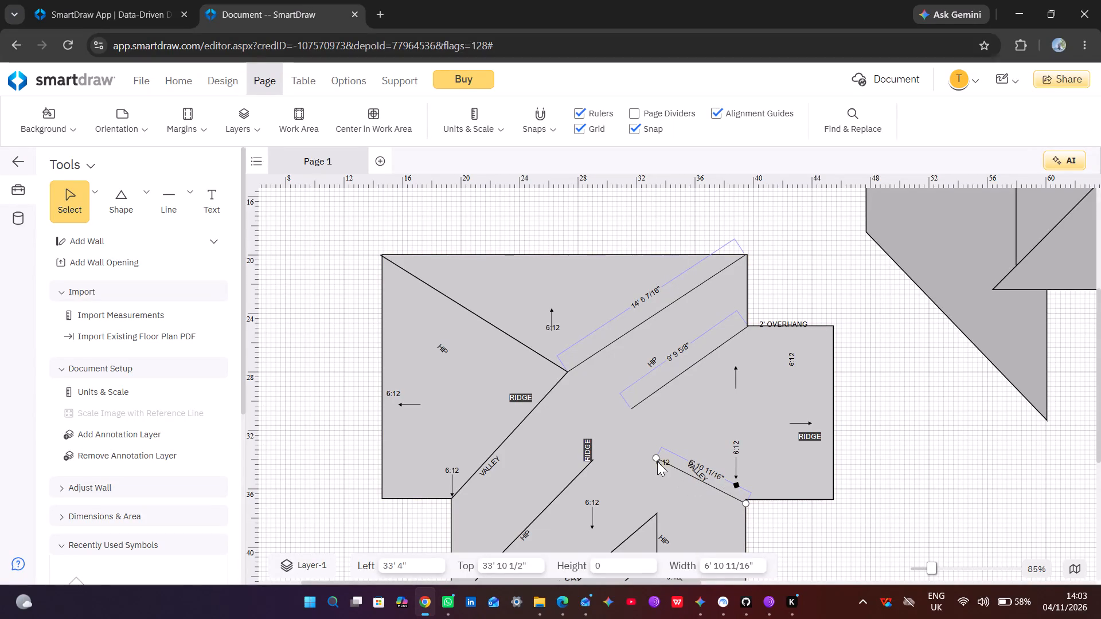
Move the short valley line's upper end inward to left 34', top 33' 4", making the line 6' 7 1/16" long.
drag(656, 457, 664, 452)
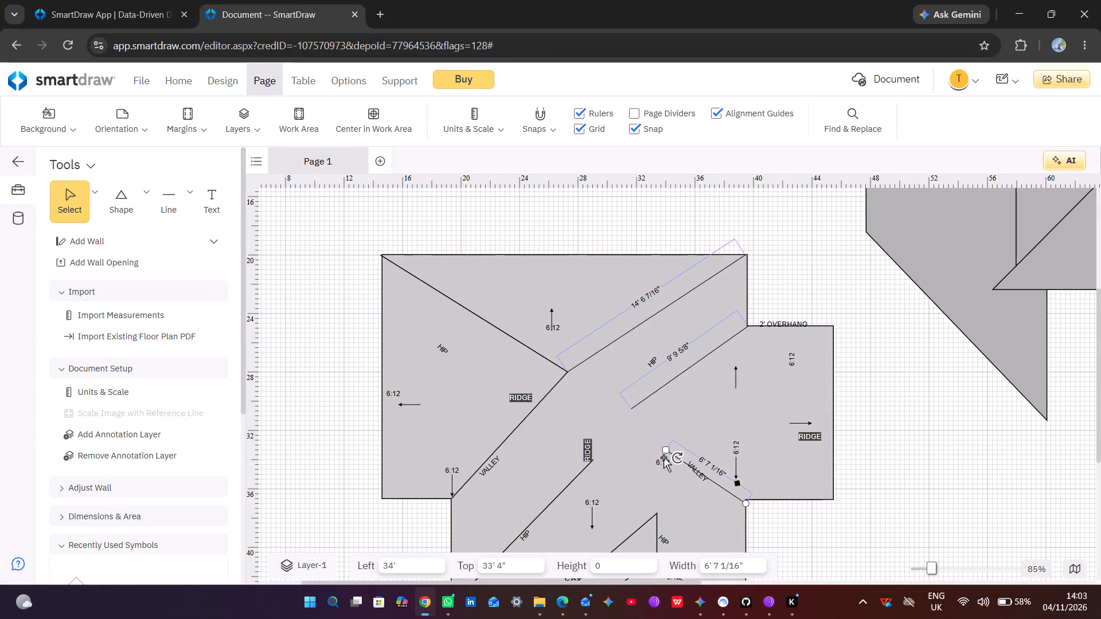
Rotate the short valley line by the east wing to a steeper diagonal slope of about 45°.
drag(676, 460, 688, 452)
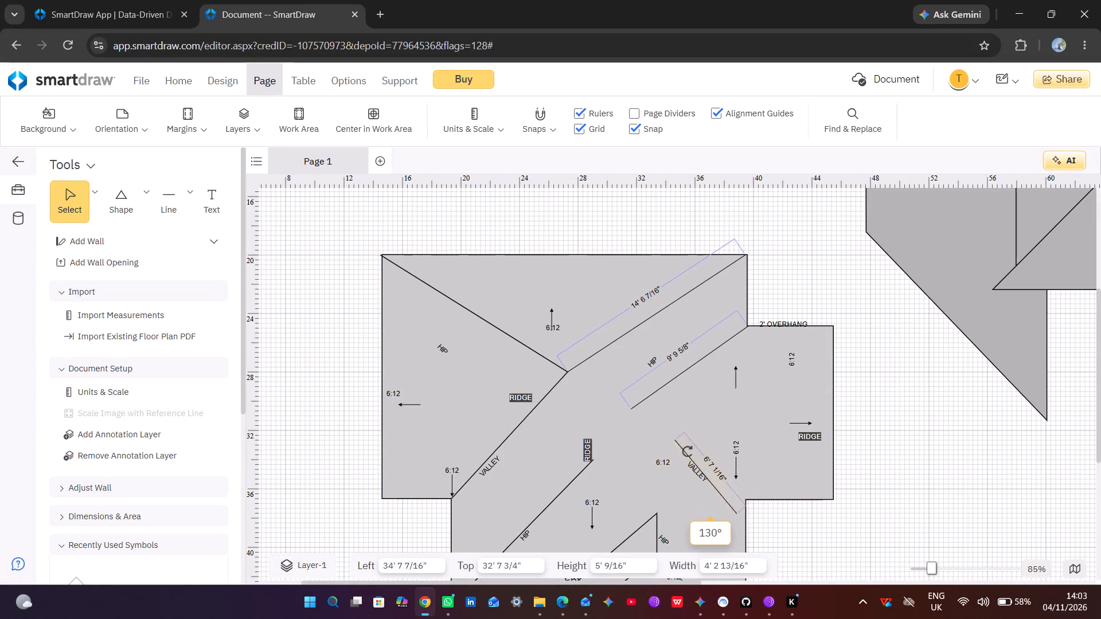
drag(688, 452, 687, 457)
drag(687, 457, 684, 464)
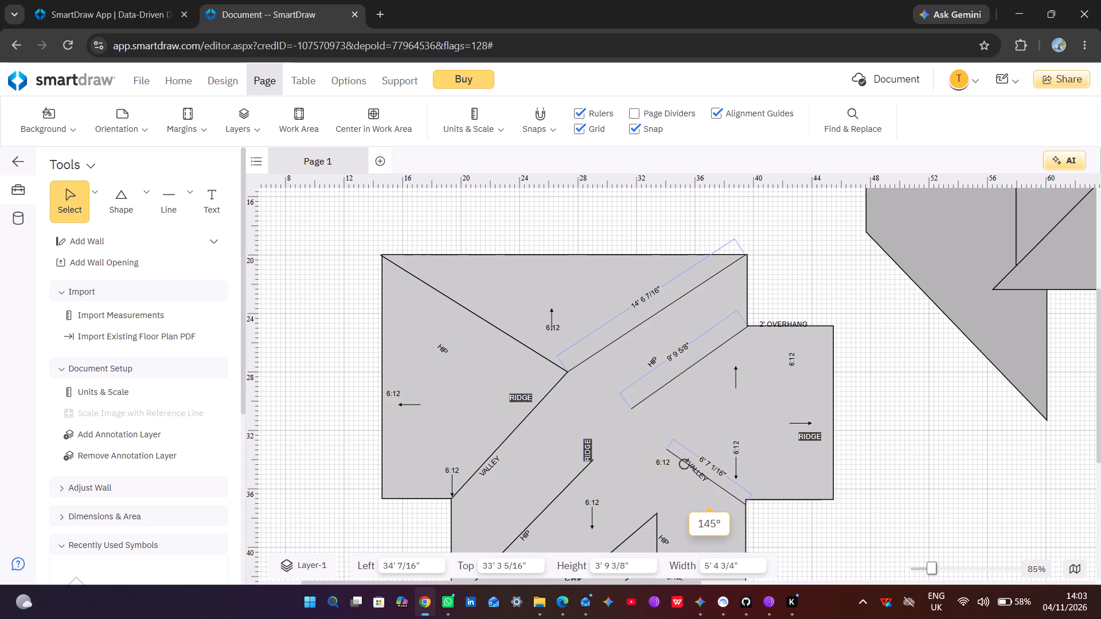
drag(684, 464, 682, 465)
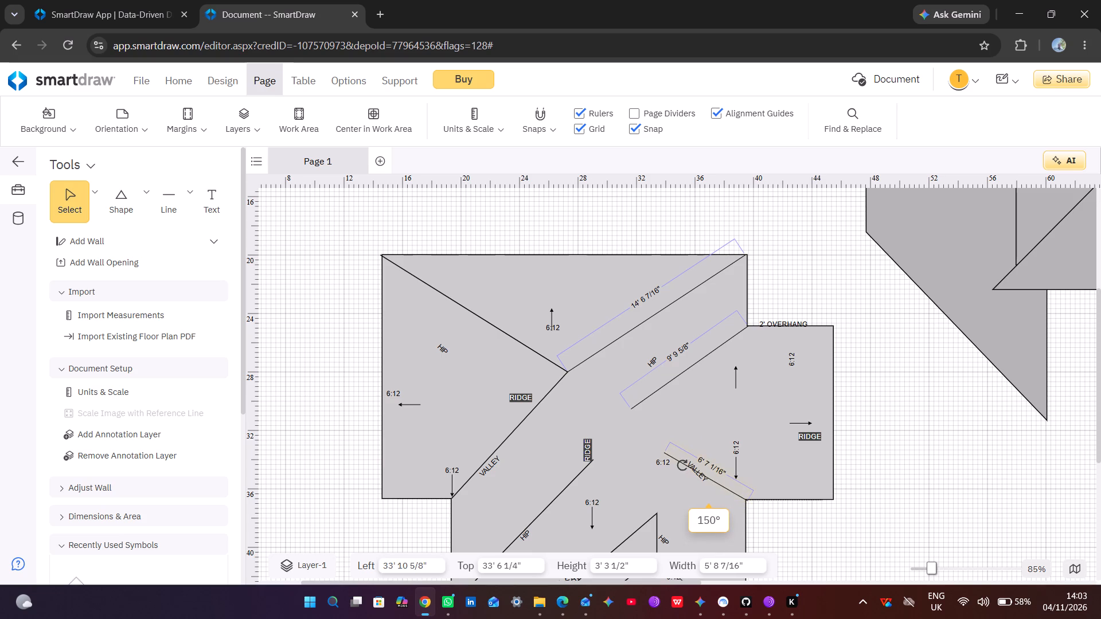
drag(682, 465, 682, 479)
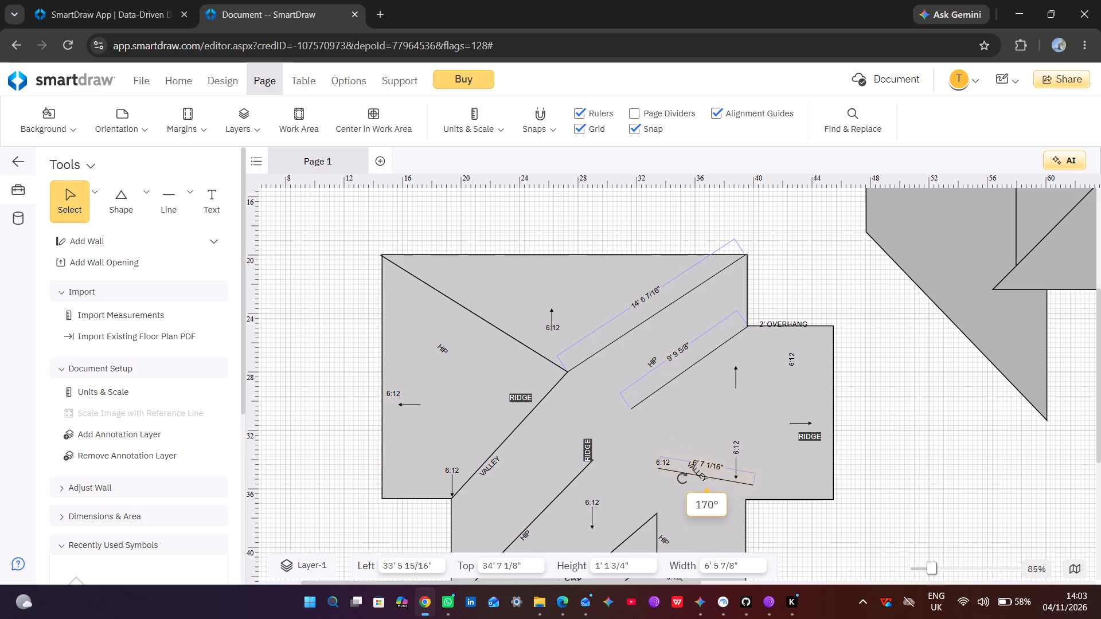
drag(682, 479, 731, 497)
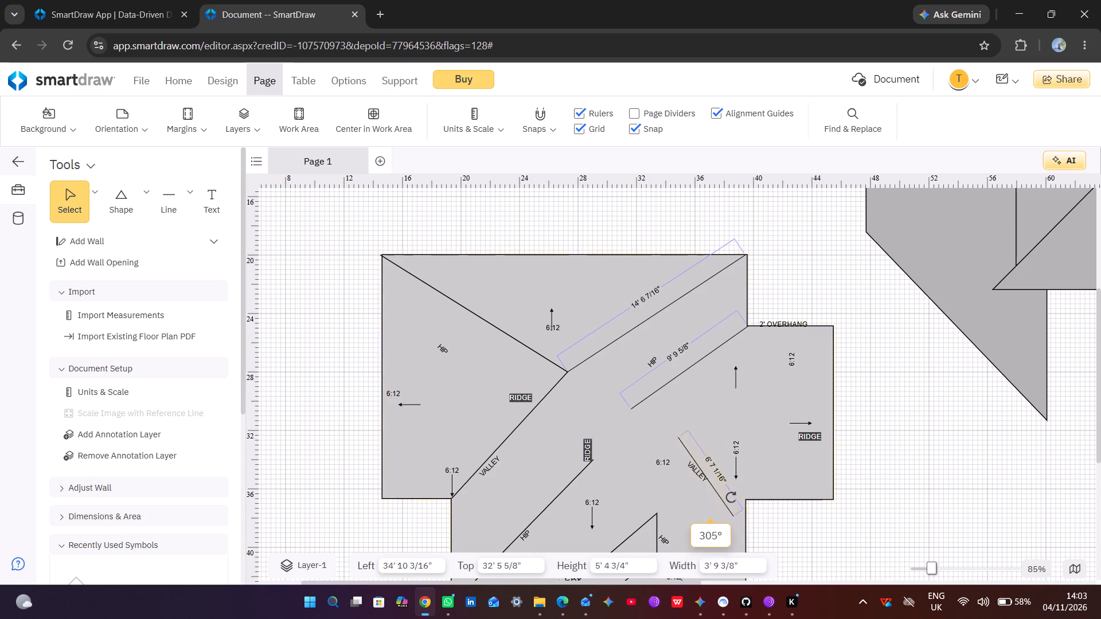
drag(731, 497, 736, 488)
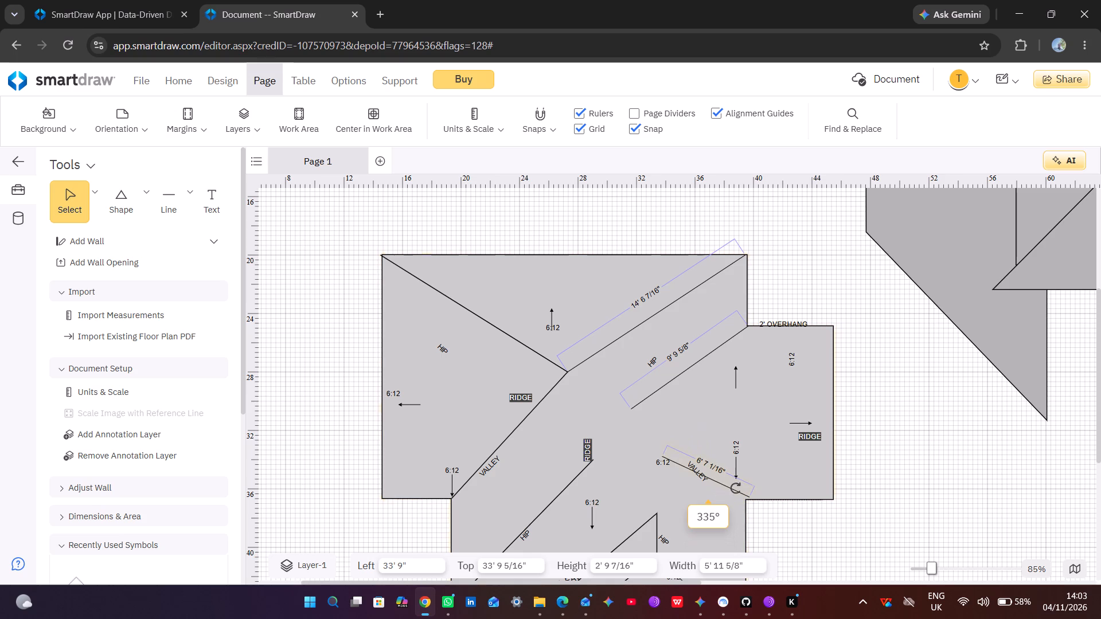
drag(736, 488, 736, 483)
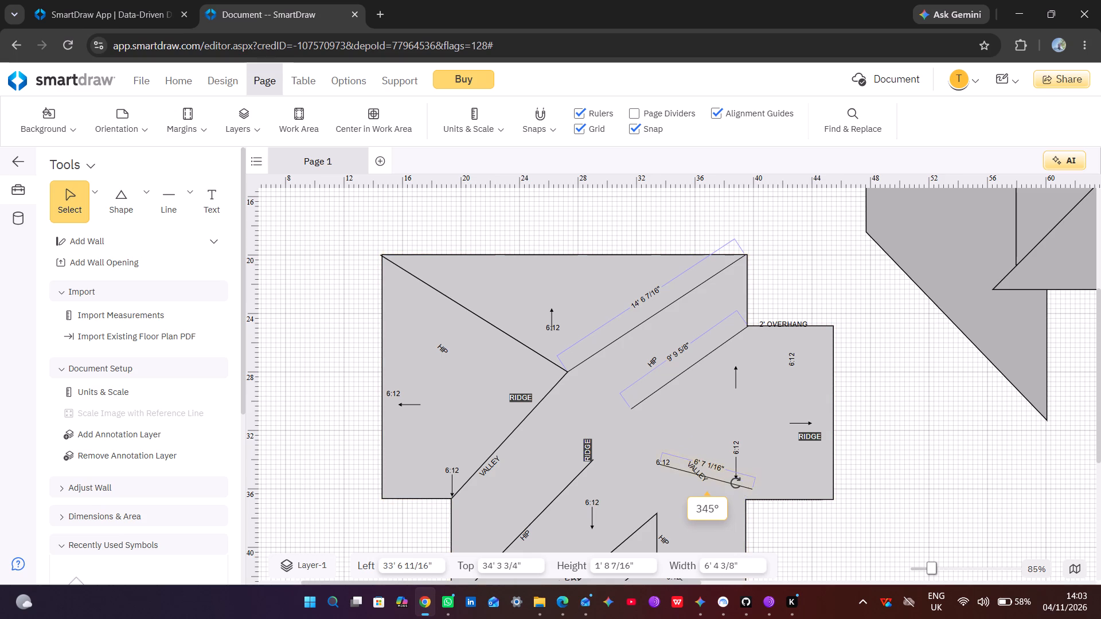
drag(736, 483, 732, 495)
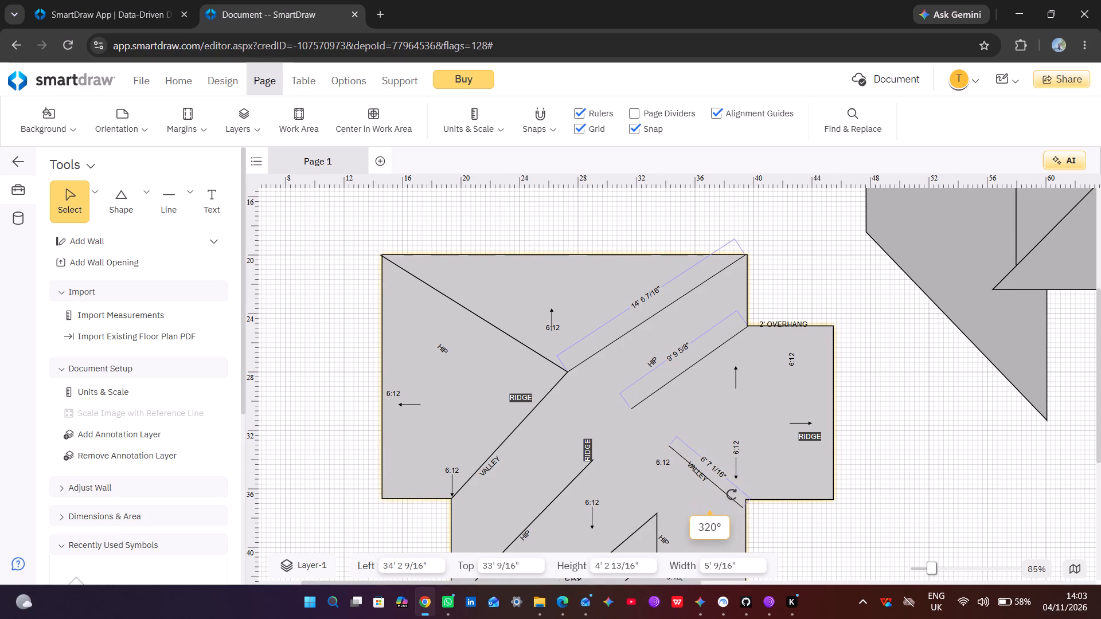
drag(732, 495, 731, 496)
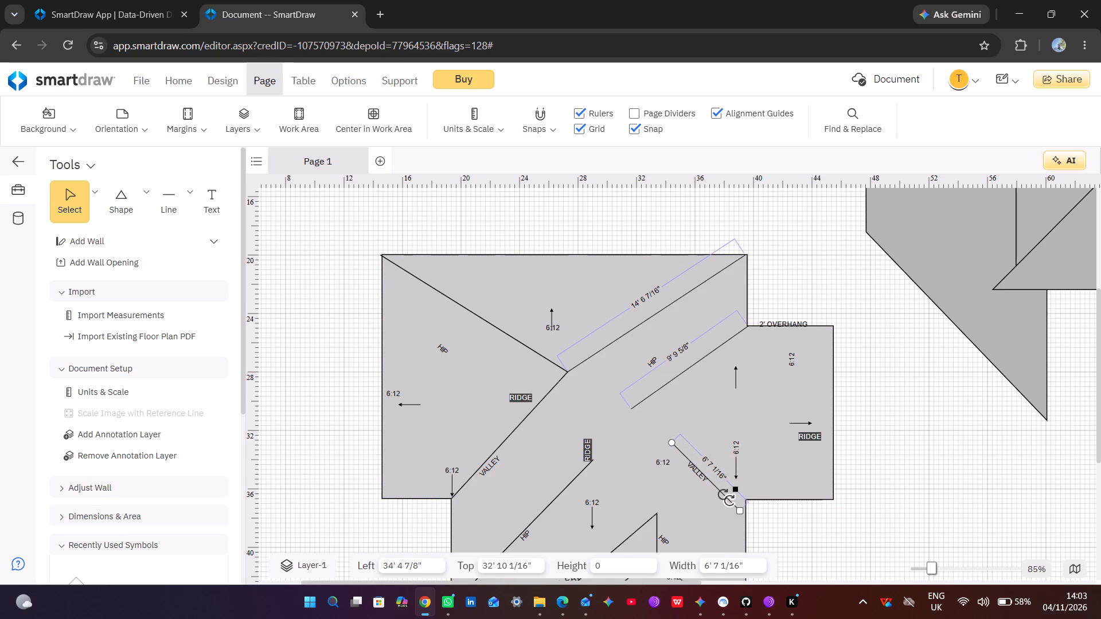
Move the rotated short valley line so its lower end meets the east wing's lower inner corner.
drag(717, 487, 720, 484)
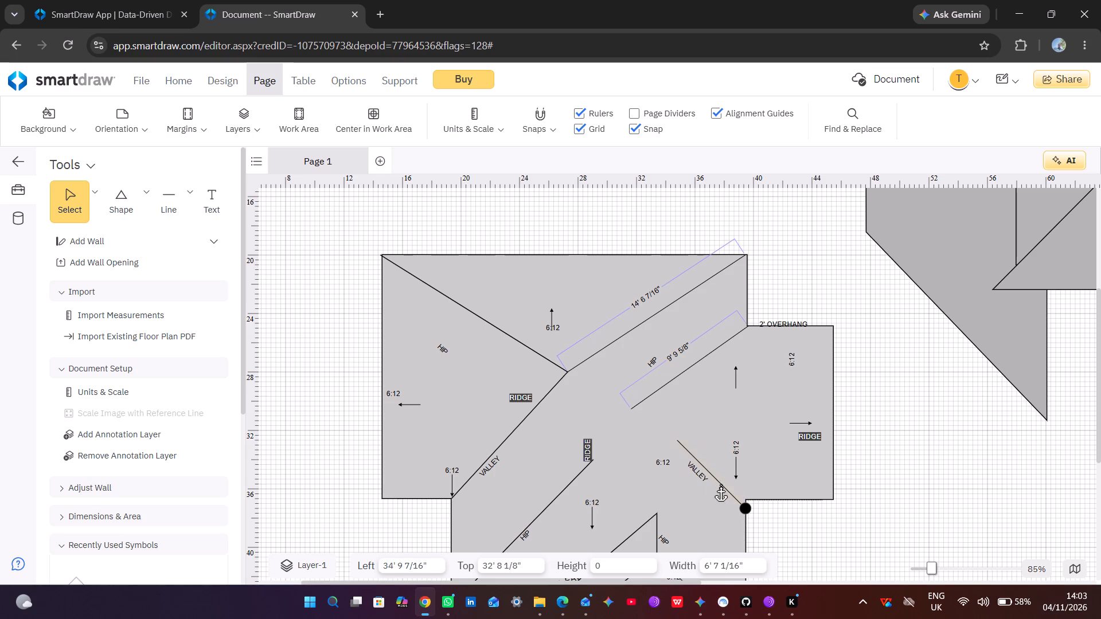
drag(720, 484, 721, 477)
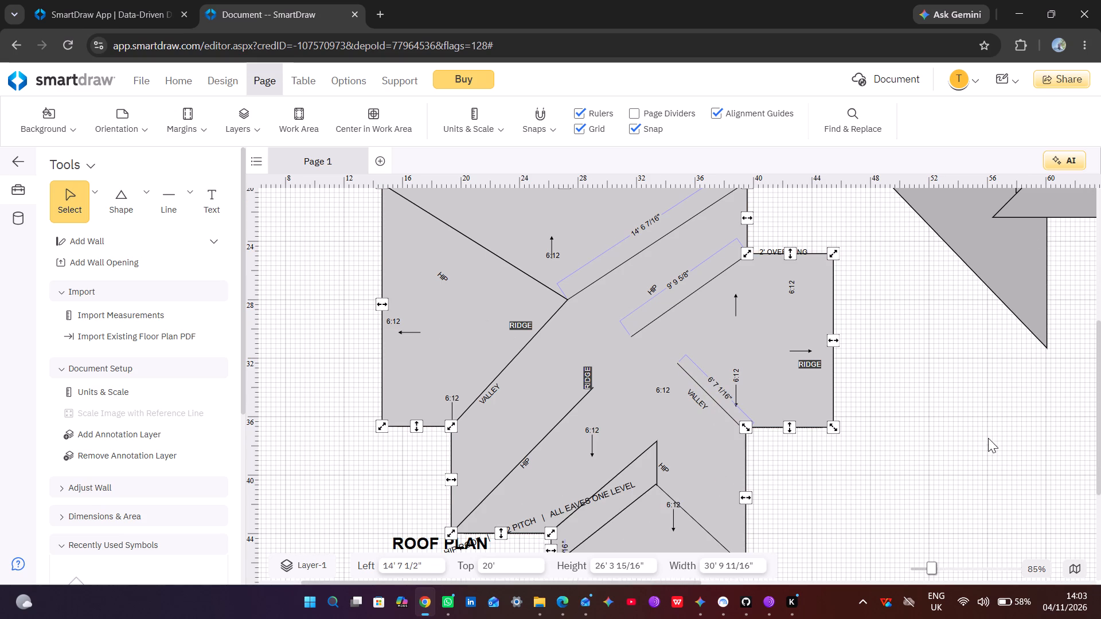
click(989, 438)
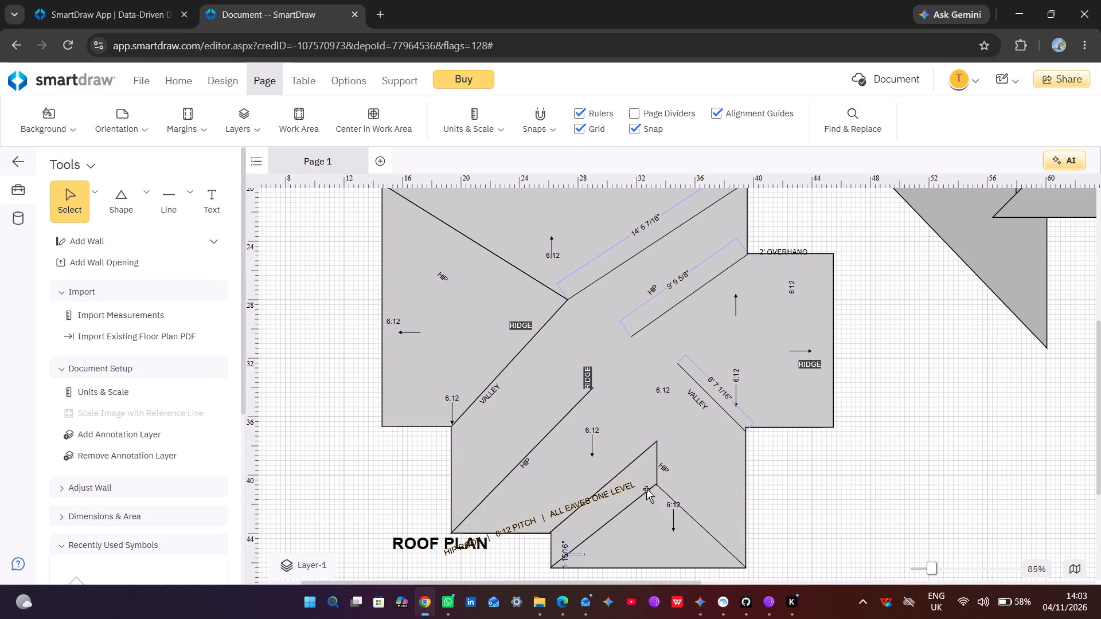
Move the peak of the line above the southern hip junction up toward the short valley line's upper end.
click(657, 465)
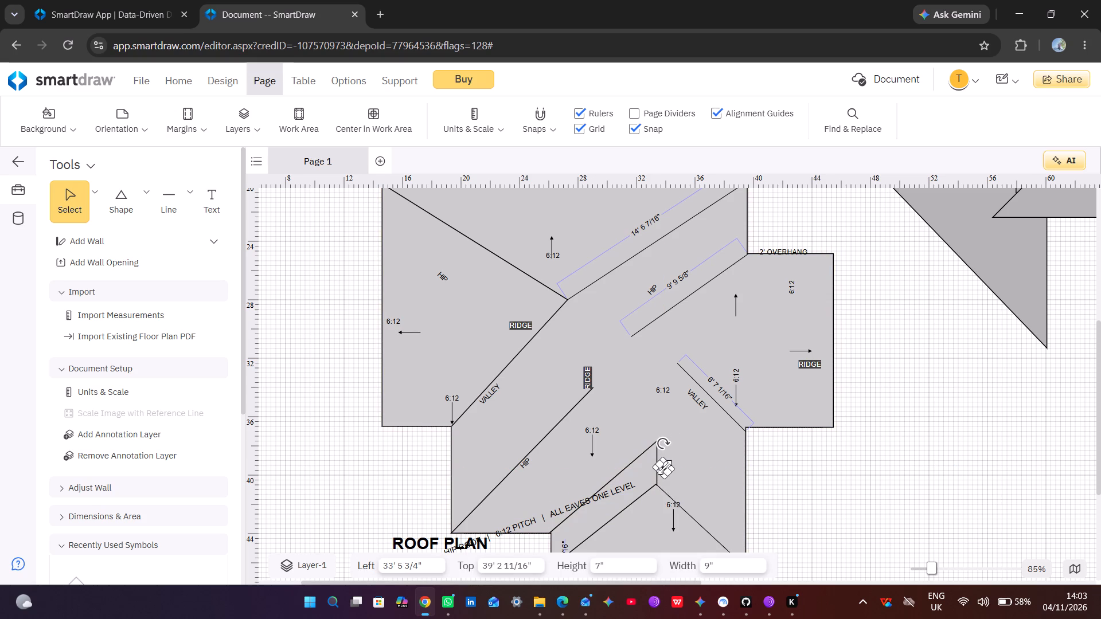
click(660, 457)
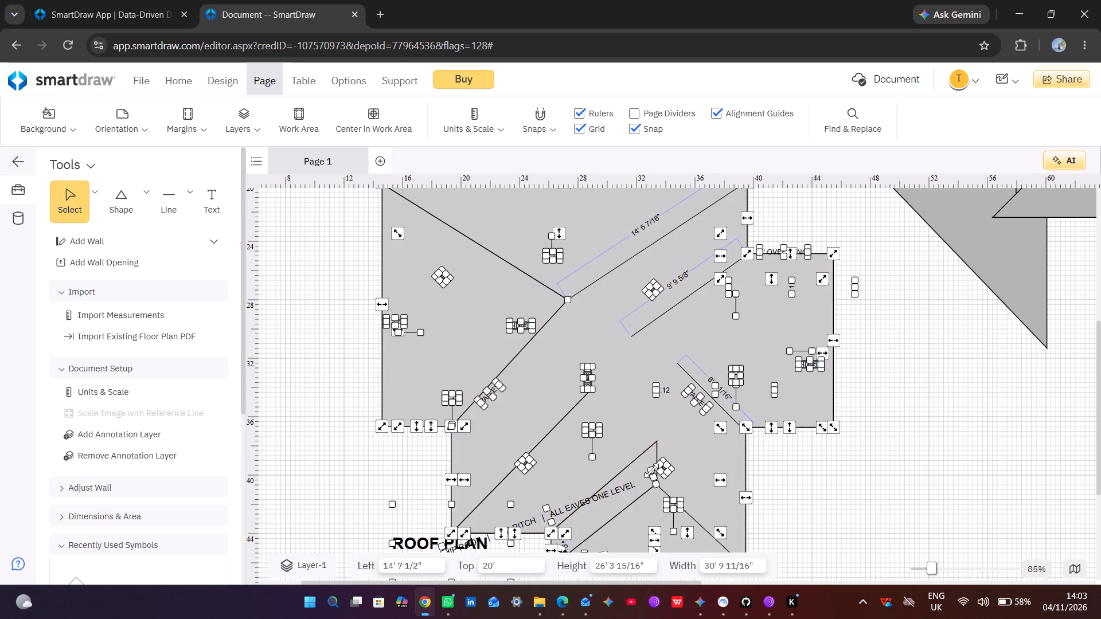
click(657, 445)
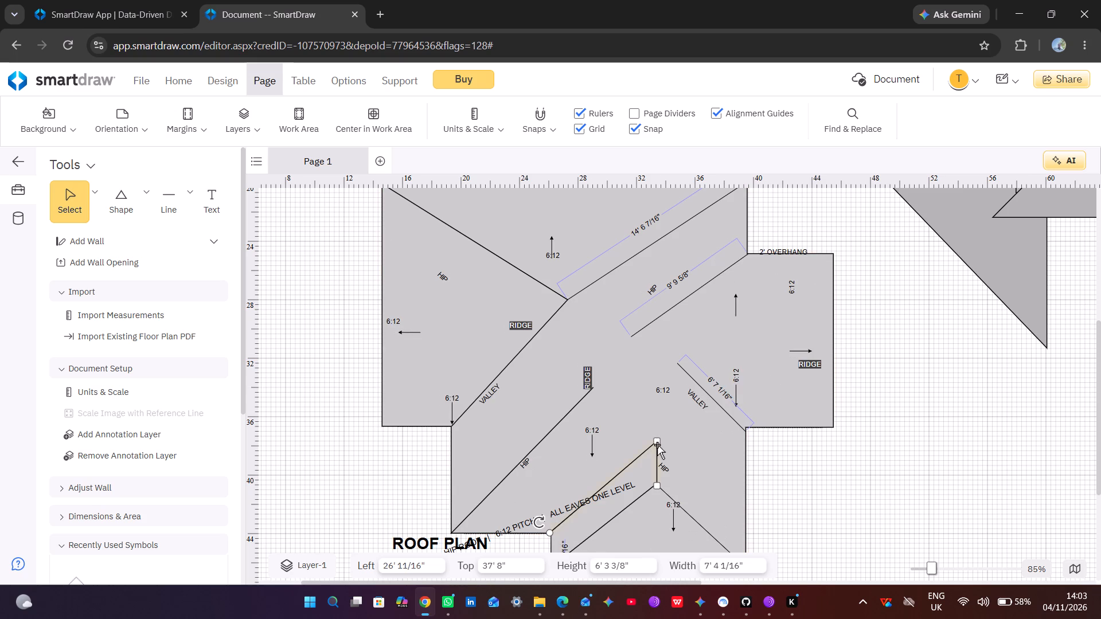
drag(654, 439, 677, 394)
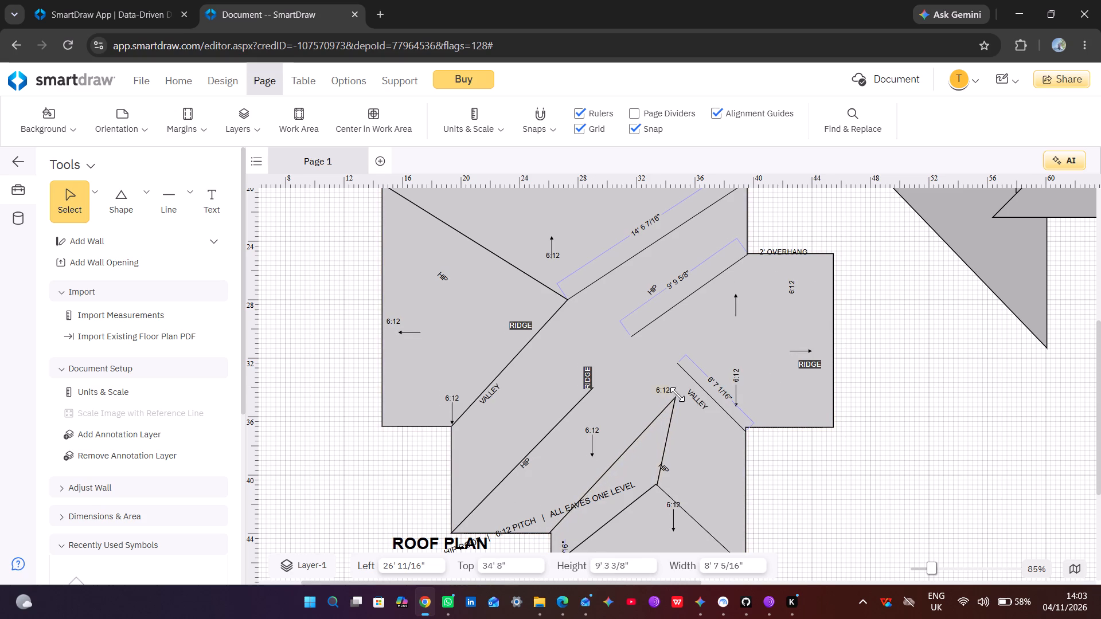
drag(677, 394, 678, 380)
Shift the whole roof plan slightly left and down on the page.
drag(674, 362, 657, 378)
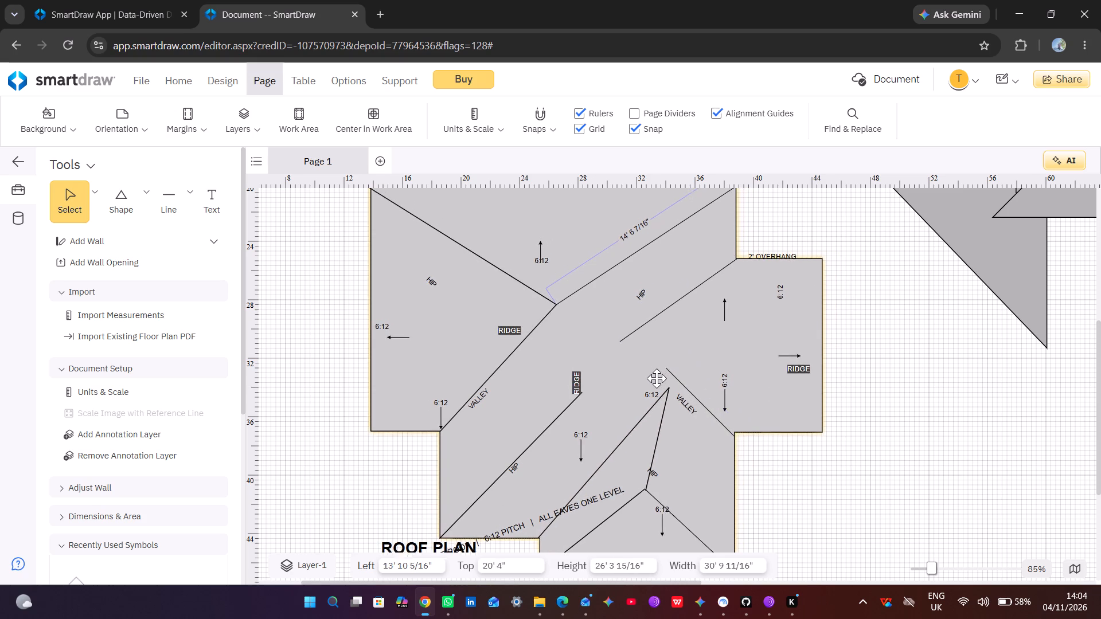
drag(657, 378, 655, 378)
Move the 6:12 label beside the short valley line to about left 31' 4", top 34' 7 1/2".
click(658, 409)
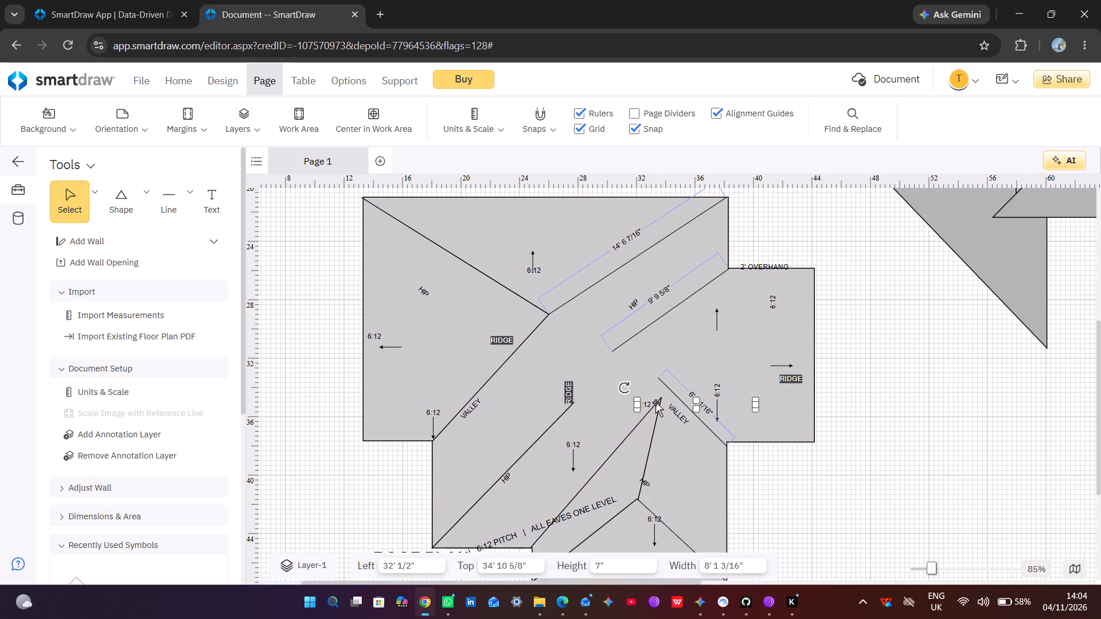
drag(661, 398, 650, 396)
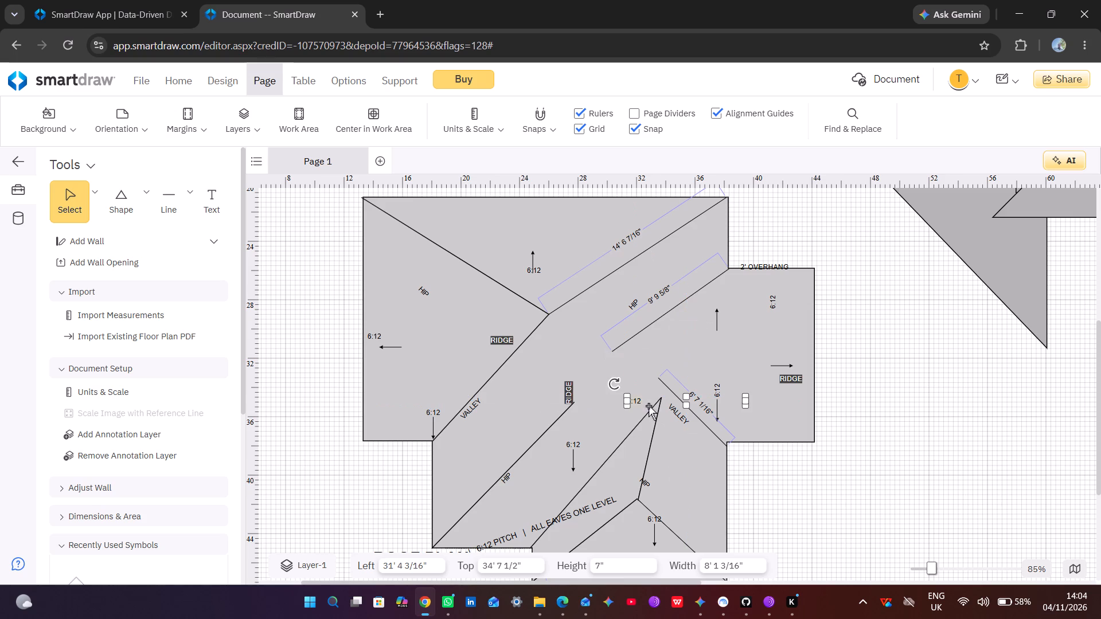
Move the bent line's peak directly above the southern hip junction, making its segment vertical with the top at 32' 8".
click(651, 435)
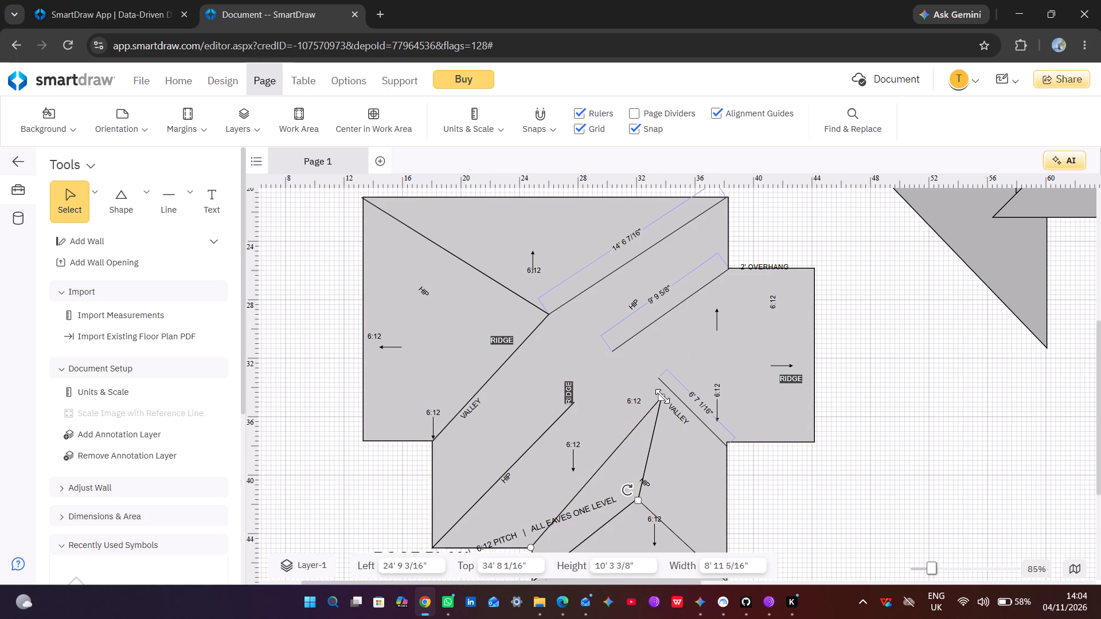
drag(662, 396, 642, 371)
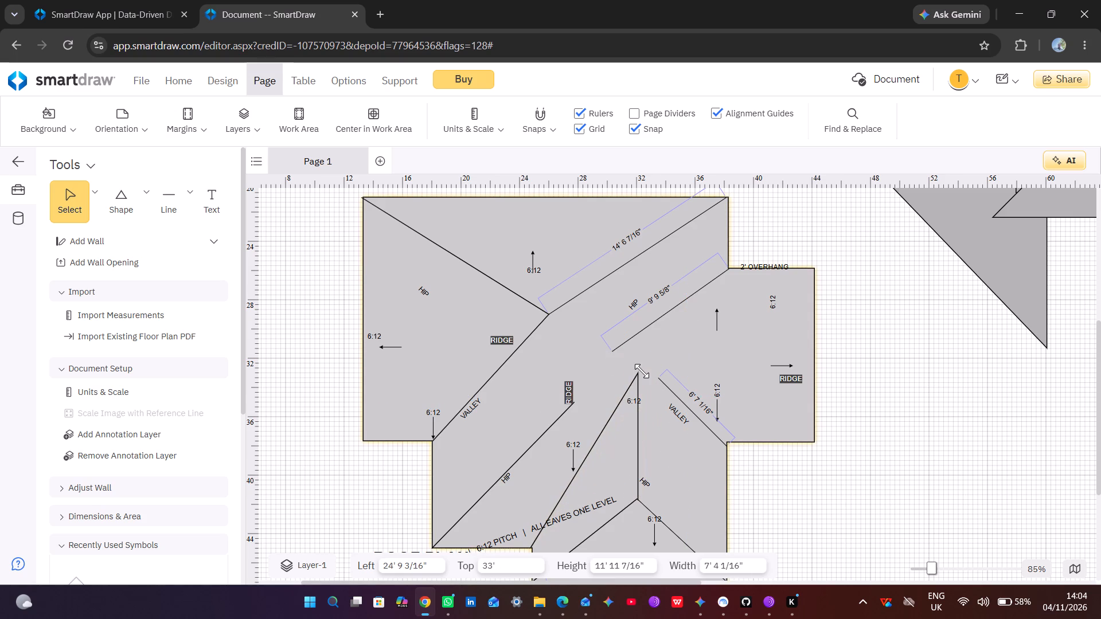
drag(642, 371, 642, 368)
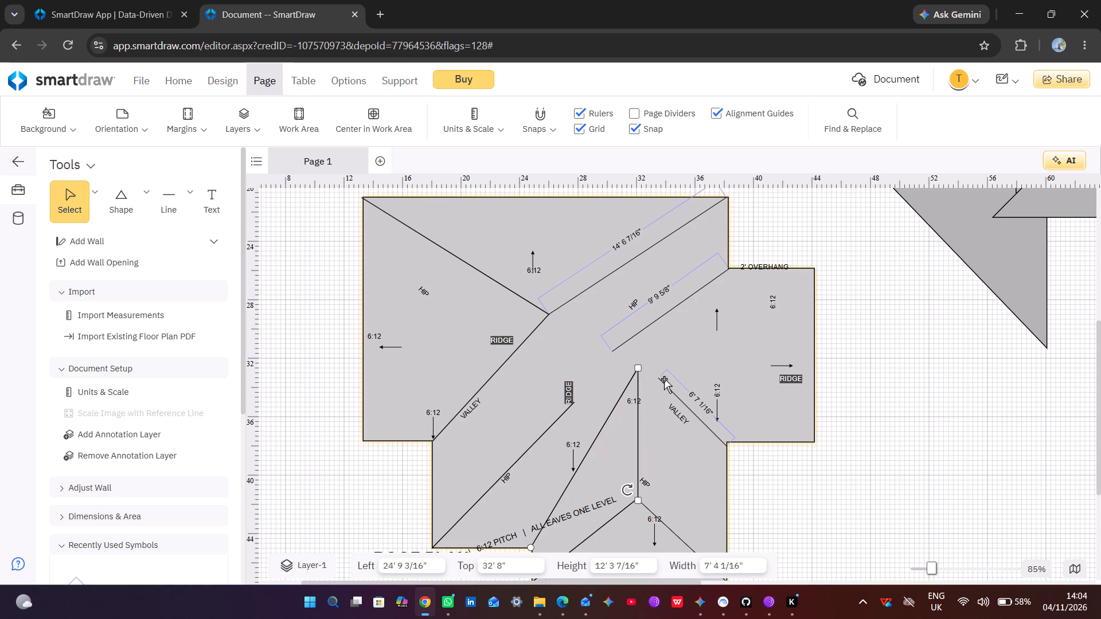
Extend the short valley line's upper end to left 32', top 32', making the line 8' 7 3/16" long.
click(662, 379)
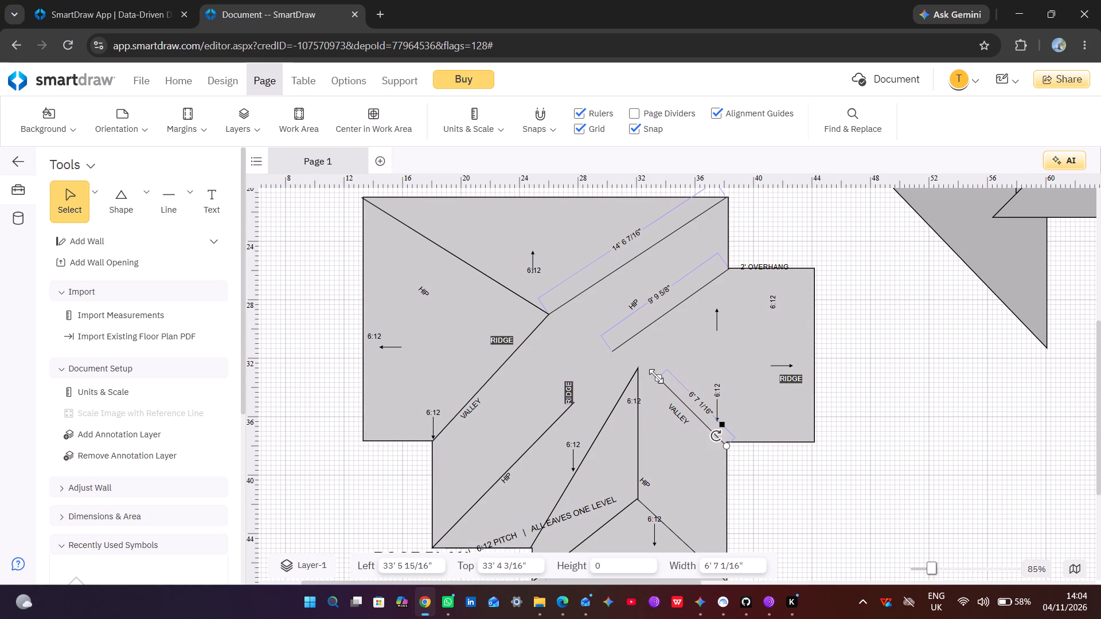
drag(656, 377, 637, 360)
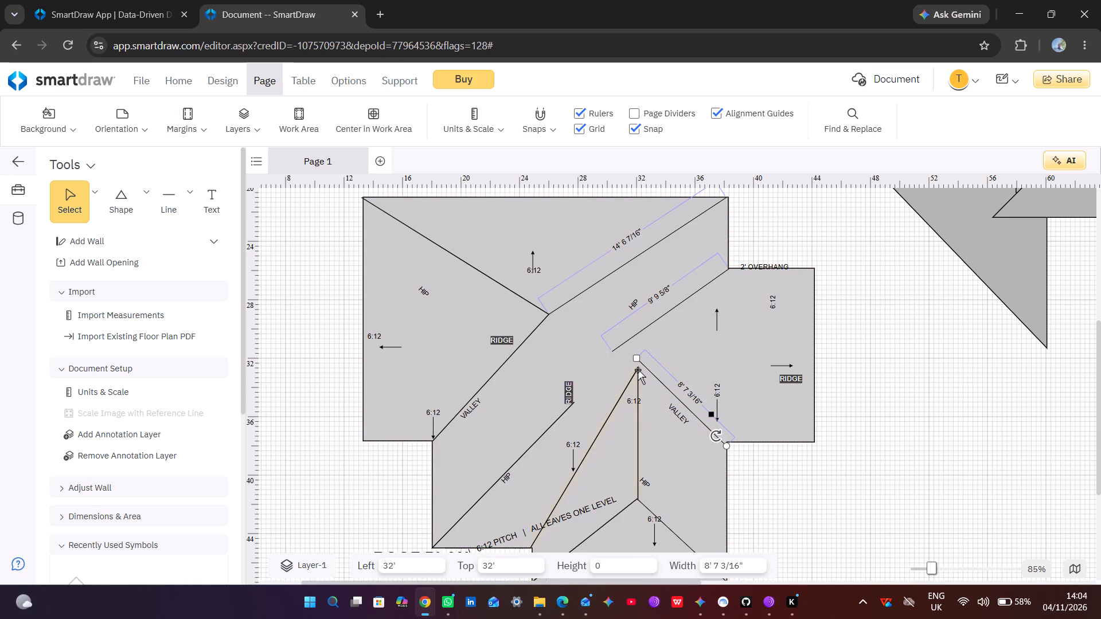
Raise the bent line's peak to top 32' so it meets the extended valley line's upper end.
click(638, 370)
drag(638, 369, 637, 361)
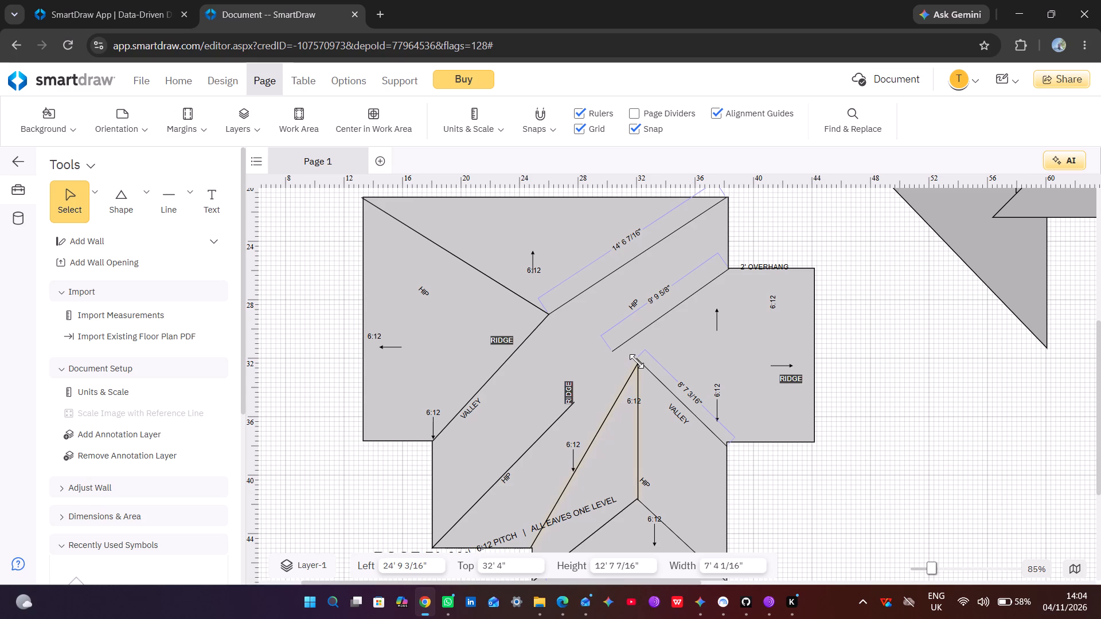
drag(637, 361, 635, 358)
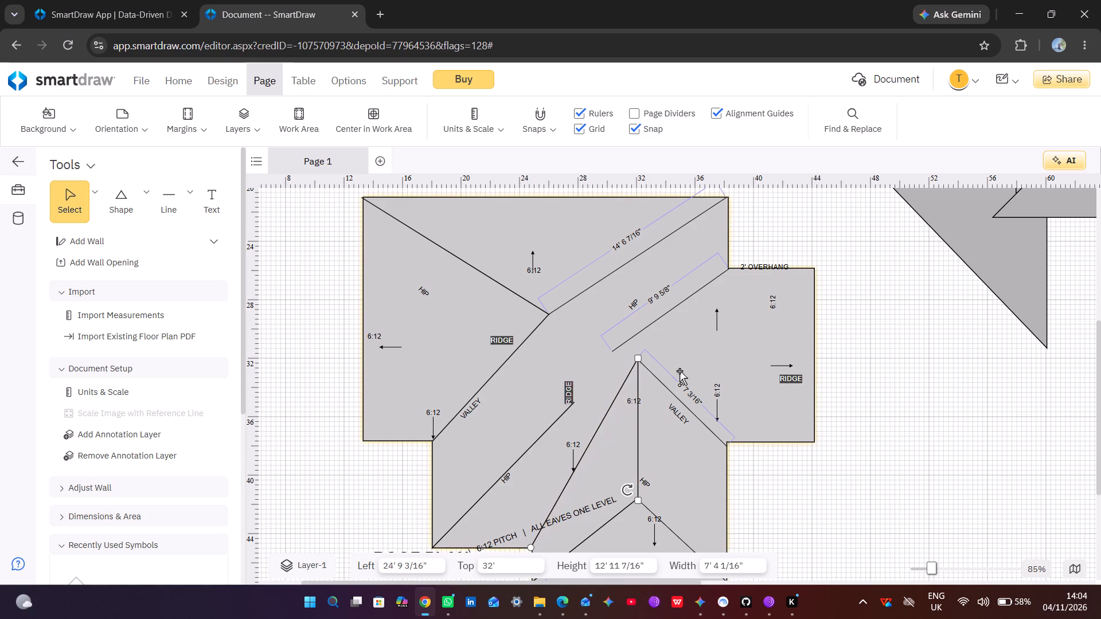
click(874, 425)
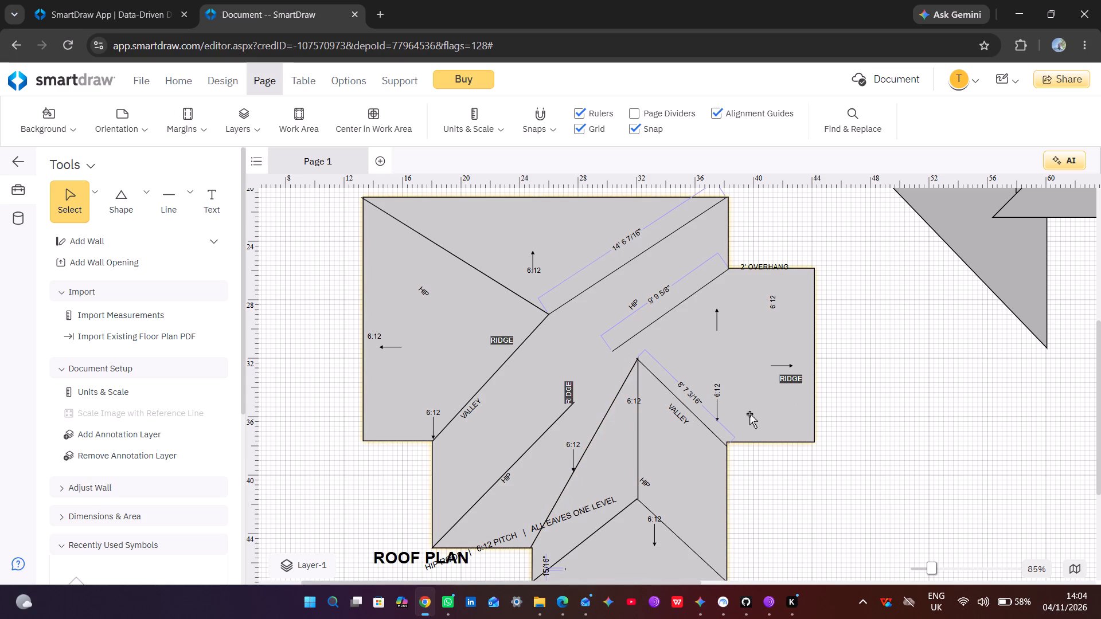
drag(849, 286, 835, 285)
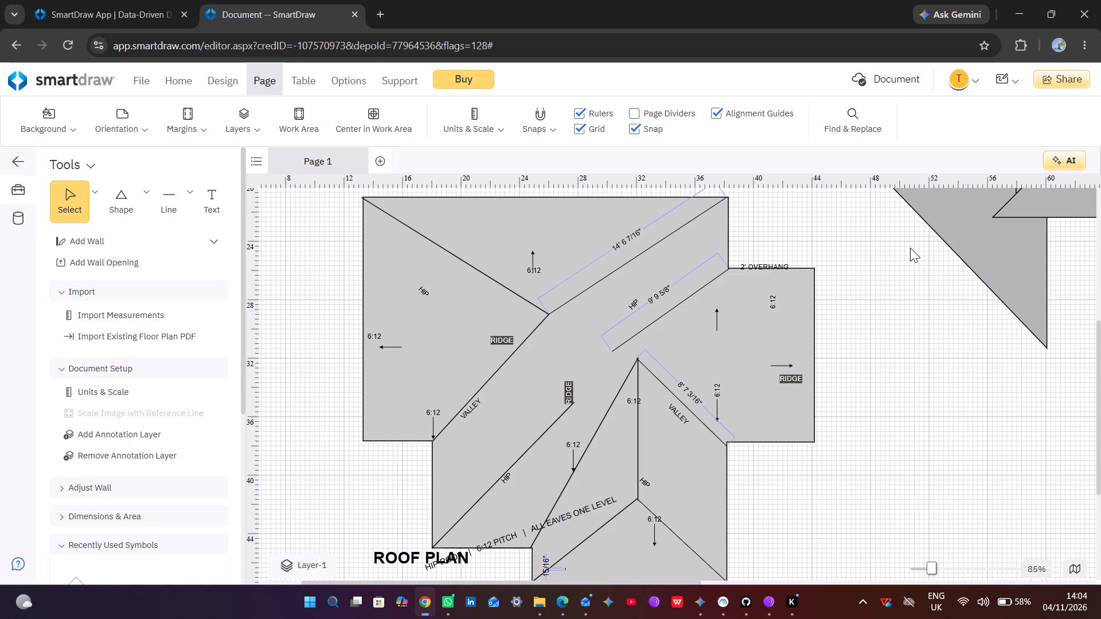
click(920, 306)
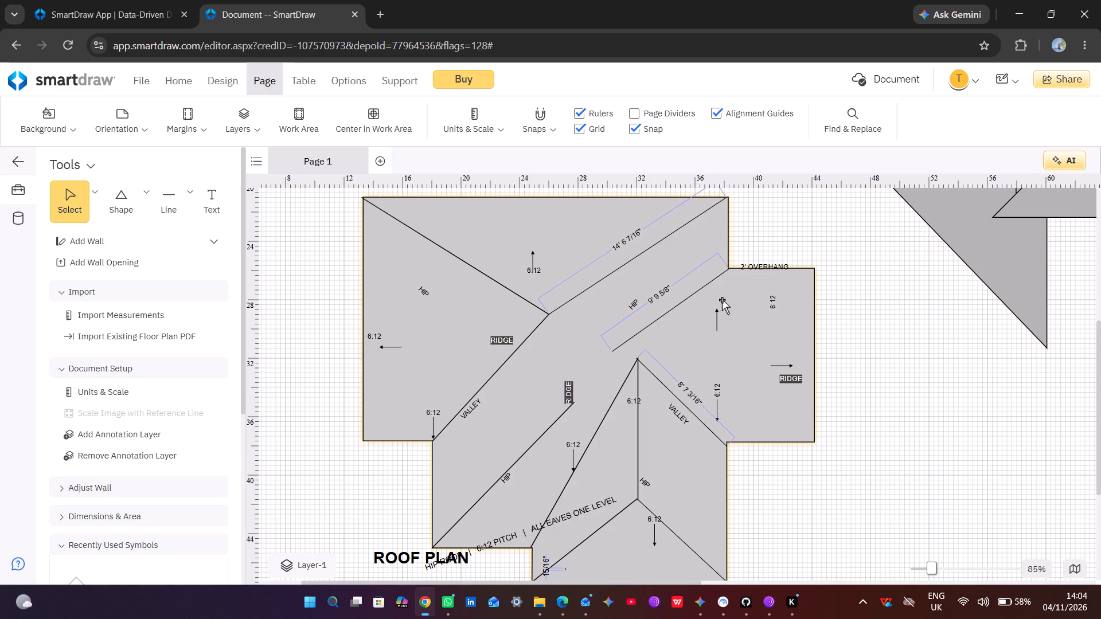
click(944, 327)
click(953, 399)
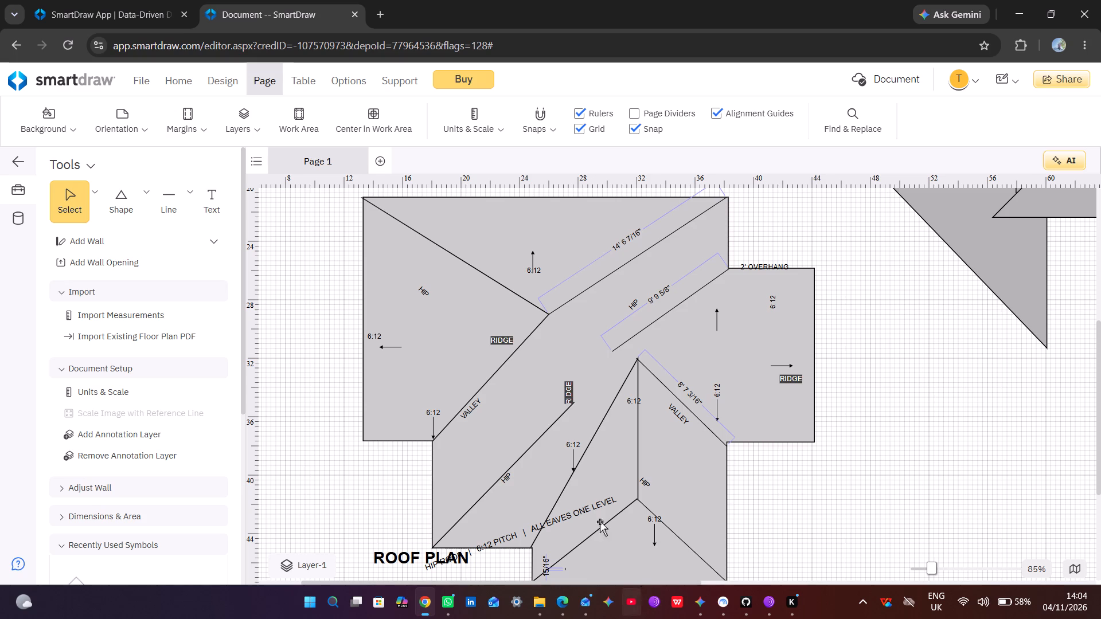
Extend the southwest hip line's upper end to the bent line's peak at left 32', top 32'.
click(573, 404)
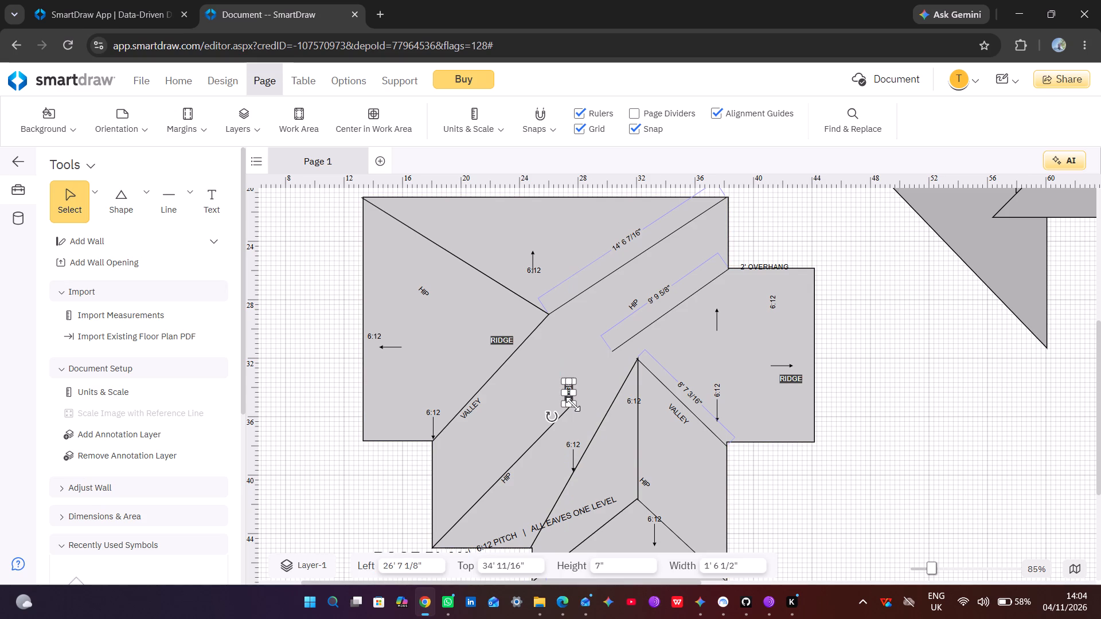
drag(573, 404, 607, 378)
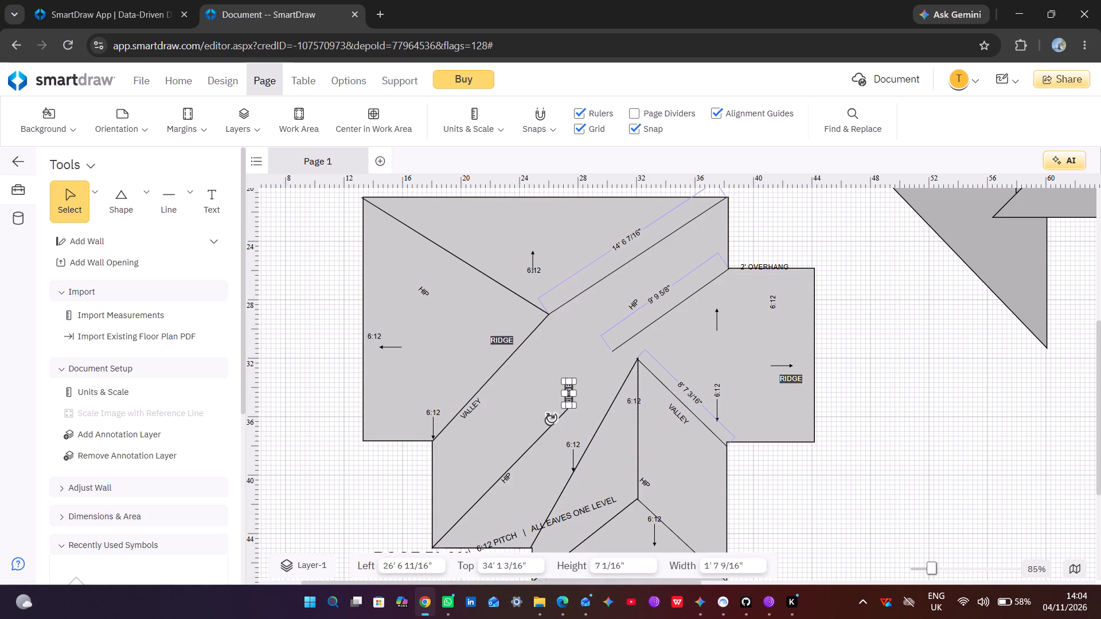
click(542, 433)
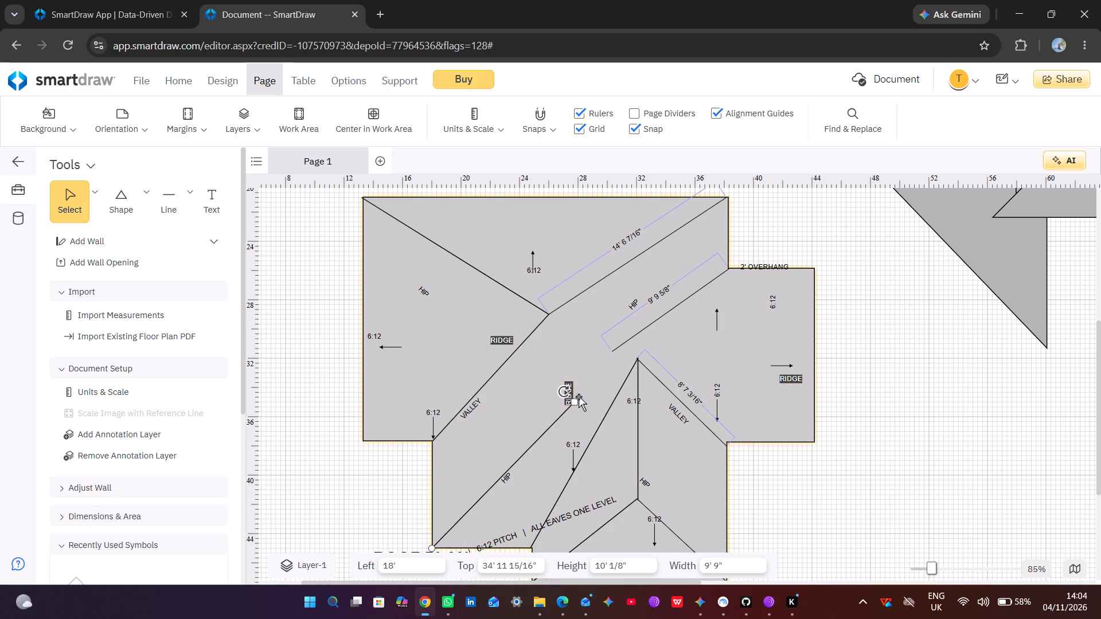
drag(575, 399, 628, 368)
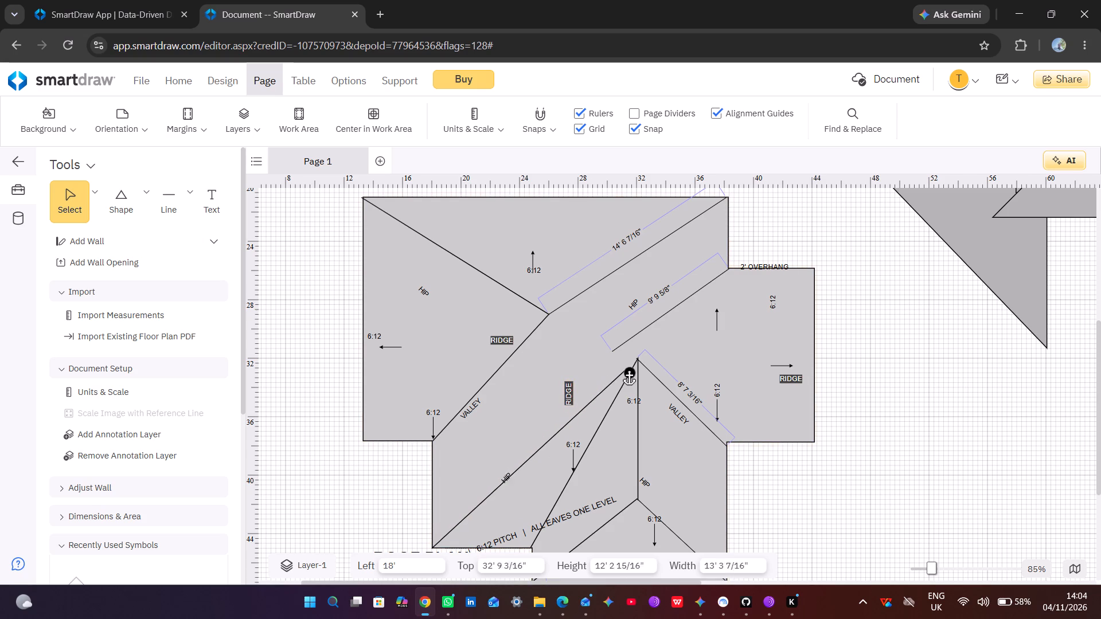
drag(628, 368, 637, 357)
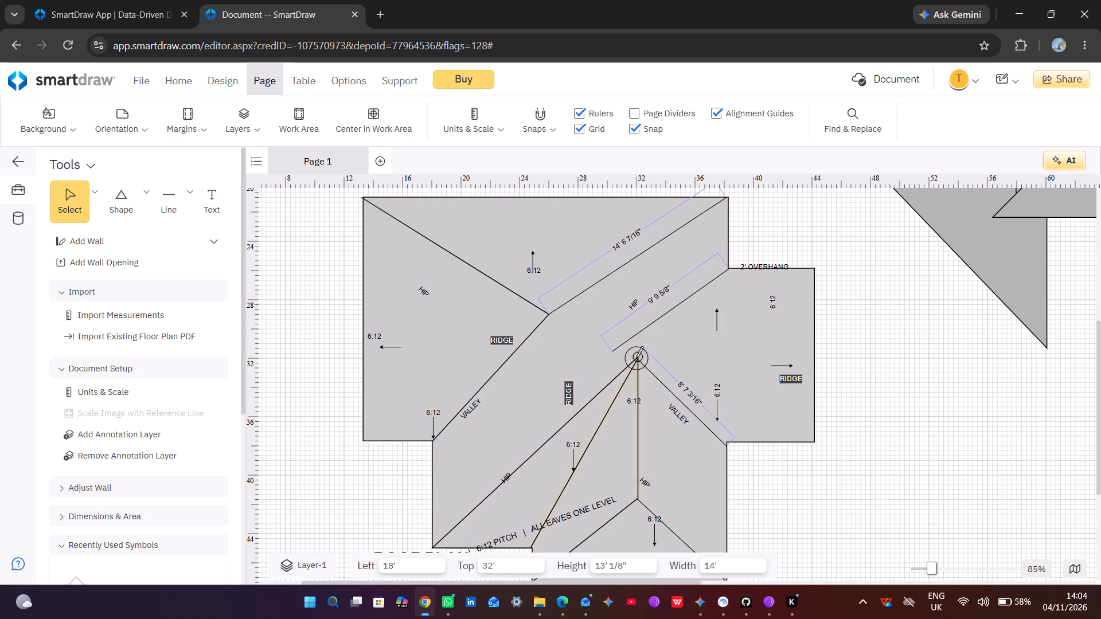
drag(637, 357, 639, 358)
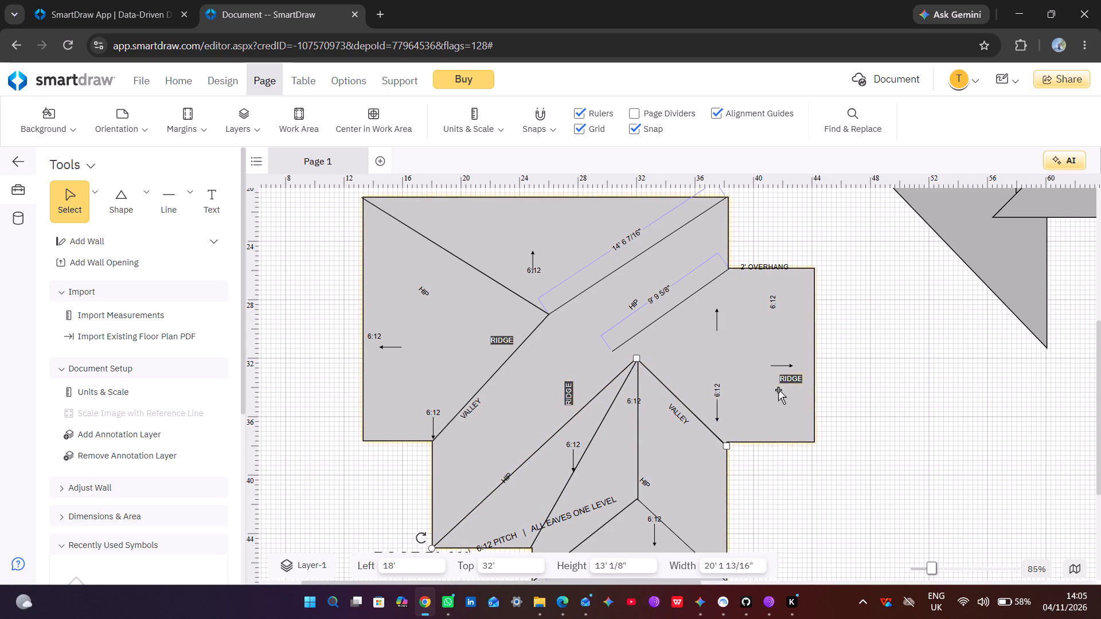
click(891, 419)
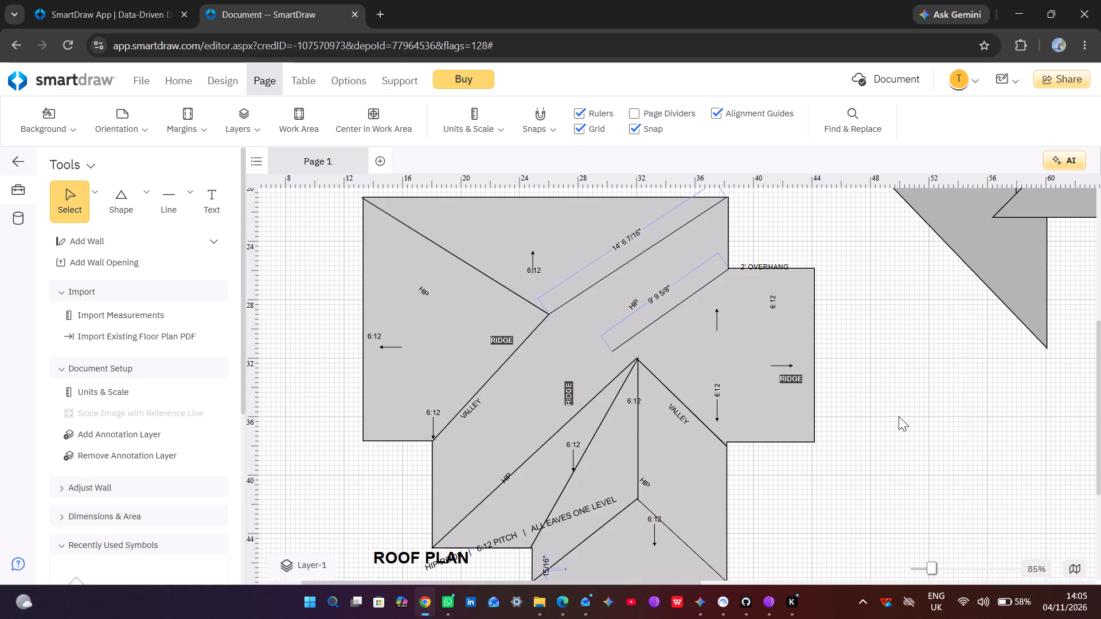
Join the lower end of the hip line from the east wing's inner north corner to the 32', 32' junction, making it 8' 9 3/4" long.
scroll(899, 416, down, 1)
scroll(899, 416, up, 1)
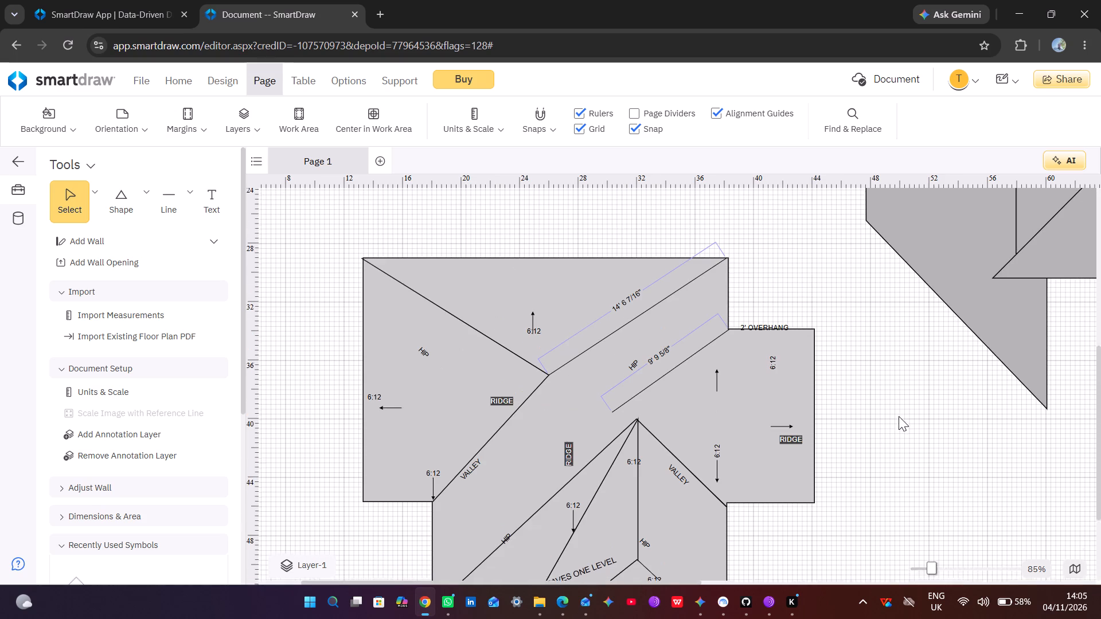
scroll(899, 416, down, 1)
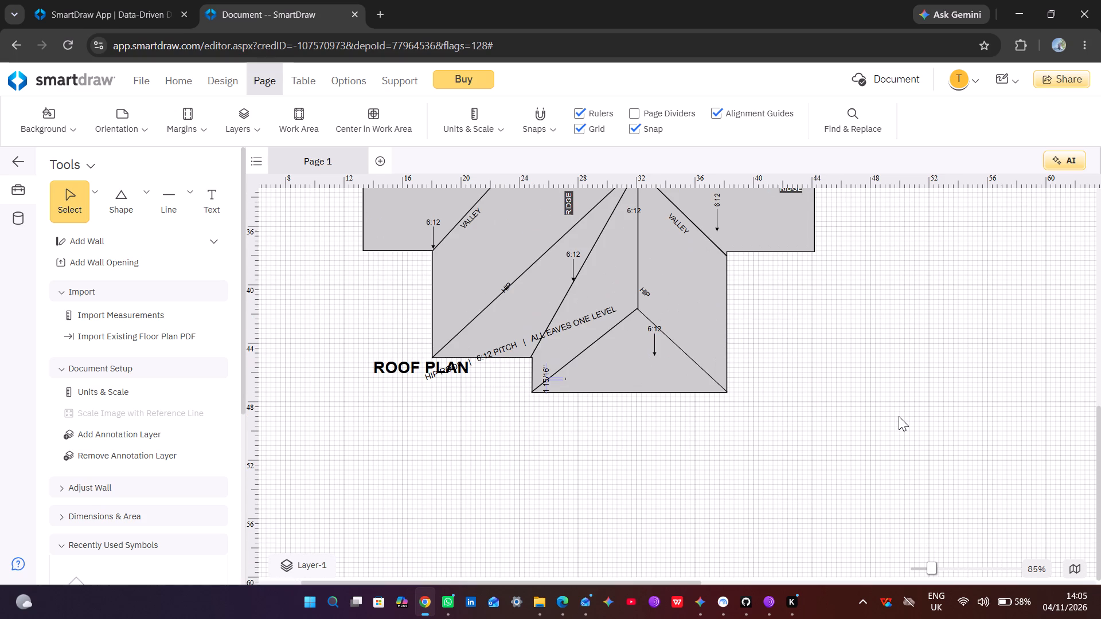
scroll(899, 416, up, 1)
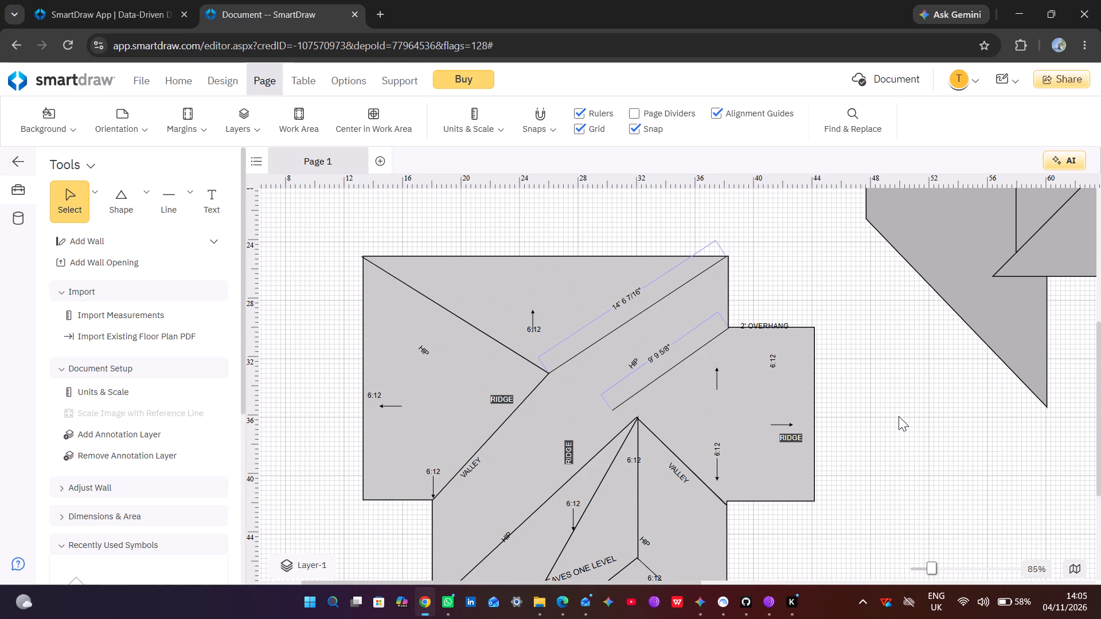
click(656, 393)
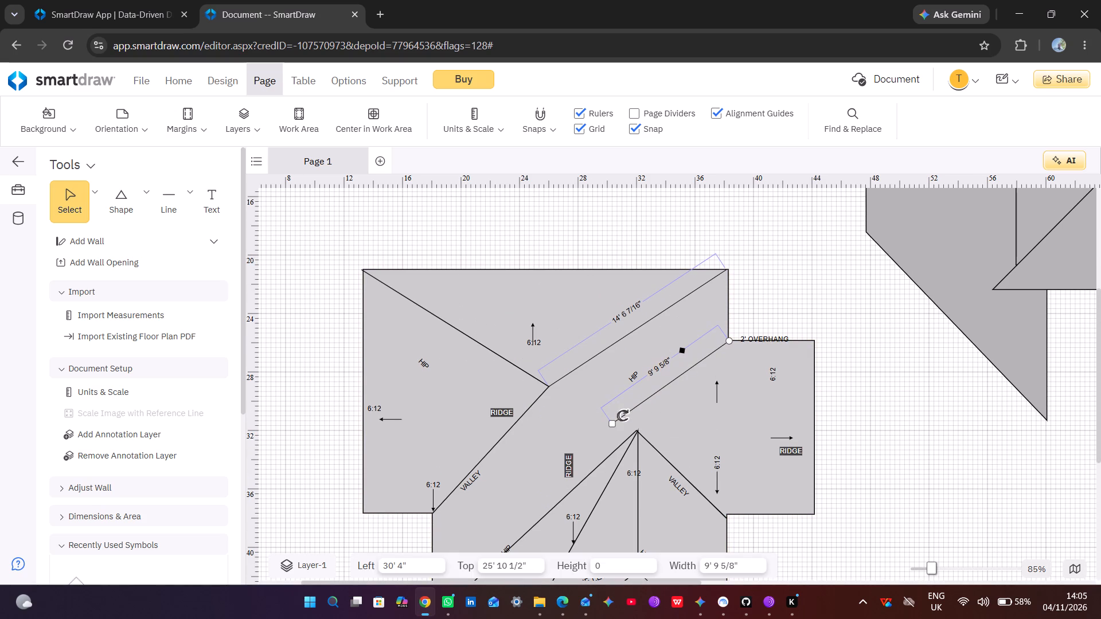
drag(612, 423, 649, 402)
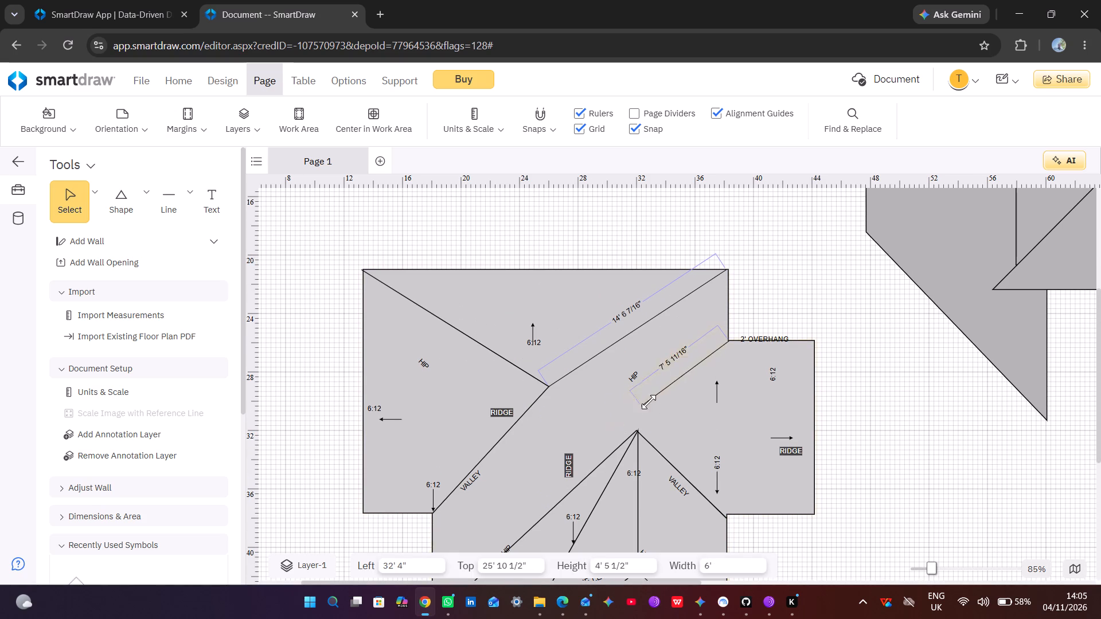
drag(649, 402, 643, 428)
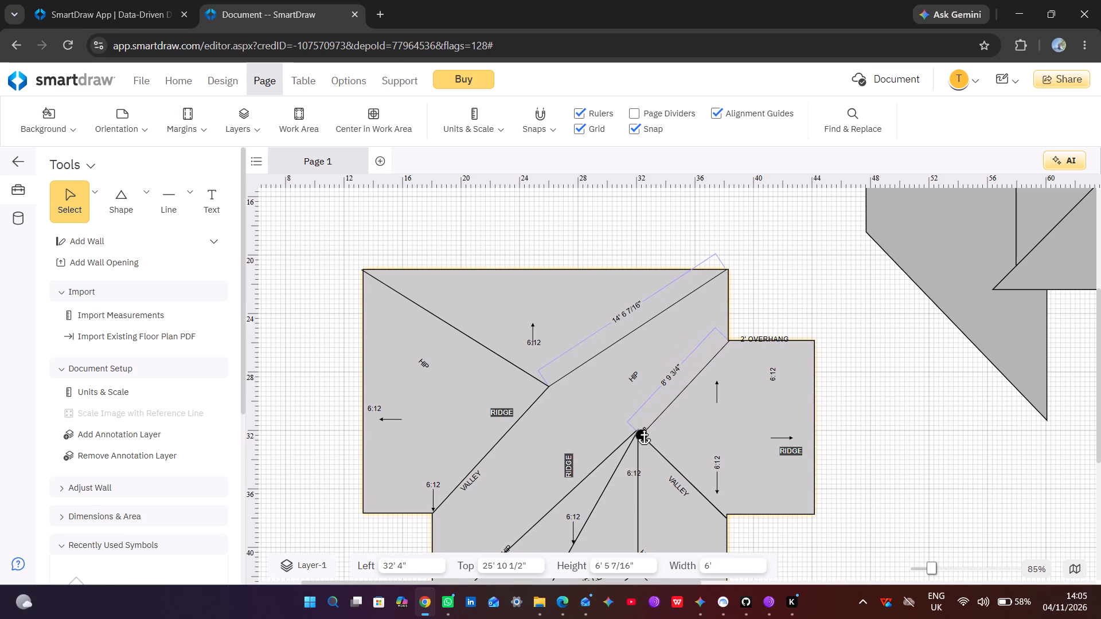
drag(643, 428, 642, 430)
drag(642, 430, 636, 428)
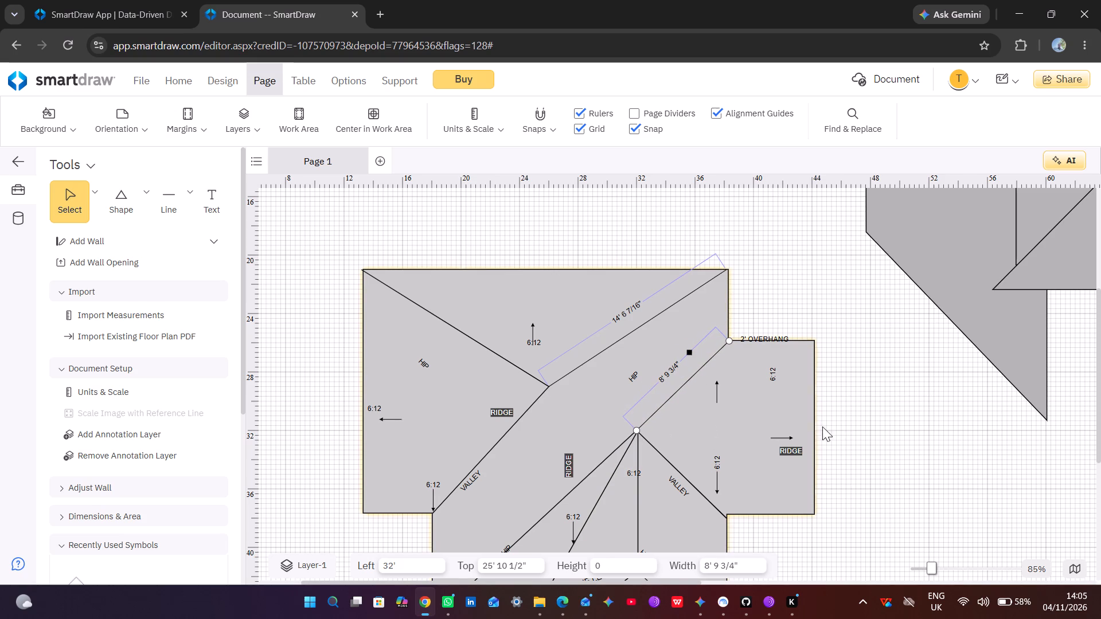
click(859, 422)
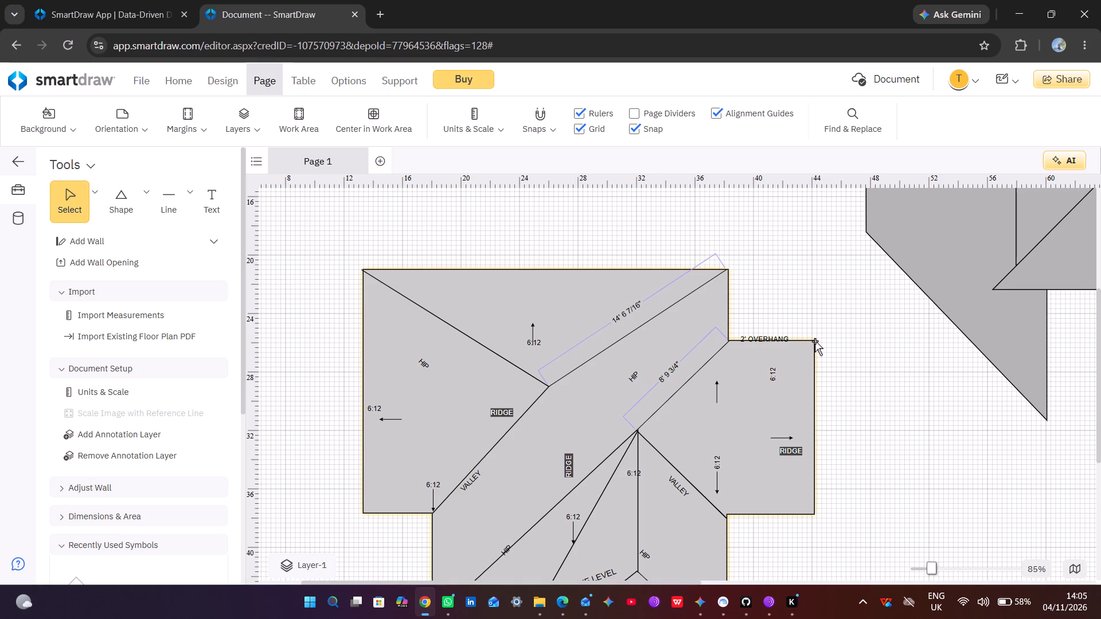
Draw a straight ridge line about 9' 1/16" long from the 32', 32' junction eastward into the east wing.
click(187, 193)
click(236, 252)
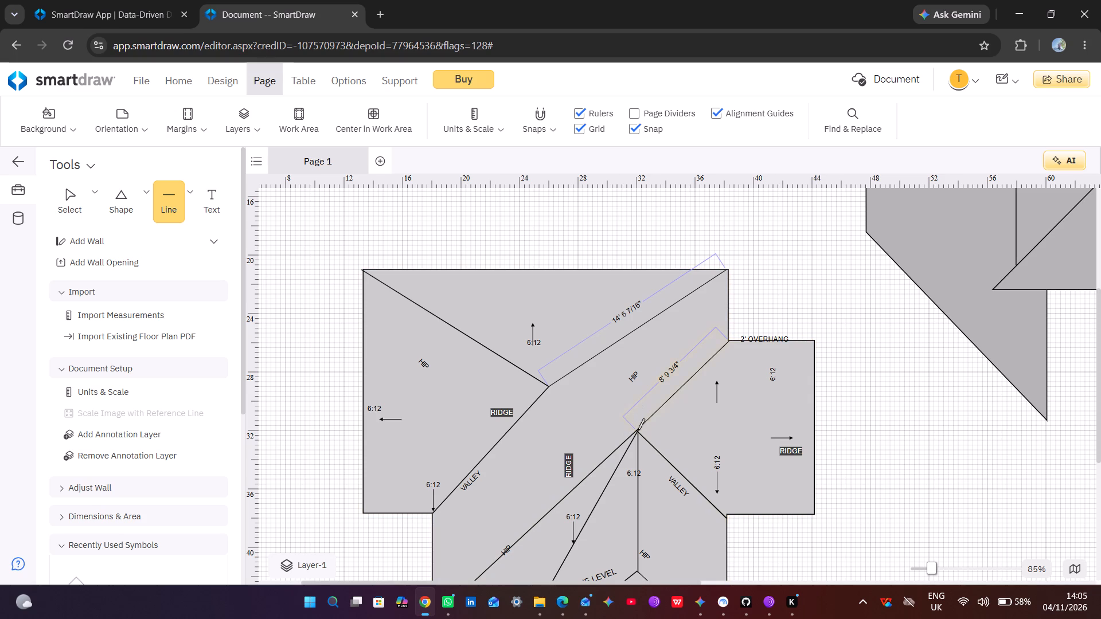
drag(639, 429, 673, 426)
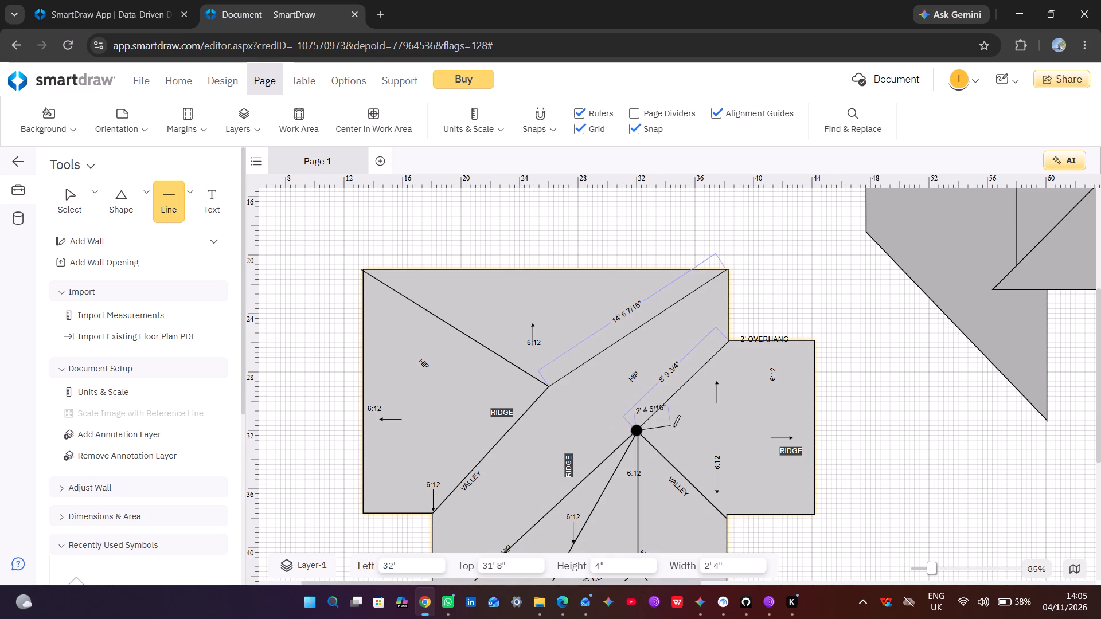
drag(673, 426, 763, 424)
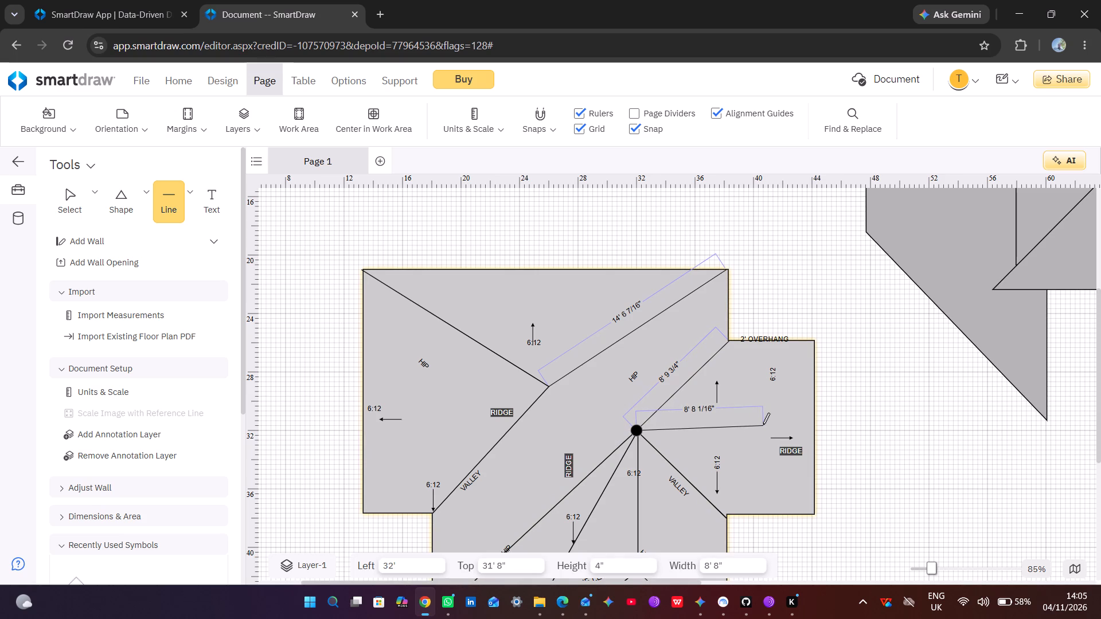
drag(763, 424, 766, 424)
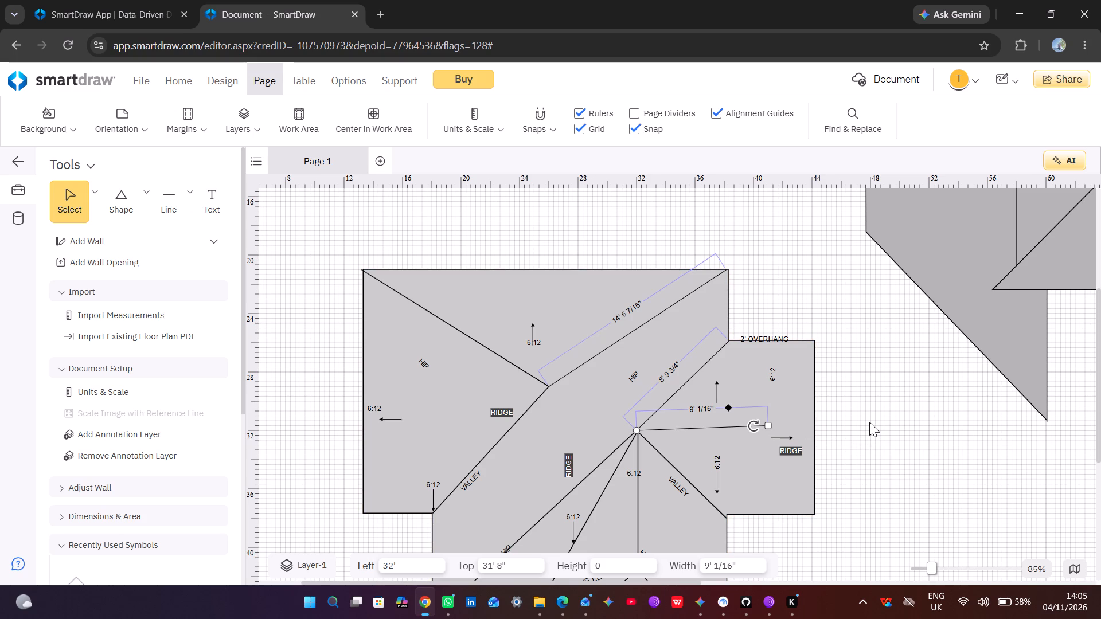
Draw a straight hip line about 6' 6 5/16" long from the new ridge's east end to the east wing's northeast corner.
click(195, 196)
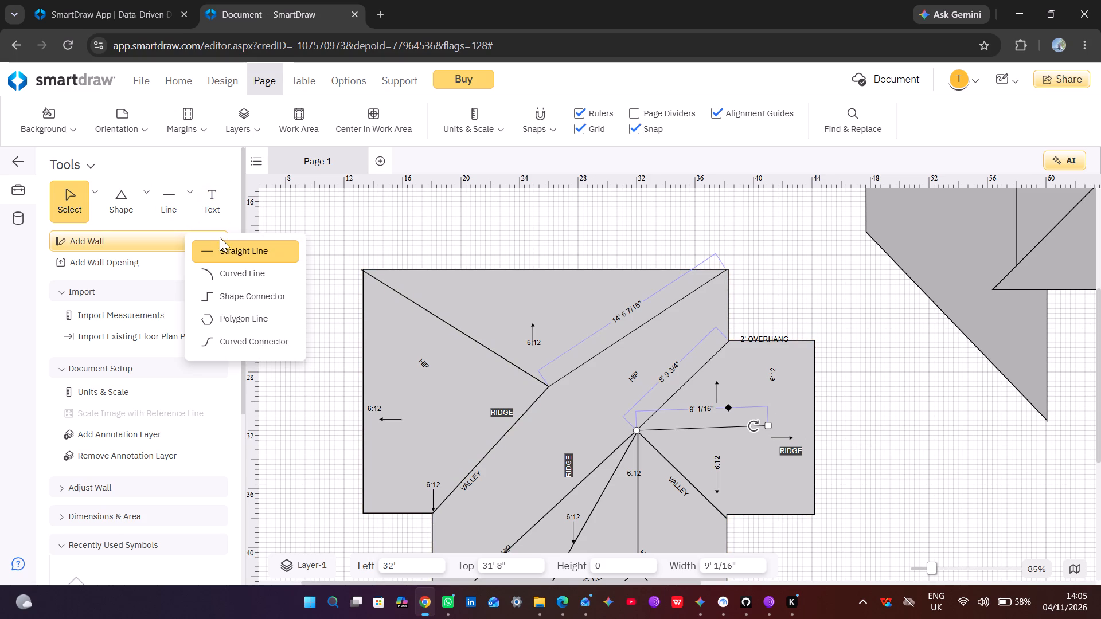
click(225, 244)
click(227, 245)
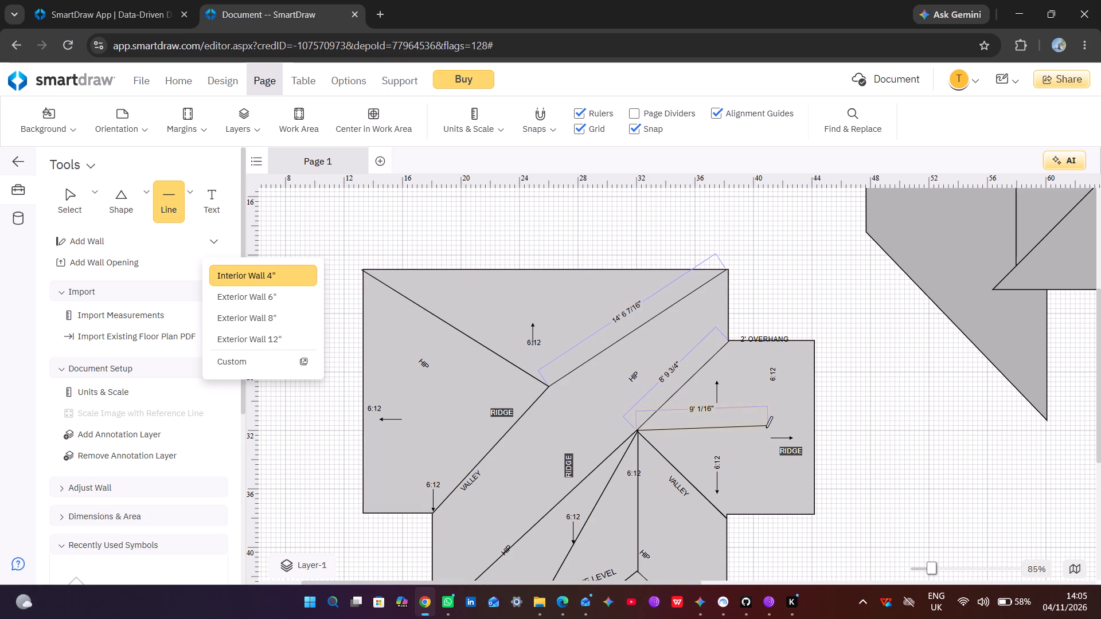
drag(766, 425, 777, 390)
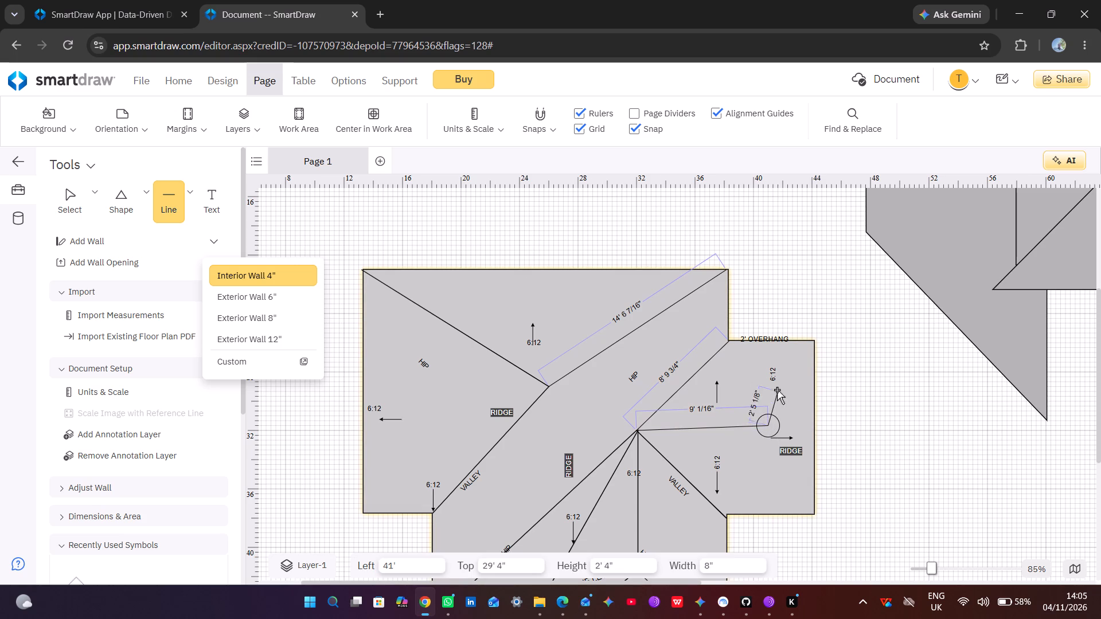
drag(777, 390, 809, 343)
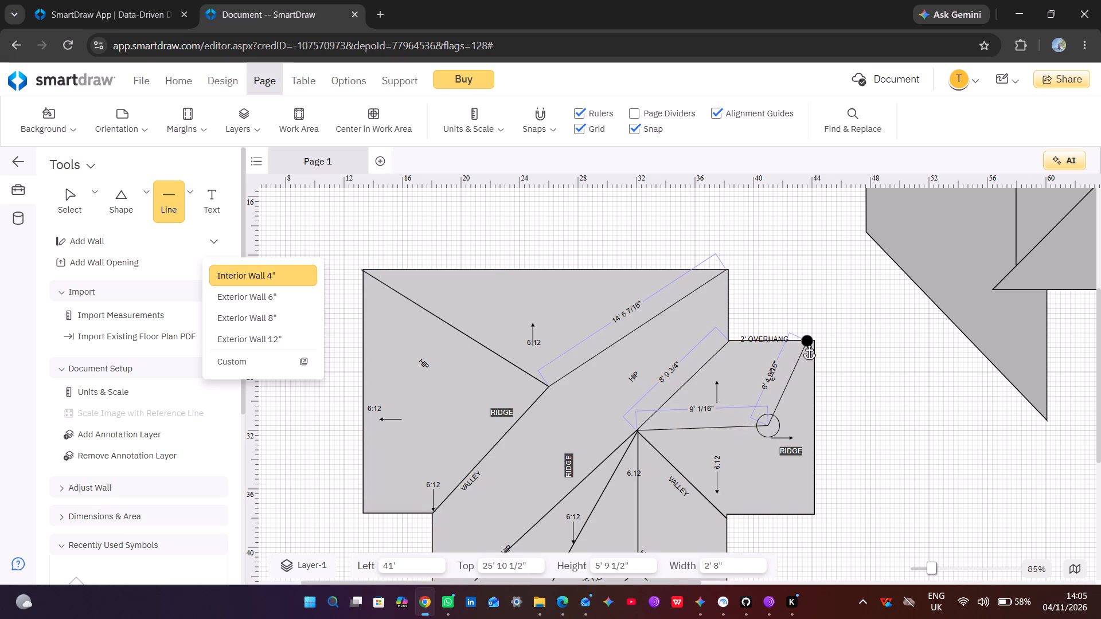
drag(809, 343, 812, 340)
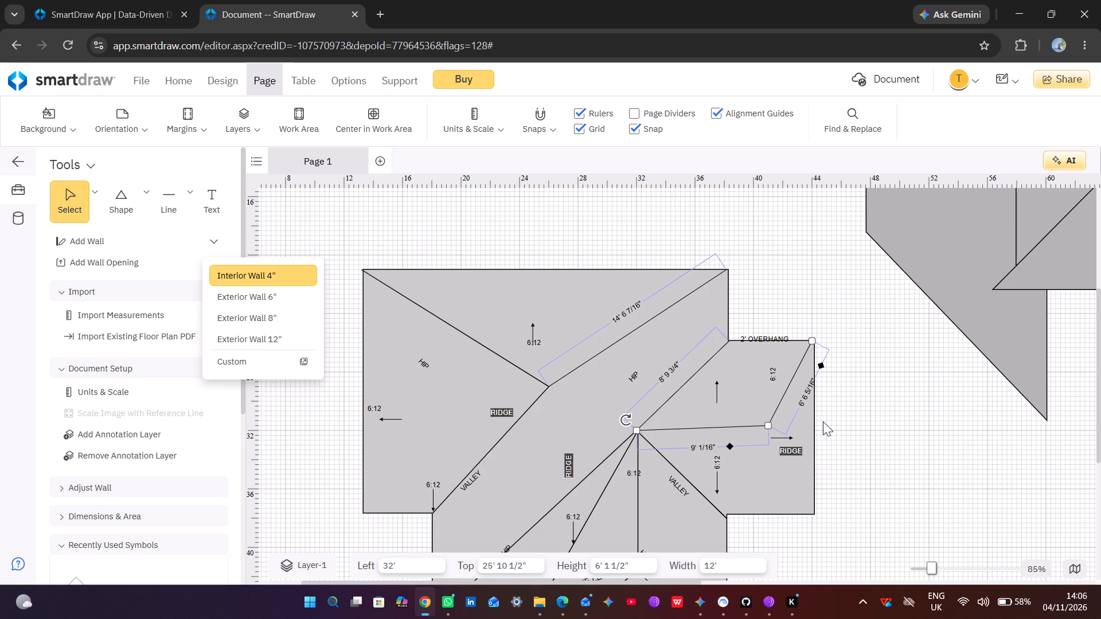
click(882, 438)
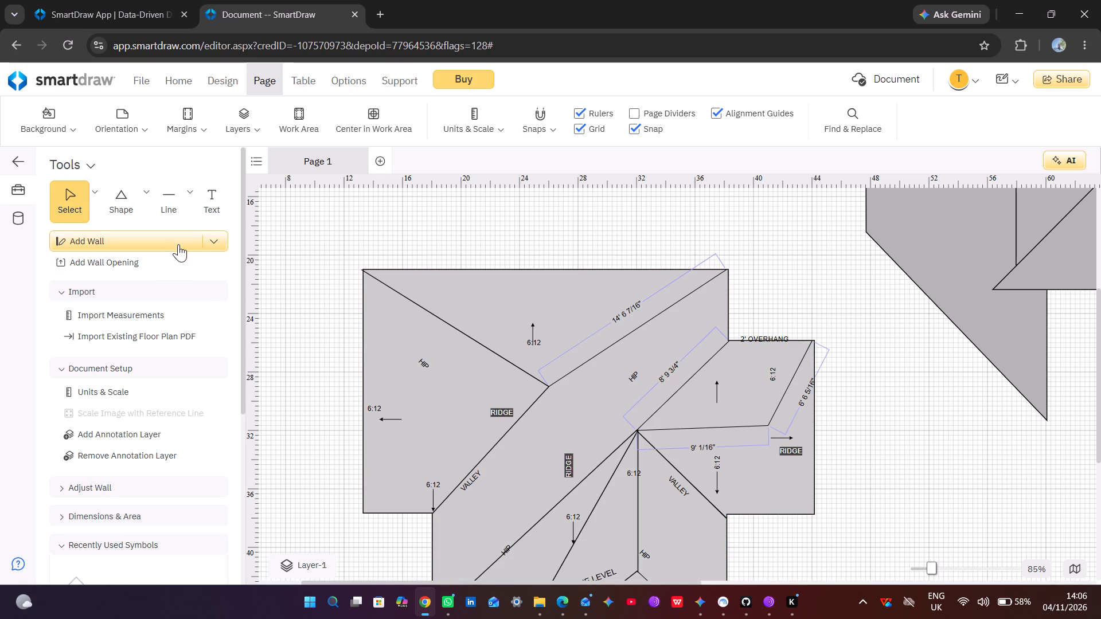
Draw a straight hip line about 6' 9 1/4" long from the ridge's east end to the east wing's southeast corner.
click(186, 189)
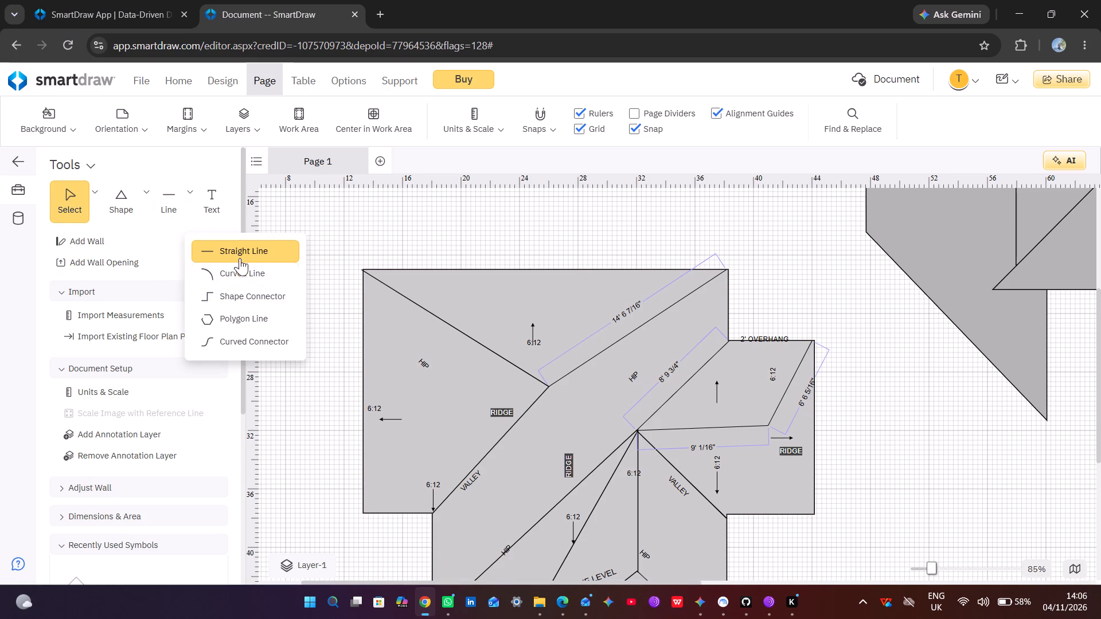
click(242, 254)
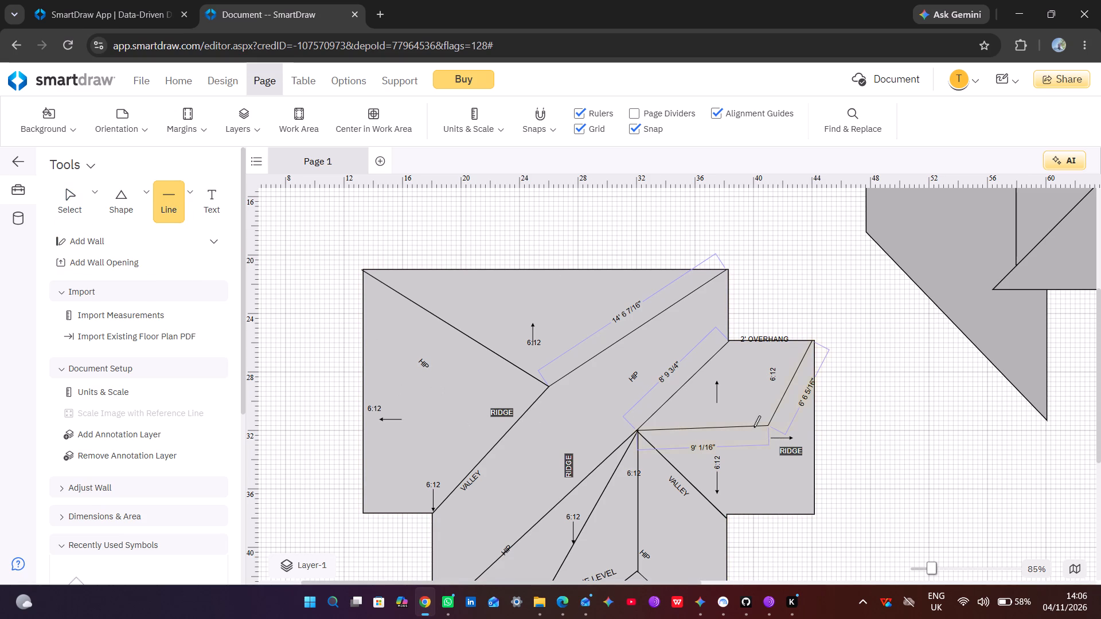
drag(768, 425, 813, 510)
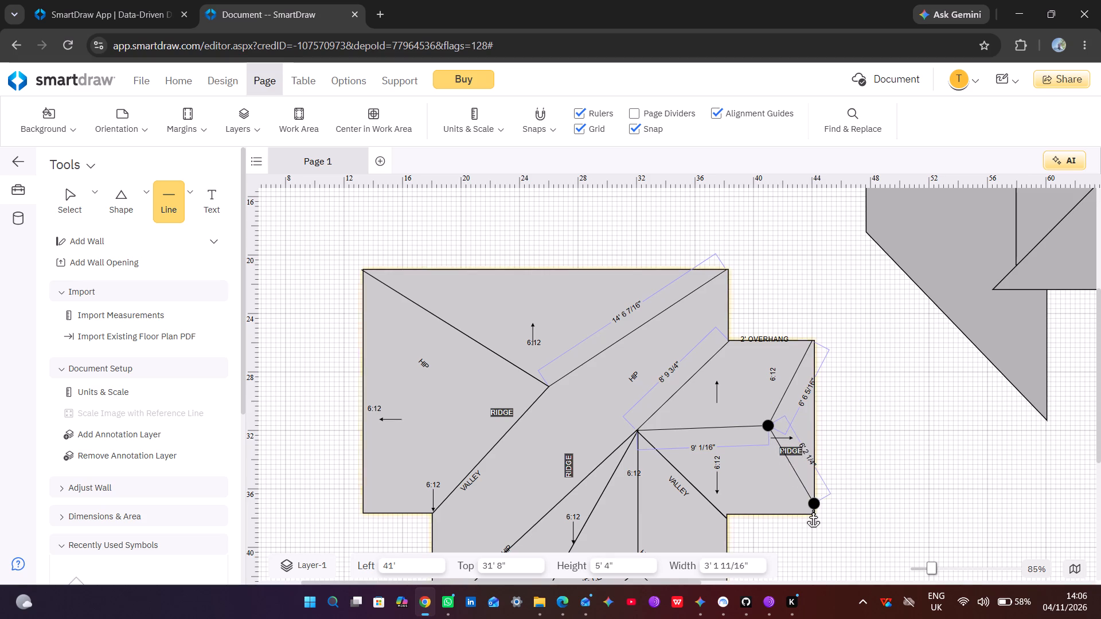
drag(813, 510, 811, 512)
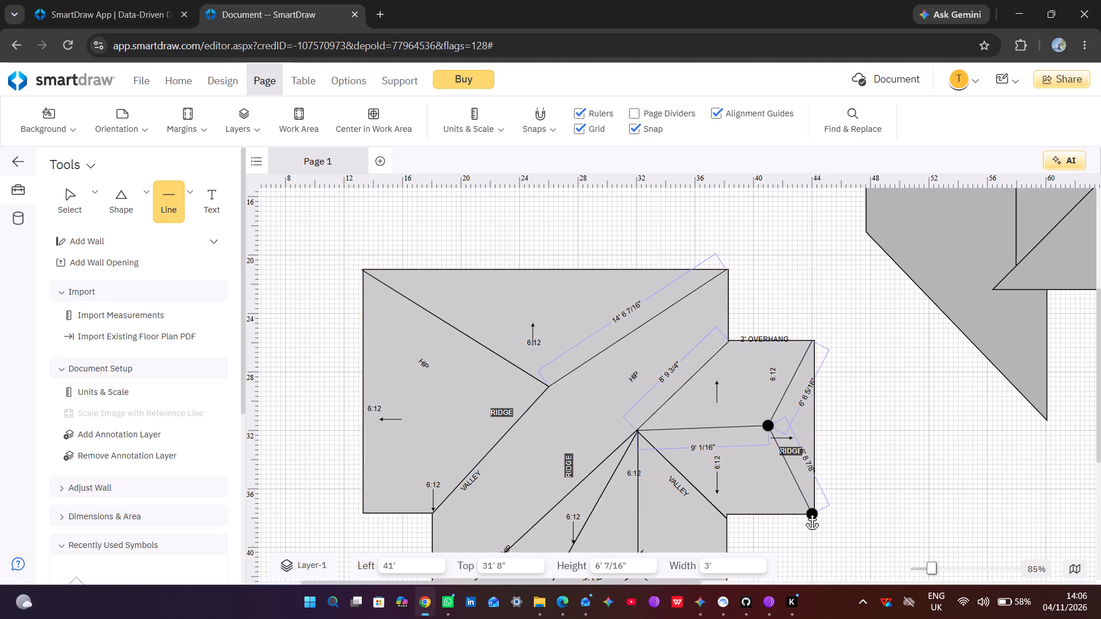
drag(811, 512, 814, 512)
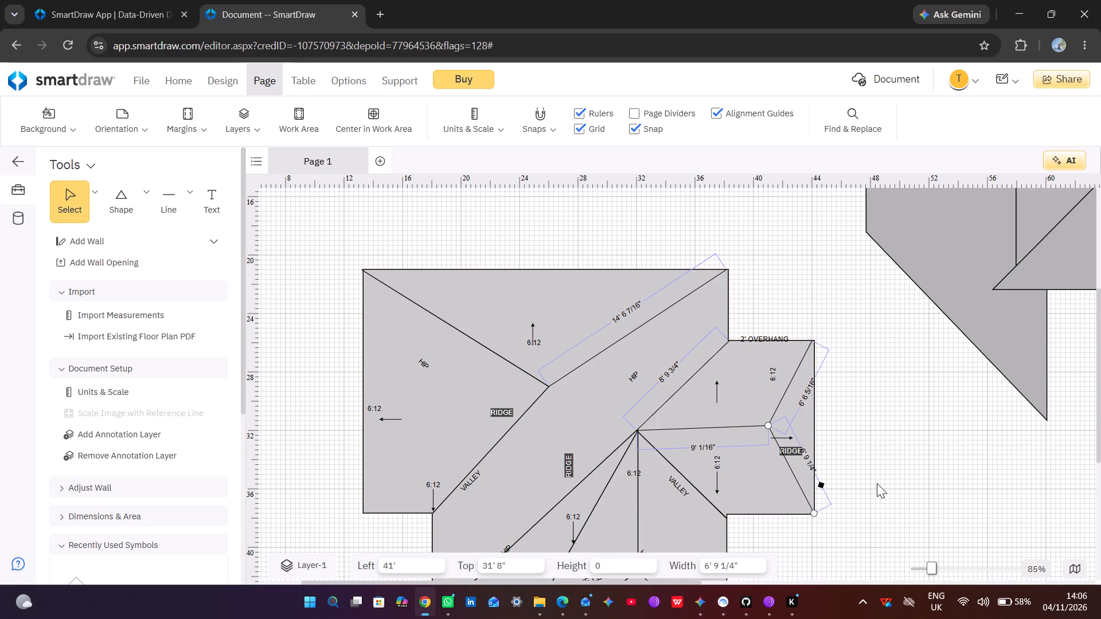
click(877, 483)
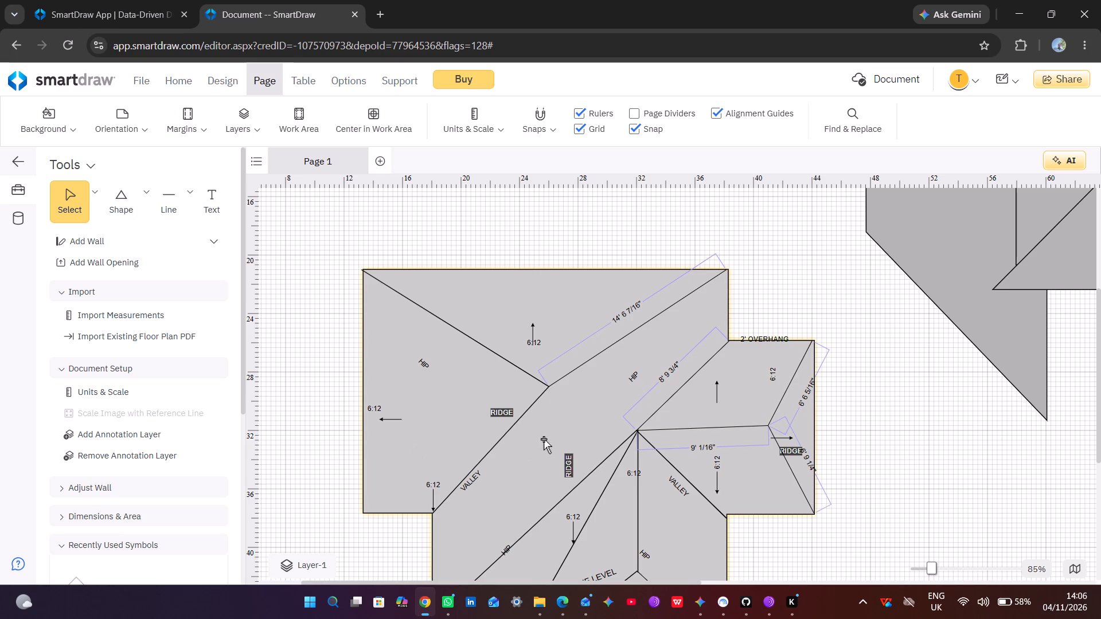
Move the shared point of the western hip and valley lines onto the 32', 32' junction, making the pair 18' 9 11/16" wide.
click(548, 387)
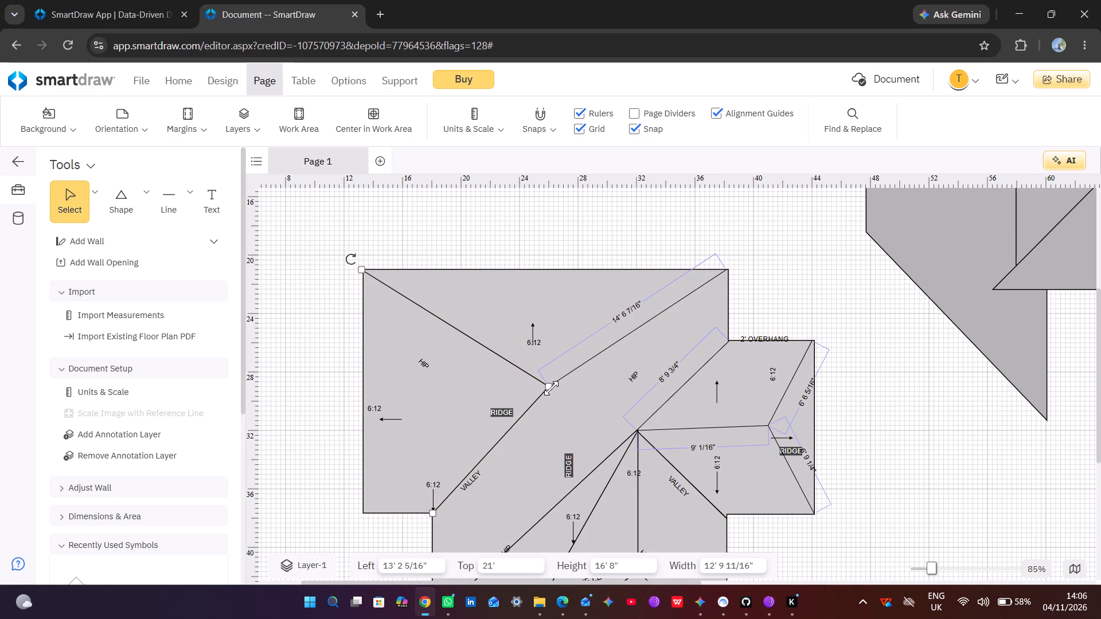
drag(547, 386, 511, 386)
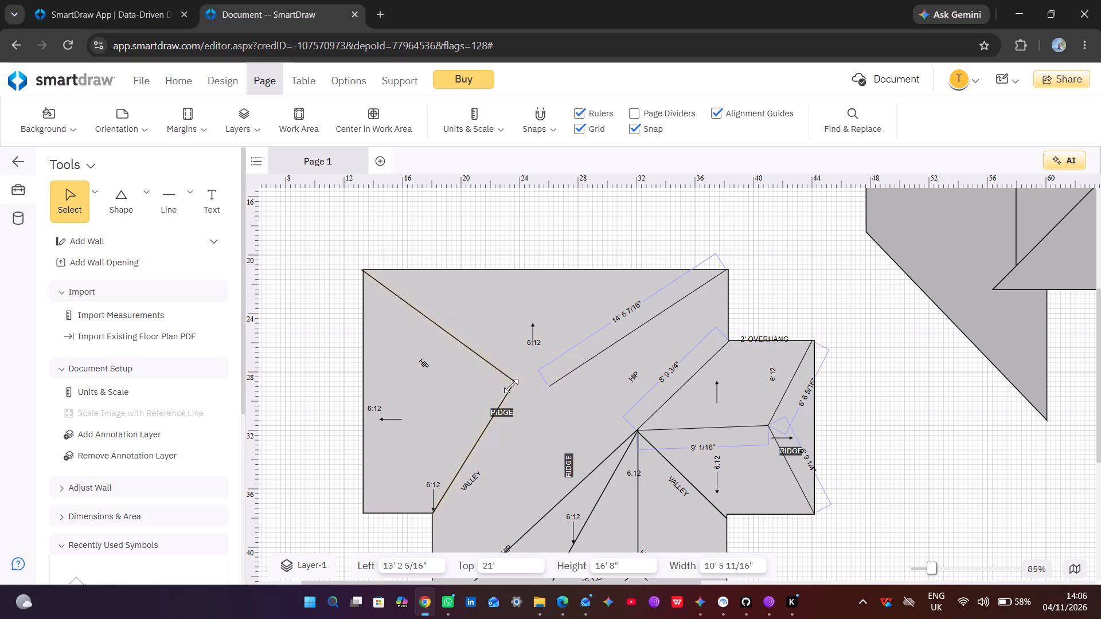
drag(511, 386, 438, 365)
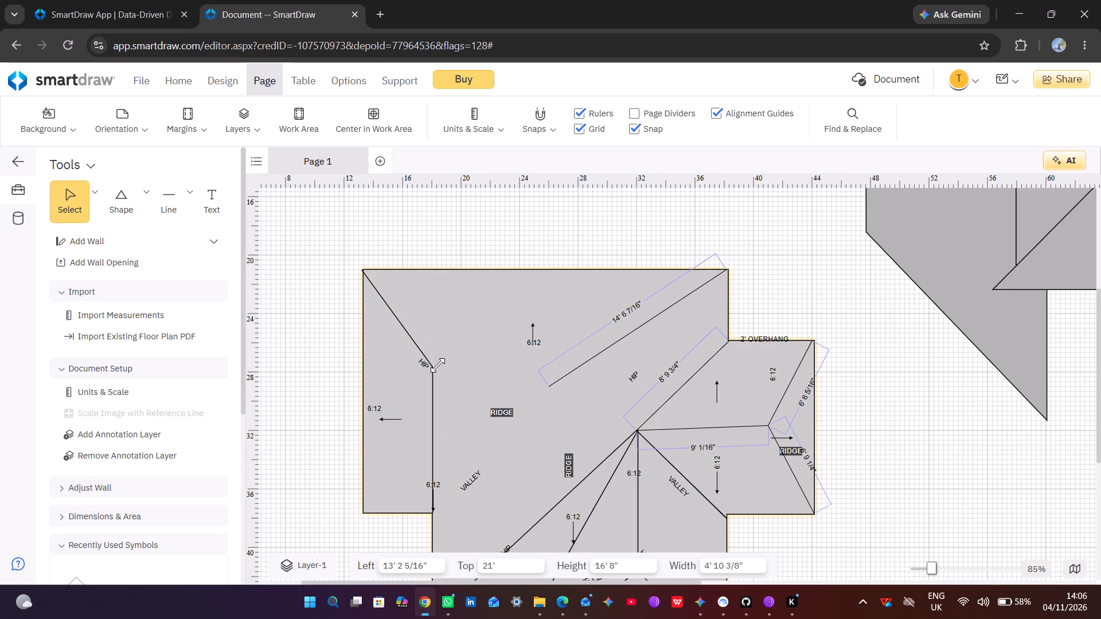
drag(438, 365, 494, 399)
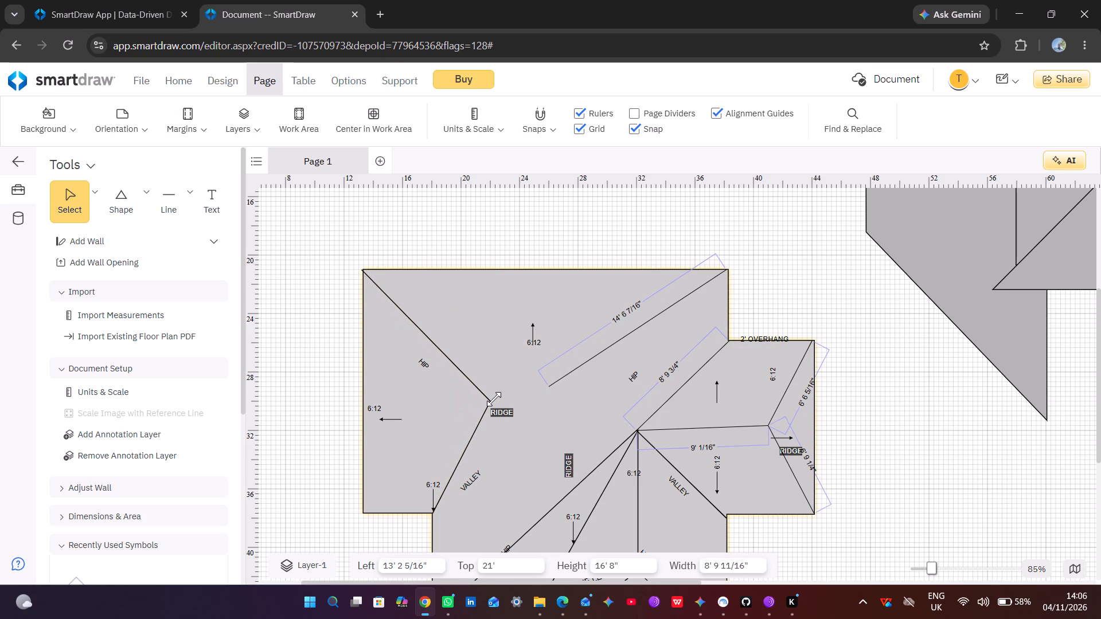
drag(494, 399, 538, 469)
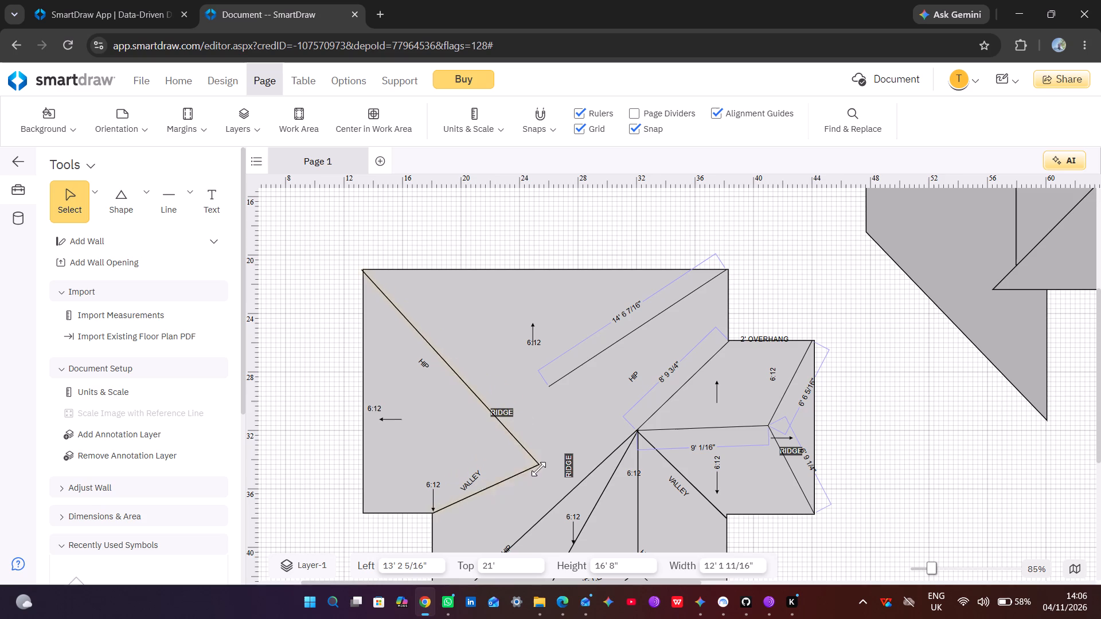
drag(538, 469, 603, 441)
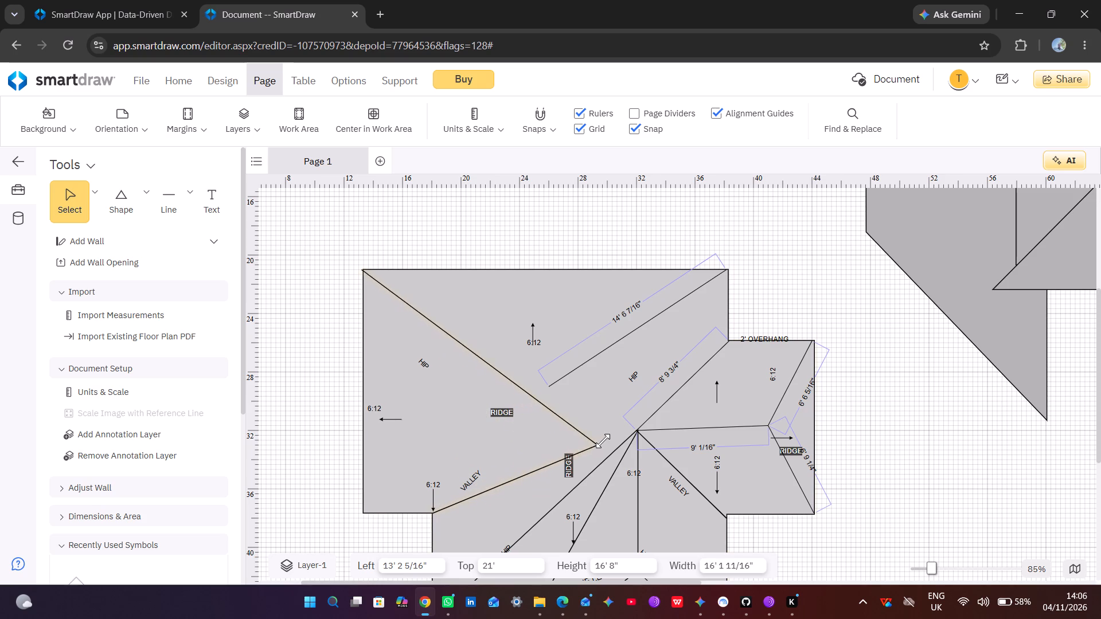
drag(603, 441, 638, 430)
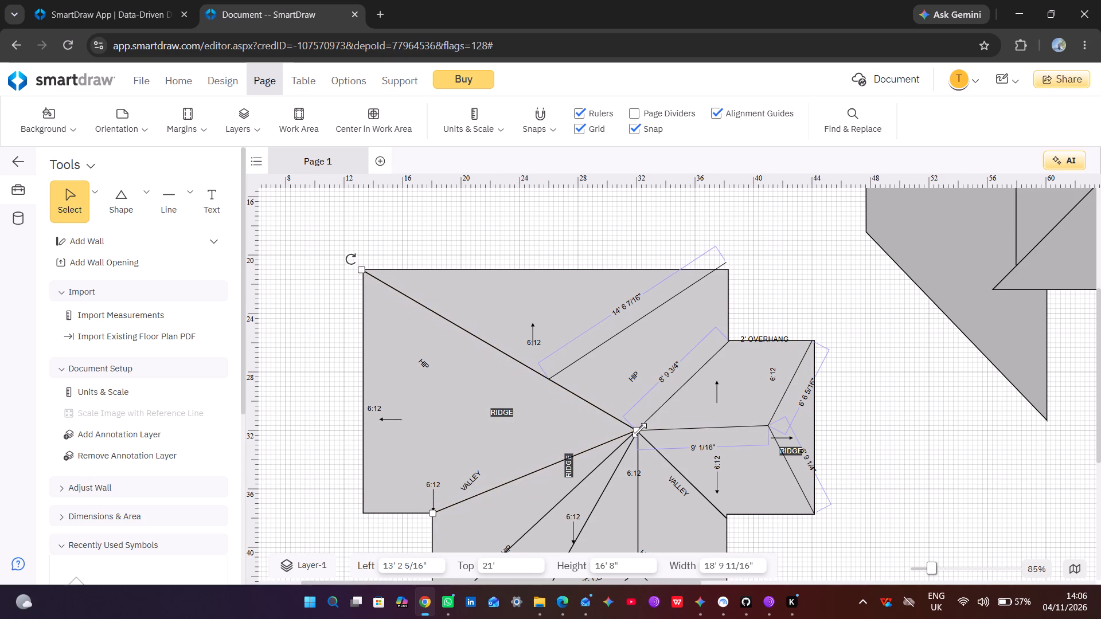
Join the lower end of the main block's northeast hip line to the 32', 32' junction, making it about 12' 6 5/16" long.
click(654, 306)
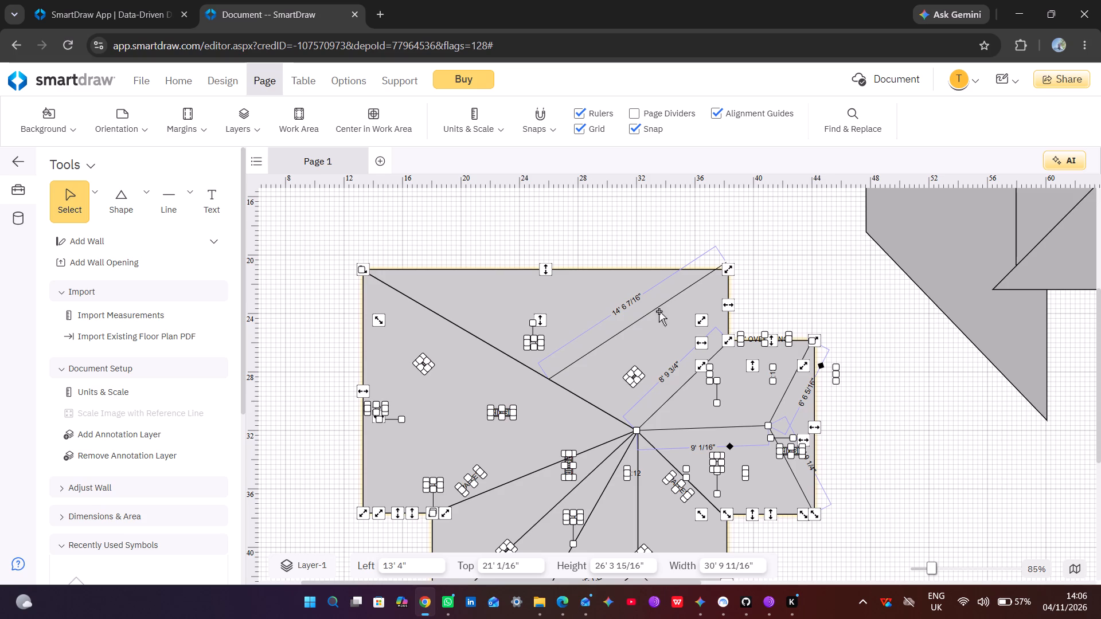
drag(584, 355, 609, 368)
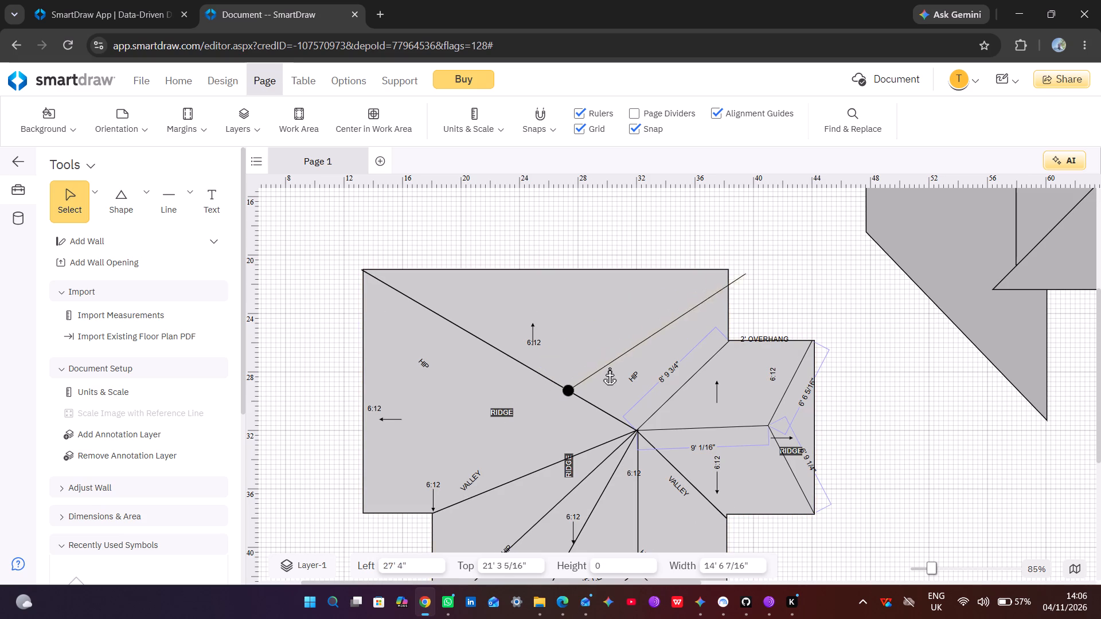
drag(609, 368, 587, 361)
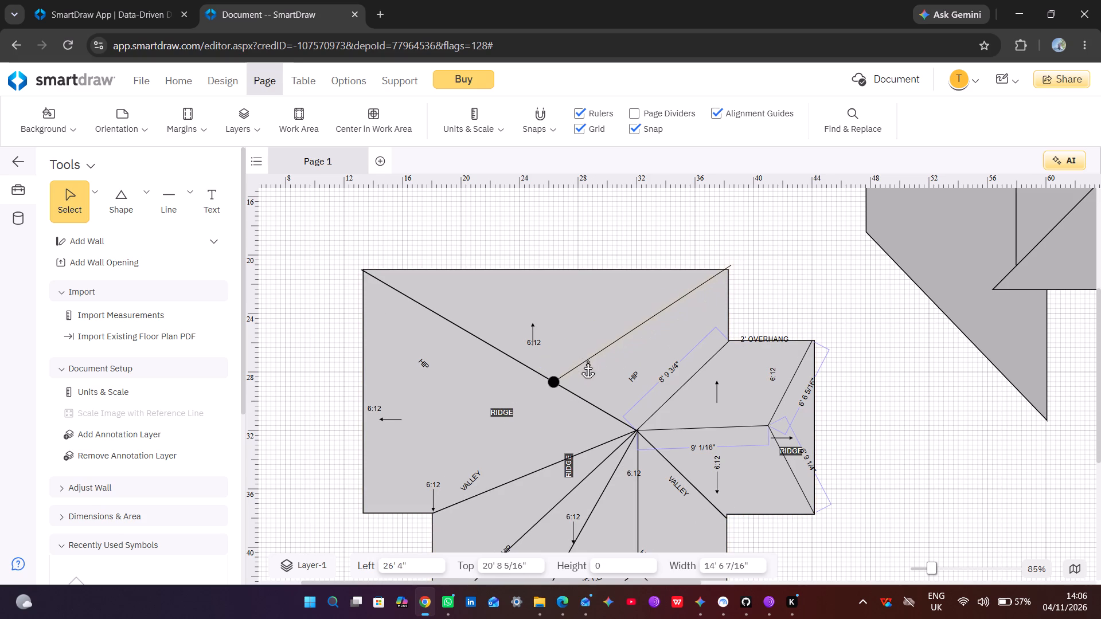
drag(587, 361, 581, 366)
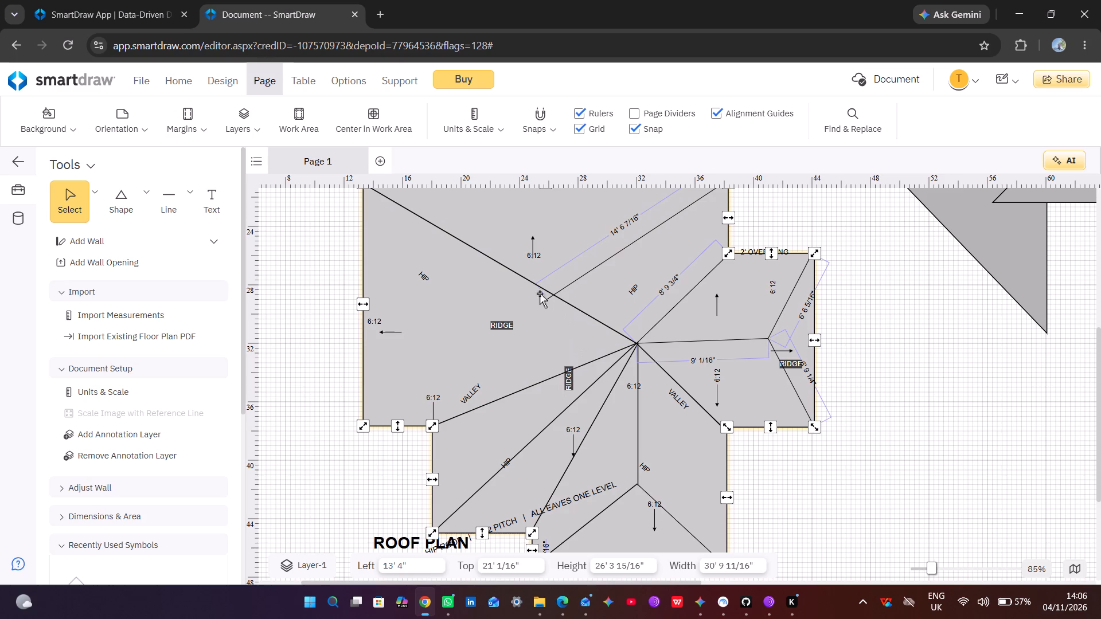
click(563, 286)
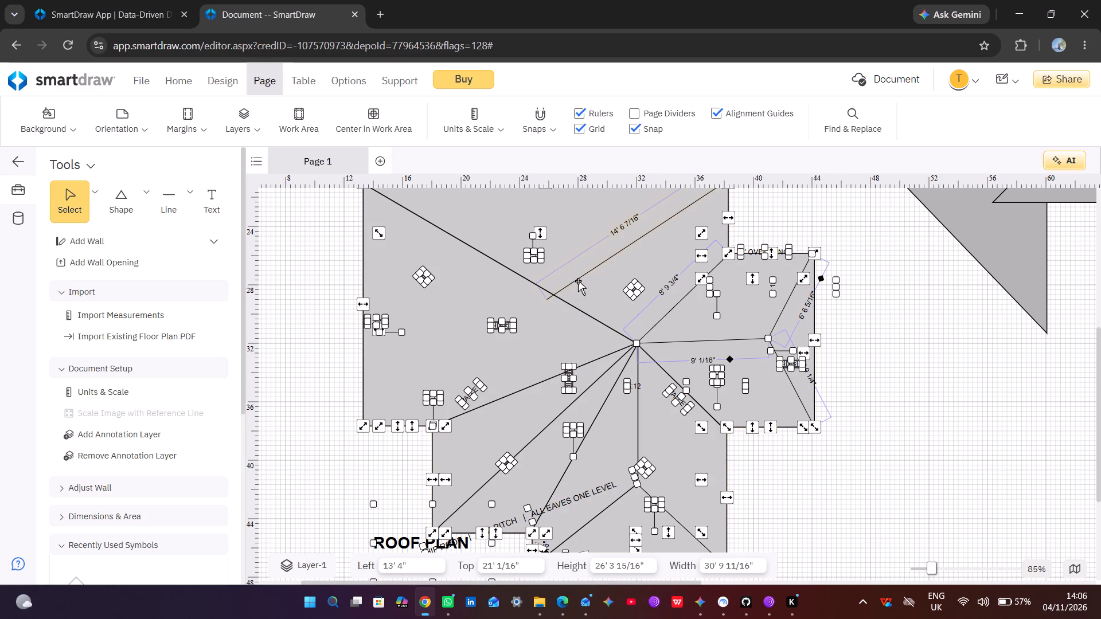
click(578, 281)
drag(548, 299, 549, 299)
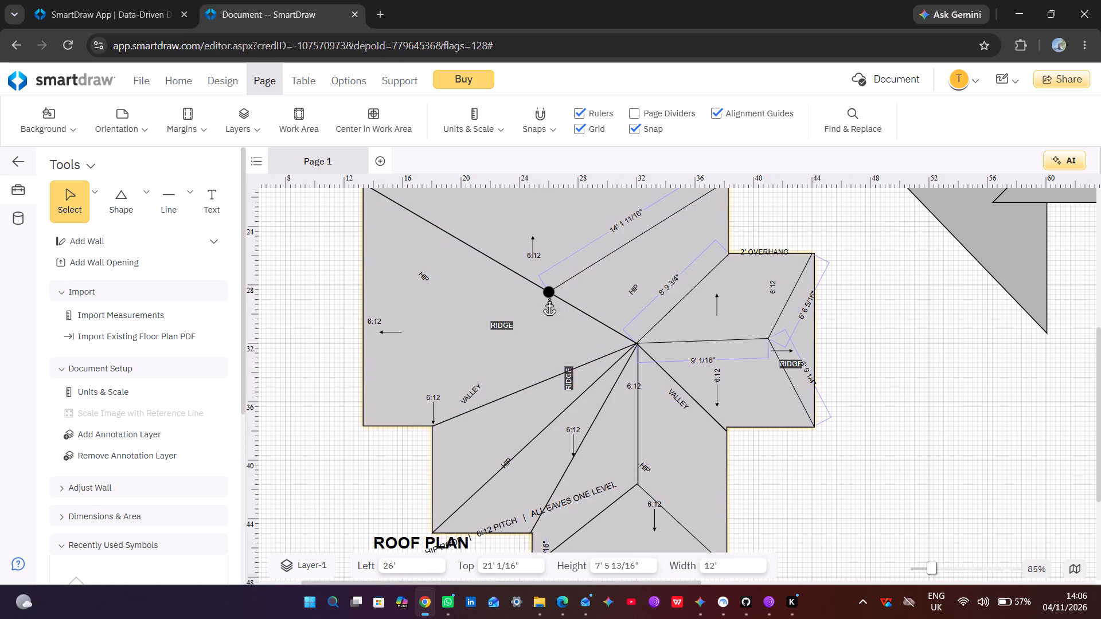
drag(549, 299, 633, 342)
click(956, 438)
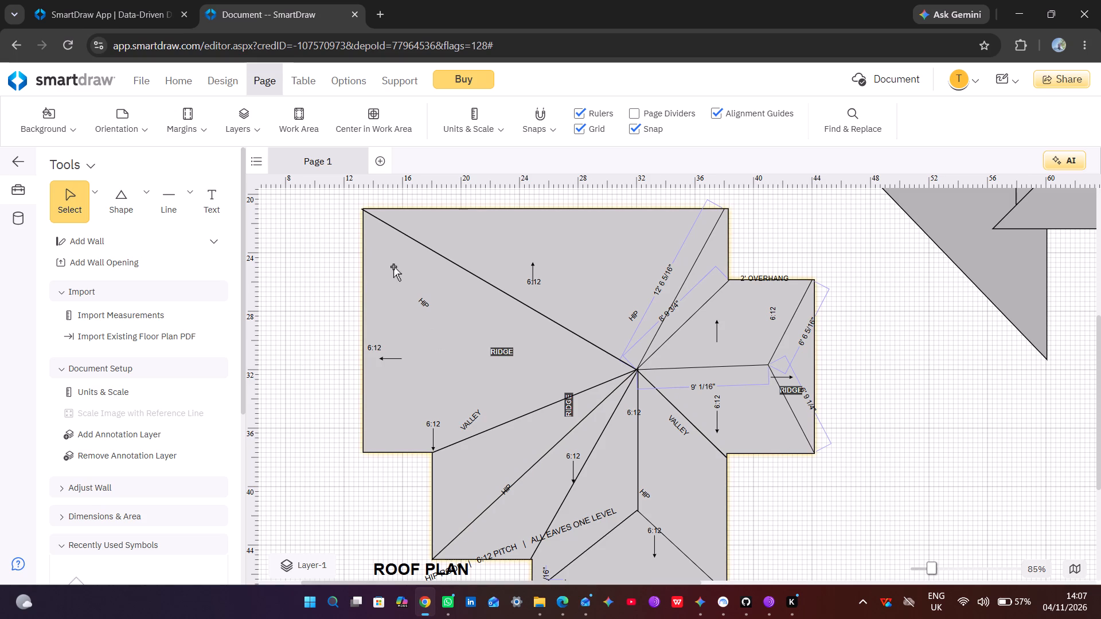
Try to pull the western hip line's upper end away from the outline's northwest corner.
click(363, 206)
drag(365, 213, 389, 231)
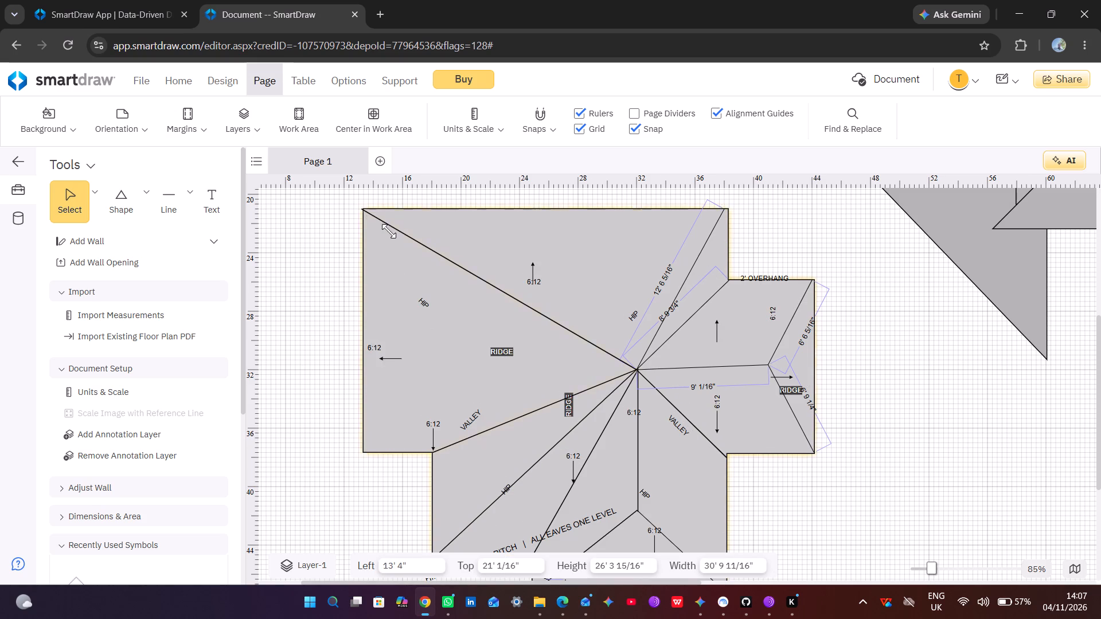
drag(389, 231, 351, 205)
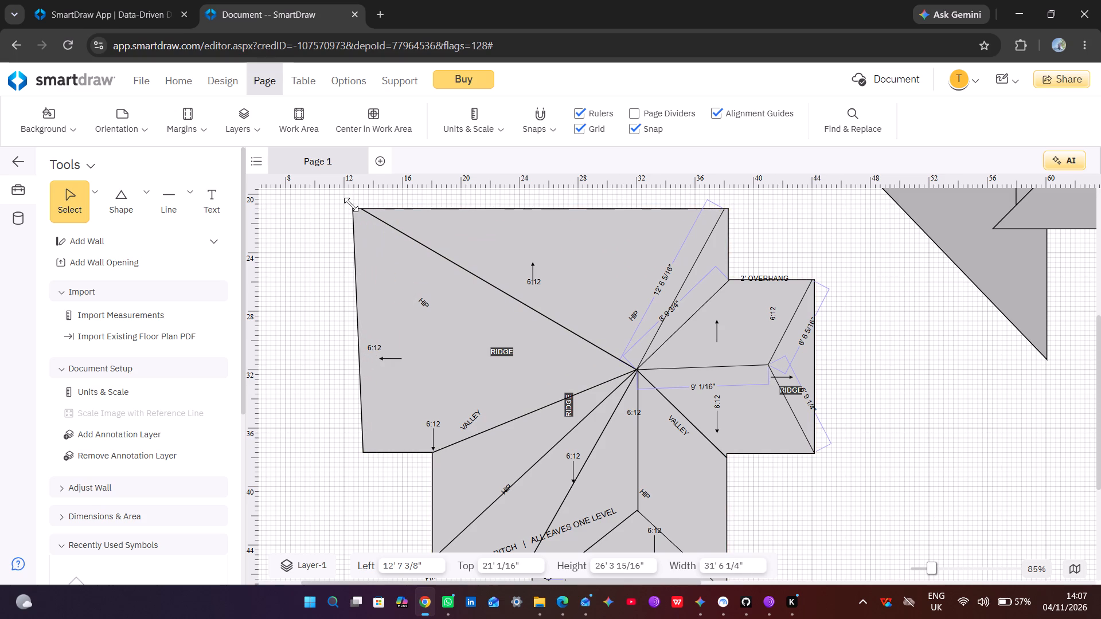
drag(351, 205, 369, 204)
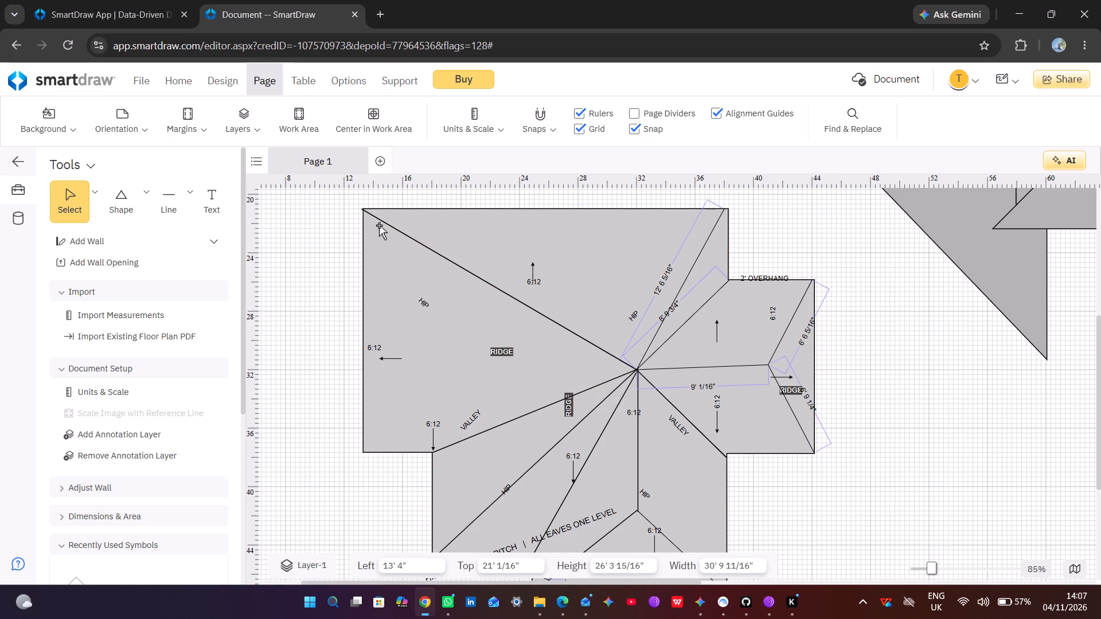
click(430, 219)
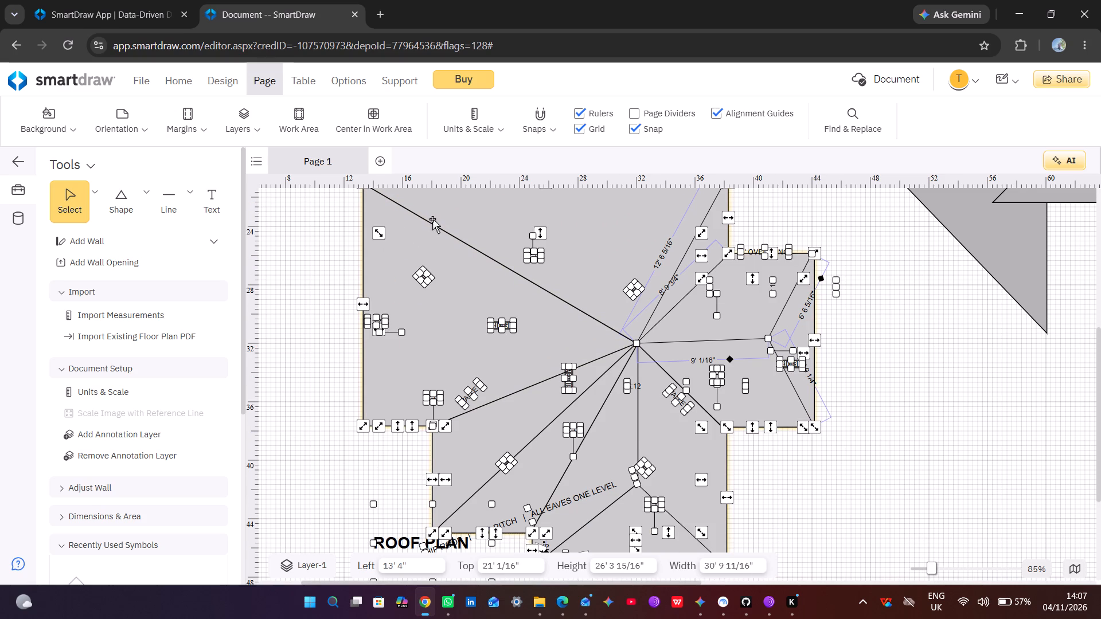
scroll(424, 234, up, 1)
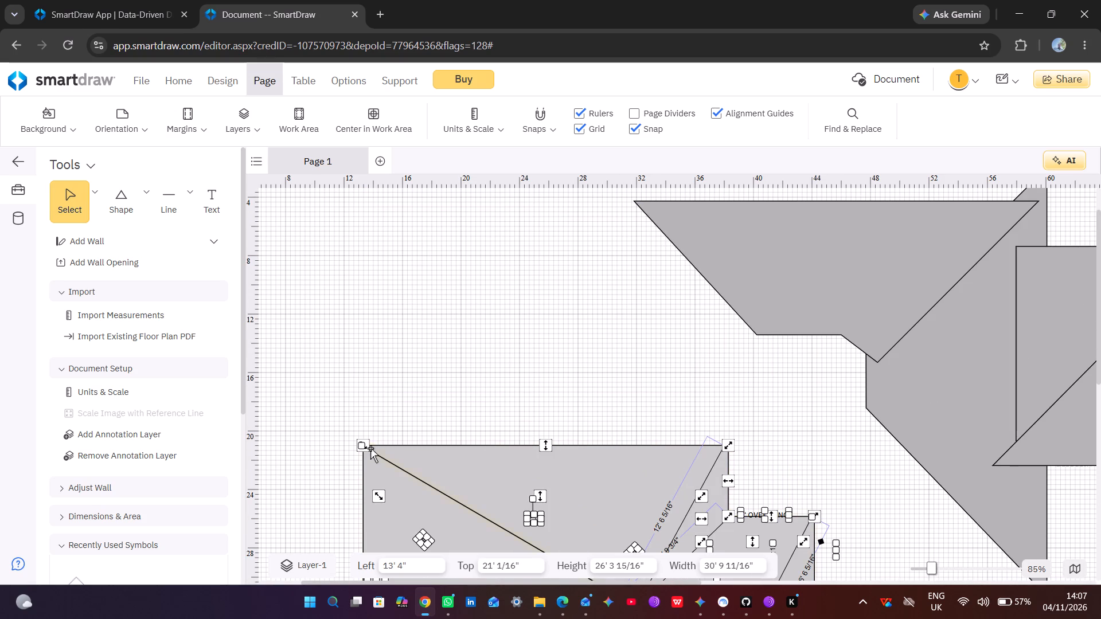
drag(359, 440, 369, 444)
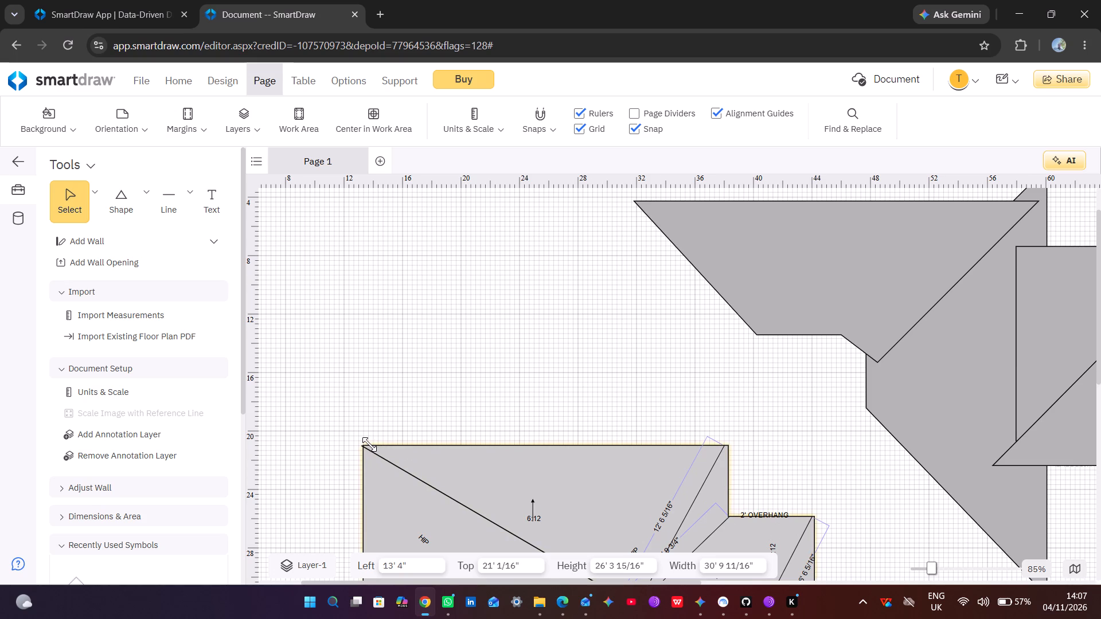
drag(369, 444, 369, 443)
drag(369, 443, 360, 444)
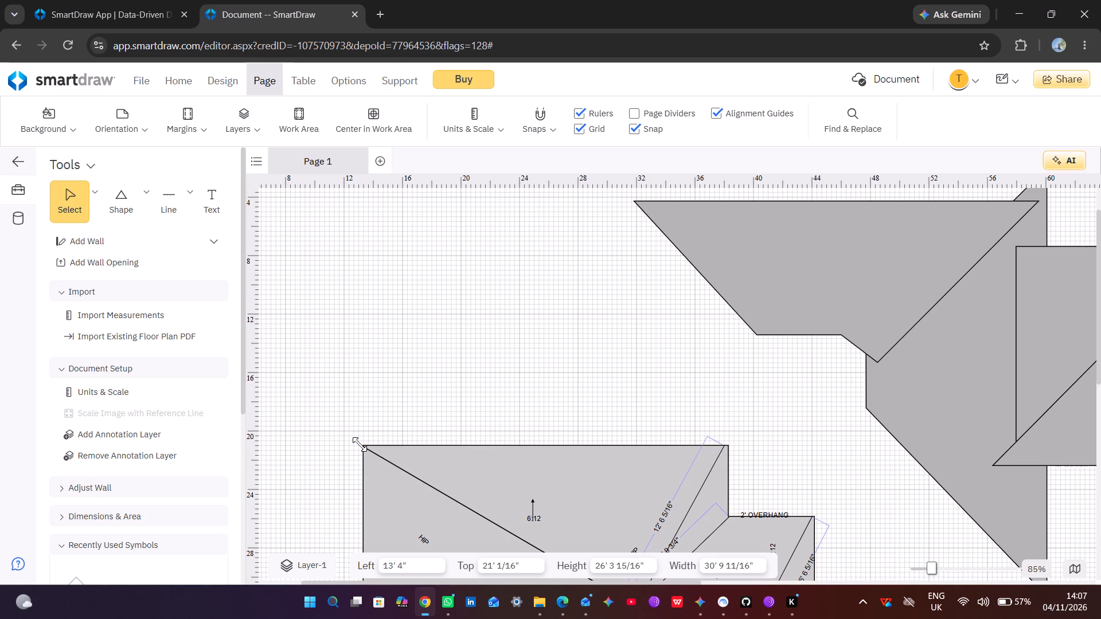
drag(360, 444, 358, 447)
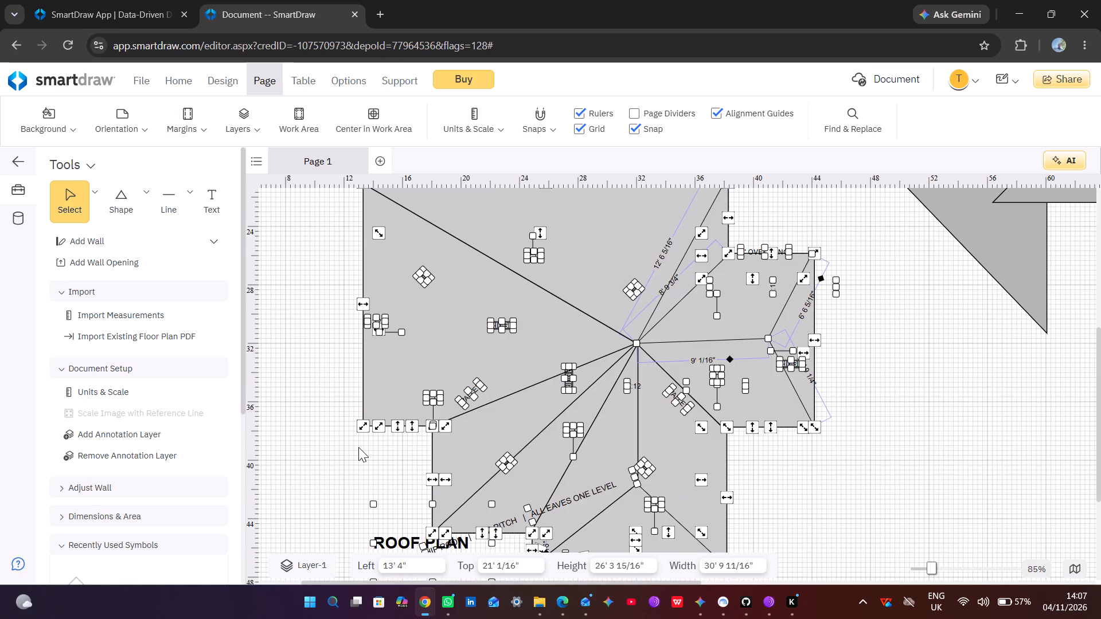
Move the whole roof plan so that its outline sits at left 15' and top 23' 1/16".
click(529, 278)
drag(529, 278, 552, 304)
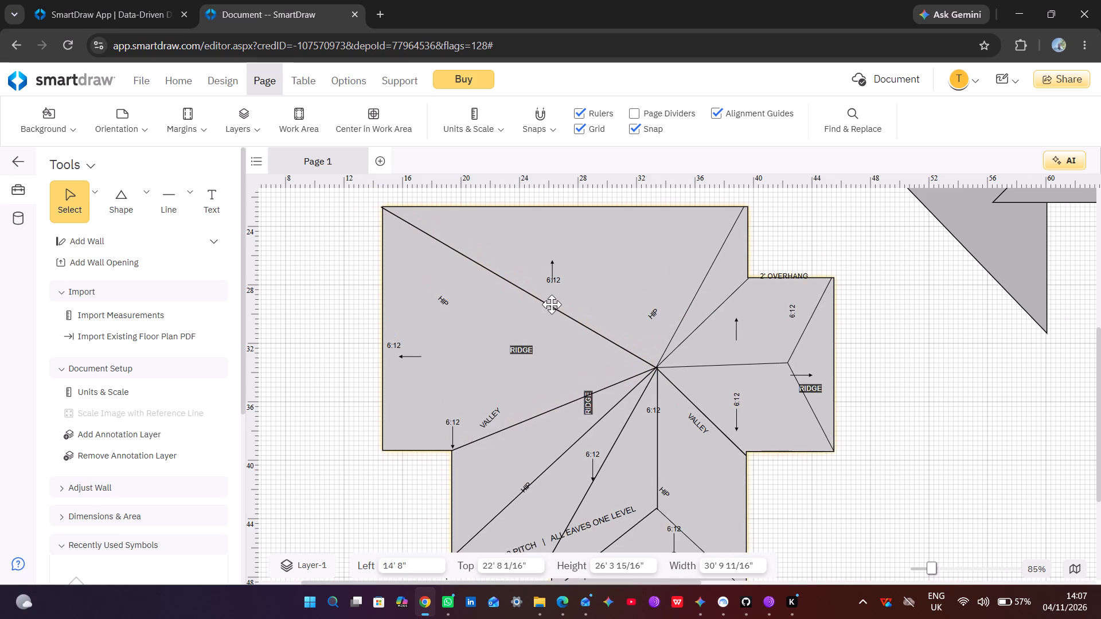
drag(552, 304, 553, 305)
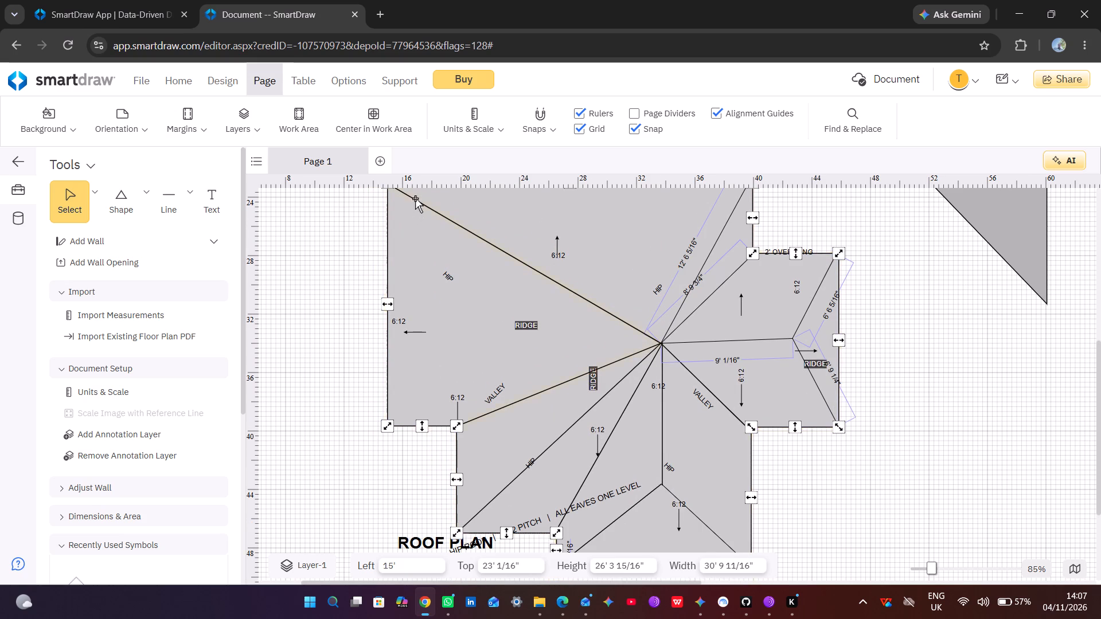
Move the western hip line's northwest end beneath the RIDGE label at 34', forming a horizontal ridge running west from the shared junction.
click(415, 198)
scroll(520, 346, up, 1)
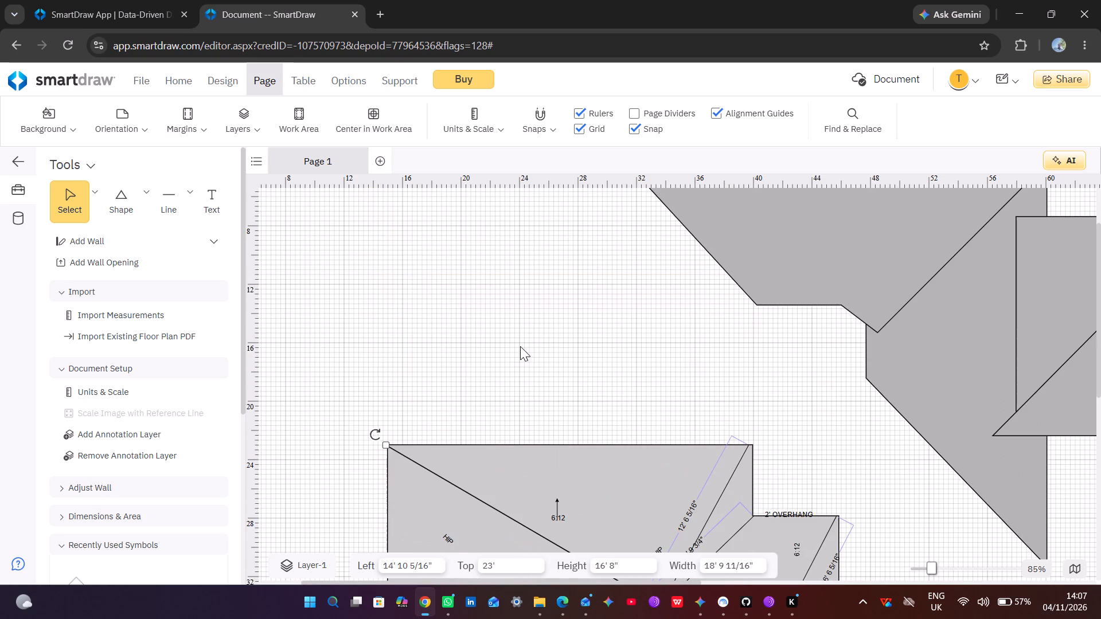
drag(384, 446, 509, 563)
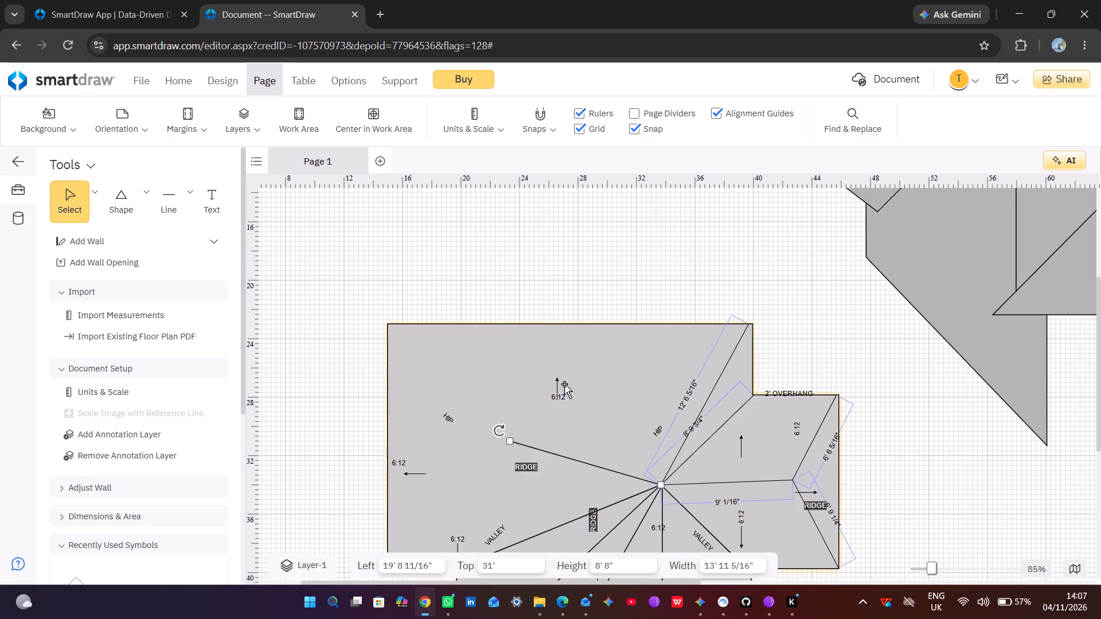
scroll(563, 383, down, 1)
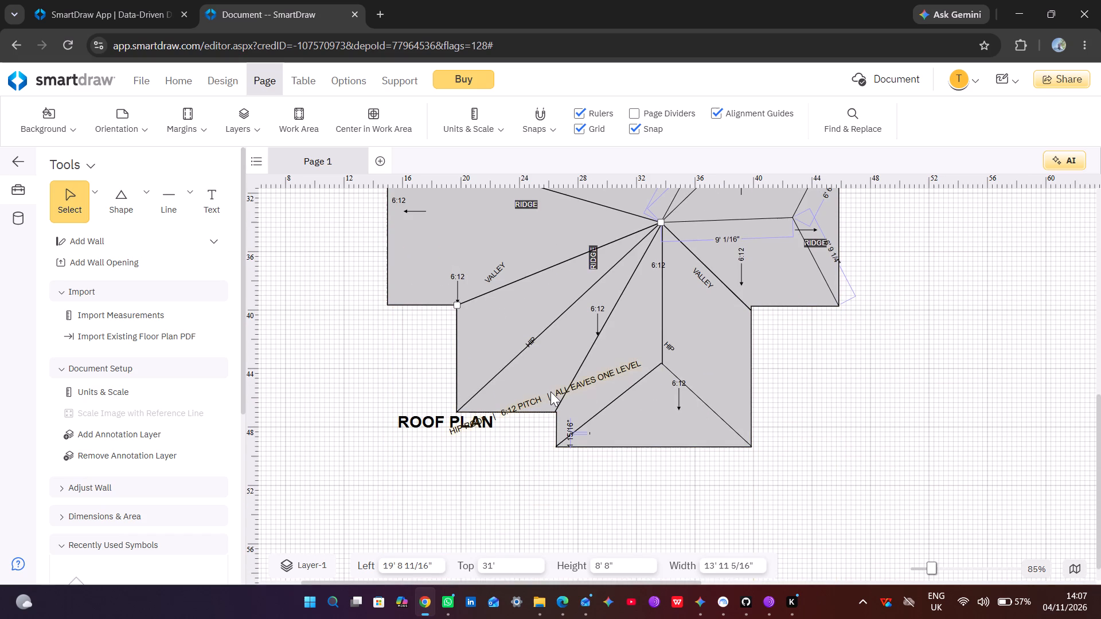
scroll(548, 393, up, 1)
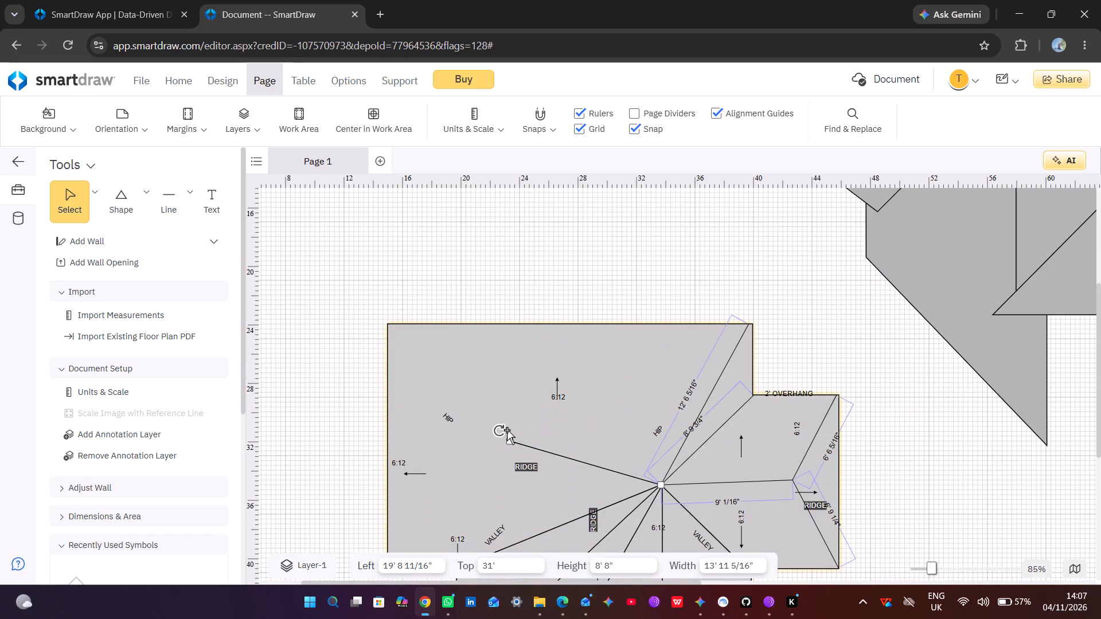
drag(507, 440, 517, 466)
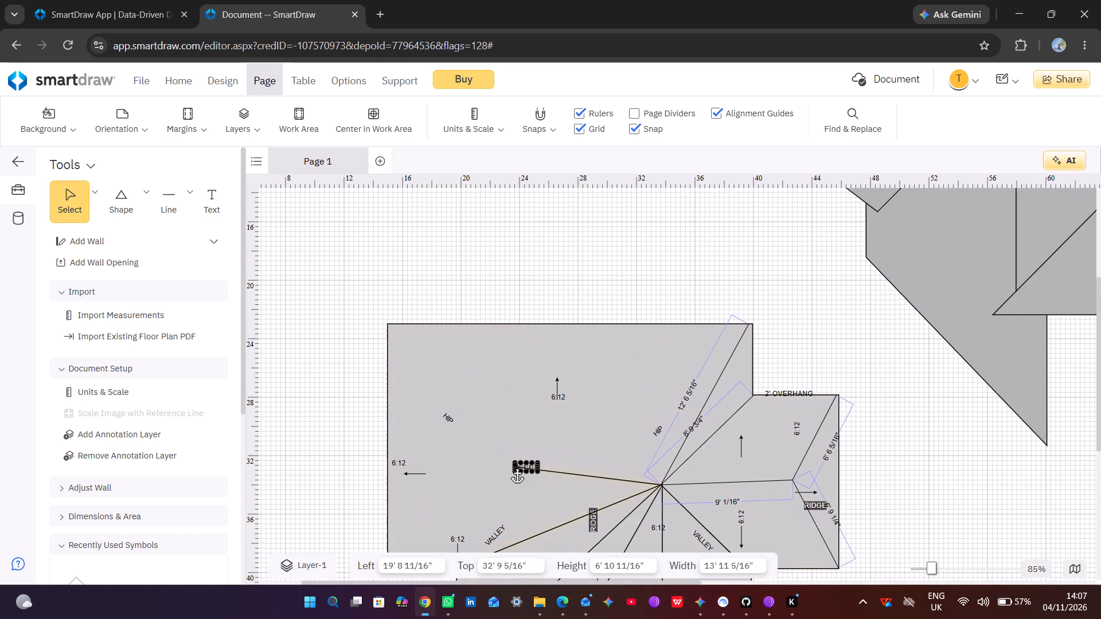
drag(517, 466, 518, 479)
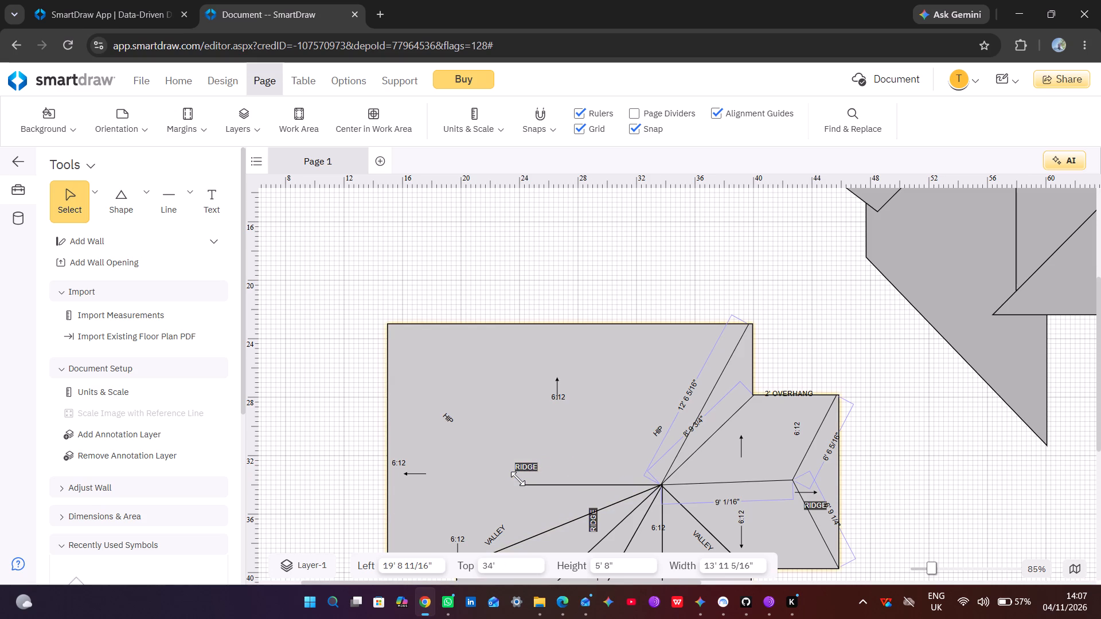
drag(518, 479, 516, 479)
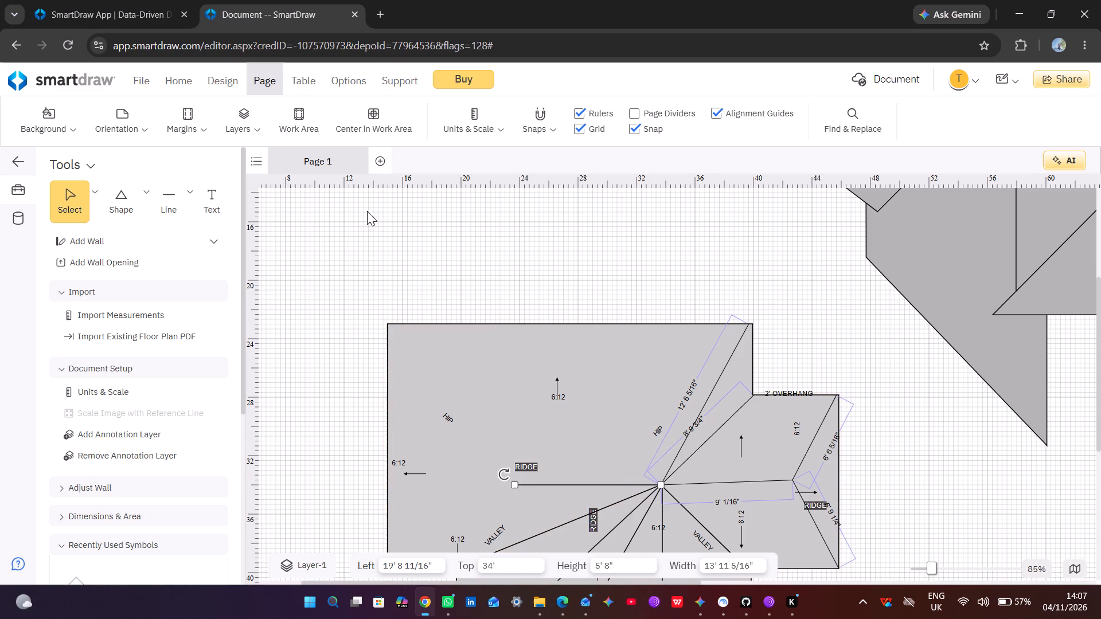
Draw a straight hip line from the main block's northwest outline corner to the western end of the horizontal ridge.
click(187, 200)
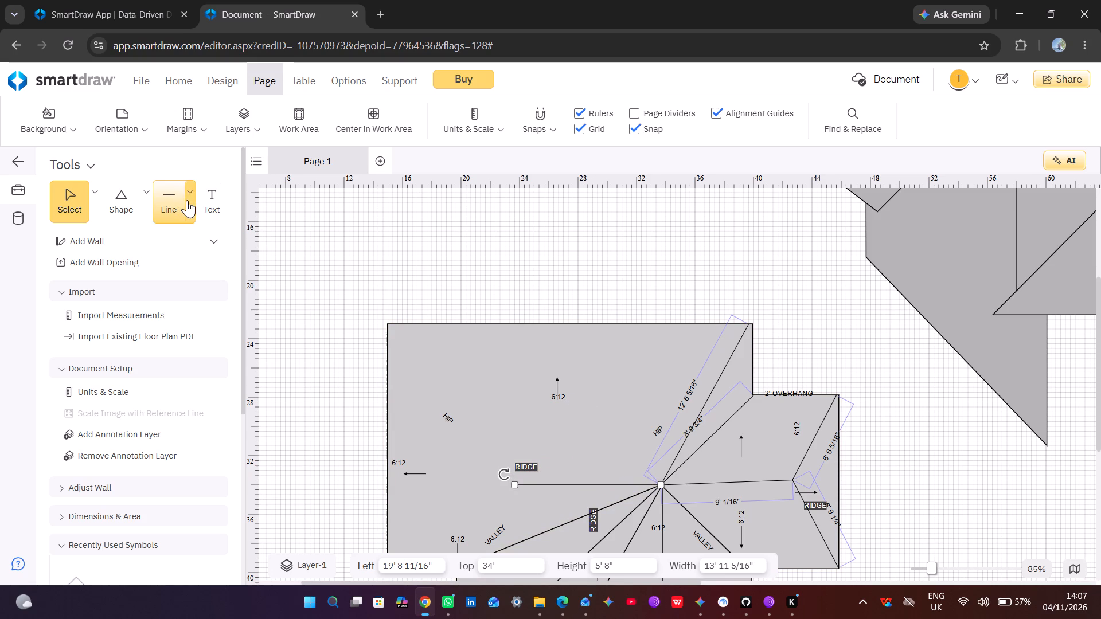
click(210, 249)
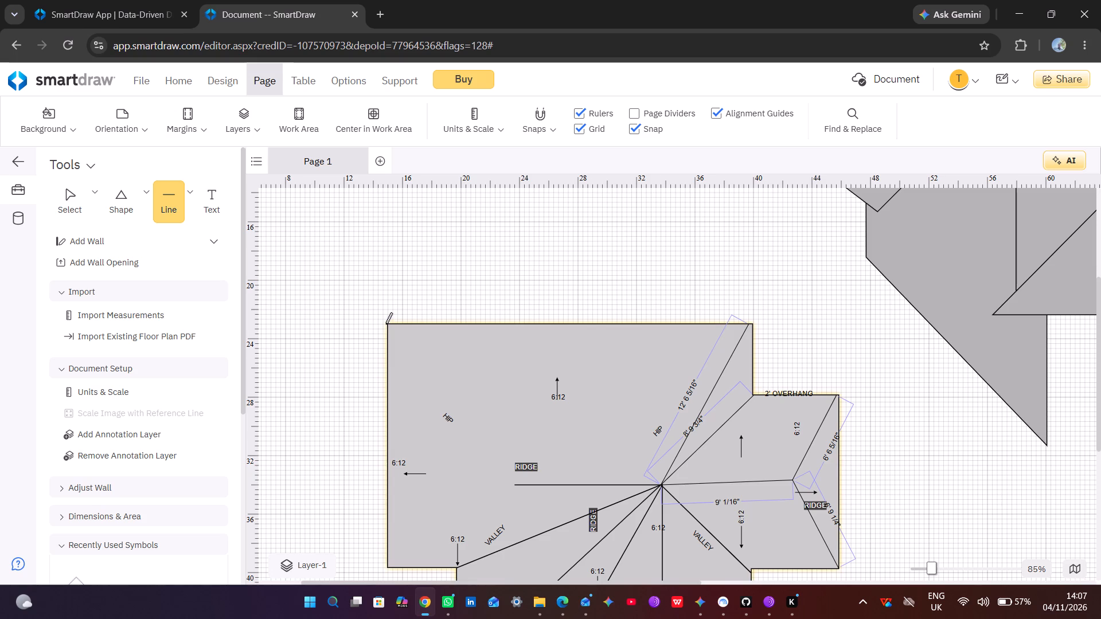
drag(386, 324, 449, 409)
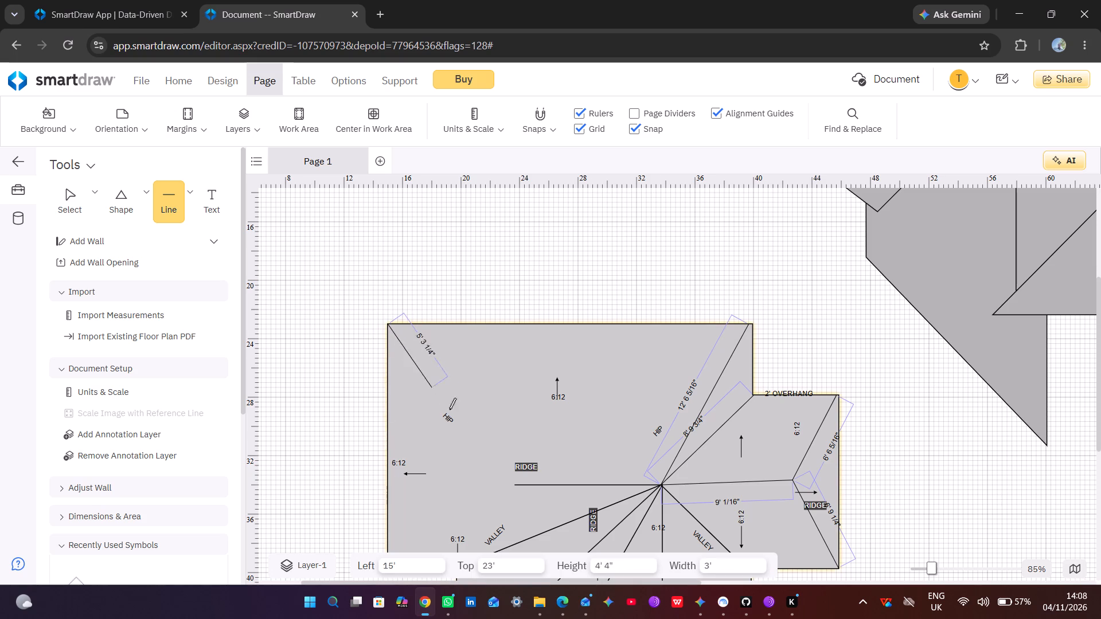
drag(449, 409, 510, 483)
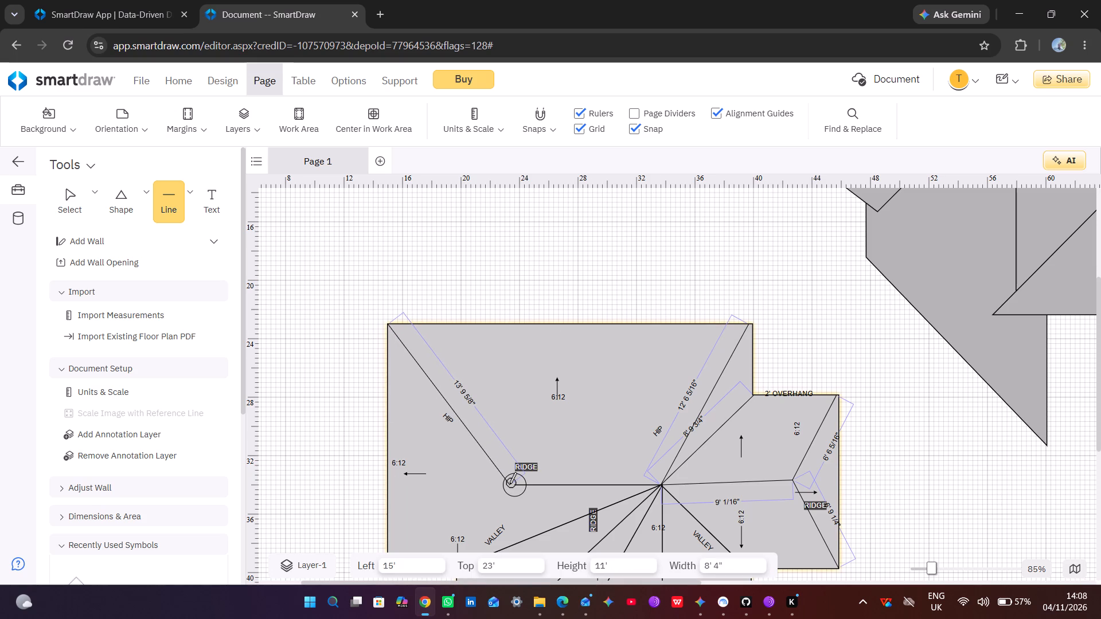
drag(510, 483, 514, 485)
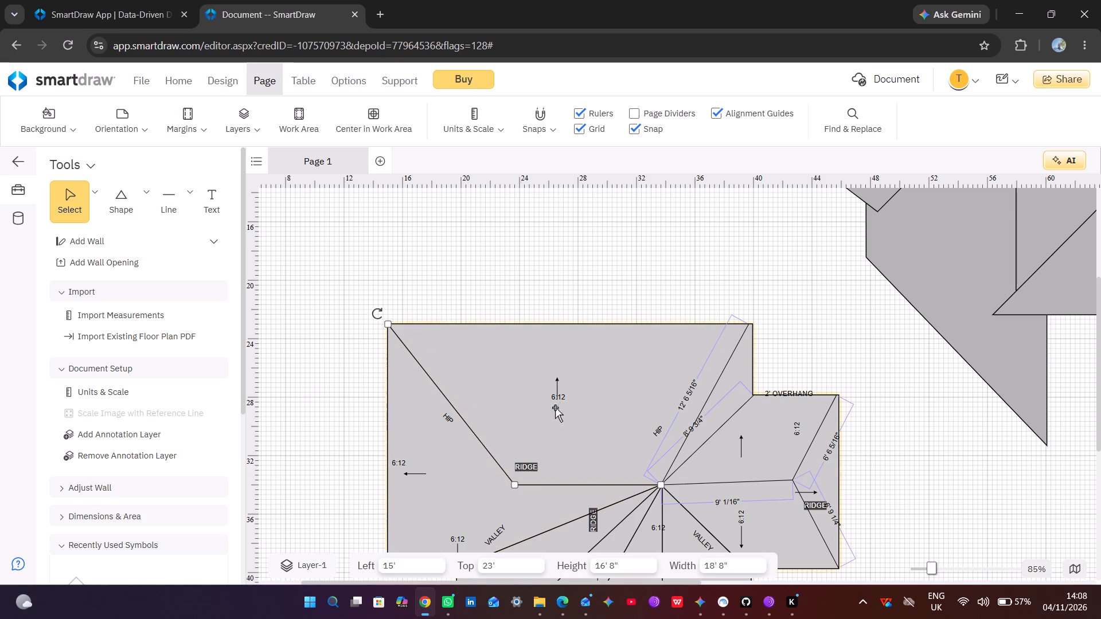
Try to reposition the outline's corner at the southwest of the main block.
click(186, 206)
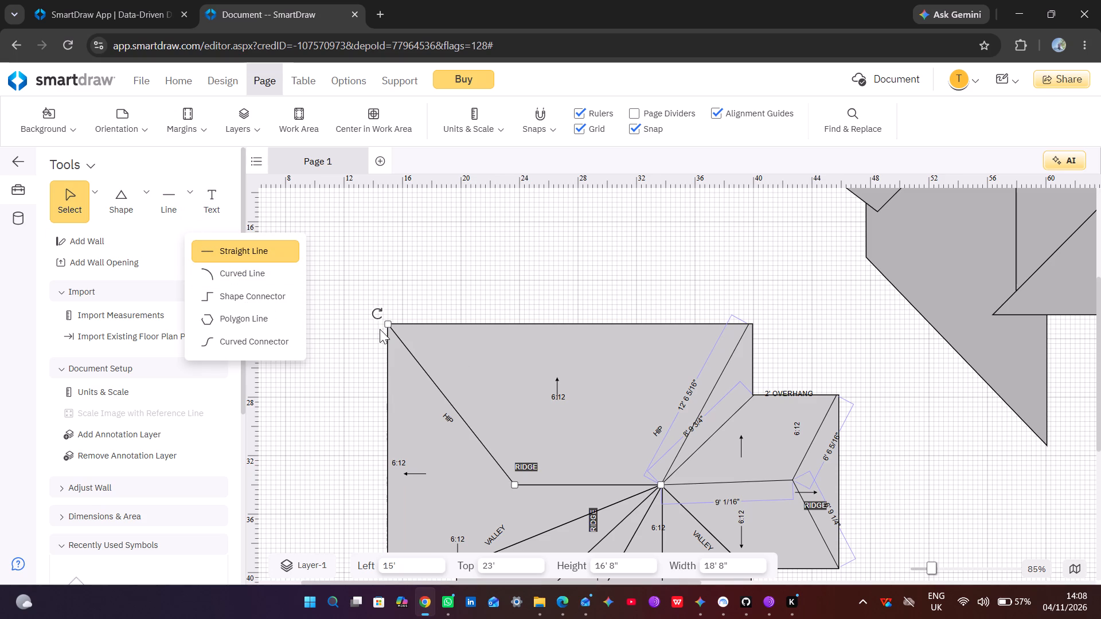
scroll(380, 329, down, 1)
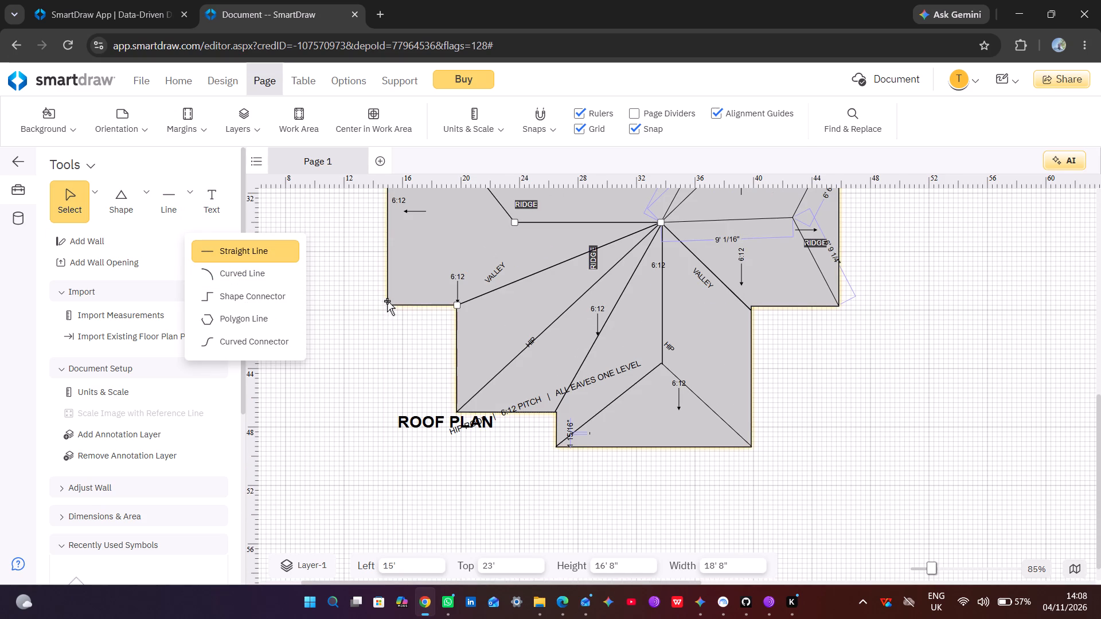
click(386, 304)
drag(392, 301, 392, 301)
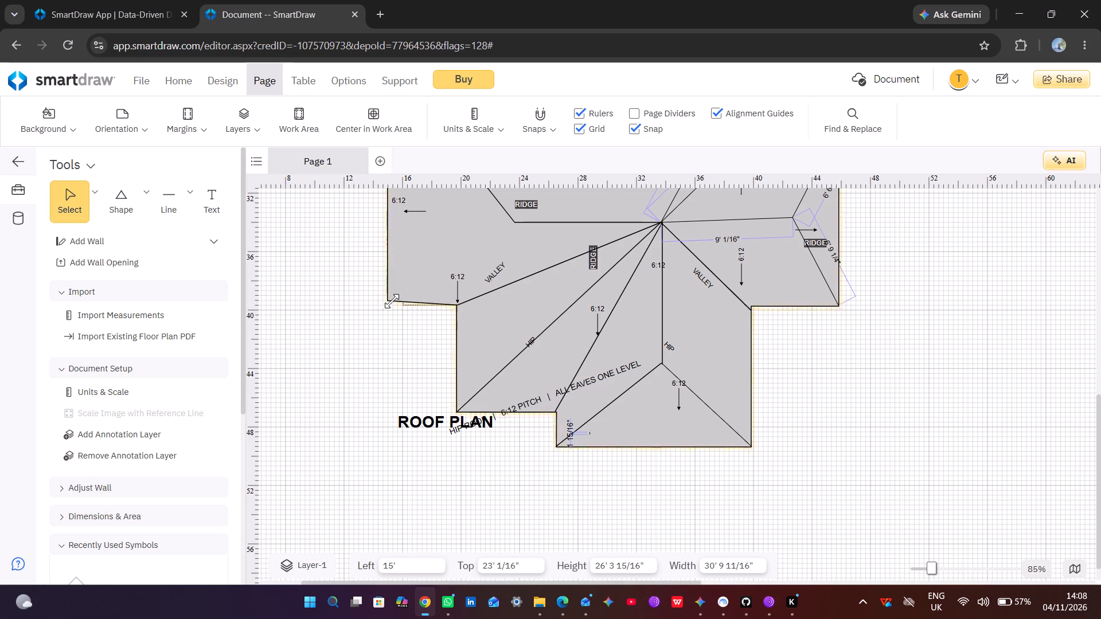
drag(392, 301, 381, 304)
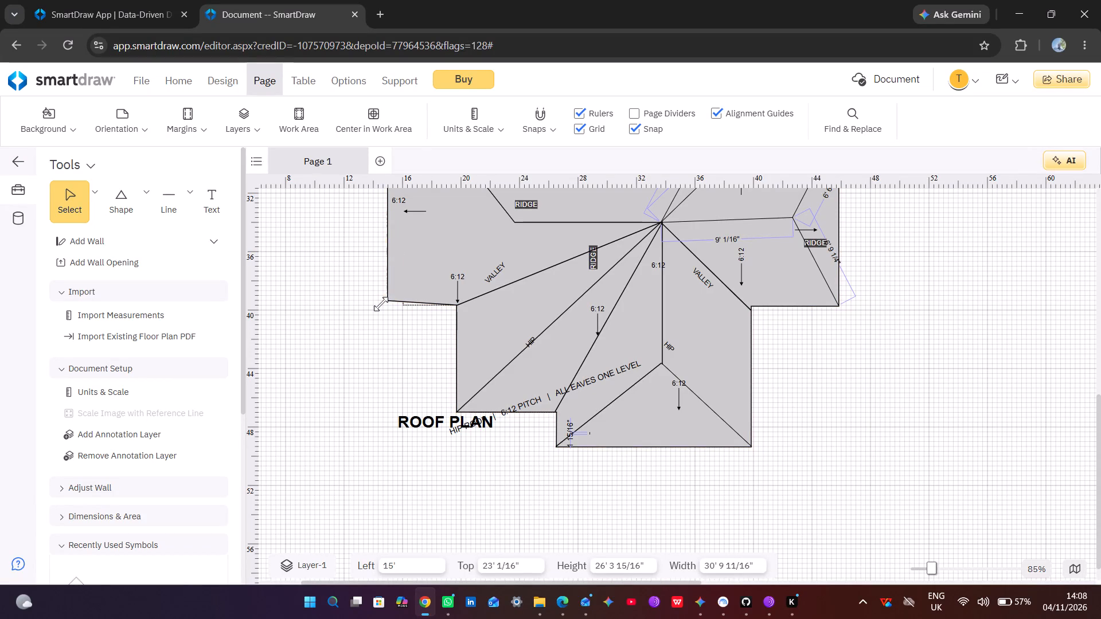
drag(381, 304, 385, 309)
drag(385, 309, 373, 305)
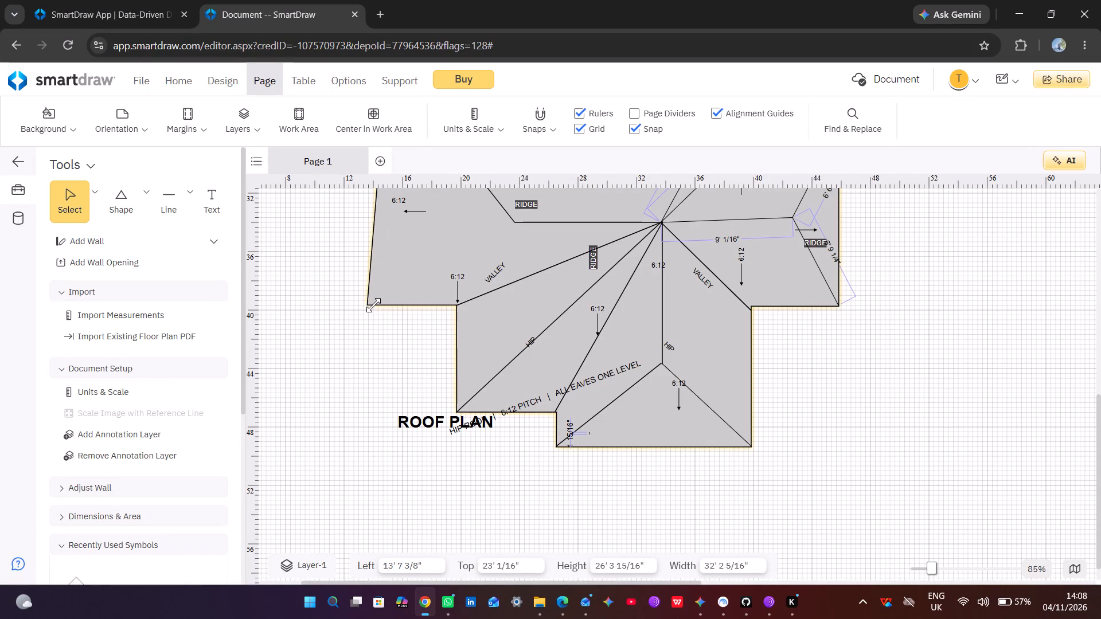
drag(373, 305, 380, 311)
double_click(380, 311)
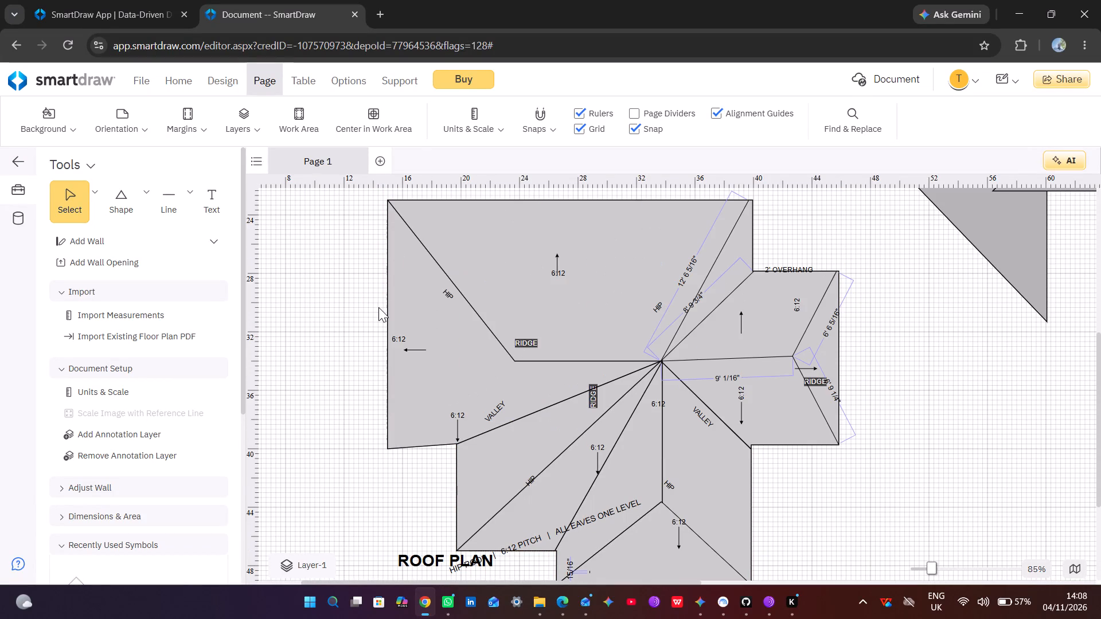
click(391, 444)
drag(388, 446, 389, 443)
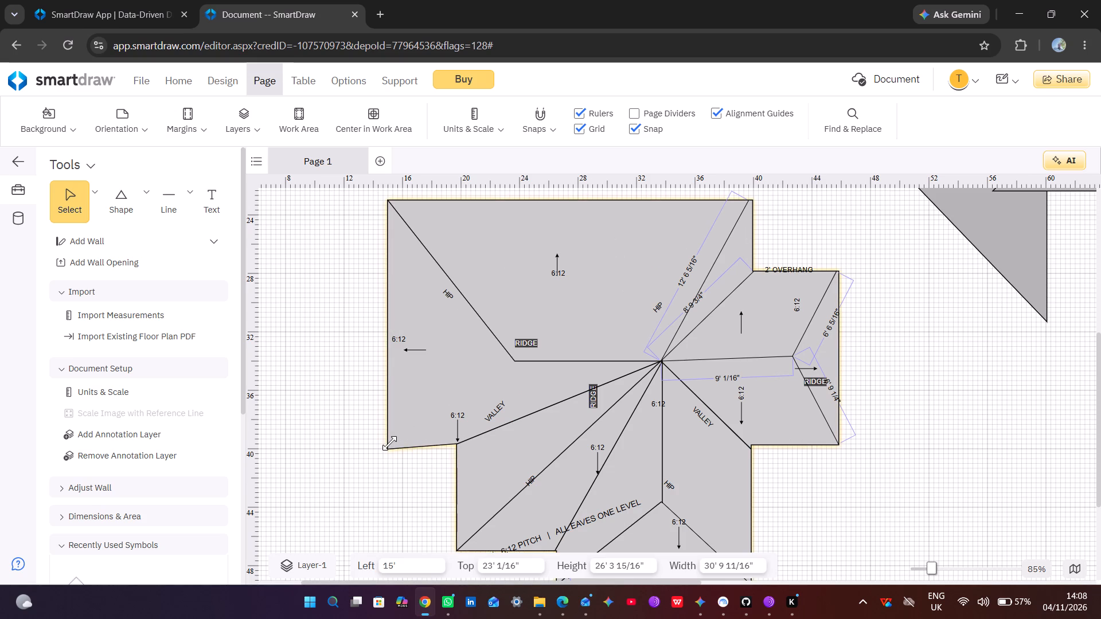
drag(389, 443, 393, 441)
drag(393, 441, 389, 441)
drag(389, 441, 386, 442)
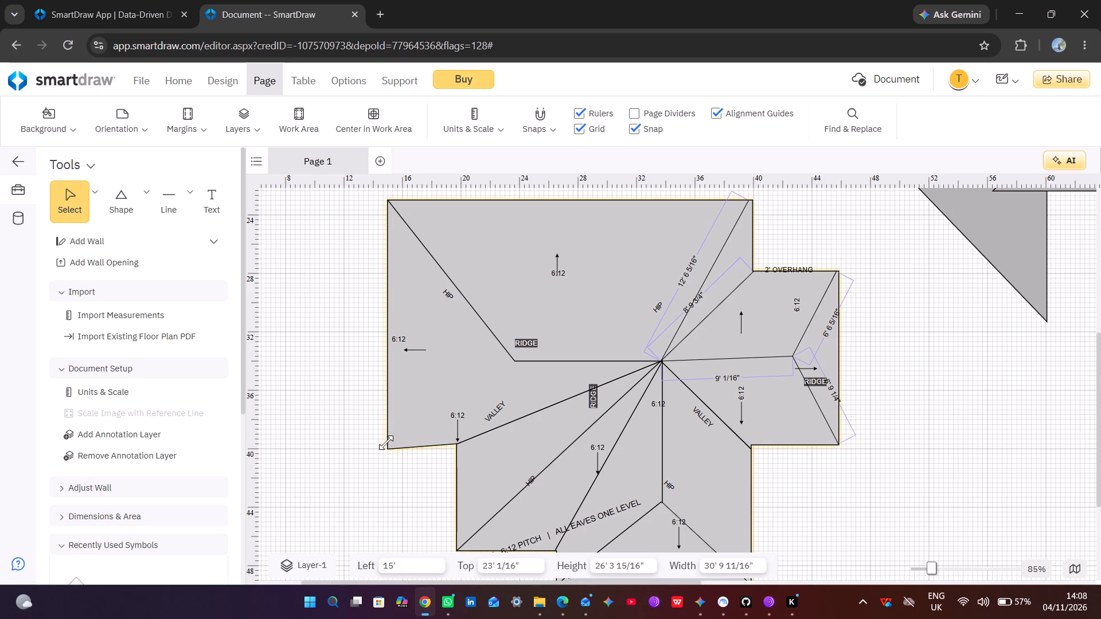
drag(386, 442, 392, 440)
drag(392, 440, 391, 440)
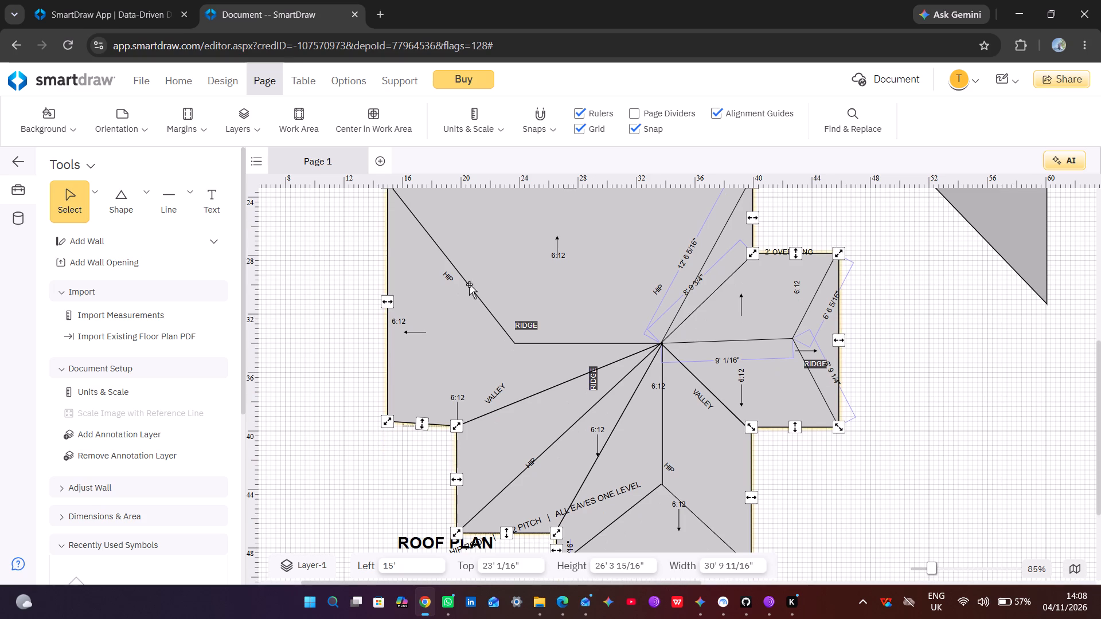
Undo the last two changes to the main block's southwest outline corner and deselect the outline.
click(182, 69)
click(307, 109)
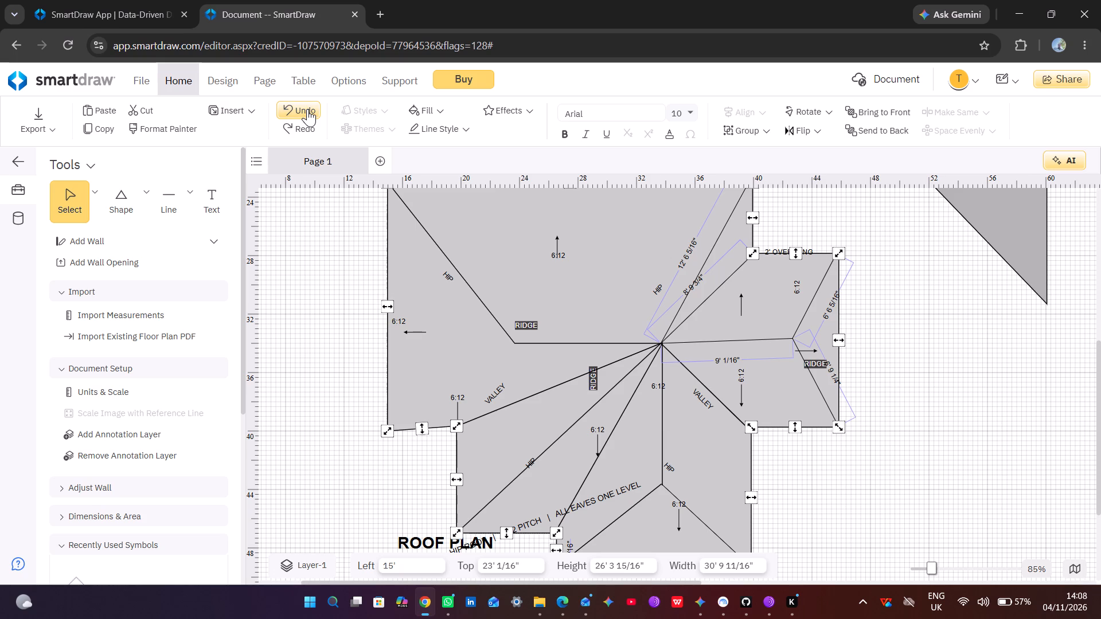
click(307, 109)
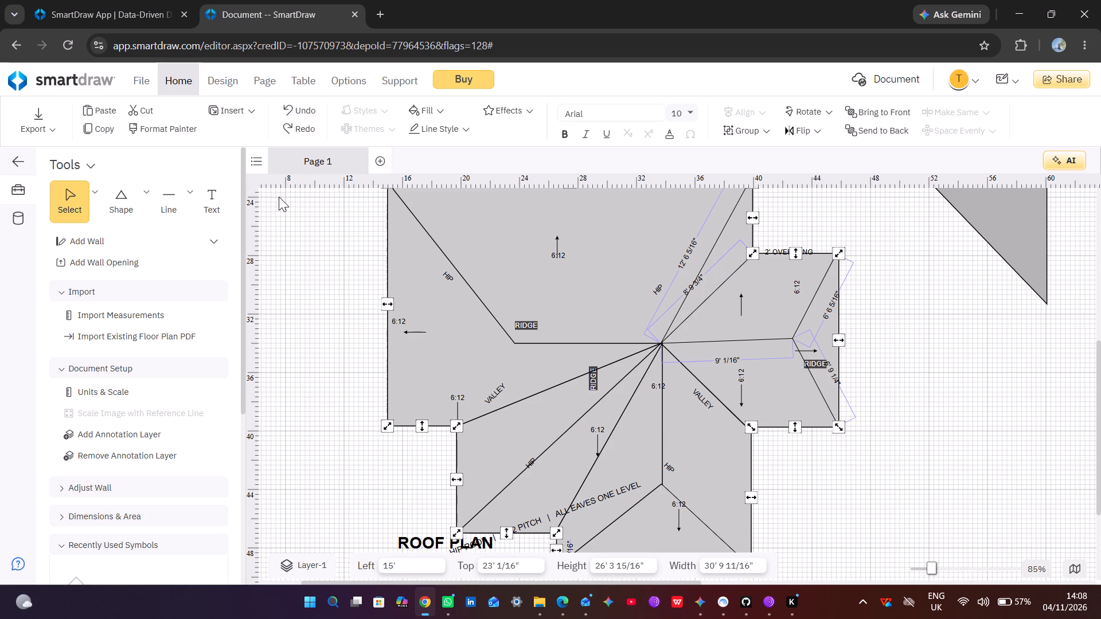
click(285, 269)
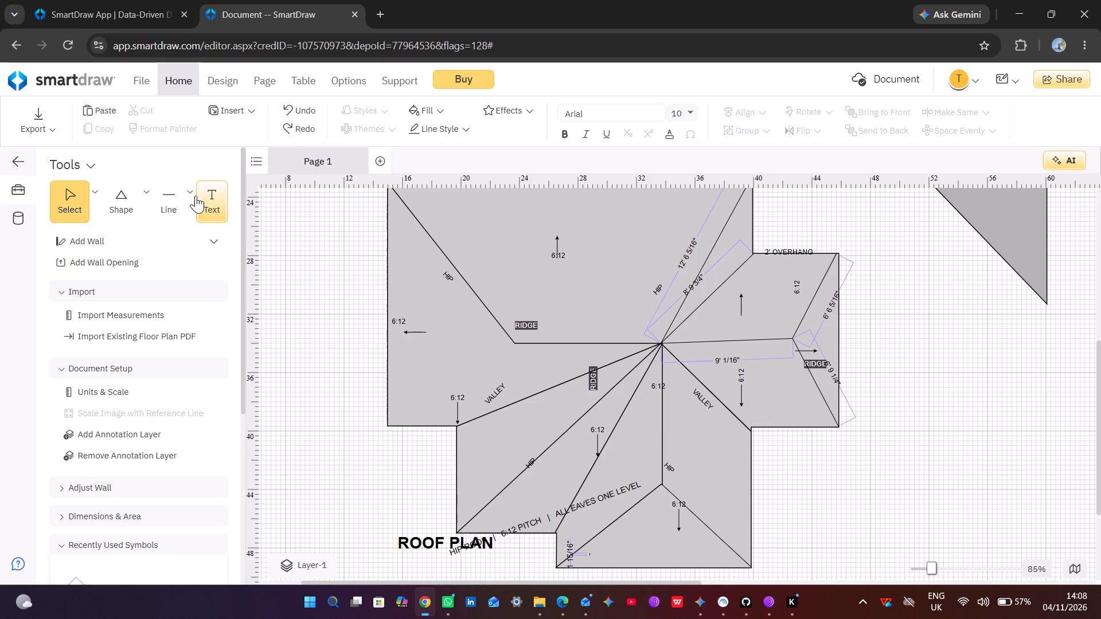
Draw a straight hip line about 10' 4" long from the main block's southwest corner to the ridge's western end.
click(188, 198)
click(208, 240)
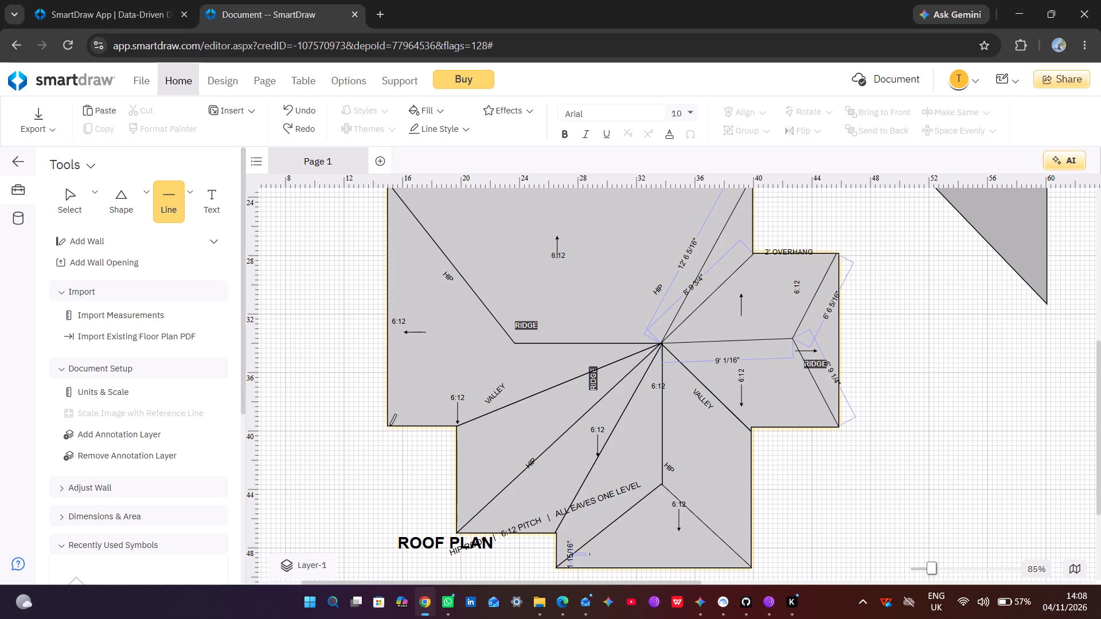
drag(386, 425, 505, 354)
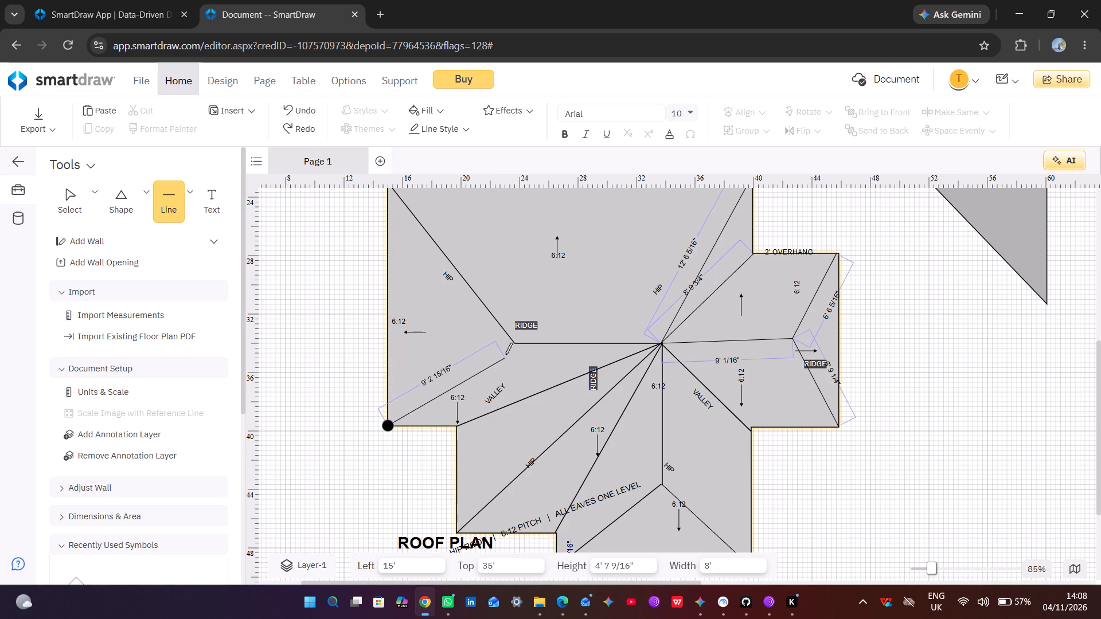
drag(505, 354, 514, 342)
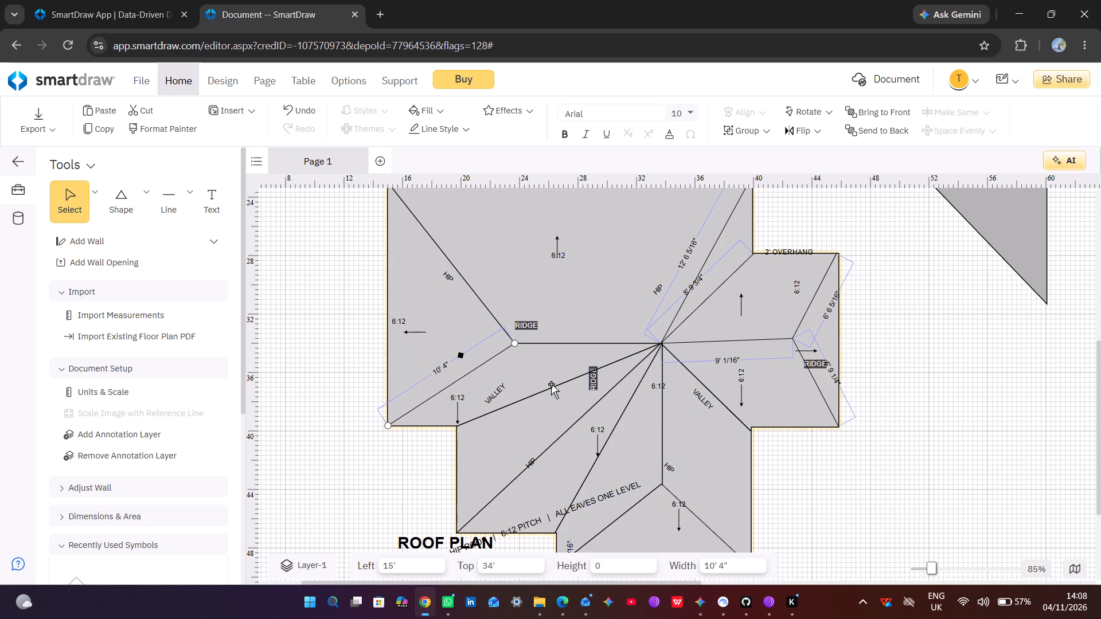
click(957, 469)
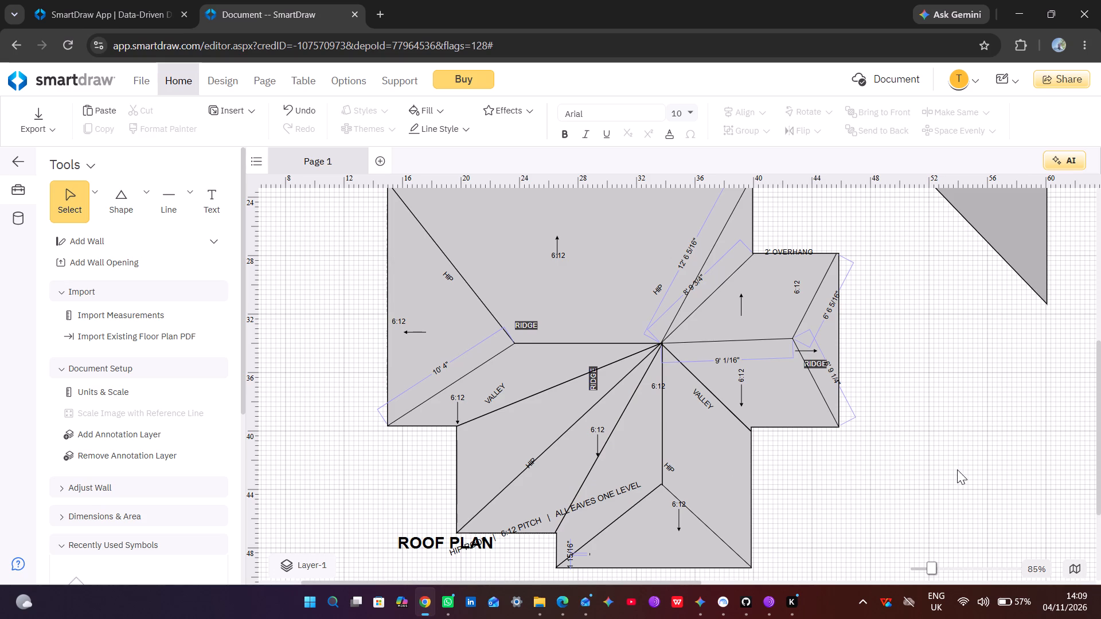
Join the northeast hip line's upper end to the outline's northeast corner, making the line about 12' 7 13/16" long.
scroll(969, 445, up, 1)
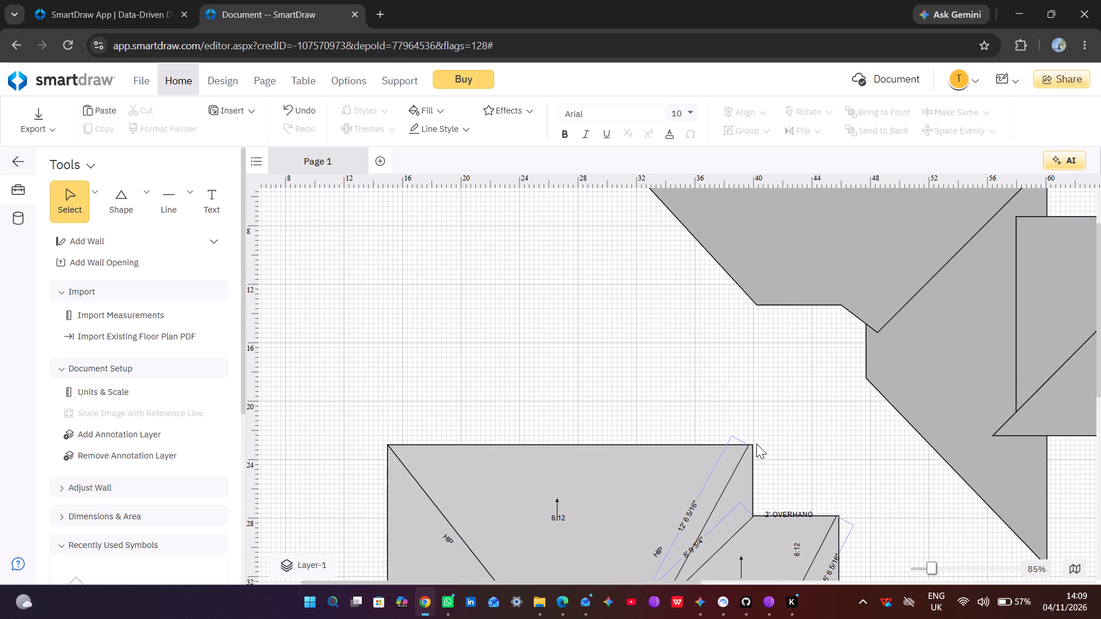
click(741, 456)
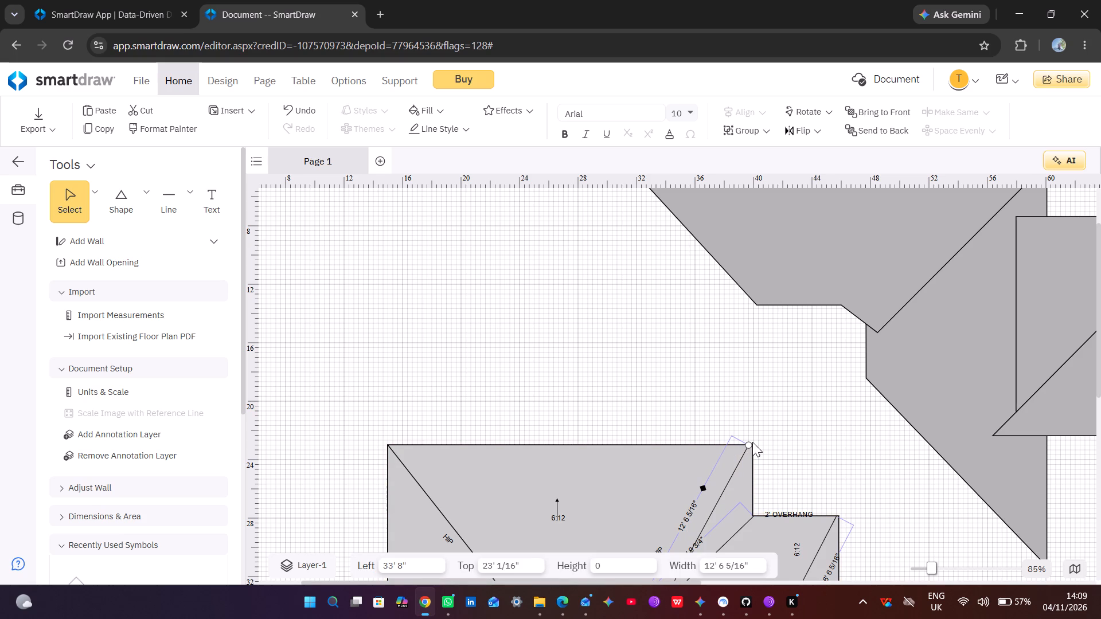
click(748, 444)
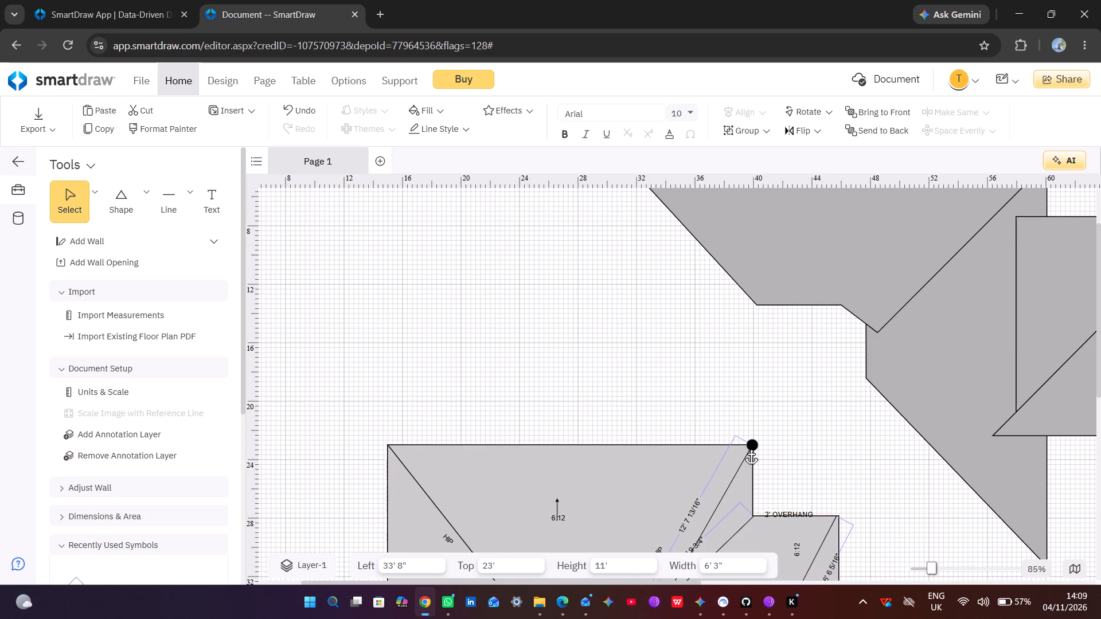
click(838, 418)
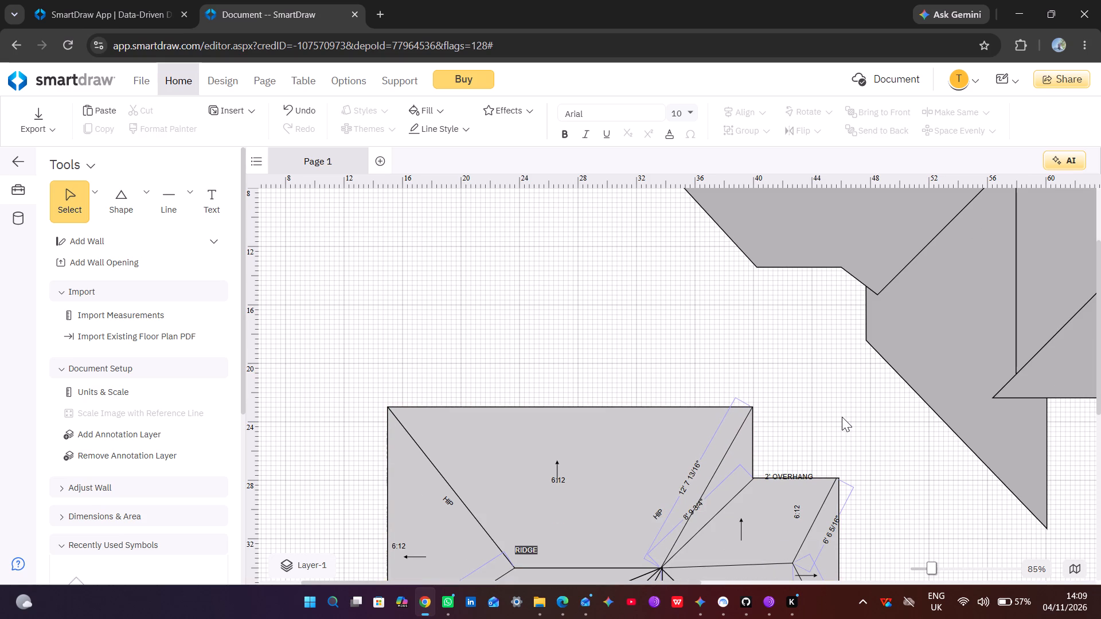
Choose black as the fill colour with no shape selected.
scroll(842, 417, down, 1)
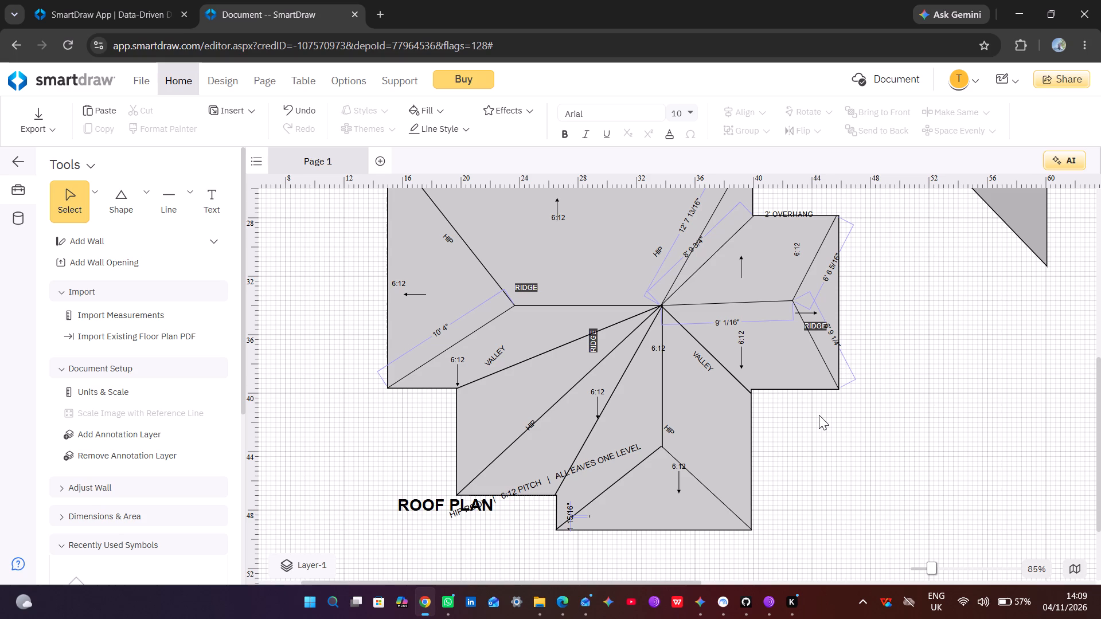
click(435, 111)
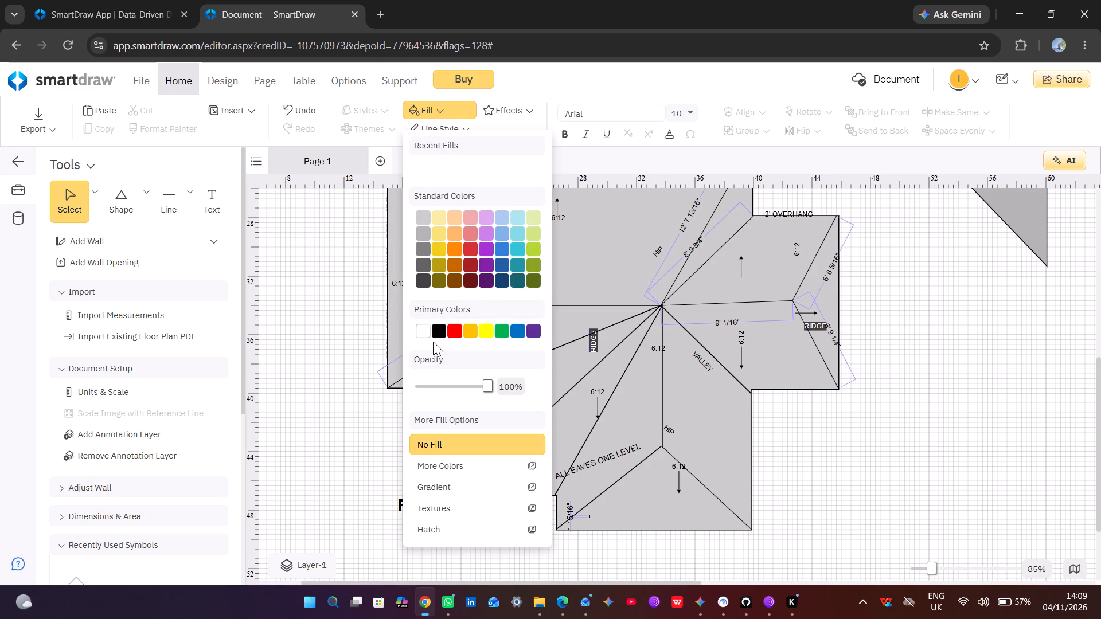
click(435, 334)
Move the whole roof plan so that its outline sits at left 15' 2 5/16" and top 24' 4".
click(485, 348)
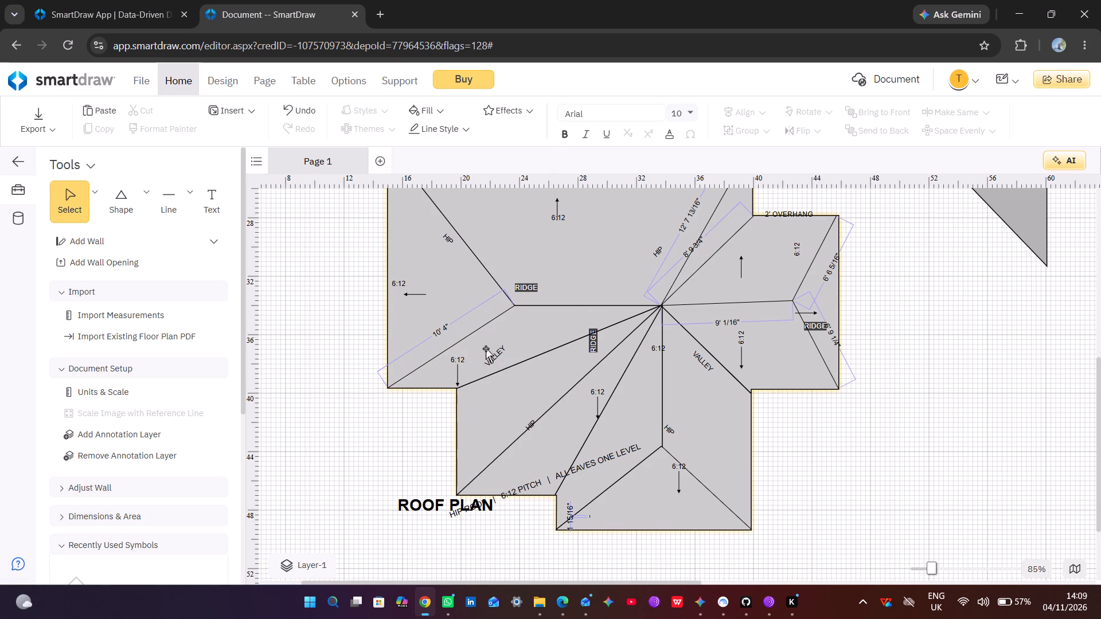
drag(486, 348, 491, 363)
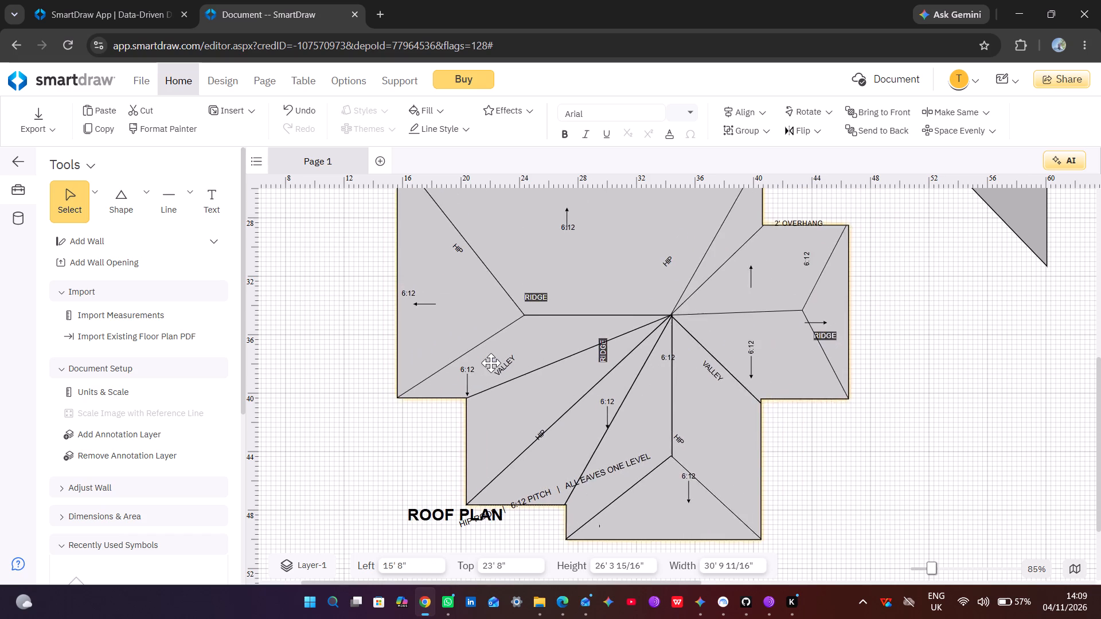
drag(491, 363, 488, 366)
Fill the roof outline with the dark blue standard colour.
click(440, 109)
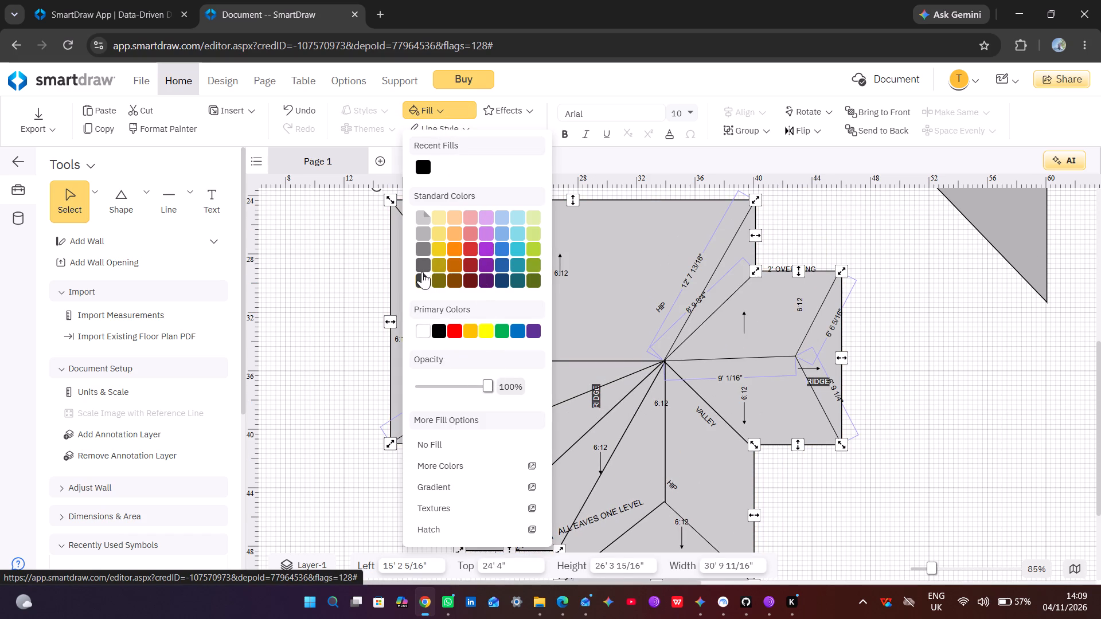
click(497, 277)
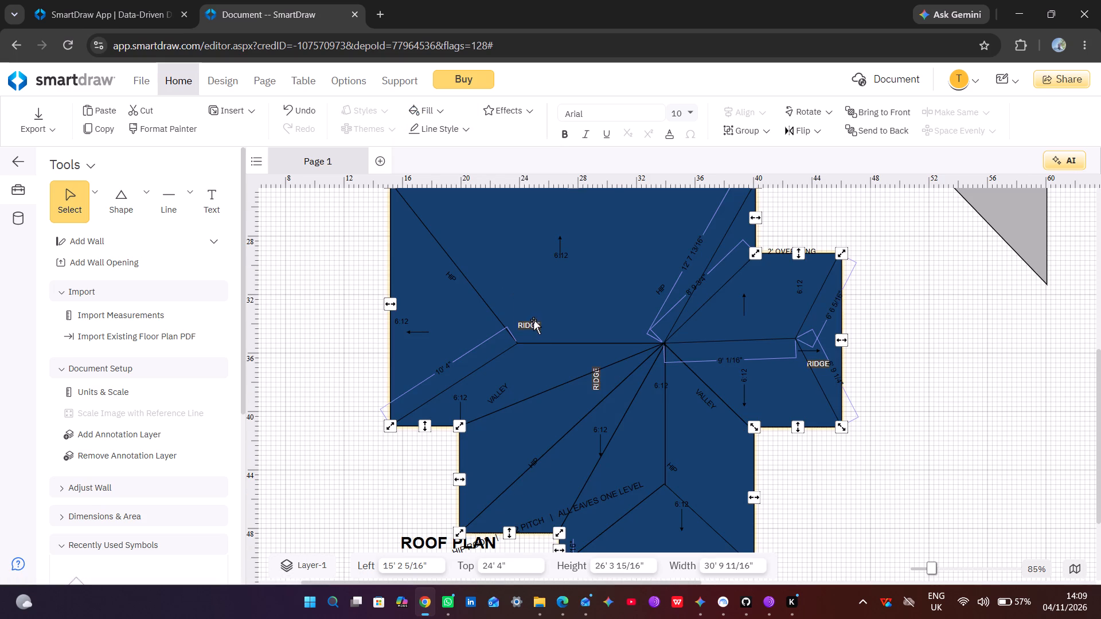
Lock the wide grey four-sided roof shape northeast of the roof plan and send it to the back.
scroll(534, 320, up, 2)
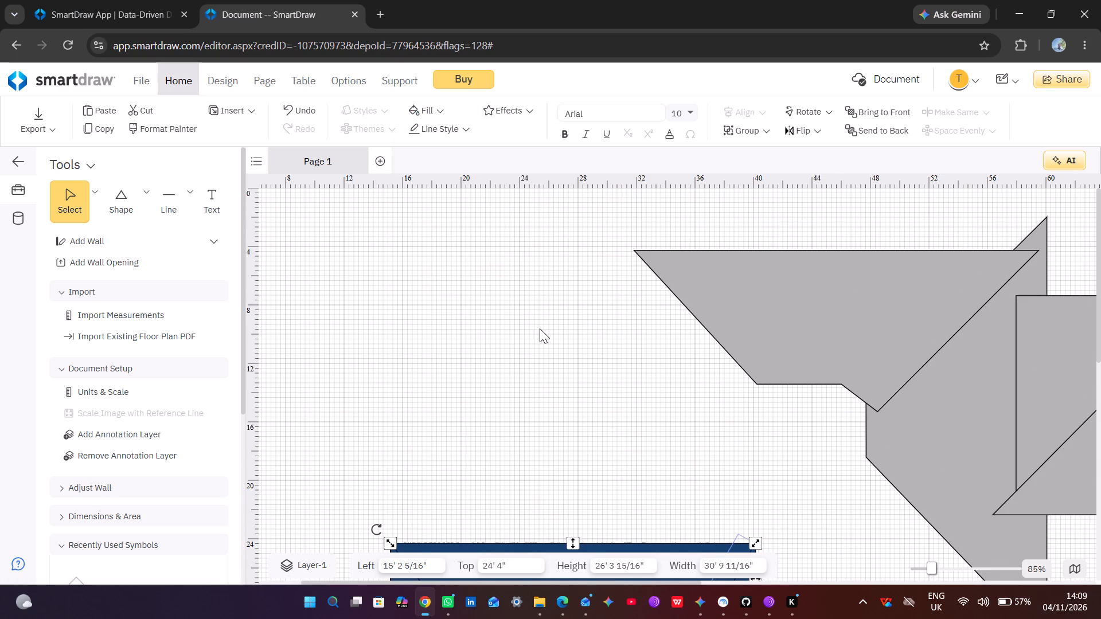
right_click(795, 281)
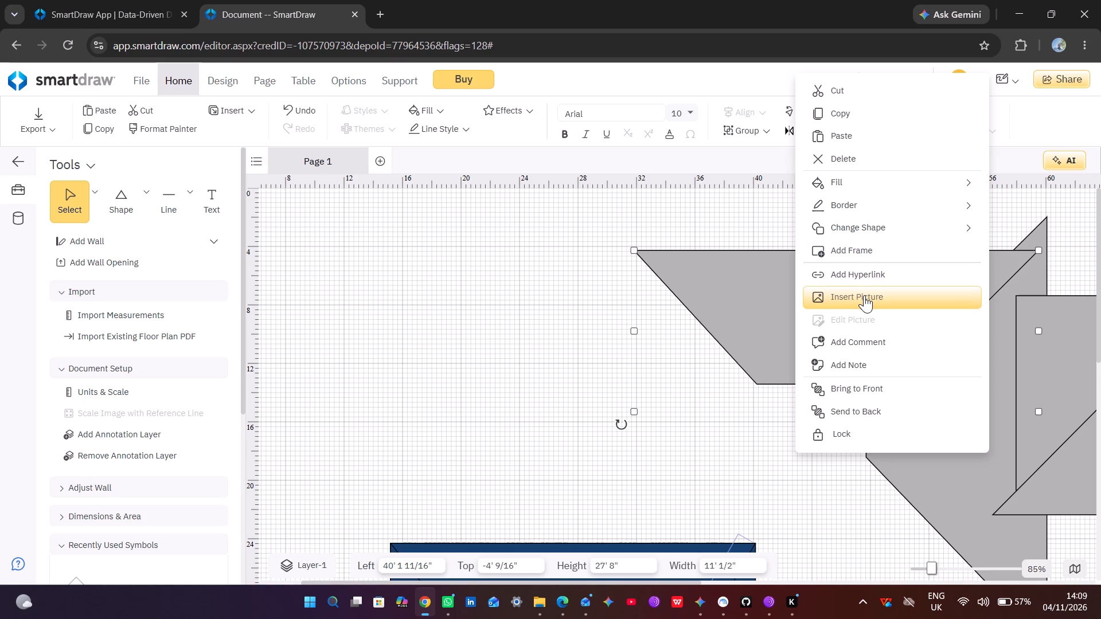
click(874, 435)
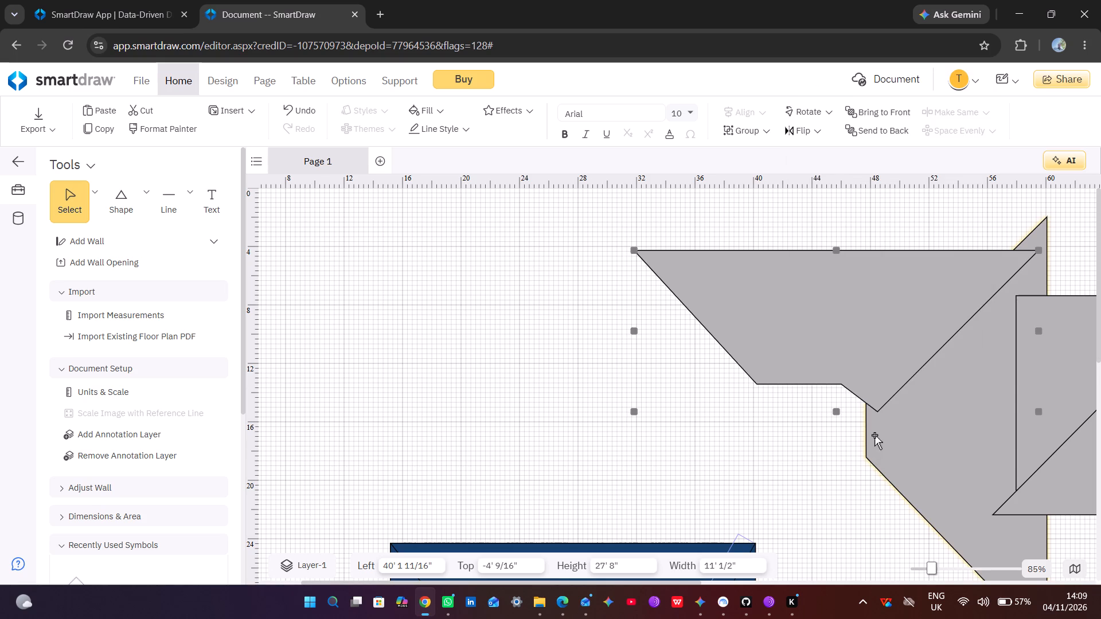
right_click(845, 362)
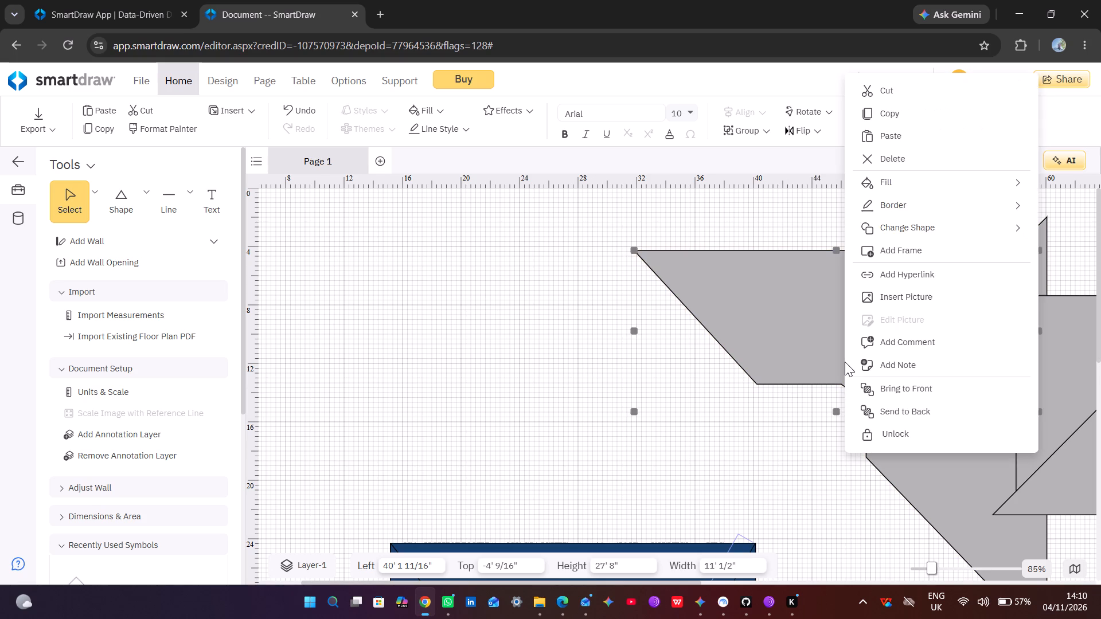
click(889, 410)
Bring the tall grey polygon overlapping the locked shape to the front.
right_click(907, 394)
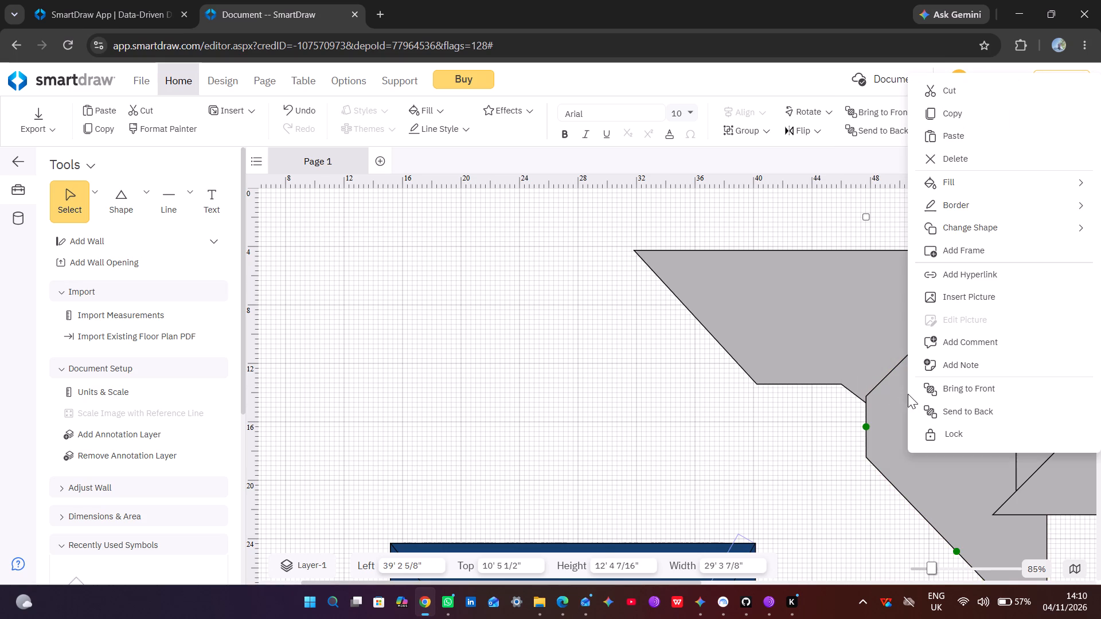
click(939, 383)
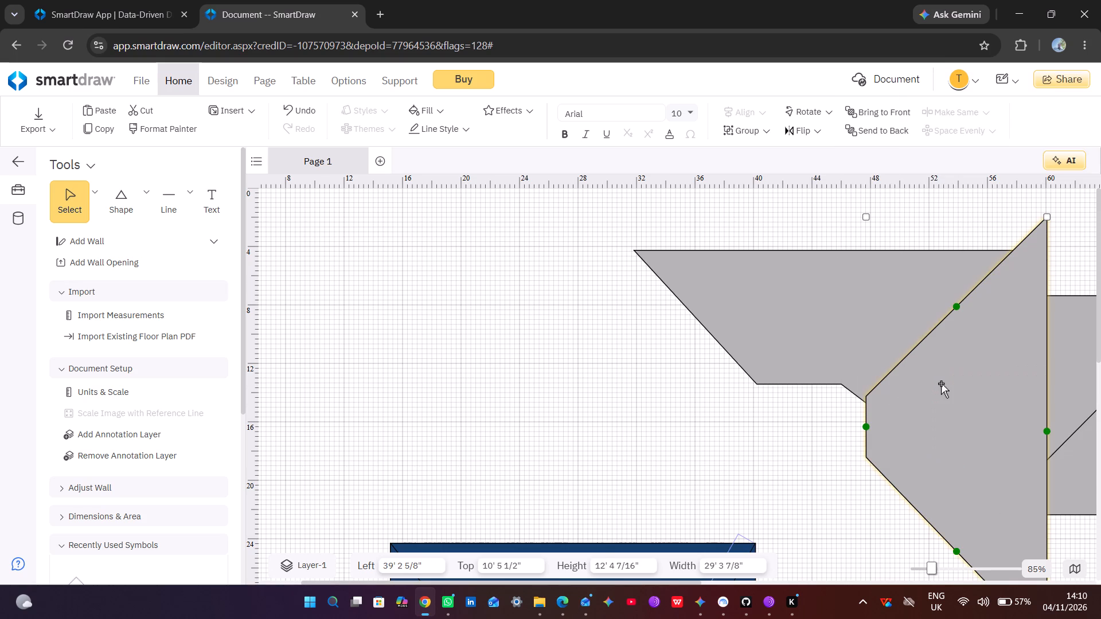
Reshape the main block's hip-ridge-valley line into a short level ridge detached from the central junction, making the line about 13' 1 11/16" wide.
scroll(944, 385, down, 2)
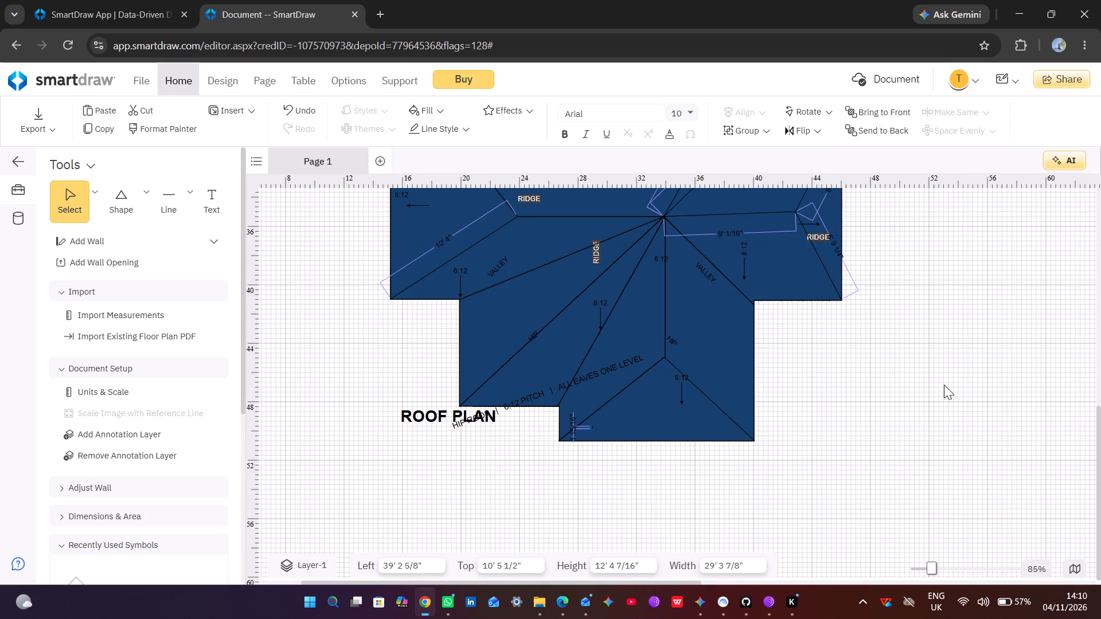
scroll(944, 385, up, 1)
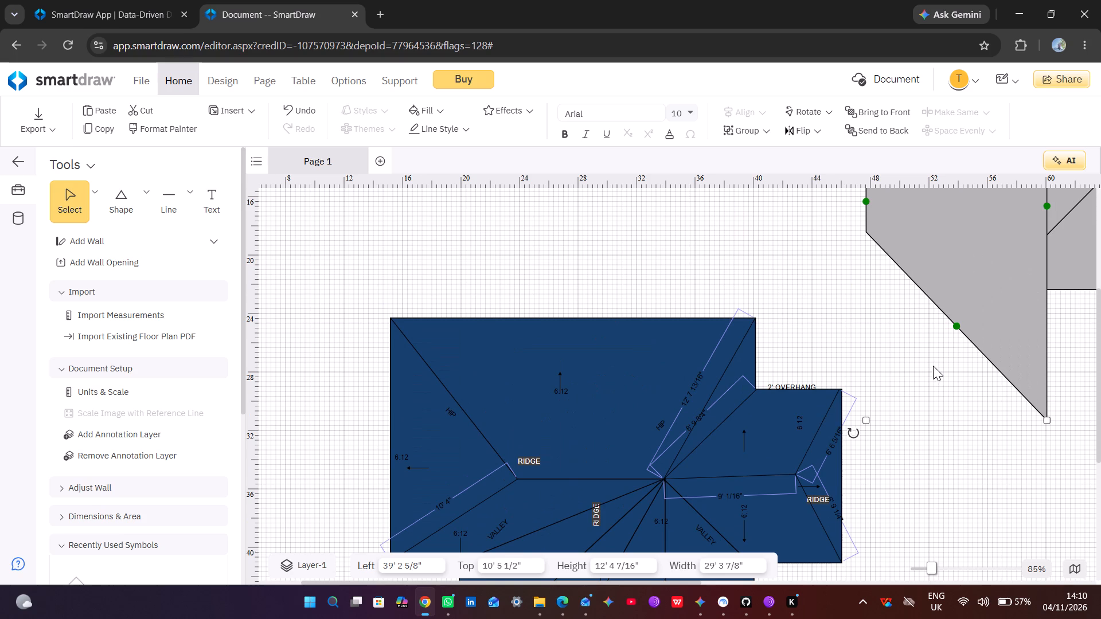
scroll(933, 366, down, 1)
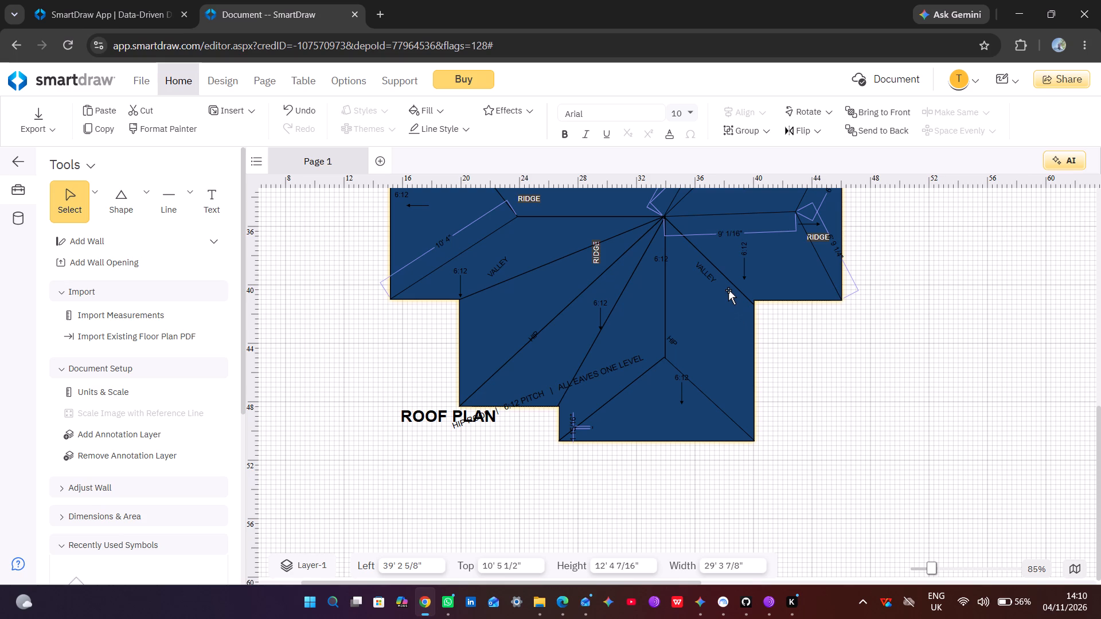
scroll(728, 290, up, 1)
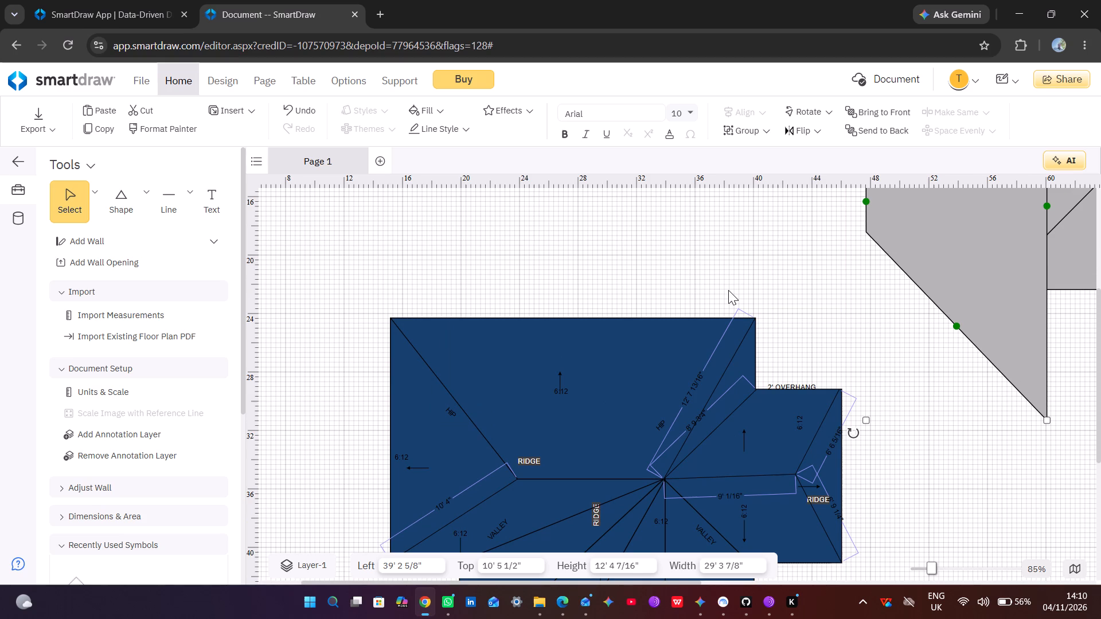
click(521, 481)
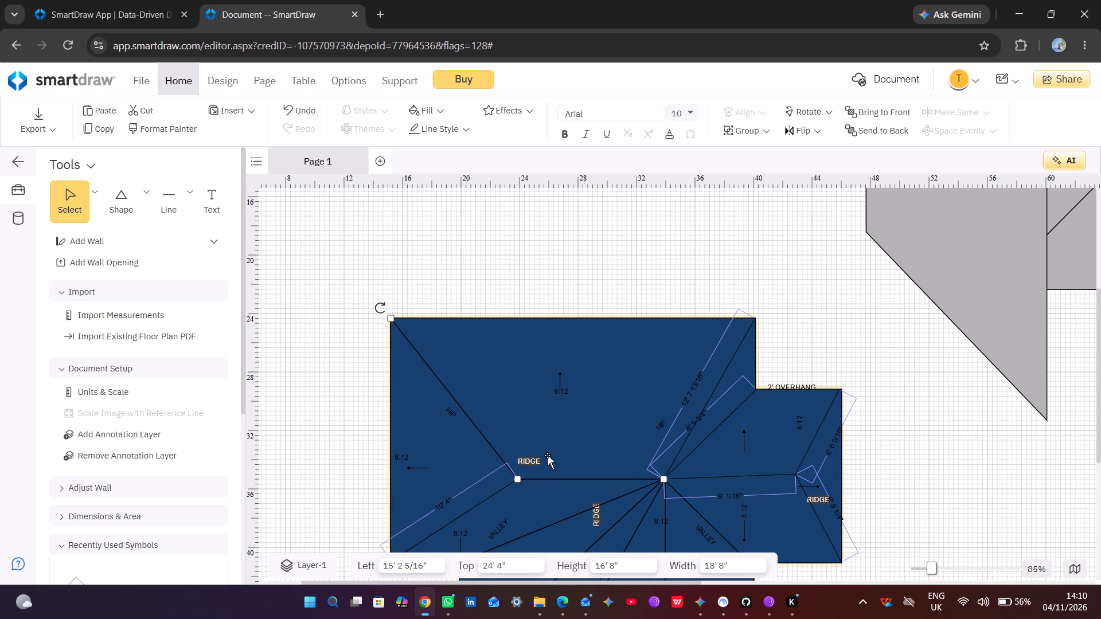
scroll(547, 455, down, 1)
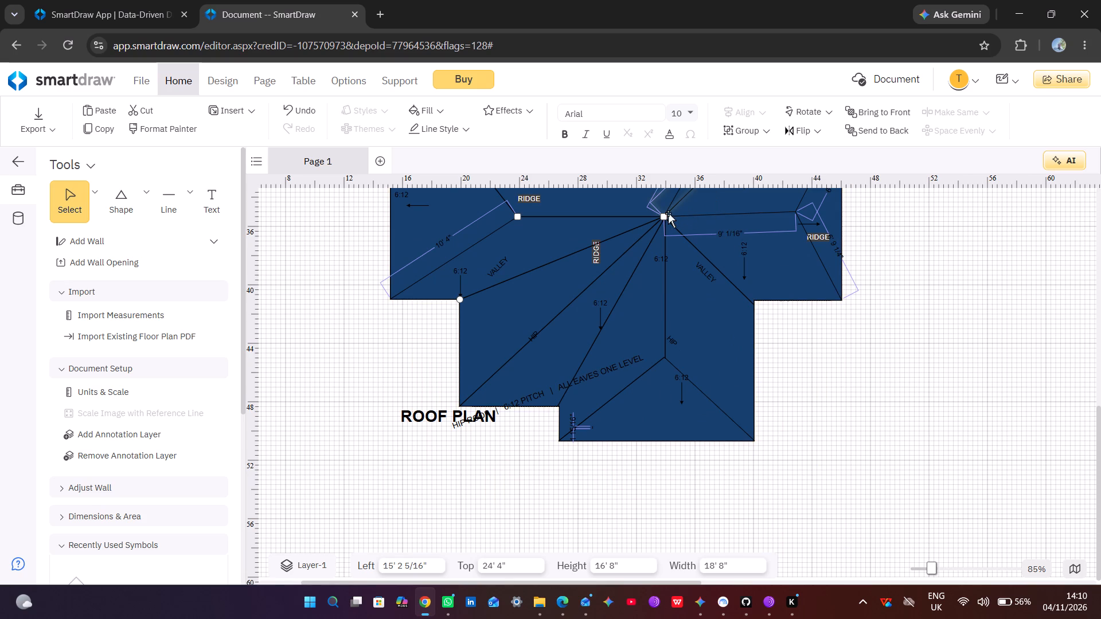
drag(663, 219, 572, 218)
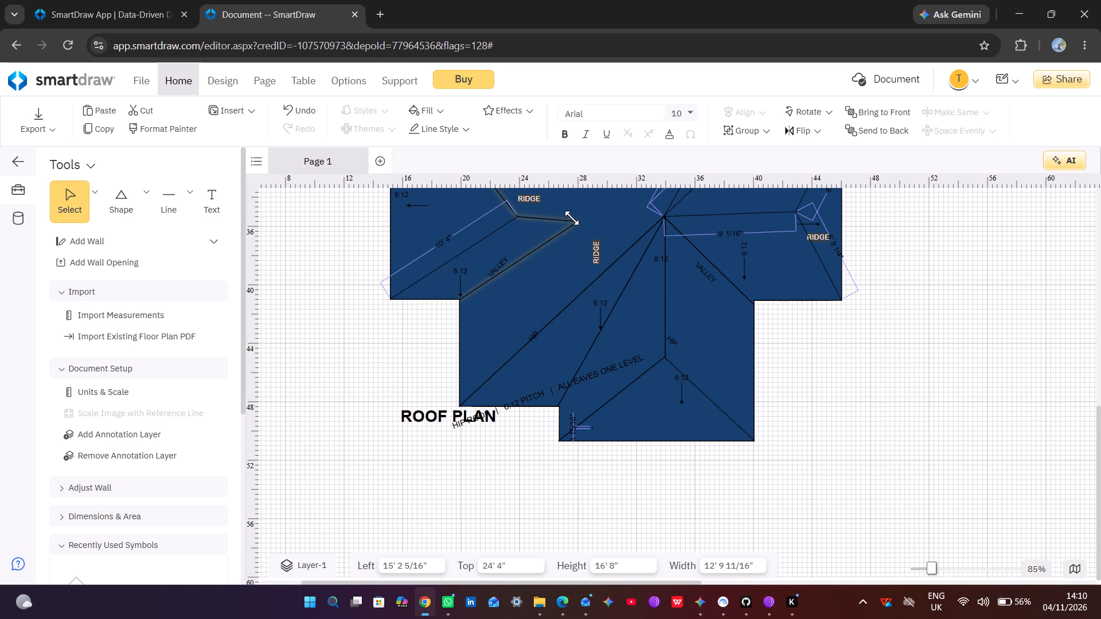
drag(572, 218, 576, 216)
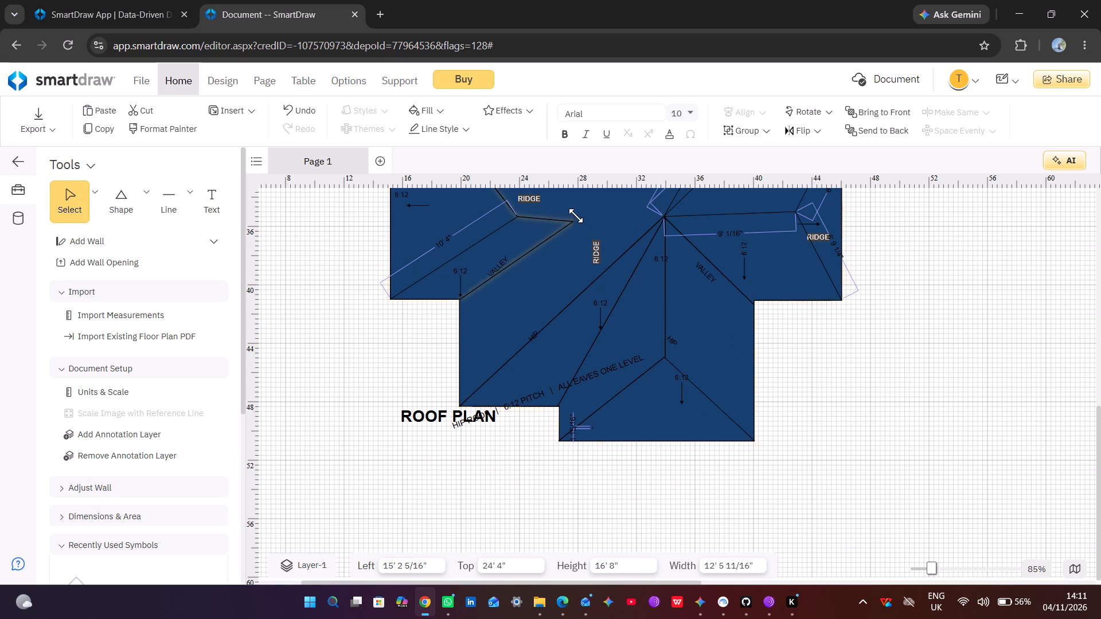
drag(576, 216, 576, 213)
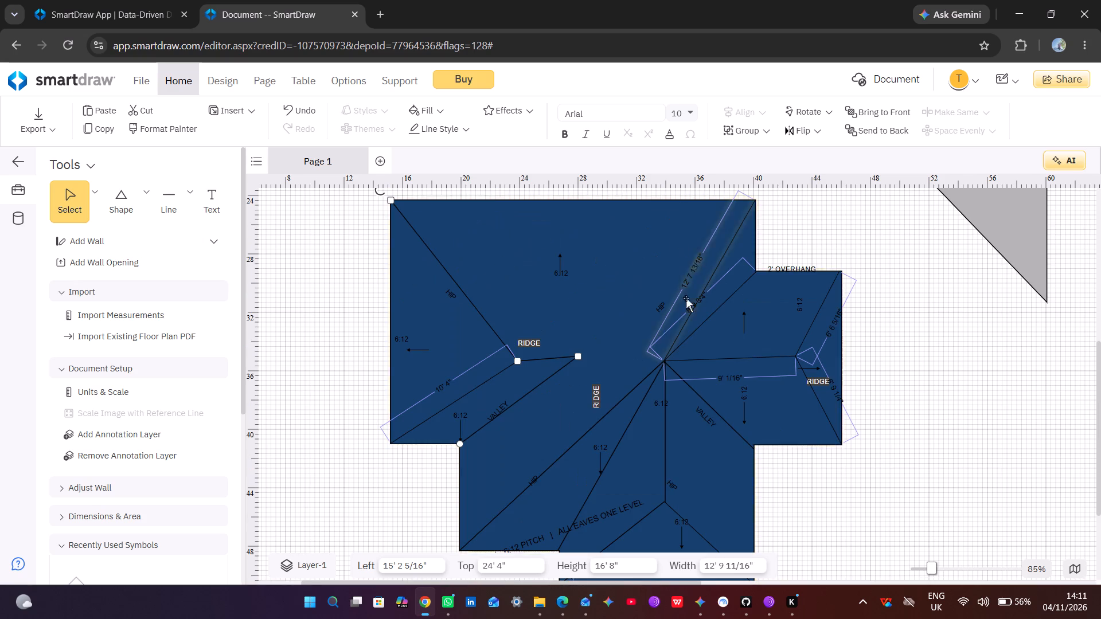
drag(515, 360, 507, 312)
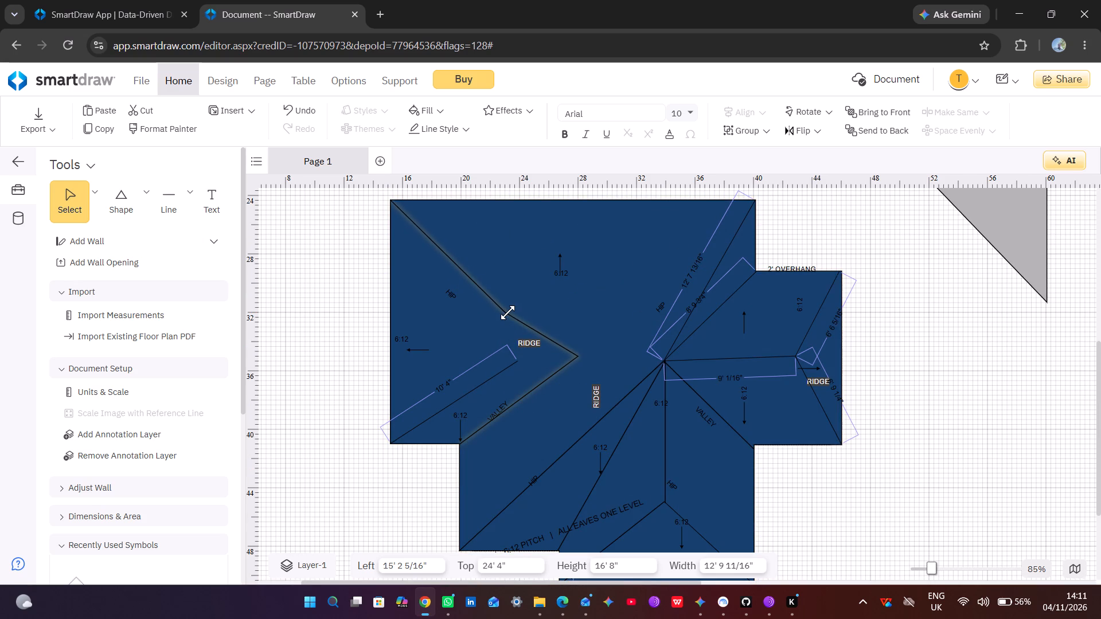
drag(507, 312, 506, 321)
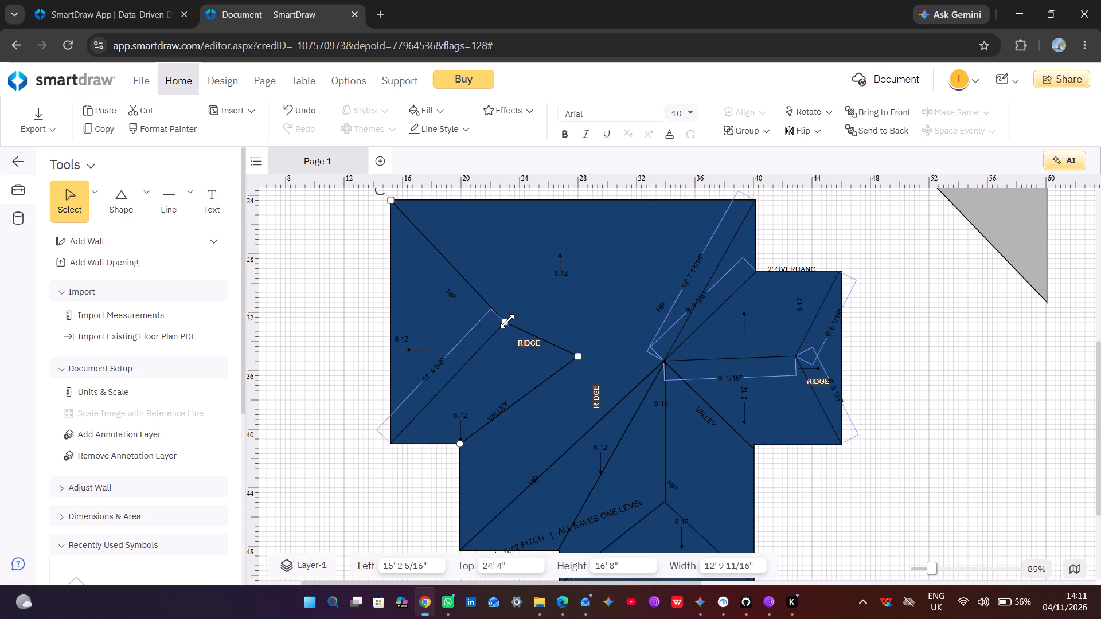
drag(577, 354, 580, 347)
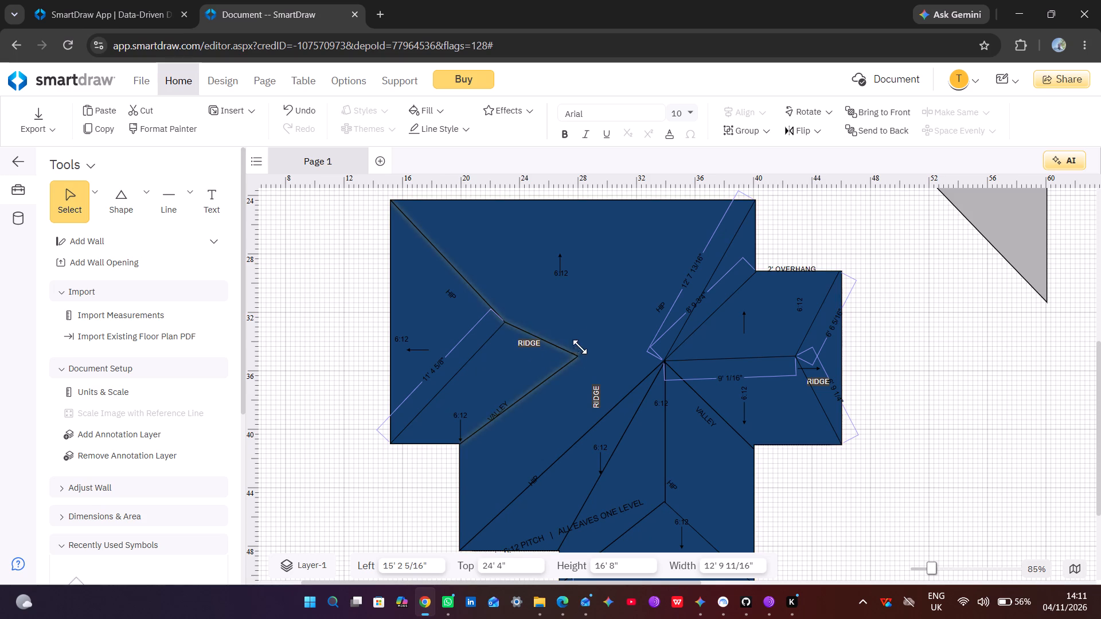
drag(580, 347, 584, 320)
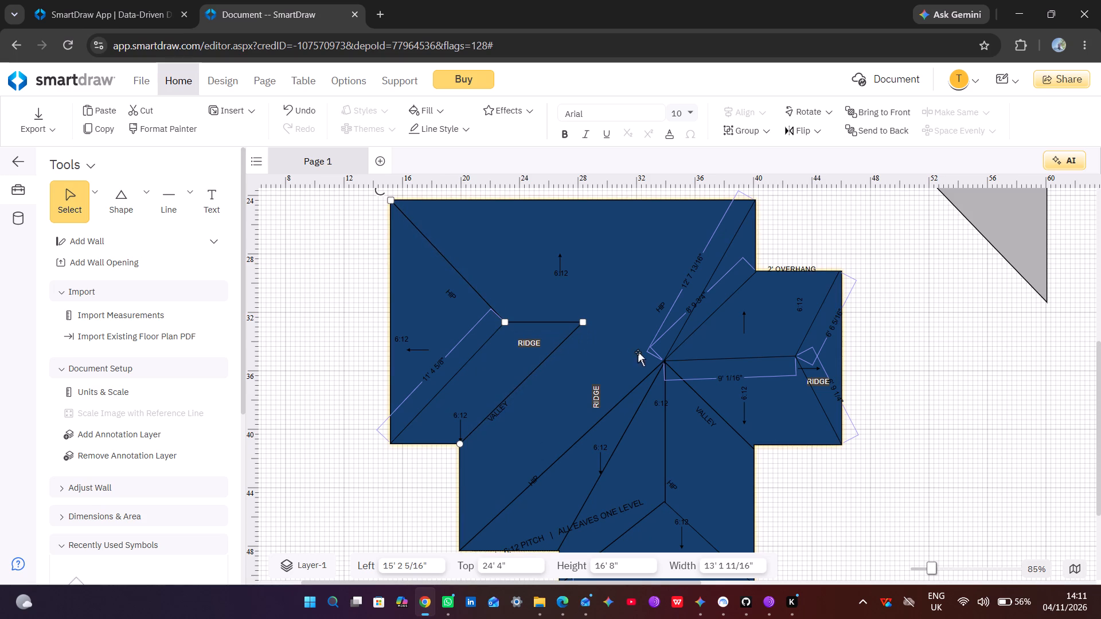
Pull the south wing line's upper vertex down from the central junction to just above its lower ridge junction.
click(666, 370)
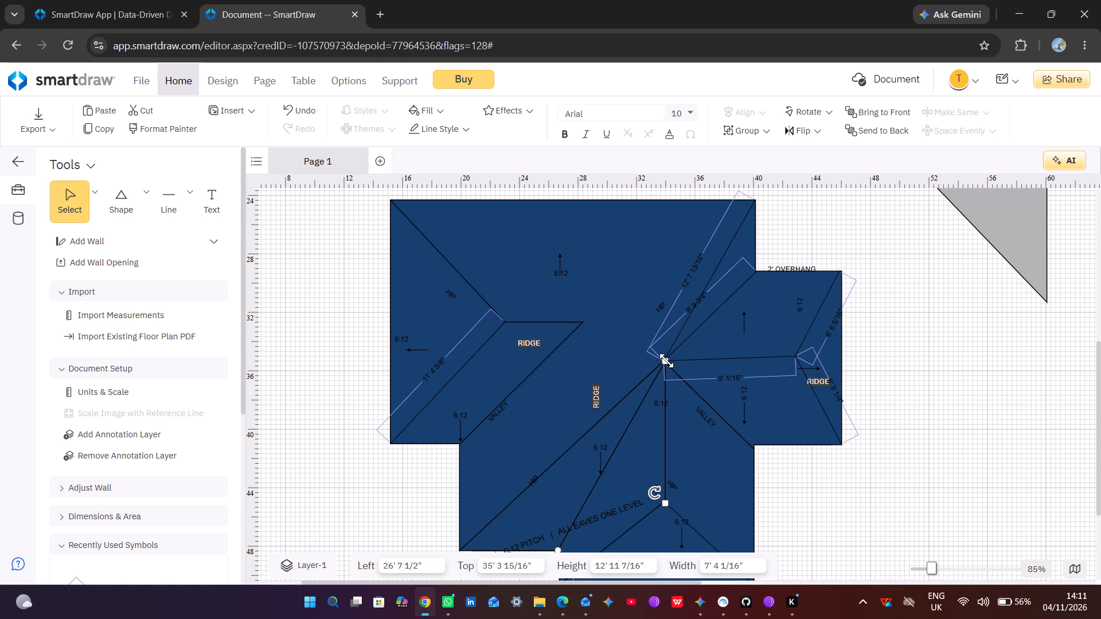
drag(666, 361, 659, 455)
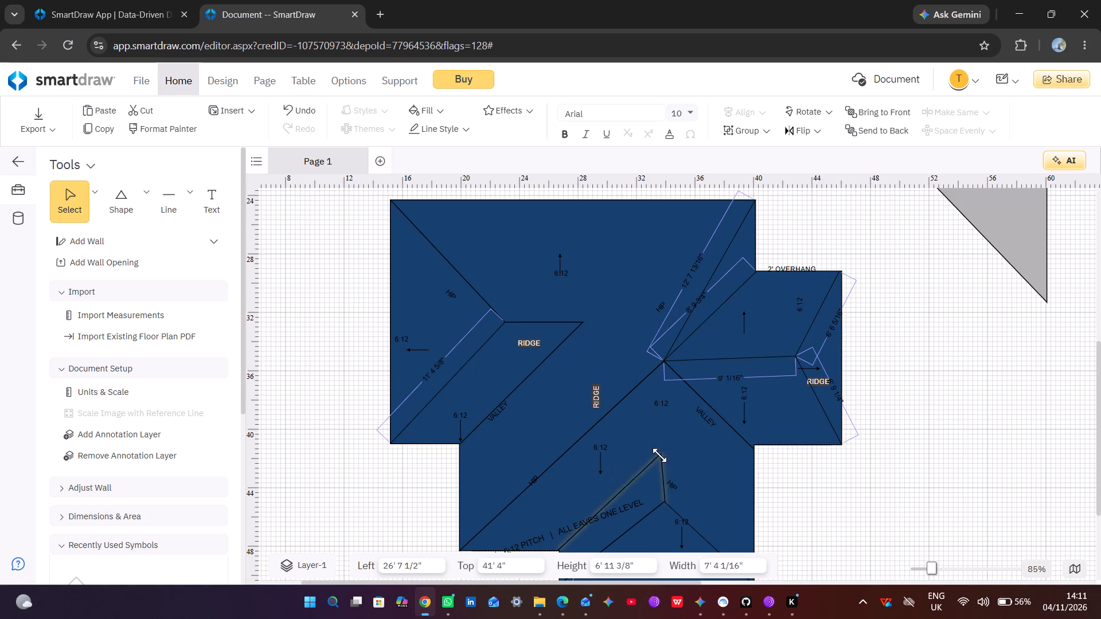
drag(659, 455, 665, 472)
Move the whole roof plan so that its outline sits at left 14' 2 5/16" and top 21' 8 1/16".
click(688, 443)
drag(689, 443, 691, 441)
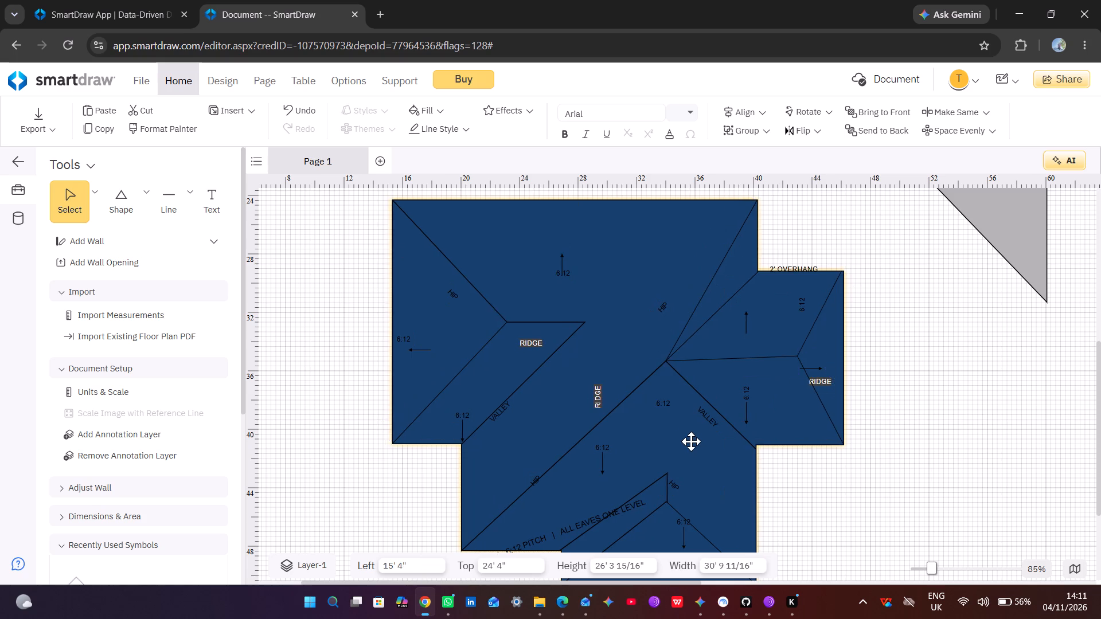
drag(691, 441, 675, 406)
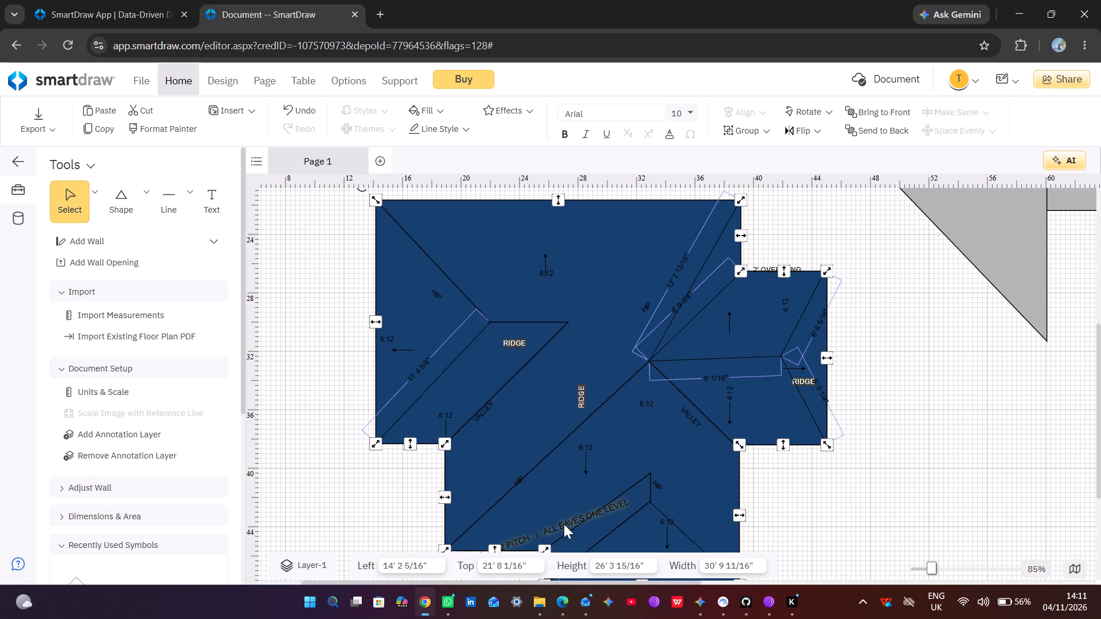
Shorten the main block's northeast hip line to about 7' 4 11/16" by pulling its lower end away from the central junction.
click(561, 527)
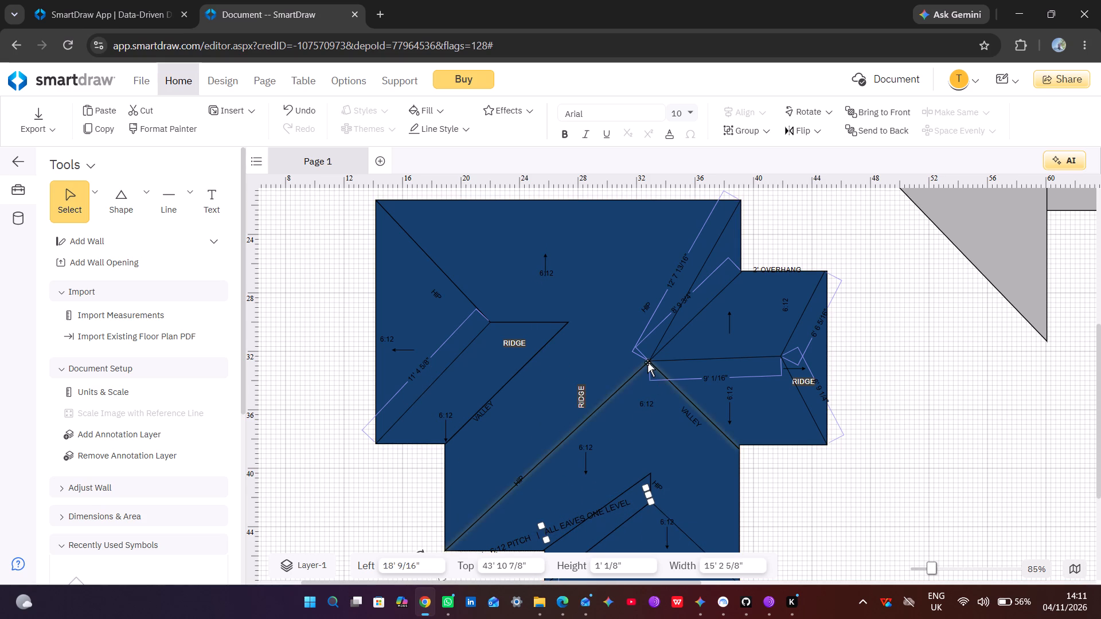
scroll(647, 362, down, 1)
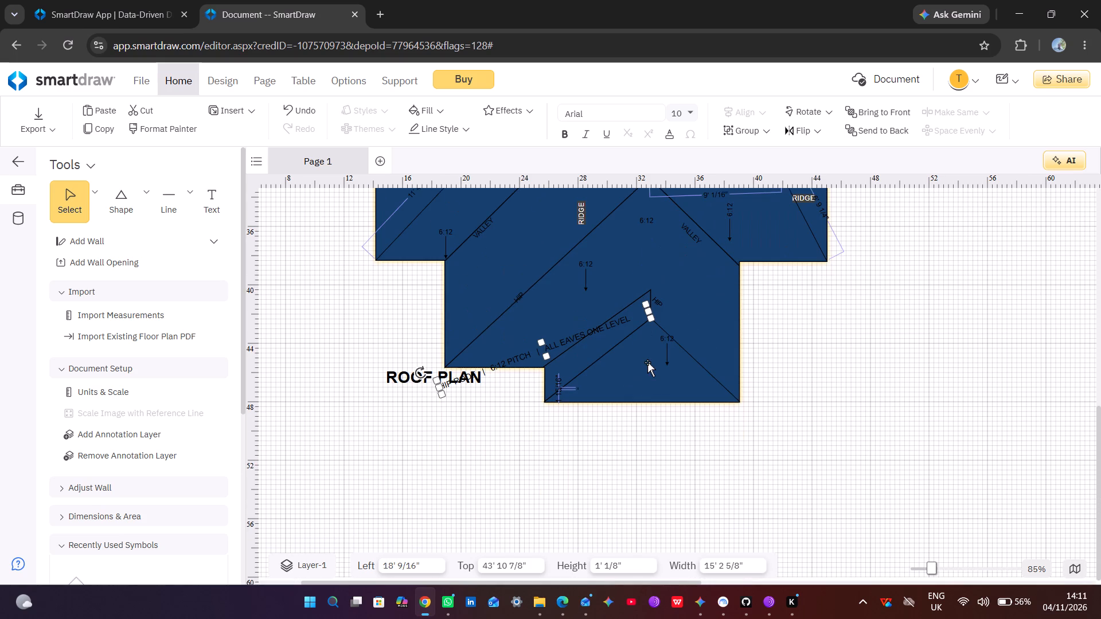
scroll(647, 362, up, 1)
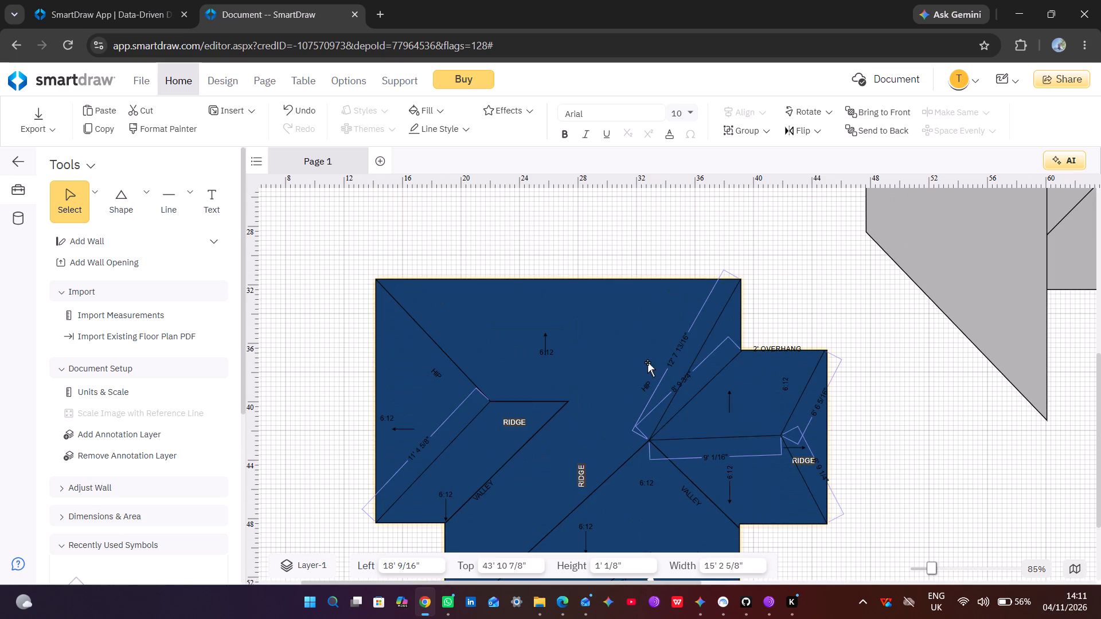
click(703, 348)
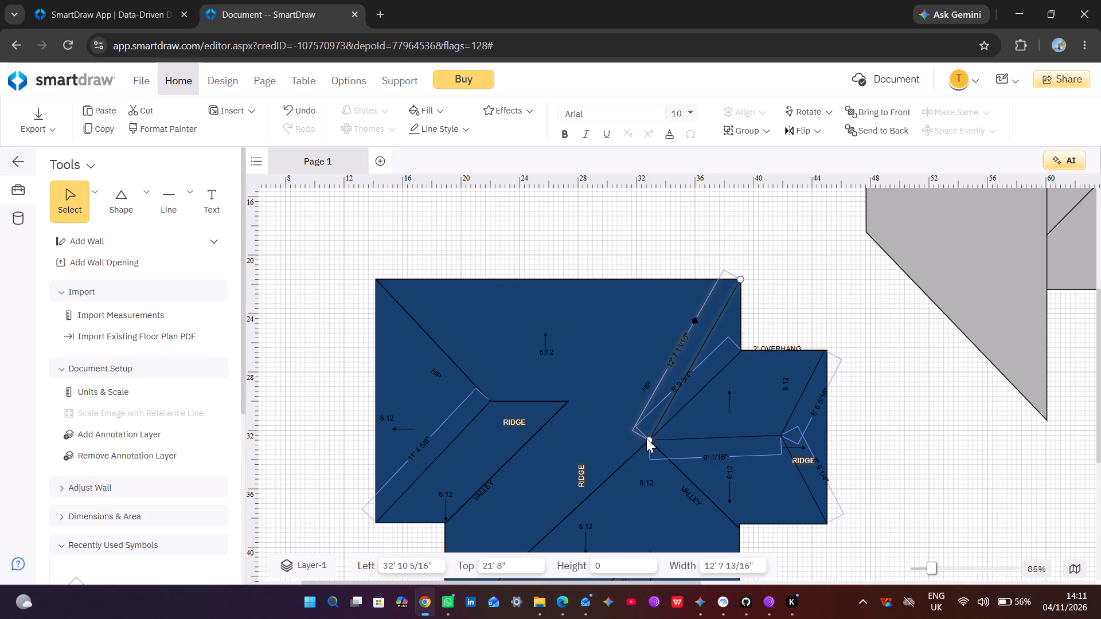
drag(647, 438, 655, 375)
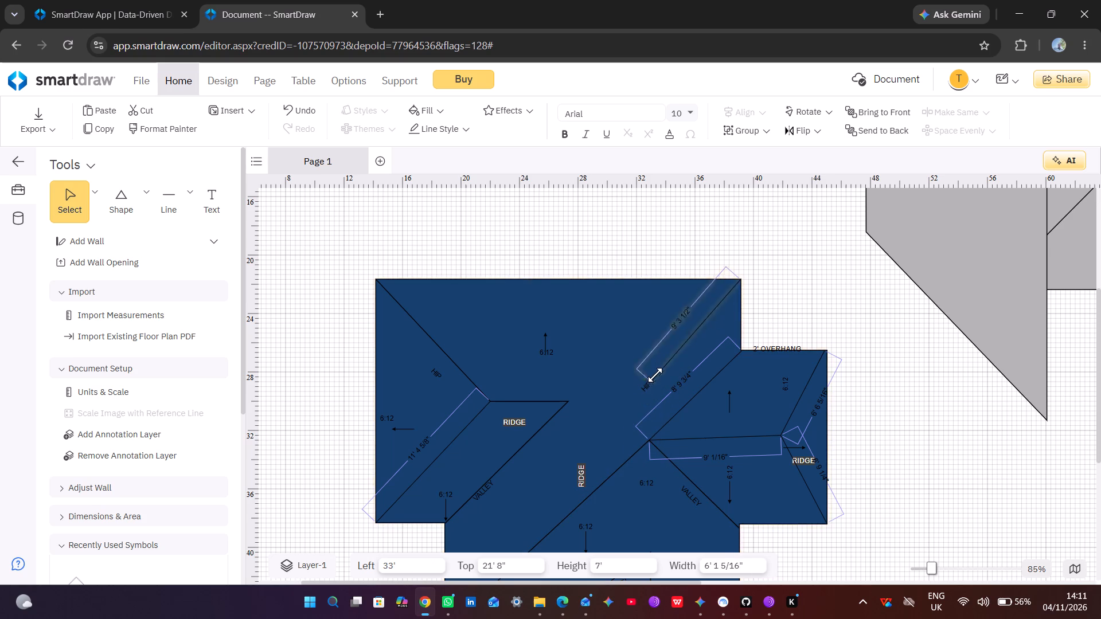
drag(655, 375, 661, 354)
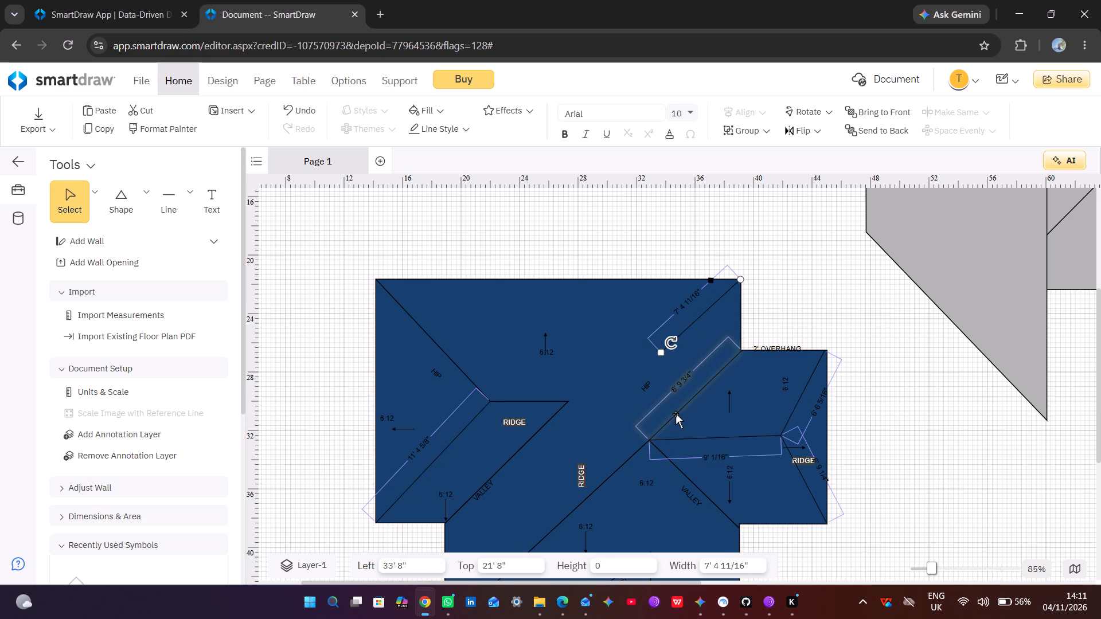
Shorten the valley line from the inner corner beside the overhang label to about 5' 2 1/4", detaching it from the central junction.
click(676, 414)
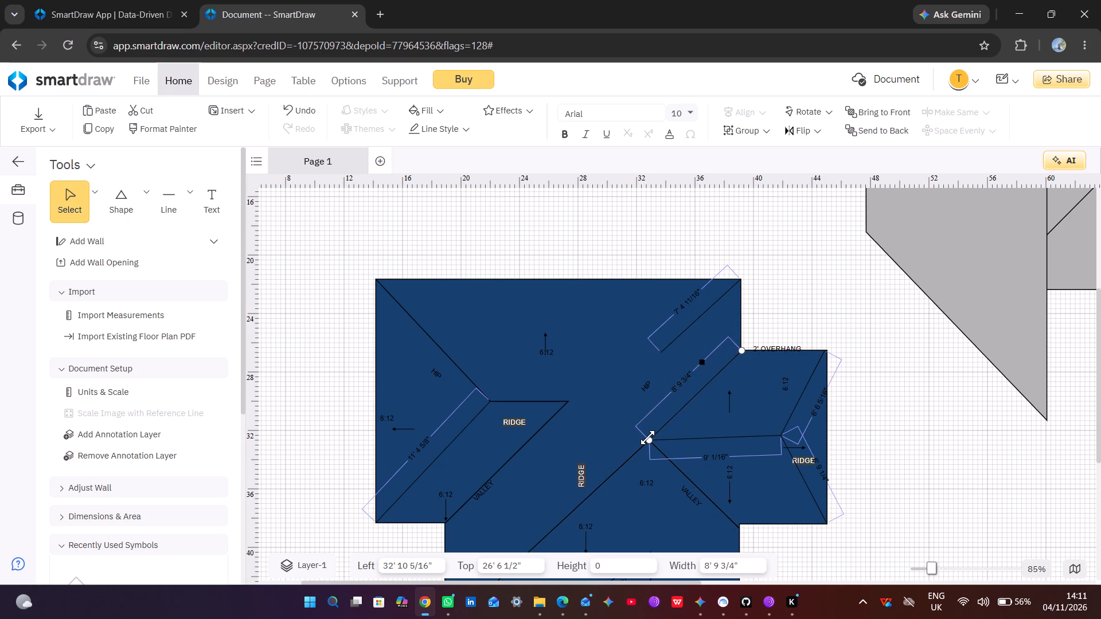
drag(647, 437, 676, 395)
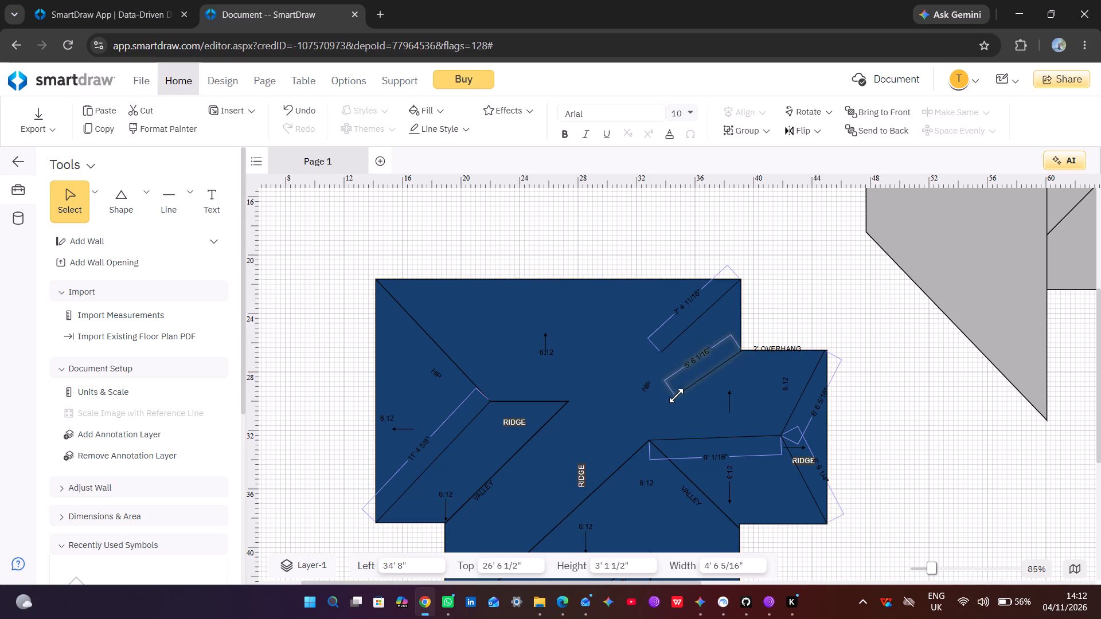
drag(676, 395, 686, 402)
Shorten the east wing's ridge line to about 4' 6 5/16" by pulling its inner end toward the east hips.
click(657, 440)
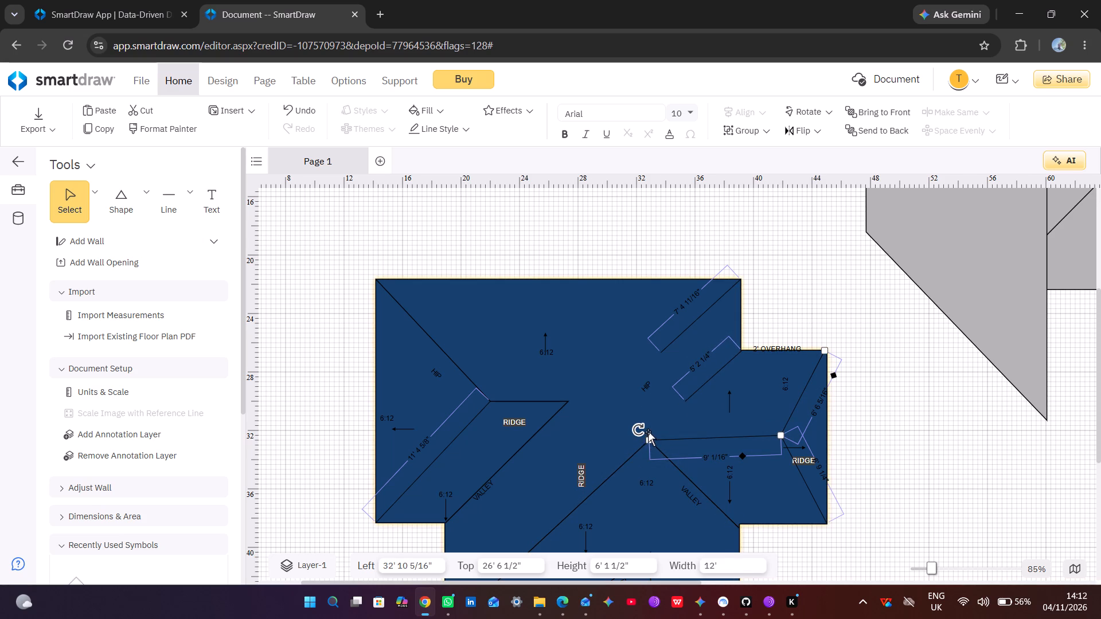
drag(650, 438, 667, 432)
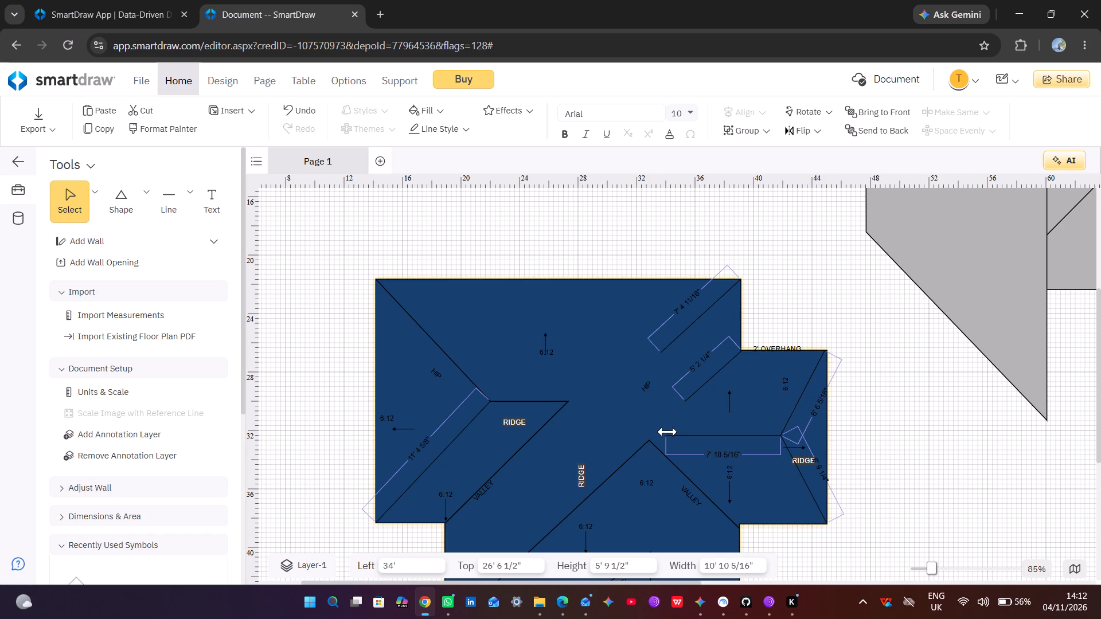
drag(667, 432, 696, 431)
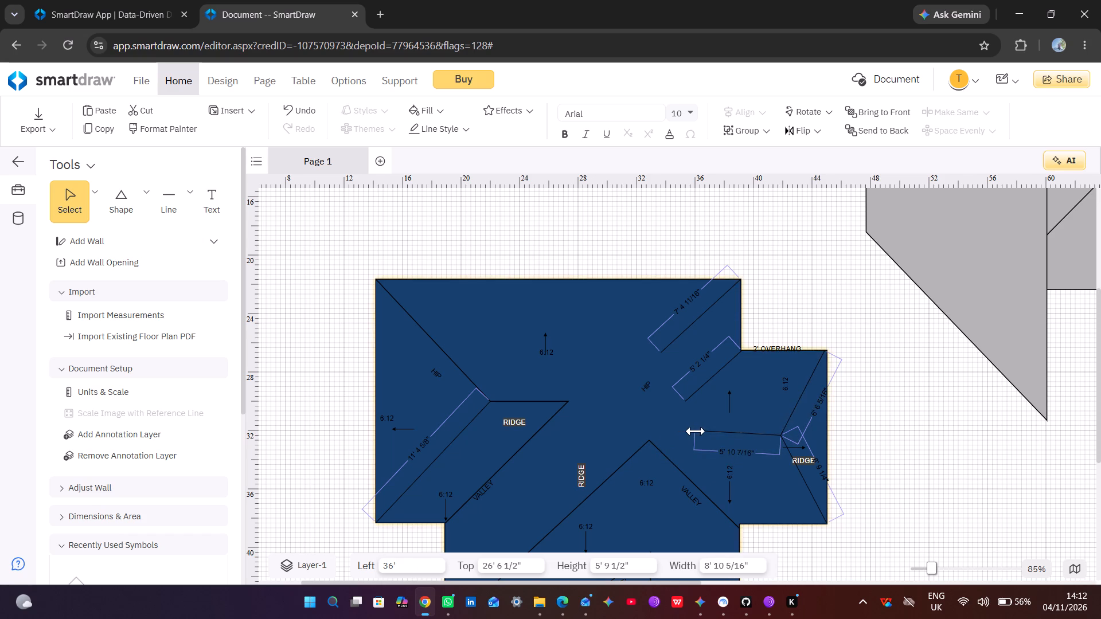
drag(696, 431, 714, 438)
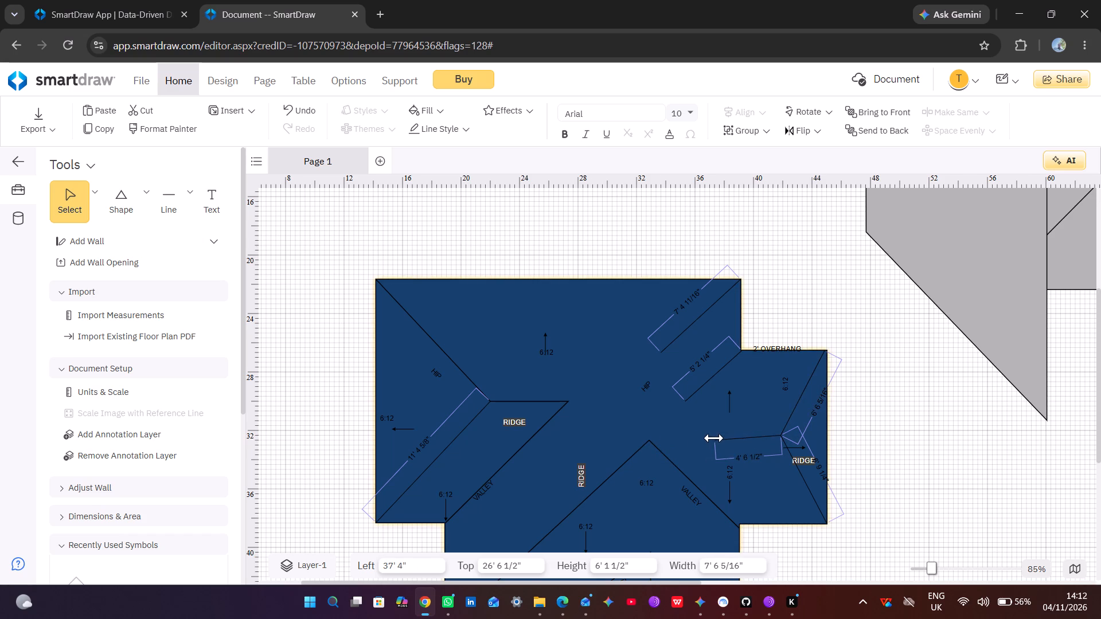
drag(714, 438, 715, 437)
Move the lower end of the valley line beside the overhang label onto the east ridge's inner end, about 6' 1" long.
click(686, 402)
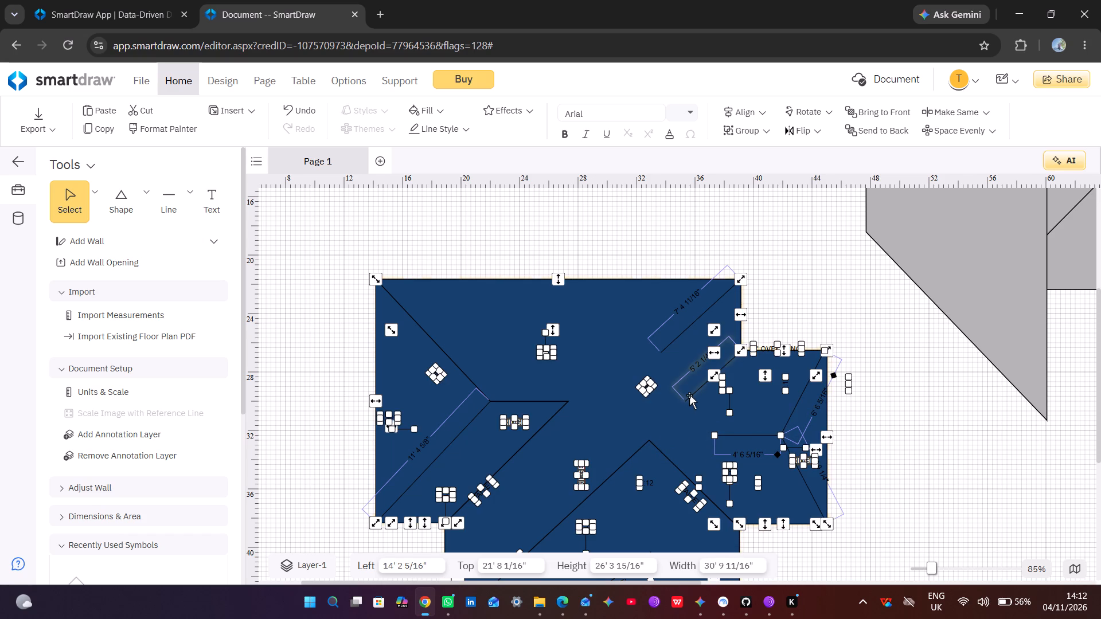
click(693, 391)
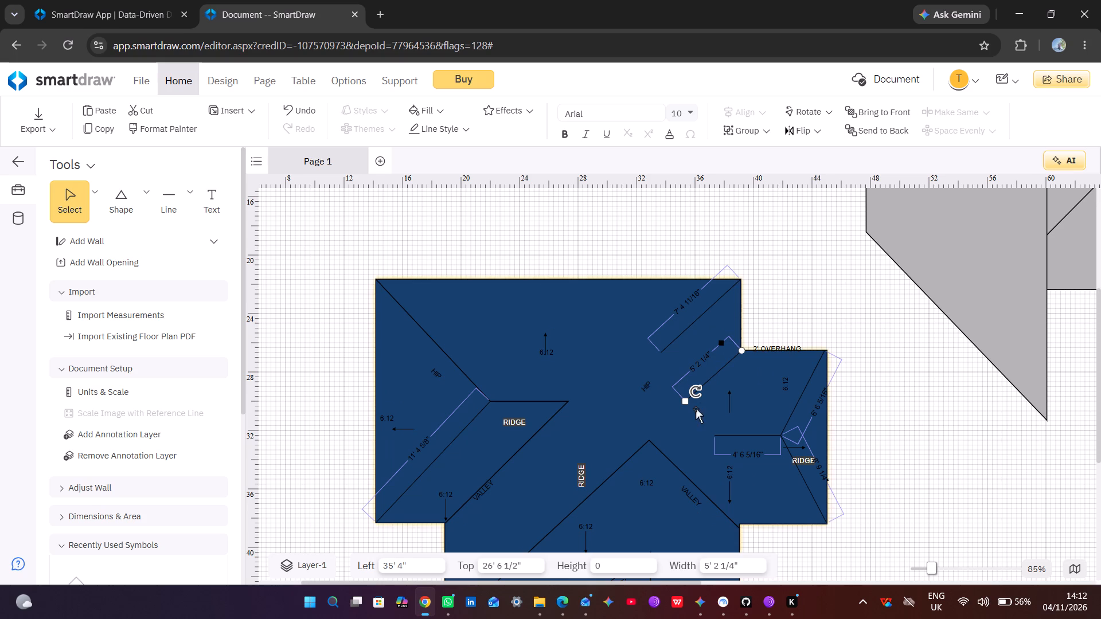
drag(684, 399, 707, 422)
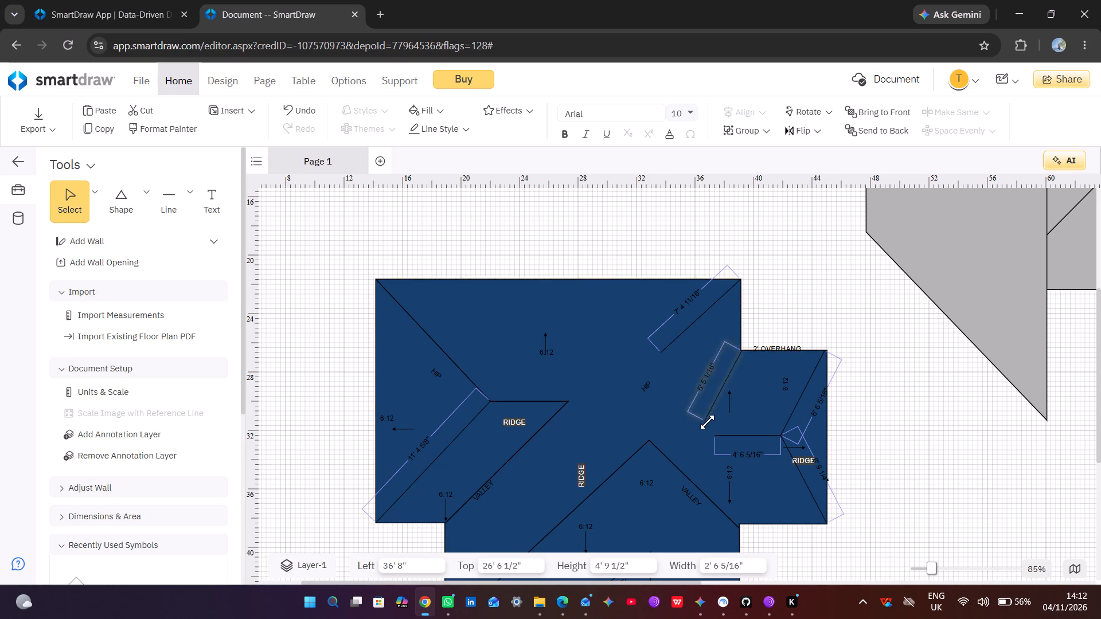
drag(707, 422, 715, 434)
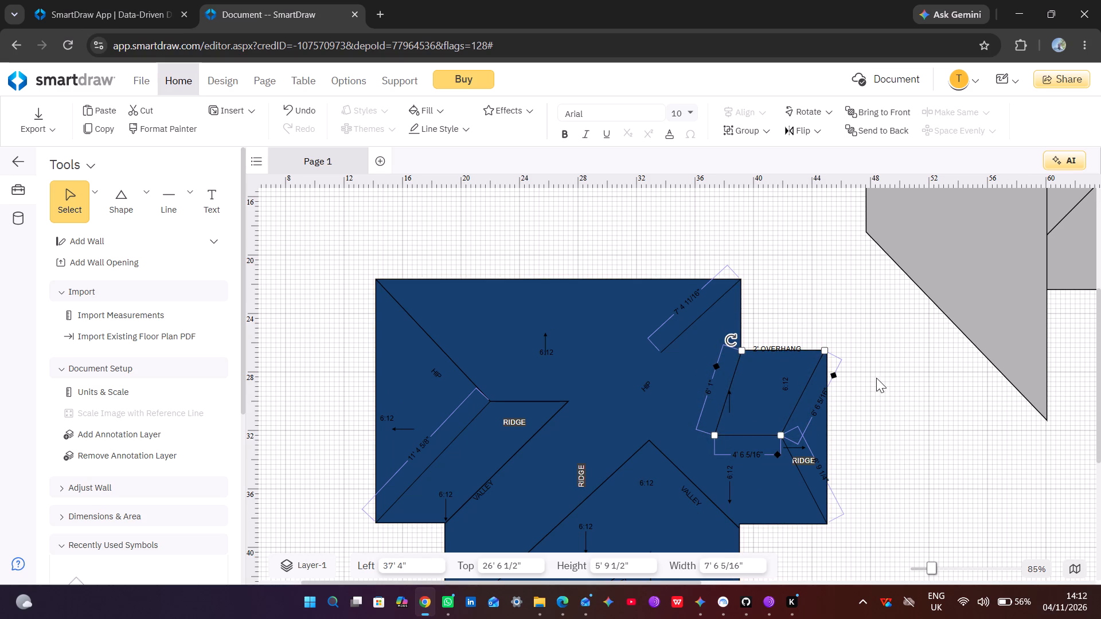
Extend the east wing ridge at its hip junction to a length of about 4' 8".
drag(778, 436, 783, 435)
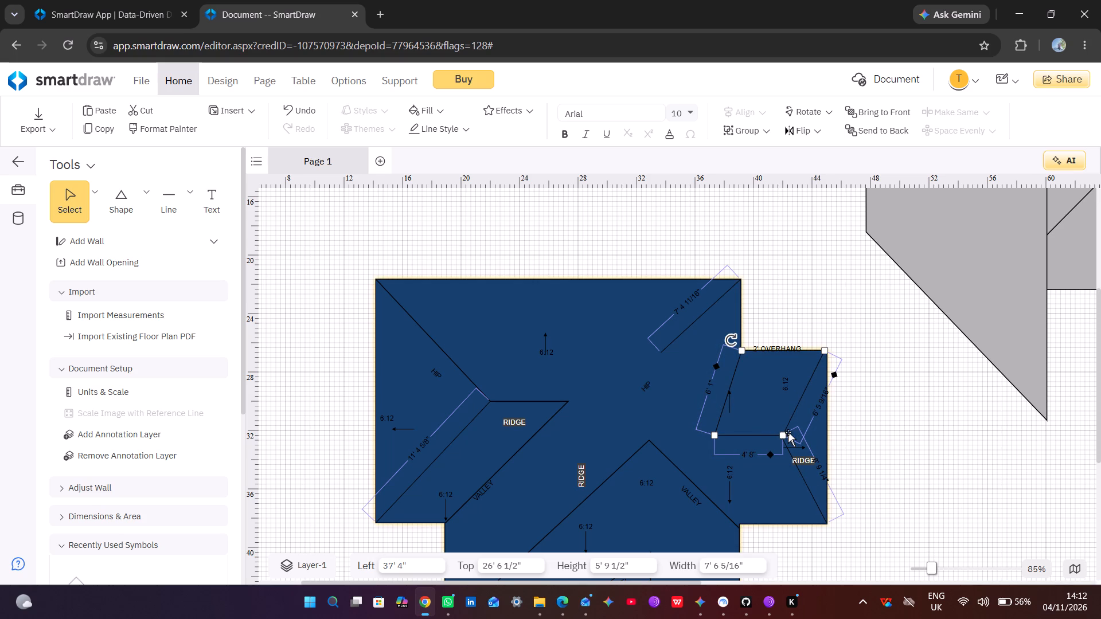
click(868, 410)
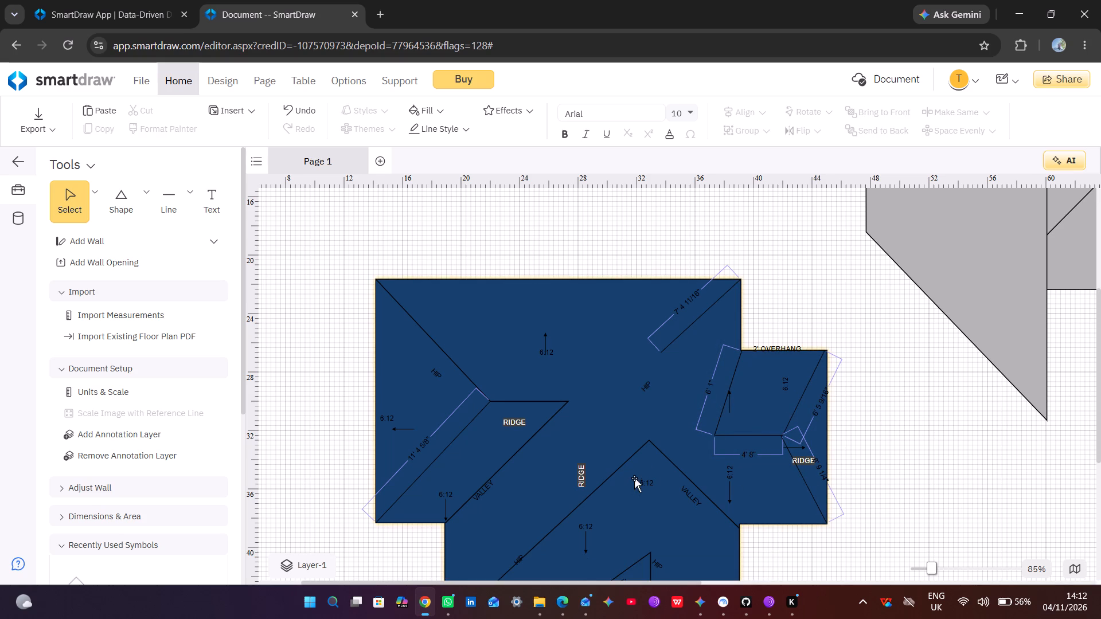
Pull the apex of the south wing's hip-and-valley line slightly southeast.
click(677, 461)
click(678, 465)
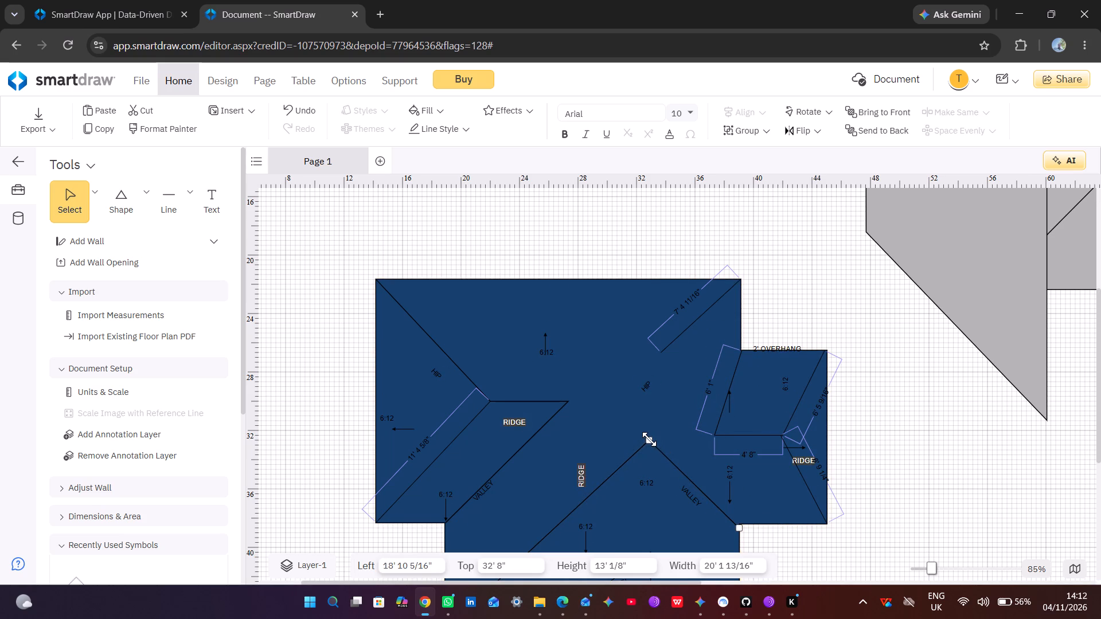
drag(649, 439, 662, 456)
Move the whole roof plan so that its outline sits at left 14' and top 21' 4".
drag(662, 455, 661, 449)
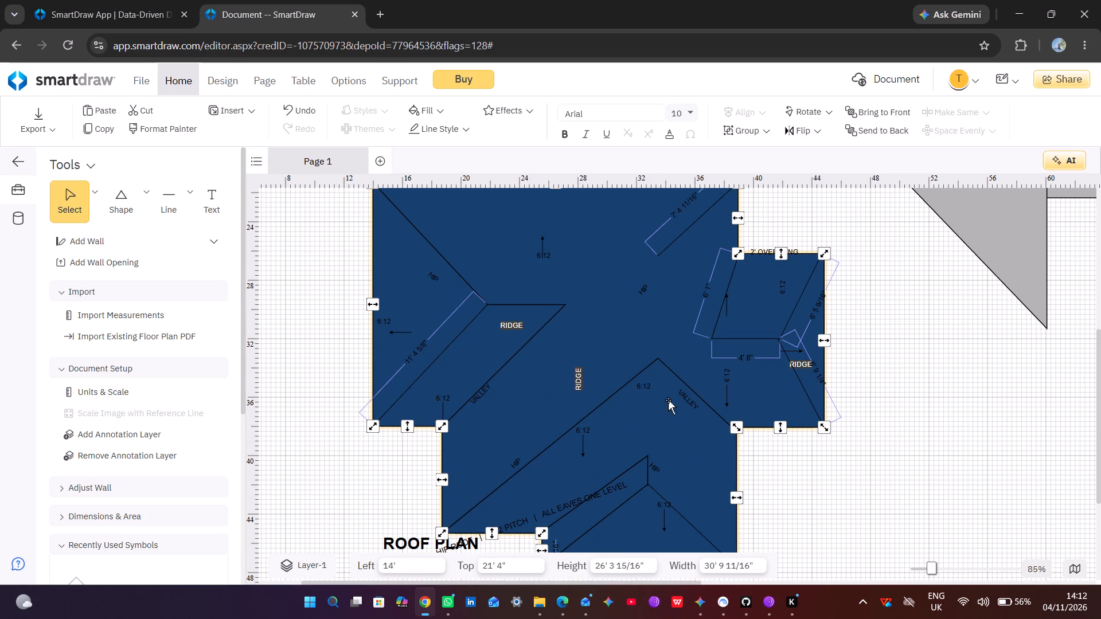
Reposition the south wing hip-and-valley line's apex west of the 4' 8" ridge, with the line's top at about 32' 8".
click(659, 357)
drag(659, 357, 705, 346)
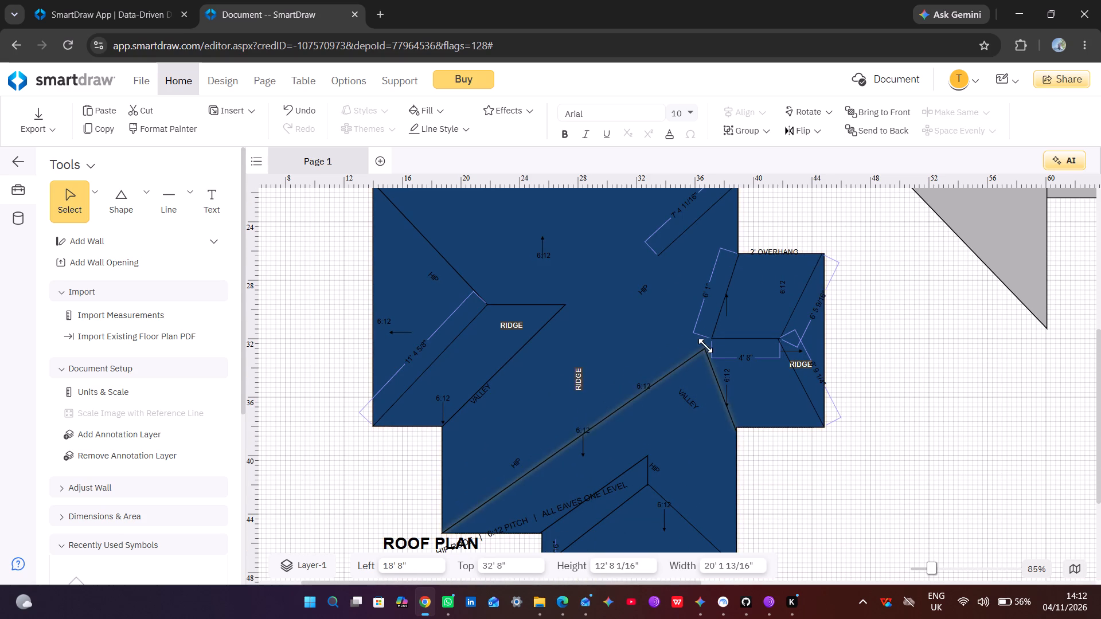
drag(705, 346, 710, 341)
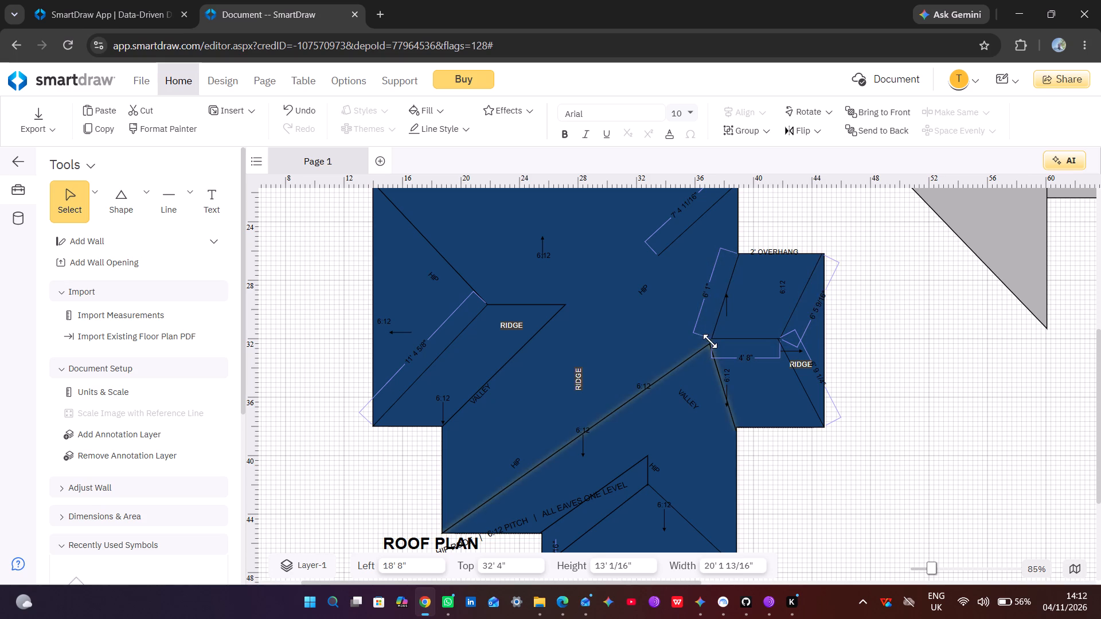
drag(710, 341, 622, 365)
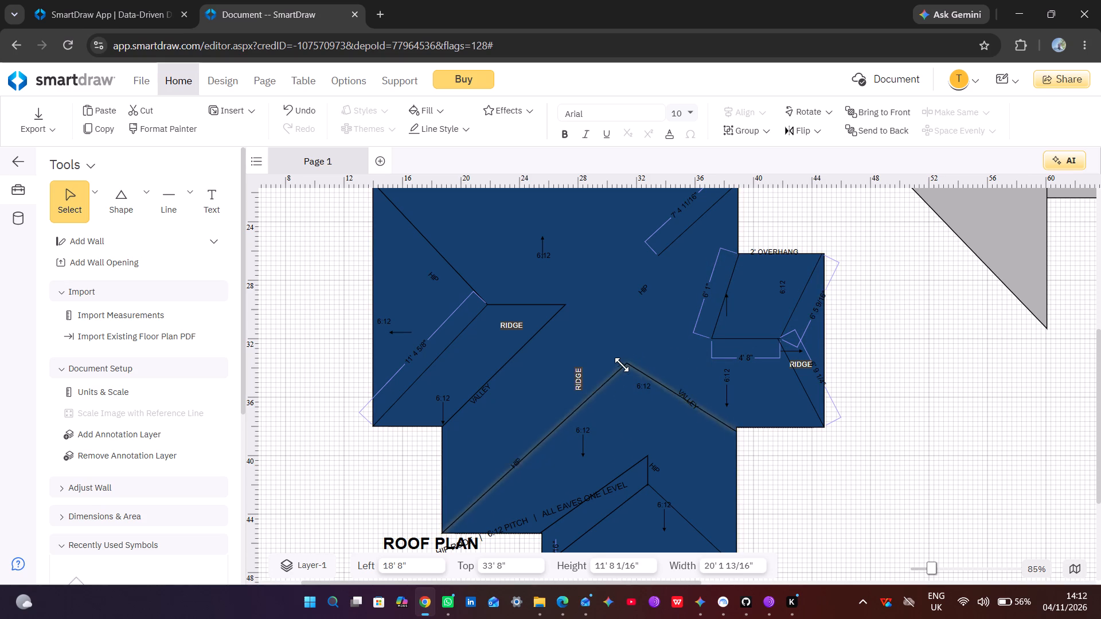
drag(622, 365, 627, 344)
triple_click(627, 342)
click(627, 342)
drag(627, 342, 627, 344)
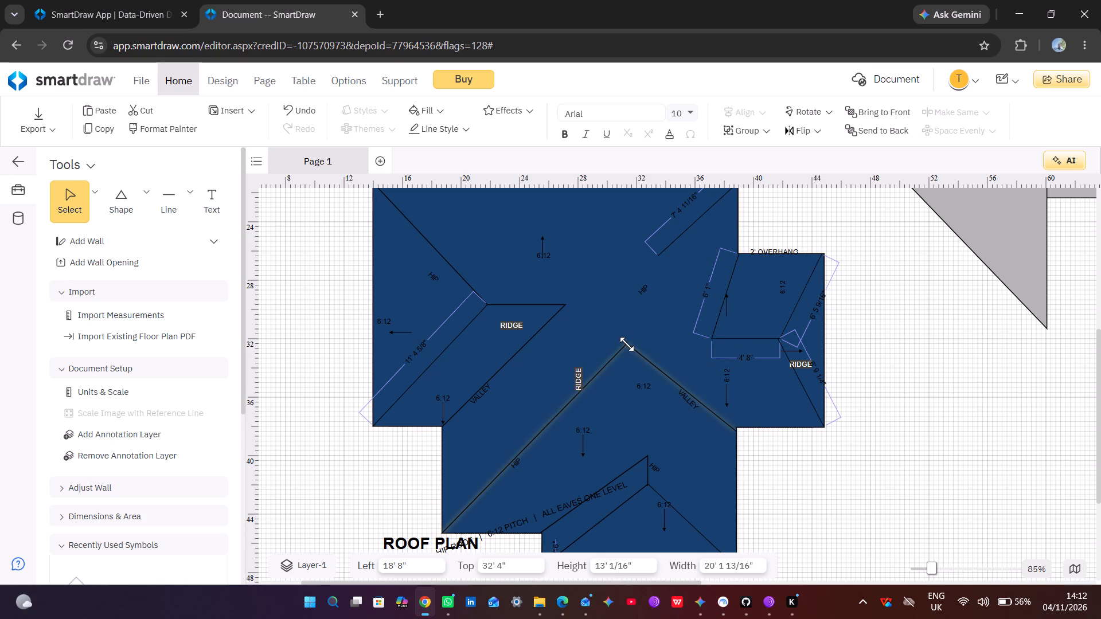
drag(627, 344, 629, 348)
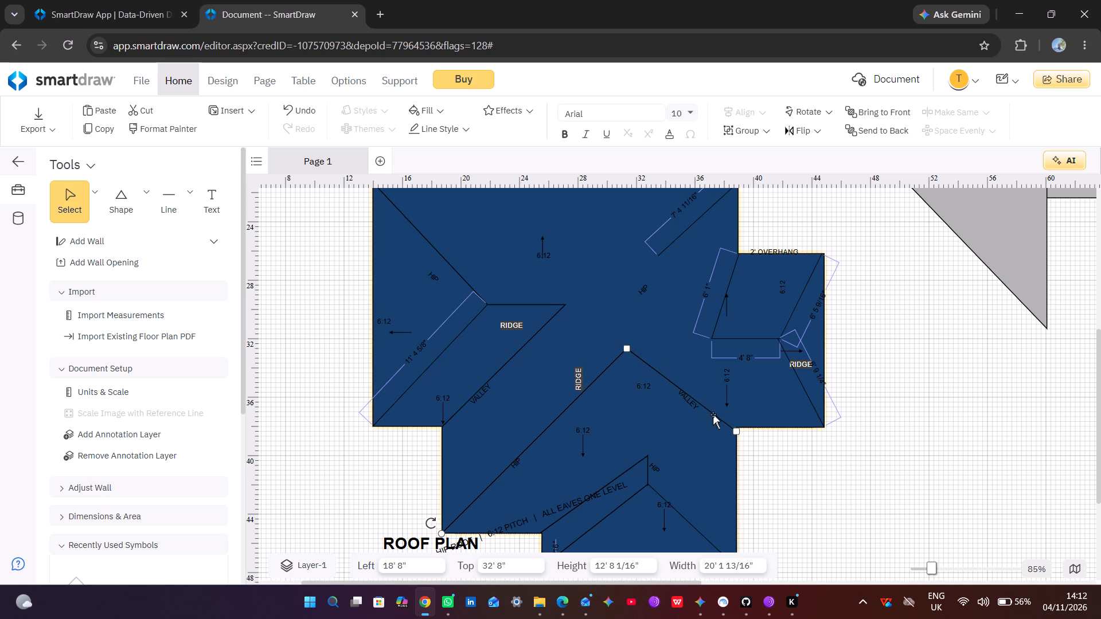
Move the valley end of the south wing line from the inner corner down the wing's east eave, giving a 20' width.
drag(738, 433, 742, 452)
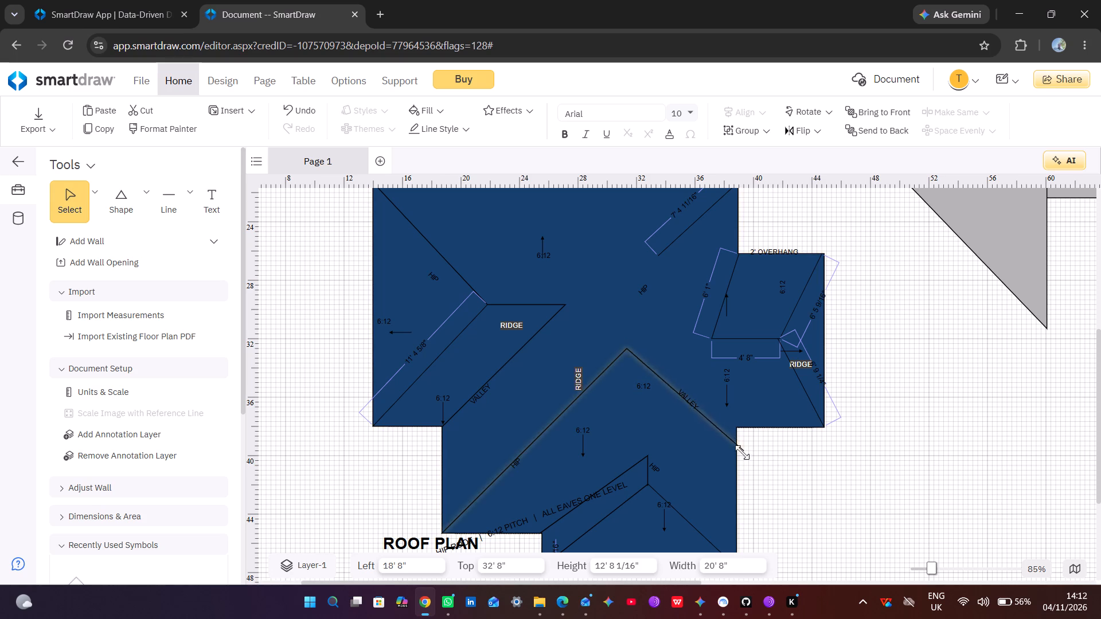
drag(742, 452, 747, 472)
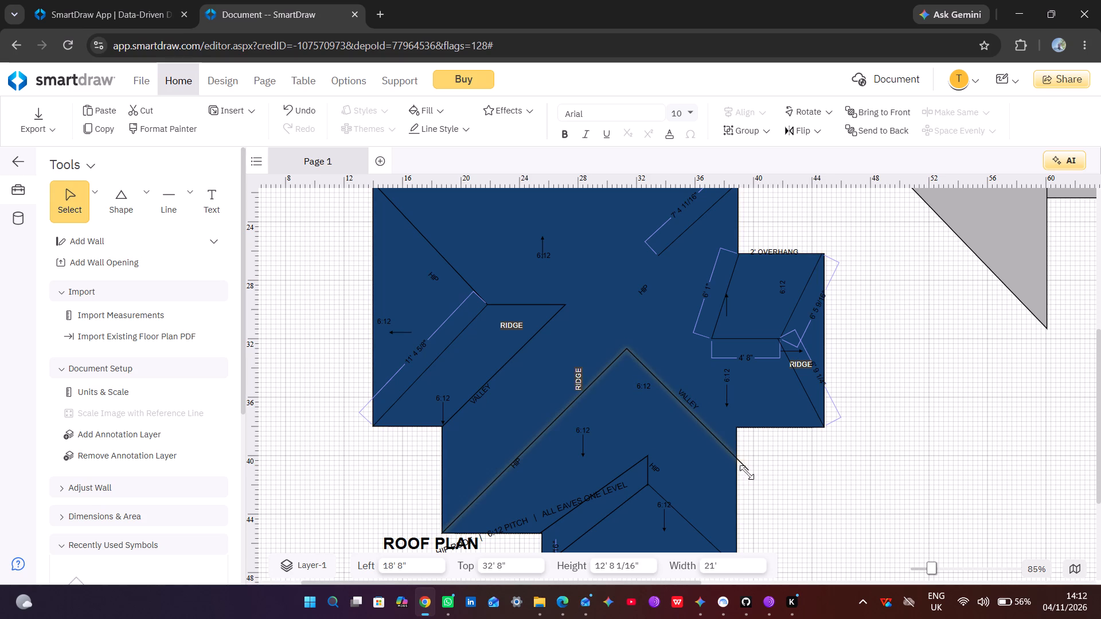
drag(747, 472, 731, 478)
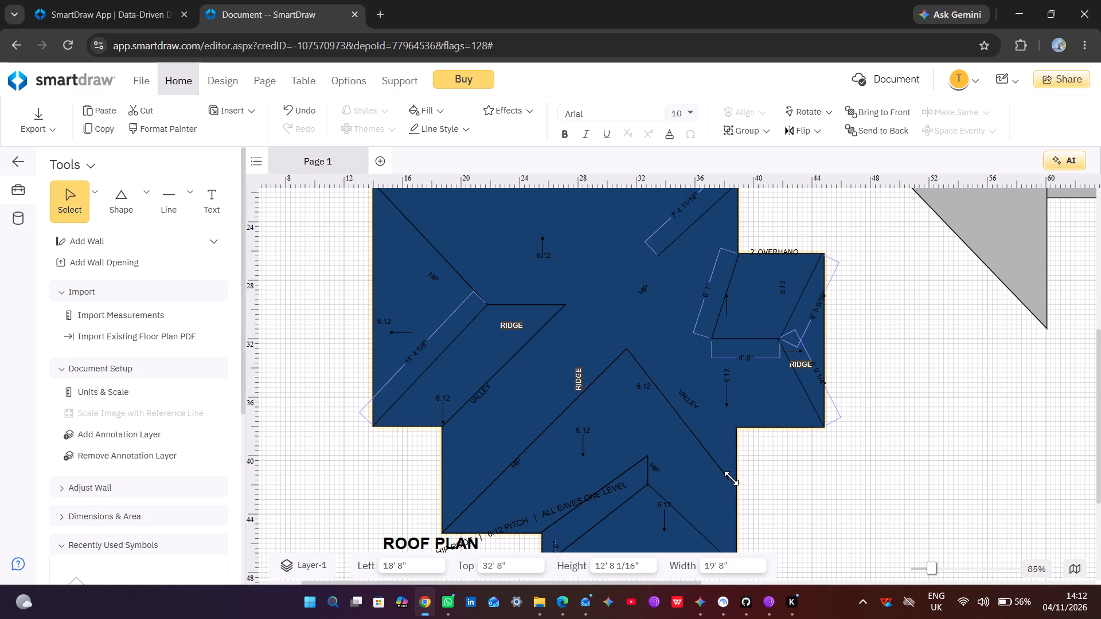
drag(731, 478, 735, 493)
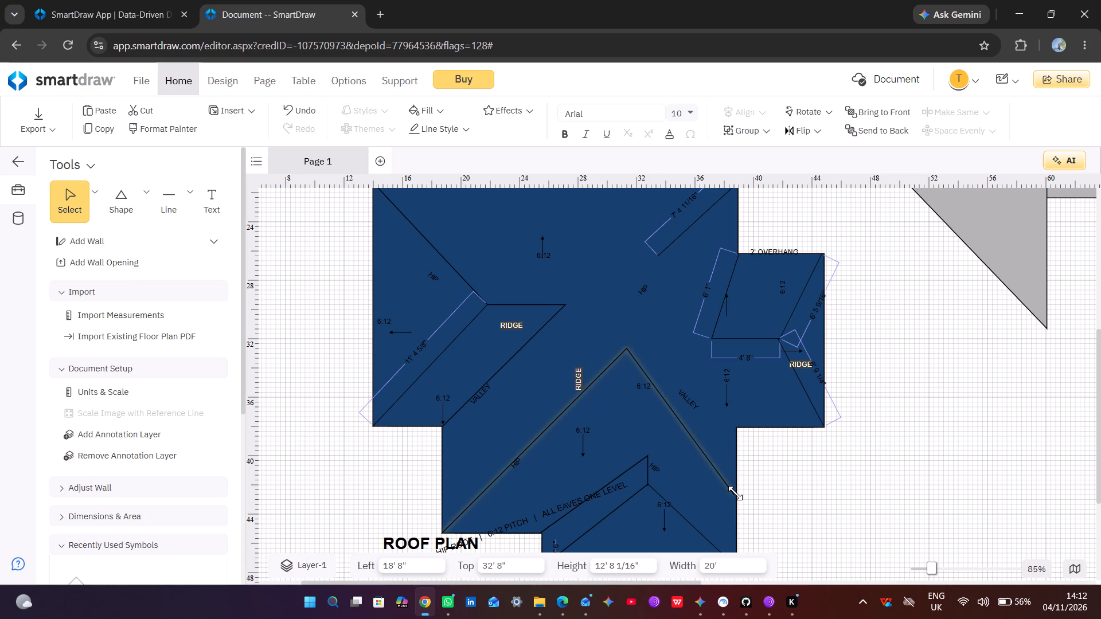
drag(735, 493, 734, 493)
Move the south wing line's apex down and west beside the vertical RIDGE label, with its top at about 34' 4".
drag(627, 347, 634, 372)
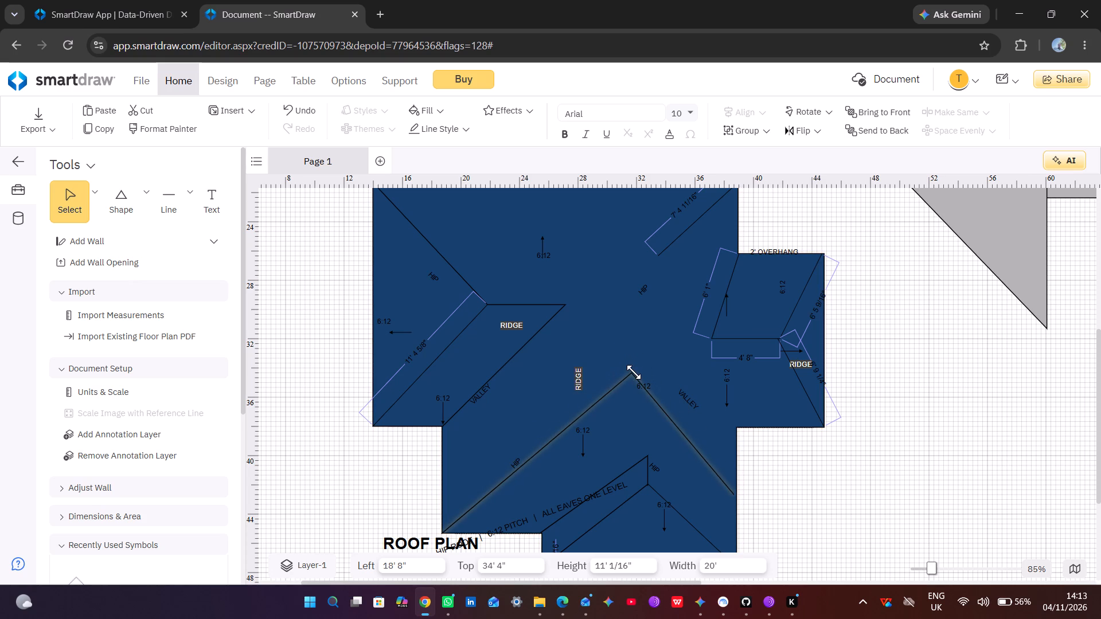
drag(634, 372, 636, 377)
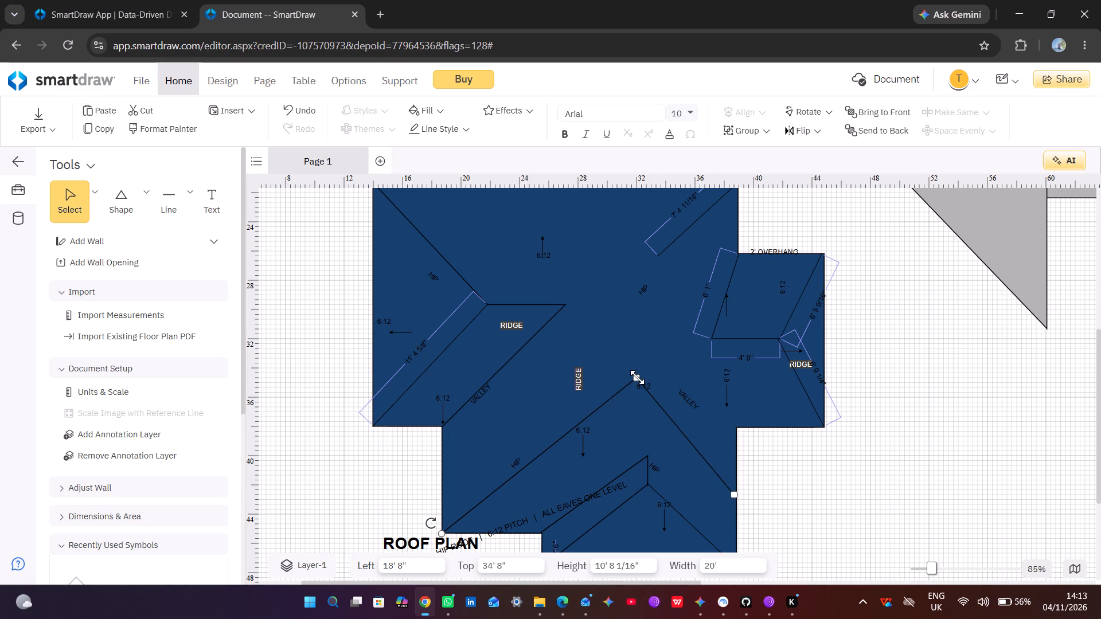
click(637, 377)
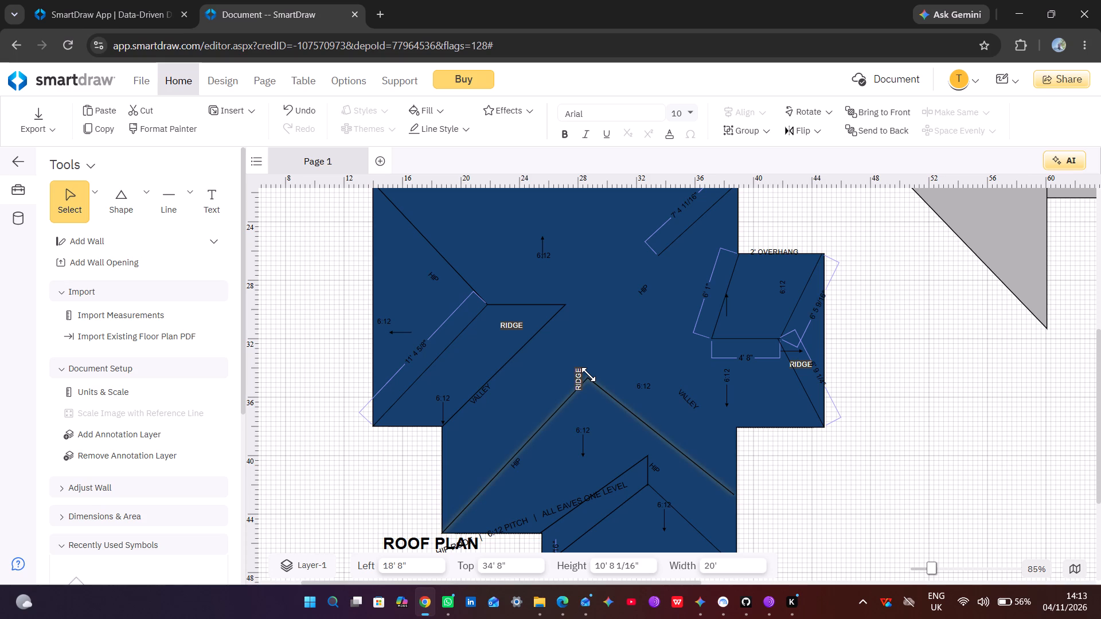
Lower the east end of the south wing's hip-and-valley line farther down the wing's east eave, keeping the 20' width.
scroll(588, 374, down, 1)
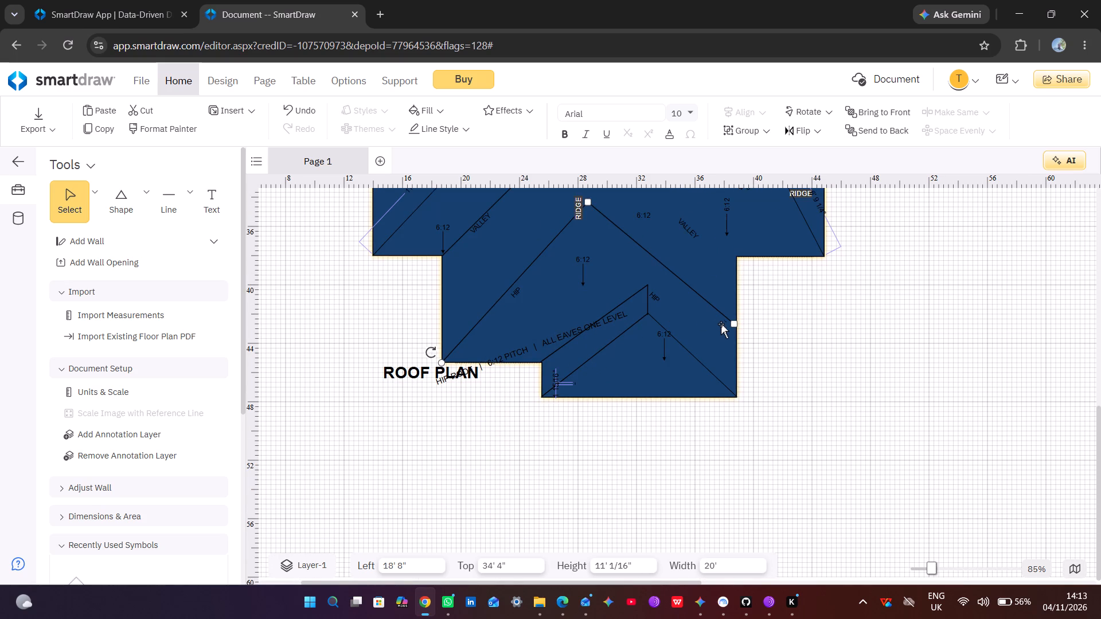
drag(732, 322, 736, 336)
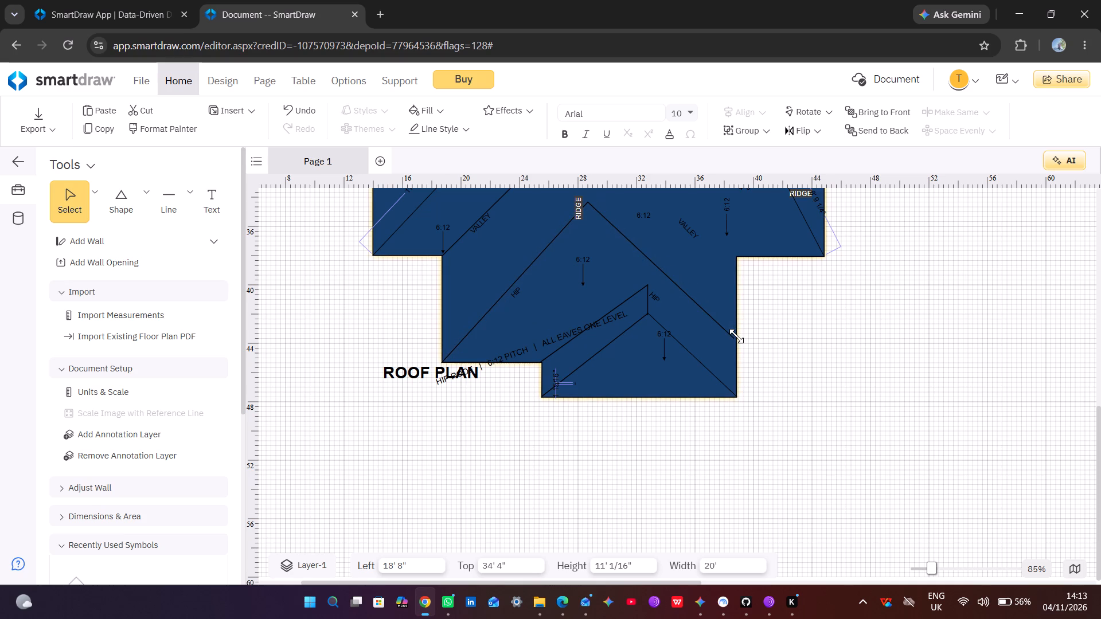
drag(736, 336, 736, 342)
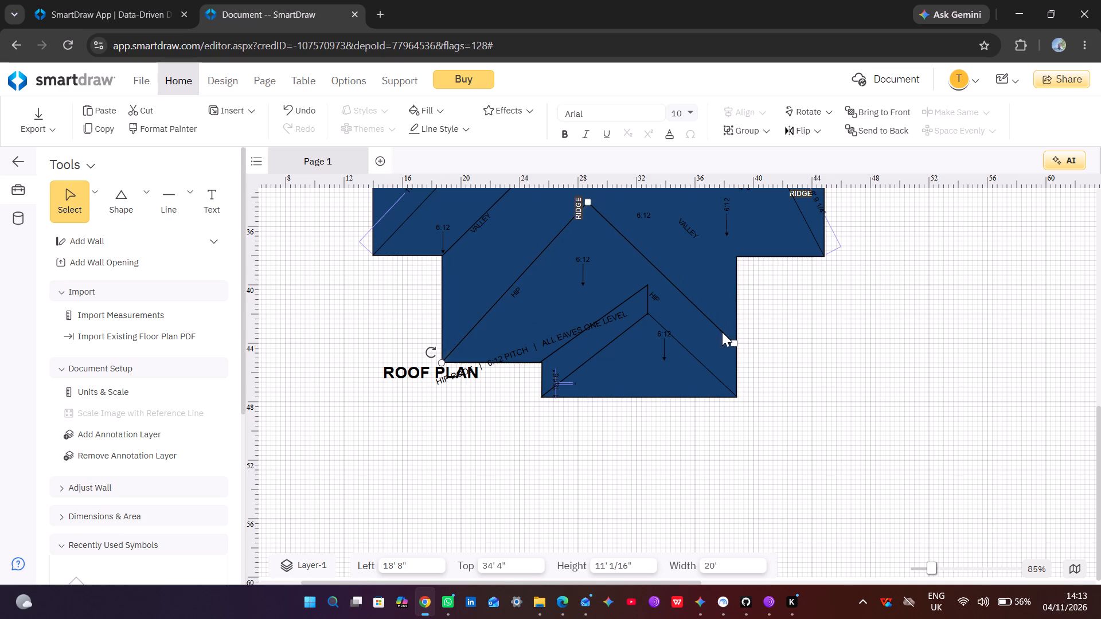
Raise the upper vertex of the lower south wing line to the long diagonal above it, at top 38' 4".
click(646, 289)
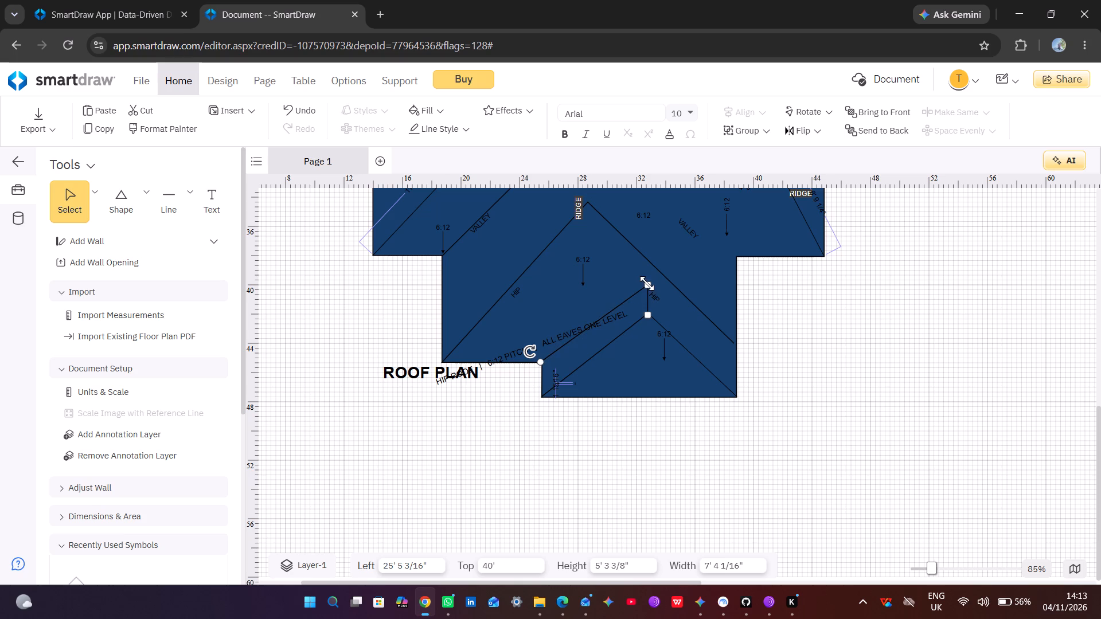
drag(647, 283, 650, 269)
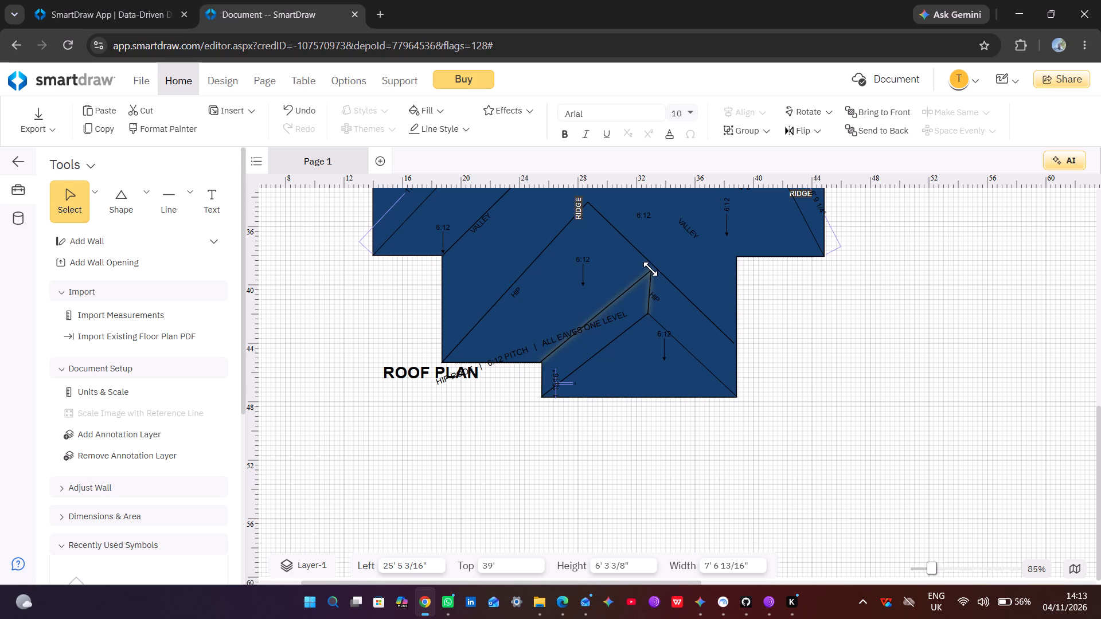
drag(650, 269, 649, 260)
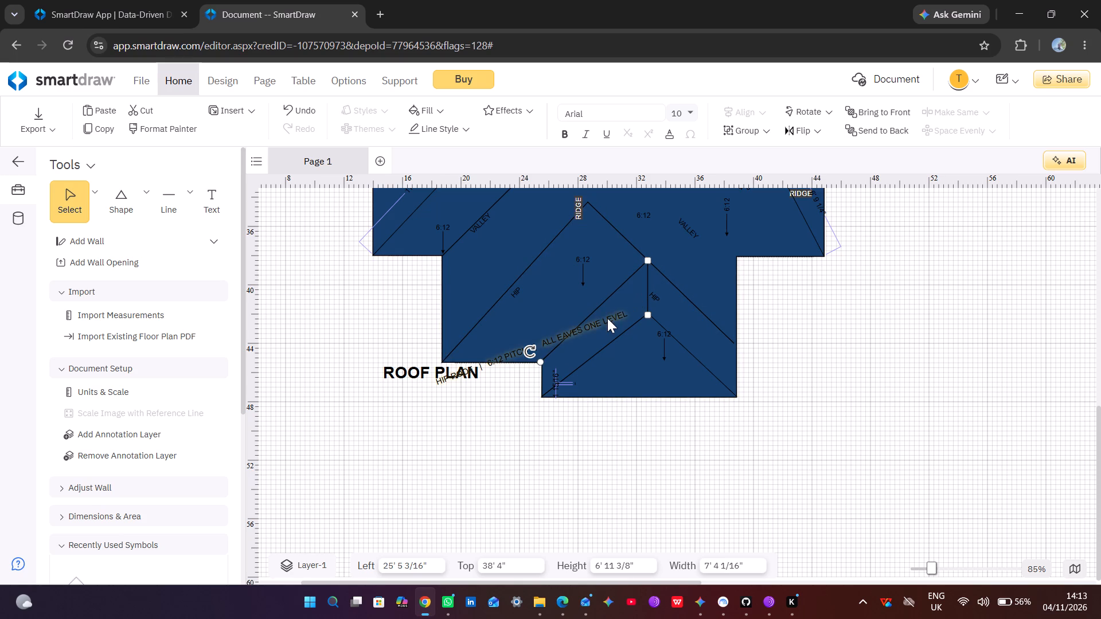
Move the "HIP ROOF | 6:12 PITCH | ALL EAVES ONE LEVEL" note and attached small south hip apex beneath the short vertical line, note left 17' 9 7/8".
click(607, 318)
drag(607, 318, 602, 316)
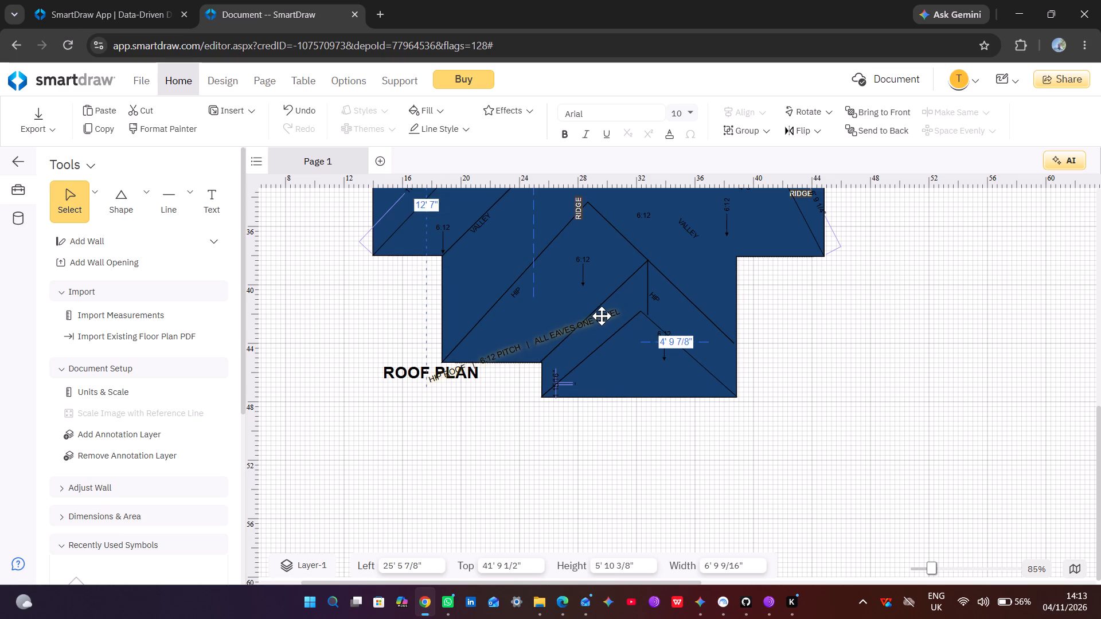
drag(602, 316, 610, 320)
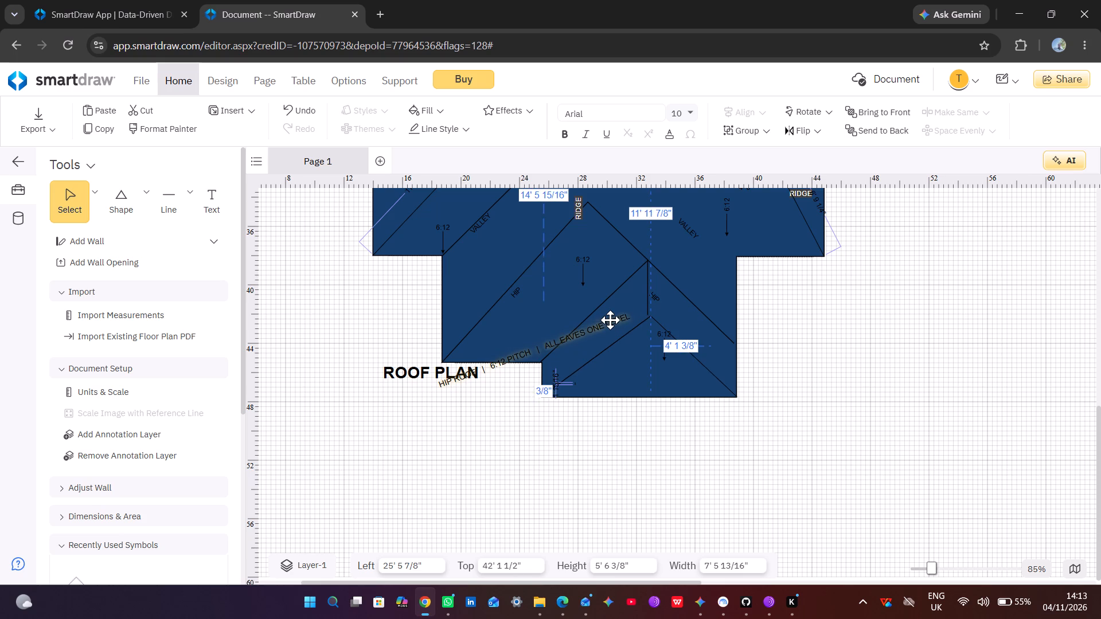
drag(610, 320, 606, 319)
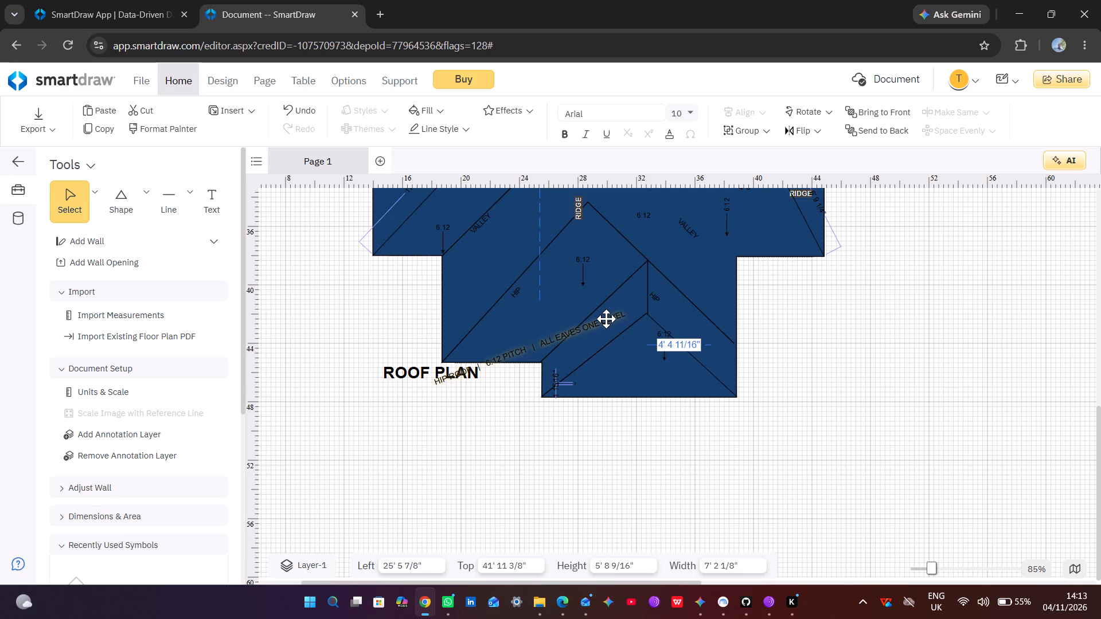
drag(606, 319, 608, 319)
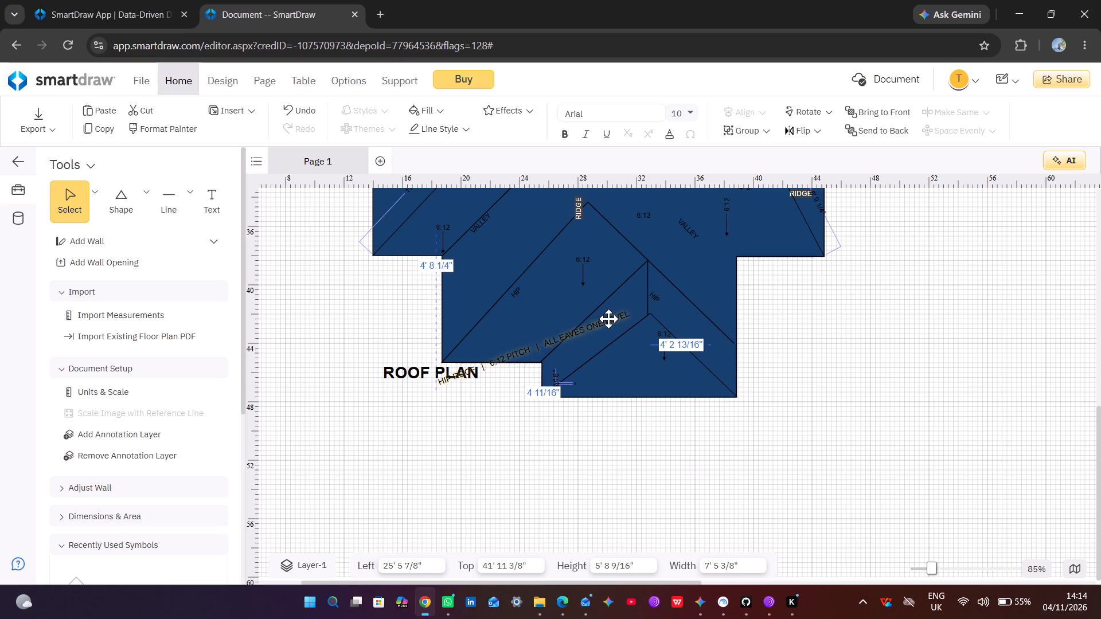
drag(608, 319, 605, 319)
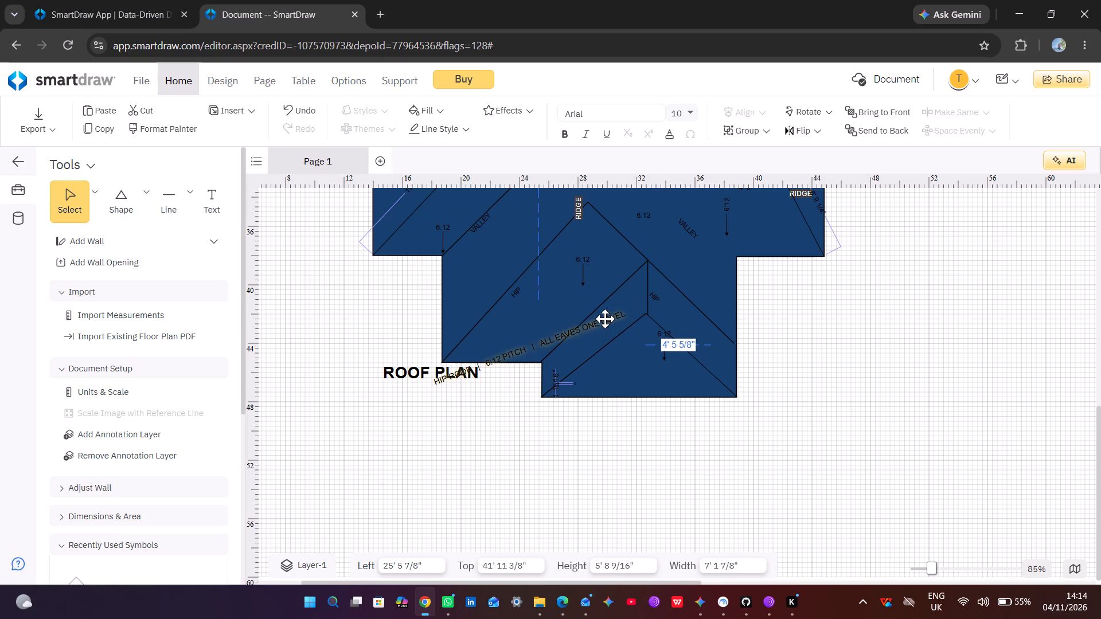
drag(605, 319, 606, 320)
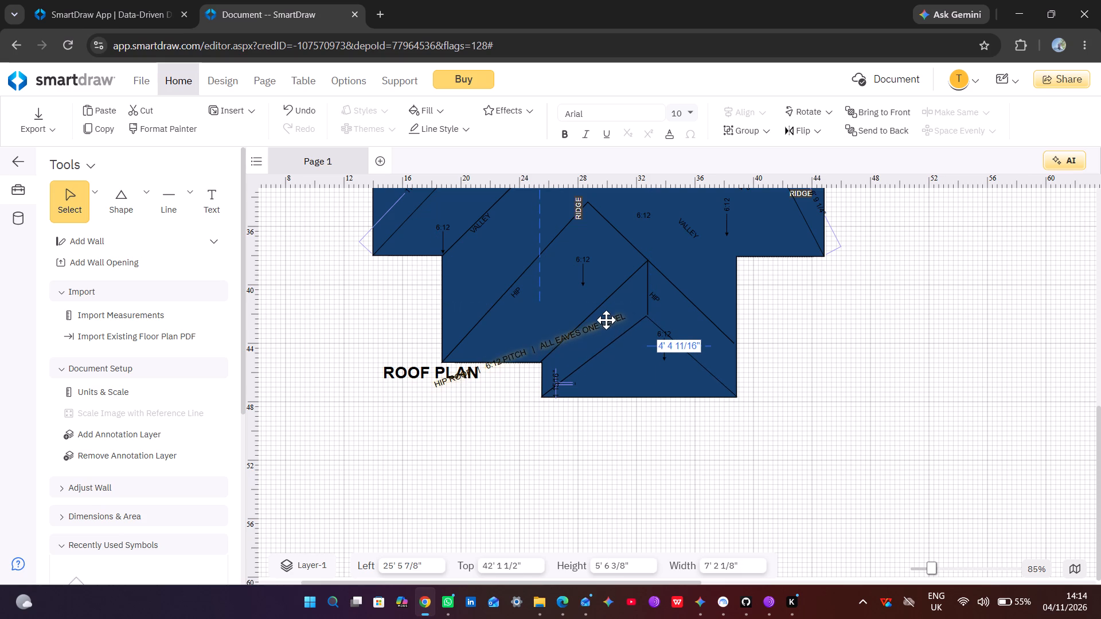
drag(606, 320, 607, 324)
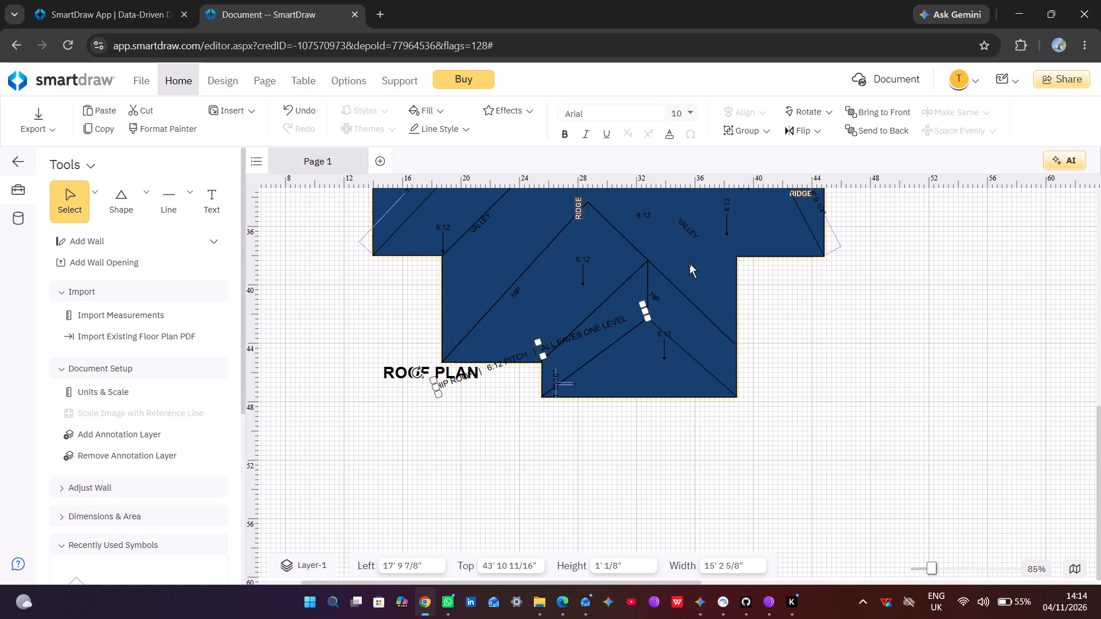
Draw a vertical ridge line 5' long, running north from the south wing apex beside the vertical RIDGE label.
click(706, 250)
scroll(715, 257, up, 1)
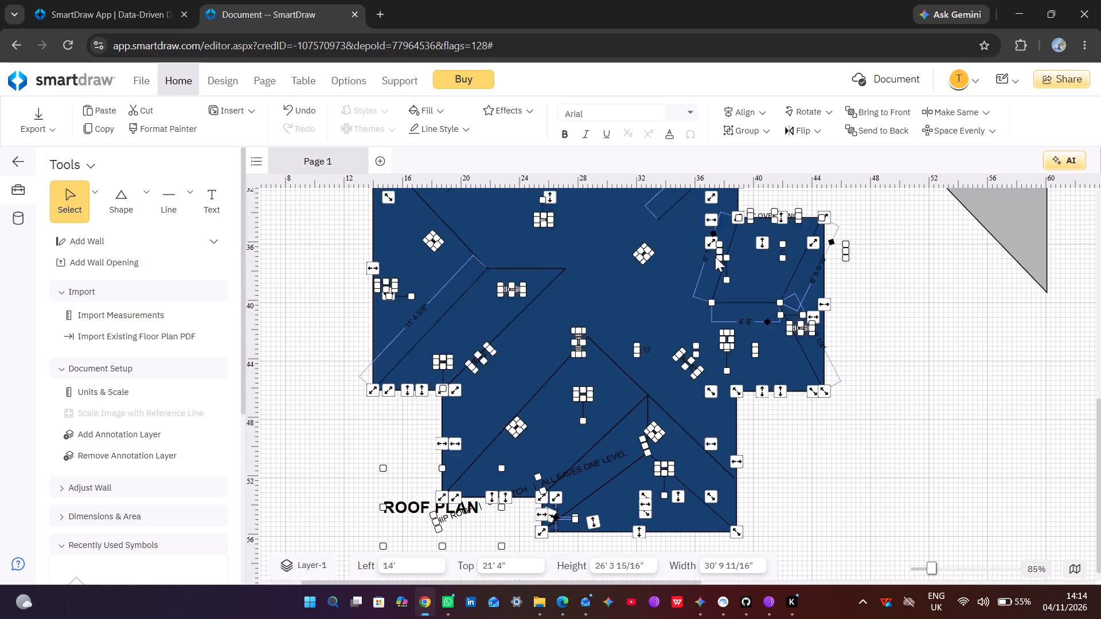
click(595, 410)
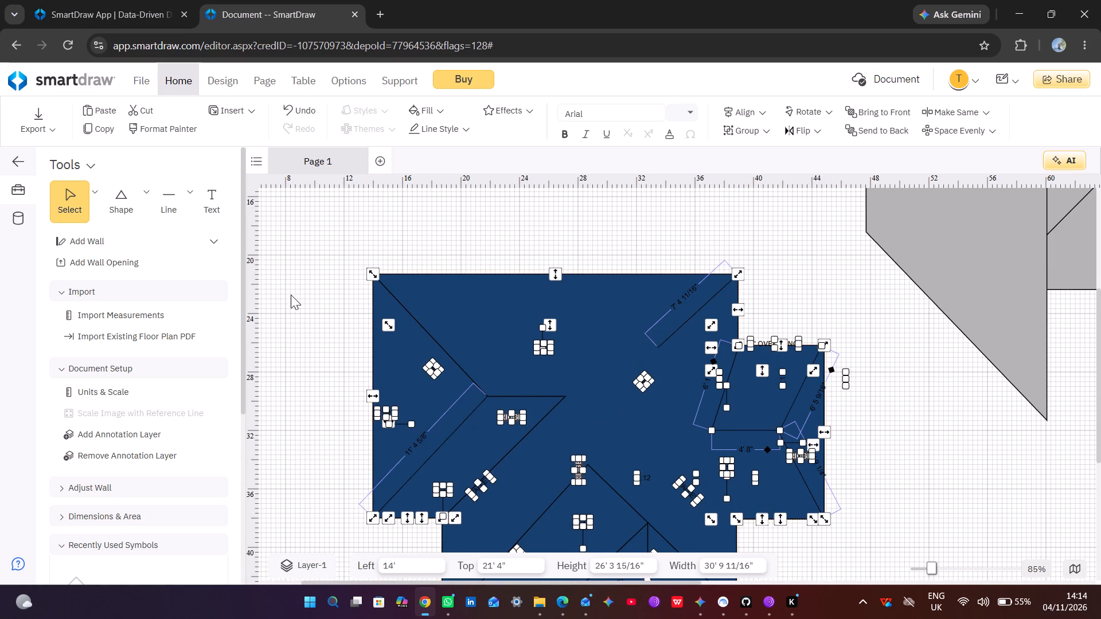
click(294, 289)
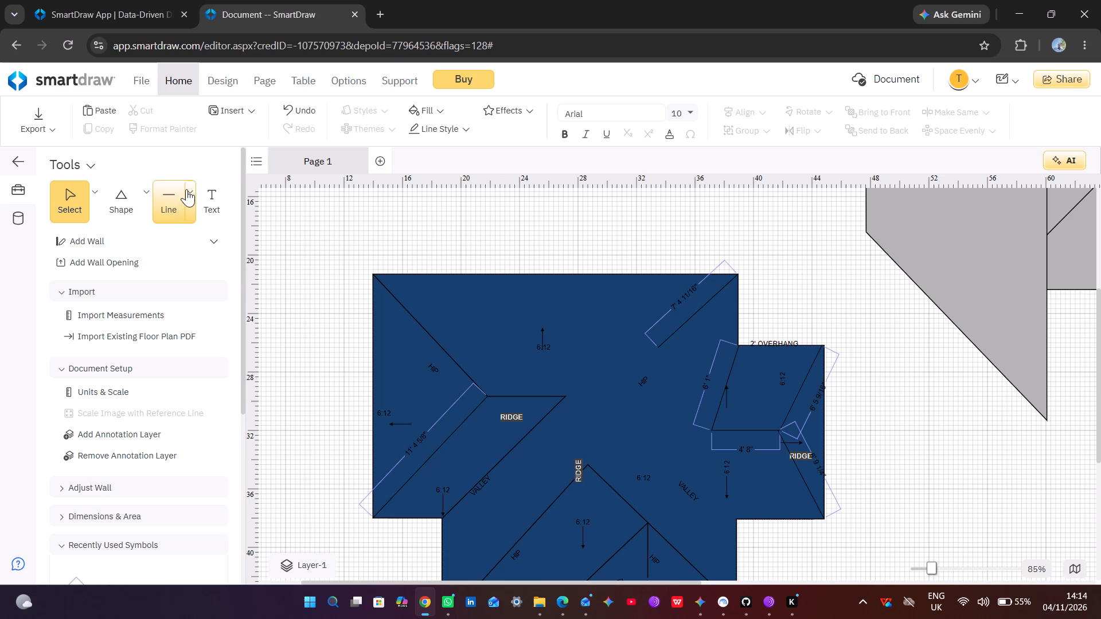
click(186, 189)
click(209, 252)
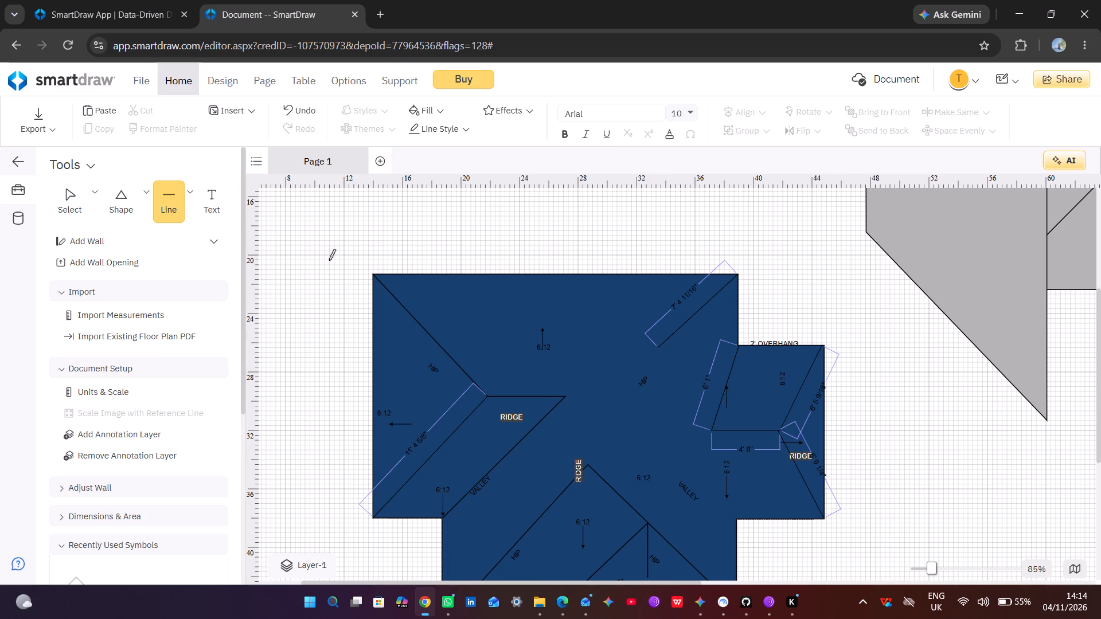
scroll(329, 261, down, 1)
scroll(350, 260, up, 1)
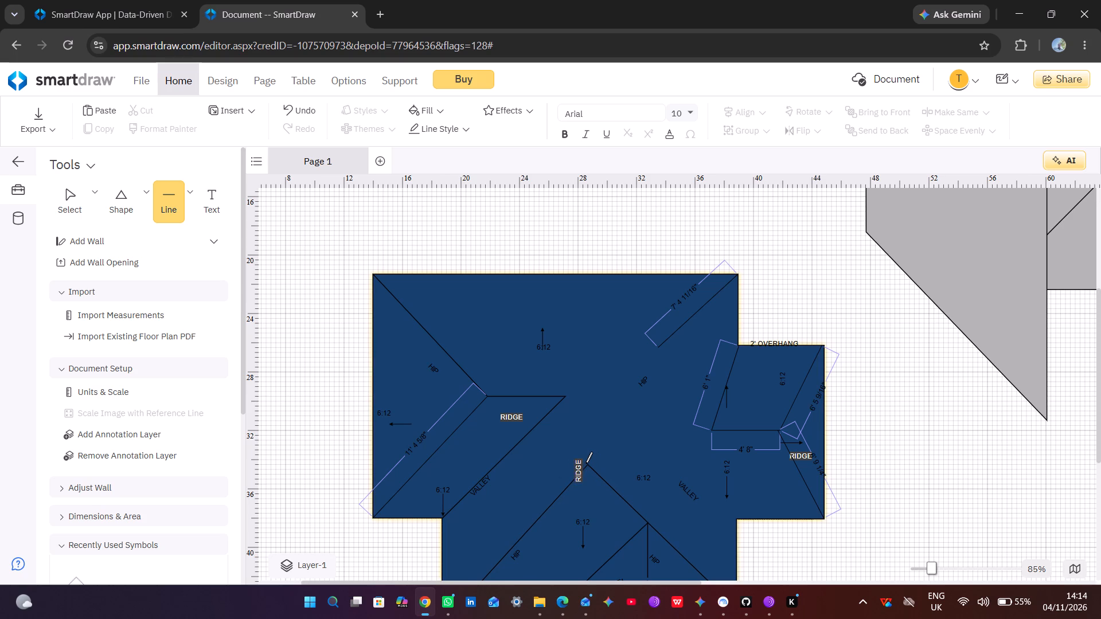
drag(585, 463, 583, 408)
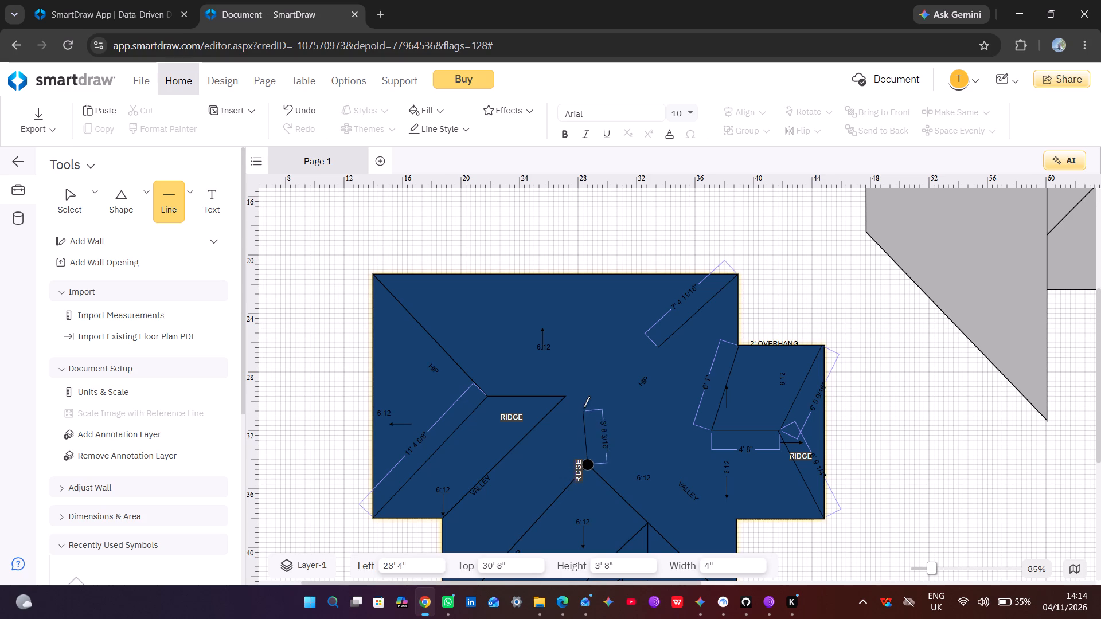
drag(583, 408, 589, 393)
Move the west horizontal ridge line northeast so its east end meets the vertical ridge's upper end, at top 29' 4".
drag(535, 394, 541, 387)
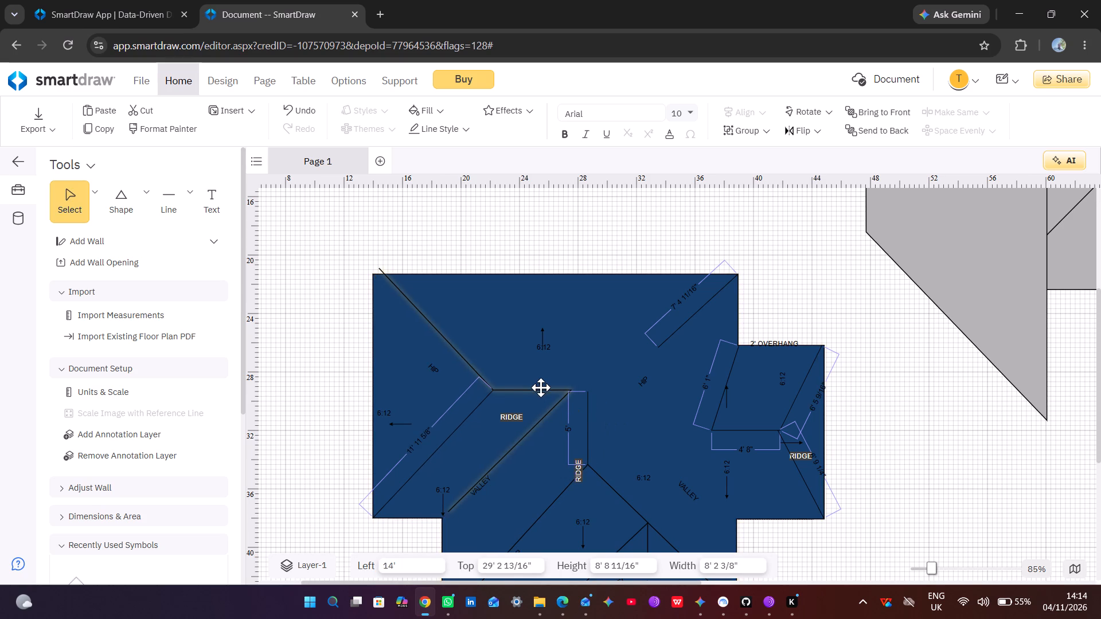
drag(541, 387, 550, 388)
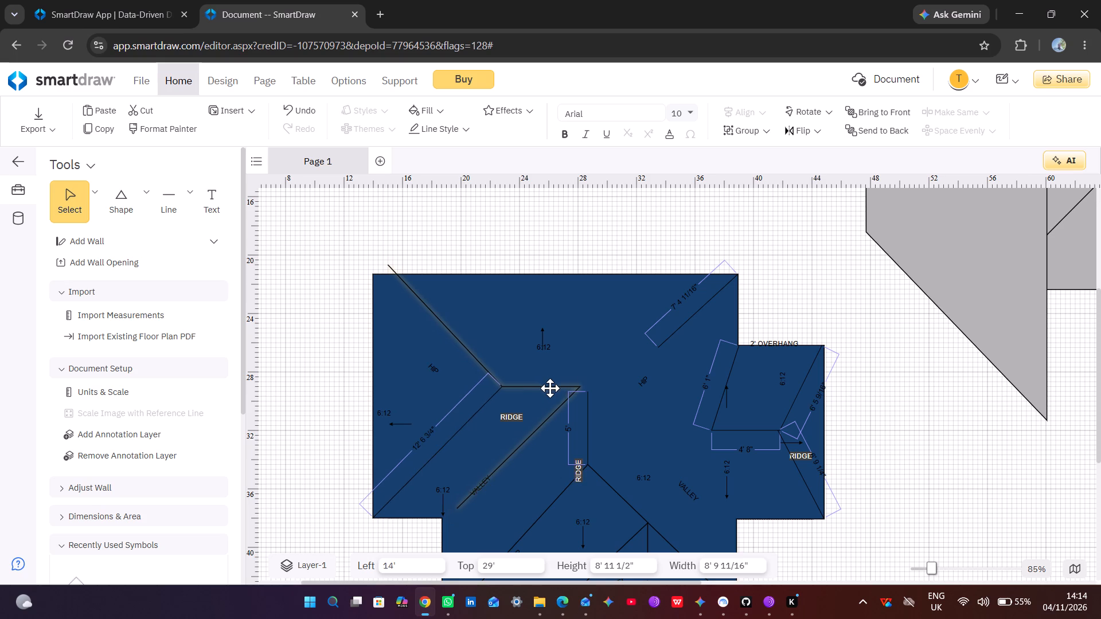
drag(550, 388, 554, 390)
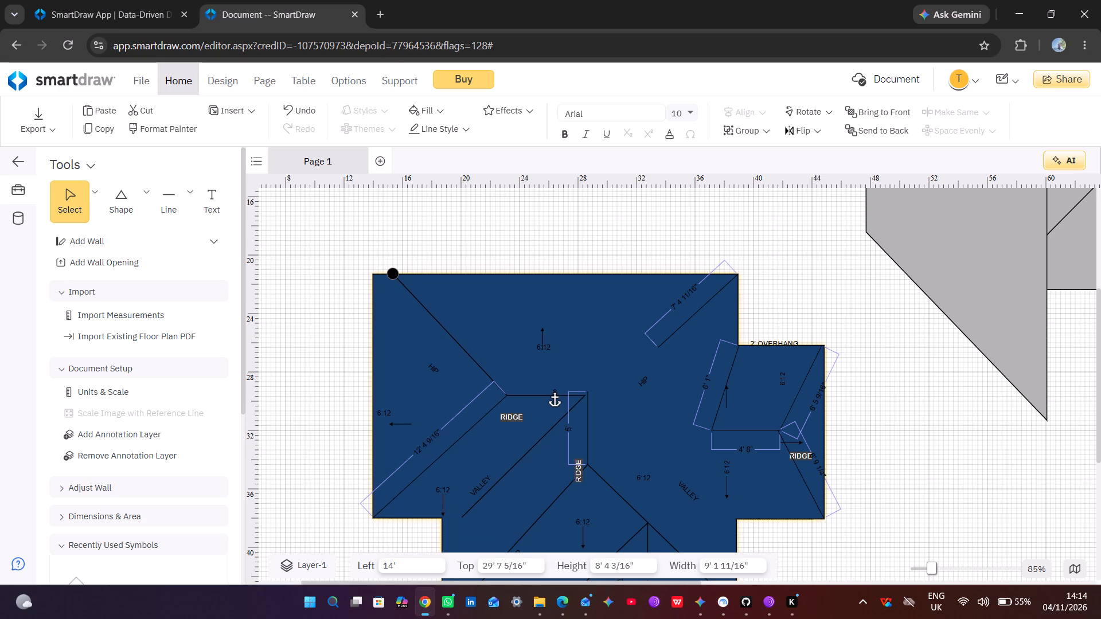
drag(554, 390, 554, 389)
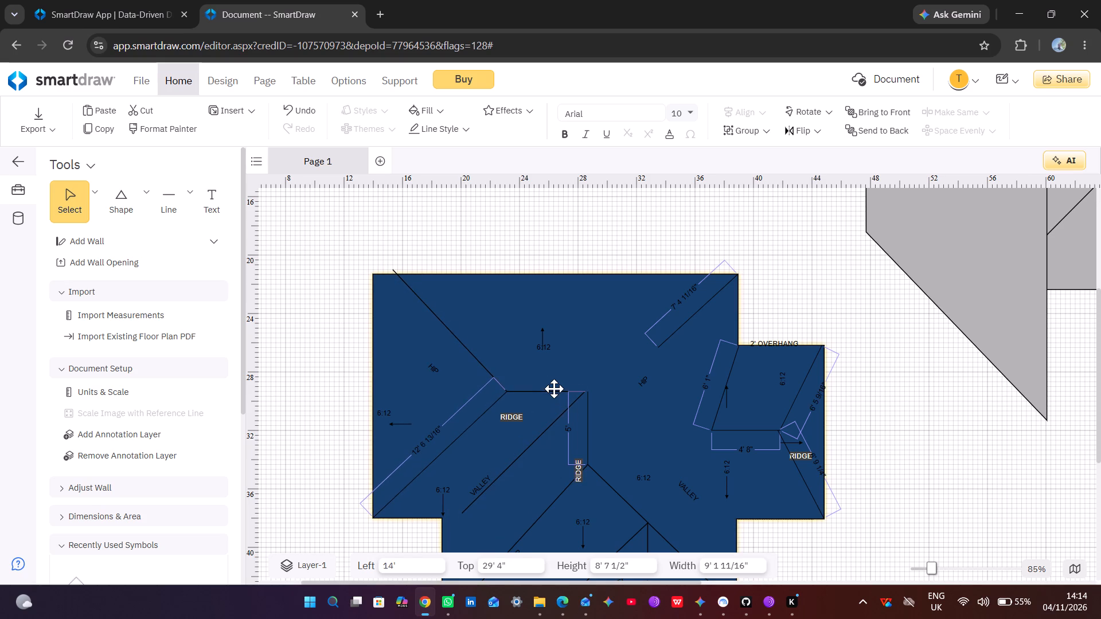
drag(554, 389, 556, 389)
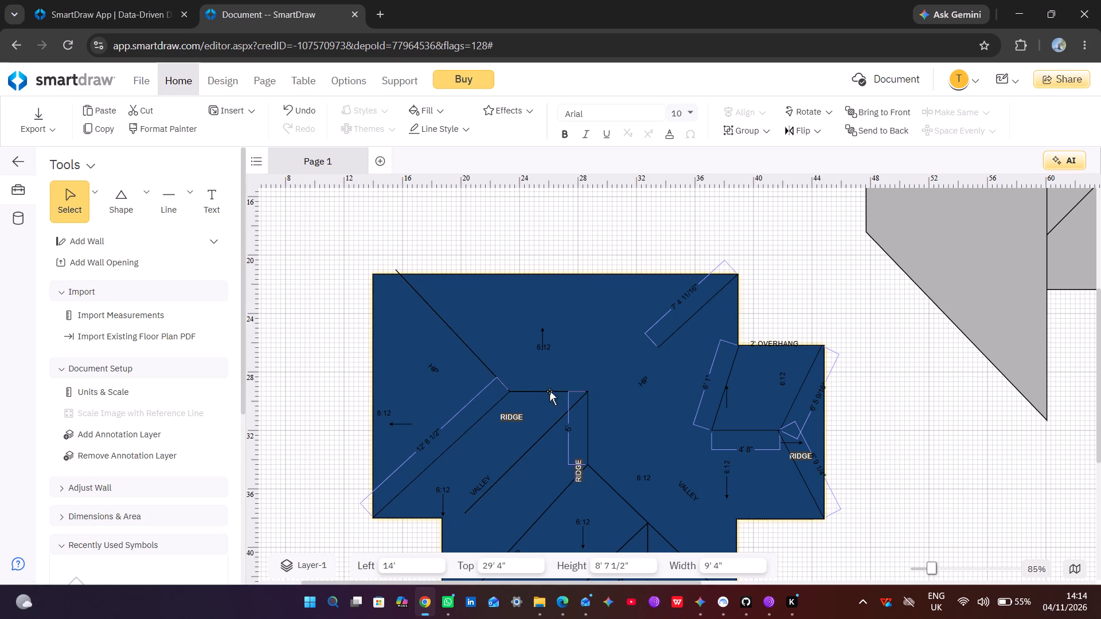
Move the upper end of the west ridge's northwest hip to the roof's northwest corner, at left 14', top 21' 3 5/8".
scroll(490, 284, up, 1)
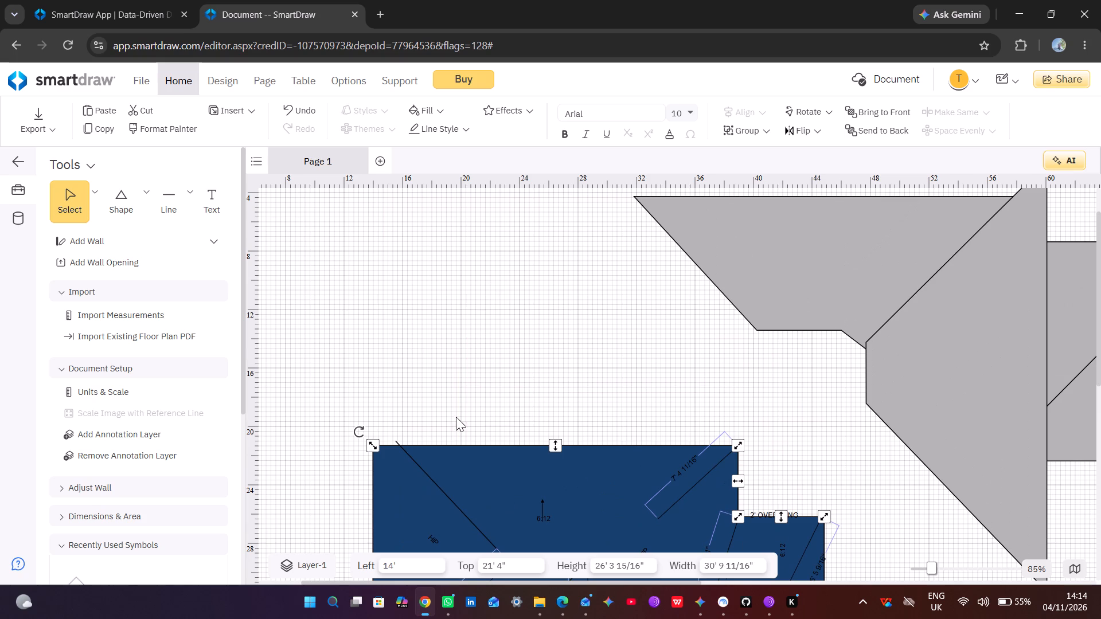
click(420, 469)
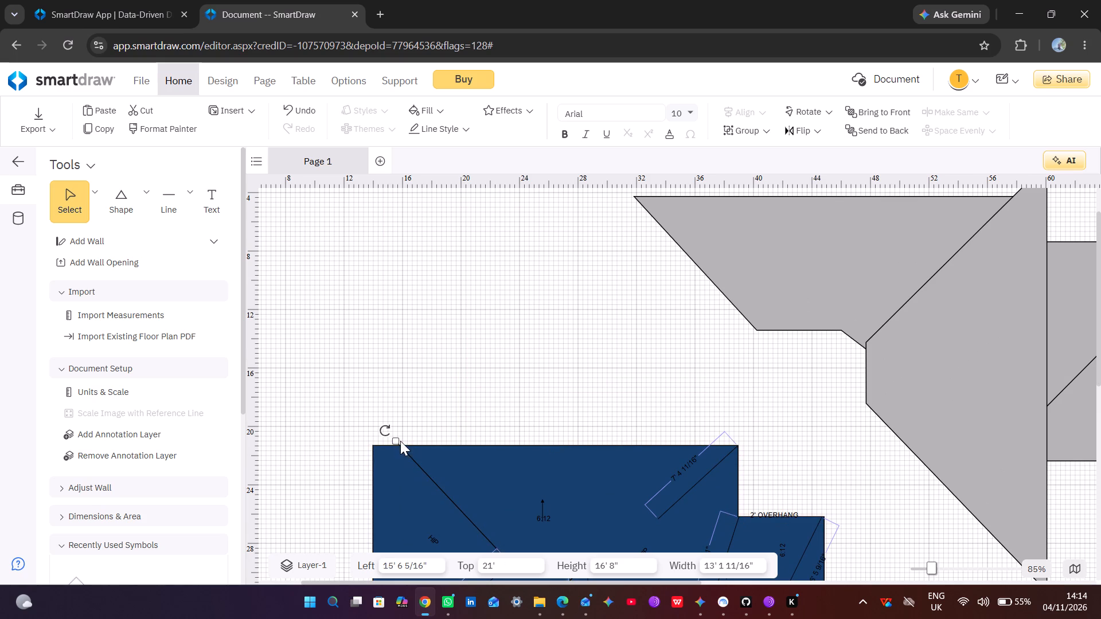
drag(396, 437, 391, 455)
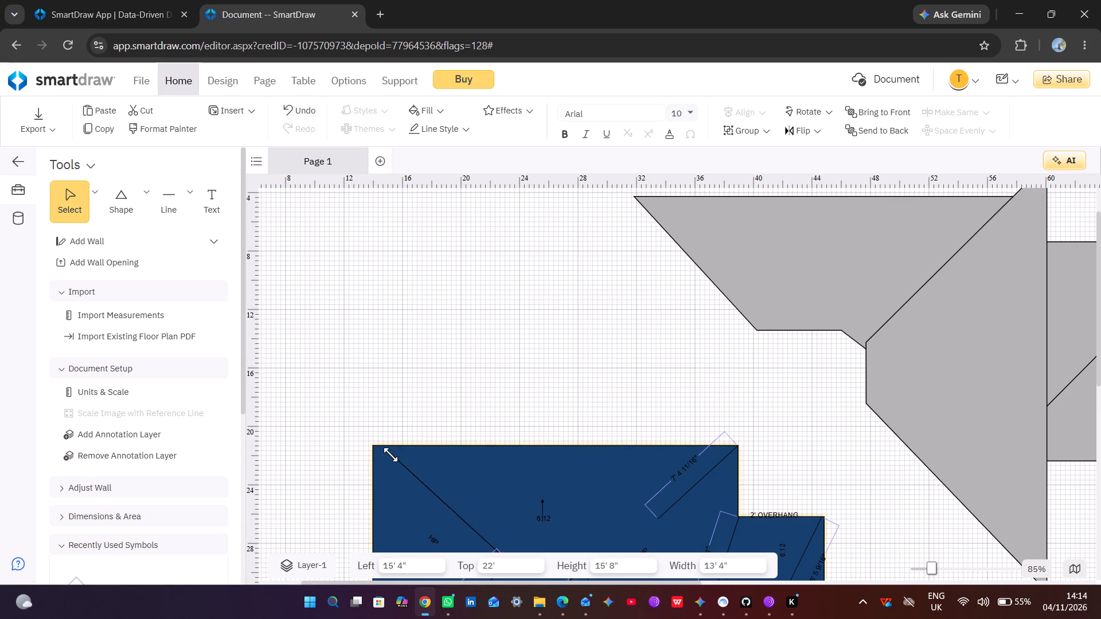
drag(391, 455, 378, 452)
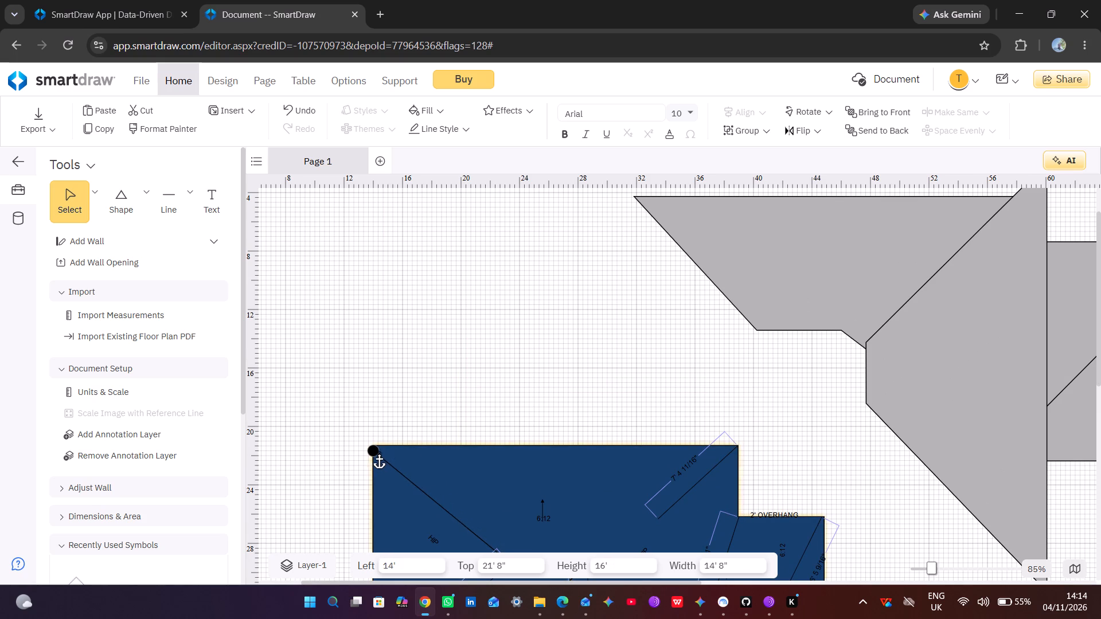
drag(378, 452, 374, 445)
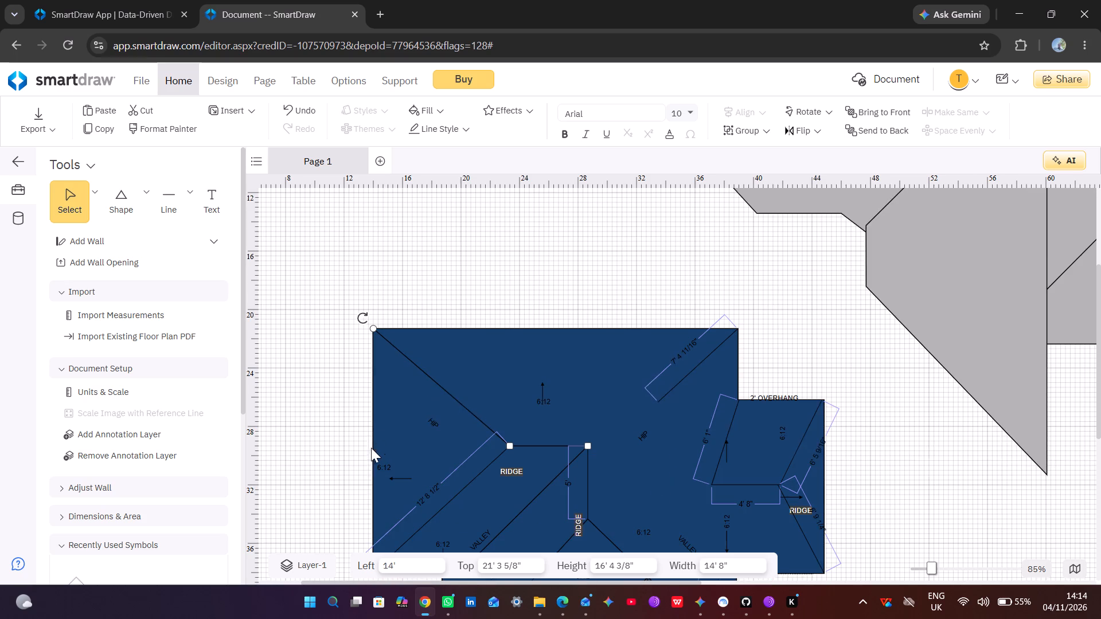
Move the lower end of the west valley line to the inner corner of the west eave, giving a 16' 8 3/16" height.
scroll(501, 401, down, 1)
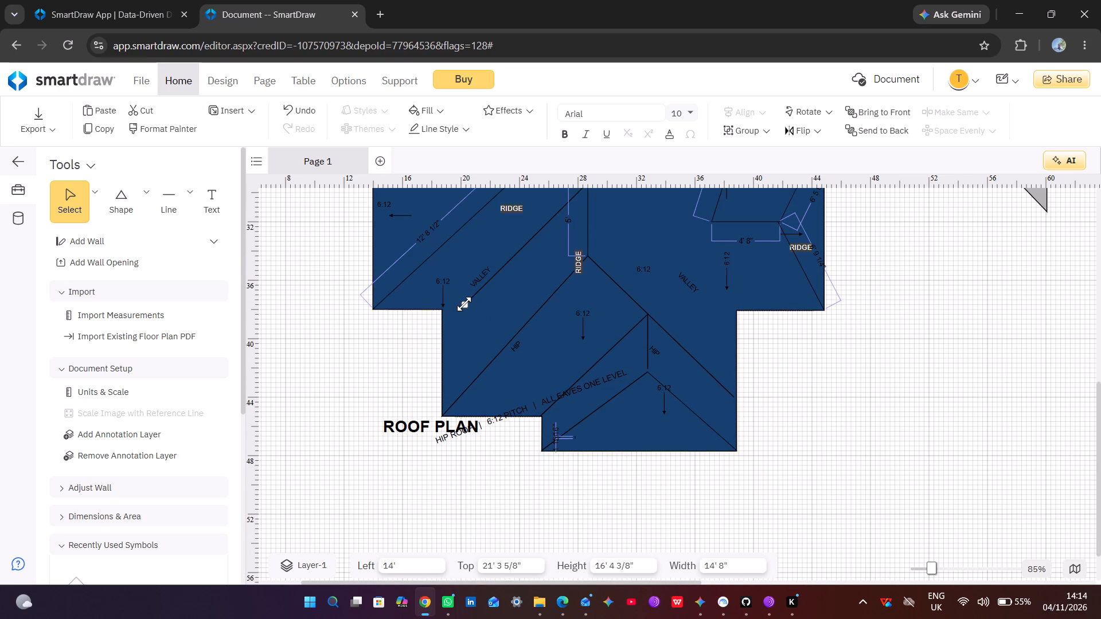
drag(466, 301, 439, 309)
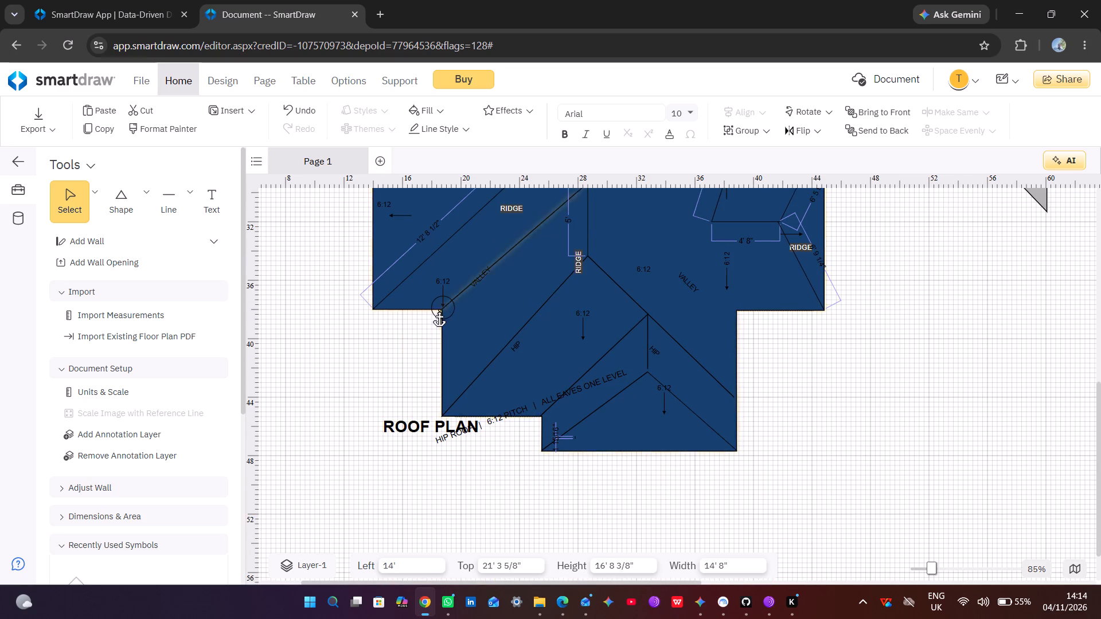
drag(439, 309, 439, 316)
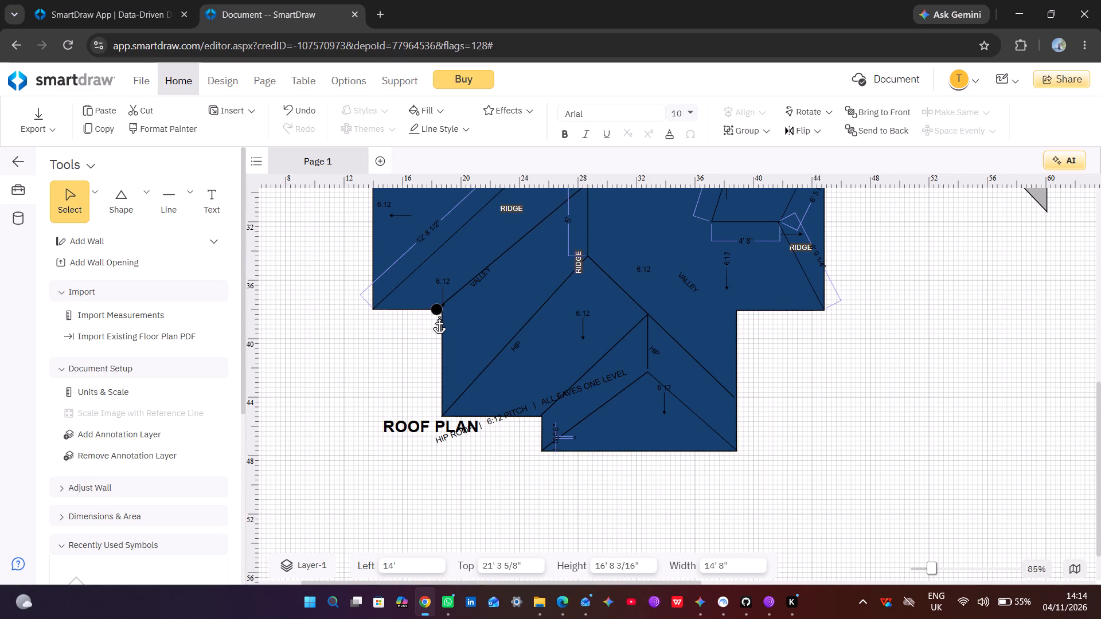
drag(439, 316, 439, 315)
drag(439, 315, 440, 315)
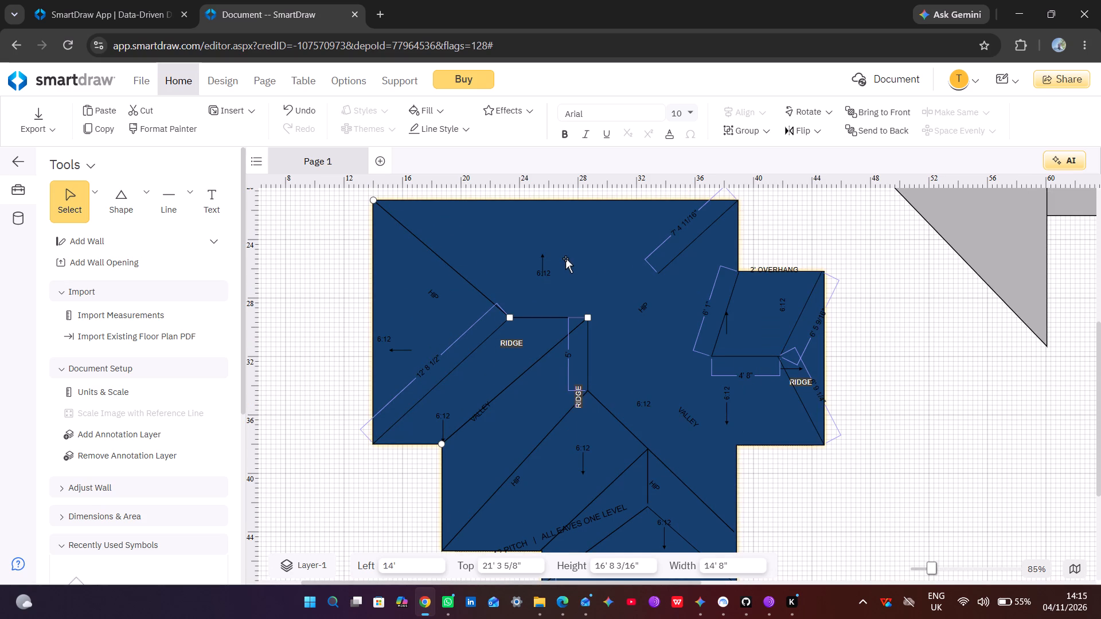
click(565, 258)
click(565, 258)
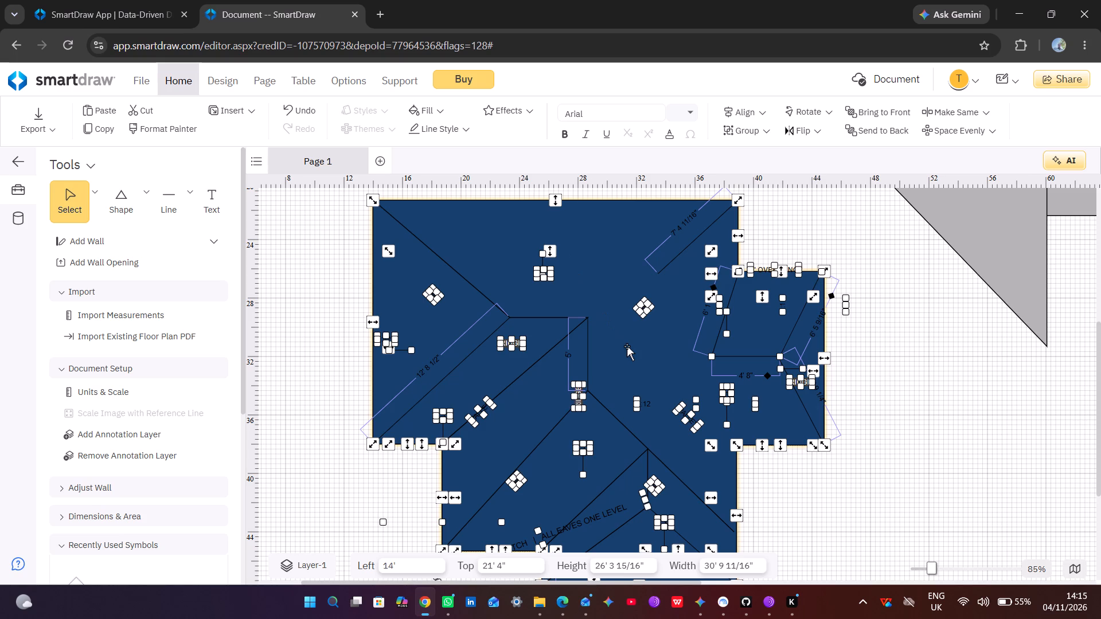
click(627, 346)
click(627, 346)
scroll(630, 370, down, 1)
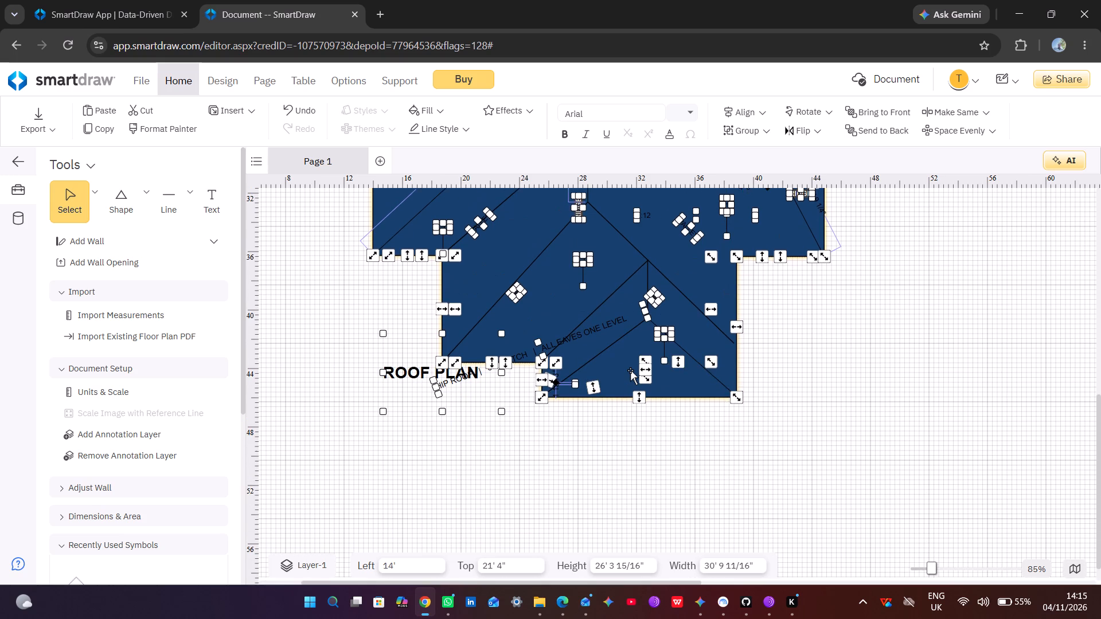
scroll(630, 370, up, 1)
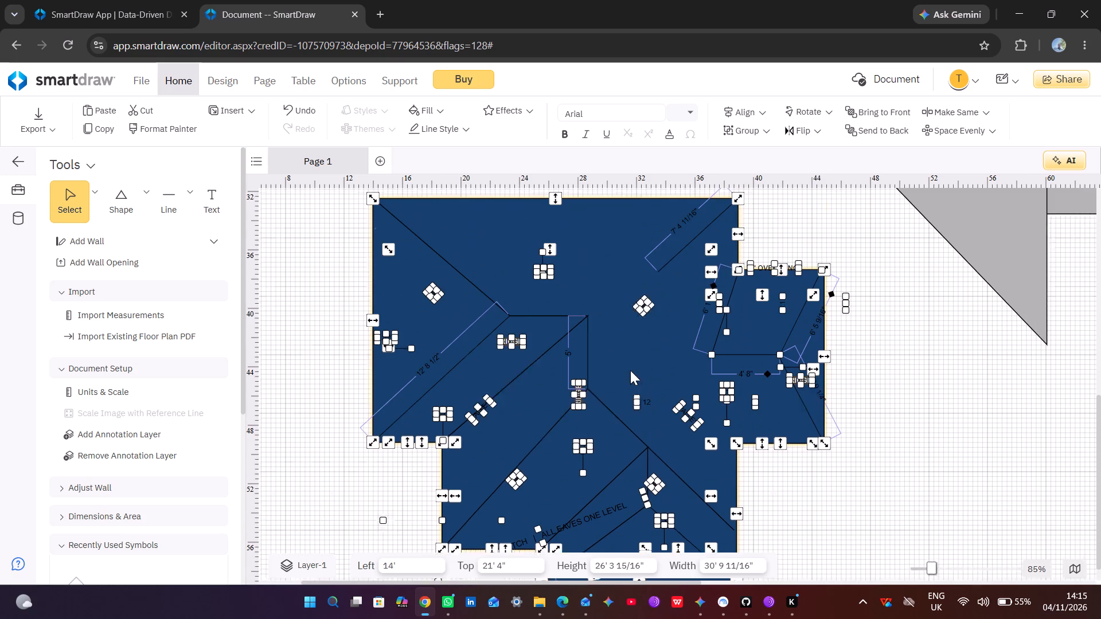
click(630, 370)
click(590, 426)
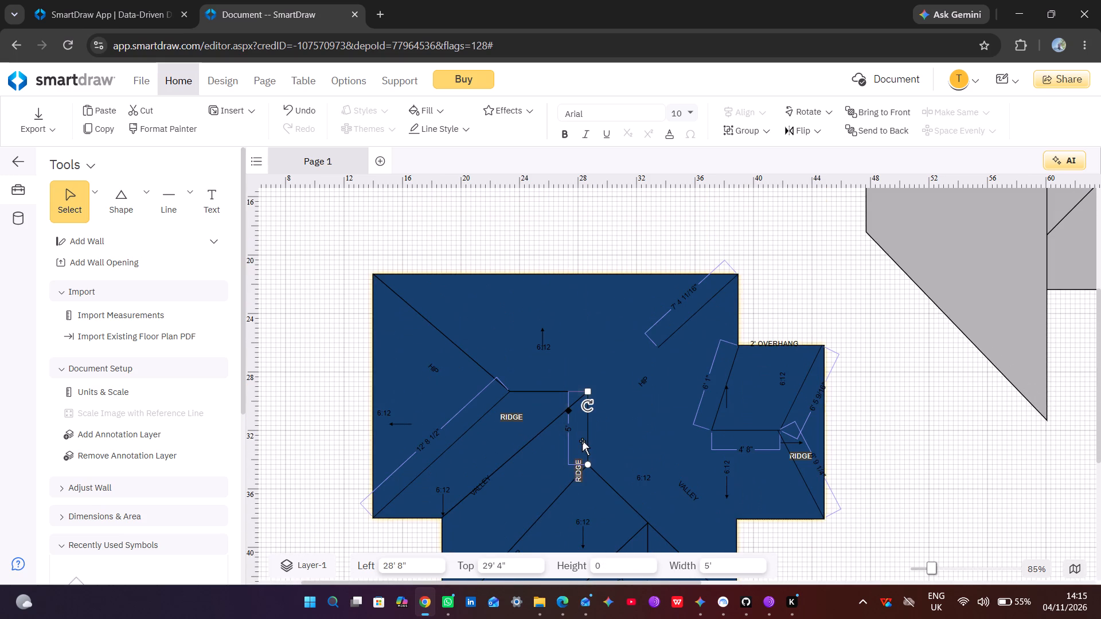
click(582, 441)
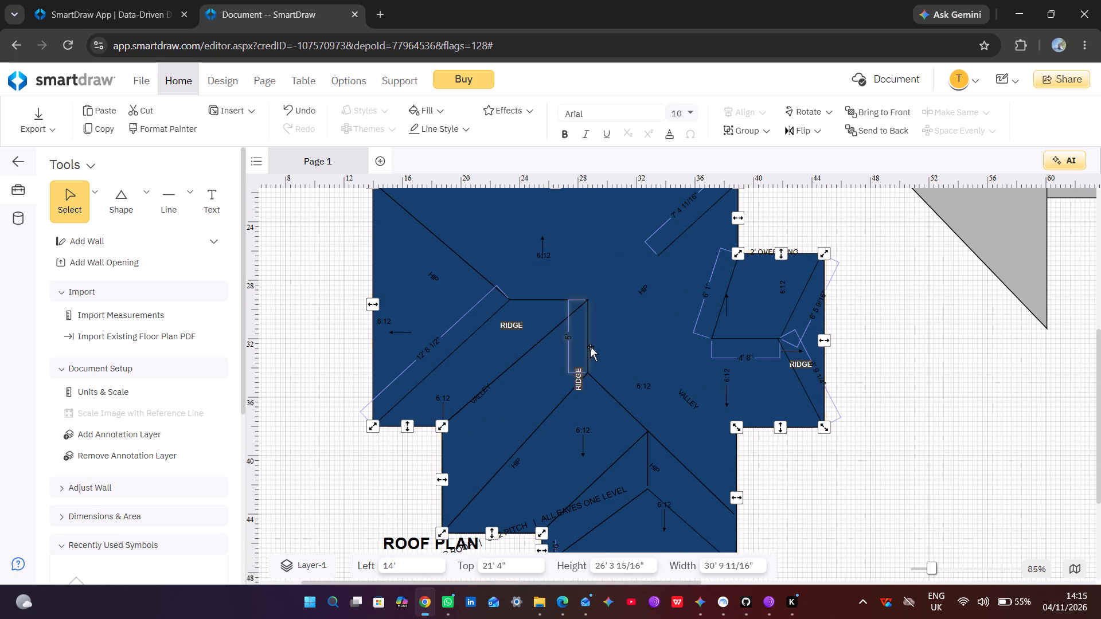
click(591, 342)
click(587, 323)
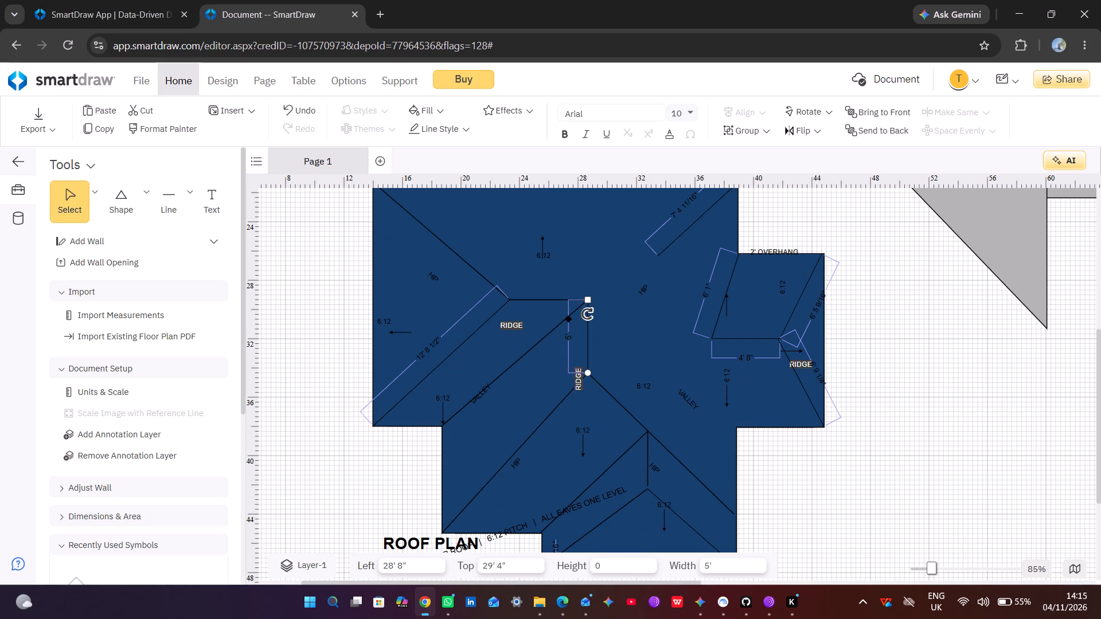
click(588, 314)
Draw a straight line about 6' 7" long from the east wing's southwest inner corner to the west end of its ridge.
click(193, 194)
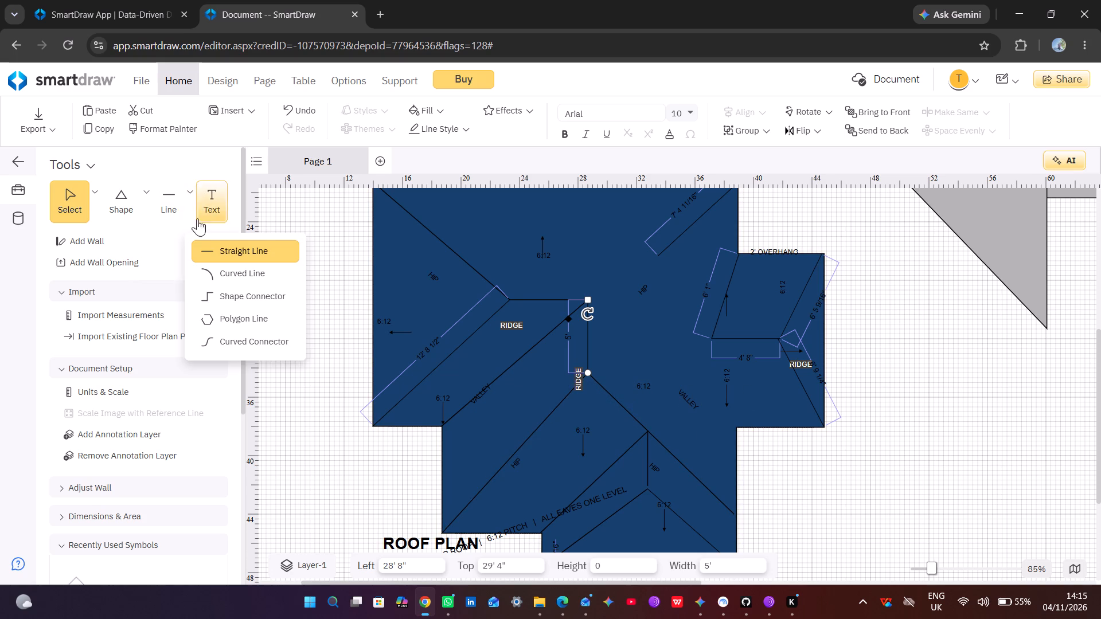
click(217, 246)
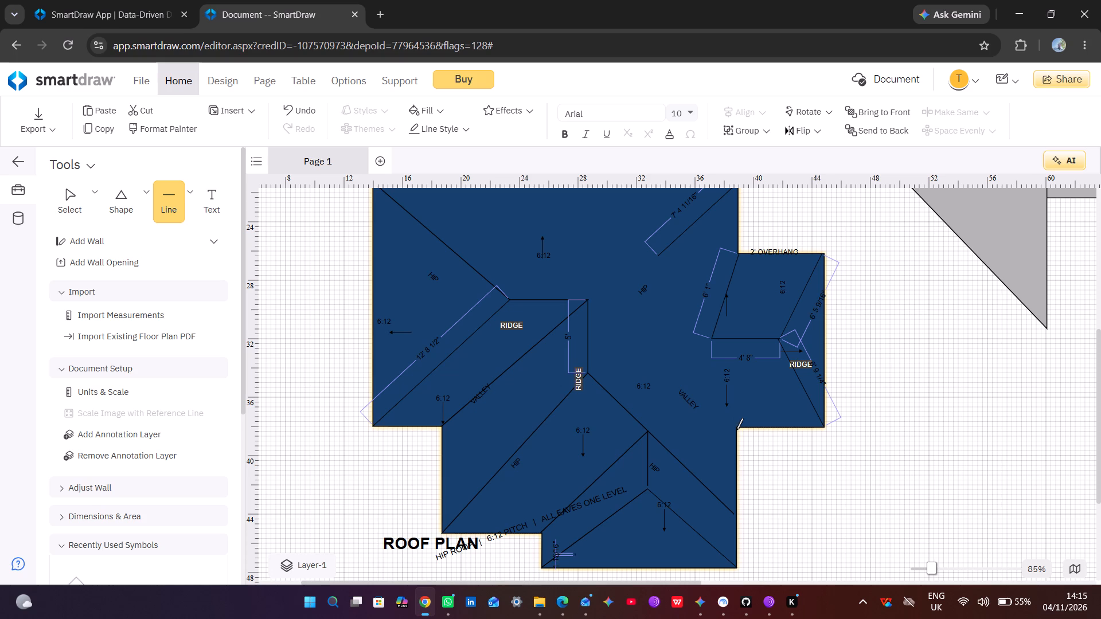
drag(736, 429, 718, 378)
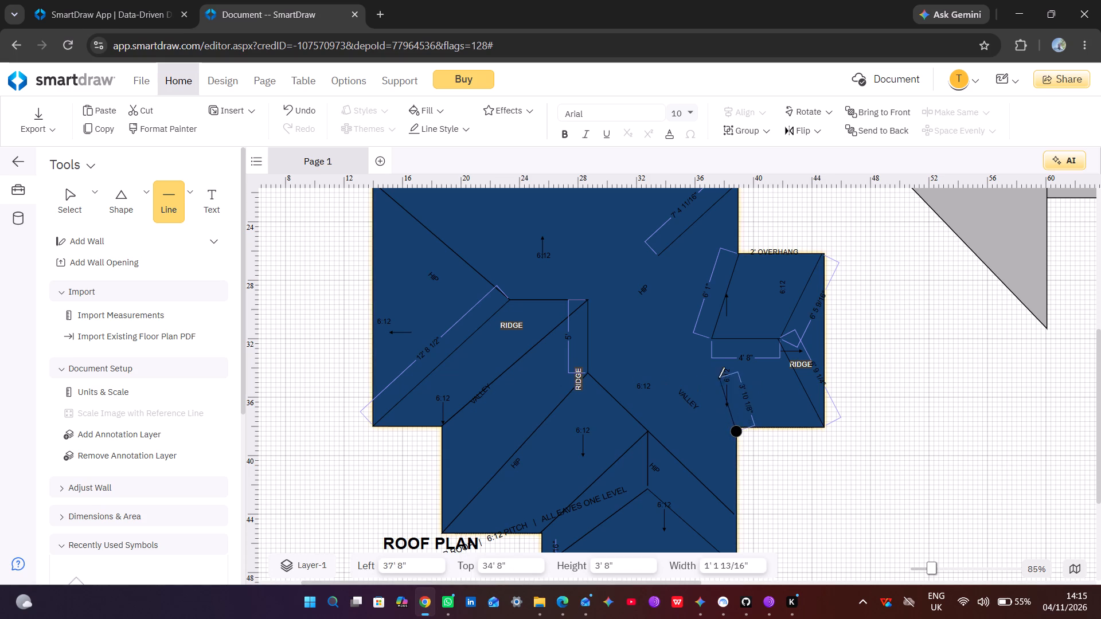
drag(718, 378, 710, 338)
click(844, 456)
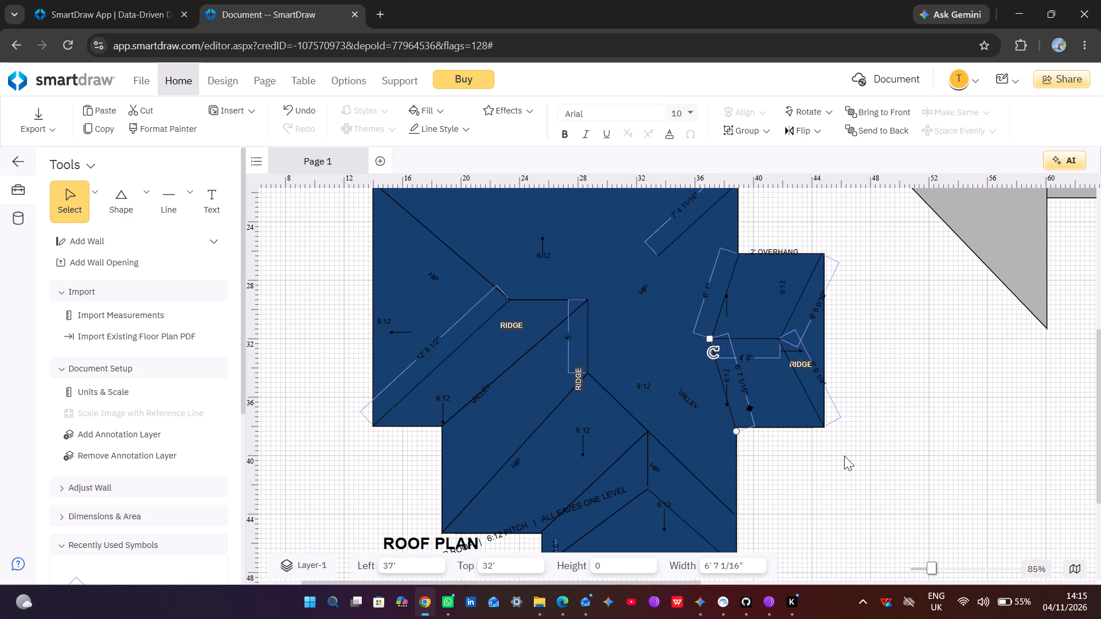
Adjust the new line and raise its lower end to the inner eave corner, giving a length of 6' 3 7/8".
click(728, 398)
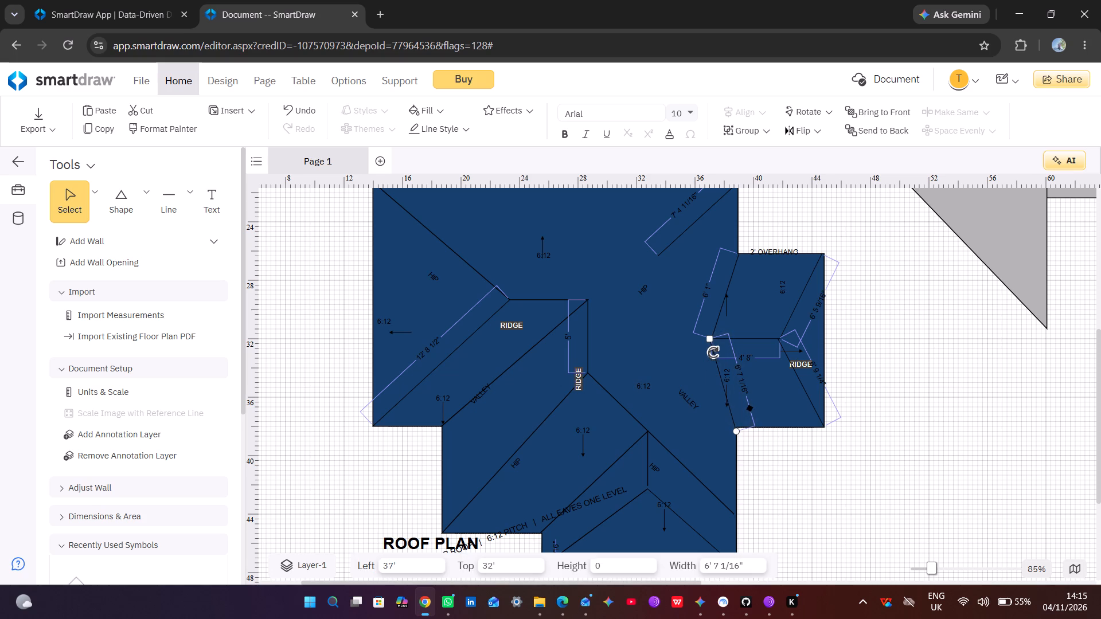
click(713, 355)
click(713, 355)
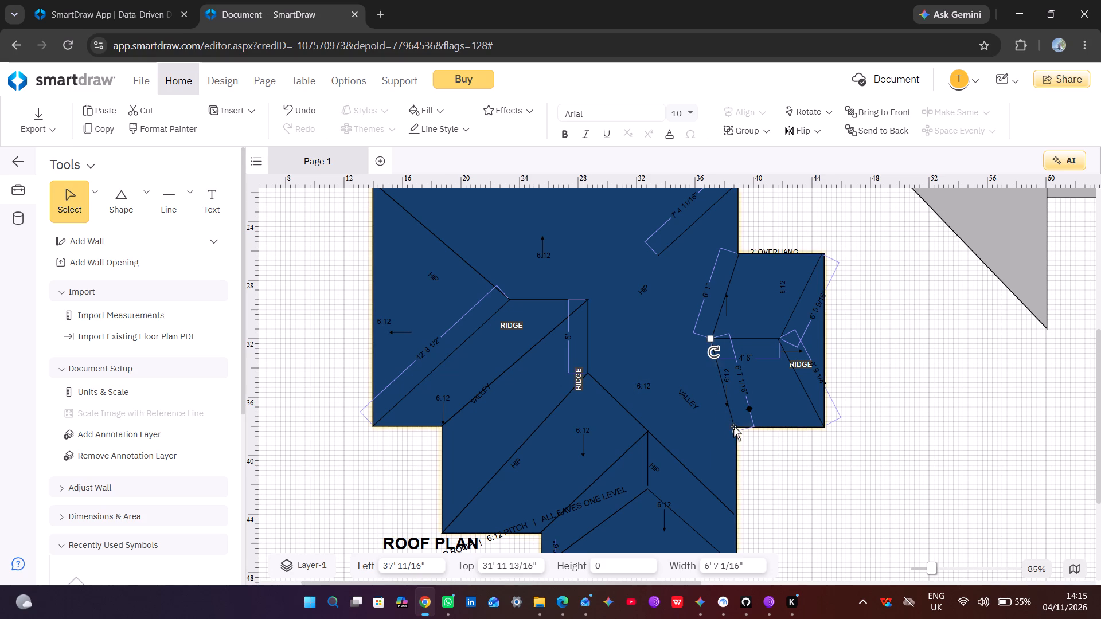
drag(737, 434, 736, 429)
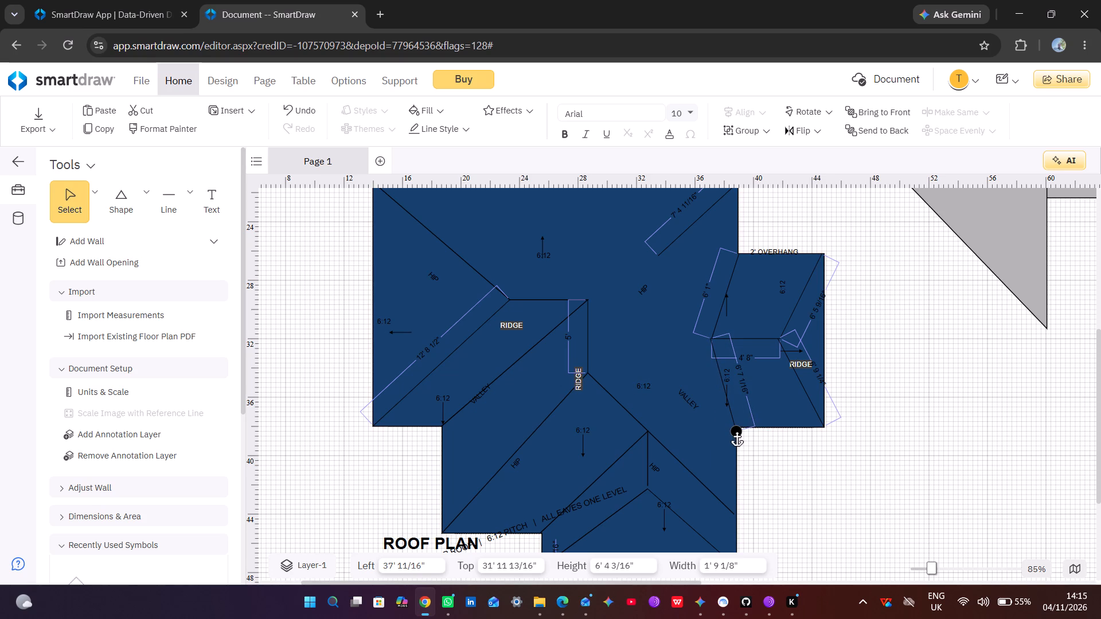
drag(736, 429, 736, 427)
click(888, 433)
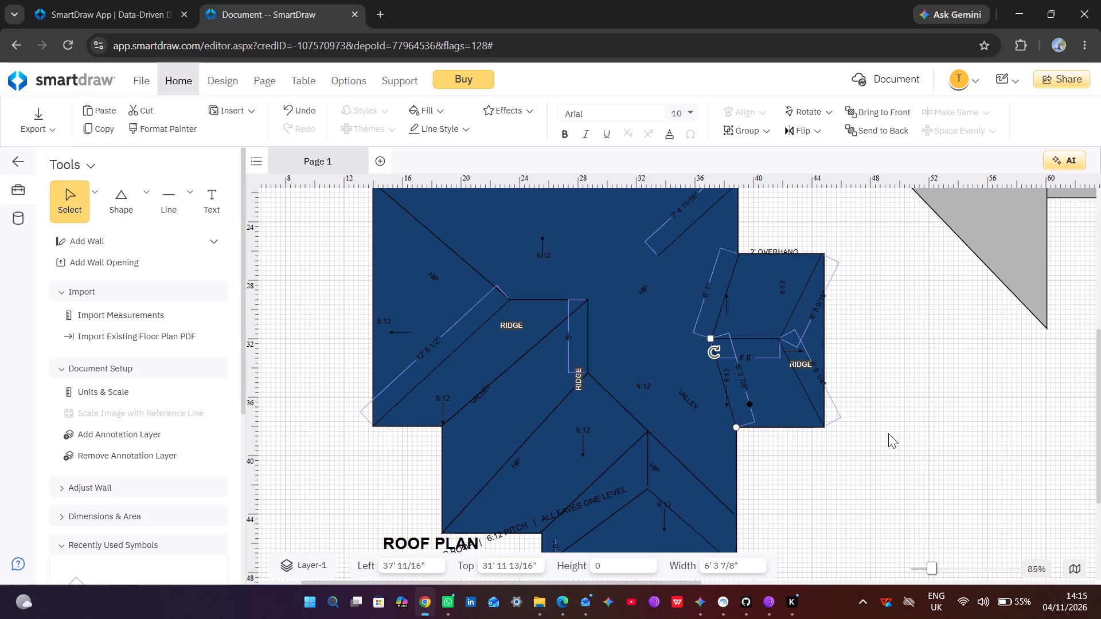
Rotate that line slightly so its upper end meets the east ridge's west end, at left 37' 1 3/8", top 31' 11 5/8".
click(715, 362)
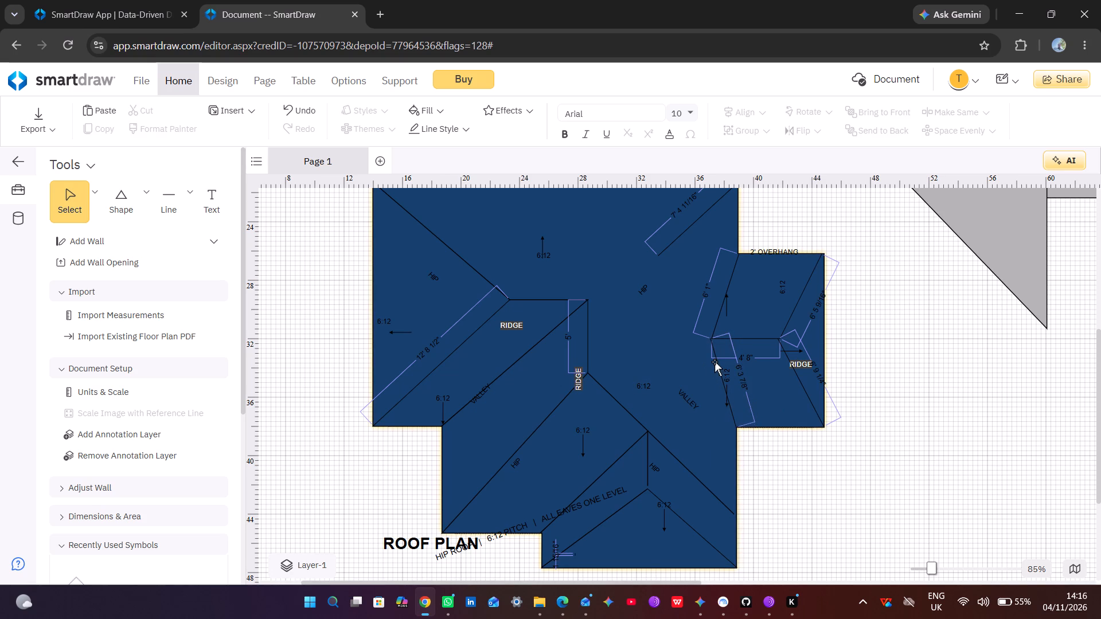
click(717, 359)
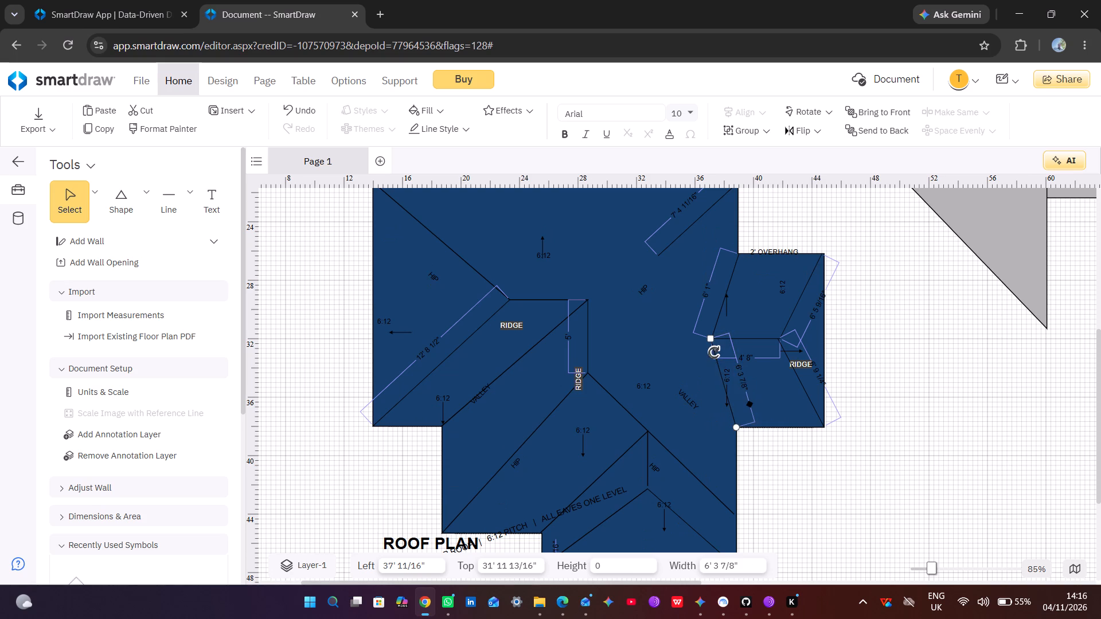
click(713, 354)
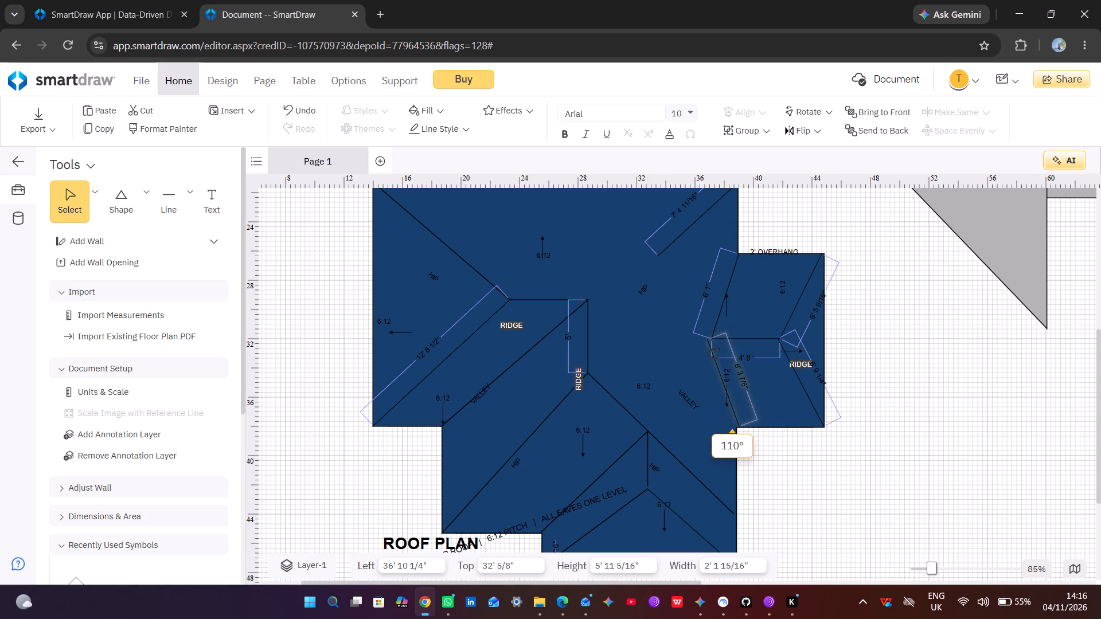
click(720, 311)
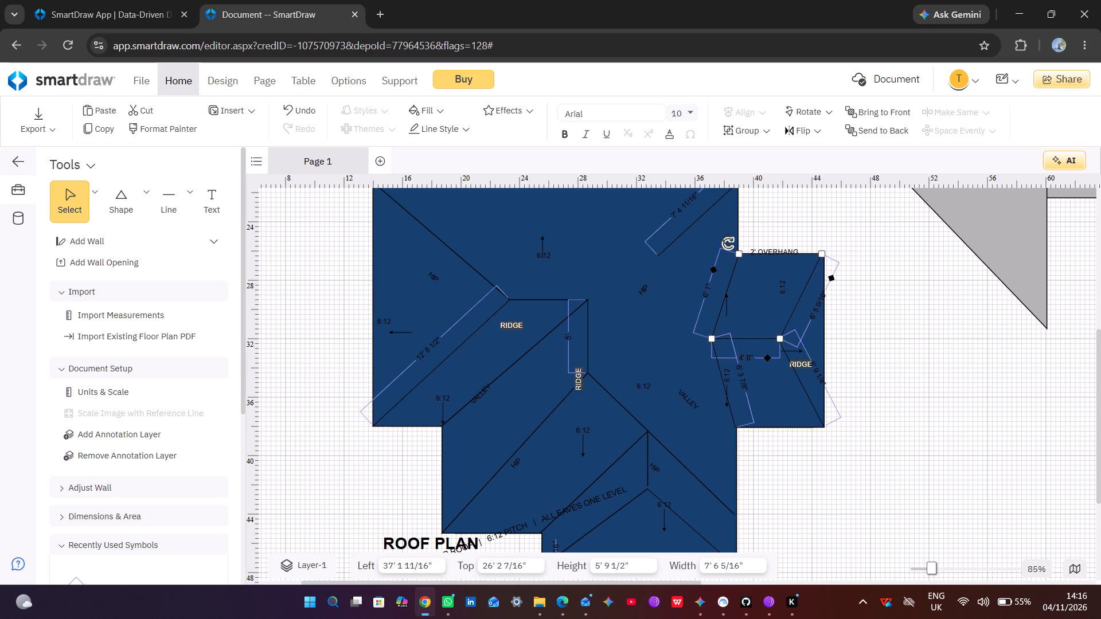
click(724, 242)
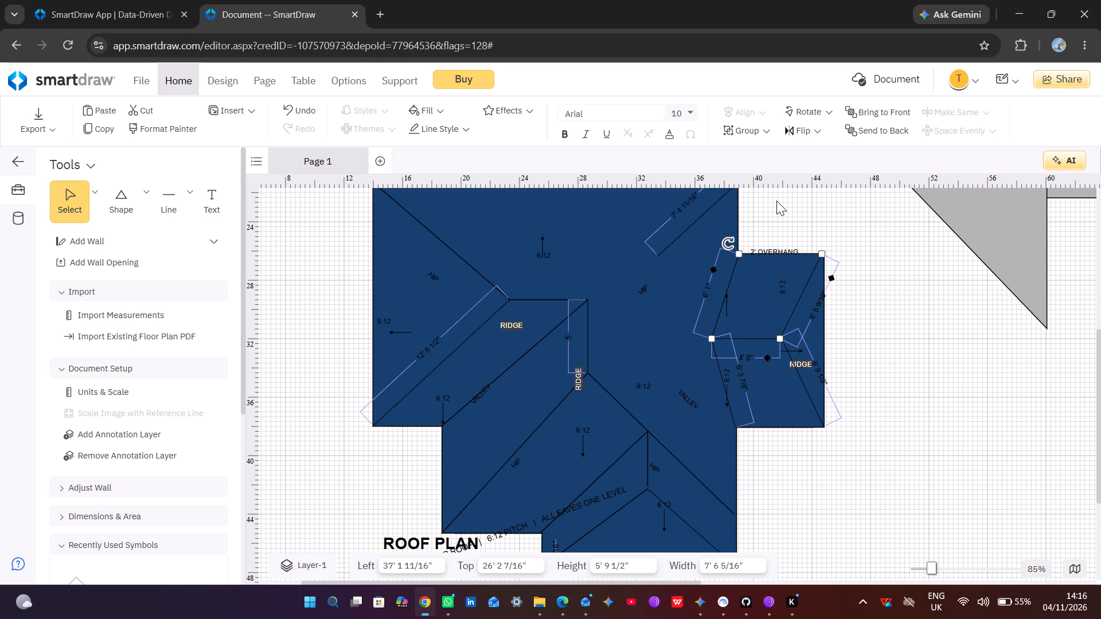
Move the whole roof plan slightly southeast, to left 14' 2 5/16", top 21' 8".
click(700, 318)
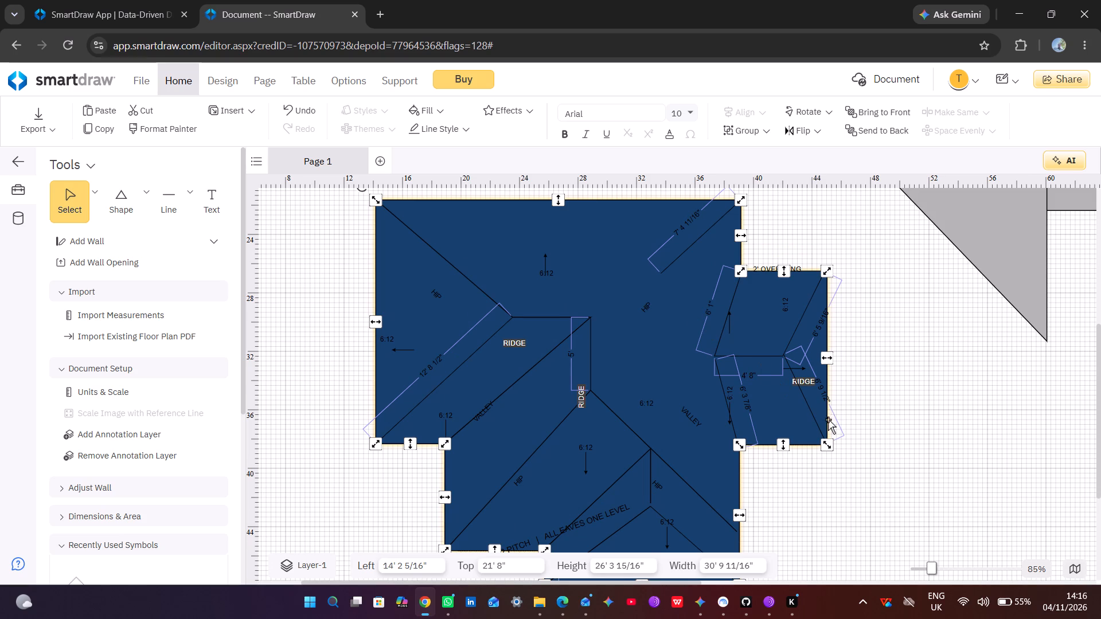
Extend the east wing's ridge eastward to 5' by moving its junction with the northeast hip.
click(809, 403)
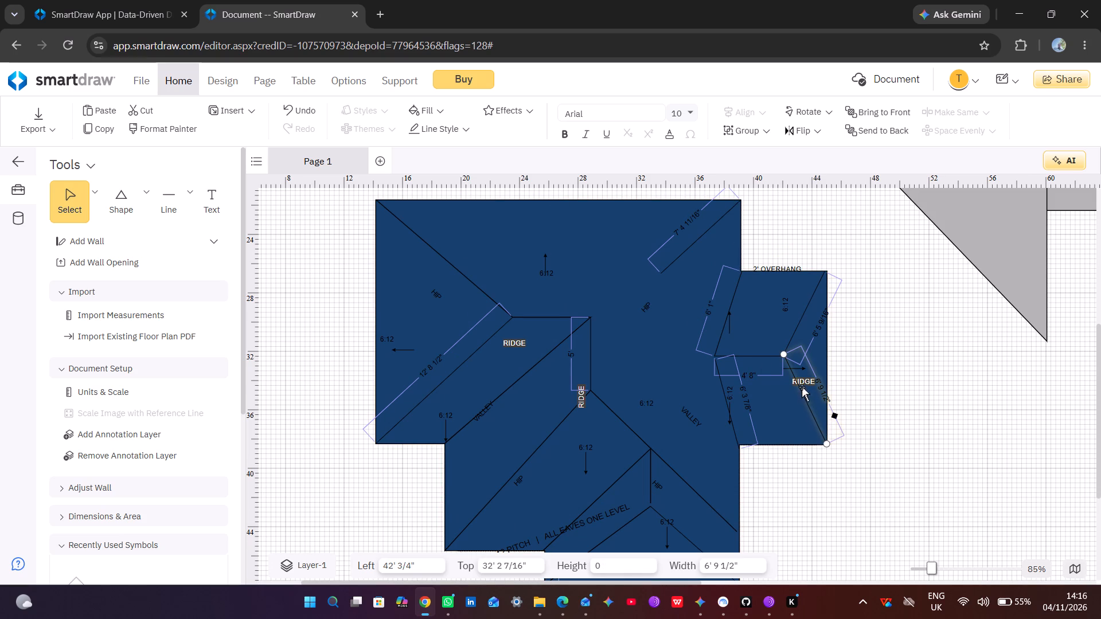
click(807, 399)
click(798, 321)
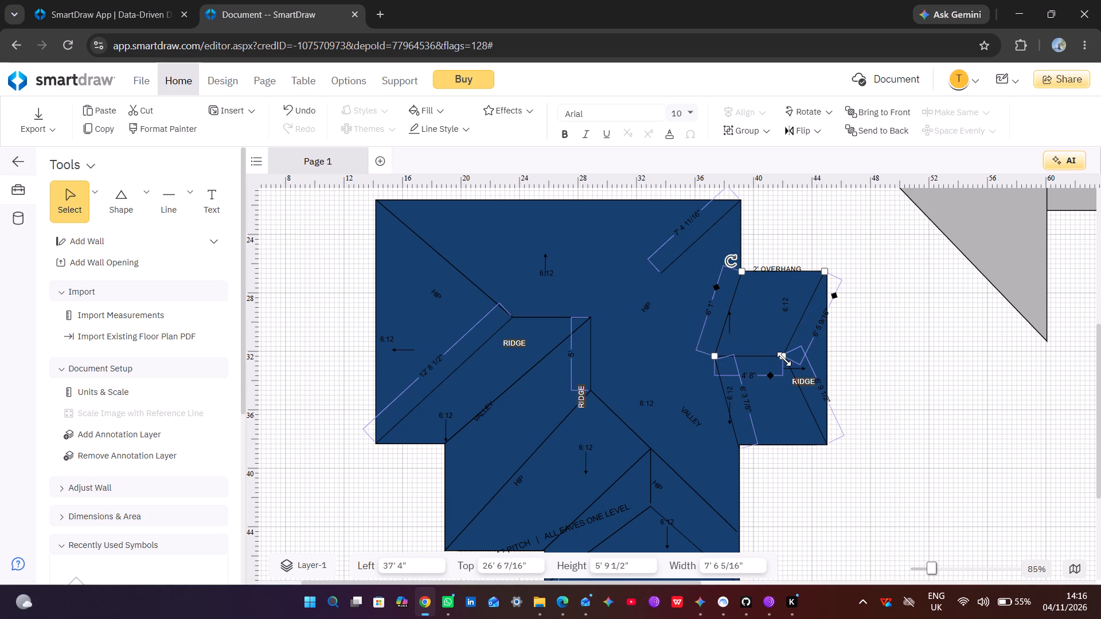
drag(784, 358, 790, 356)
Shift the roof plan east, bringing the east wing's southeast hip to left 42' 8", top 32' 4".
click(796, 381)
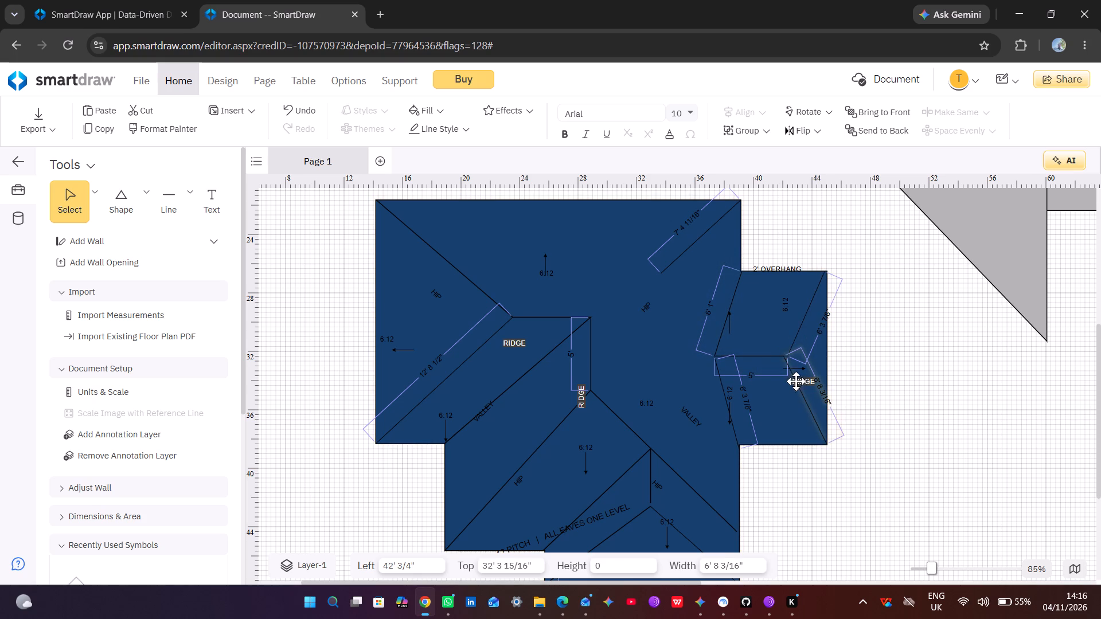
click(796, 381)
click(804, 401)
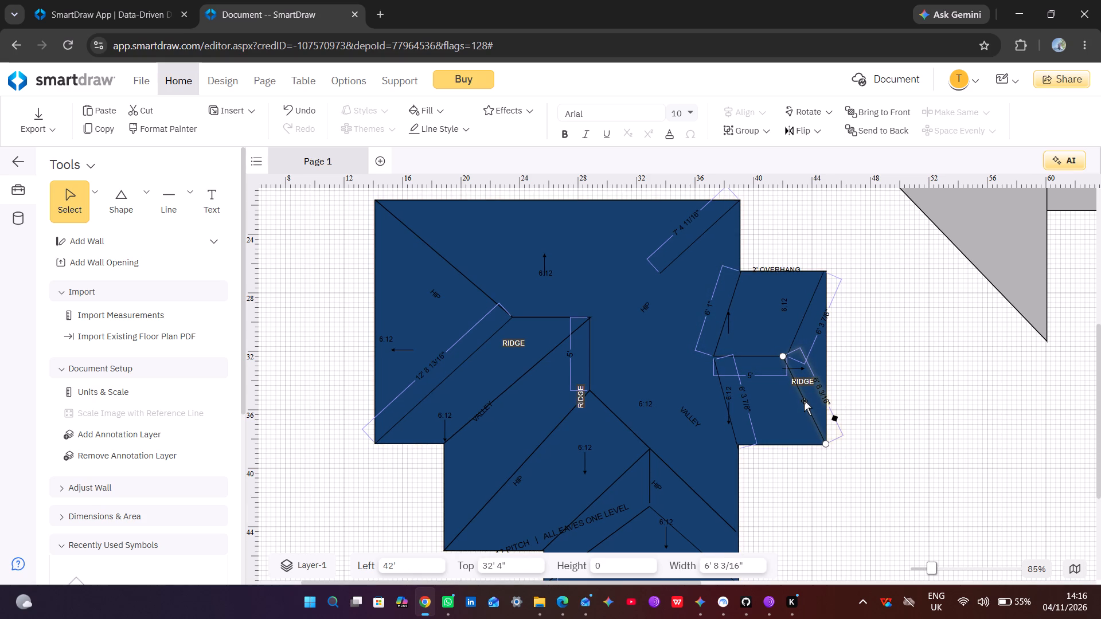
drag(804, 401, 813, 399)
Move the southeast hip's dimension line outward, clear of the east wing's eave.
drag(845, 418, 846, 418)
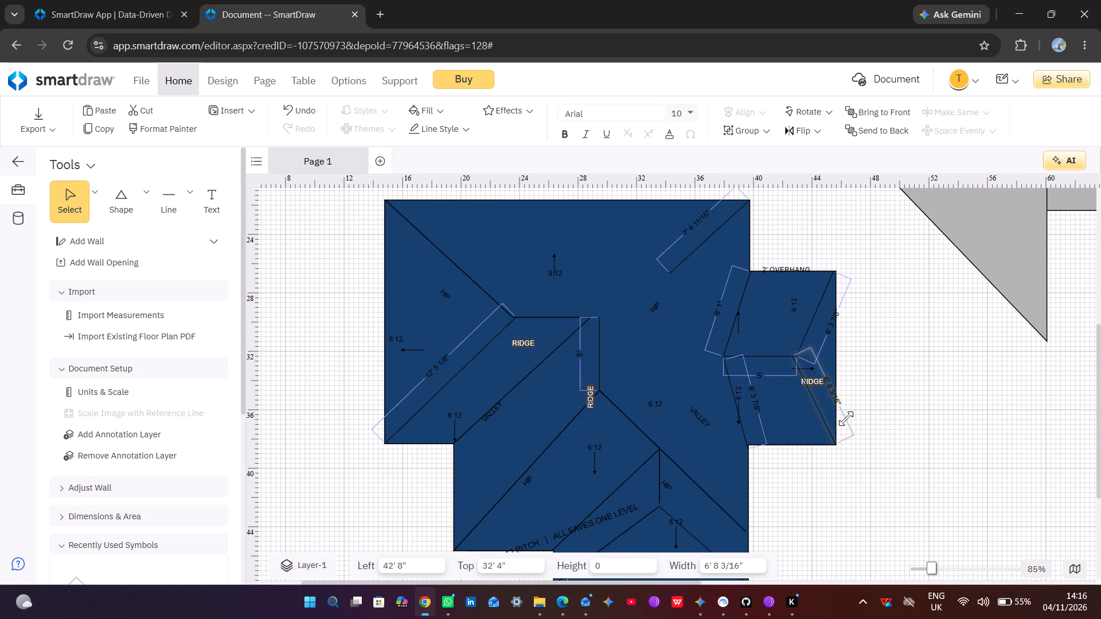
drag(846, 418, 871, 394)
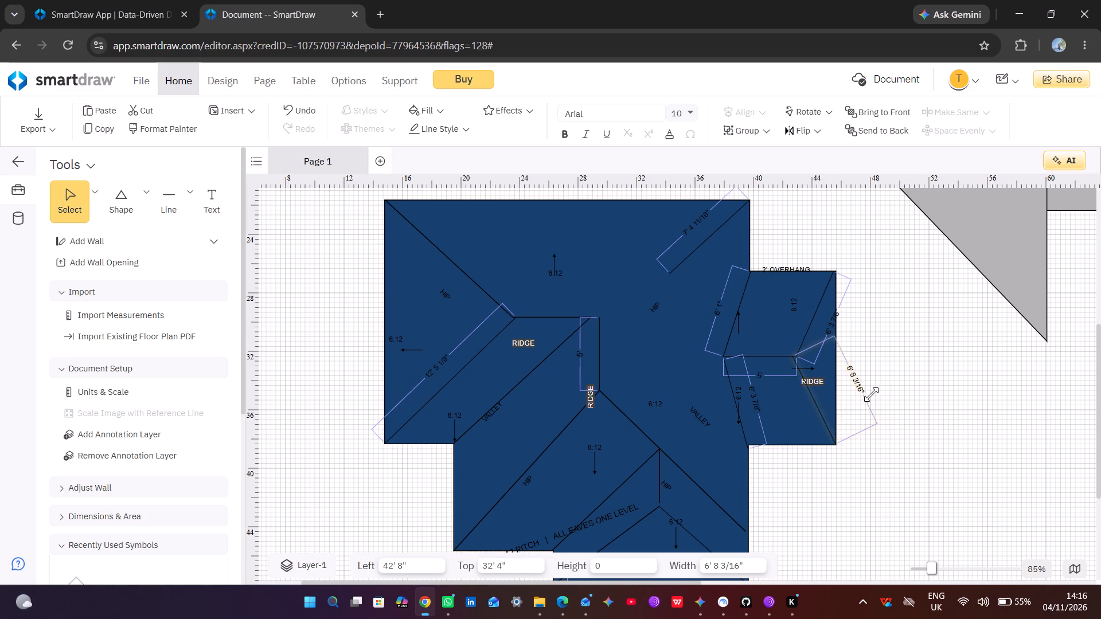
drag(871, 394, 880, 391)
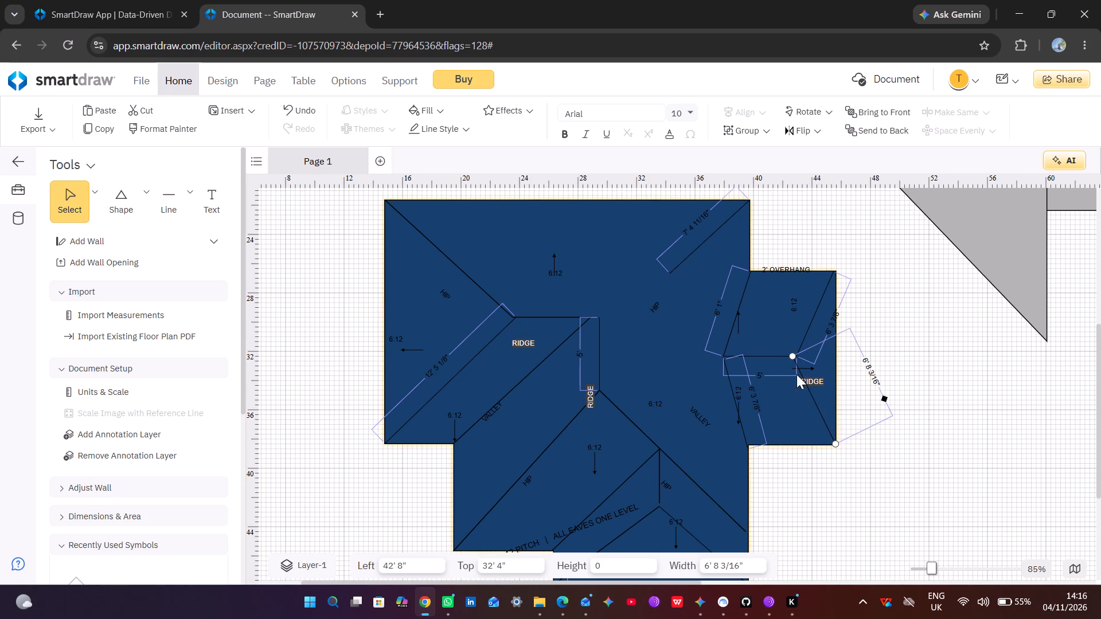
Move the southeast hip's upper end onto the east end of the ridge, giving a length of 6' 6 13/16".
drag(795, 358, 799, 355)
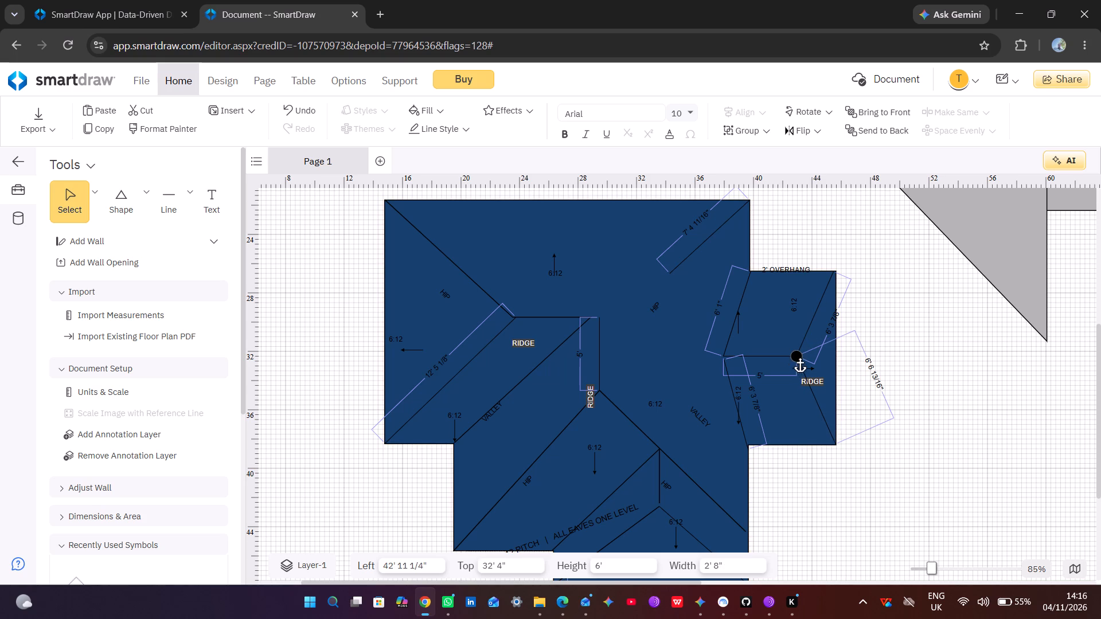
drag(799, 355, 805, 360)
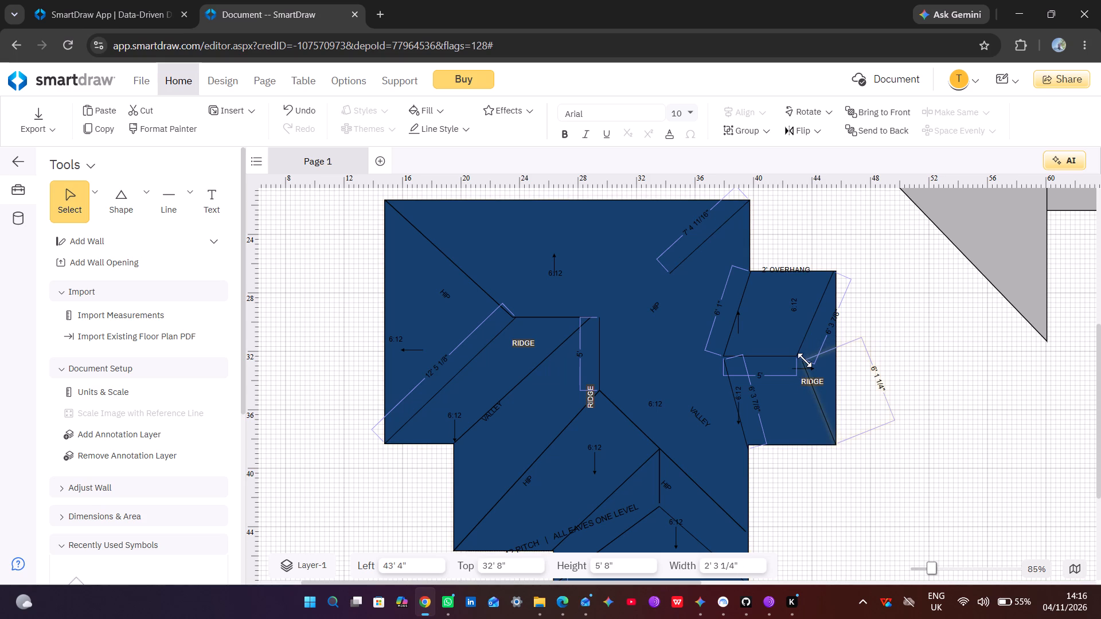
drag(805, 360, 803, 359)
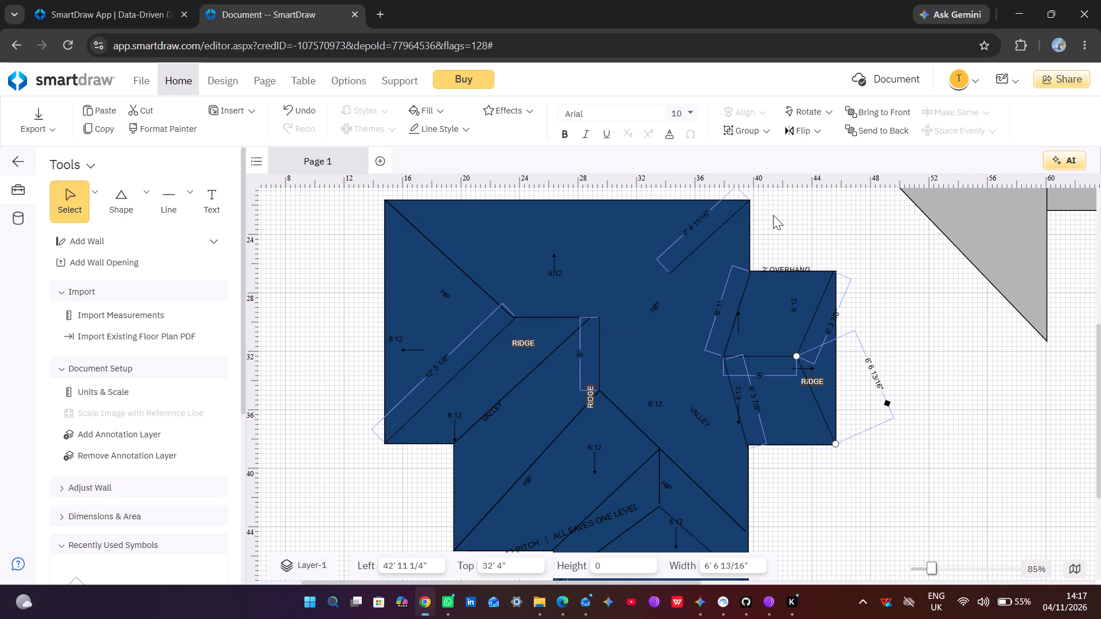
click(796, 208)
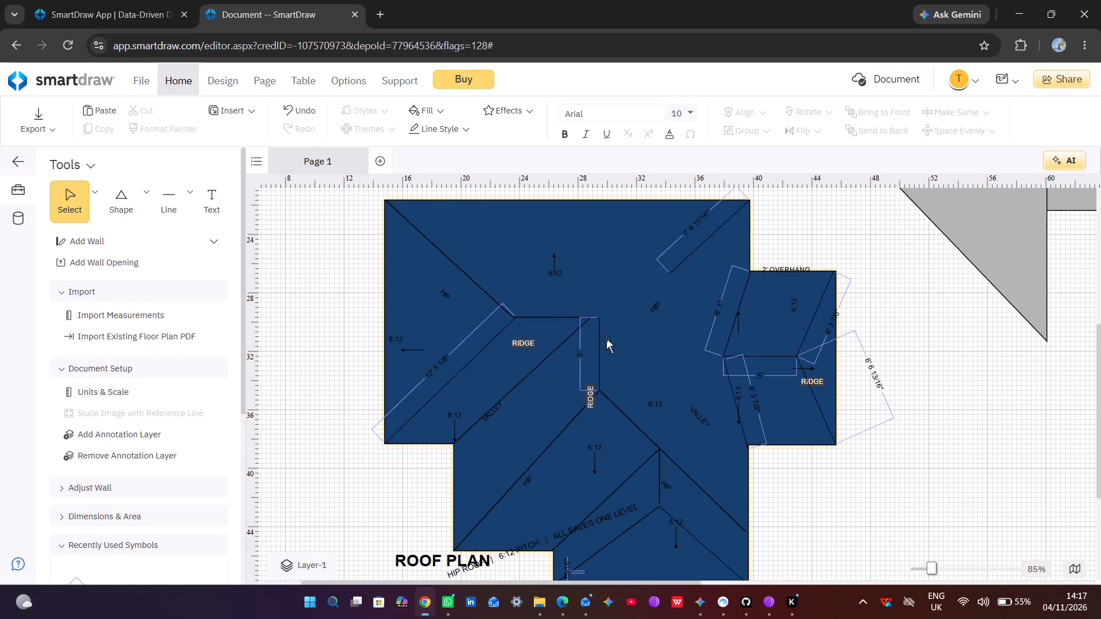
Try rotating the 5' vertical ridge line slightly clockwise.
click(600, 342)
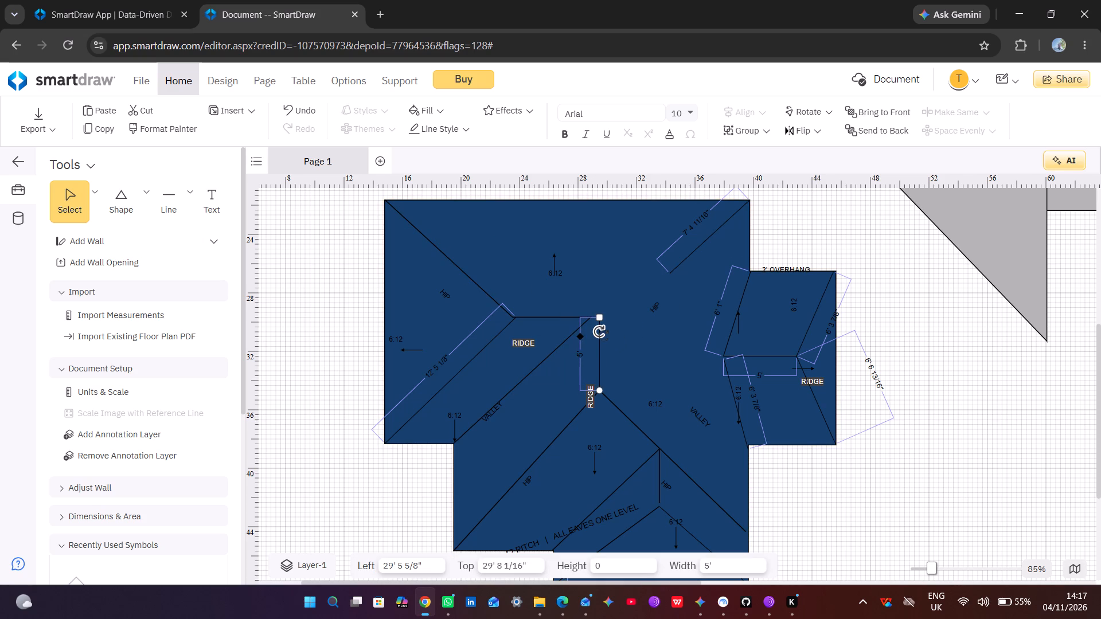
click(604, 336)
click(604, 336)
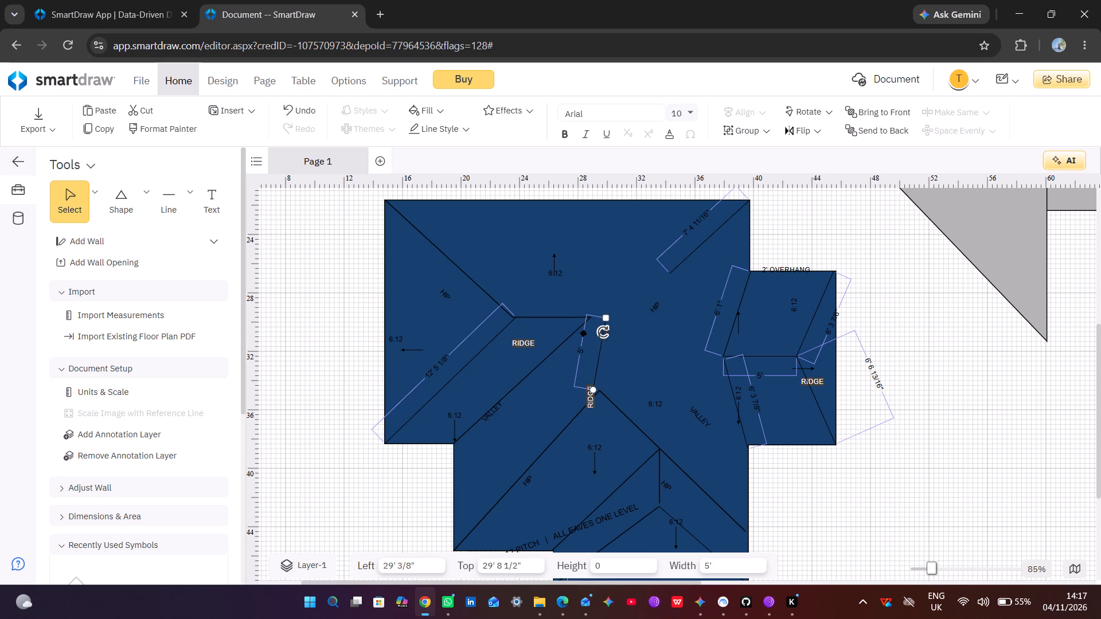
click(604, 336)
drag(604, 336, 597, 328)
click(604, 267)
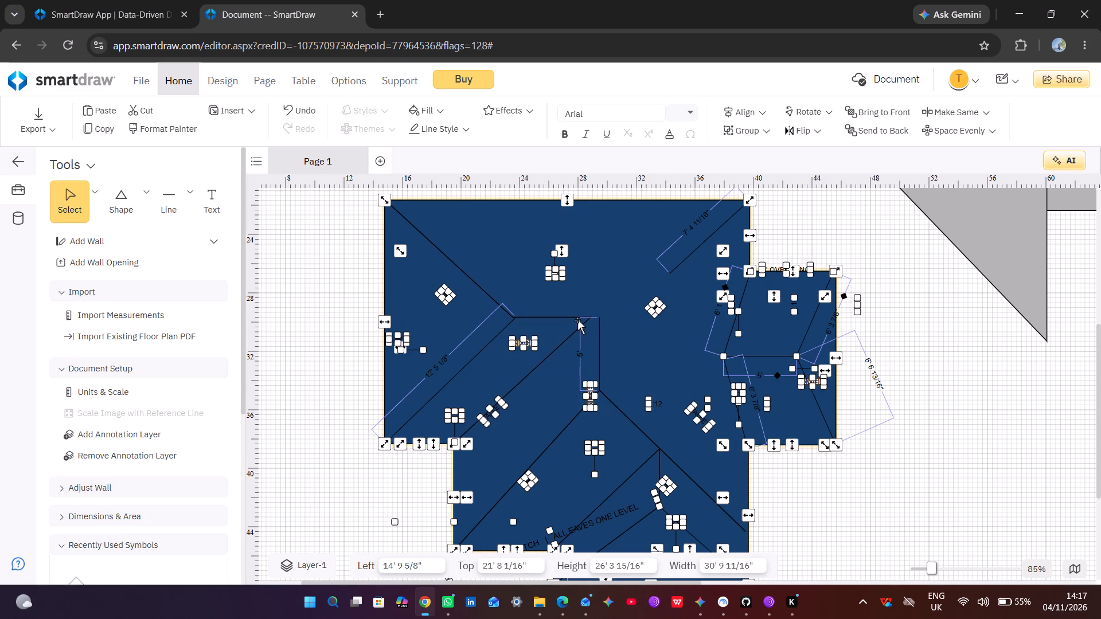
Move the west ridge's east end, with the valley's upper end, to the top of the vertical ridge, giving a 14' 6 3/8" width.
click(590, 318)
drag(590, 318, 595, 313)
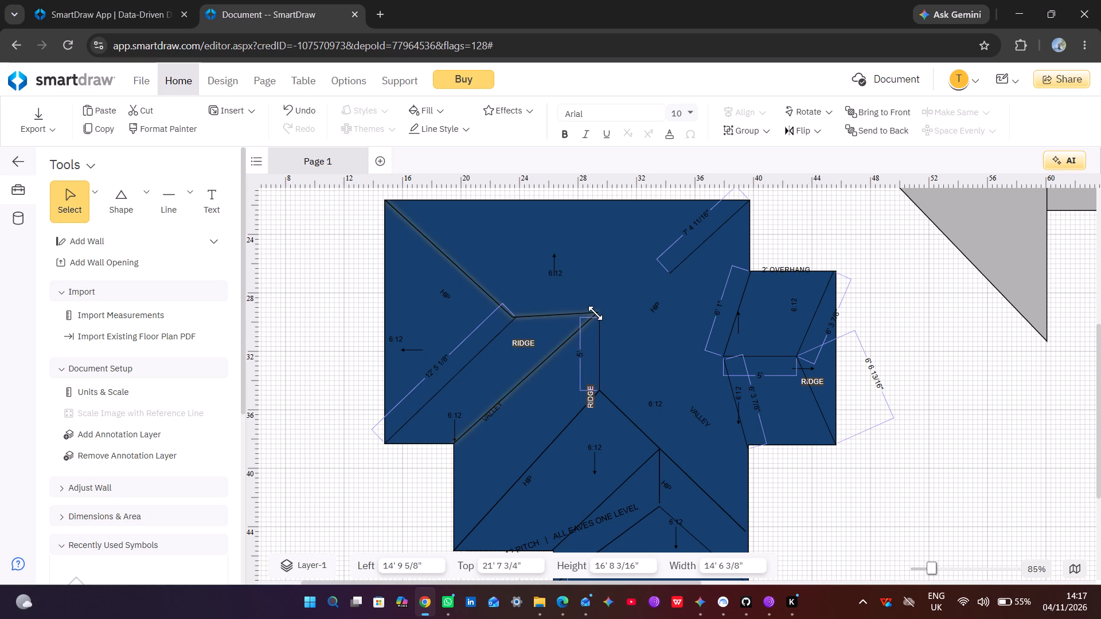
drag(595, 313, 596, 319)
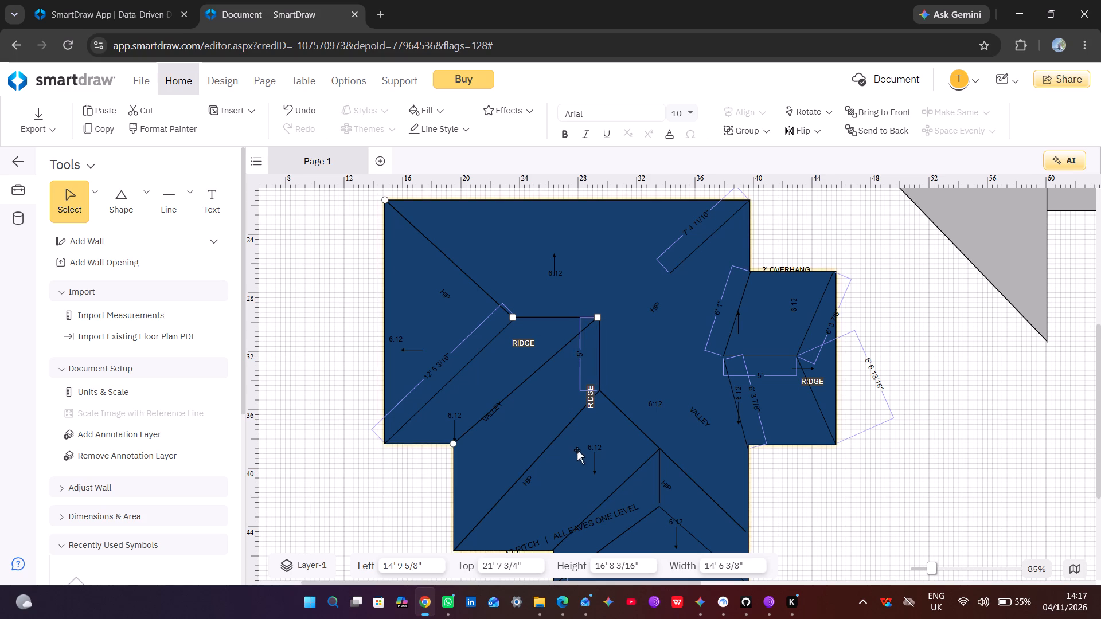
Move the central hip's southeast end off the east eave onto the top of the short vertical line, giving a 13' 10 11/16" width.
click(599, 391)
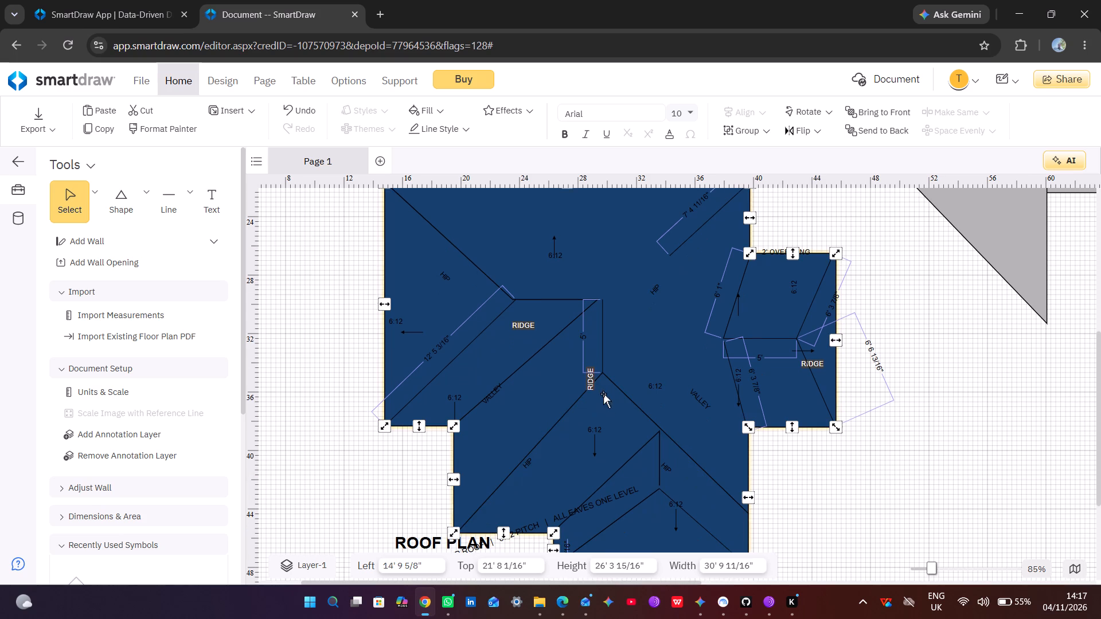
click(745, 510)
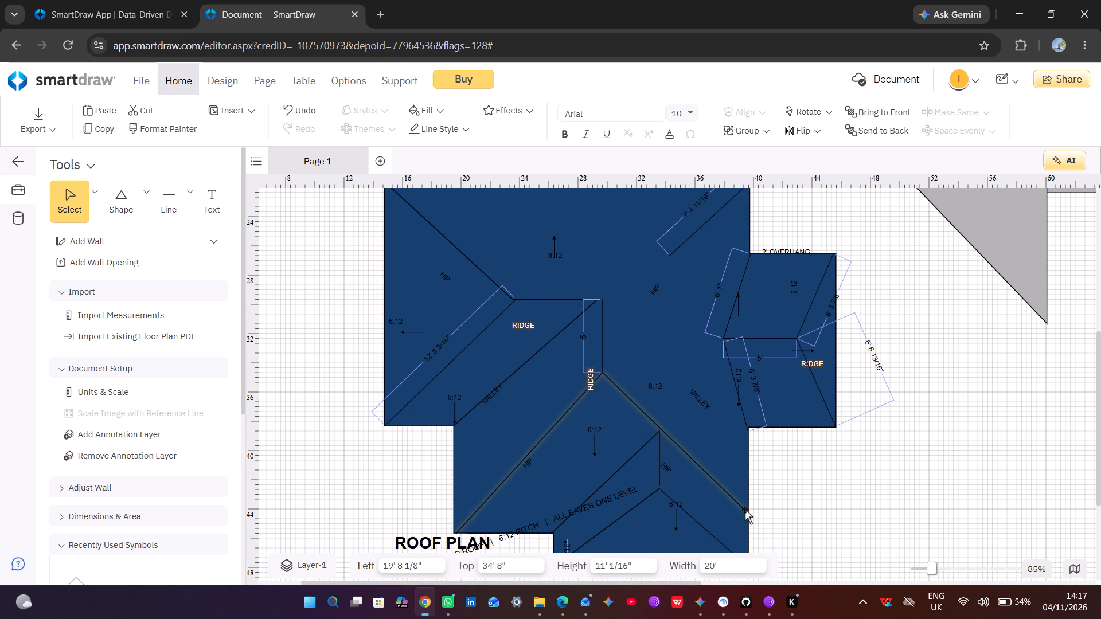
click(698, 464)
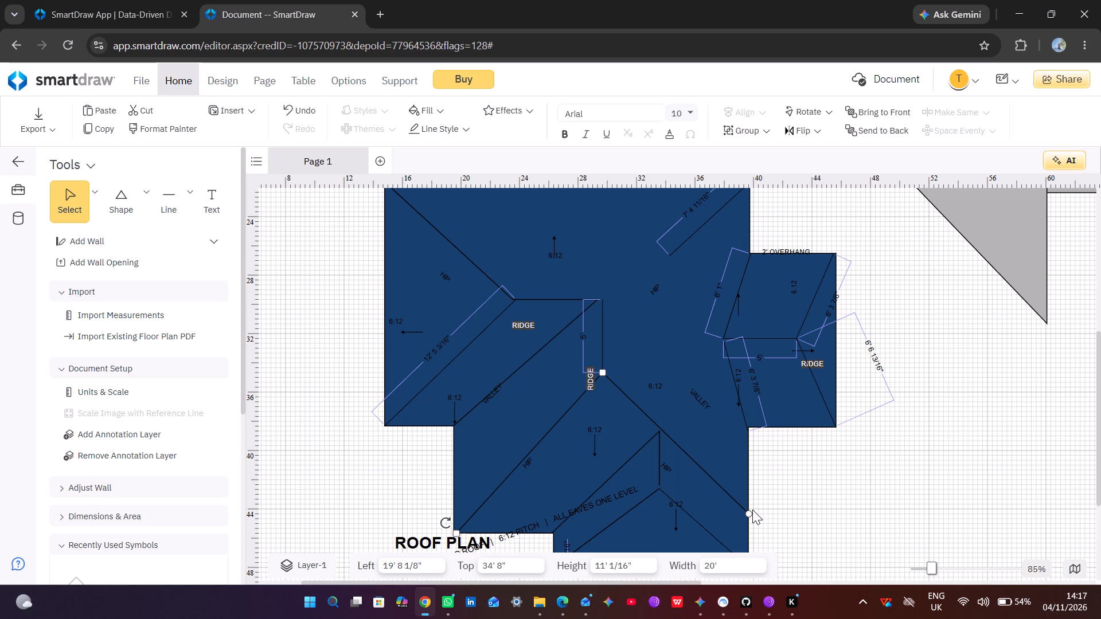
drag(748, 512, 657, 428)
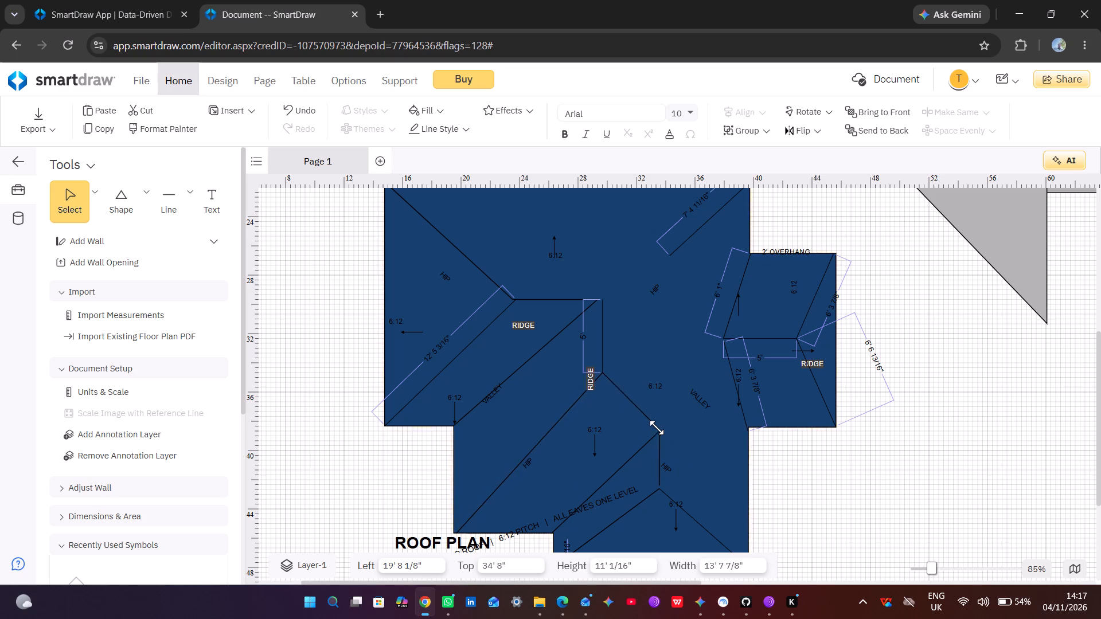
drag(657, 428, 653, 432)
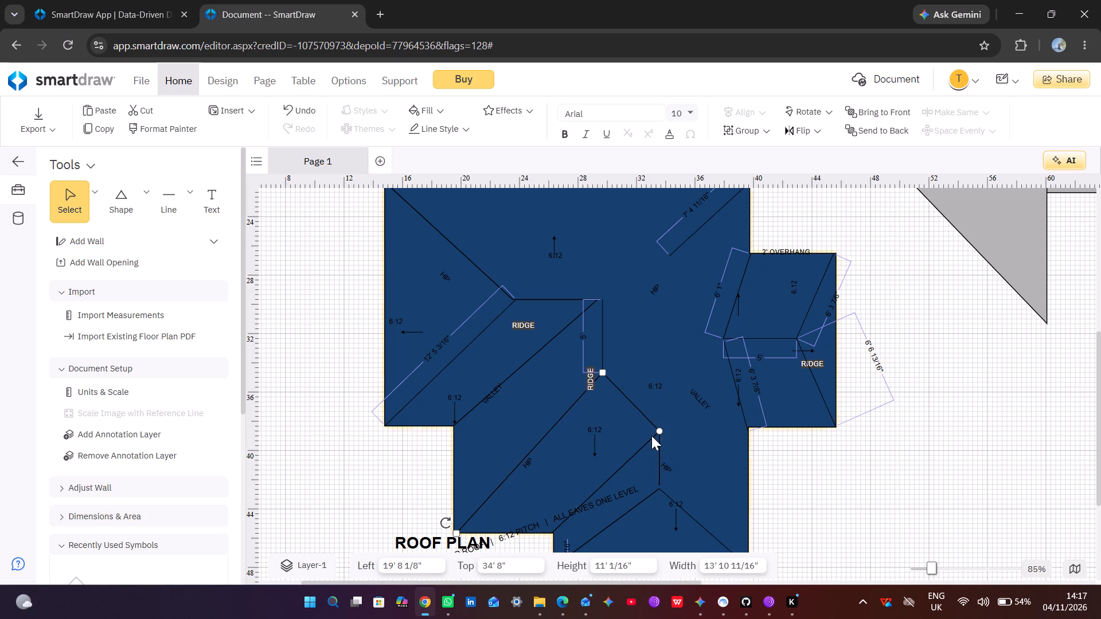
click(849, 516)
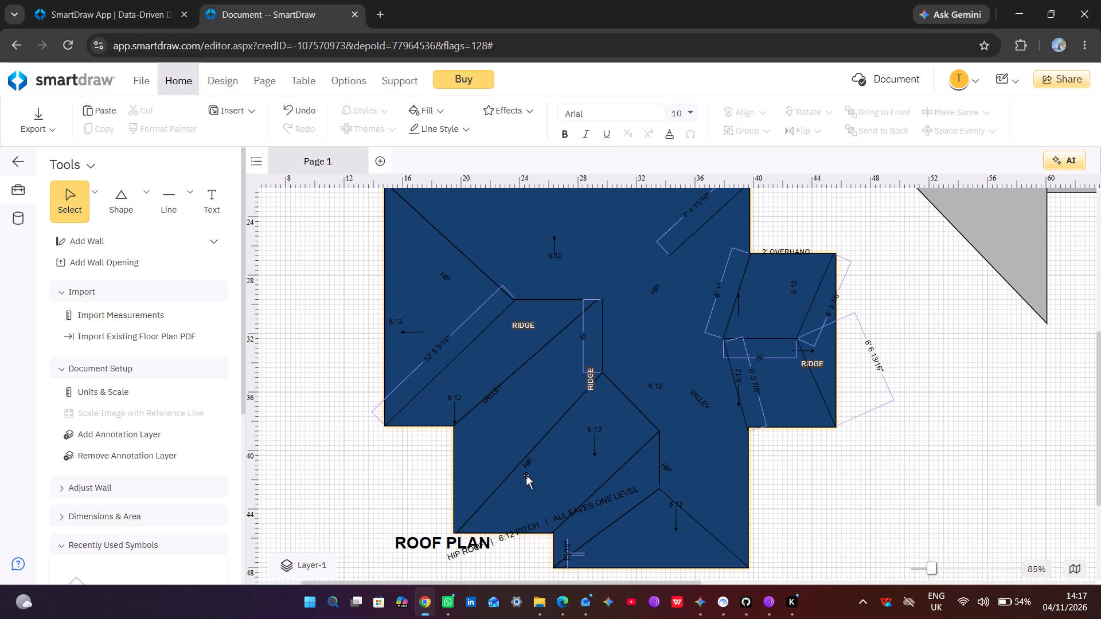
Lower the junction of the vertical ridge and the central hips, setting the hips' top at 35' 8" and height at 10' 1/16".
click(603, 373)
drag(603, 373, 604, 379)
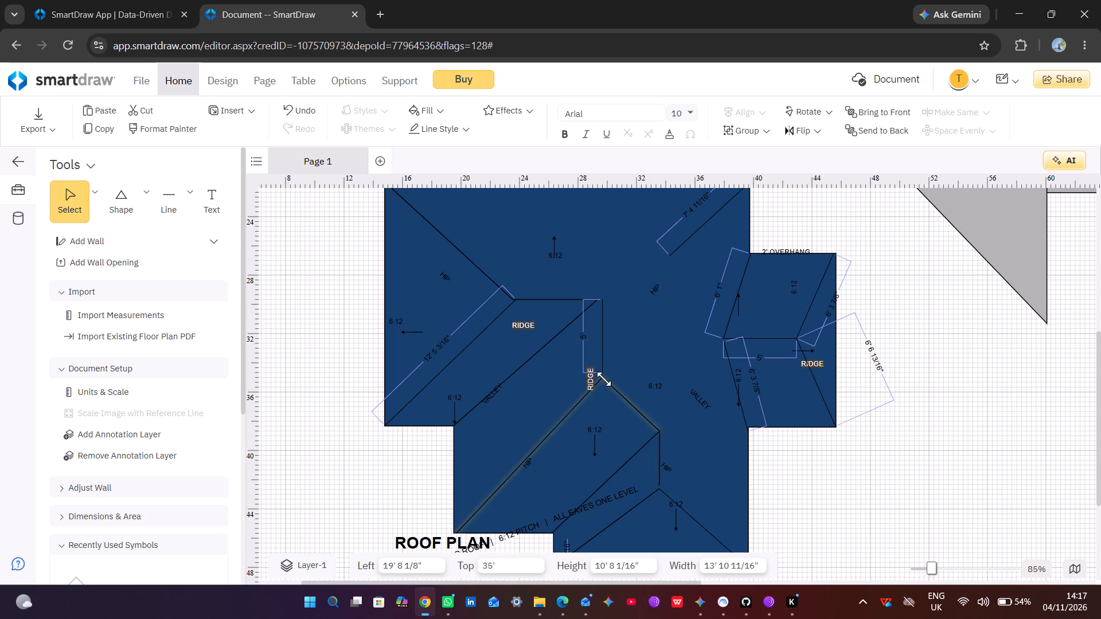
drag(604, 379, 602, 385)
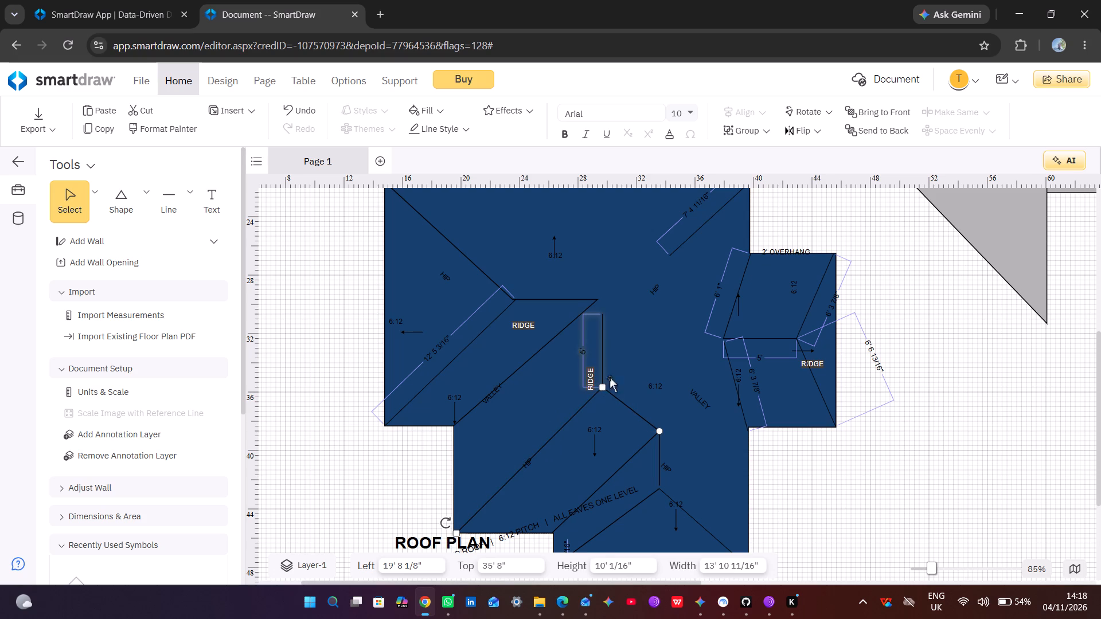
Move the vertical ridge's upper end onto the east end of the west ridge, giving a length of about 6'.
click(603, 323)
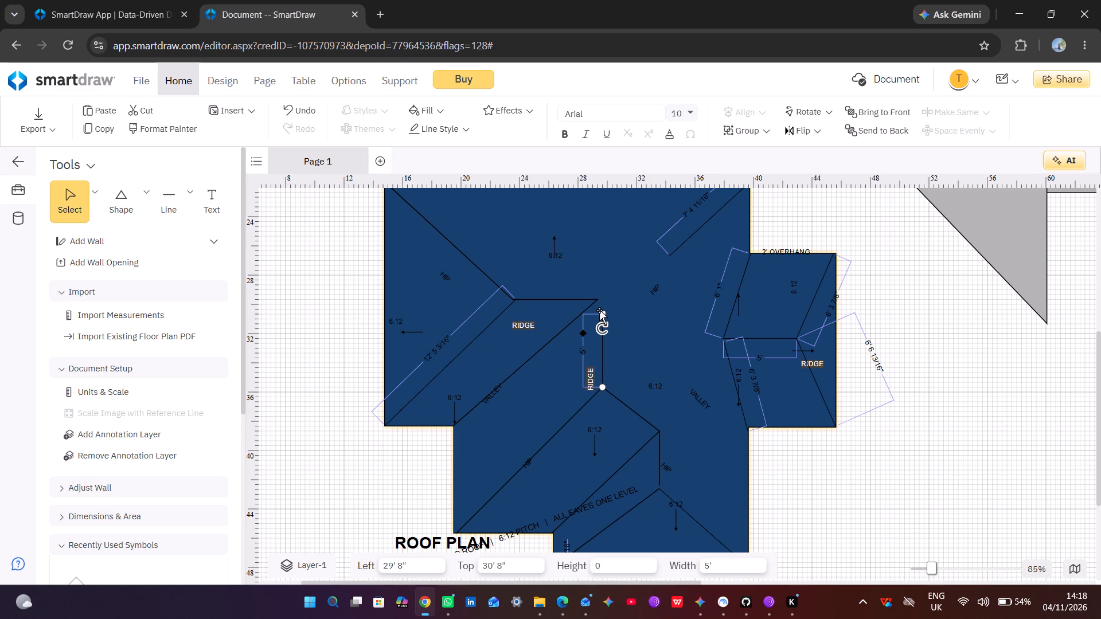
drag(600, 311, 599, 303)
click(666, 363)
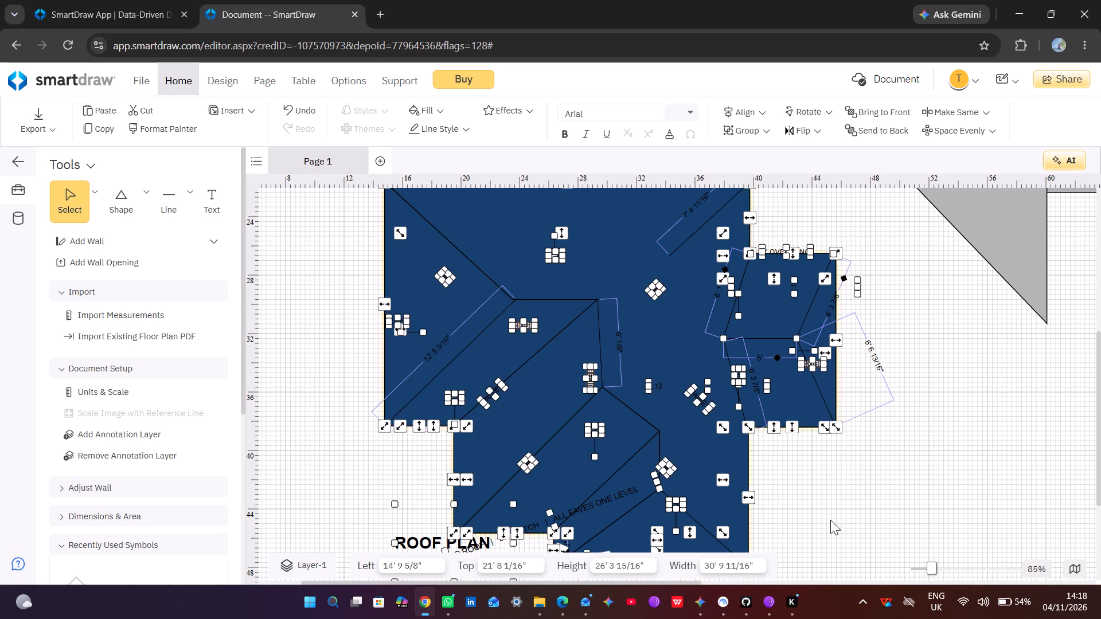
click(880, 528)
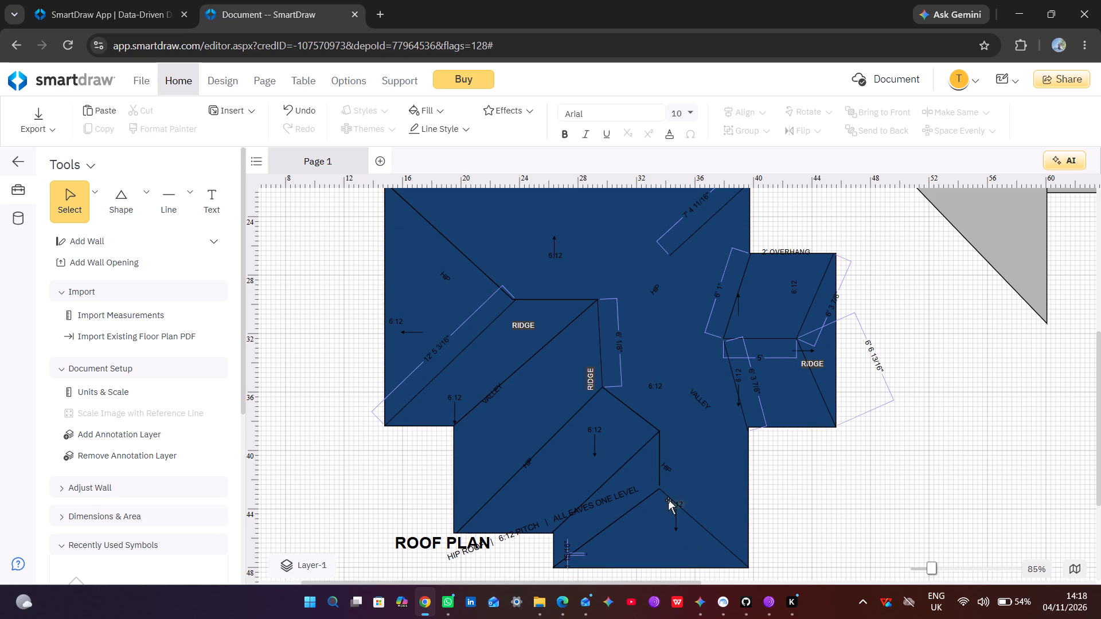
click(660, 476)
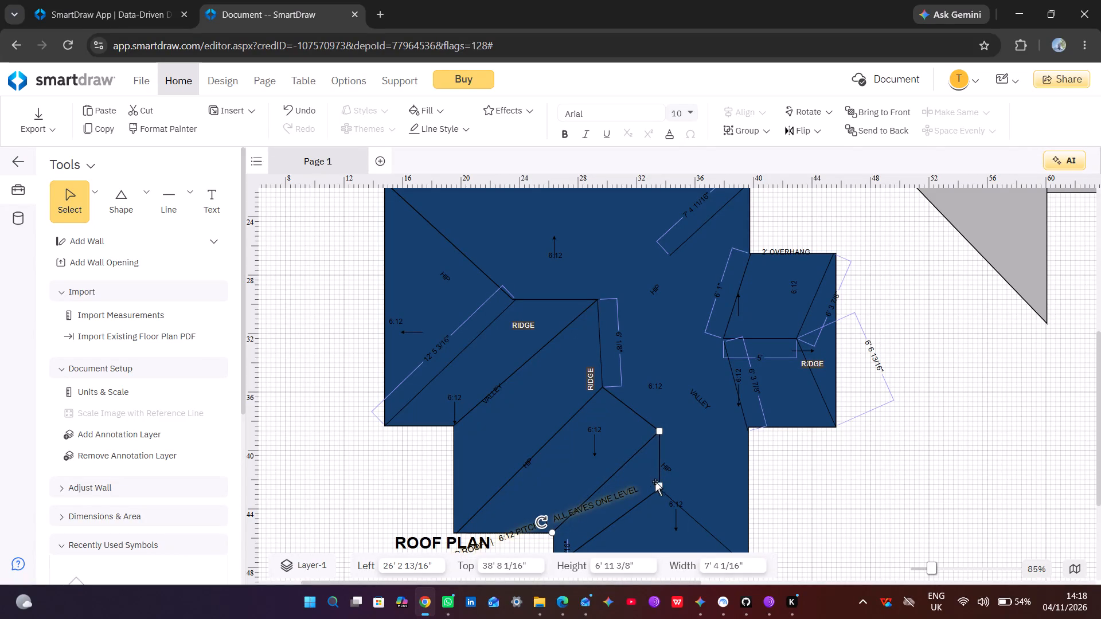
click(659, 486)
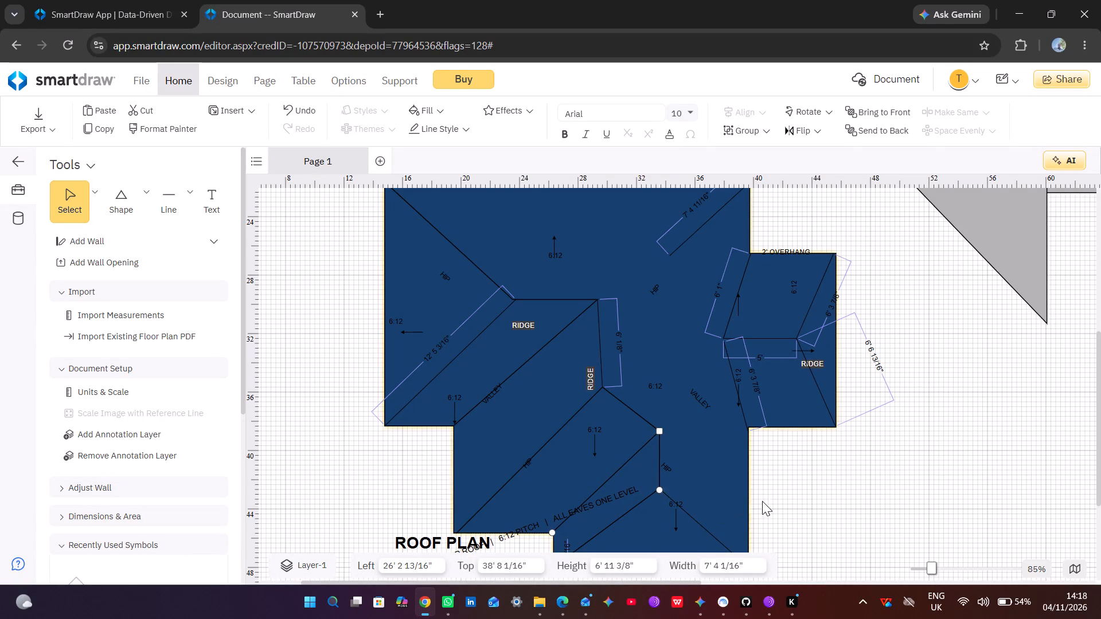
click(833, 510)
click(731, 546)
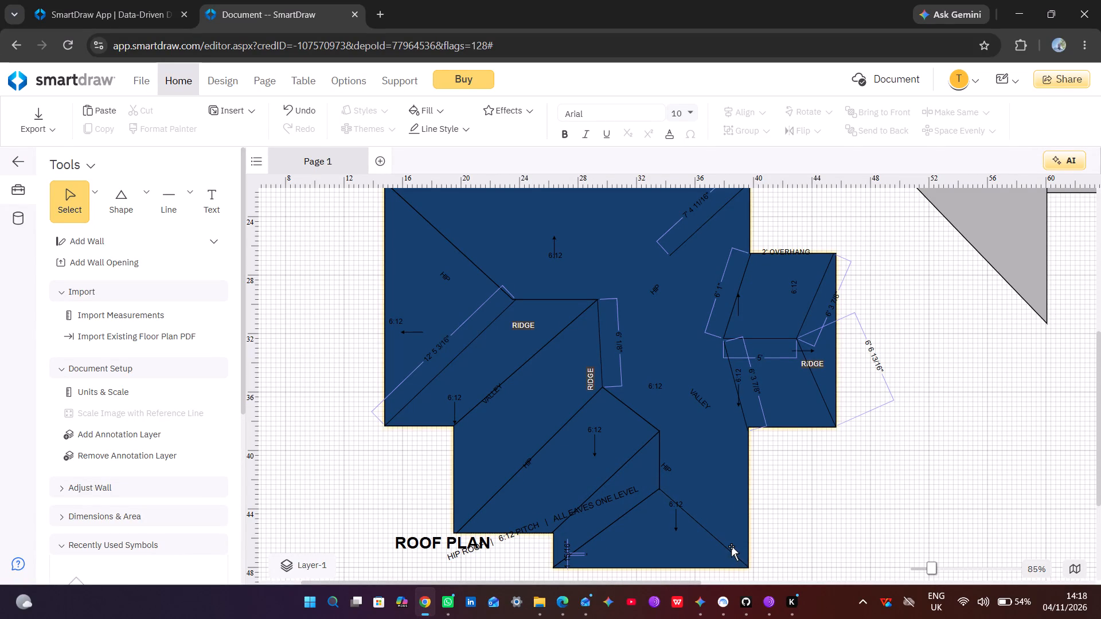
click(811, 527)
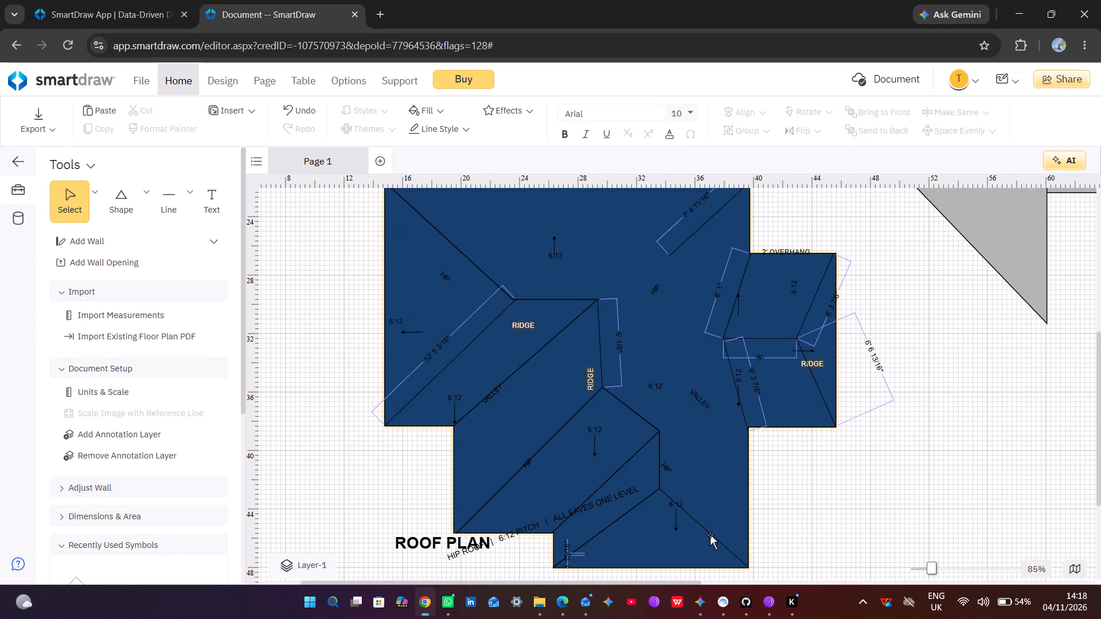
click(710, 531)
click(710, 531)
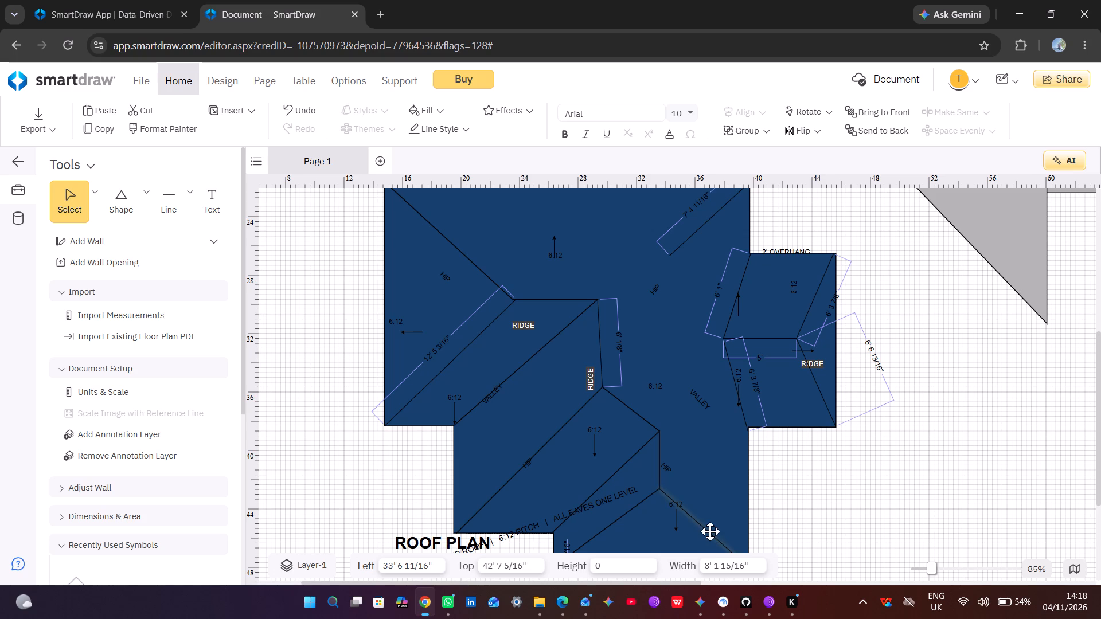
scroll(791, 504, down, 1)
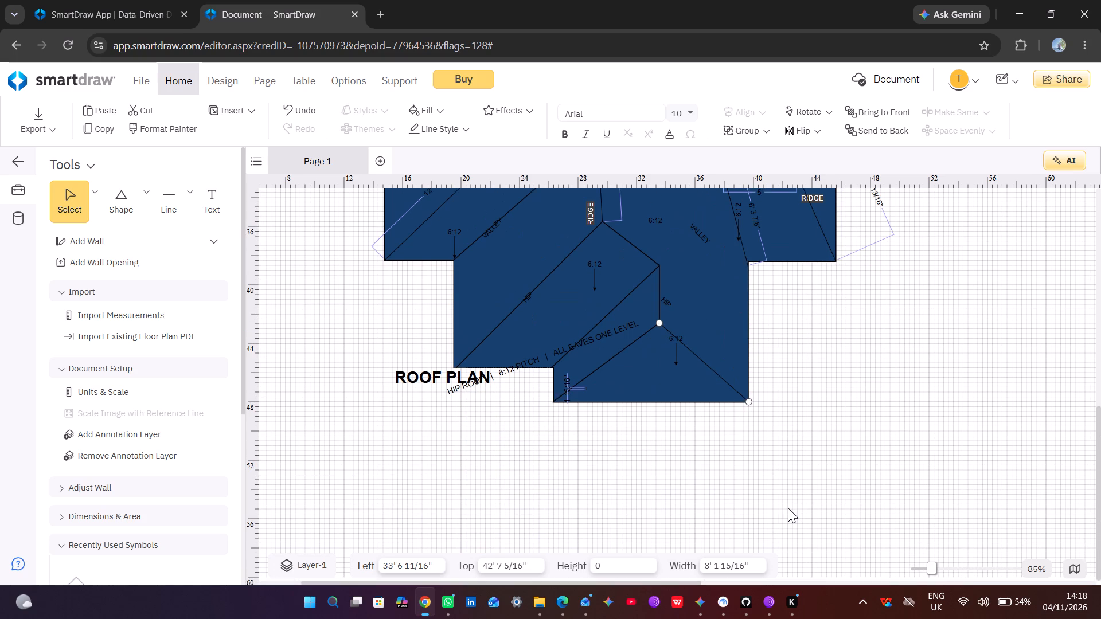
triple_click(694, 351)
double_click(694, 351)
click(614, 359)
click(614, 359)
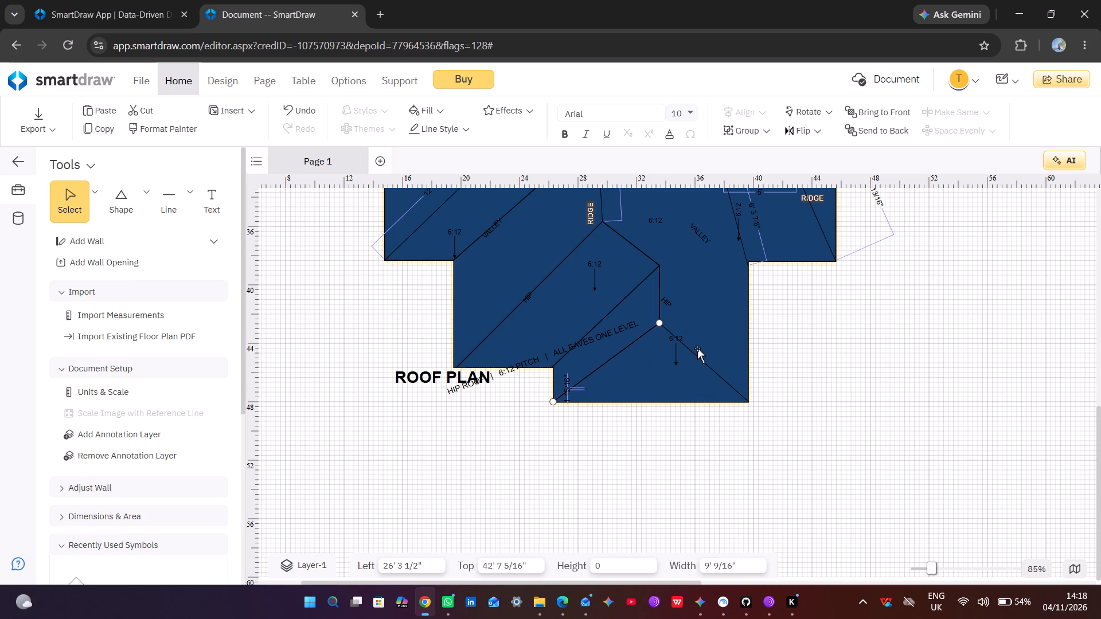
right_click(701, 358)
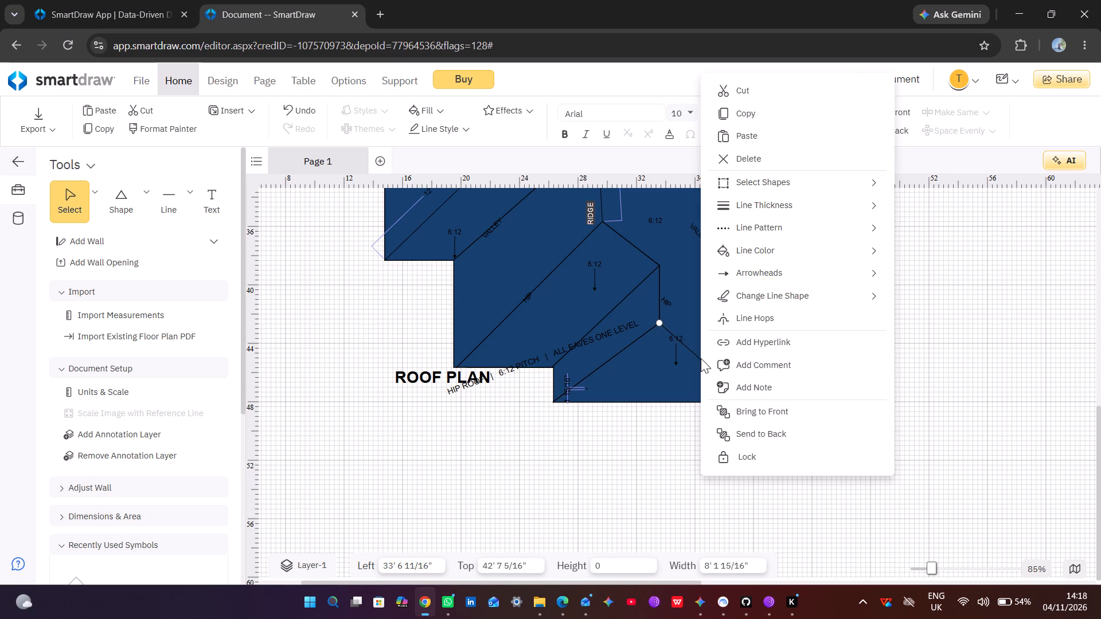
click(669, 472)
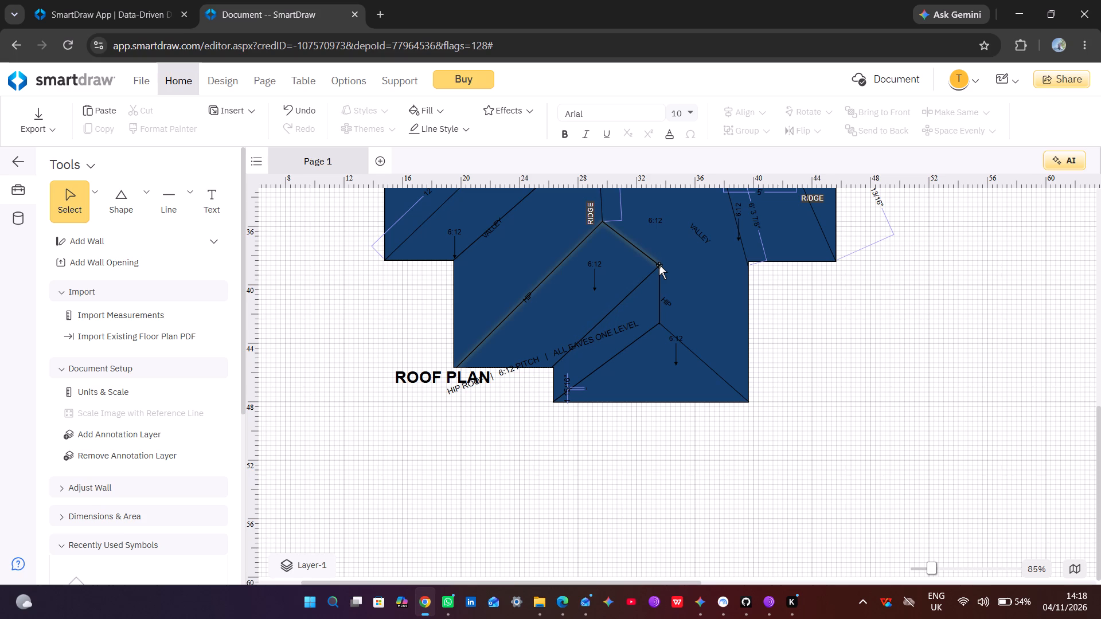
Shift the roof outline with its attached lines and labels slightly down and left, to Left 14' 6 13/16" and Top 22' 8".
drag(656, 269, 656, 279)
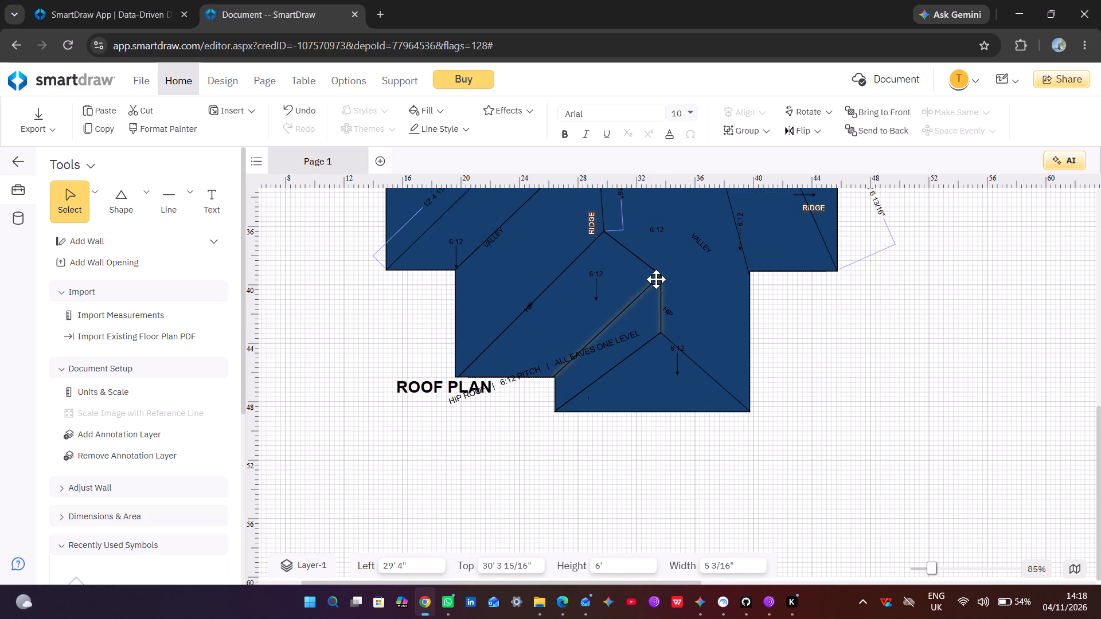
drag(656, 279, 655, 283)
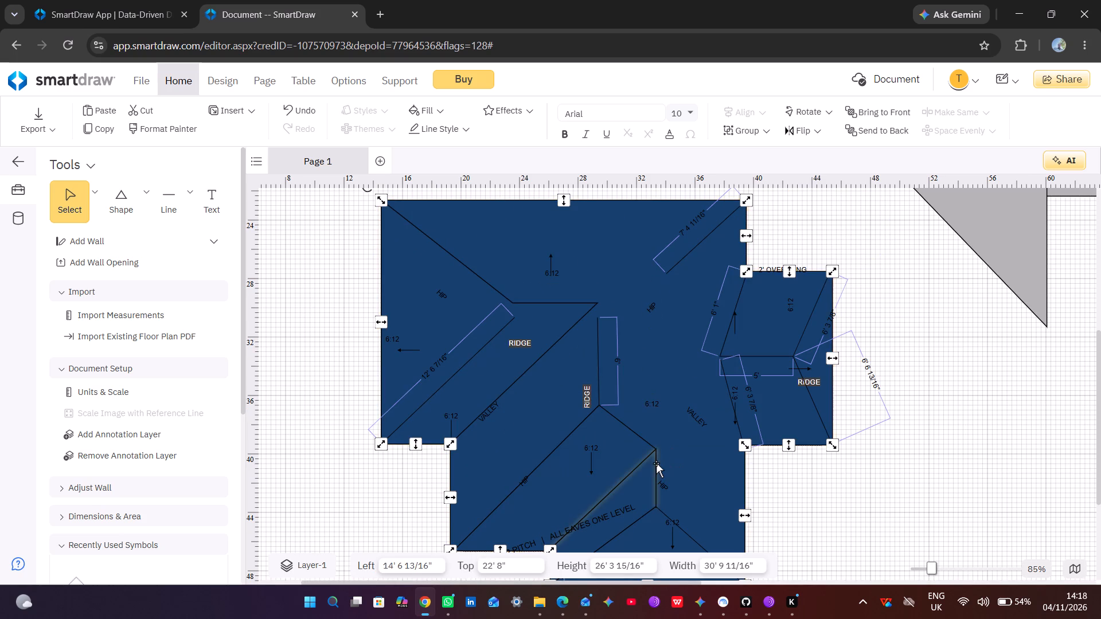
Lower the junction at the top of the short vertical line, with its joined lines, to Top 41', giving a 5' 7 3/8" height.
click(656, 463)
drag(655, 448, 655, 453)
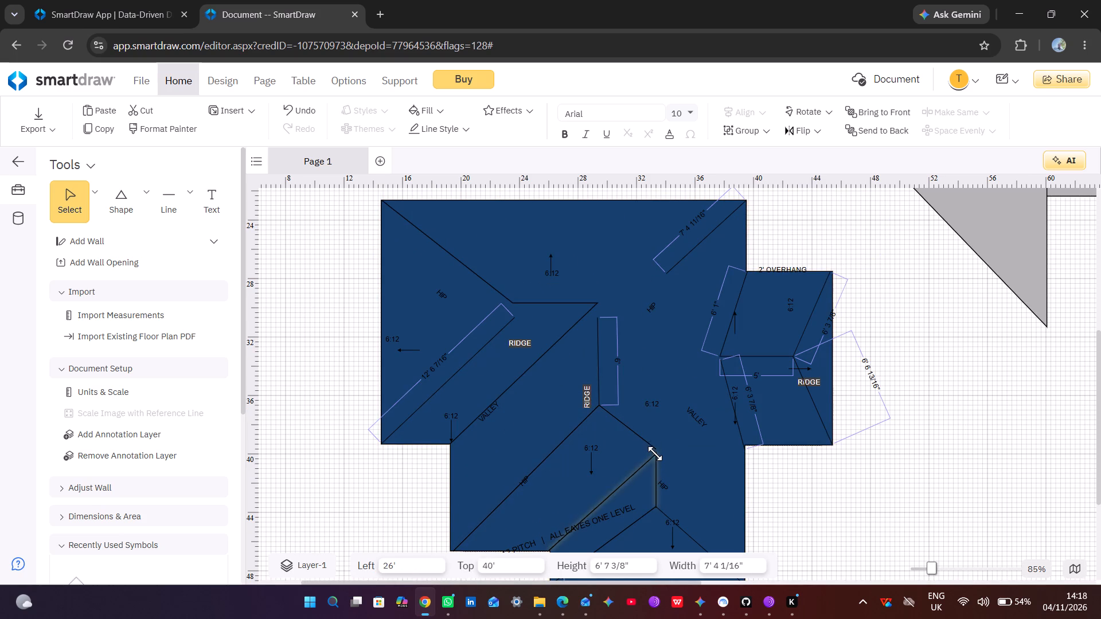
drag(655, 453, 651, 463)
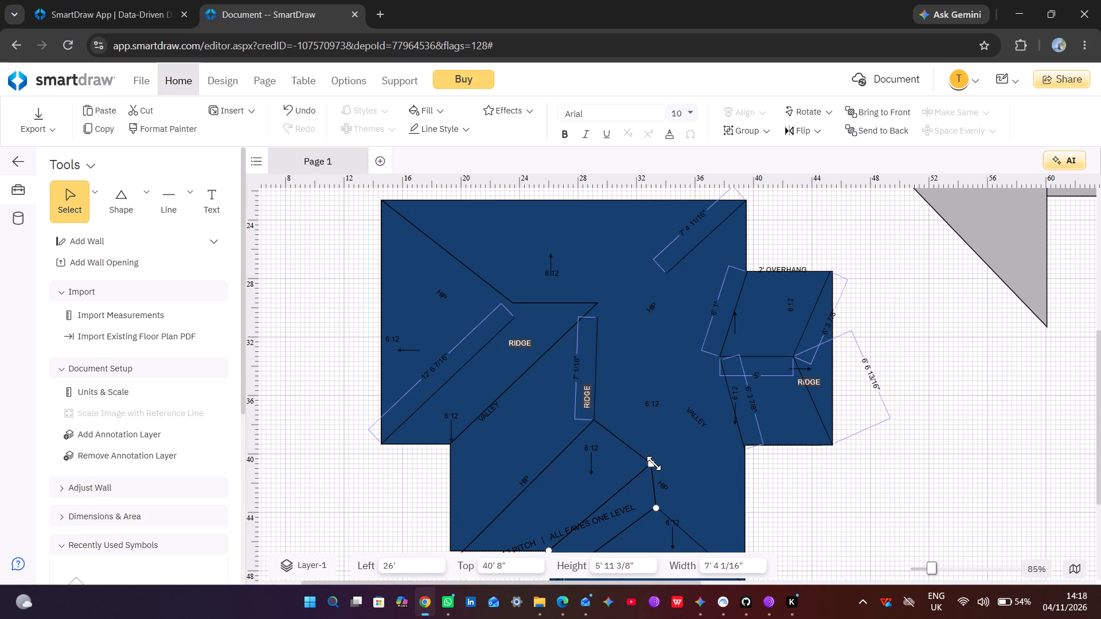
scroll(654, 463, down, 1)
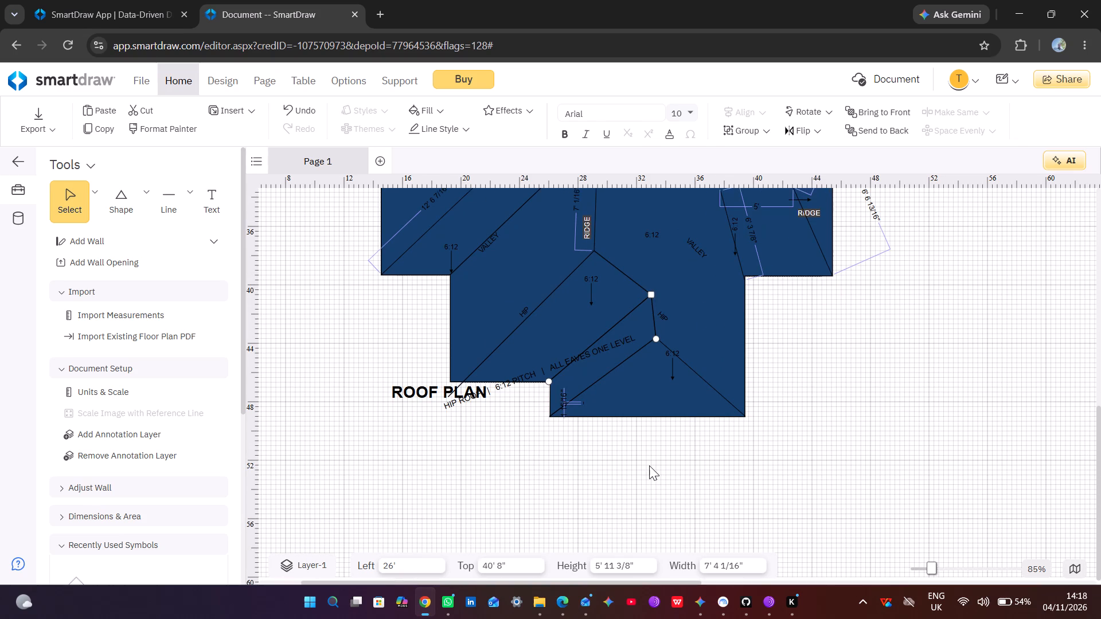
click(627, 312)
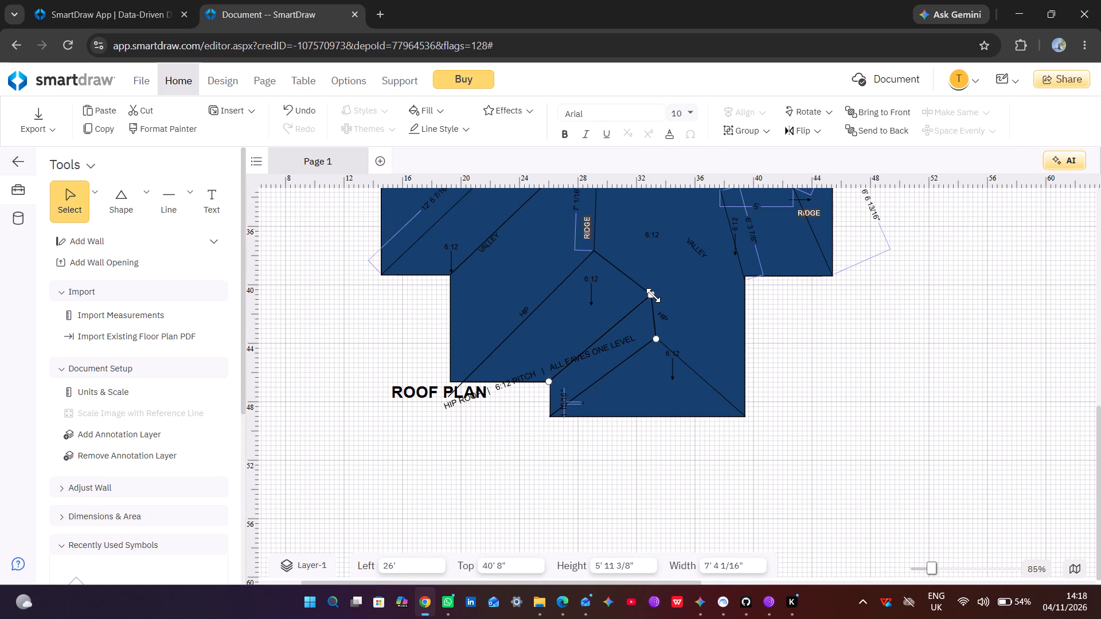
drag(653, 295, 653, 301)
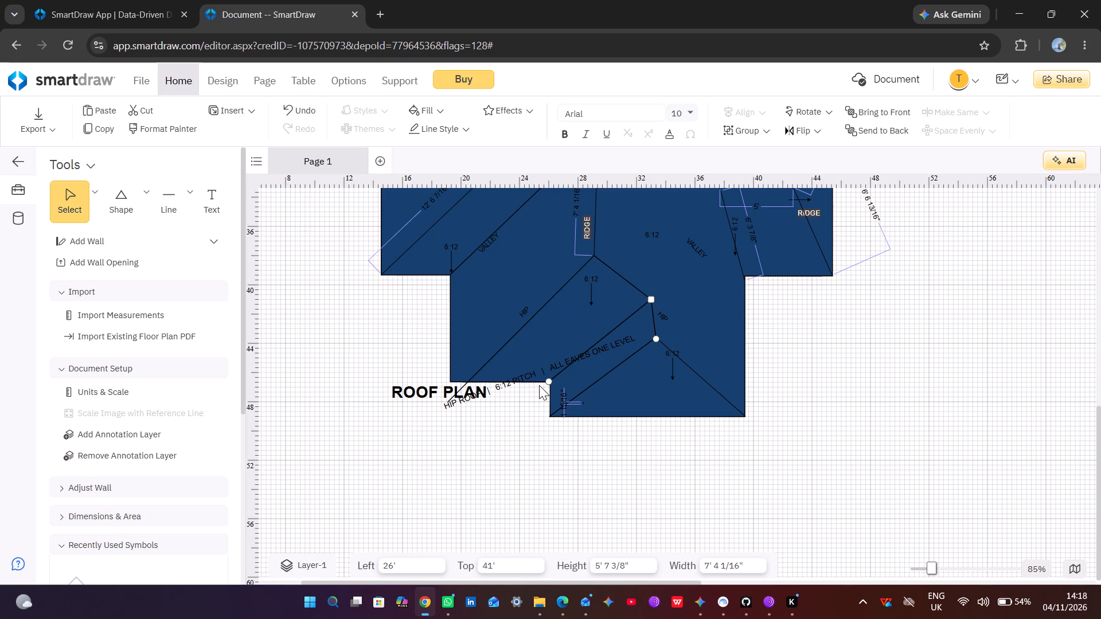
Move the southwest hip's lower end onto the outline's southwest eave corner, giving an 8' 7 3/4" height and 13' 8 5/8" width.
click(498, 354)
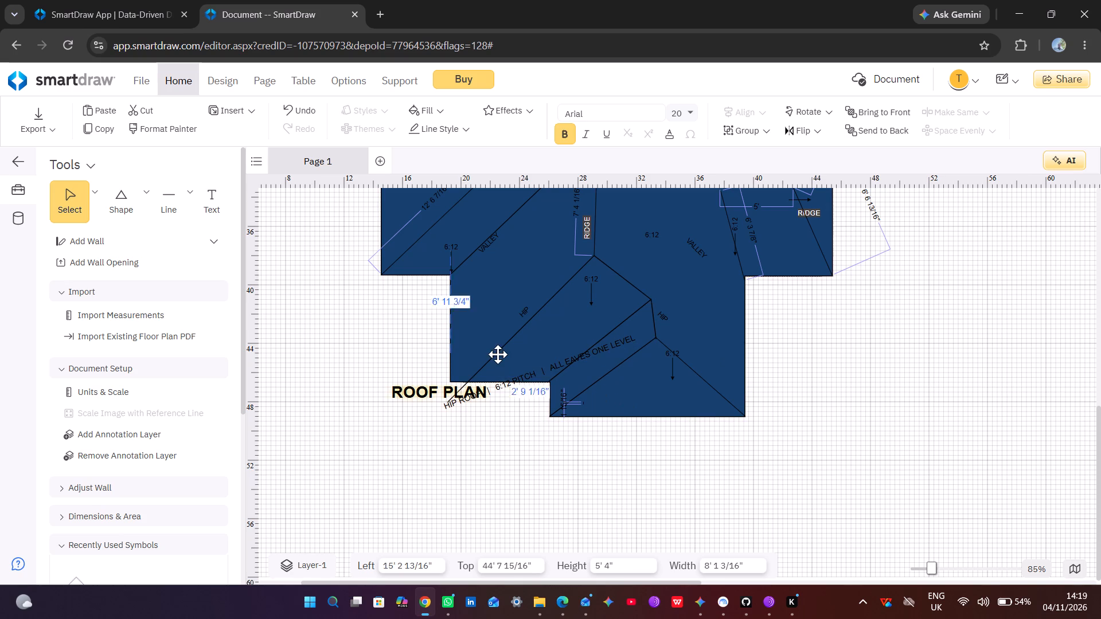
click(501, 344)
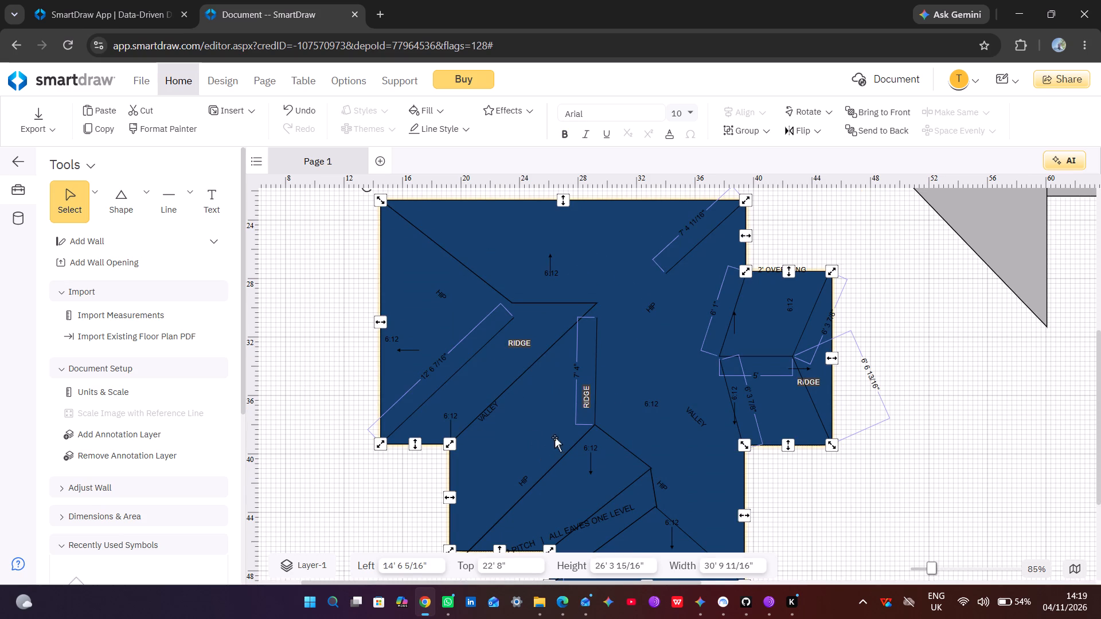
scroll(553, 436, down, 2)
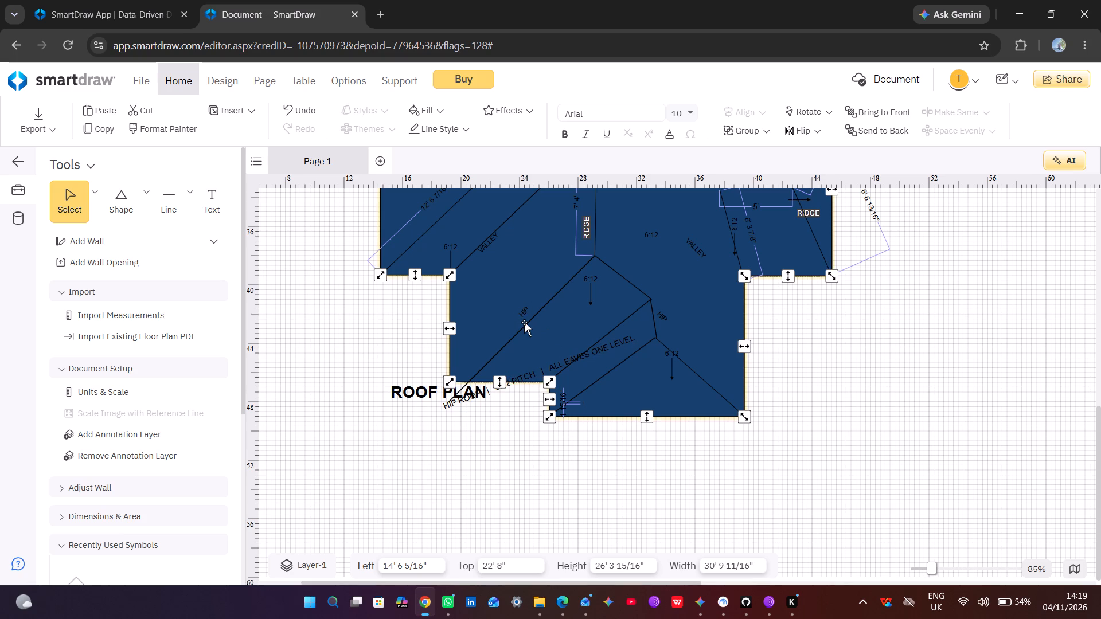
click(524, 326)
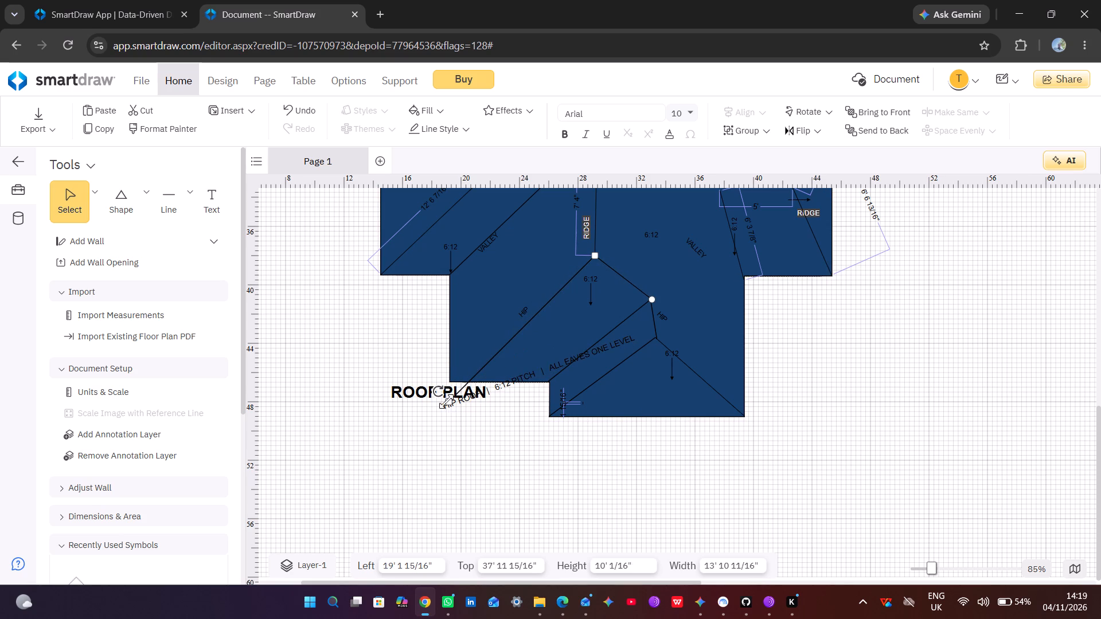
drag(450, 404, 459, 390)
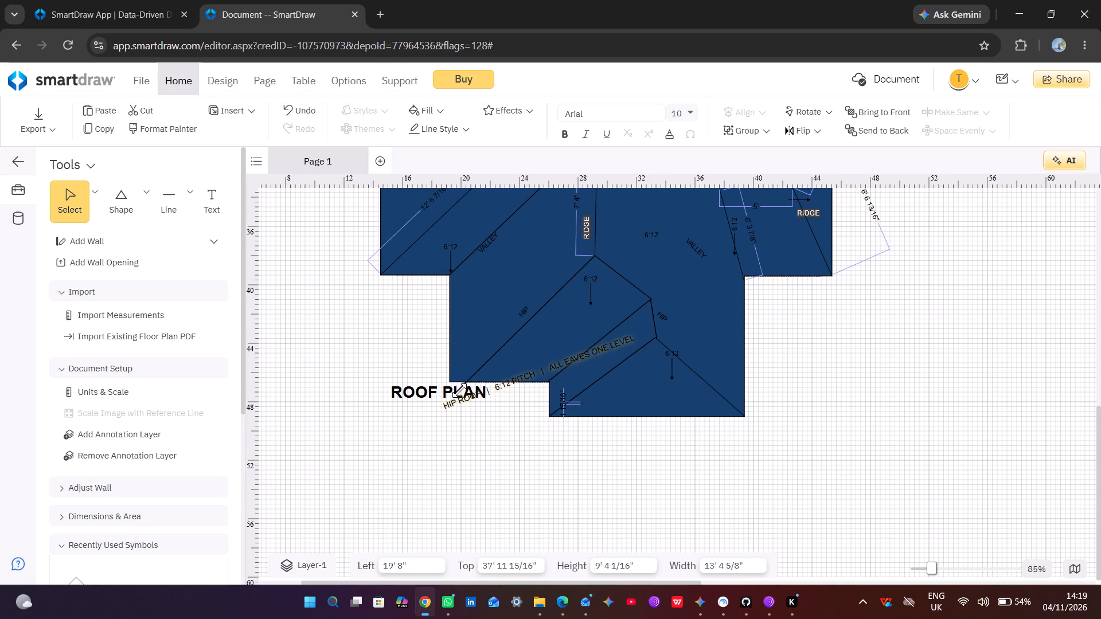
drag(459, 390, 458, 383)
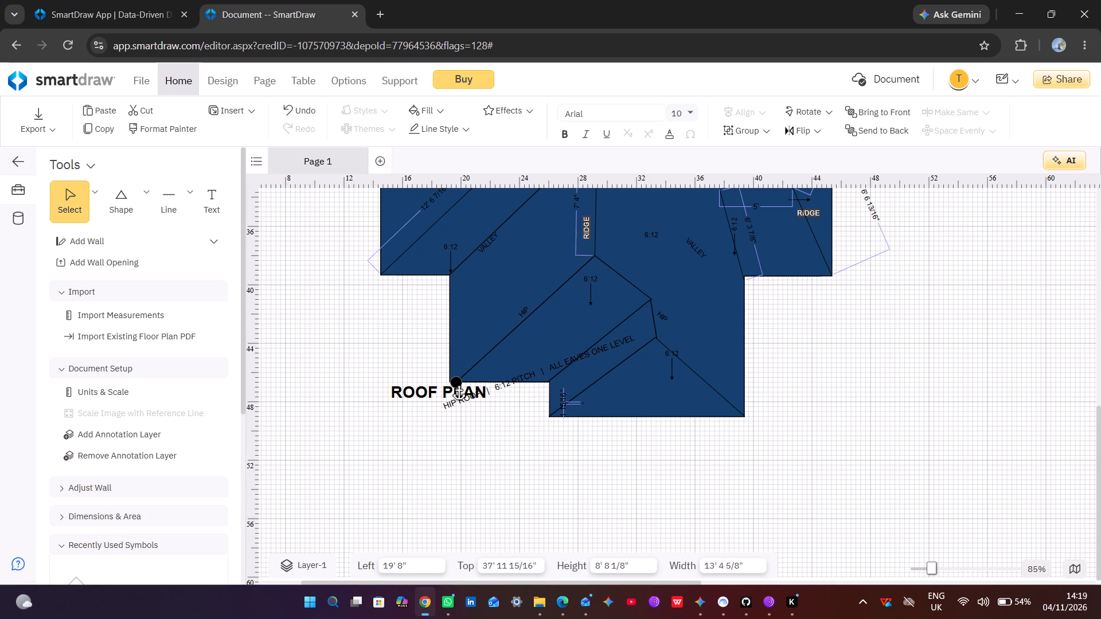
drag(458, 383, 452, 382)
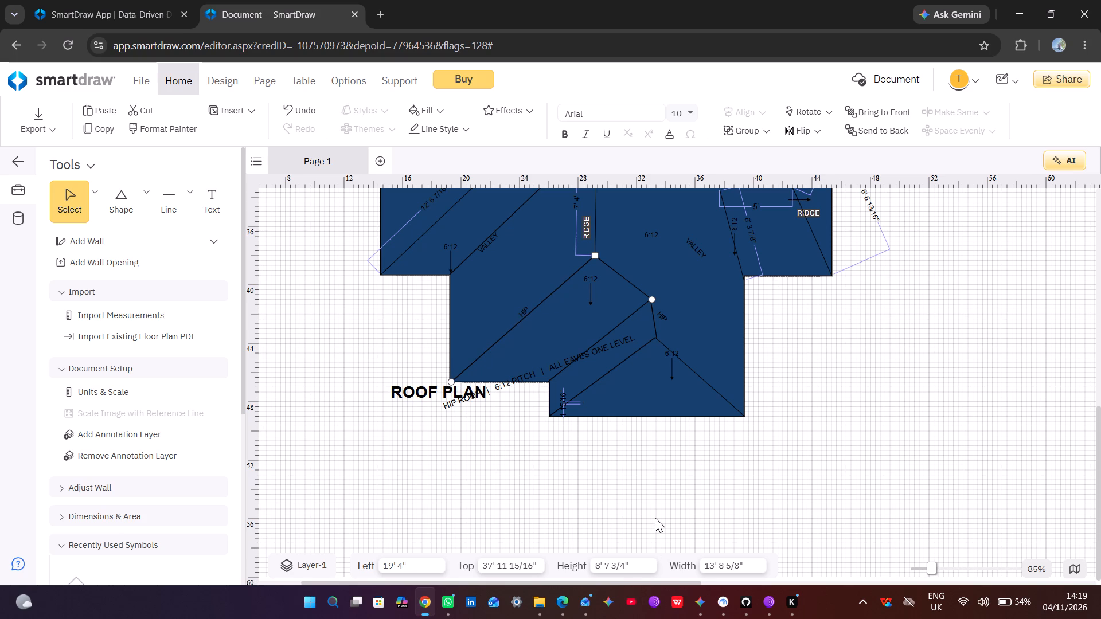
Raise the vertical ridge's upper end onto the west ridge's east end, giving a length of about 8' 3 15/16".
click(655, 518)
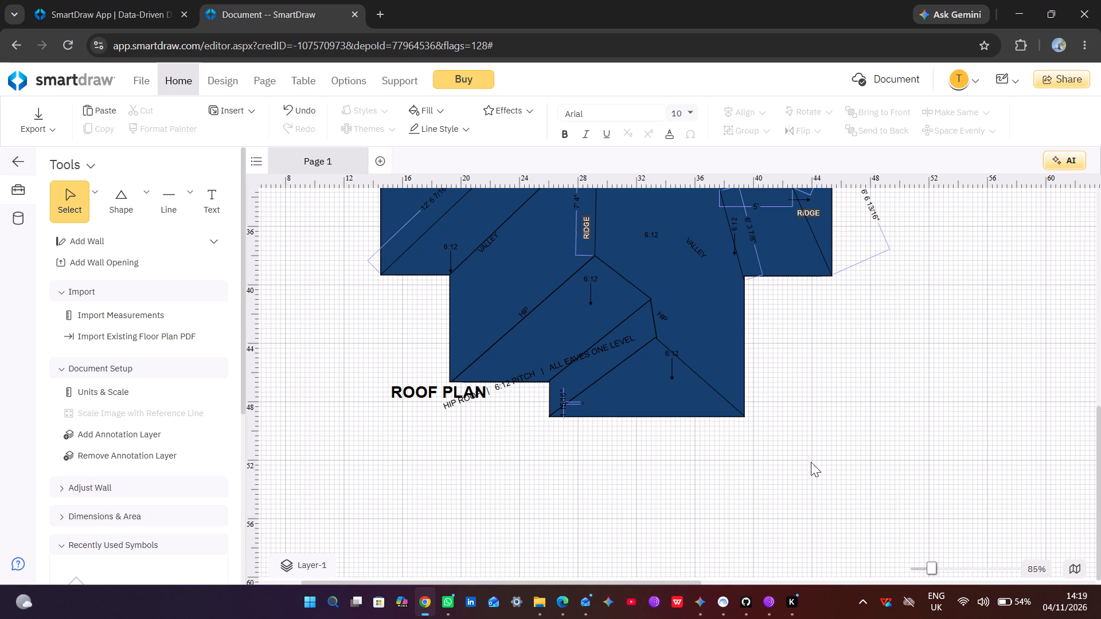
scroll(822, 453, up, 1)
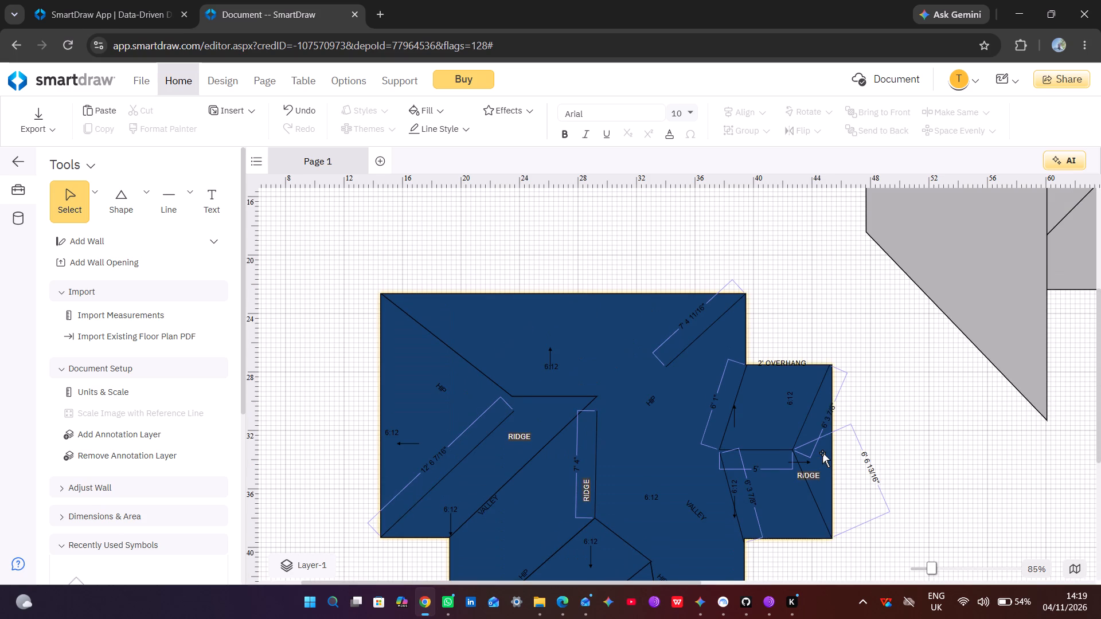
click(598, 412)
drag(599, 412, 599, 403)
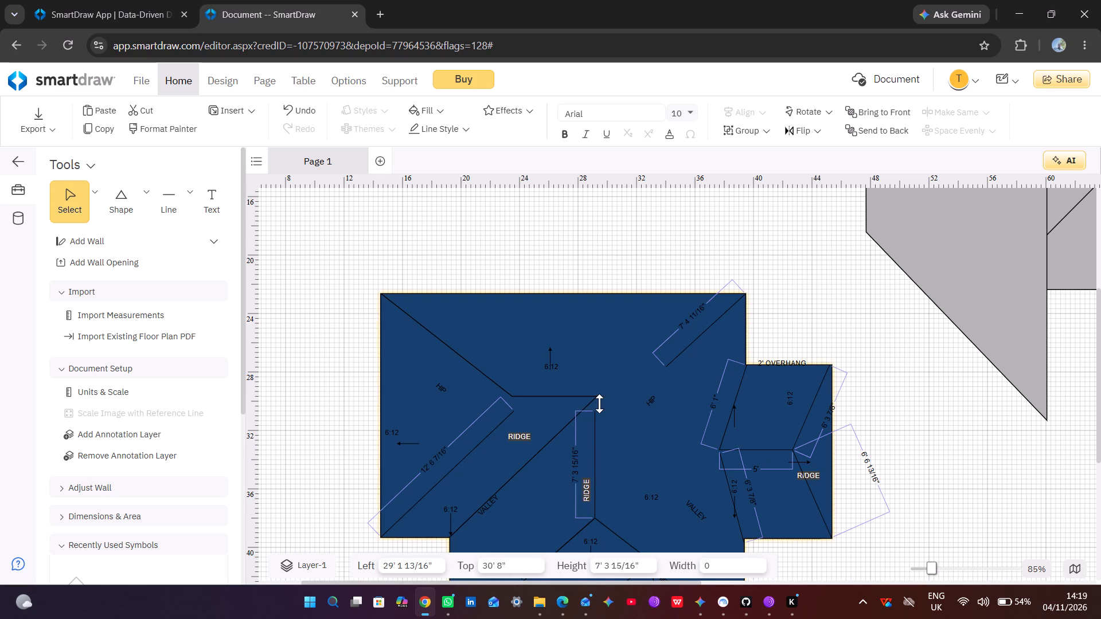
drag(599, 403, 599, 400)
Move the upper end of the hip from the west block's southwest corner onto the west ridge's west end, making it about 13' 1 5/8" long.
click(514, 413)
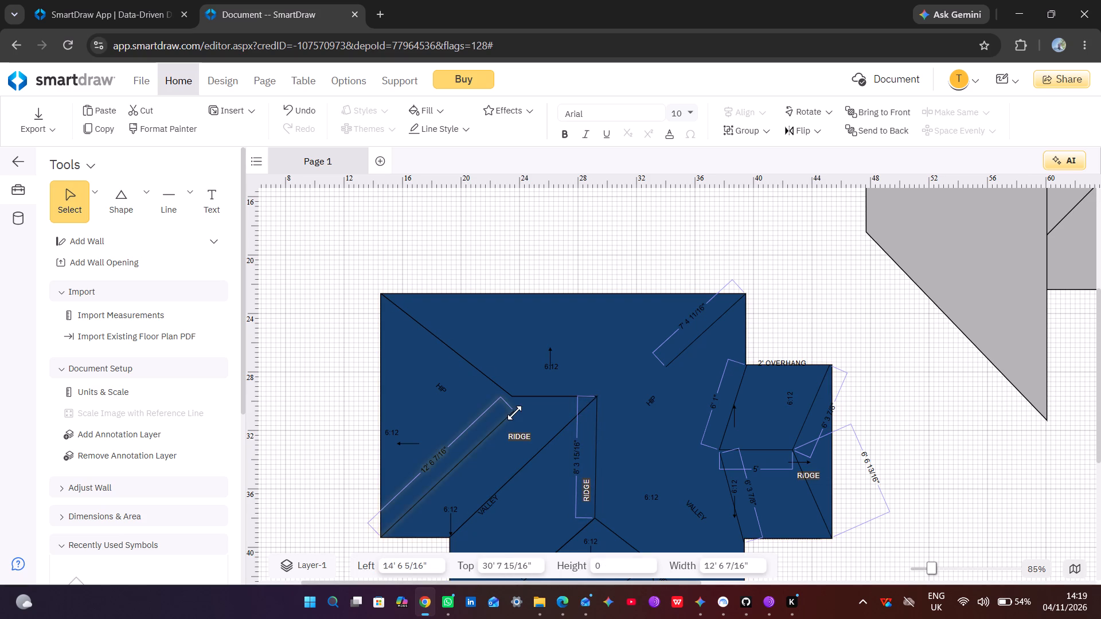
drag(514, 413, 511, 398)
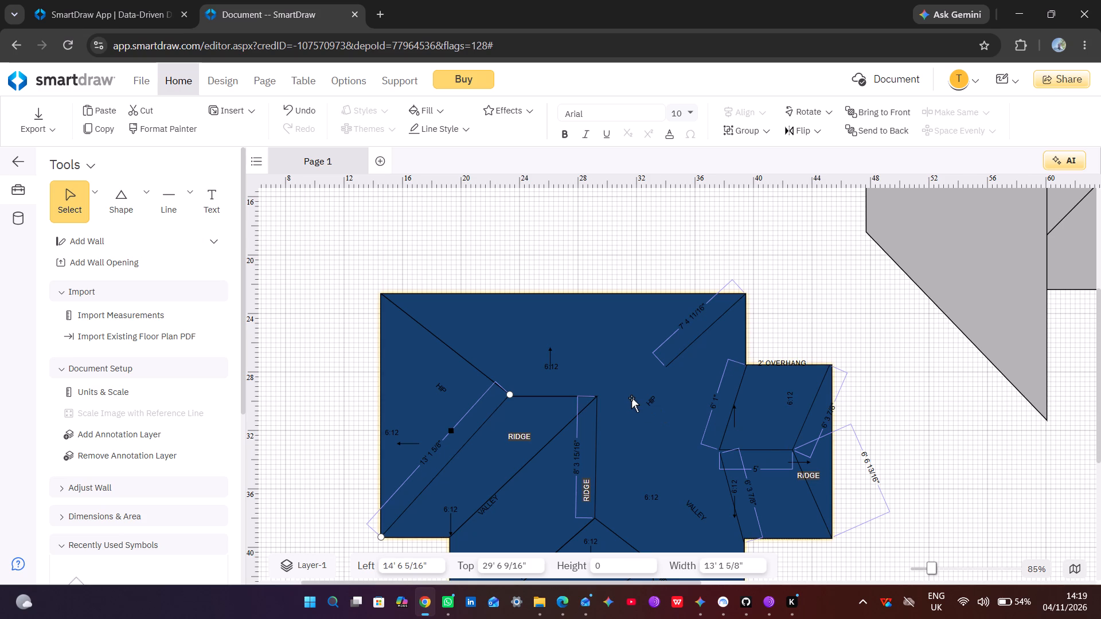
Extend the main roof's northeast hip down to the ridge junction above the vertical ridge, making it 12' 4" long.
click(670, 364)
drag(665, 365, 640, 372)
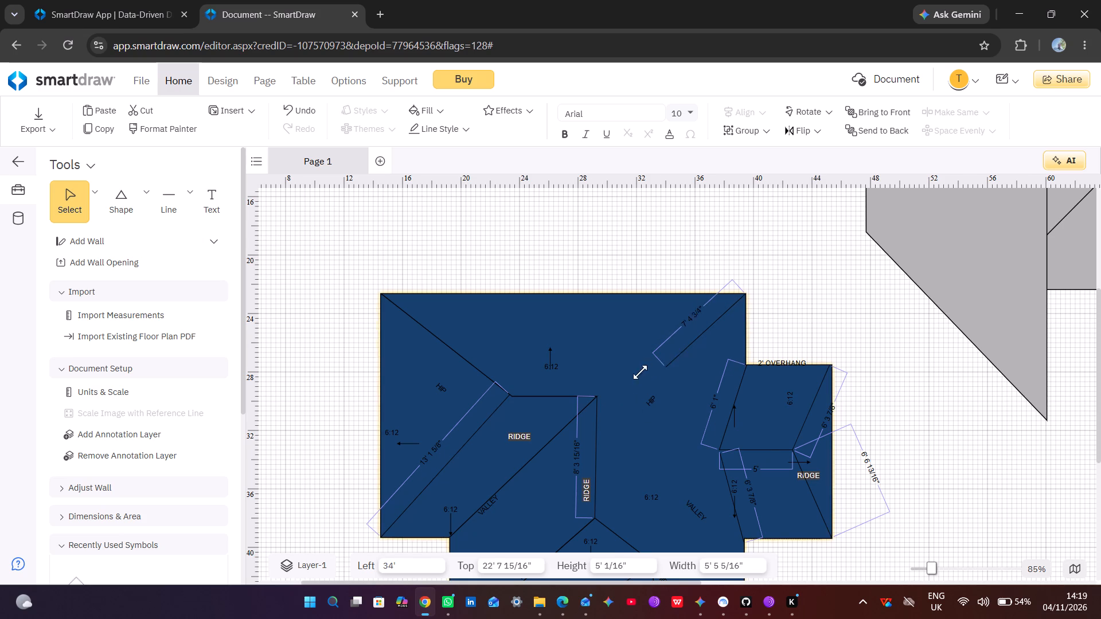
drag(640, 372, 597, 394)
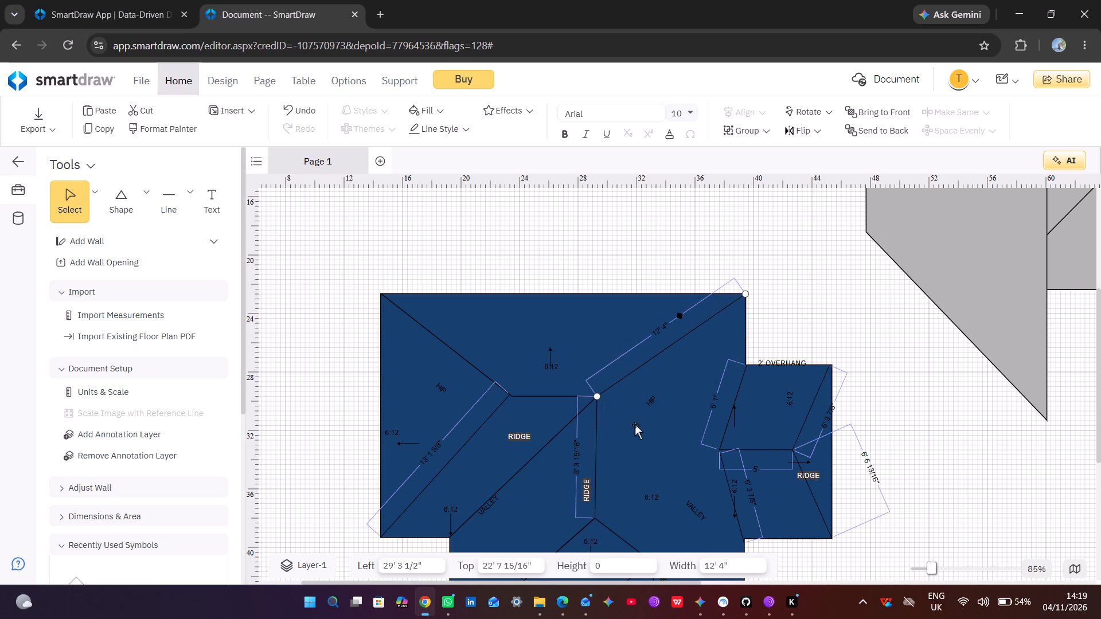
click(876, 389)
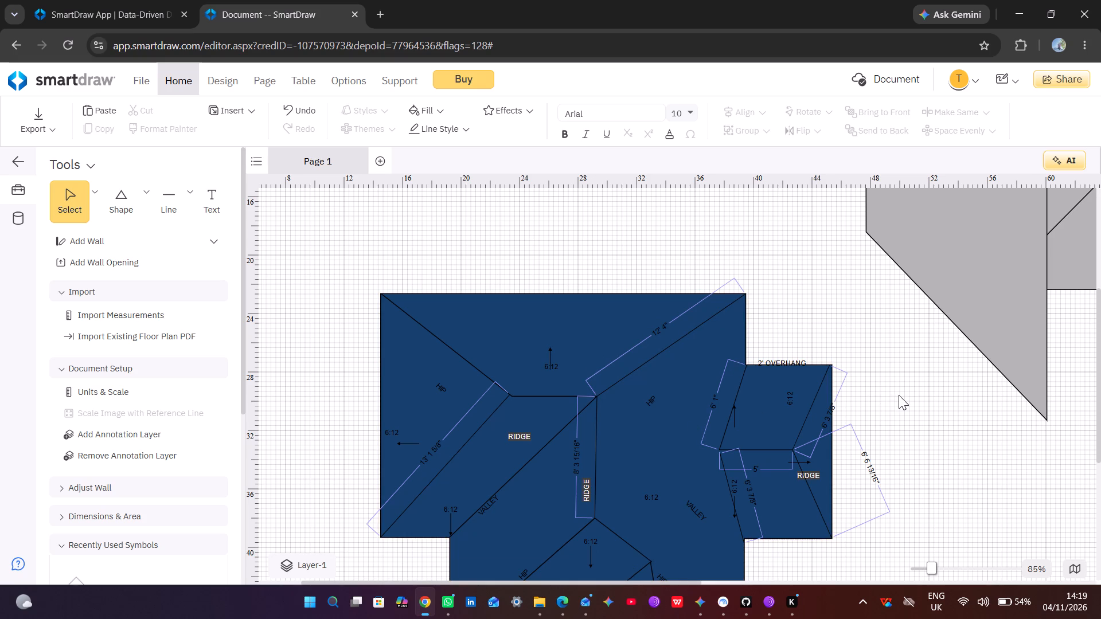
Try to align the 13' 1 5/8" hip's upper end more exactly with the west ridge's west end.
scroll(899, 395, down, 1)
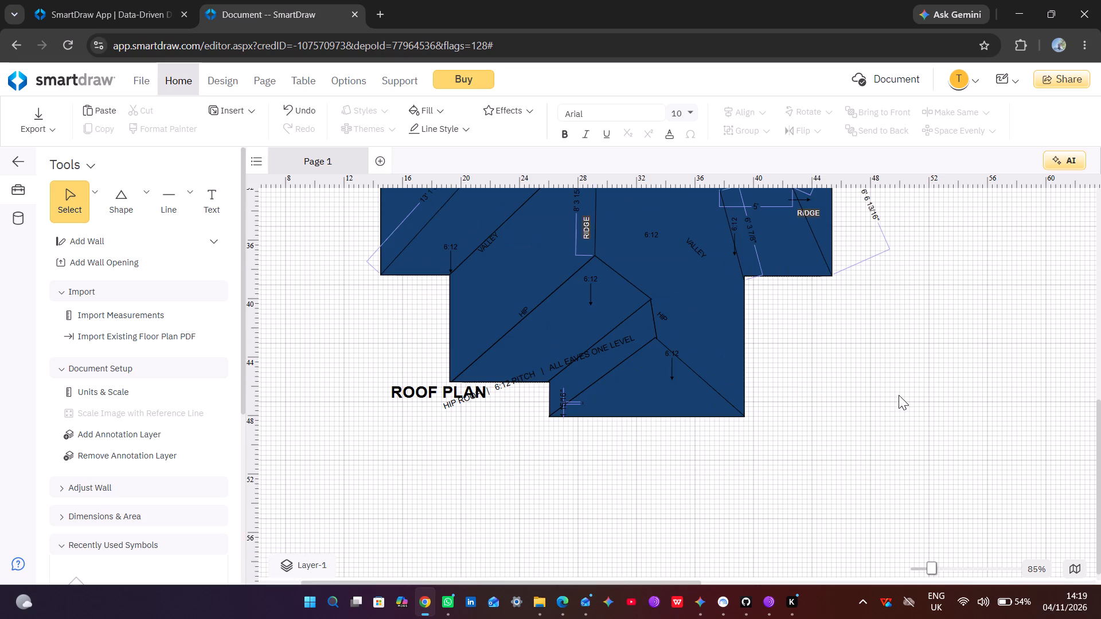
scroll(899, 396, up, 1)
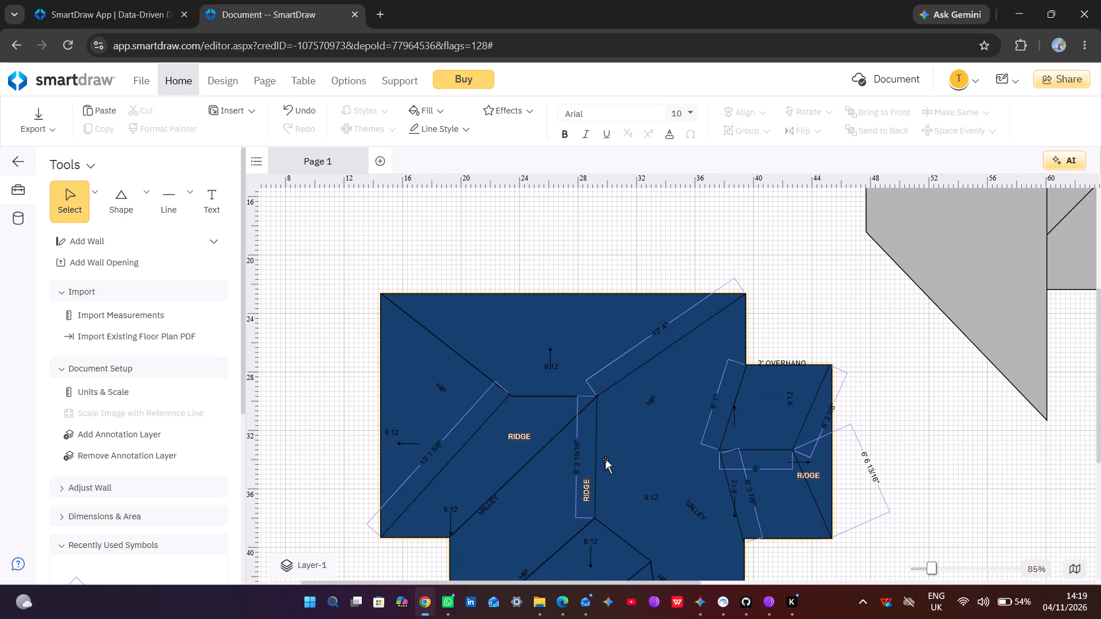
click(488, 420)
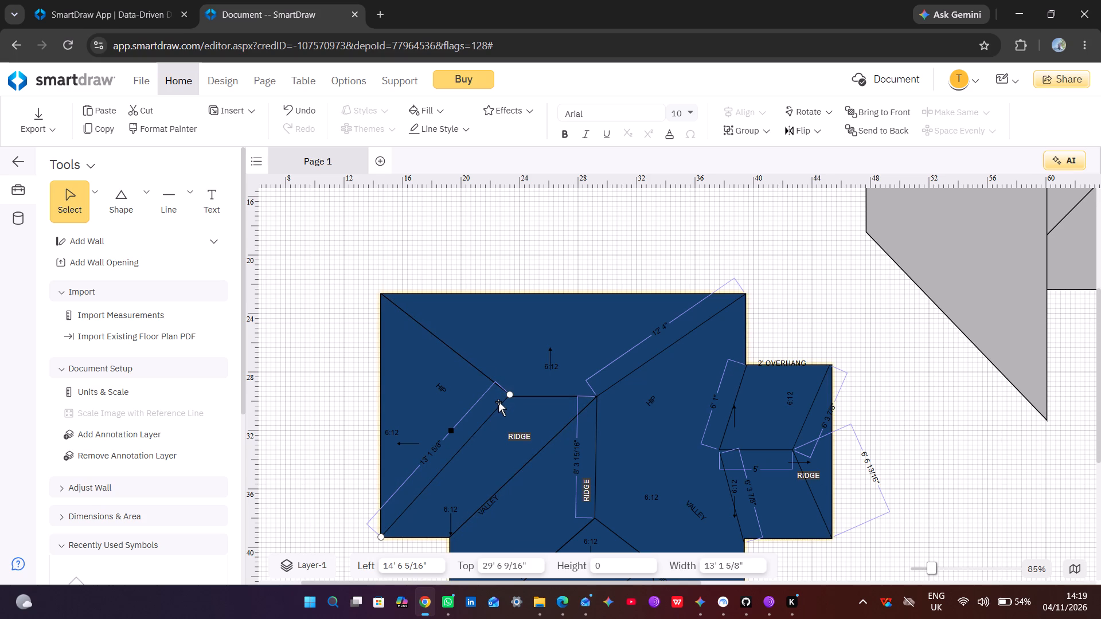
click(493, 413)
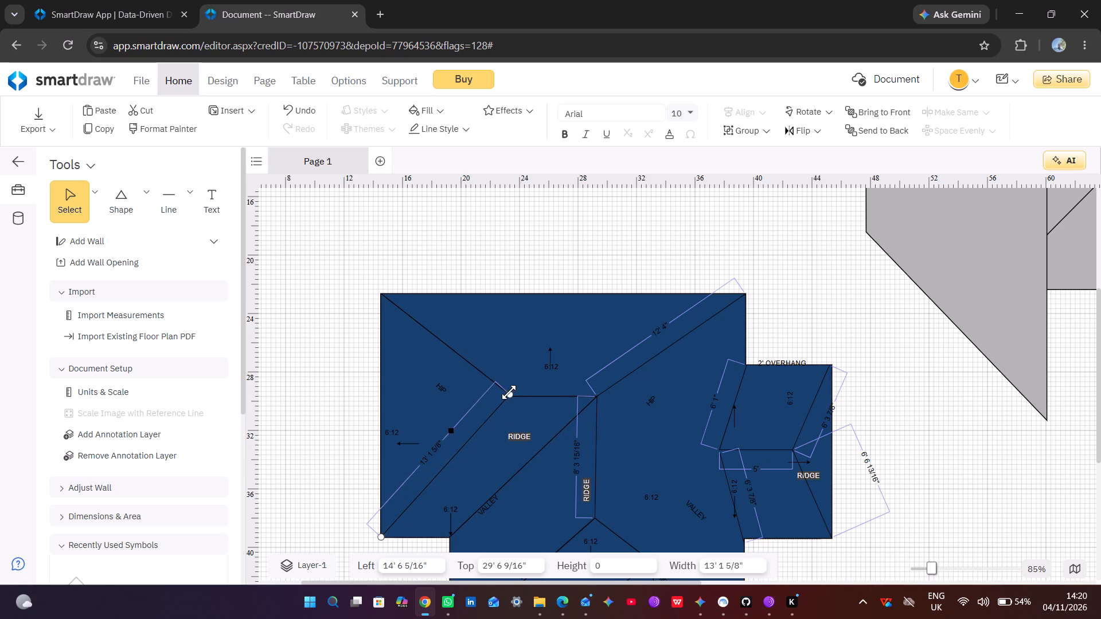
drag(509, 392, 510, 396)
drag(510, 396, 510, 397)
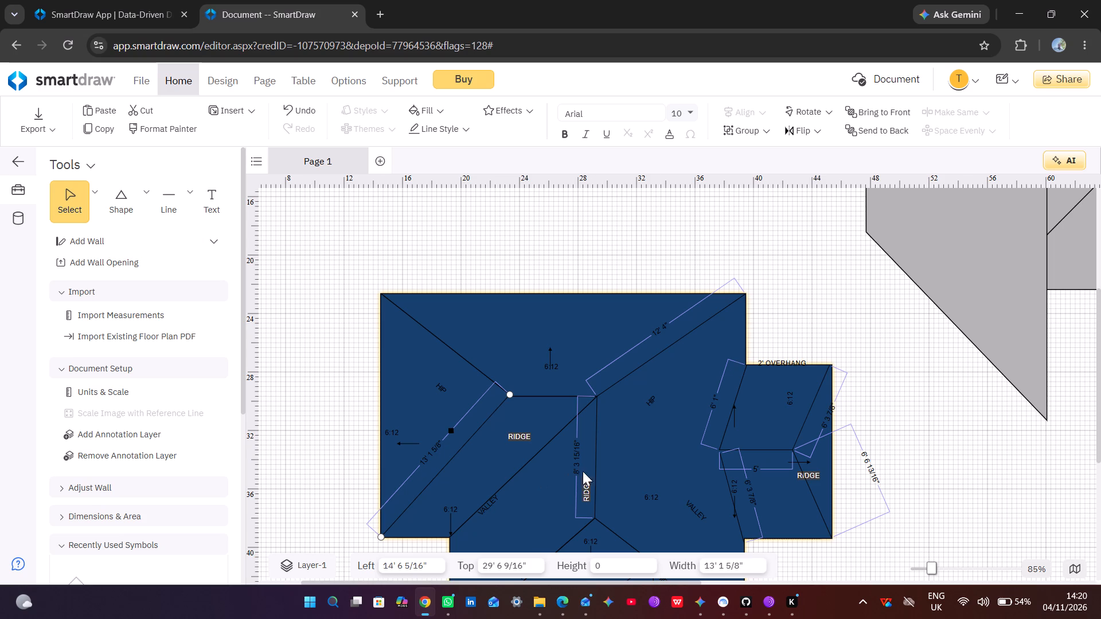
Nudge the east wing's connected lines to Left 37' 9 11/16" and Top 27' 5 3/4", and lower its northeast hip's outer end slightly.
click(753, 449)
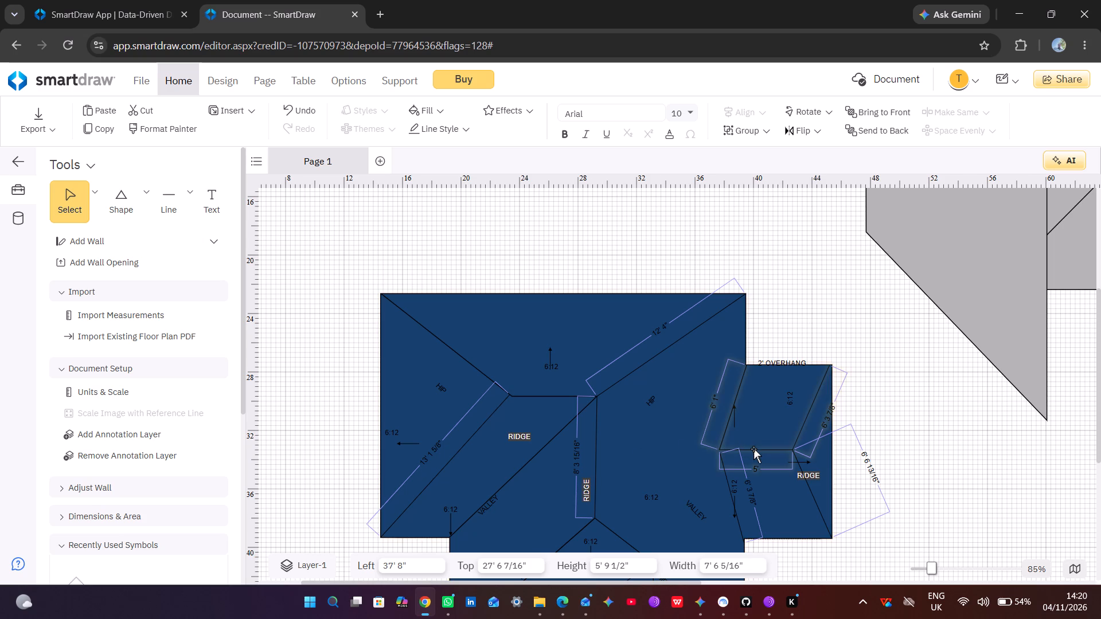
click(753, 449)
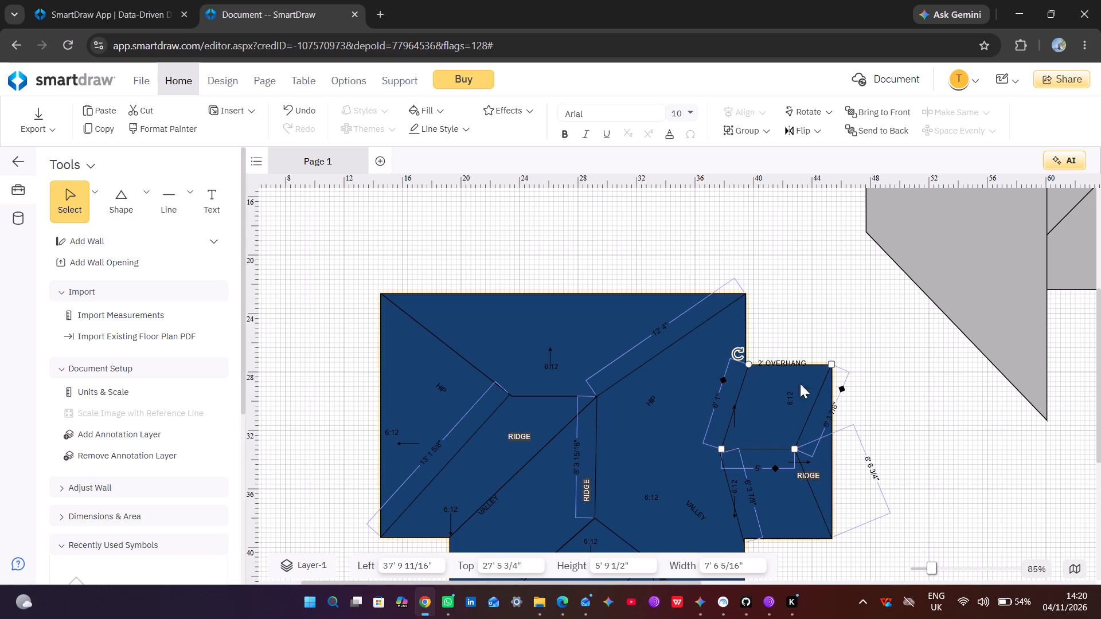
click(829, 363)
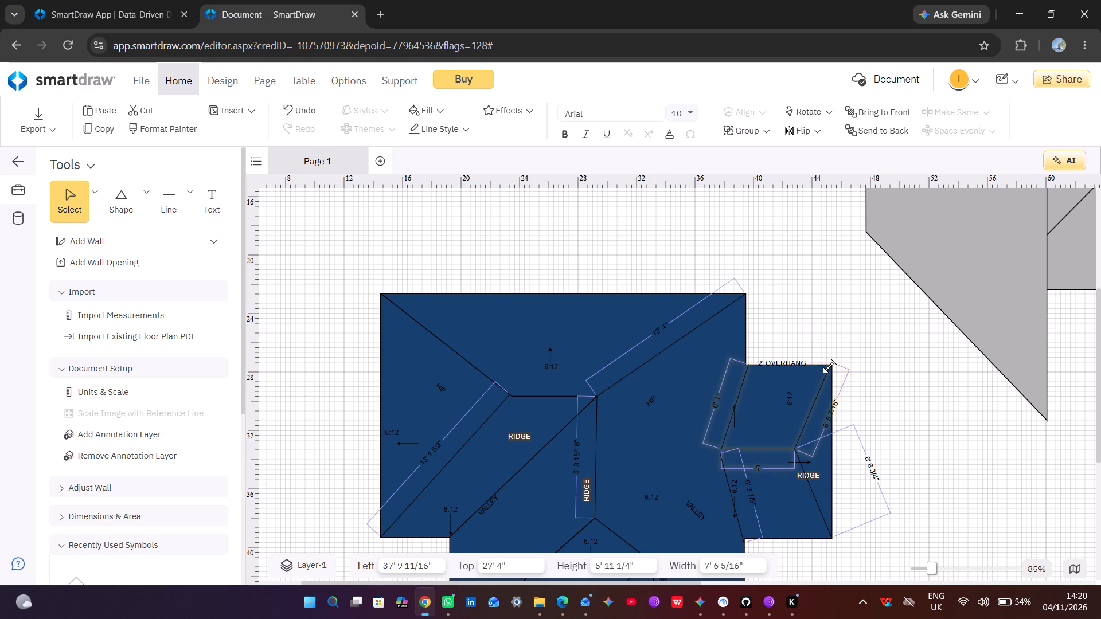
click(928, 402)
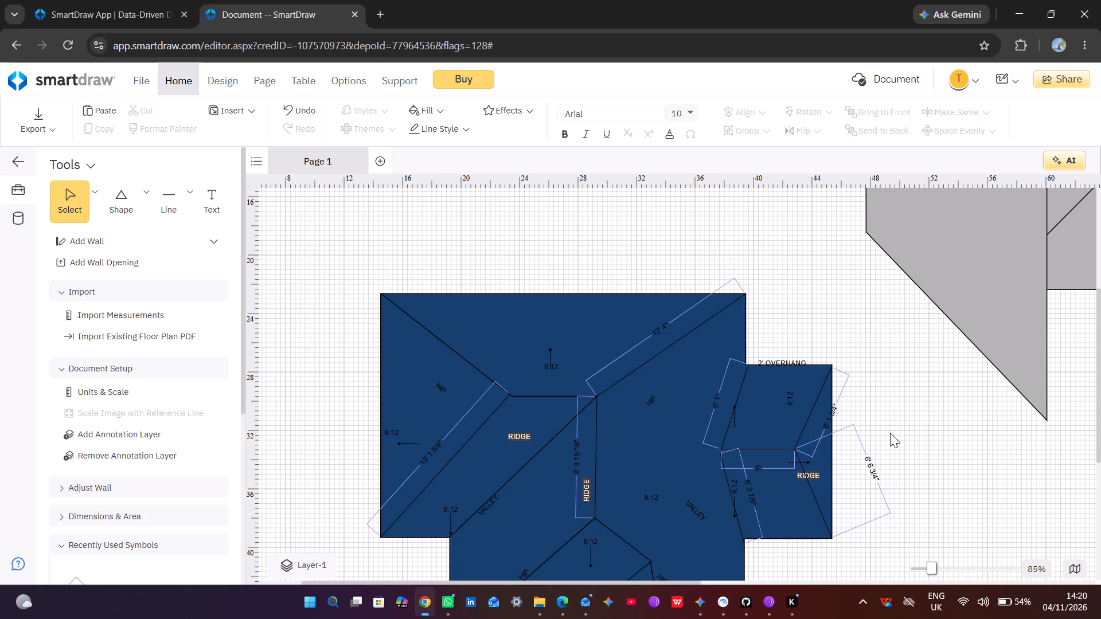
Move the two grey parallelograms, large grey trapezoid and grey rectangle away from the roof plan, beyond about 140' along the page.
scroll(890, 433, down, 1)
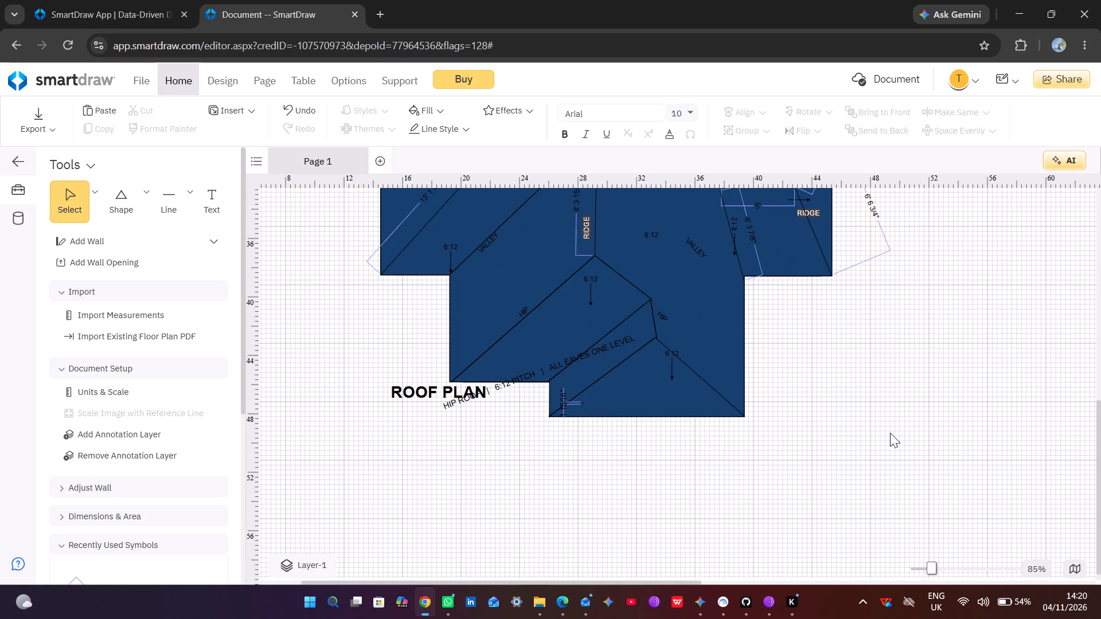
click(918, 570)
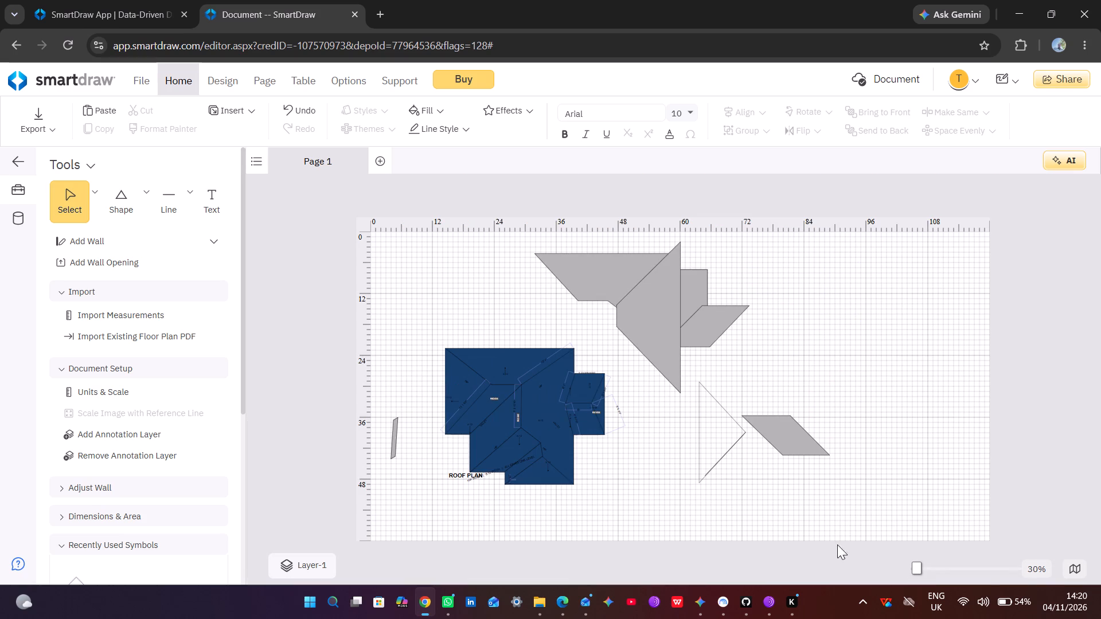
drag(784, 438, 1014, 391)
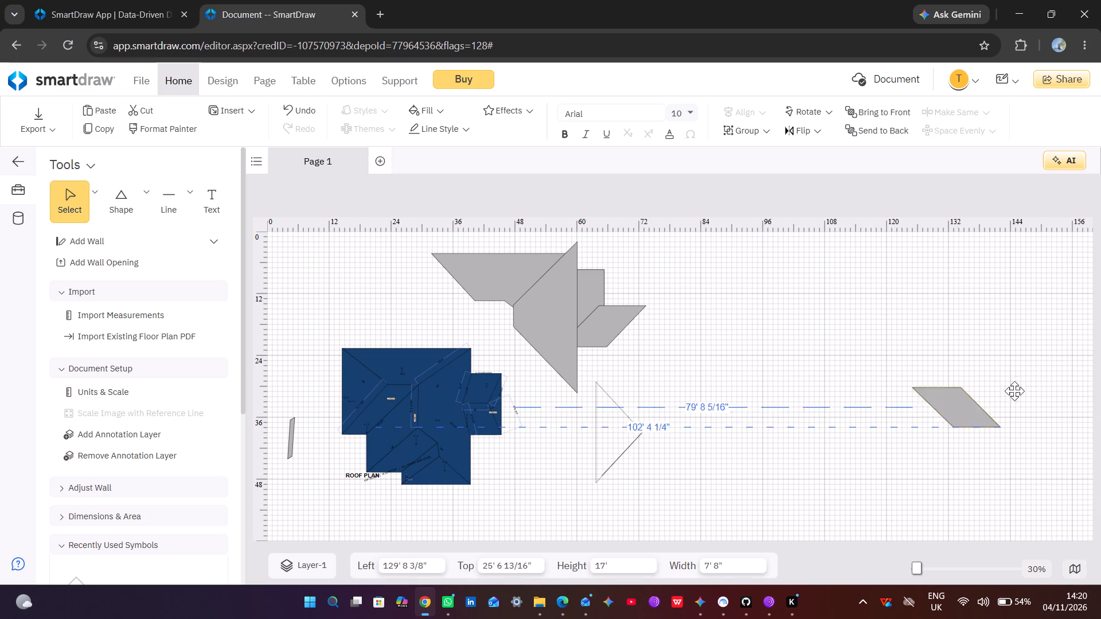
drag(1014, 391, 1090, 377)
drag(501, 338, 1004, 335)
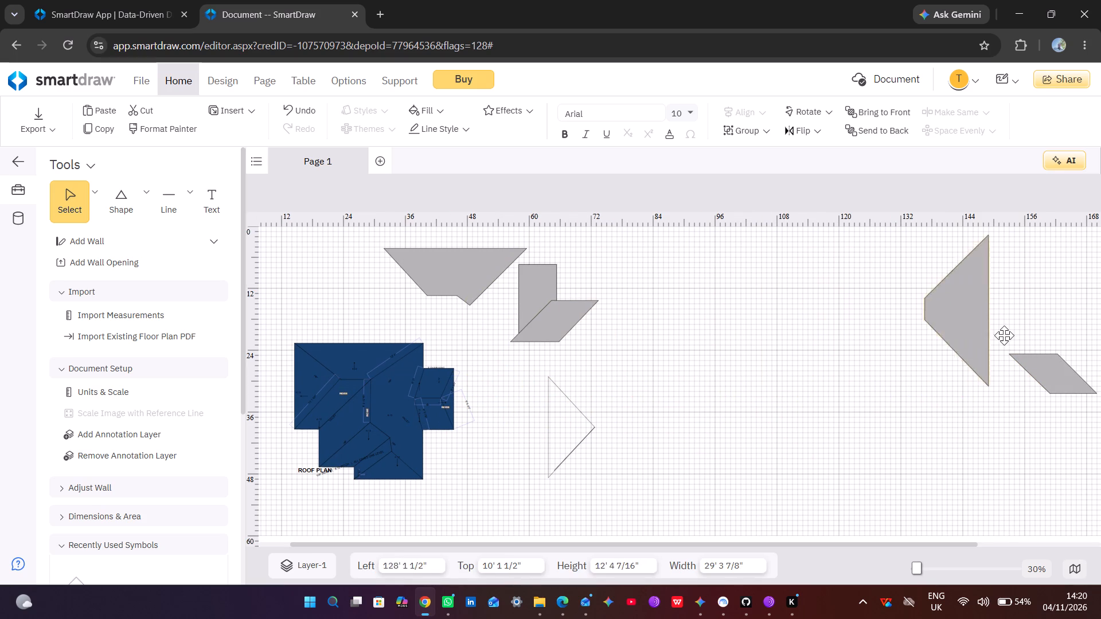
drag(1004, 335, 1100, 335)
drag(506, 318, 1100, 324)
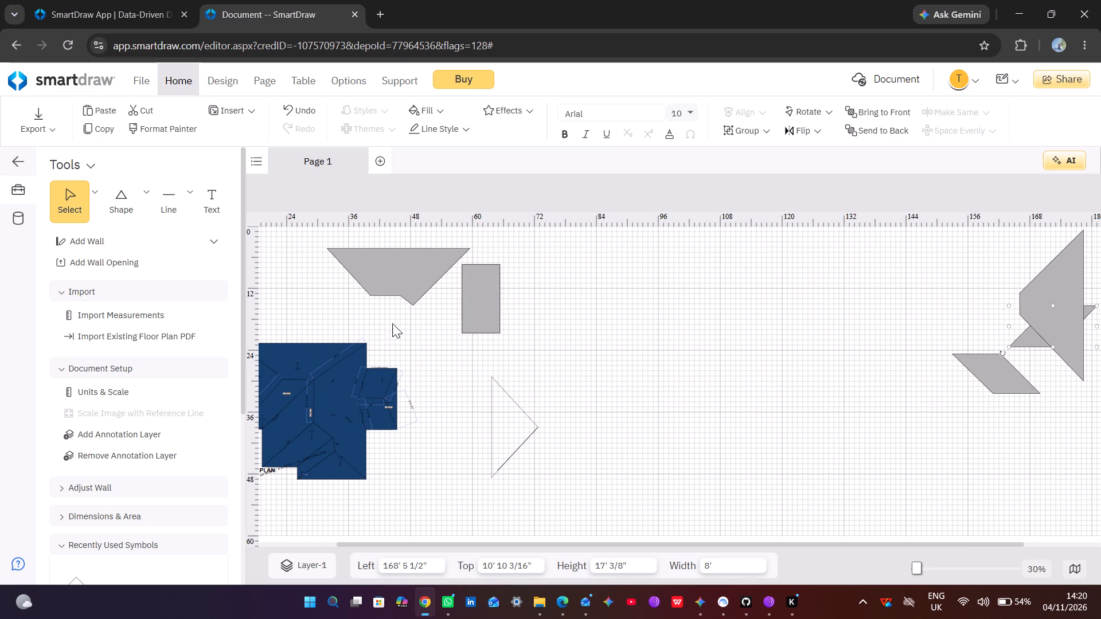
drag(467, 319, 919, 325)
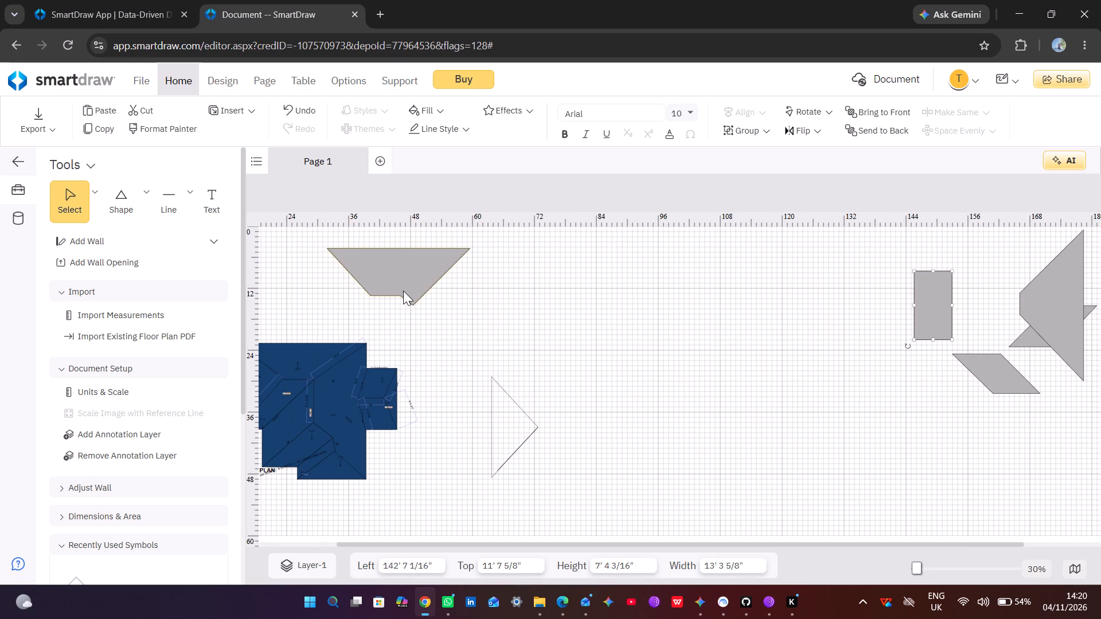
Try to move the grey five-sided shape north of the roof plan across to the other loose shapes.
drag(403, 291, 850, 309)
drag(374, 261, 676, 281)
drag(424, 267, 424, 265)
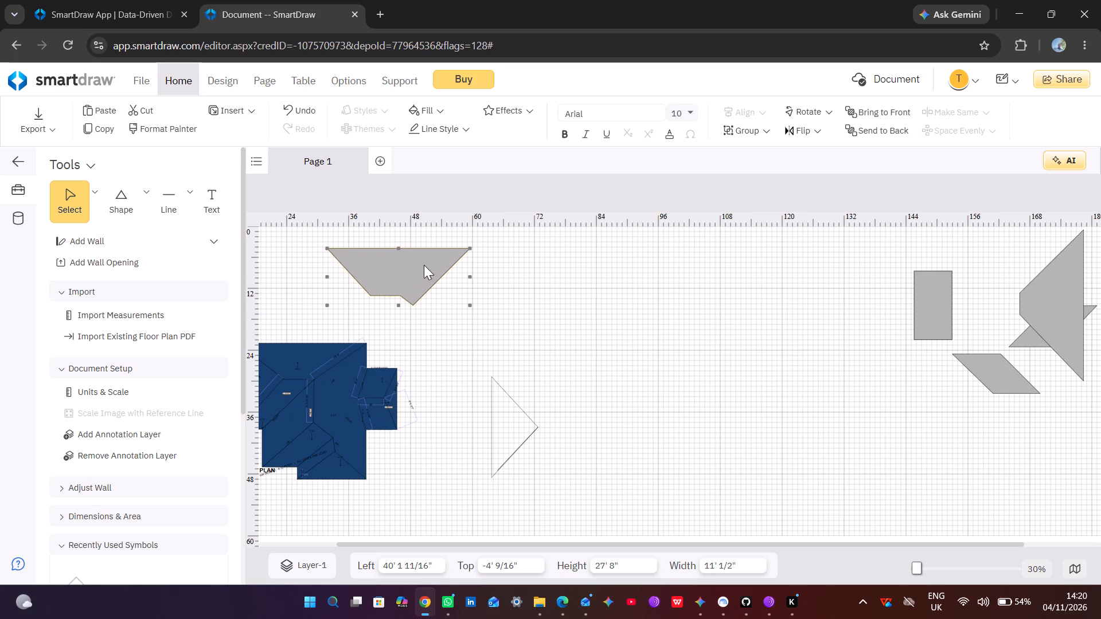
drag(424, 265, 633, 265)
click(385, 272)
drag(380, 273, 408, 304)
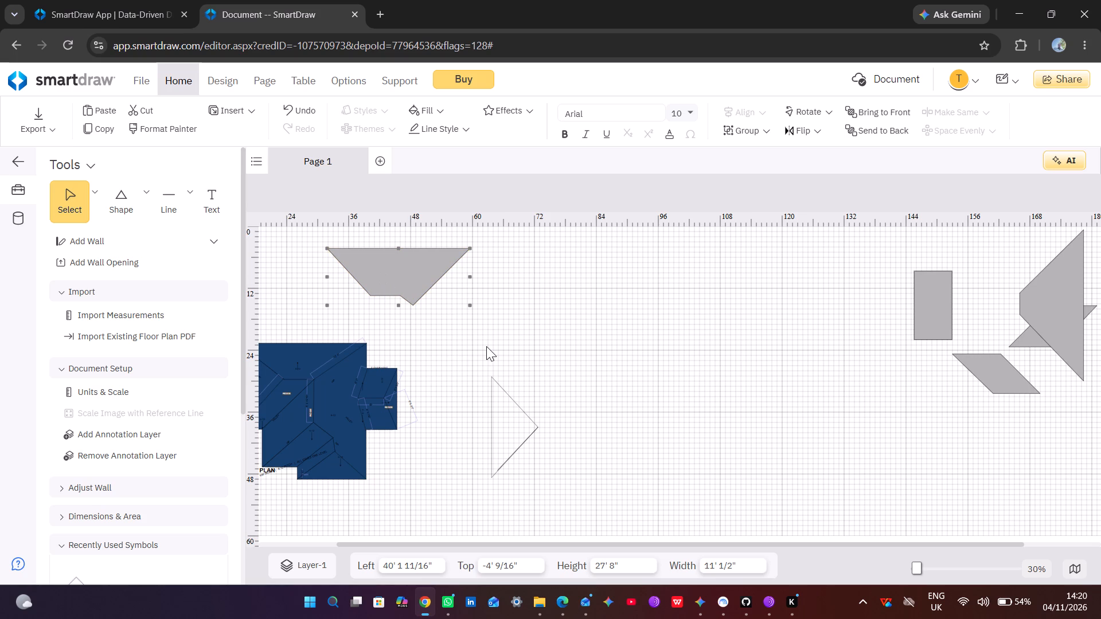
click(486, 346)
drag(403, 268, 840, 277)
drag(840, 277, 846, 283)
Move the unfilled triangle beside the roof plan over to the loose grey shapes, at Left 153' 8 3/8" and Top 16' 8 3/8".
click(530, 426)
drag(530, 426, 585, 421)
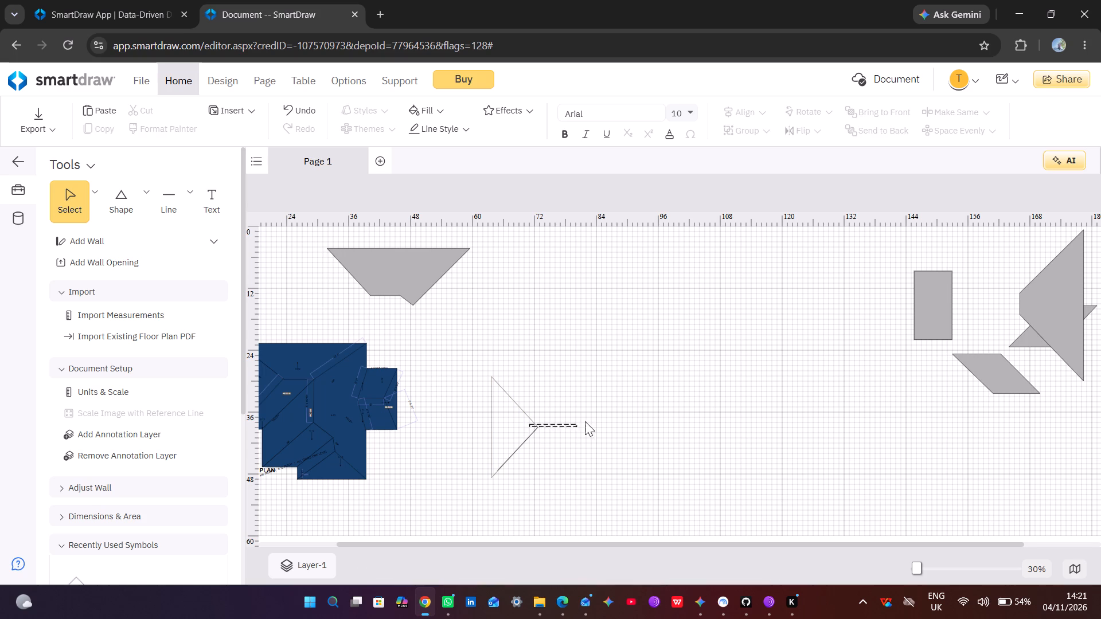
drag(585, 421, 587, 420)
drag(537, 428, 1028, 337)
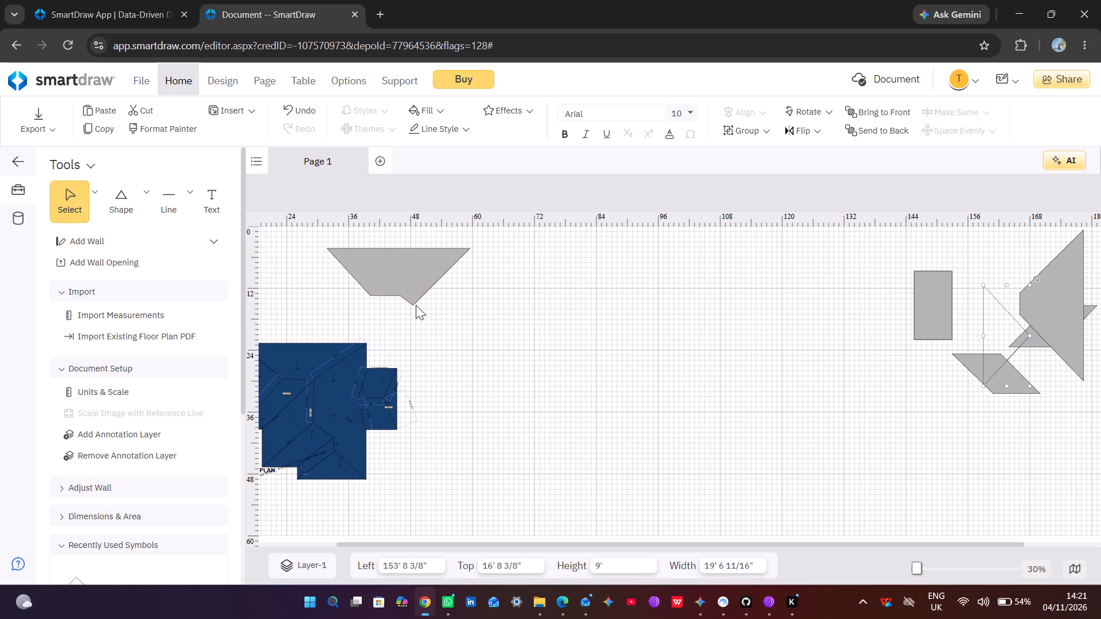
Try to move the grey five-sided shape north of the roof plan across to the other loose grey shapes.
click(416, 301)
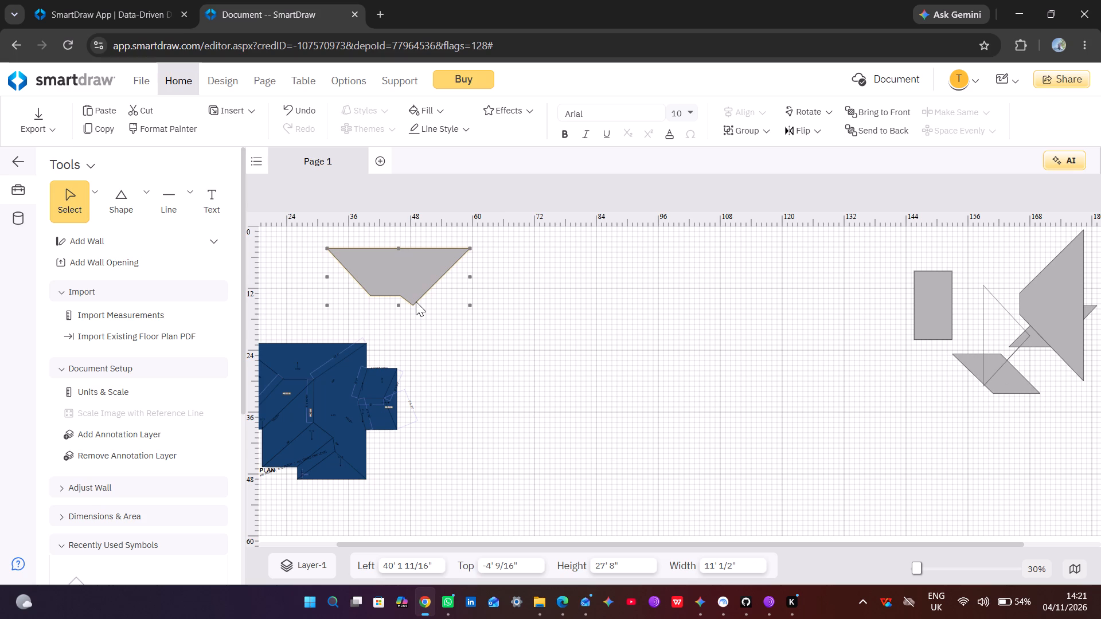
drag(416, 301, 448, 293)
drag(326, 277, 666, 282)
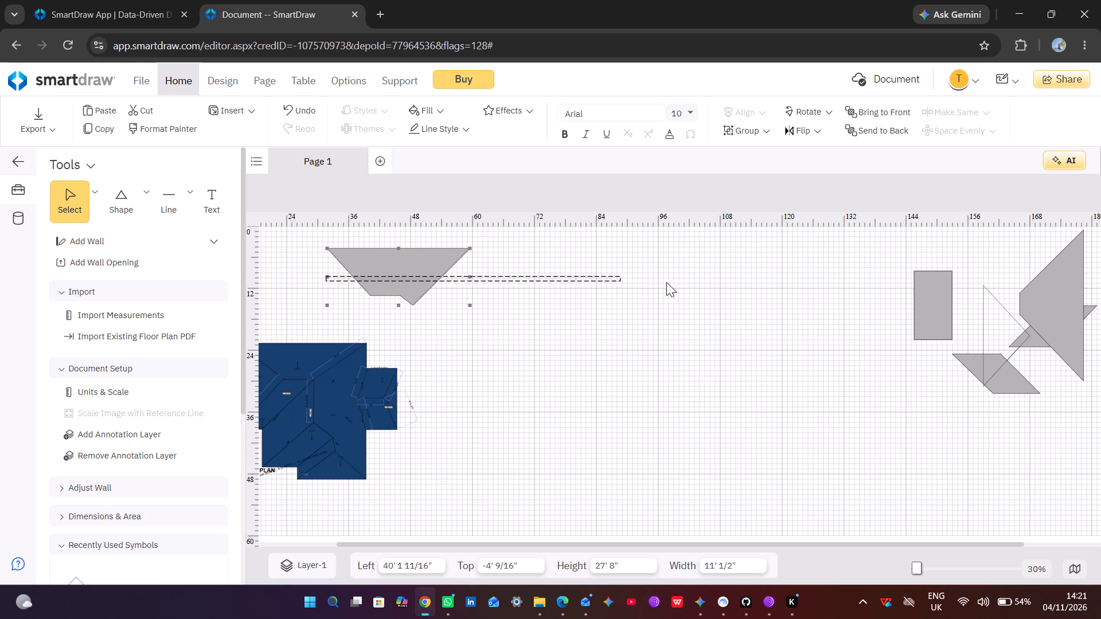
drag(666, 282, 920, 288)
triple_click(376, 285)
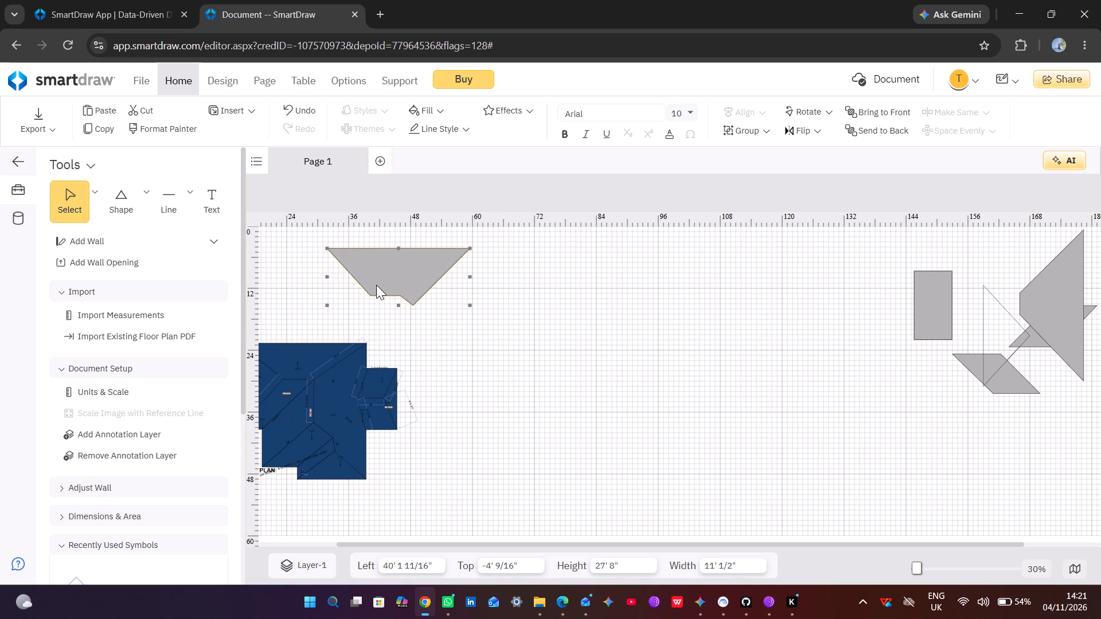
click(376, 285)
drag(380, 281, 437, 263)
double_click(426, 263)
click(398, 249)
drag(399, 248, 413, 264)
Shift the peak of the southwest hip line northeast, away from the ridge end, to Top 37' 4".
scroll(416, 381, up, 1)
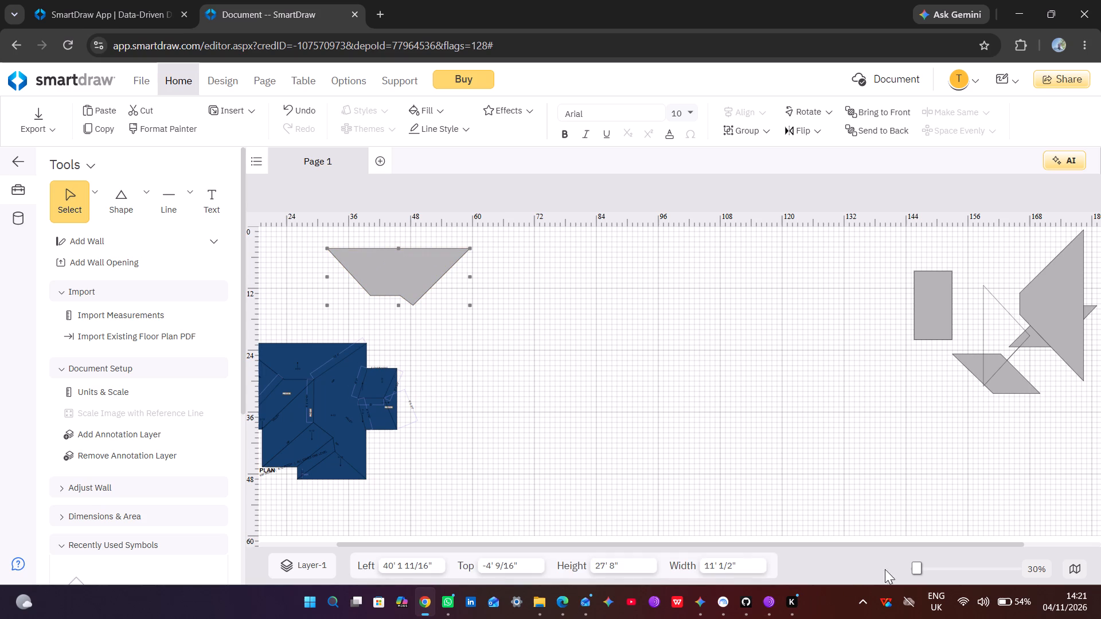
click(929, 568)
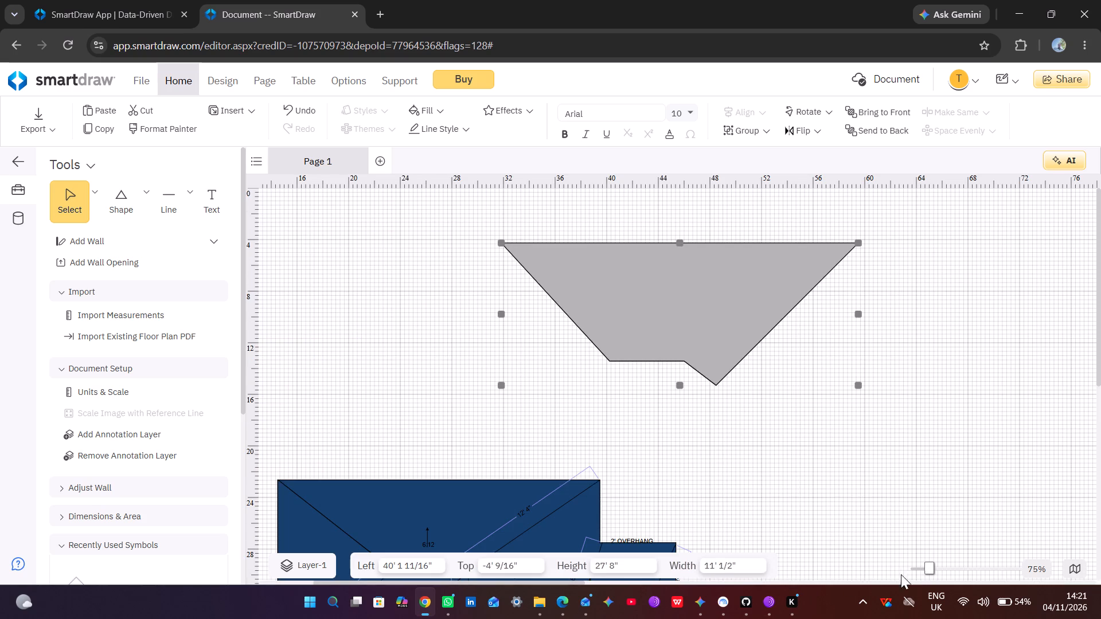
scroll(733, 532, down, 1)
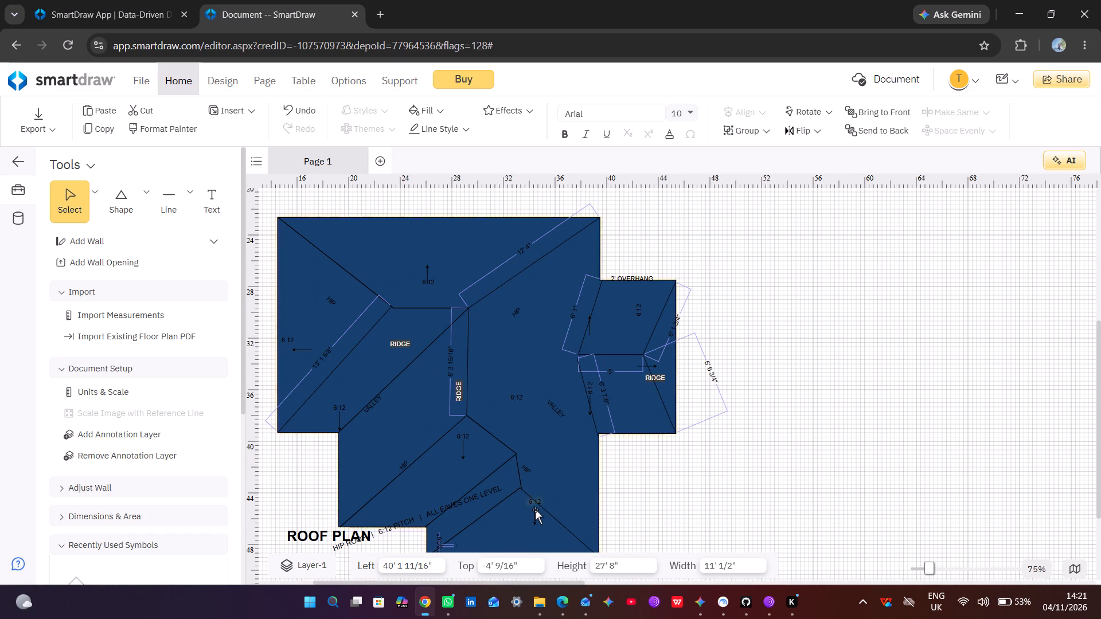
scroll(535, 510, down, 1)
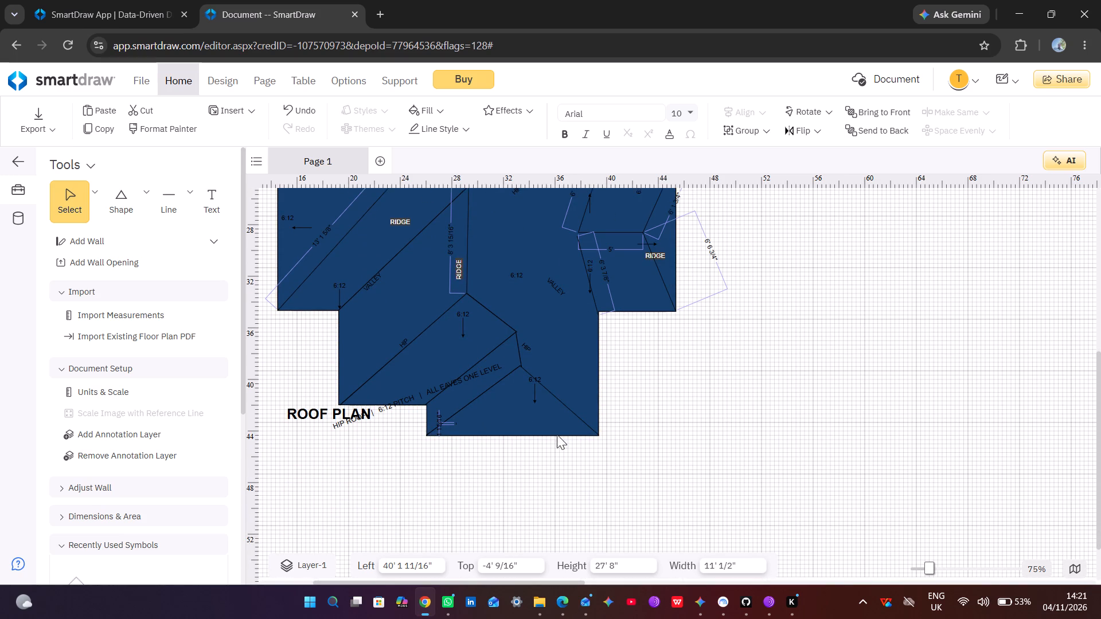
click(568, 408)
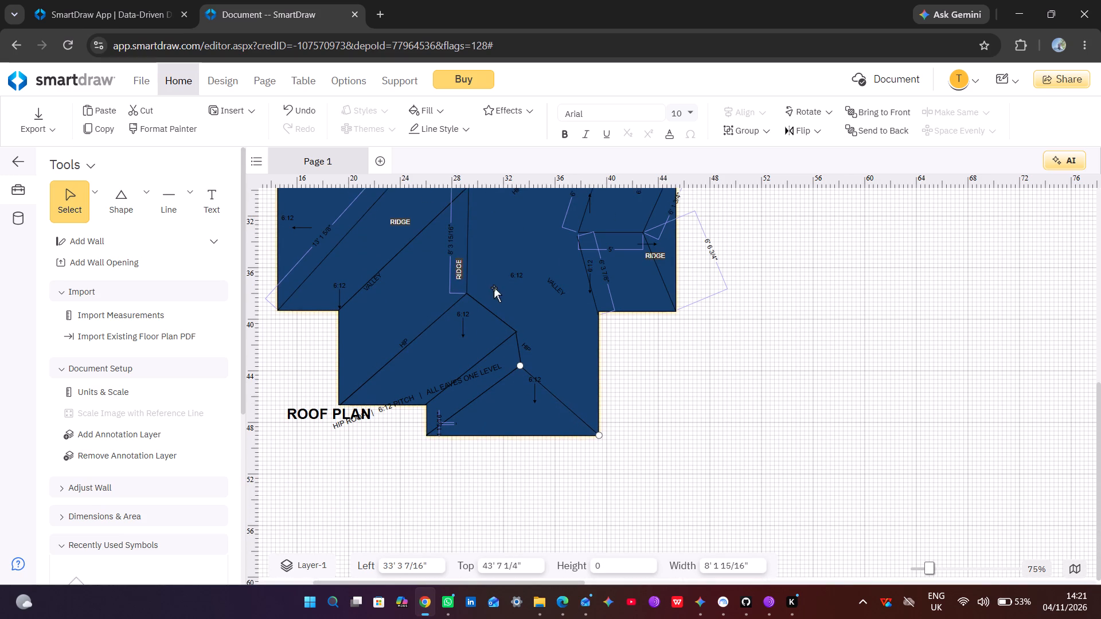
click(485, 305)
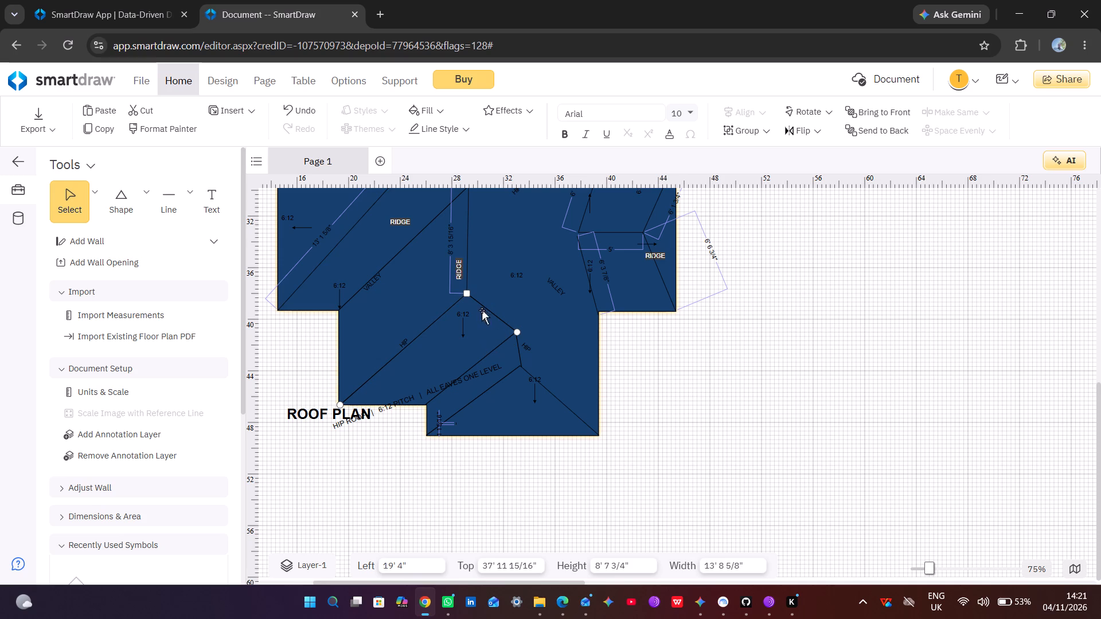
drag(467, 292, 467, 292)
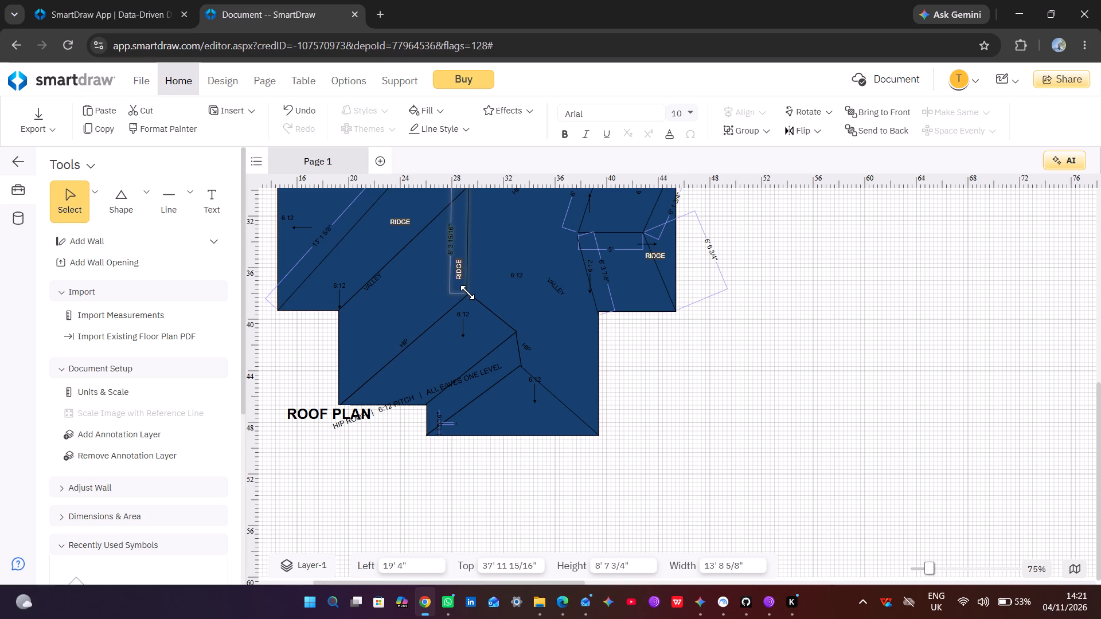
drag(467, 292, 471, 291)
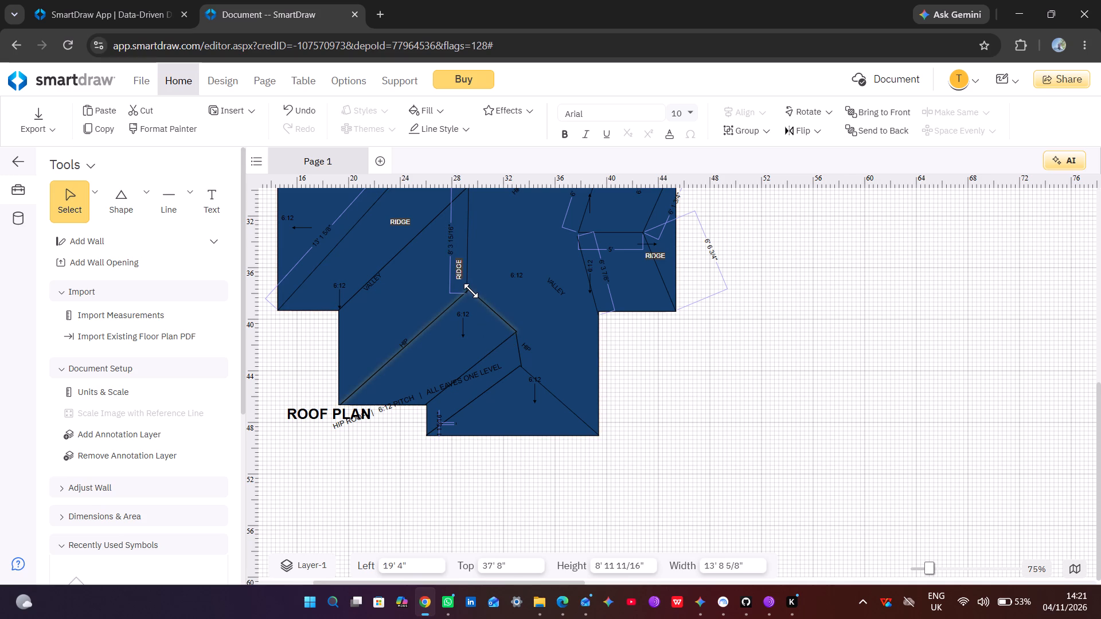
drag(471, 291, 479, 288)
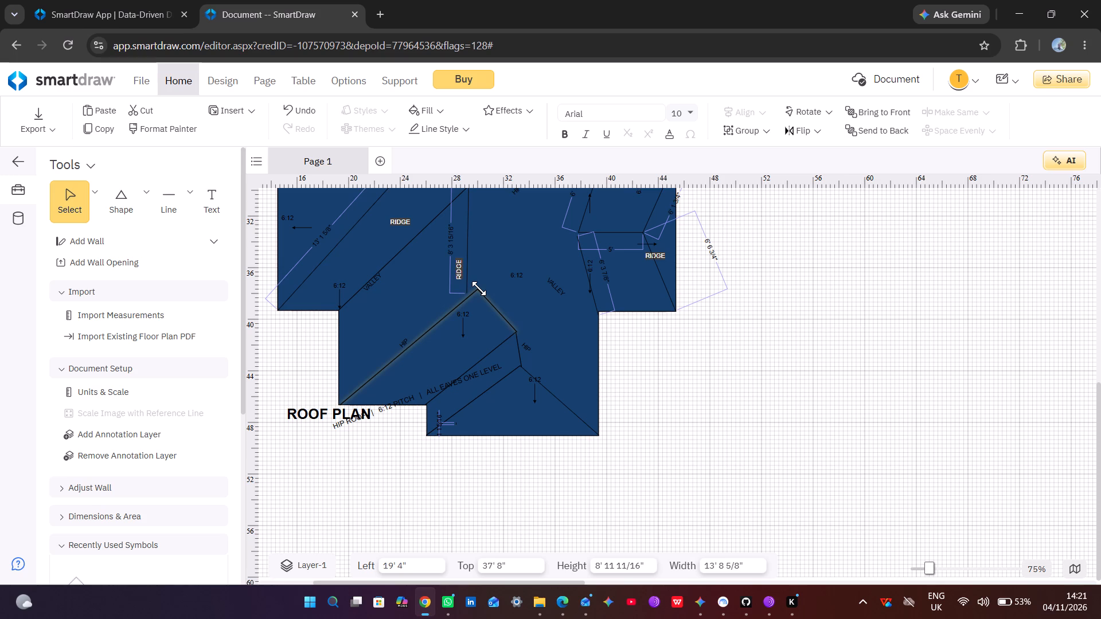
drag(479, 288, 482, 283)
drag(482, 283, 485, 284)
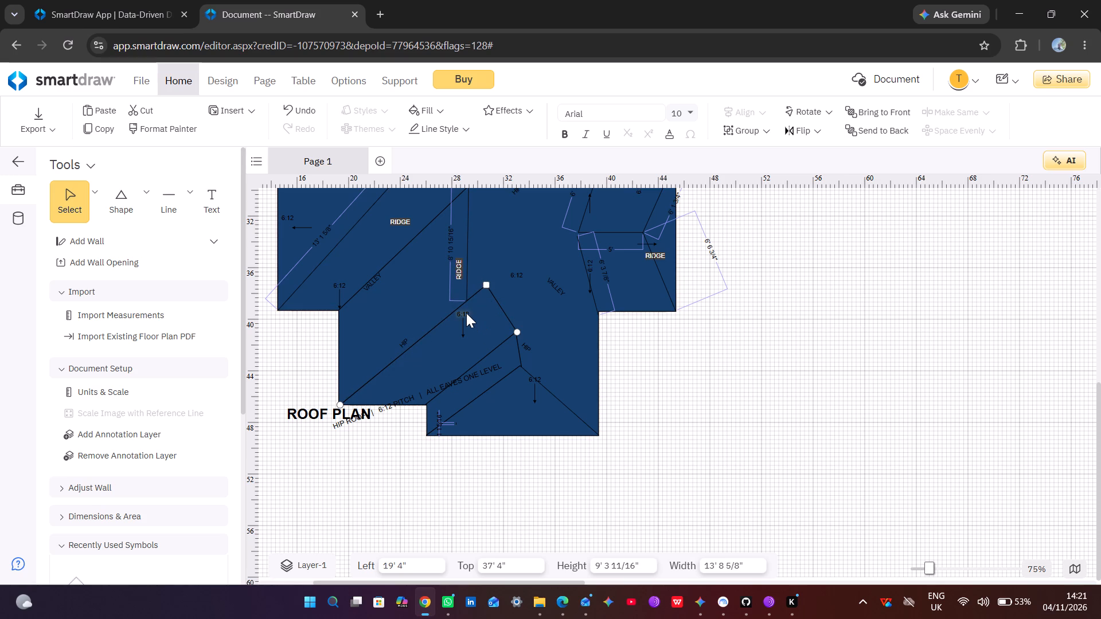
Connect the north-south ridge's south end to the peak of the southwest hip line, making the ridge about 7' 9 7/16" long.
click(469, 284)
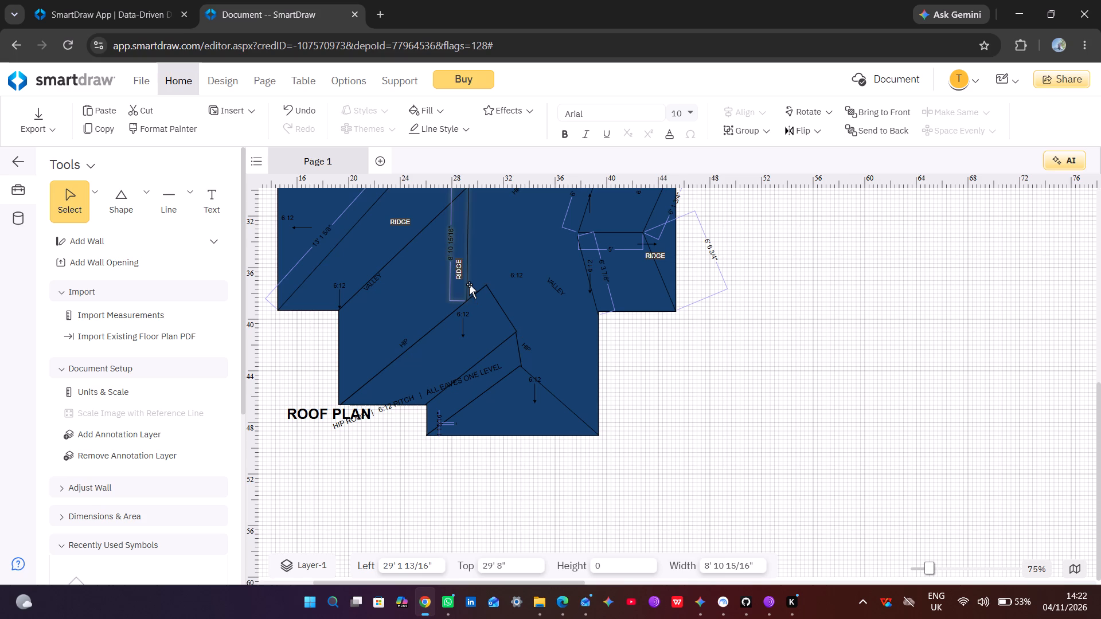
drag(467, 299, 472, 290)
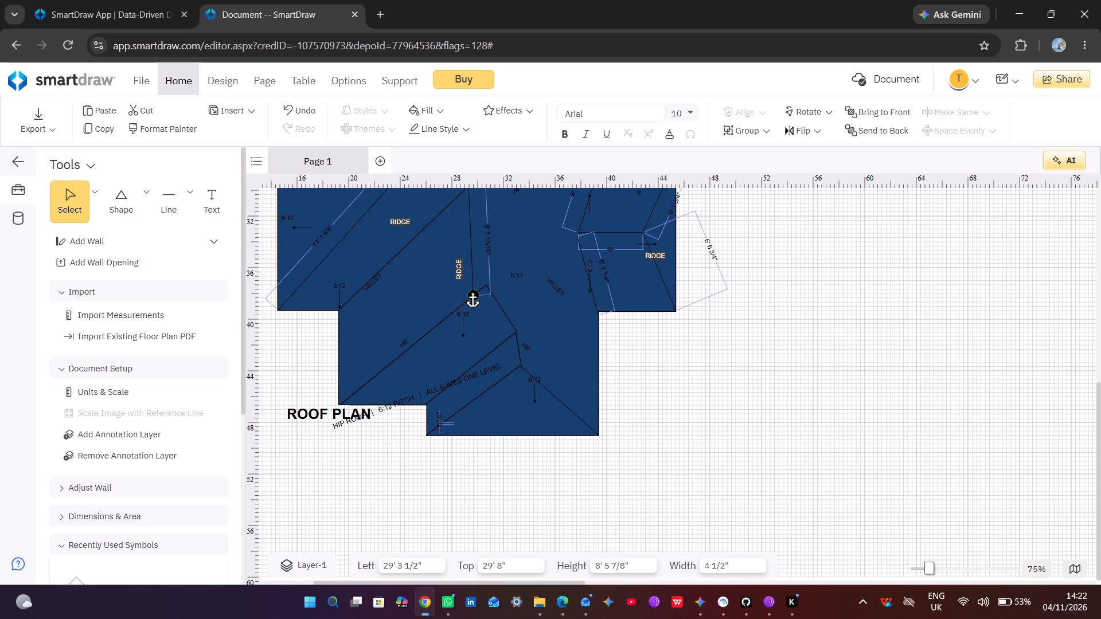
drag(472, 290, 482, 285)
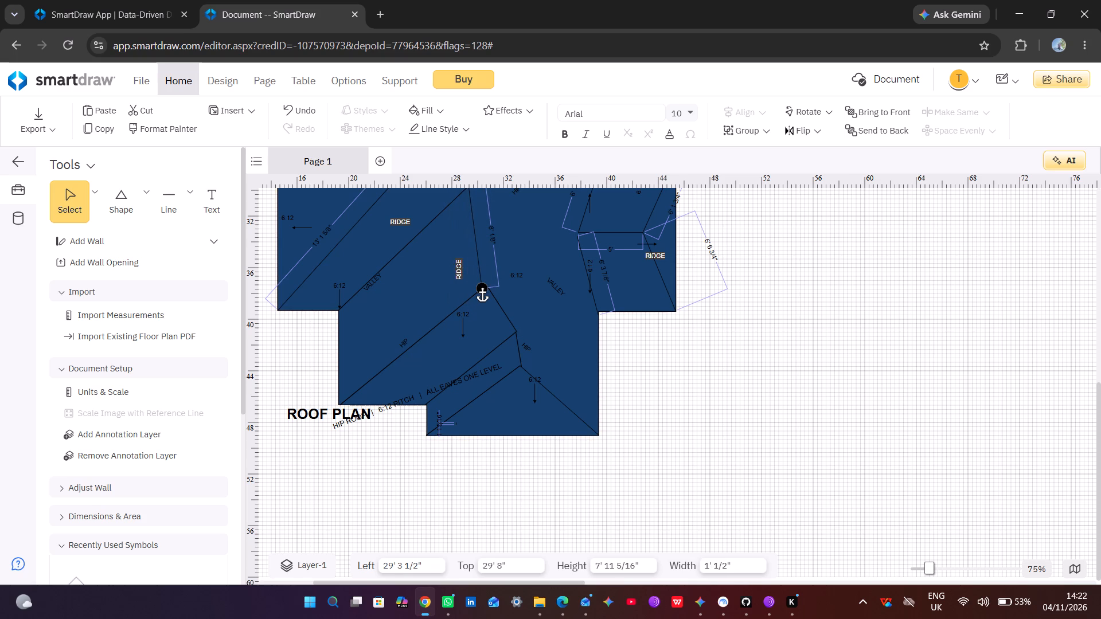
drag(482, 285, 485, 283)
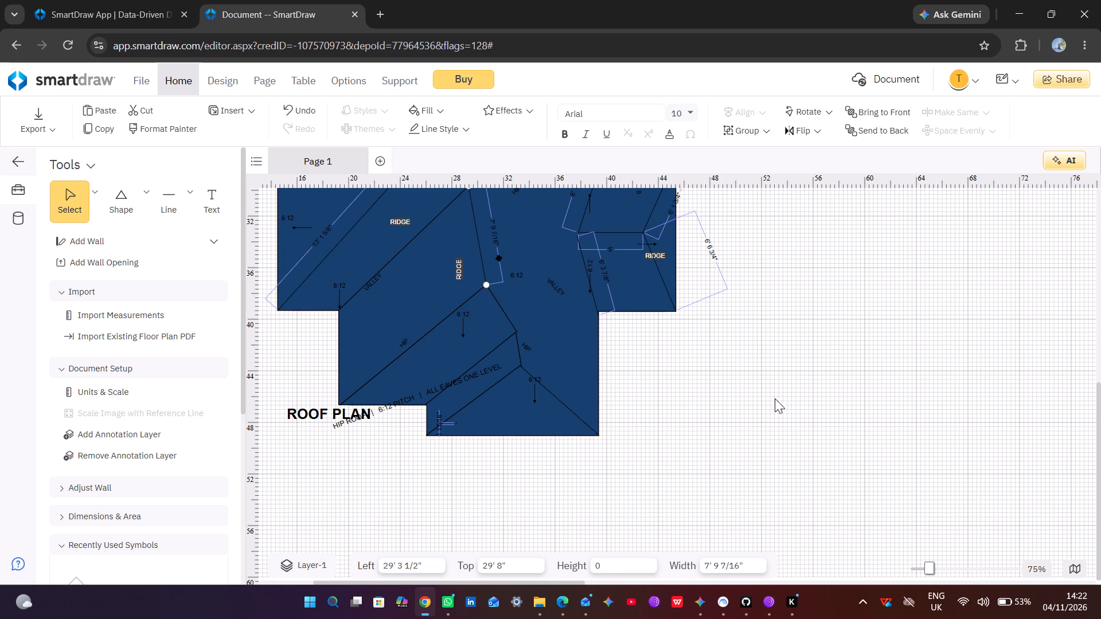
click(776, 398)
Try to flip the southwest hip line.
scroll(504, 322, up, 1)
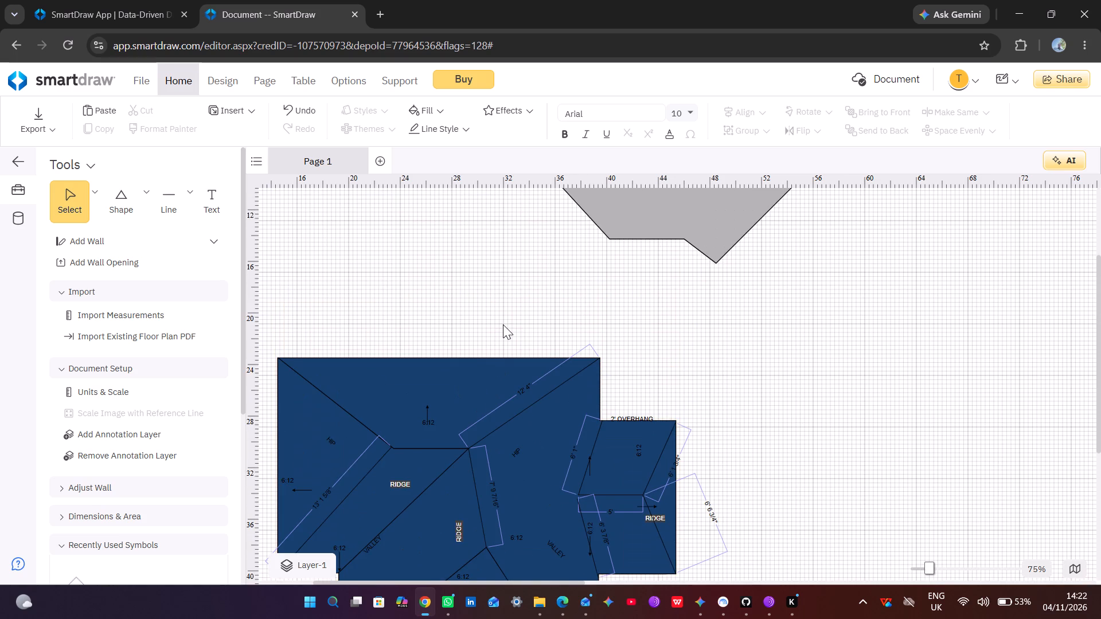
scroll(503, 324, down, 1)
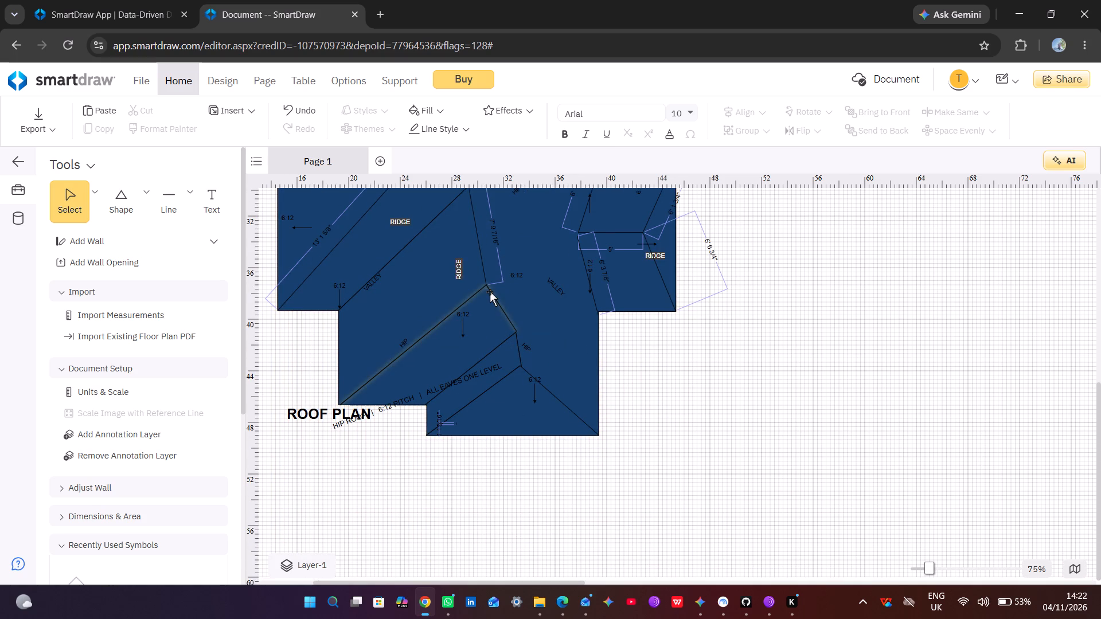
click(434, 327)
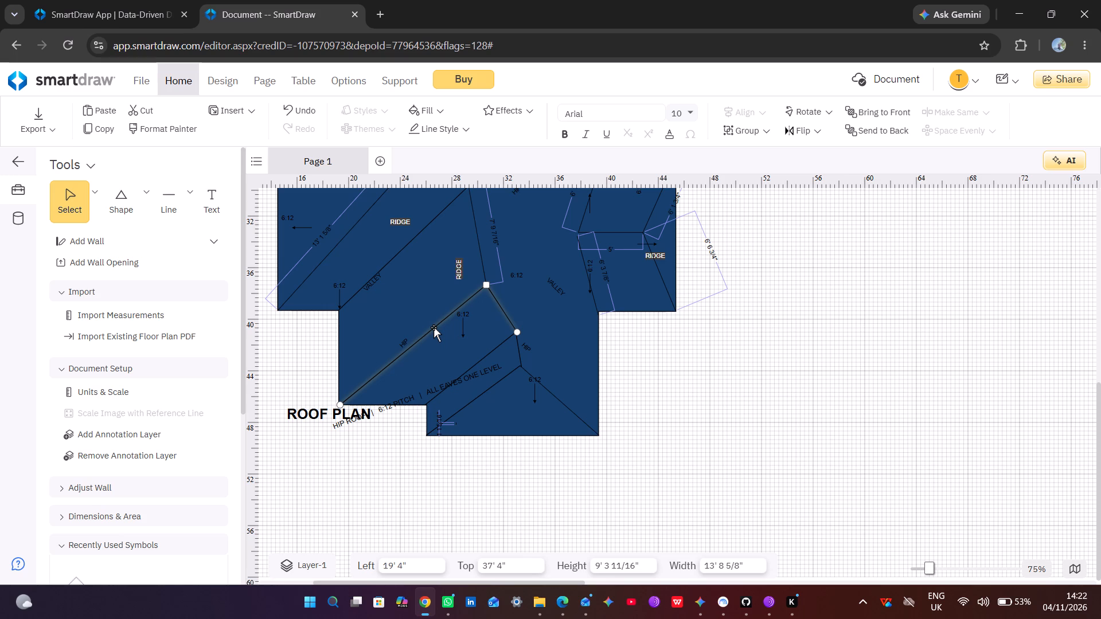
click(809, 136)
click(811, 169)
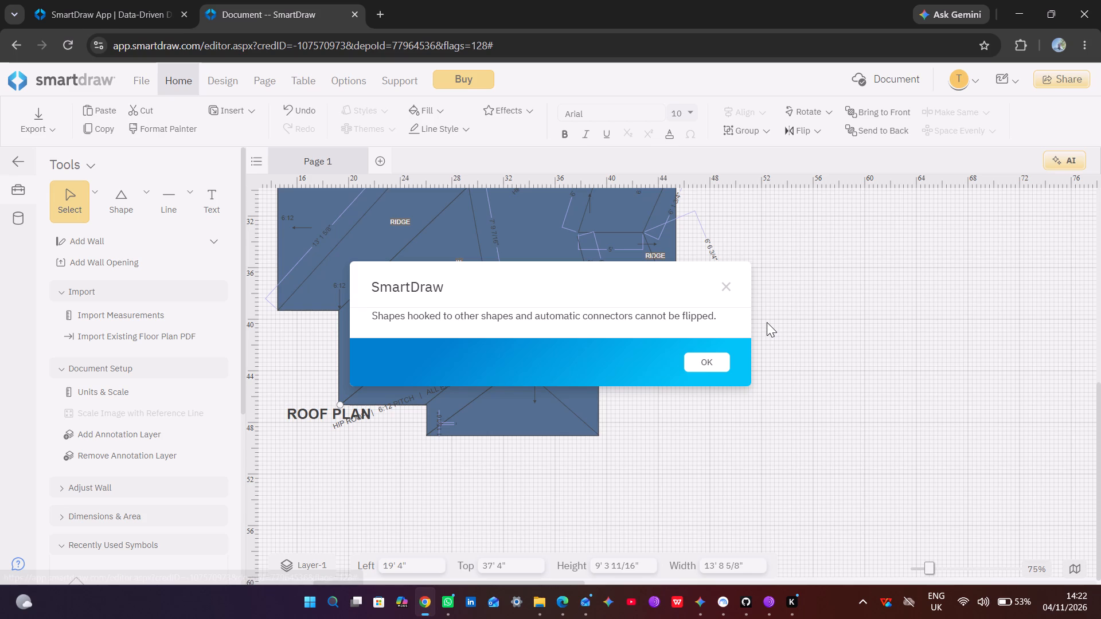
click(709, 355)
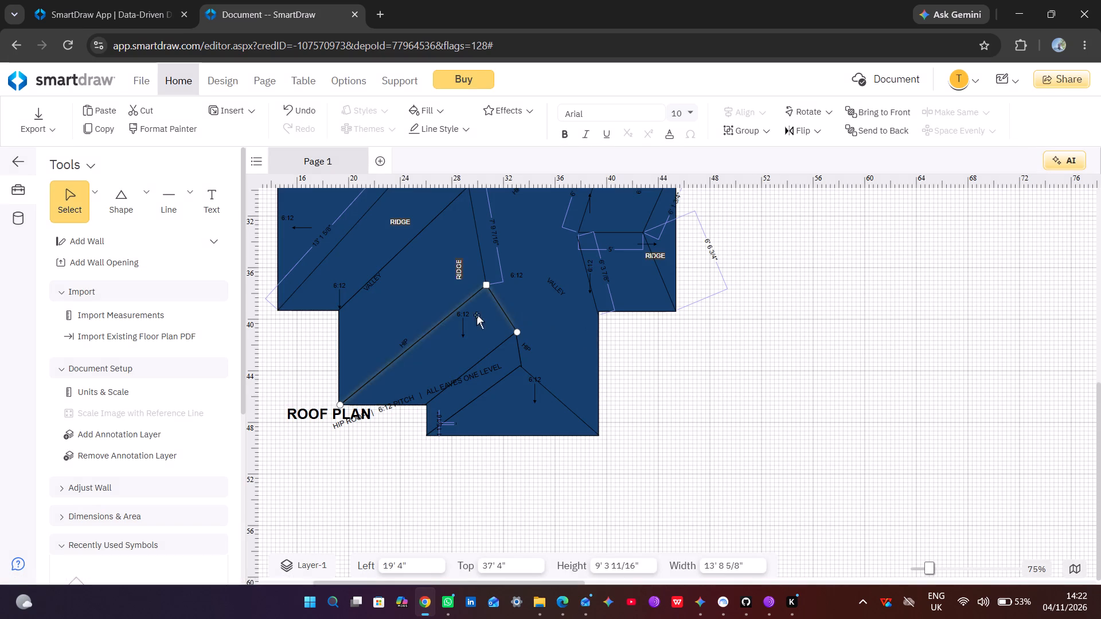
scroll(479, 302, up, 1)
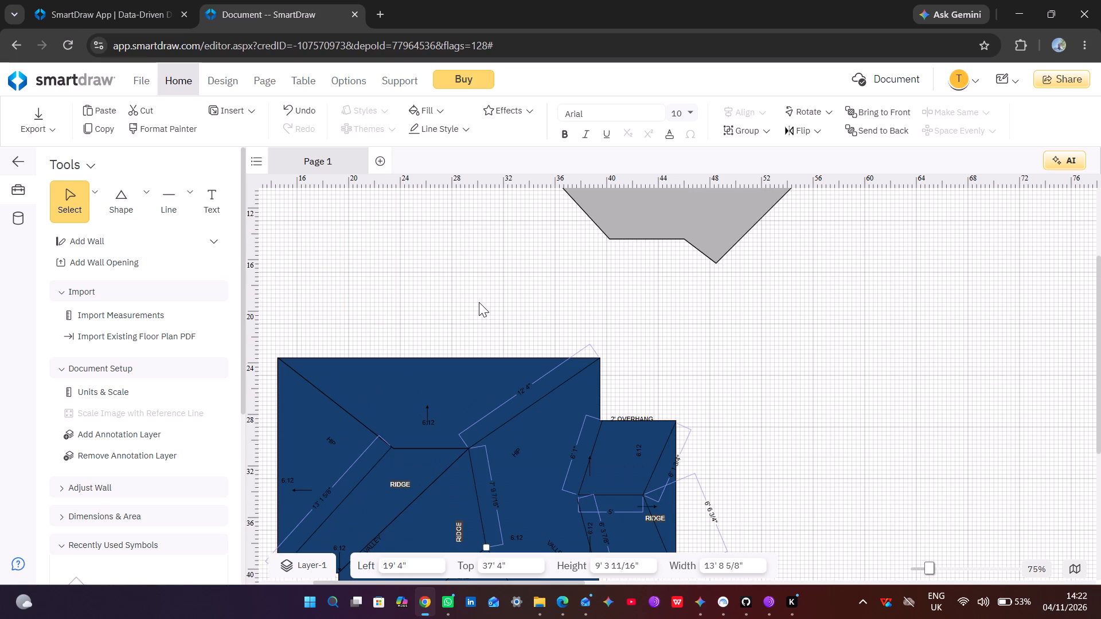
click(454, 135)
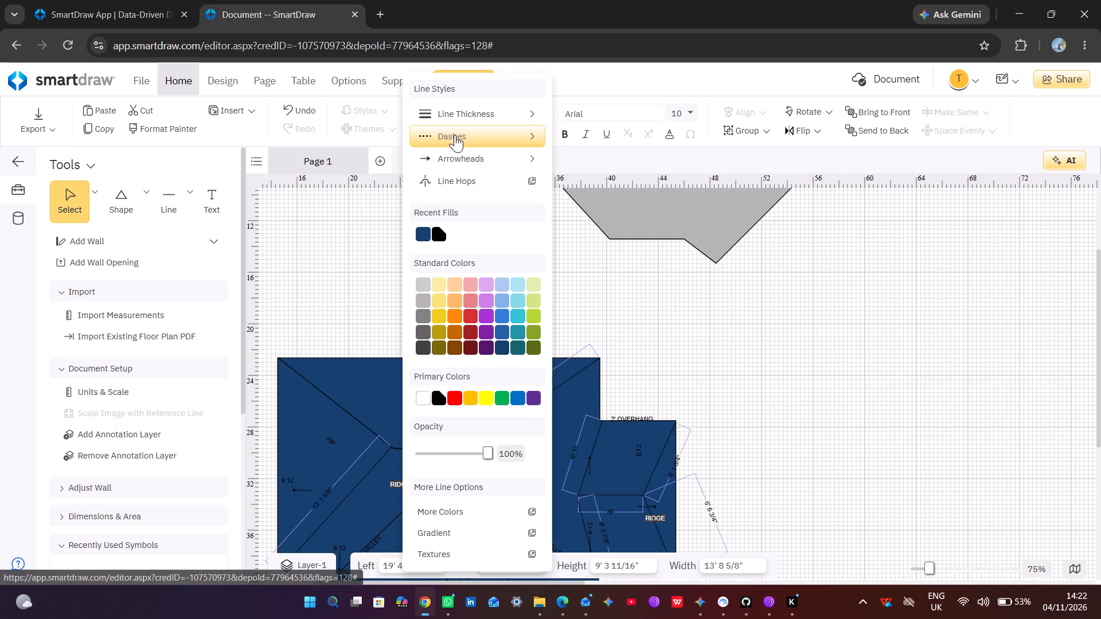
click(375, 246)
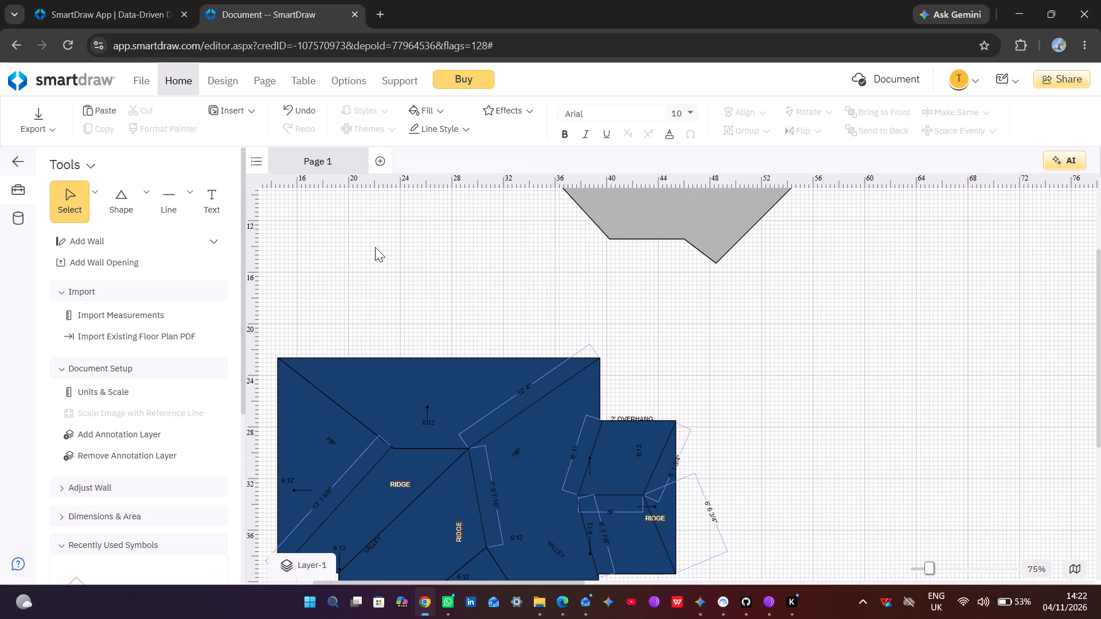
Align the bend of the south wing's inner-corner line directly above the south hip junction, and connect the southwest hip line's east end to it.
scroll(375, 247, down, 1)
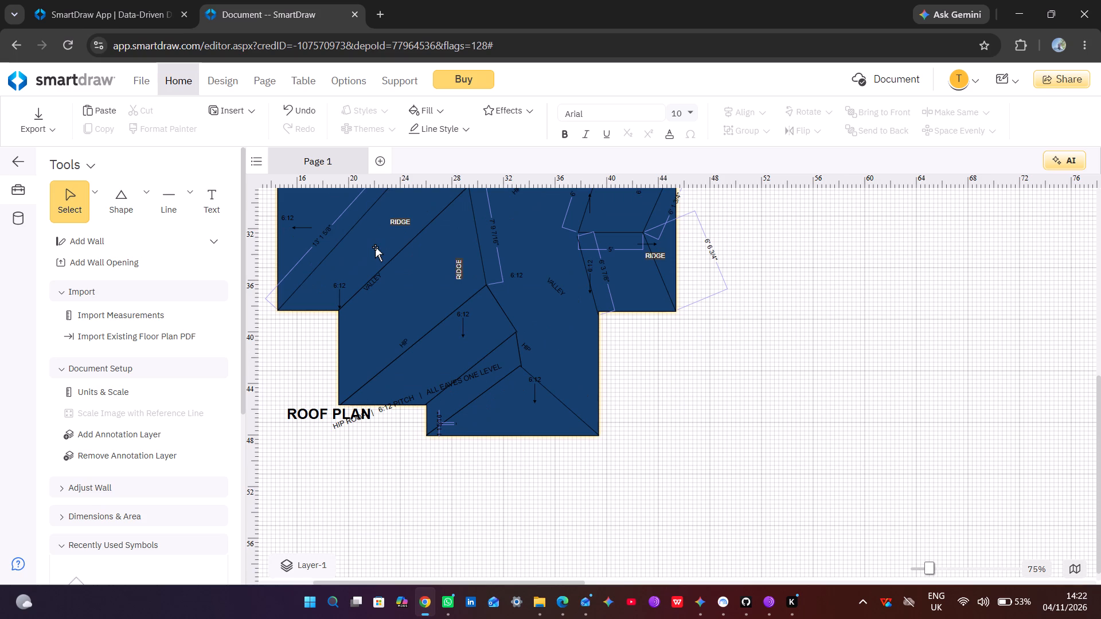
click(517, 343)
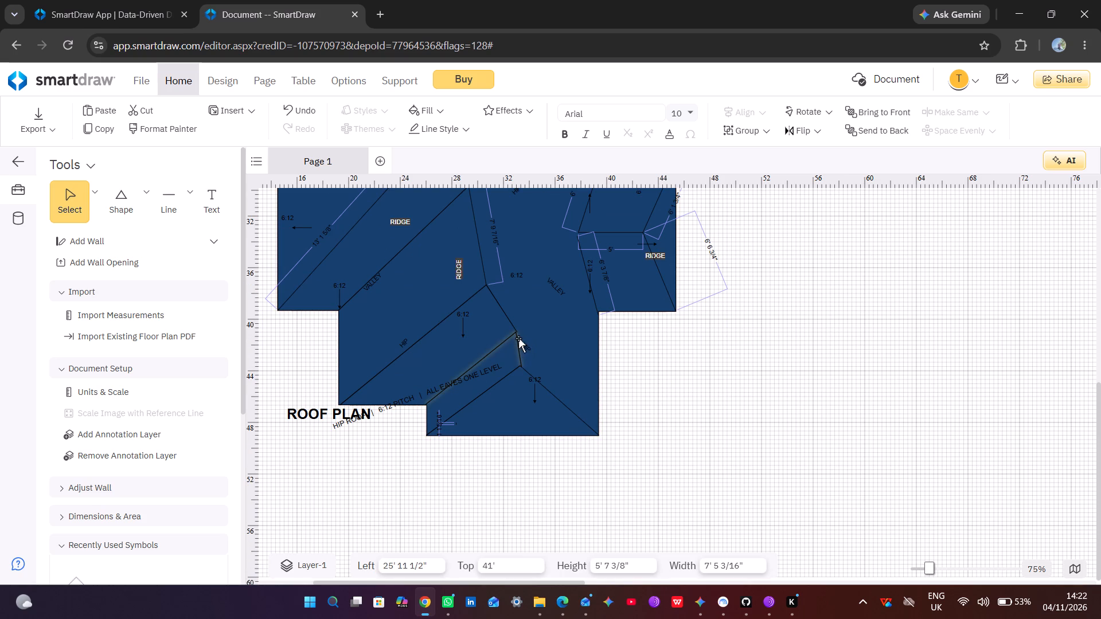
click(518, 330)
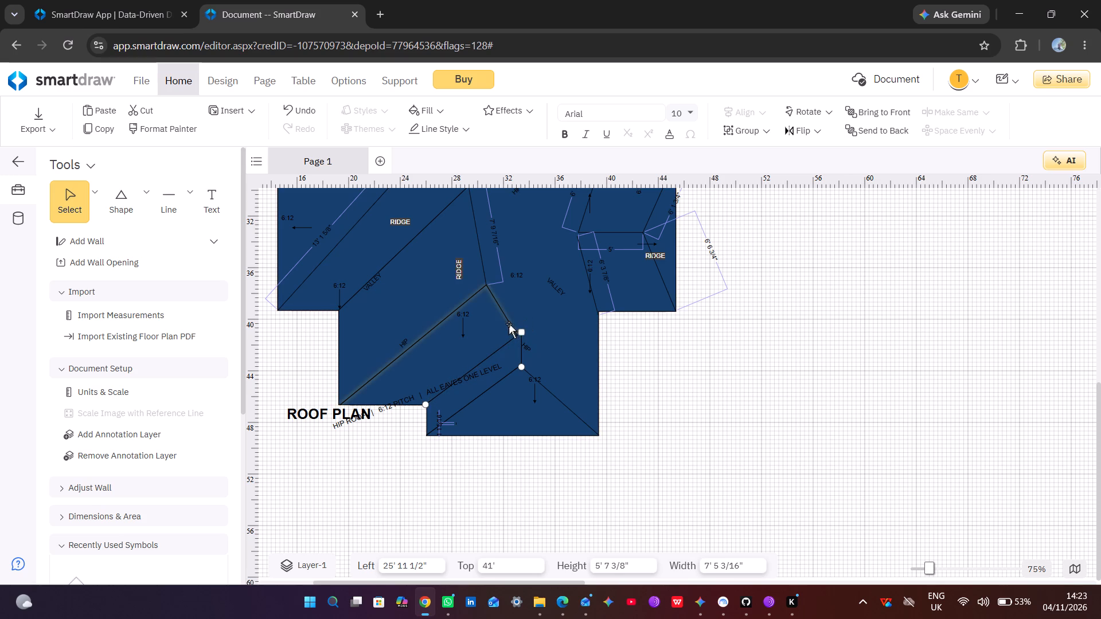
click(509, 322)
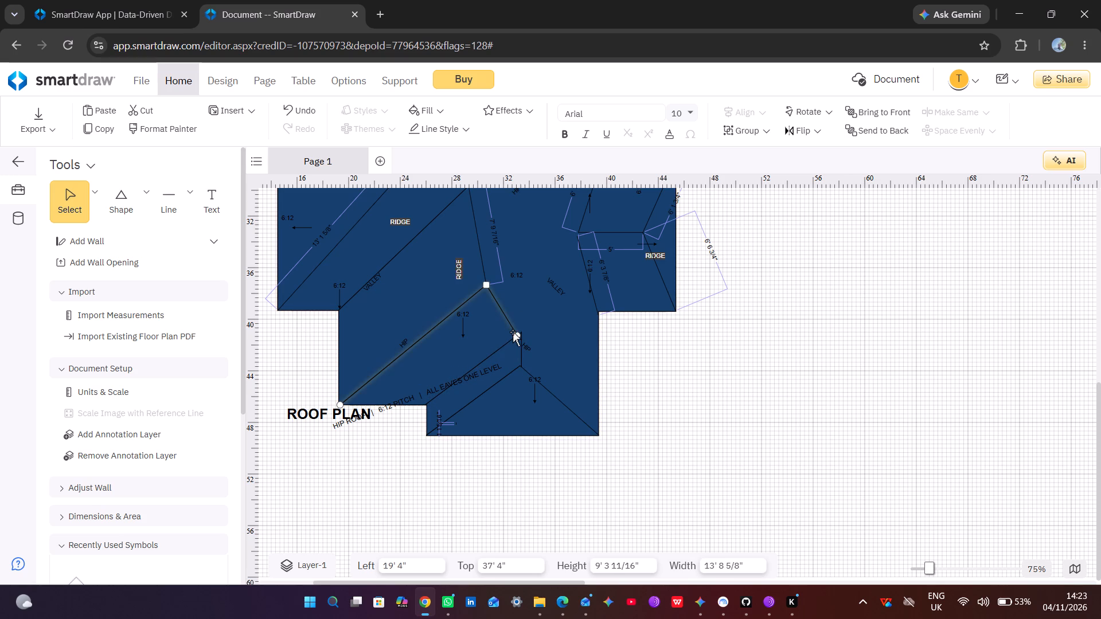
drag(516, 335, 522, 332)
click(541, 320)
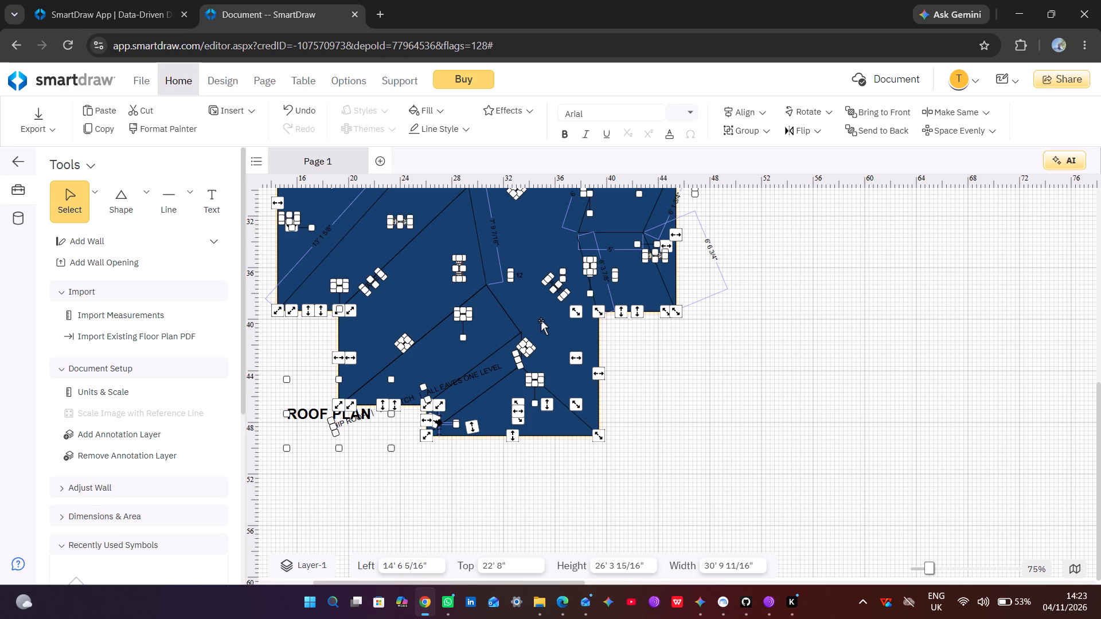
click(541, 320)
click(686, 408)
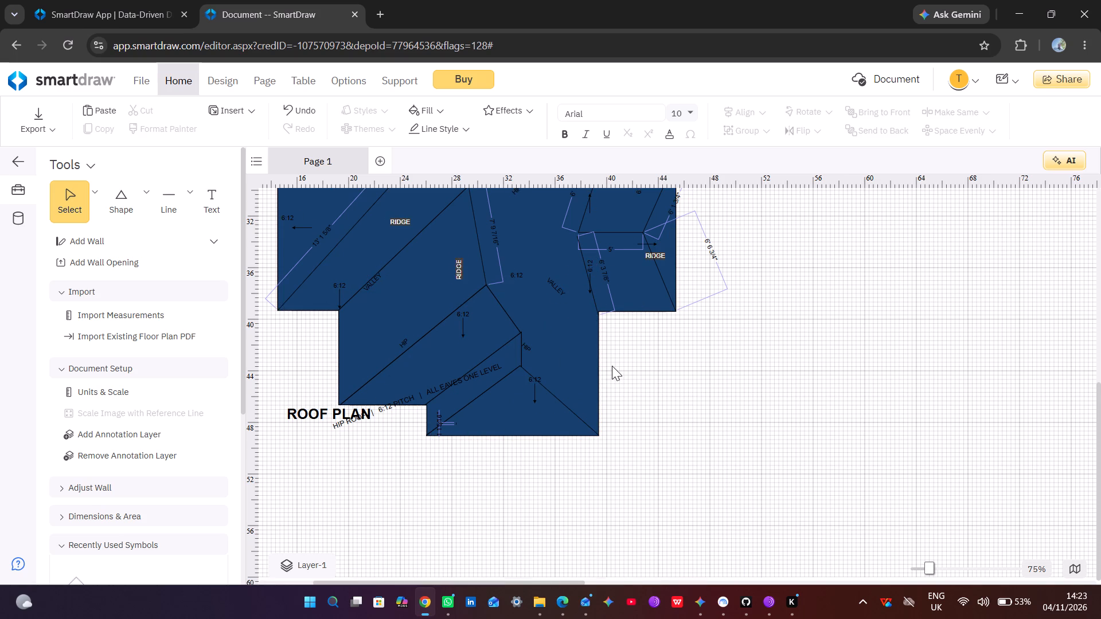
Create a new visible layer named can.
scroll(610, 362, up, 2)
scroll(610, 362, down, 1)
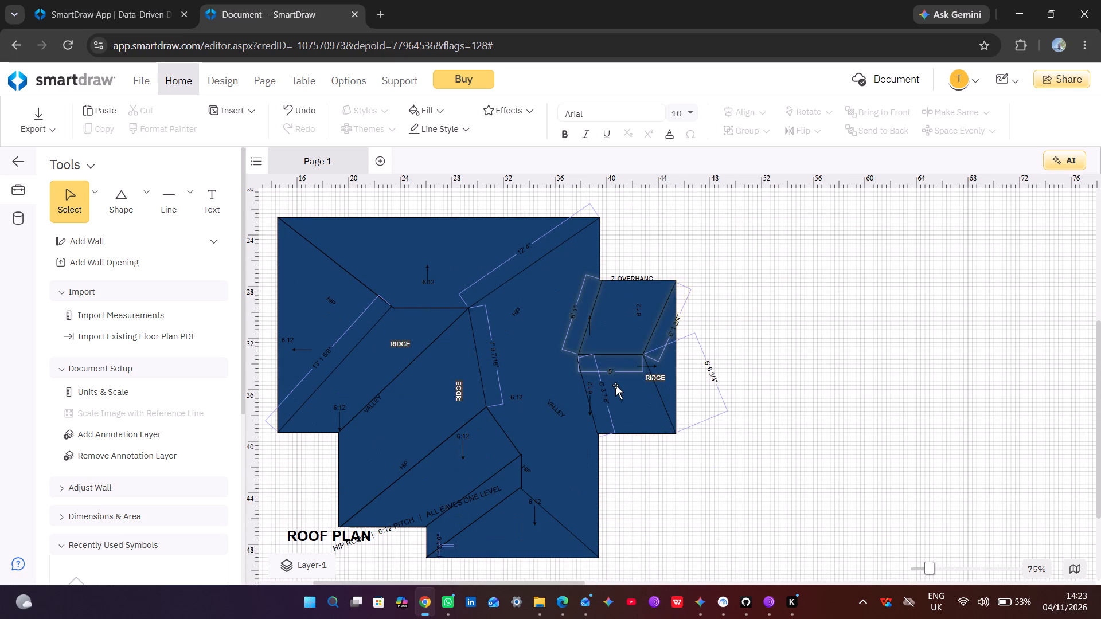
click(312, 555)
click(368, 524)
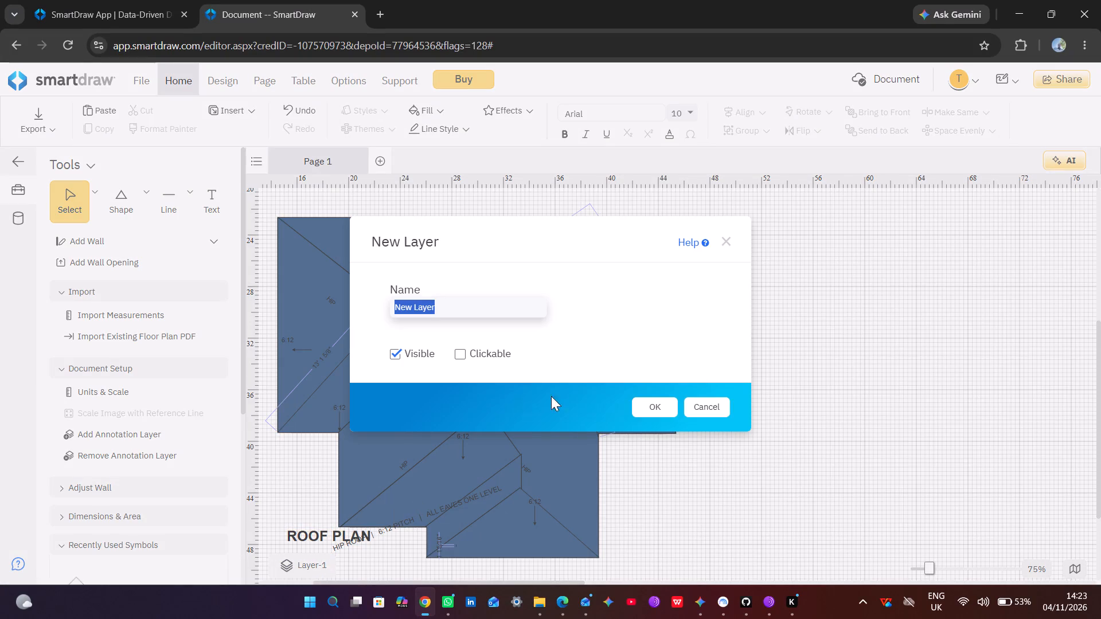
click(489, 308)
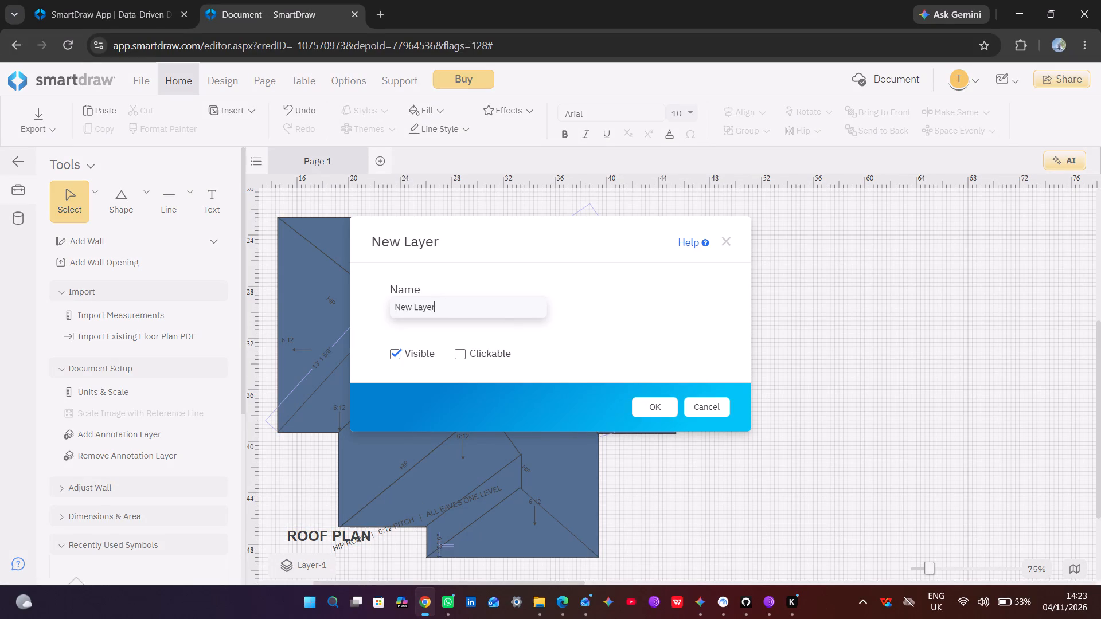
key(BackSpace)
key(BackSpace)
key(BackSpace)
key(BackSpace)
key(BackSpace)
key(BackSpace)
key(BackSpace)
key(BackSpace)
key(BackSpace)
key(BackSpace)
key(BackSpace)
key(BackSpace)
key(BackSpace)
key(BackSpace)
key(BackSpace)
key(BackSpace)
key(BackSpace)
text(can)
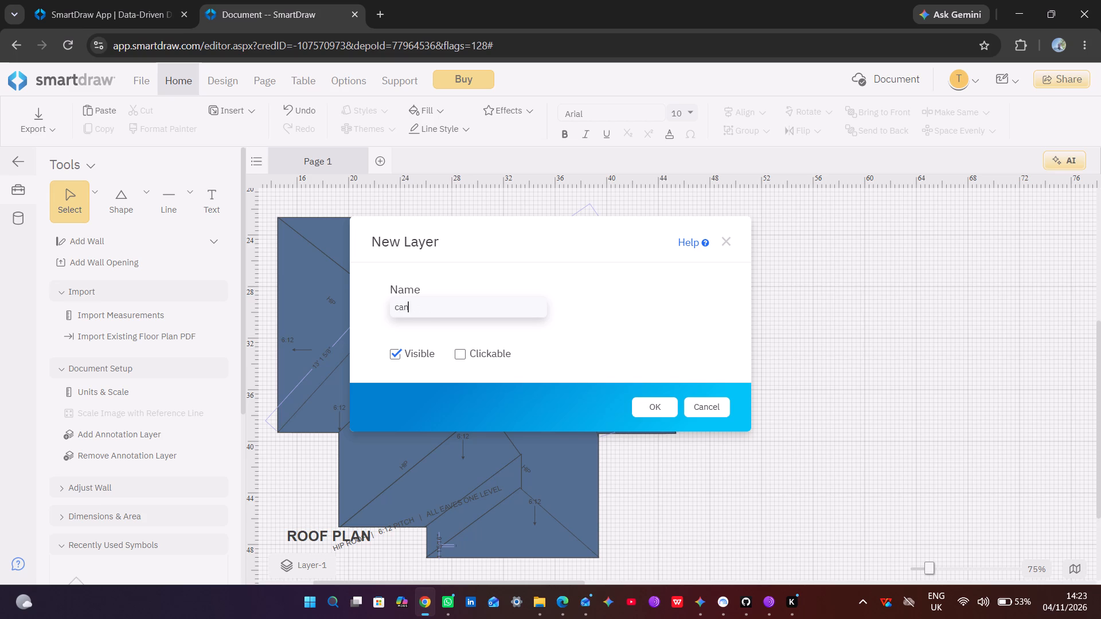
key(Return)
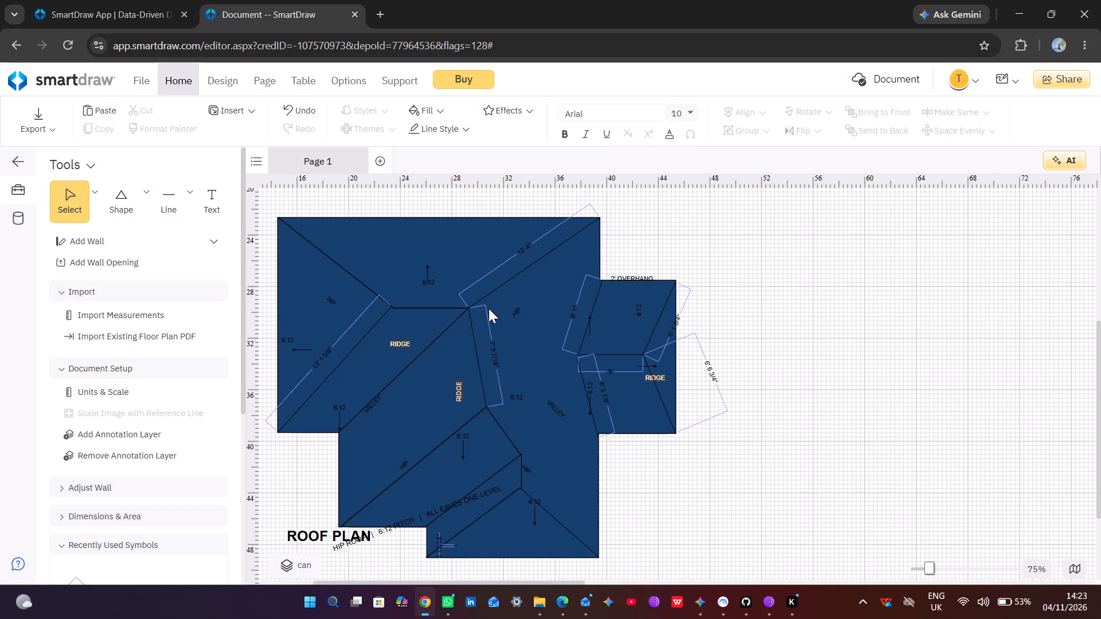
Select Layer-1 among the managed layers, turn off its Visible option and apply the change.
scroll(603, 418, down, 1)
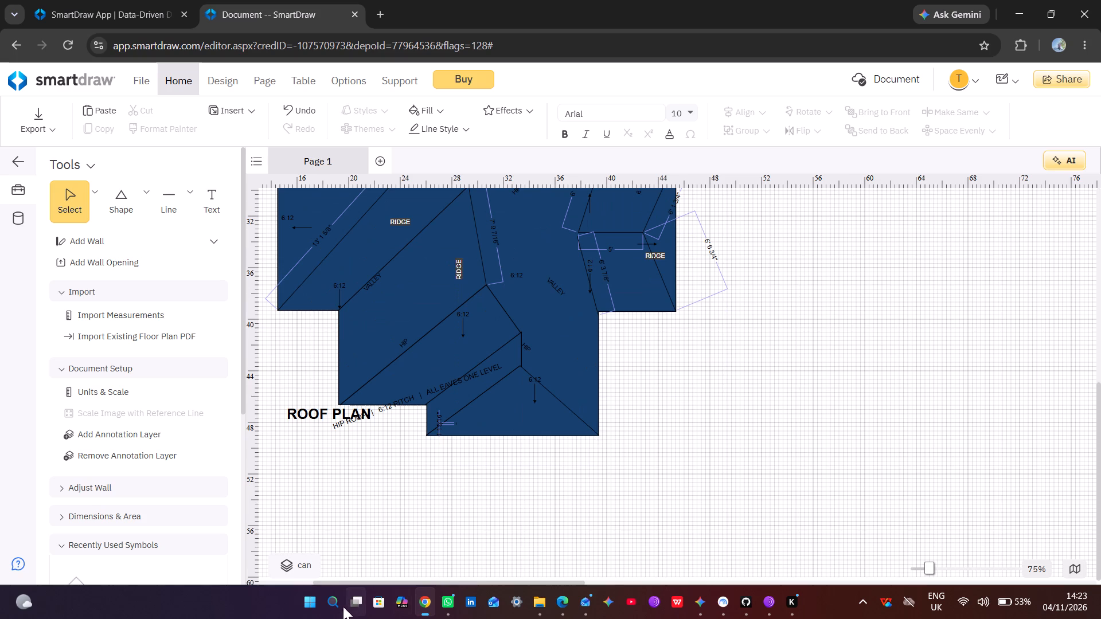
click(309, 567)
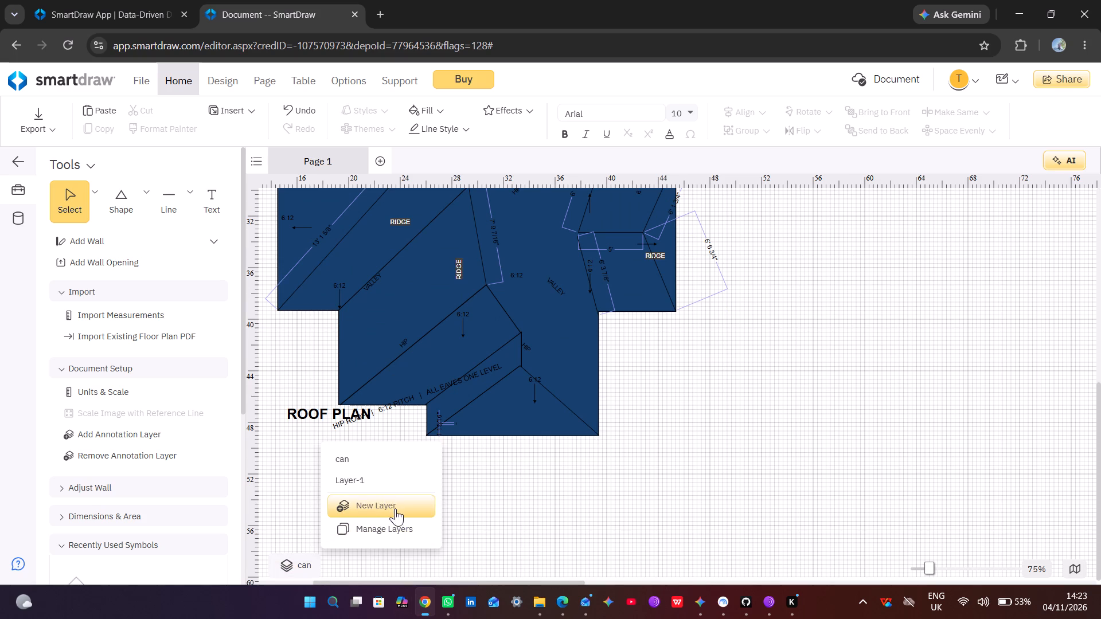
click(399, 521)
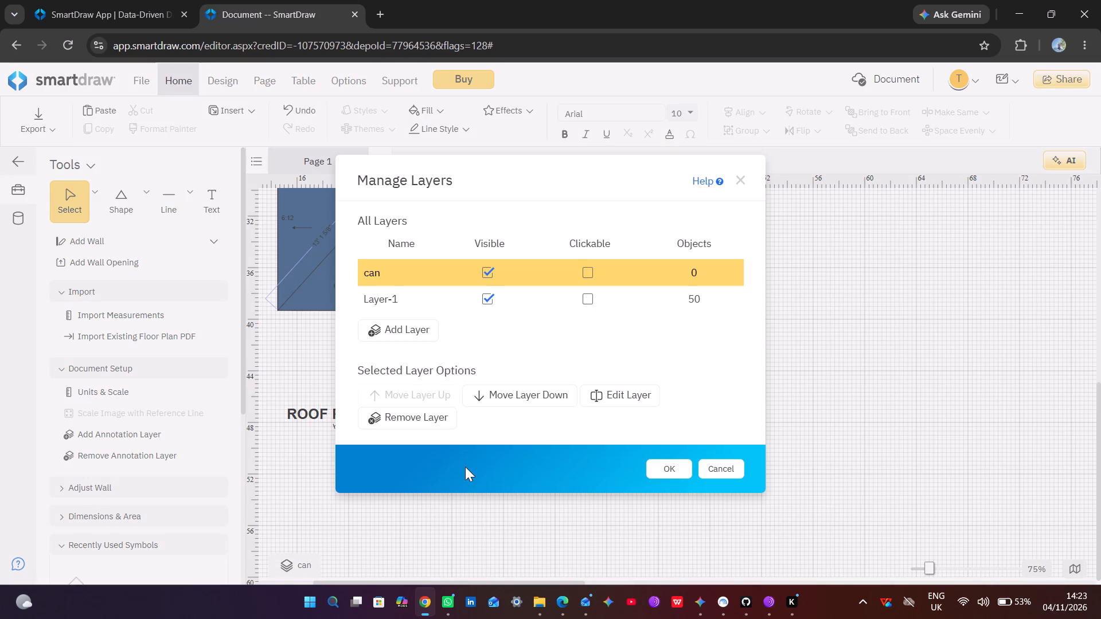
click(525, 295)
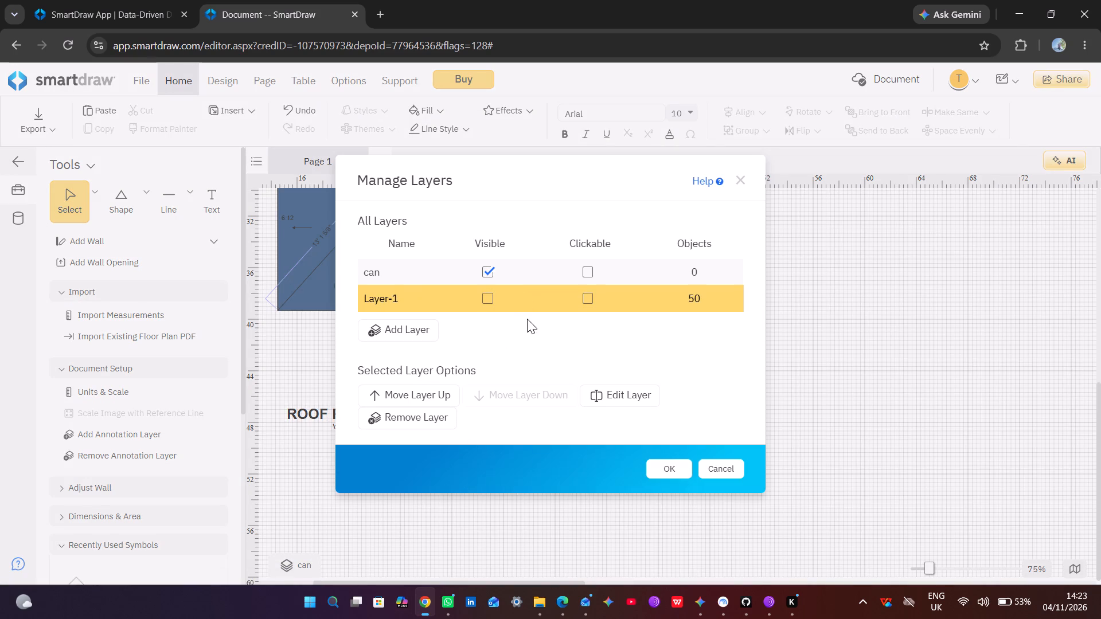
click(666, 471)
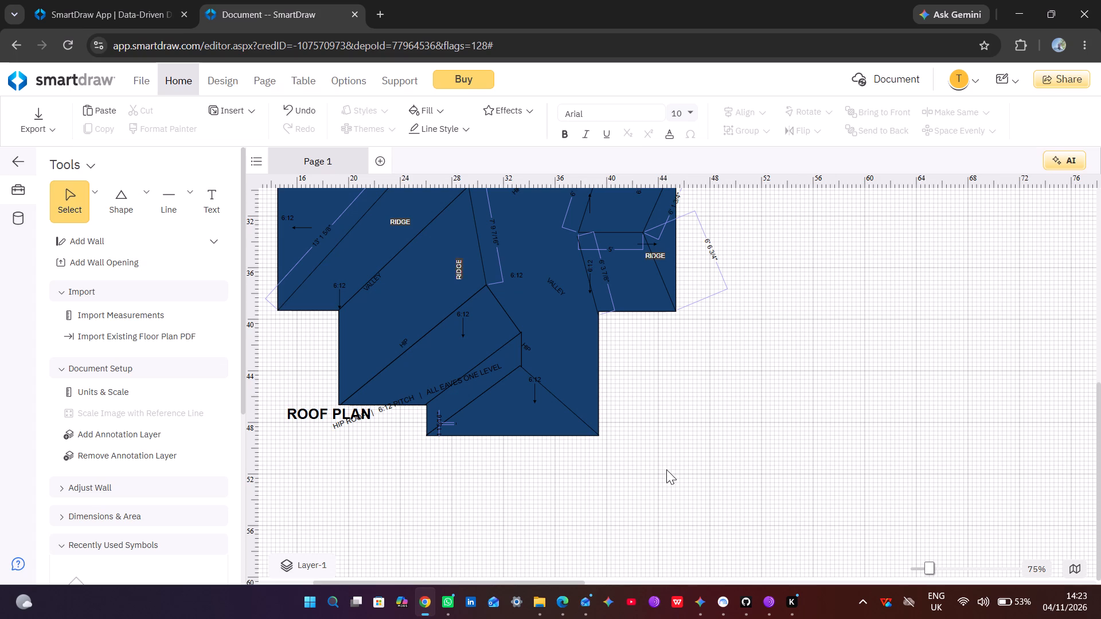
Examine the drawing and the contents of the can layer, and return to Layer-1.
scroll(666, 469, up, 2)
scroll(666, 469, down, 2)
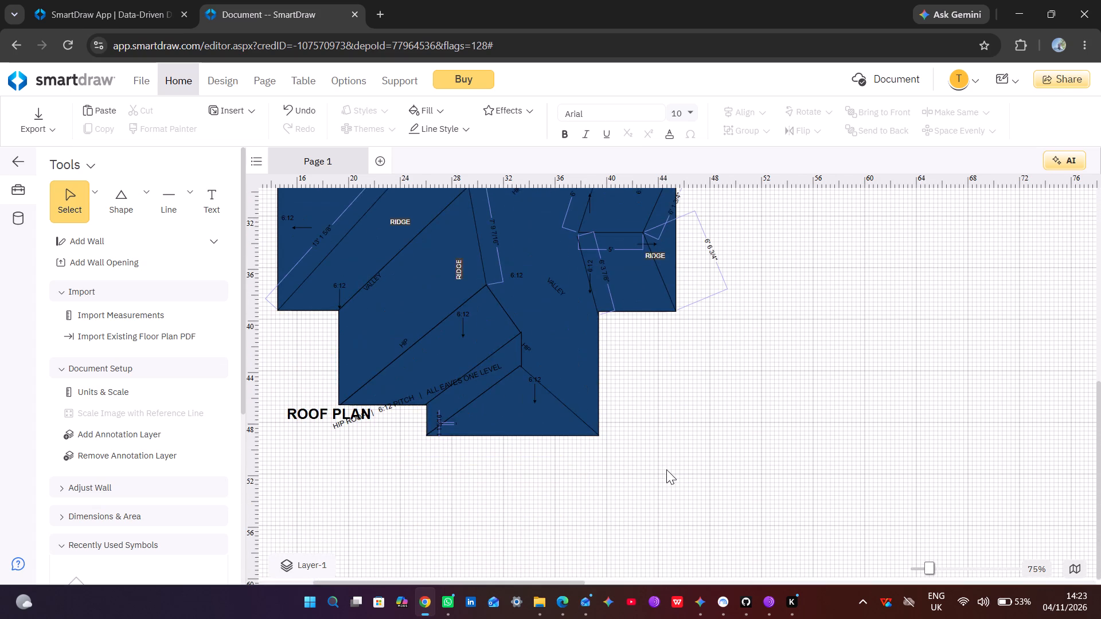
scroll(666, 469, up, 1)
scroll(666, 469, down, 1)
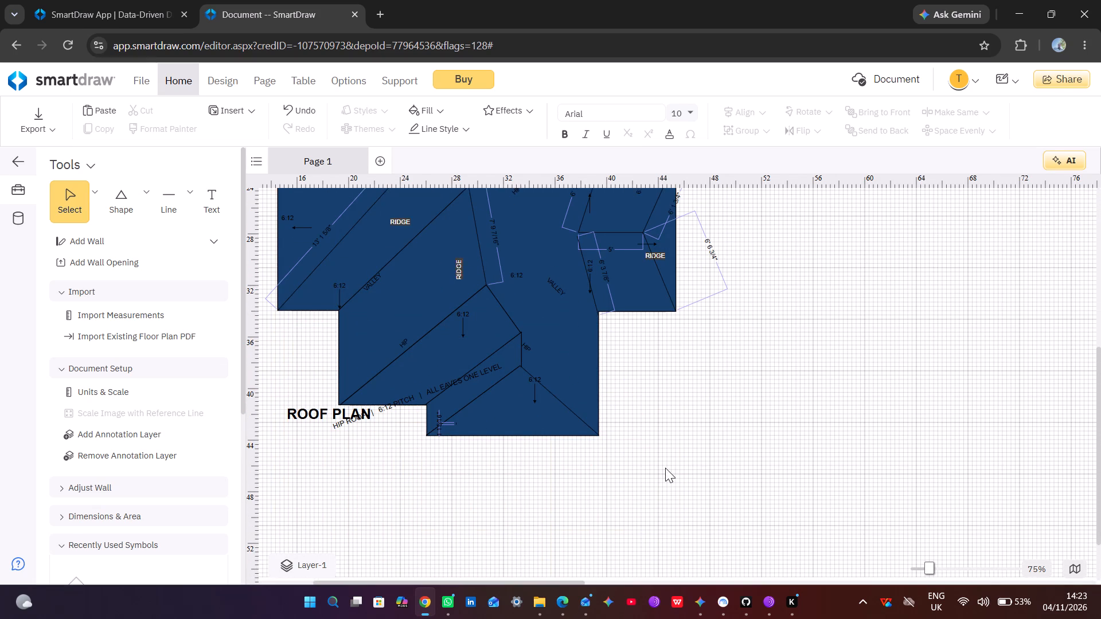
scroll(461, 256, up, 1)
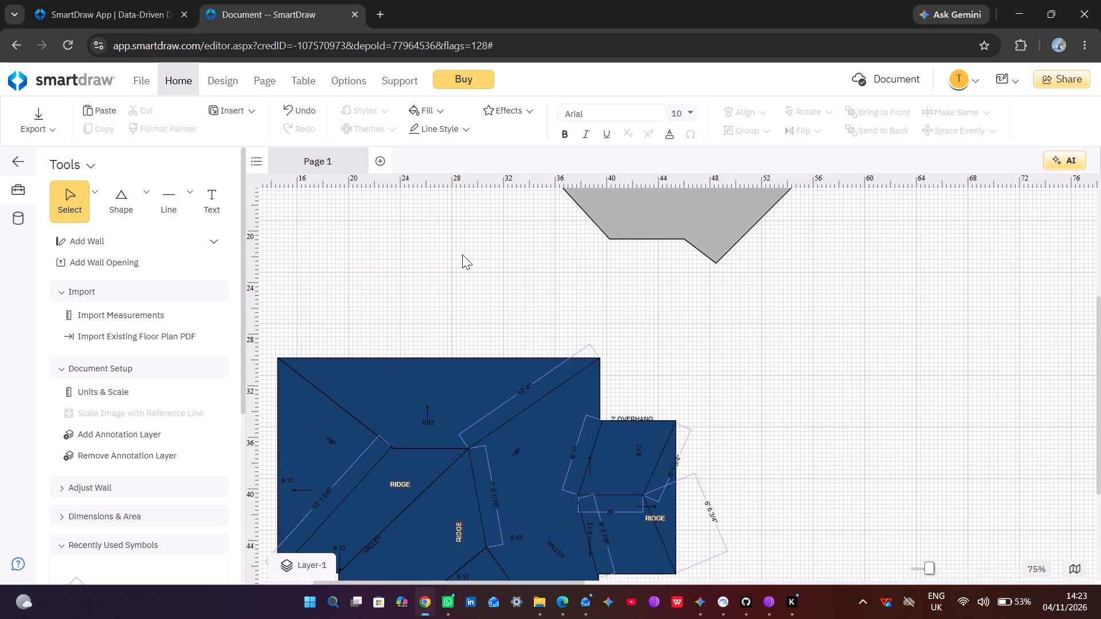
scroll(462, 254, down, 1)
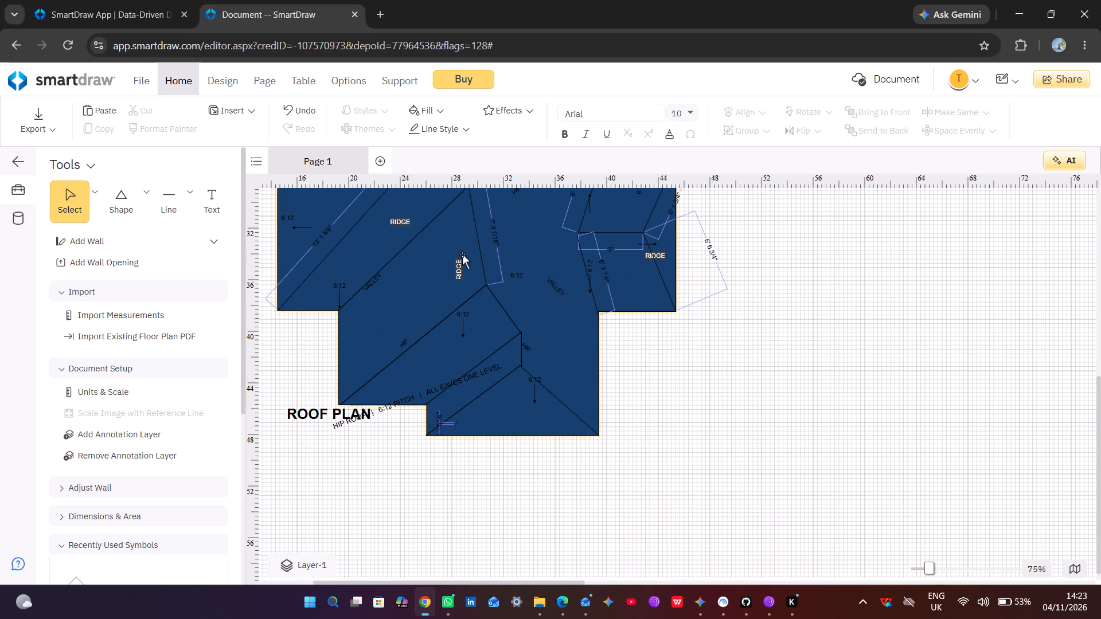
click(310, 562)
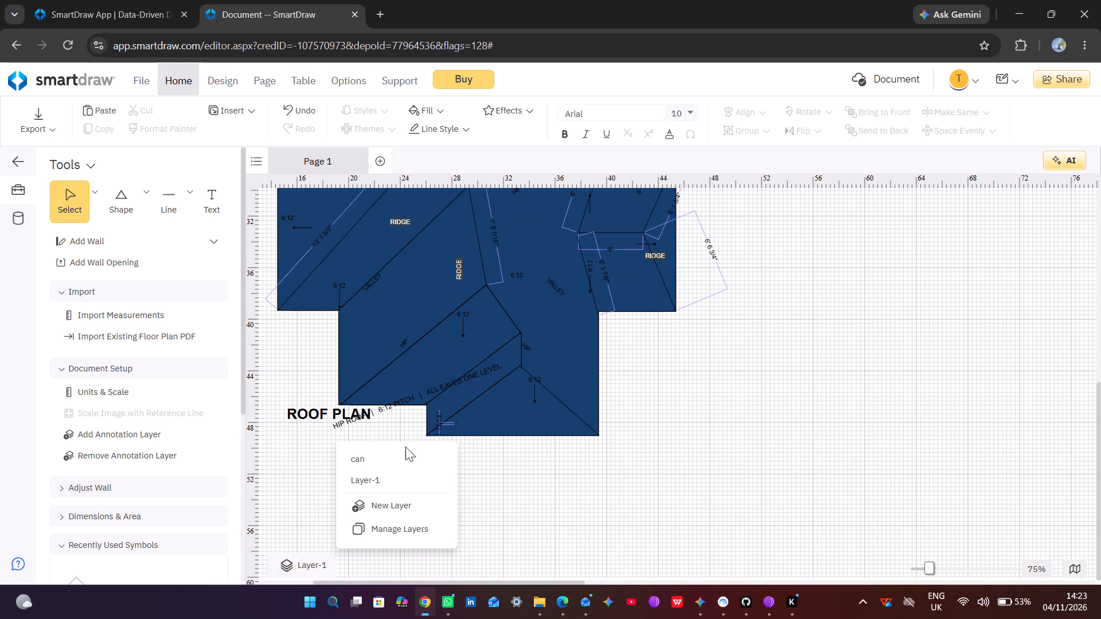
click(392, 455)
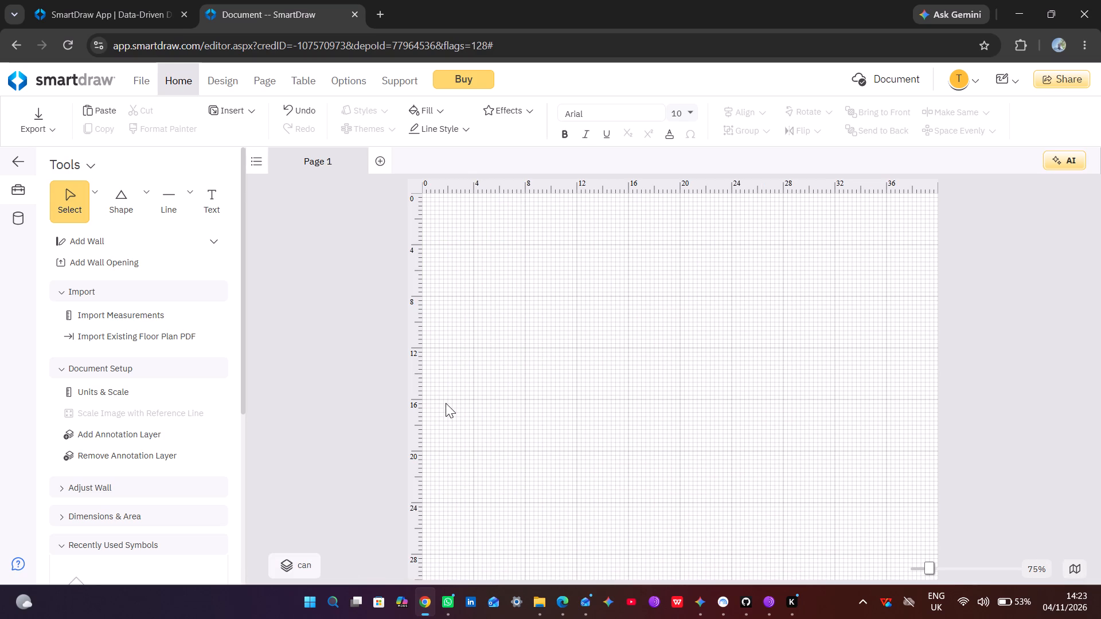
scroll(446, 403, down, 7)
scroll(446, 402, up, 1)
scroll(446, 402, down, 4)
scroll(446, 402, up, 5)
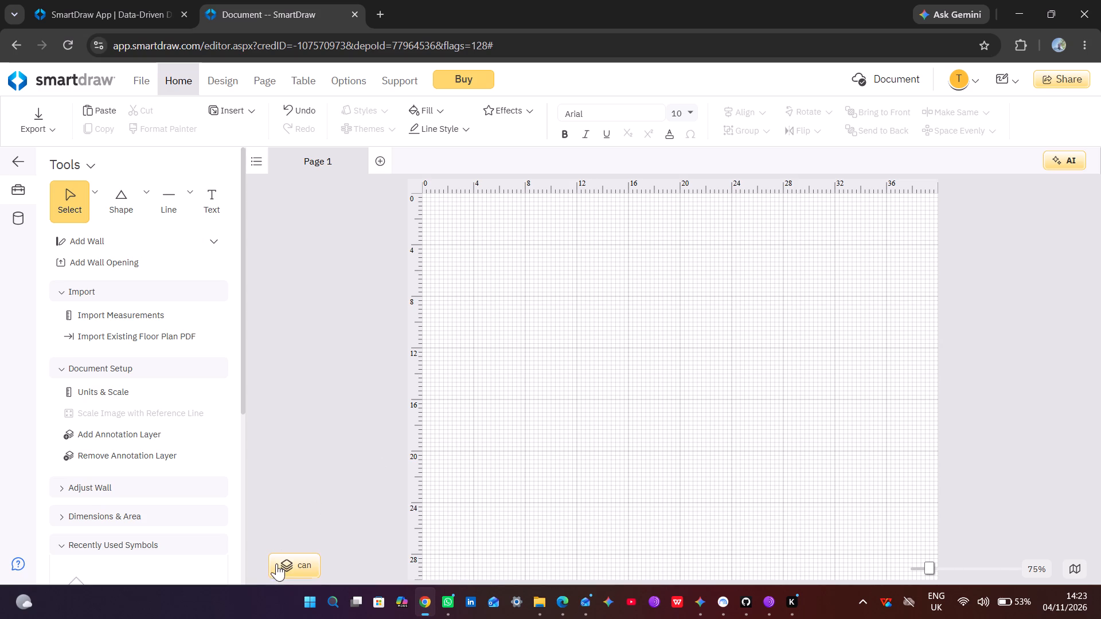
click(278, 571)
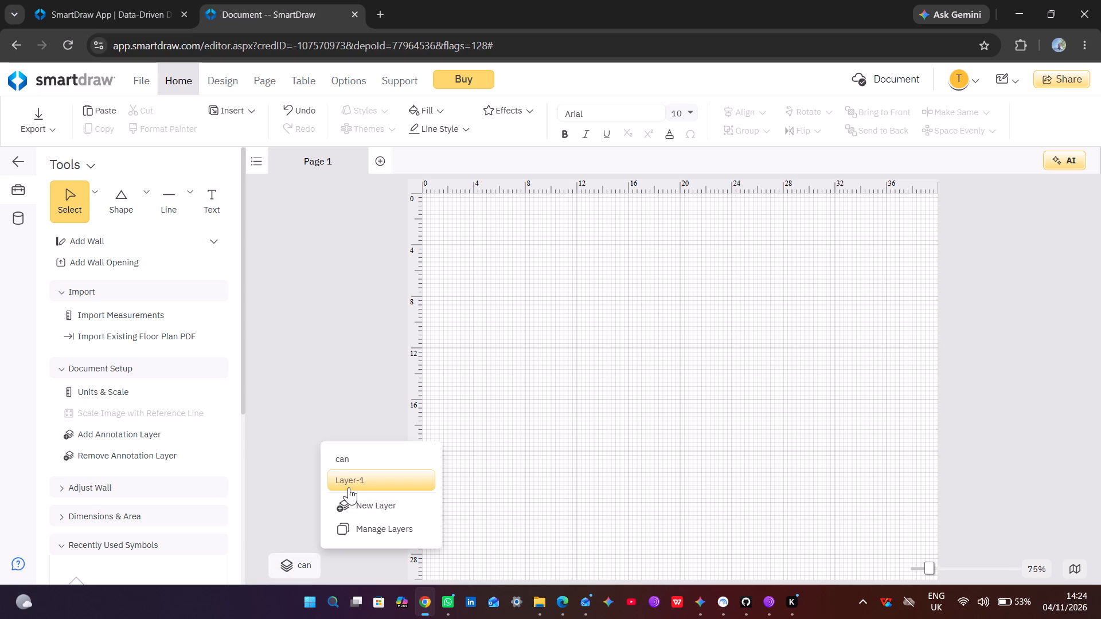
click(349, 486)
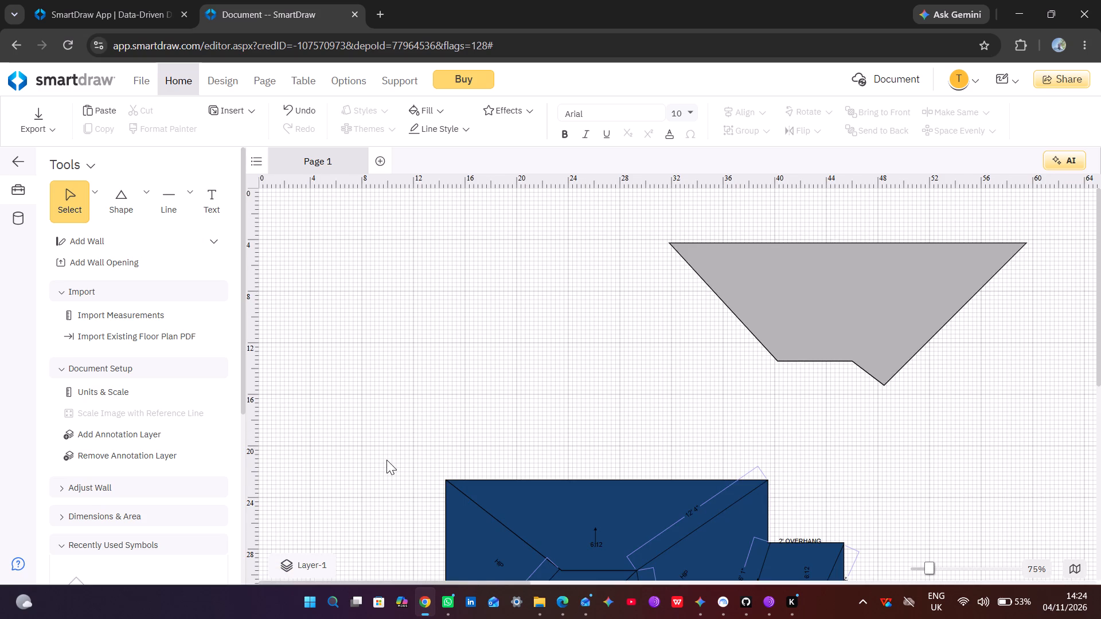
Move the north-south ridge's south end southwest onto the southwest hip line, making the ridge about 8' 5 15/16" long.
scroll(388, 453, down, 1)
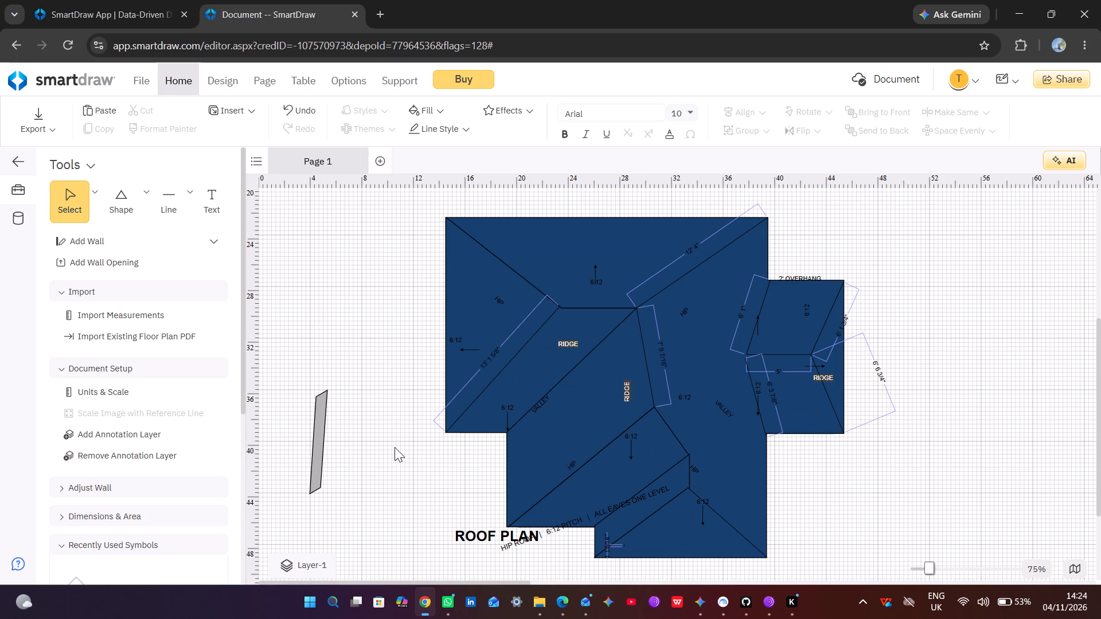
click(653, 397)
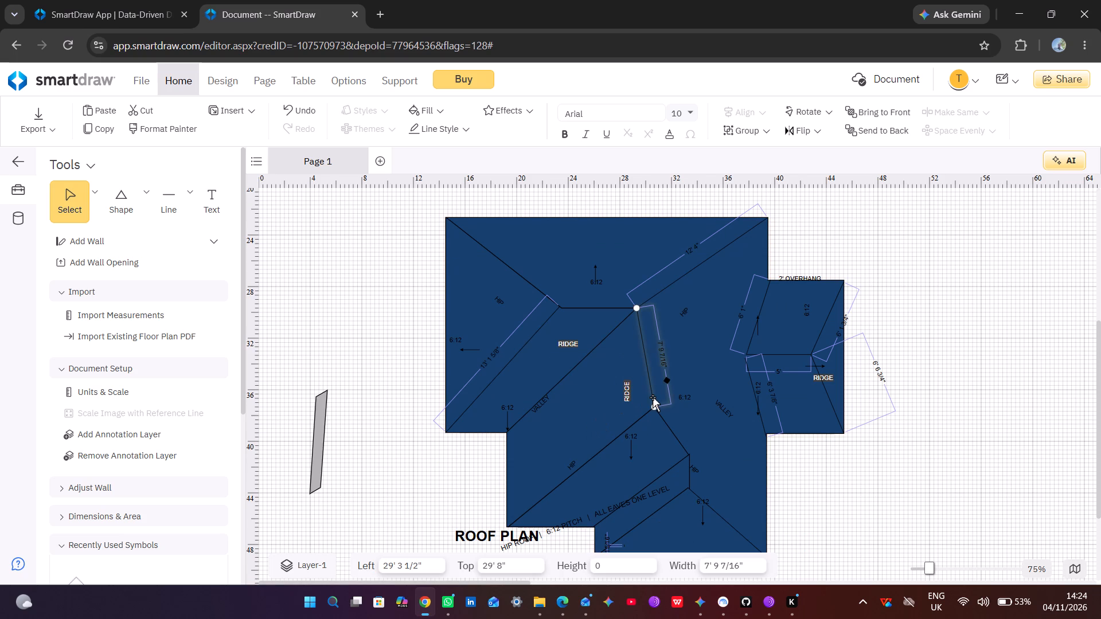
drag(654, 408, 654, 408)
drag(654, 408, 642, 412)
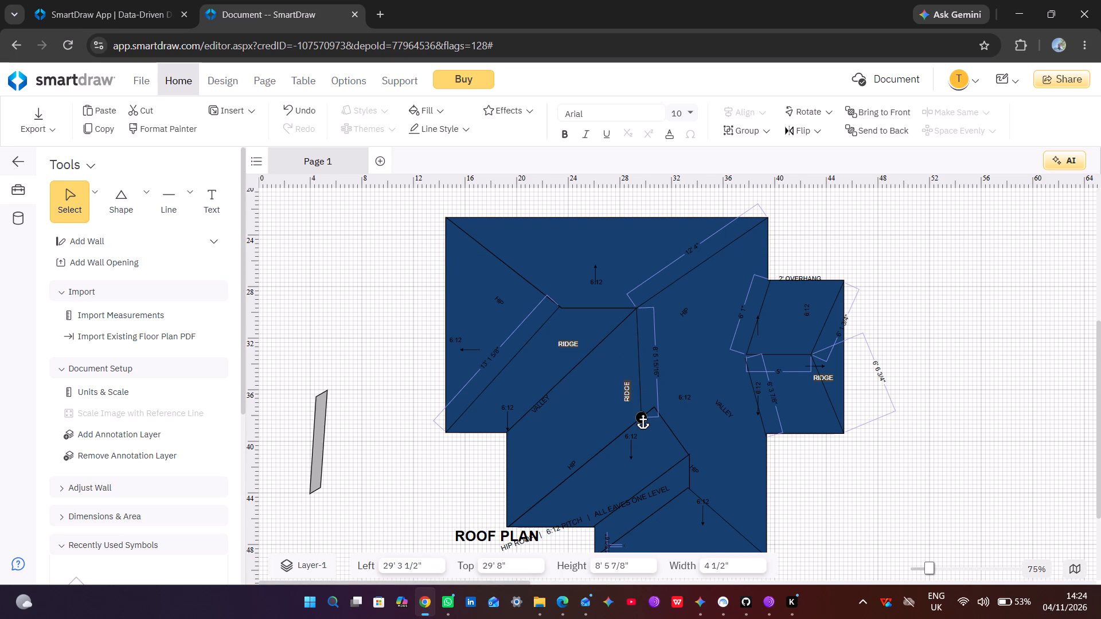
drag(642, 412, 642, 409)
Move the southwest hip line's peak southwest to the south end of the north-south ridge, at Top 38'.
click(676, 433)
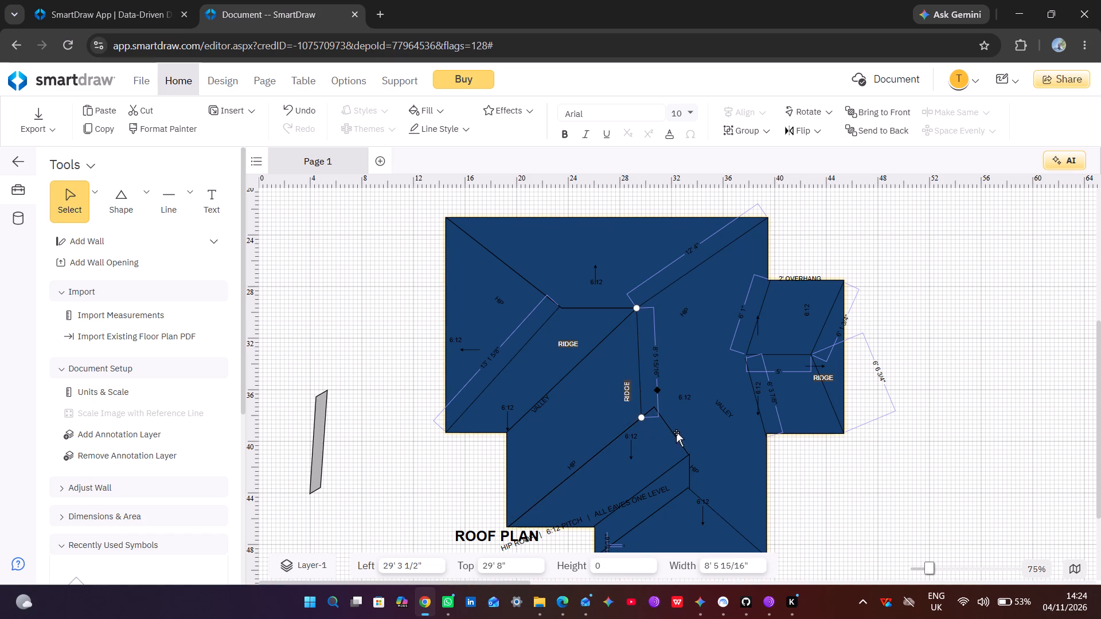
click(676, 432)
click(674, 432)
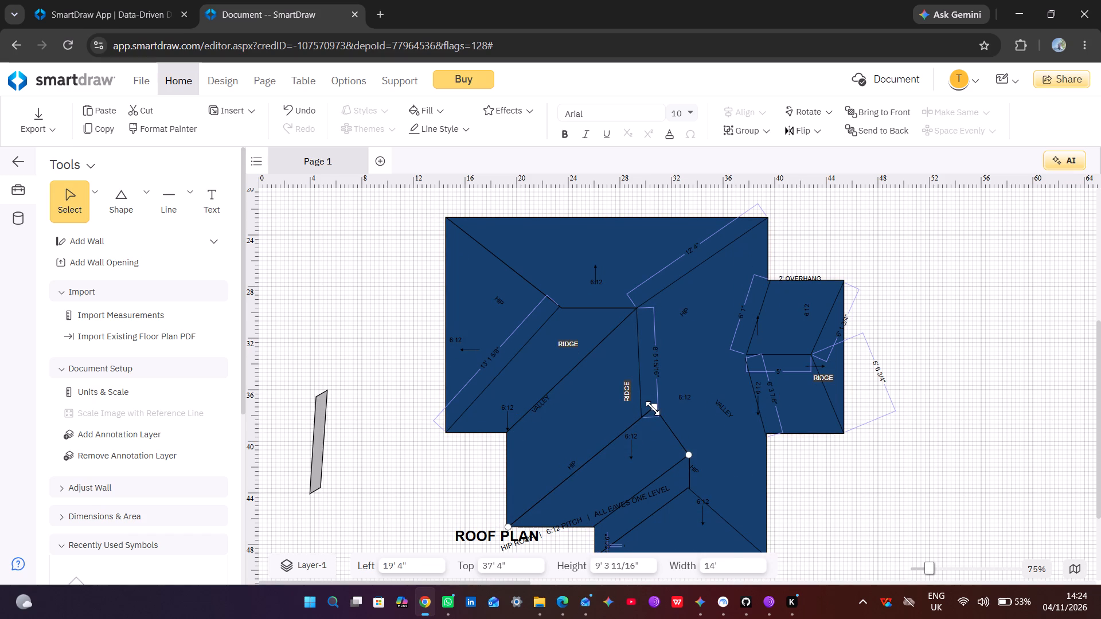
drag(653, 408, 638, 421)
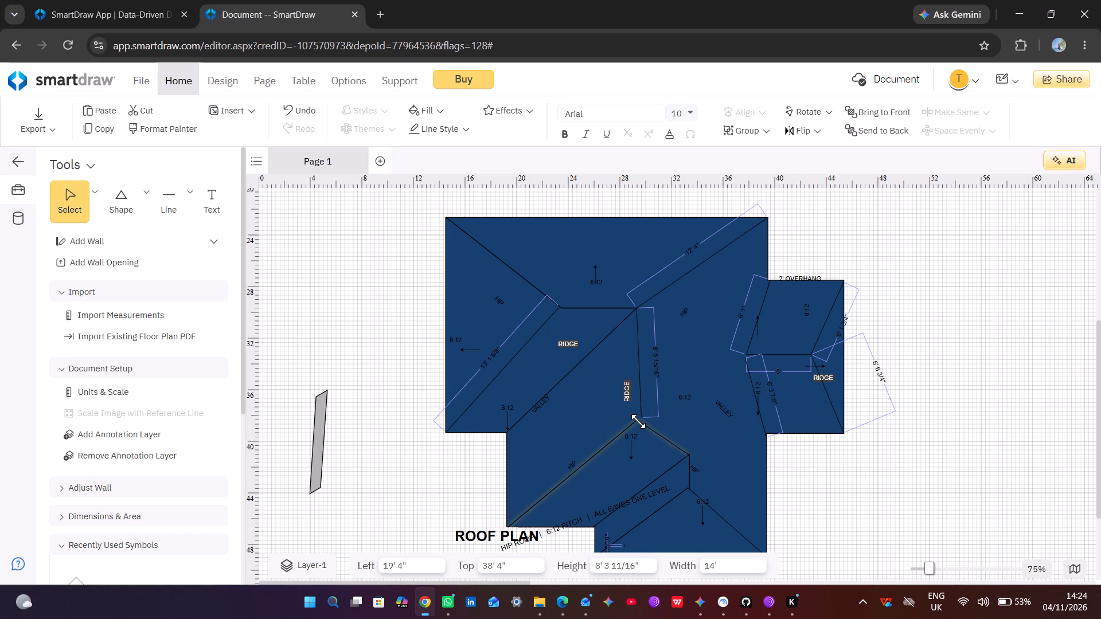
drag(638, 421, 640, 416)
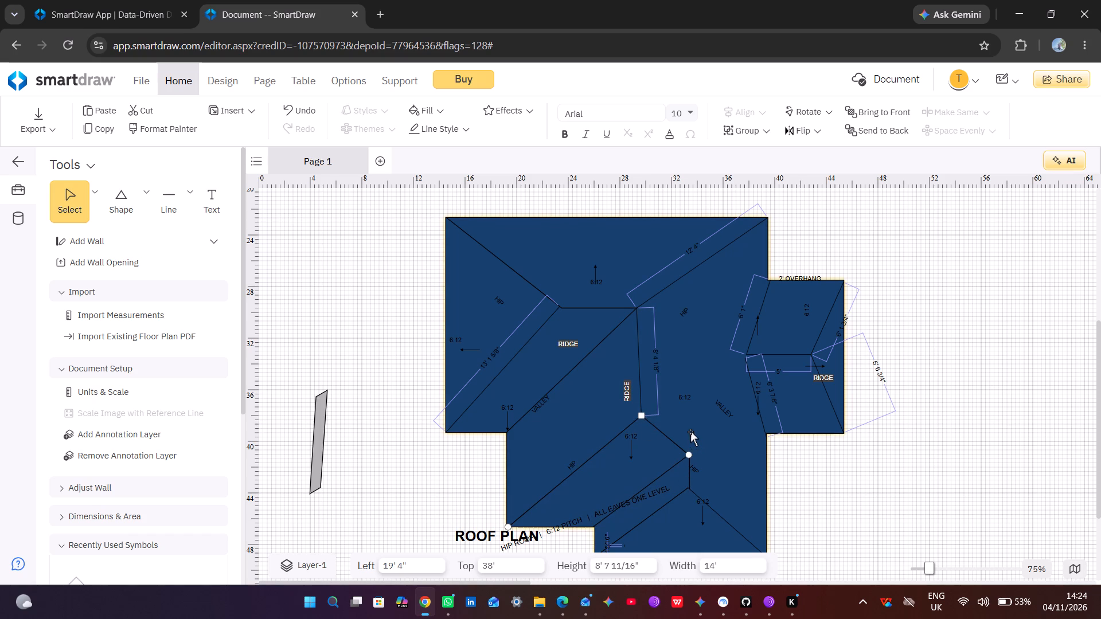
Shift the bend of the south wing's inner-corner line slightly southwest, to Top 41' 4".
scroll(690, 430, down, 1)
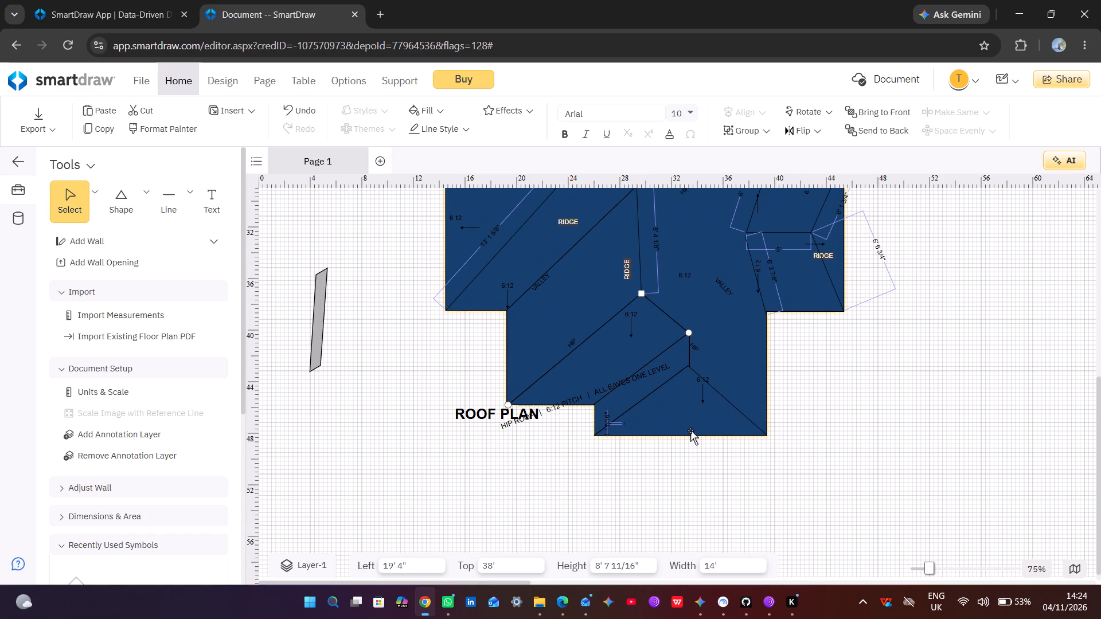
click(685, 368)
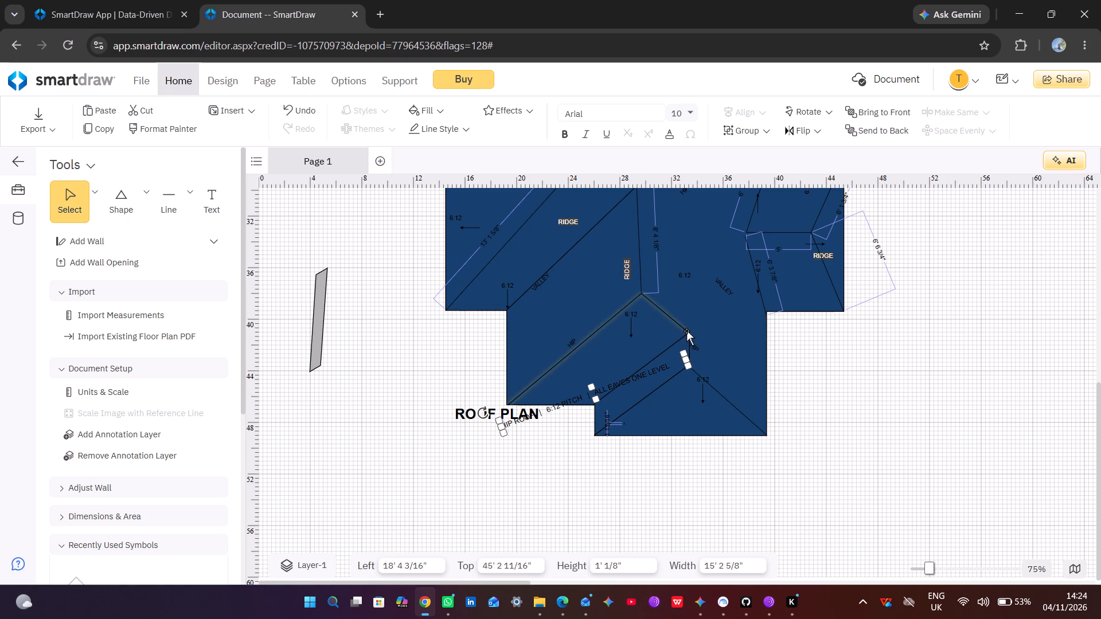
click(680, 342)
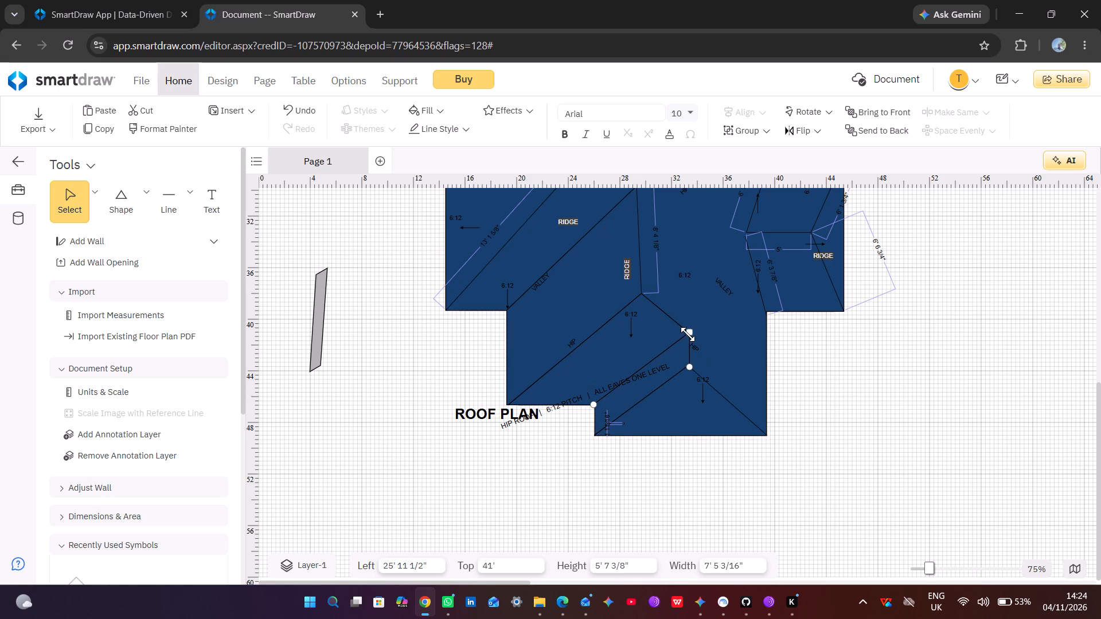
drag(688, 332, 679, 338)
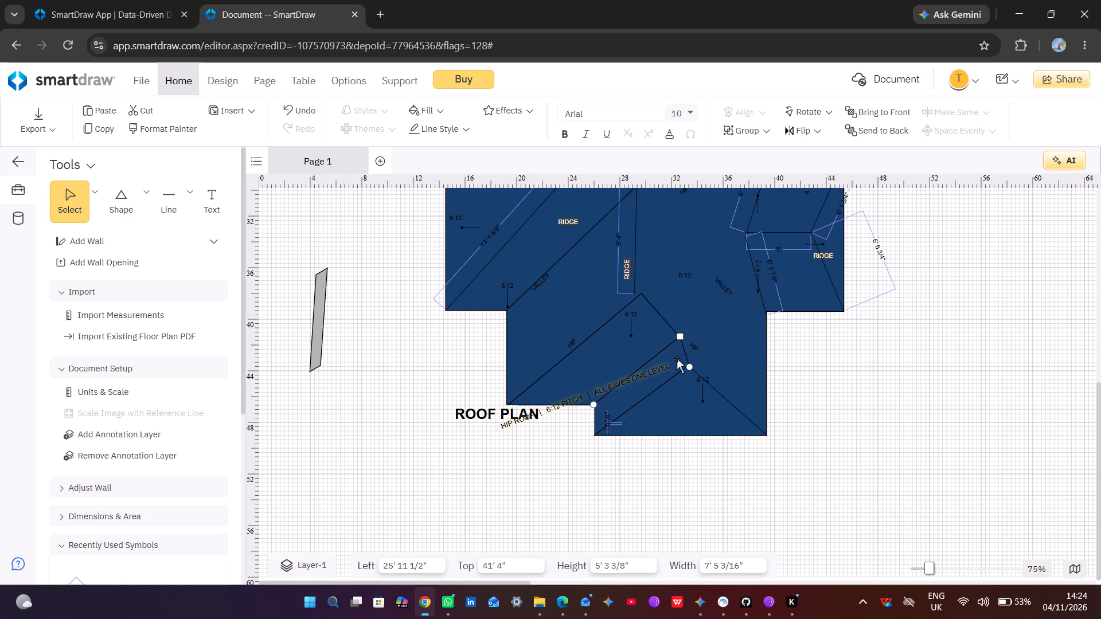
Reposition the lower end of the south wing's inner-corner line just northwest of the south hip junction.
drag(687, 367, 676, 371)
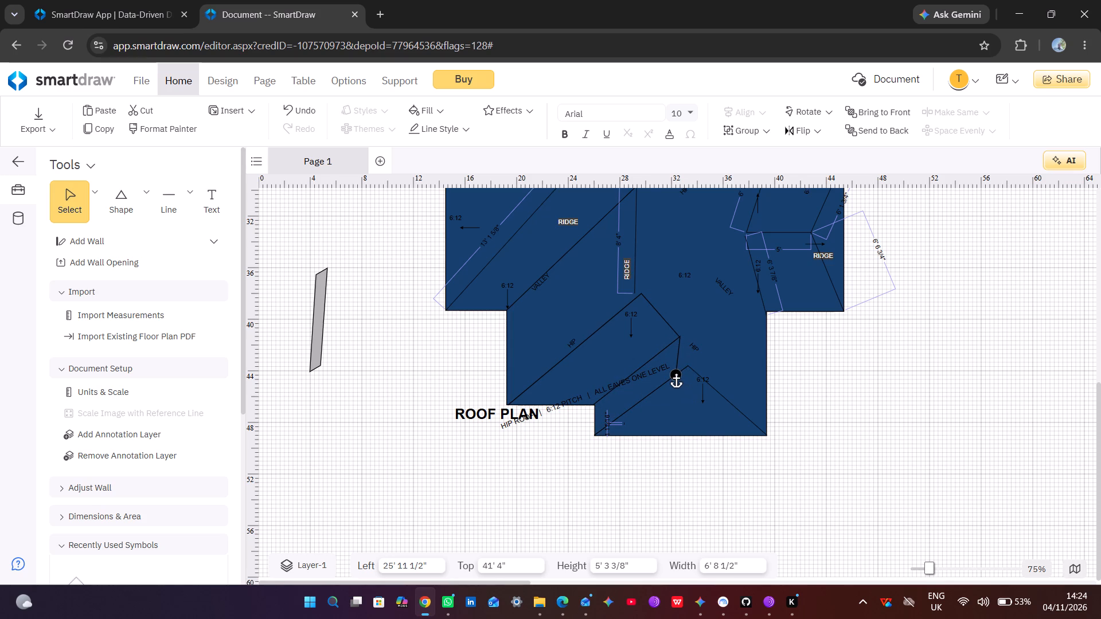
drag(676, 371, 680, 366)
click(563, 254)
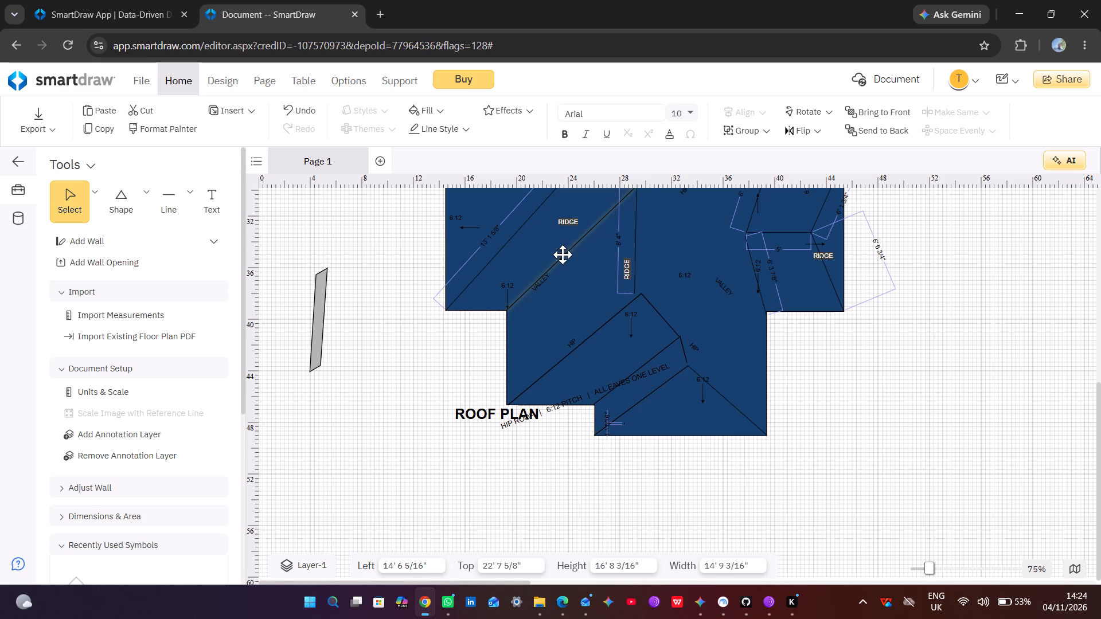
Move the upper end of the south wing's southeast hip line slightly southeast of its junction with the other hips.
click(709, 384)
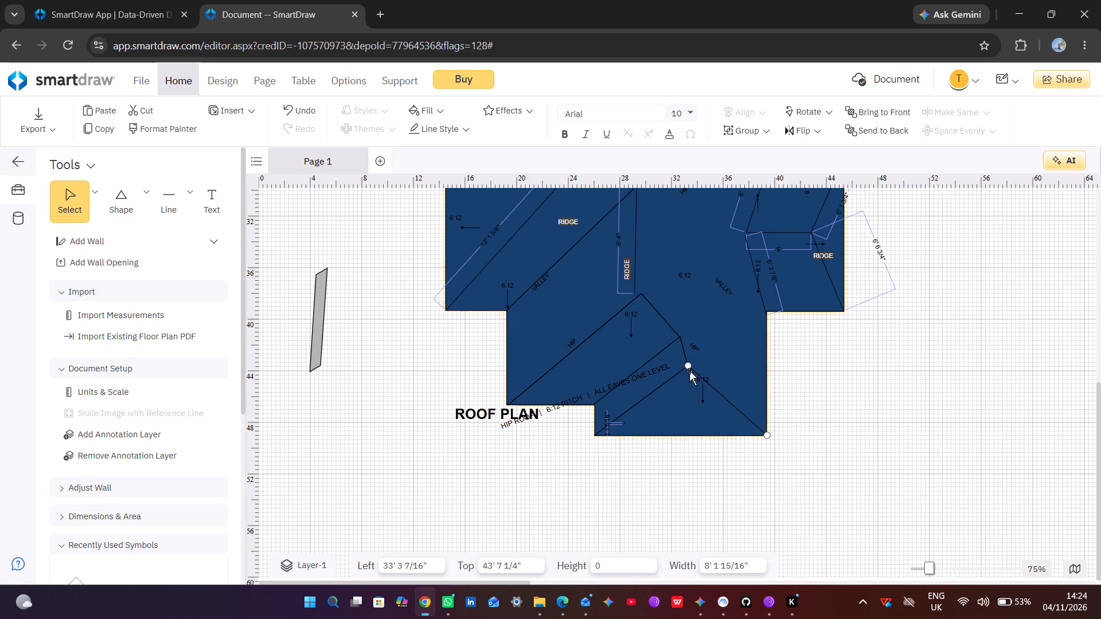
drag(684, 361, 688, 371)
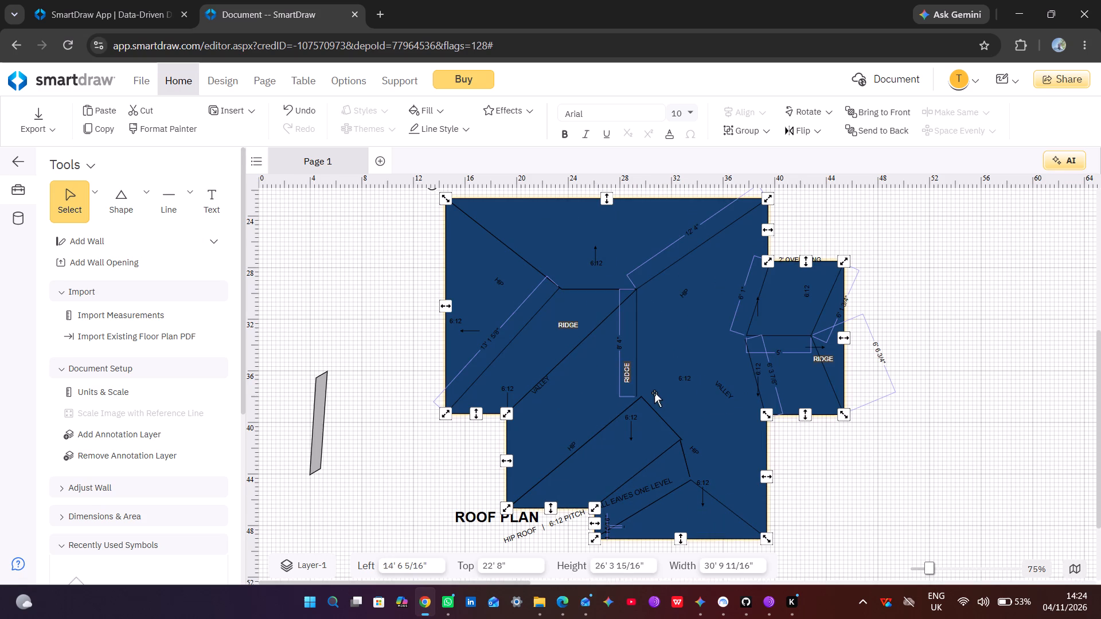
Shift the filled roof outline slightly north, together with the hip and wing lines attached to it.
drag(693, 481, 692, 469)
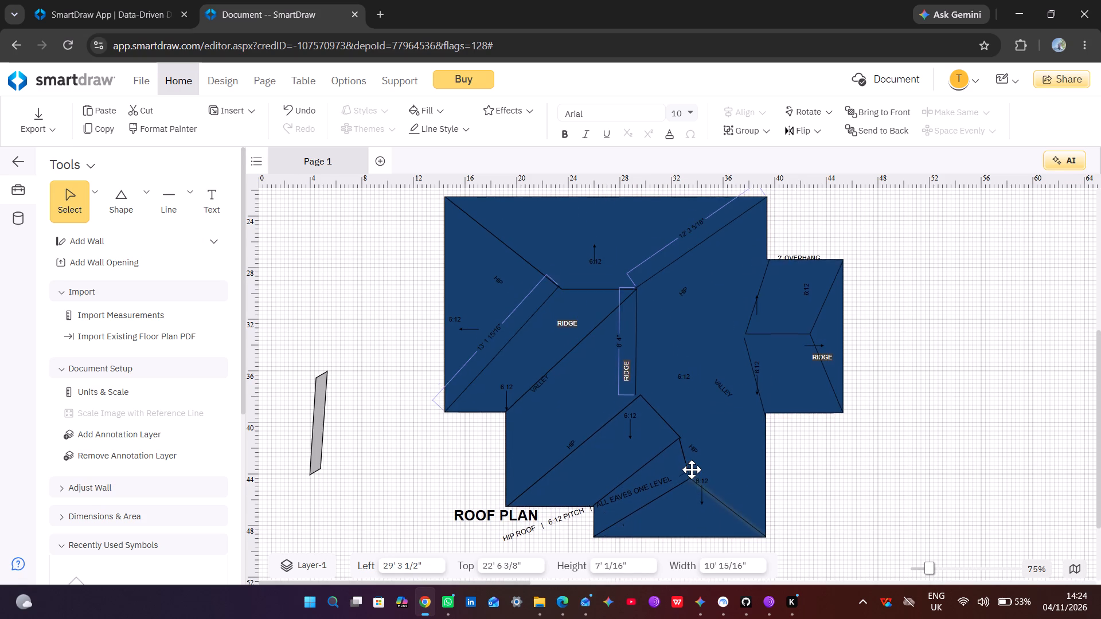
drag(692, 469, 692, 464)
drag(692, 462, 692, 461)
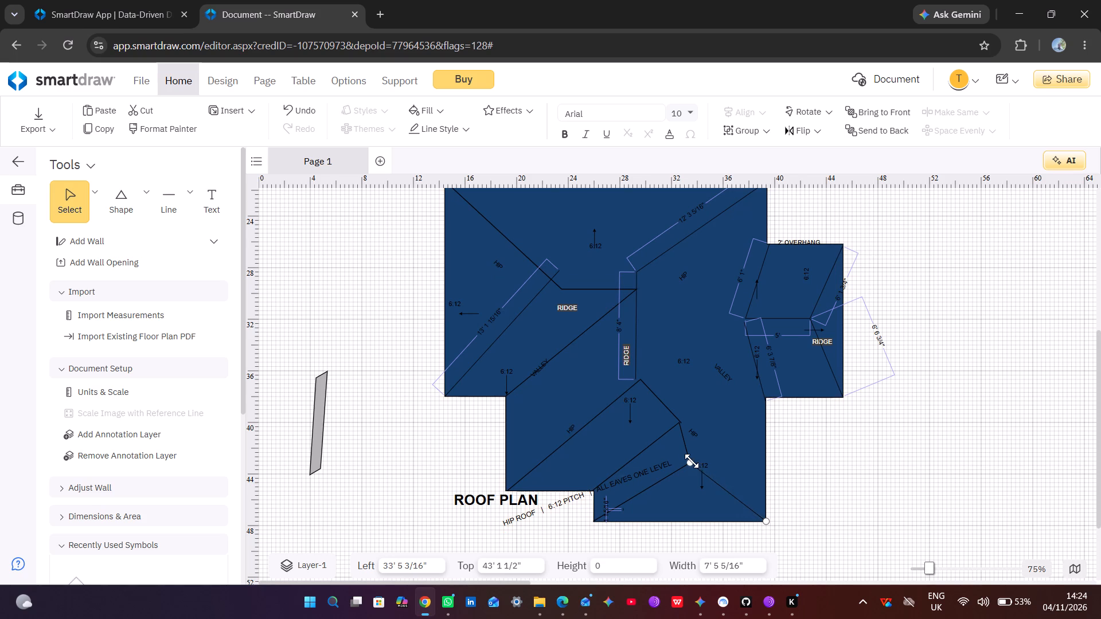
Move the southeast hip line's upper end northwest onto the south hip junction at Top 42' 8", making it about 7' 10 1/8" long.
drag(692, 461, 688, 455)
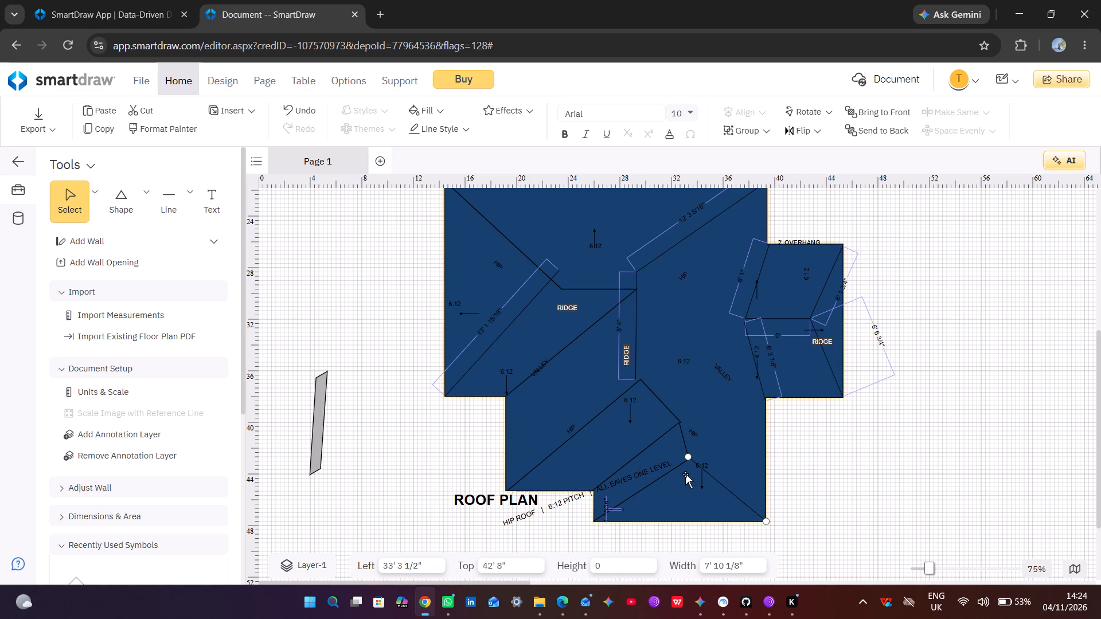
click(803, 486)
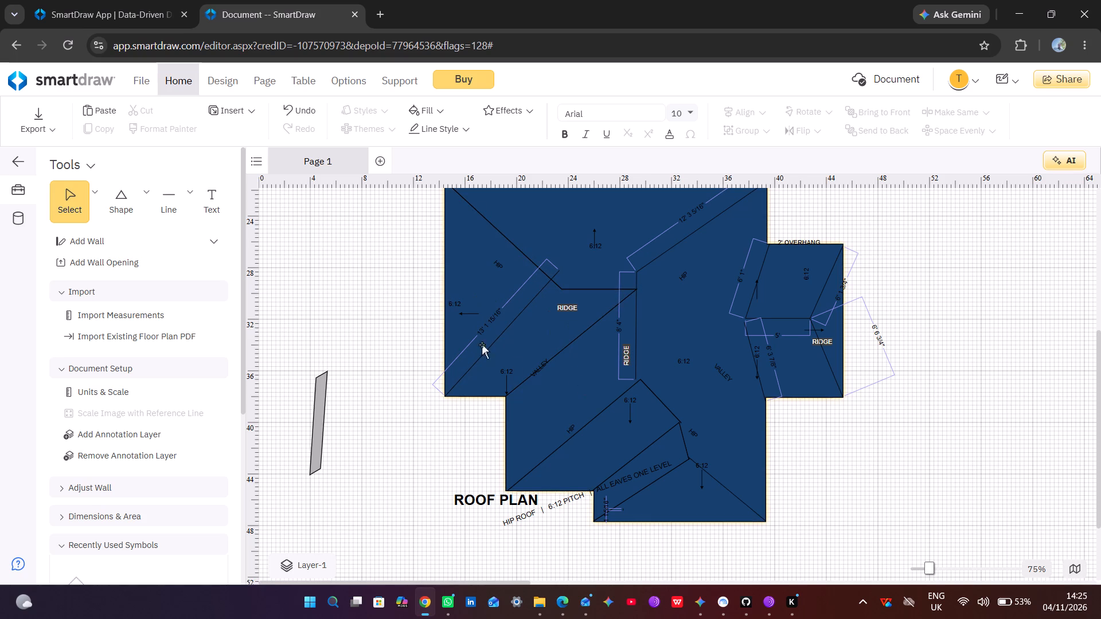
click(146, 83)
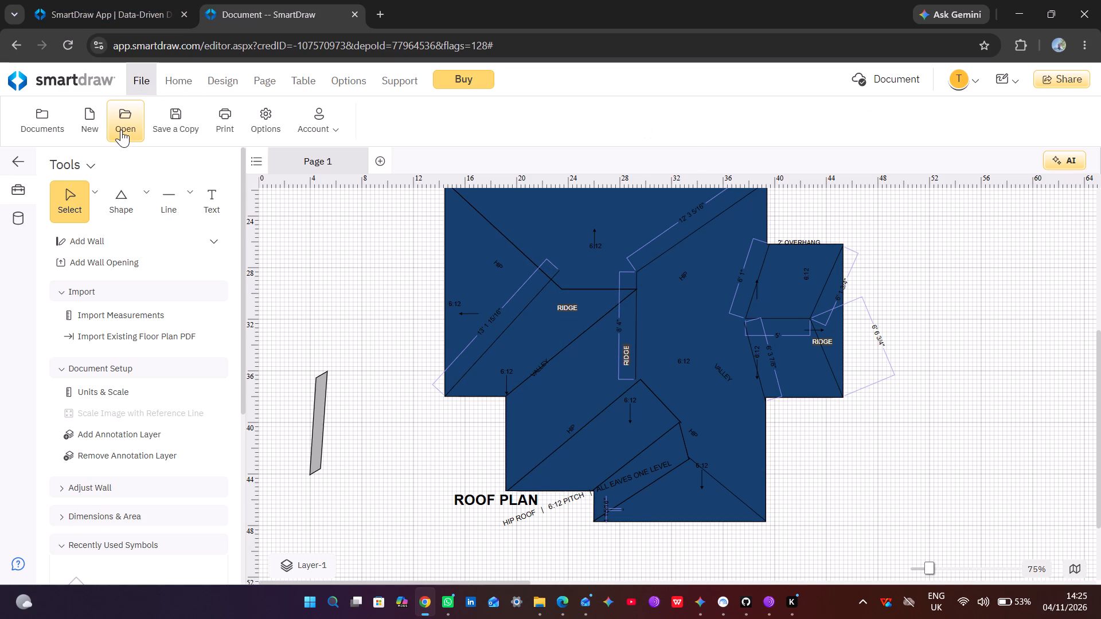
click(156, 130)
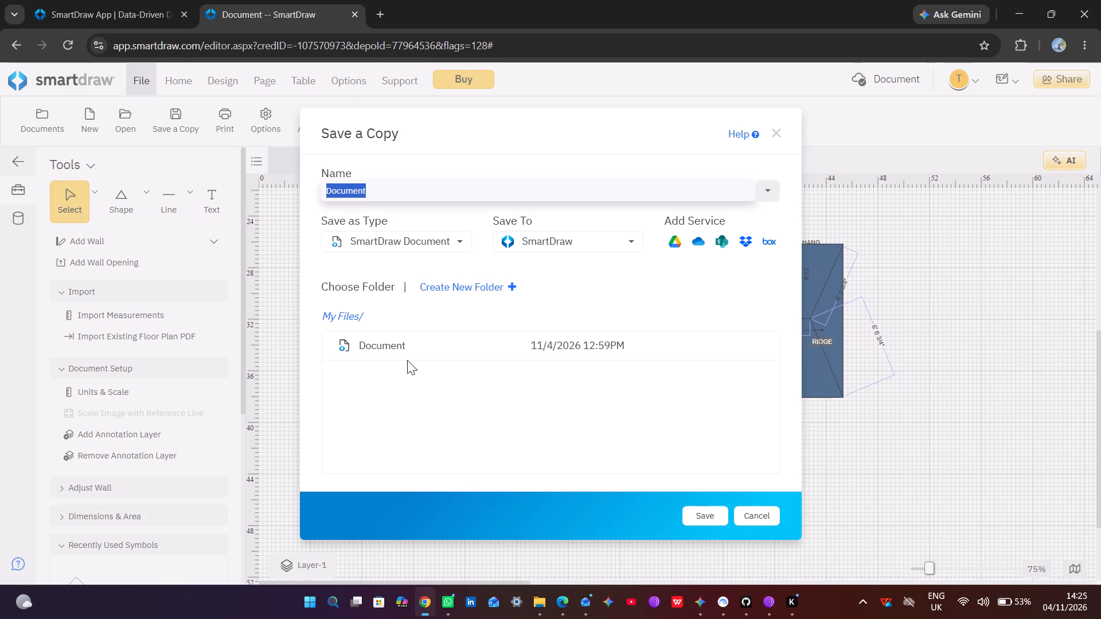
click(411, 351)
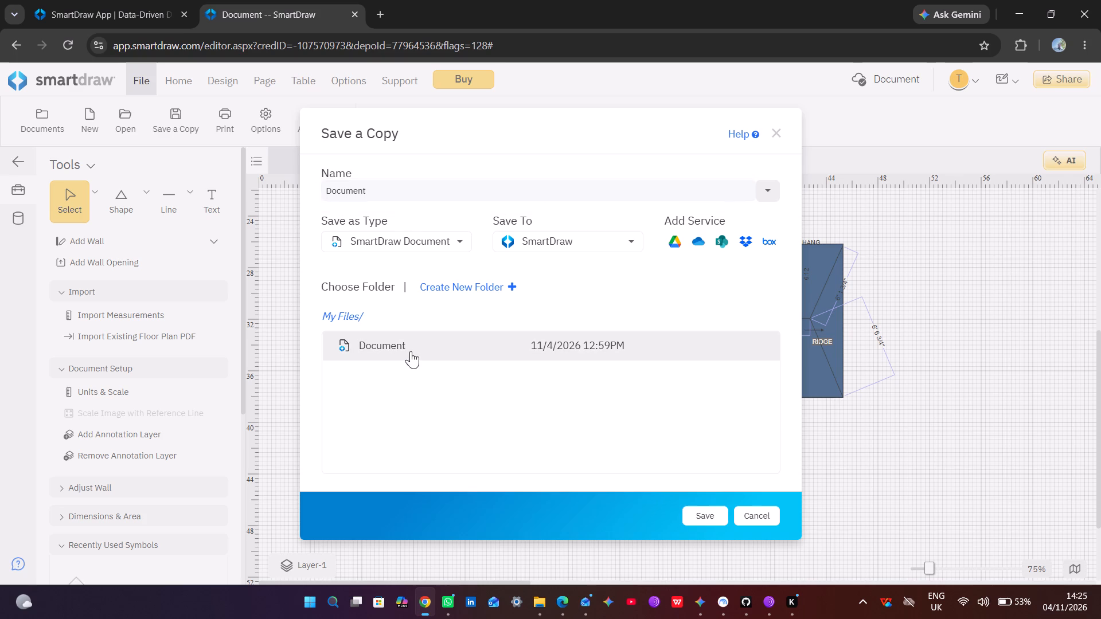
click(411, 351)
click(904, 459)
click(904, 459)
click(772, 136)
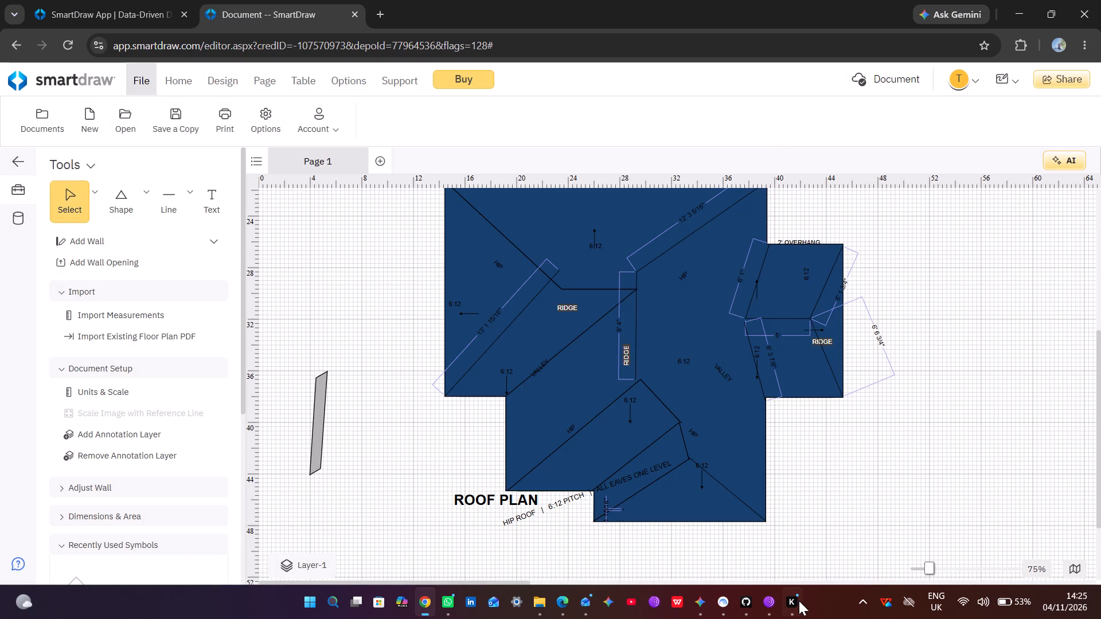
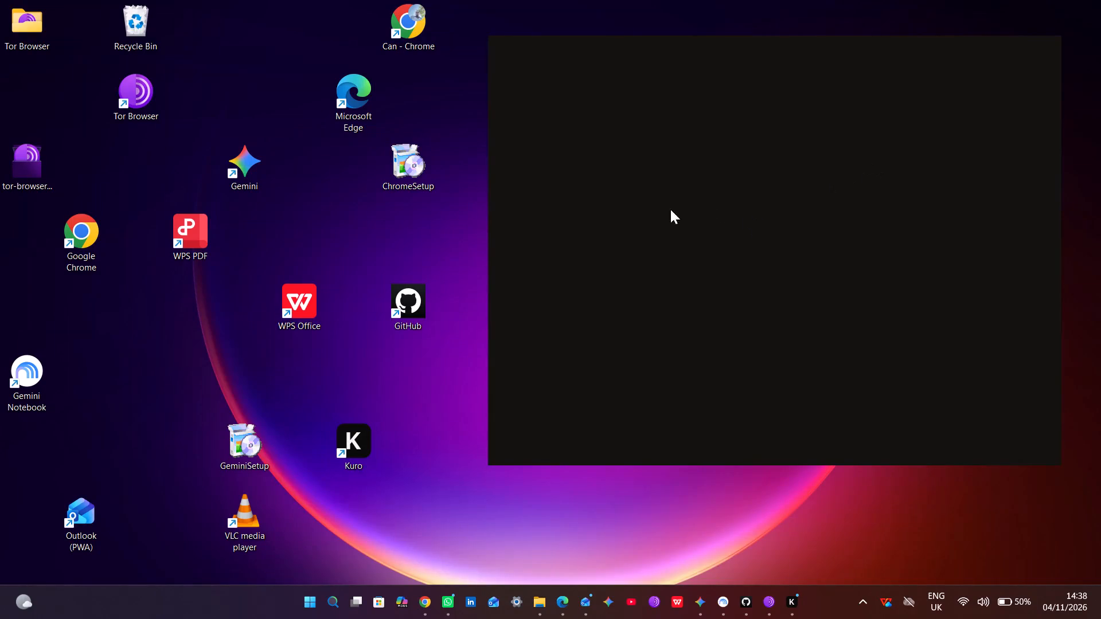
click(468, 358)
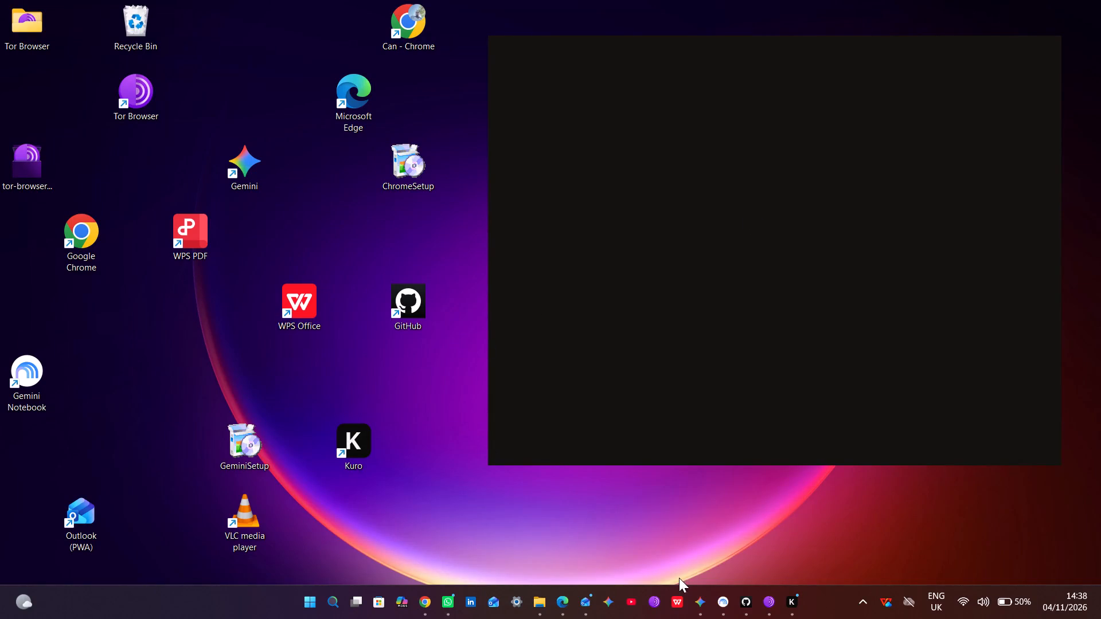
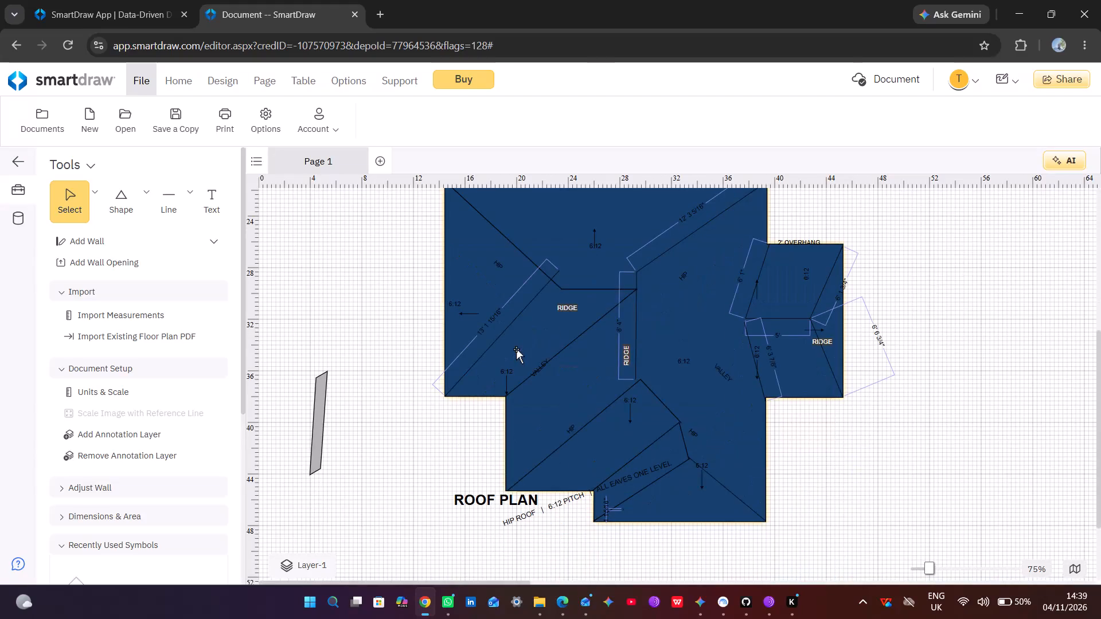
Move the inner end of the main roof's lower-left hip line onto the left end of the horizontal ridge.
scroll(516, 349, up, 1)
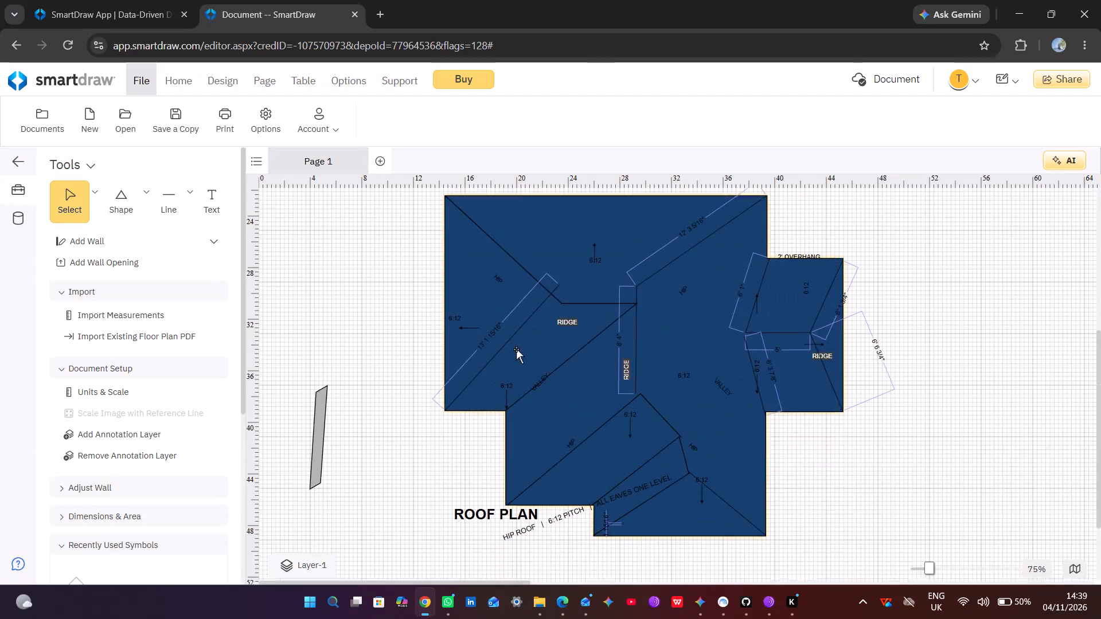
scroll(516, 349, down, 1)
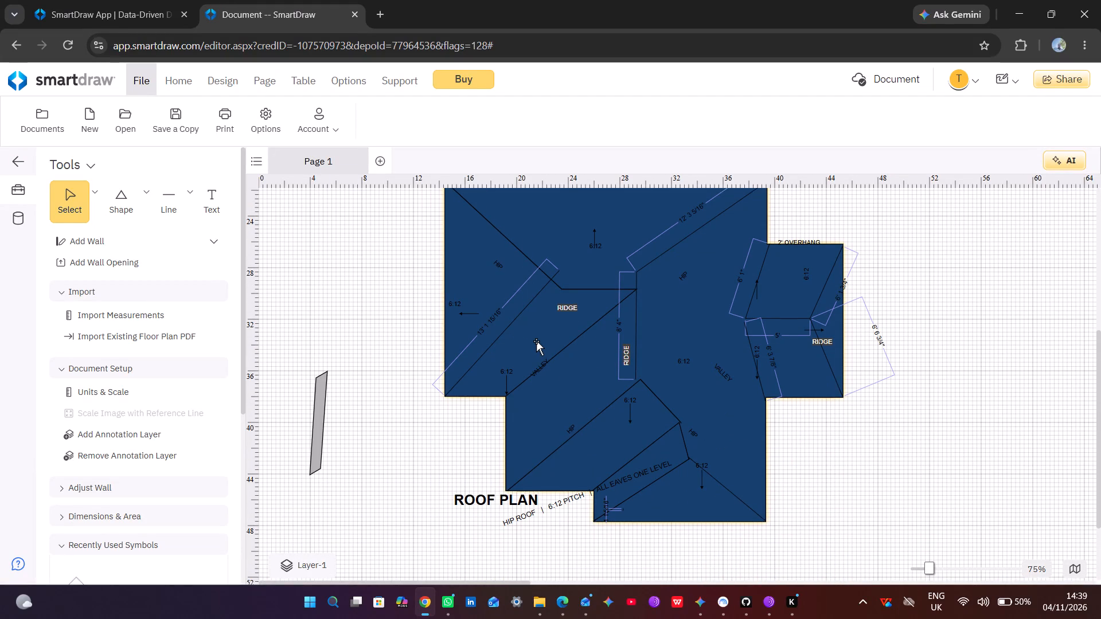
click(536, 297)
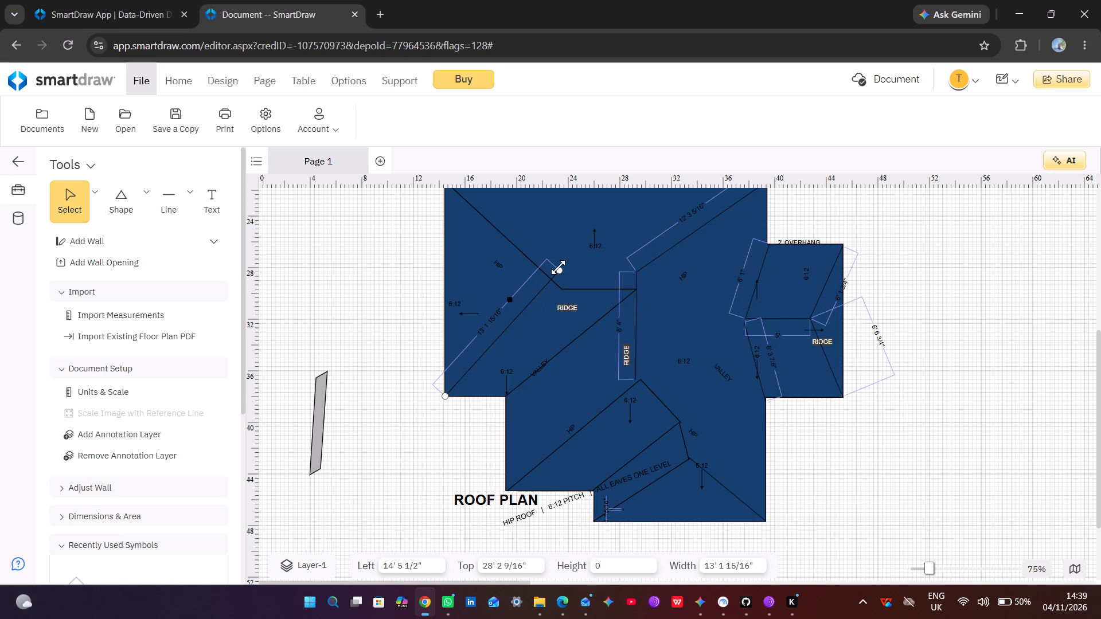
drag(558, 267, 563, 285)
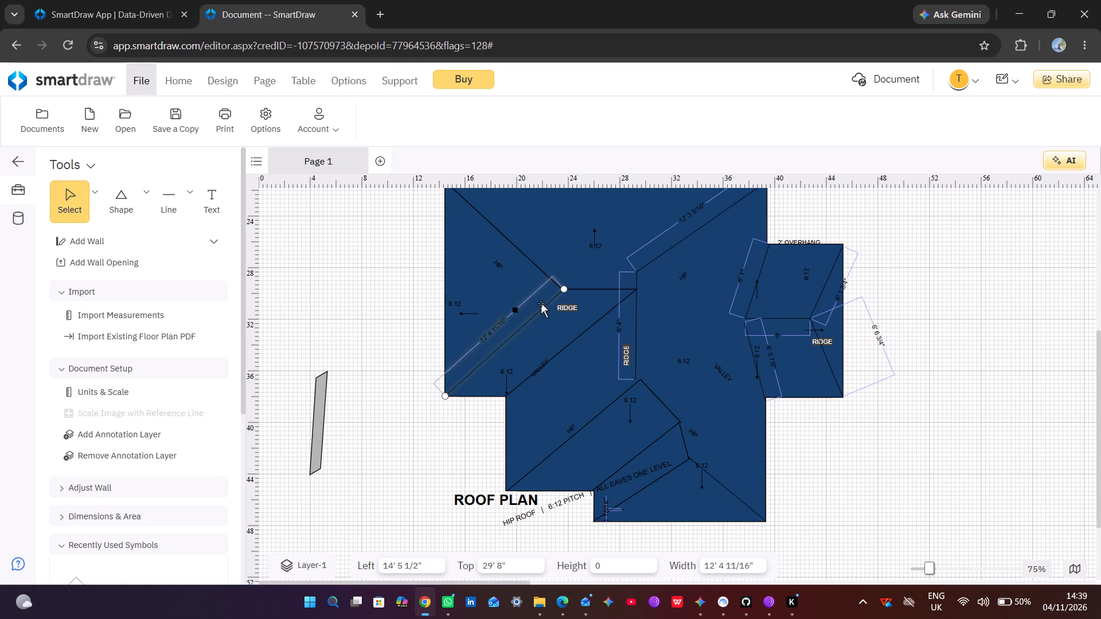
click(409, 326)
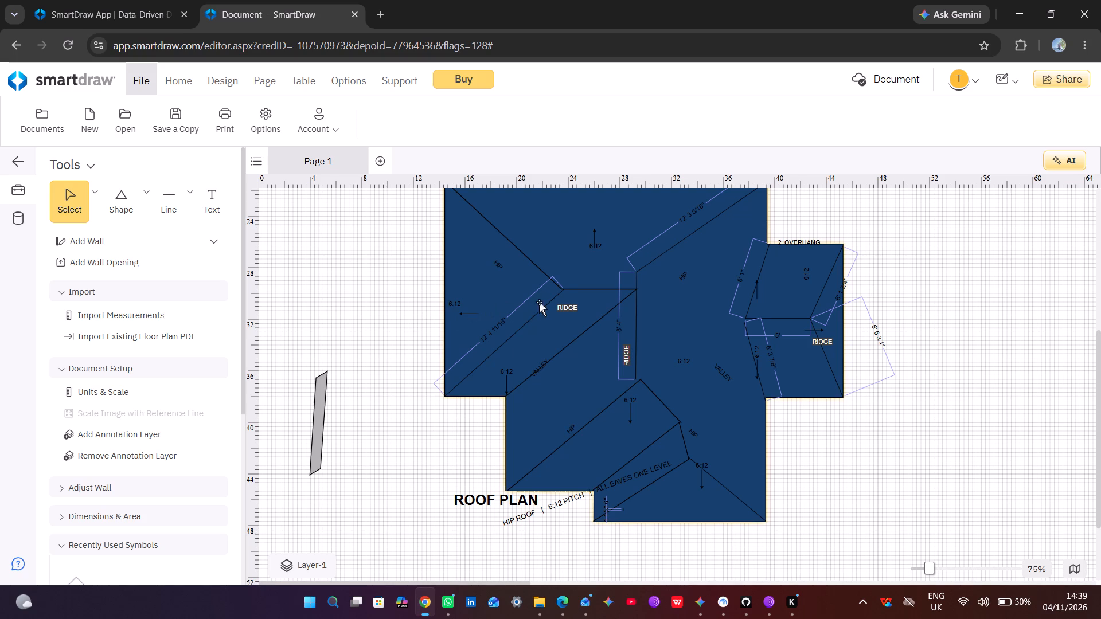
Join the vertical ridge to the lower hip peak and shorten it to about 6' 4", adjusting the adjacent horizontal ridge end.
click(636, 320)
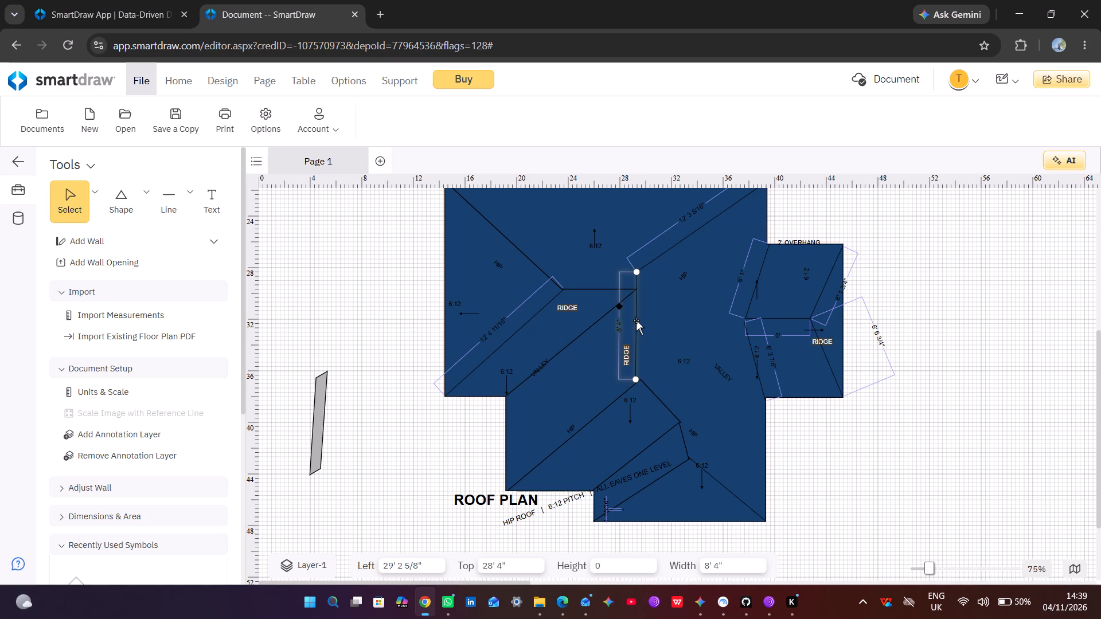
drag(635, 378, 641, 381)
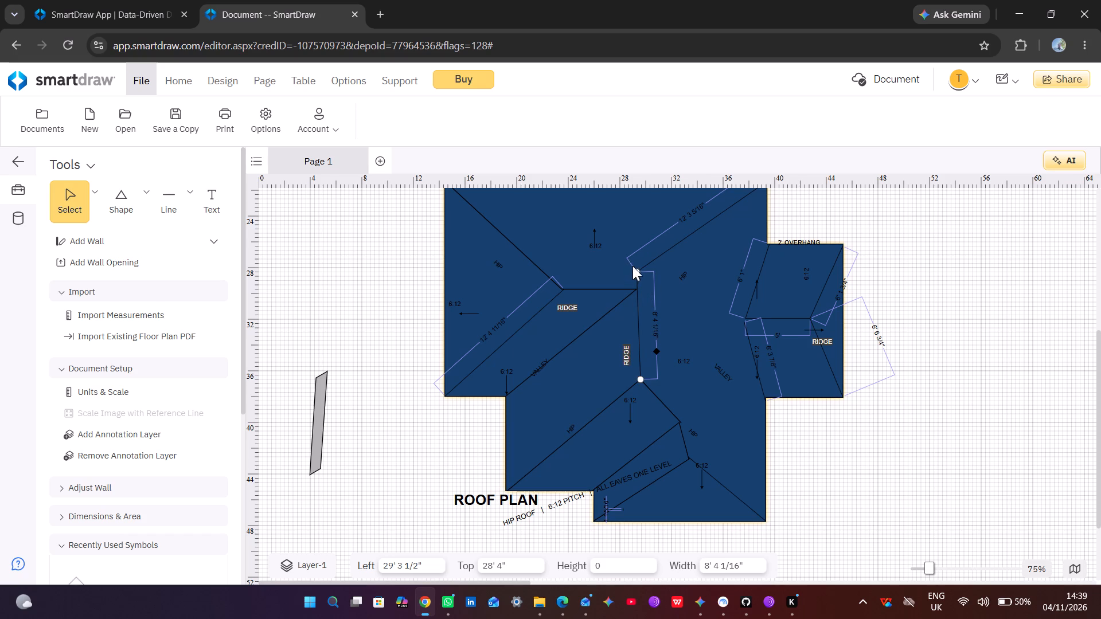
drag(635, 274, 644, 299)
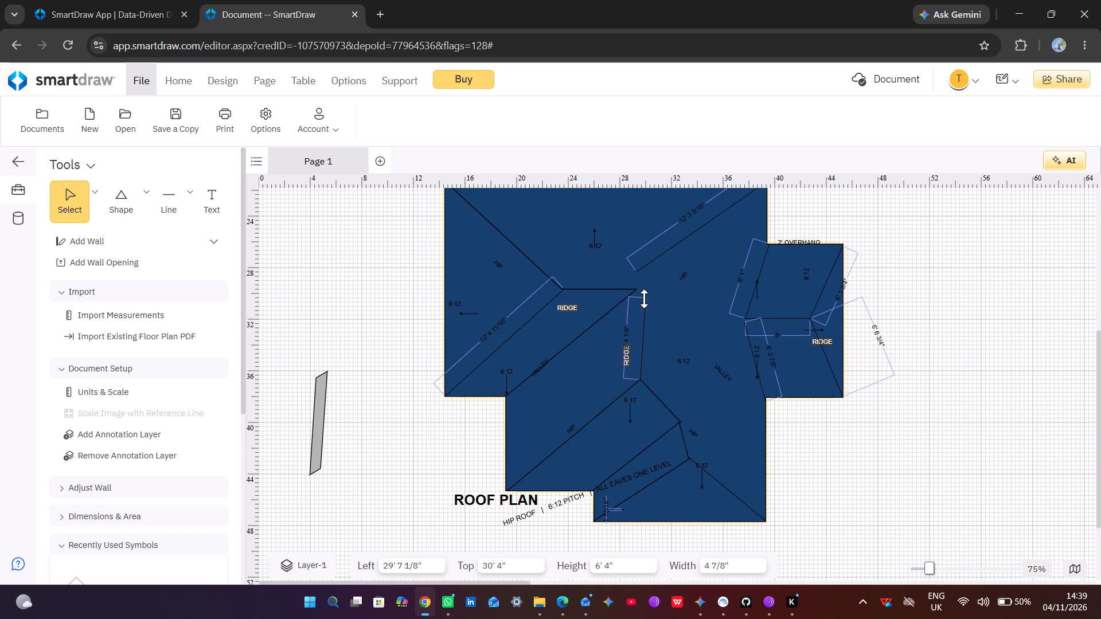
drag(644, 299, 643, 299)
drag(631, 290, 635, 298)
click(635, 298)
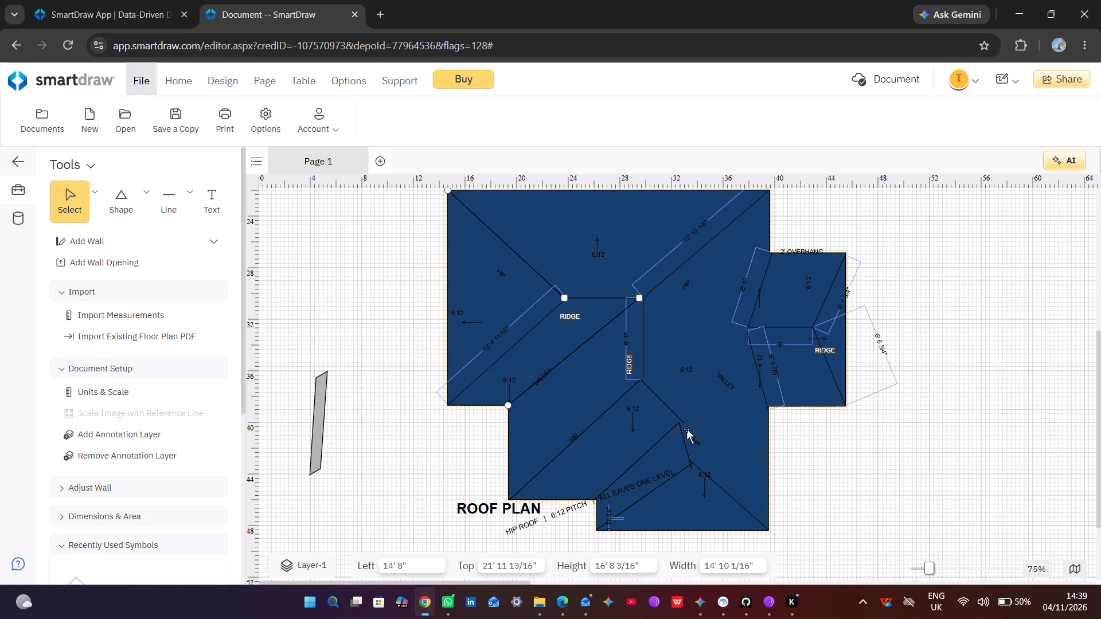
Reshape the bent line in the lower wing so its corner meets the hip above and its lower end meets the bottom hips.
drag(678, 423, 688, 429)
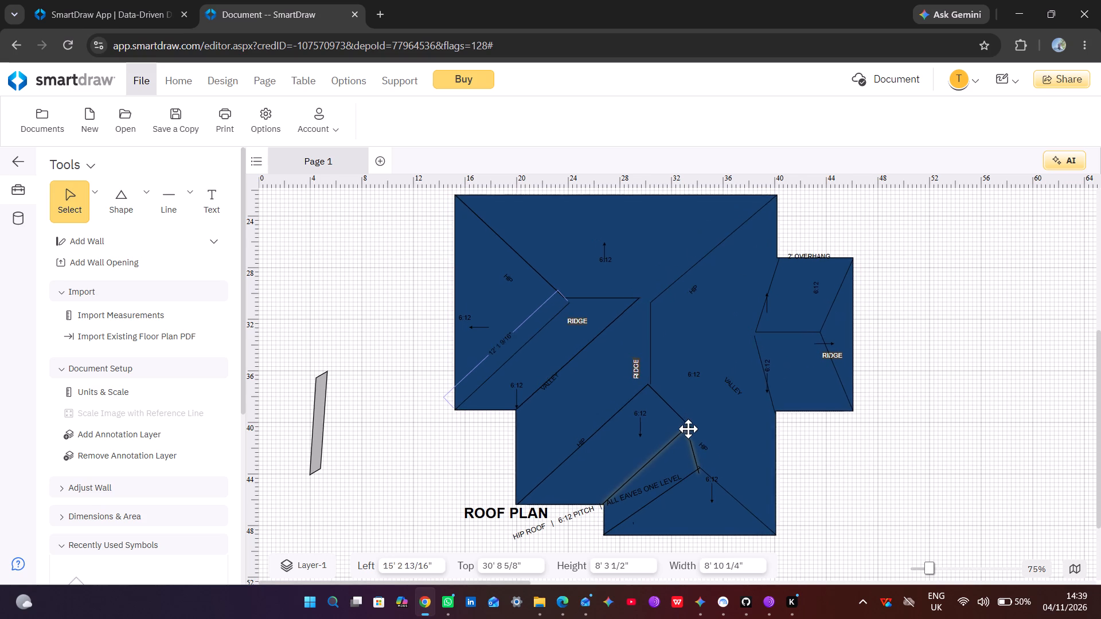
drag(688, 429, 688, 428)
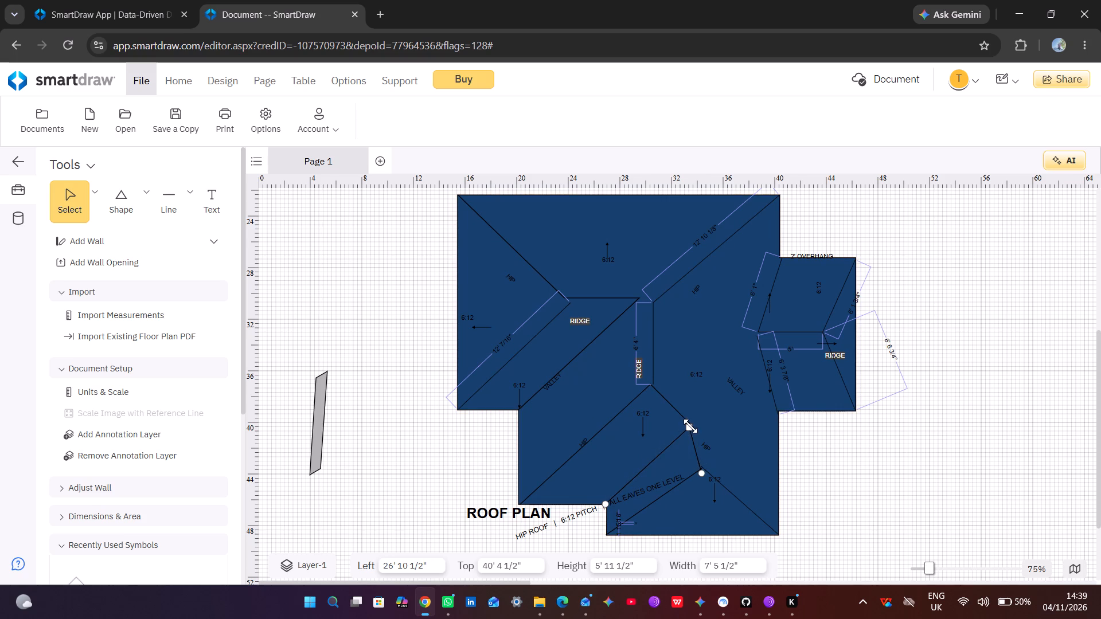
drag(690, 426, 699, 430)
click(695, 424)
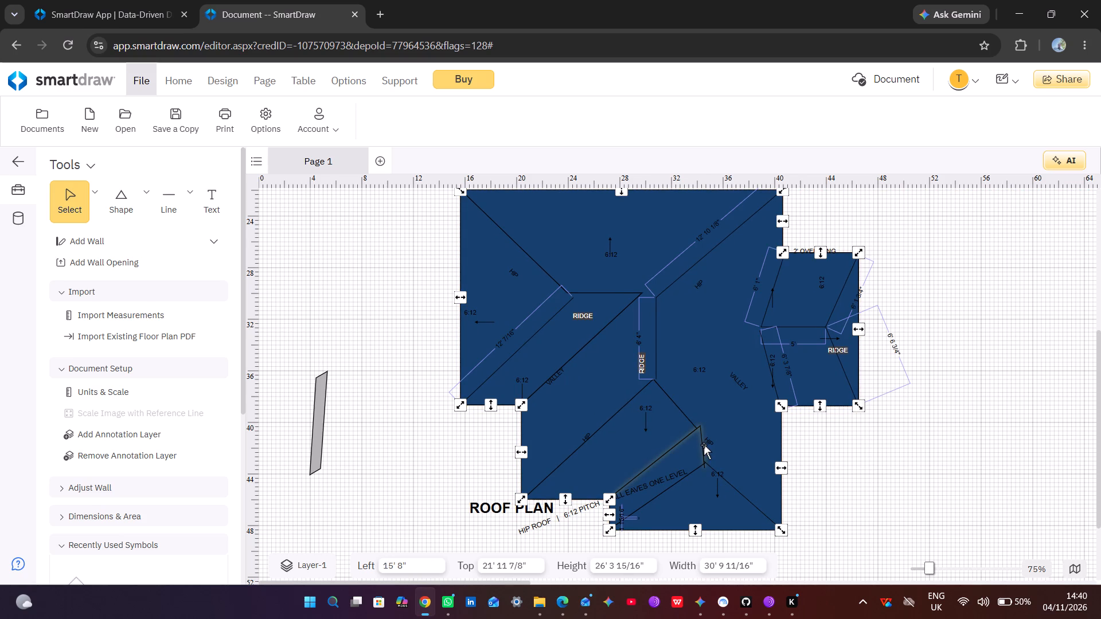
drag(702, 451, 702, 442)
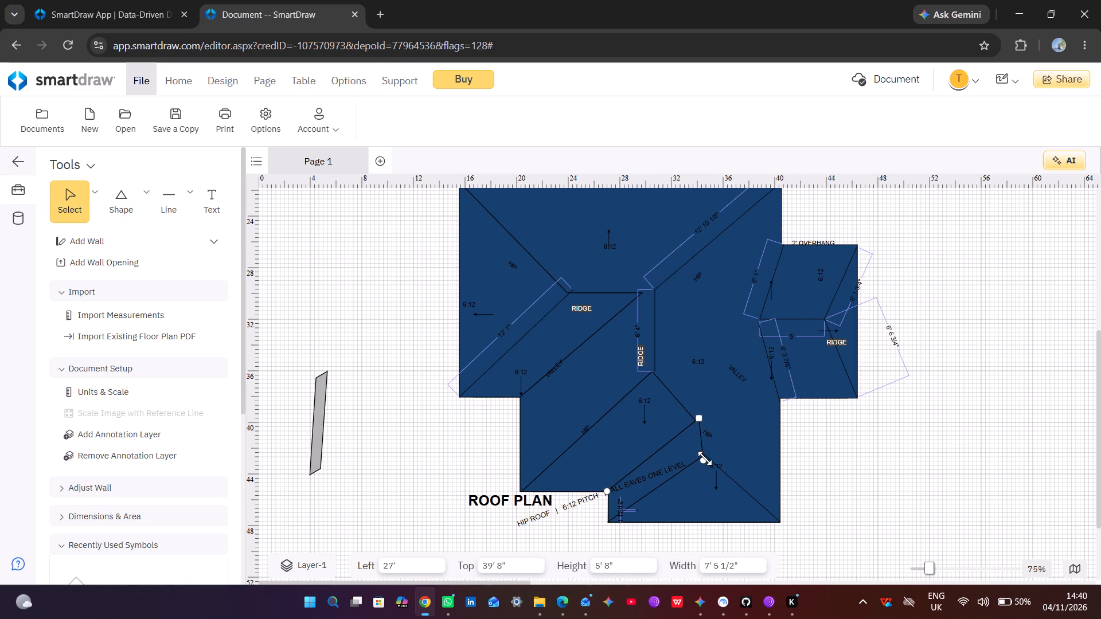
click(705, 458)
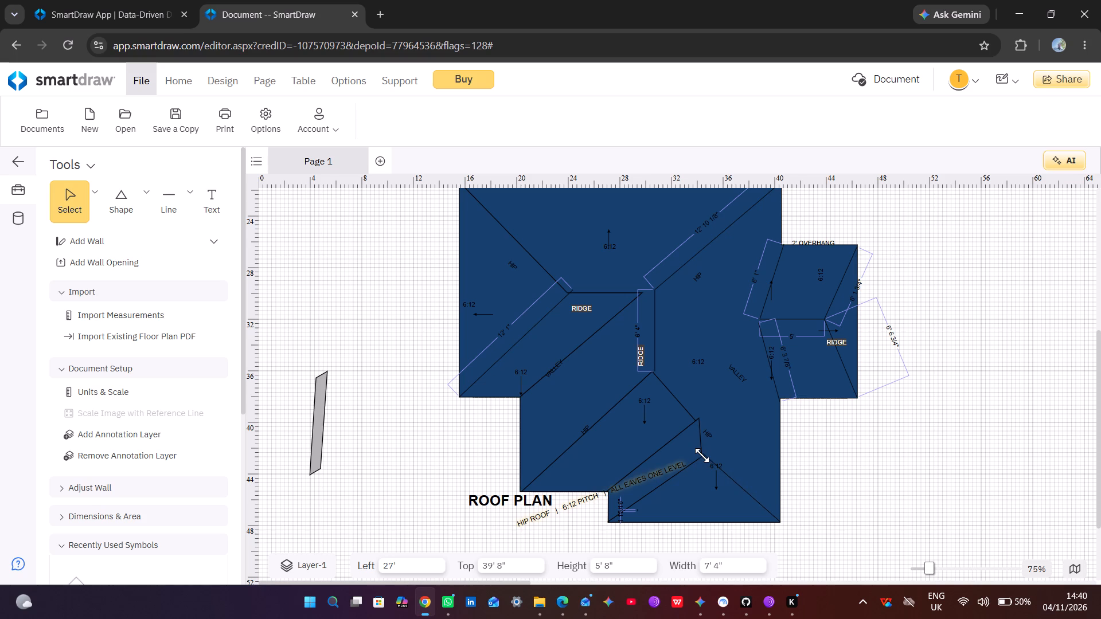
click(805, 463)
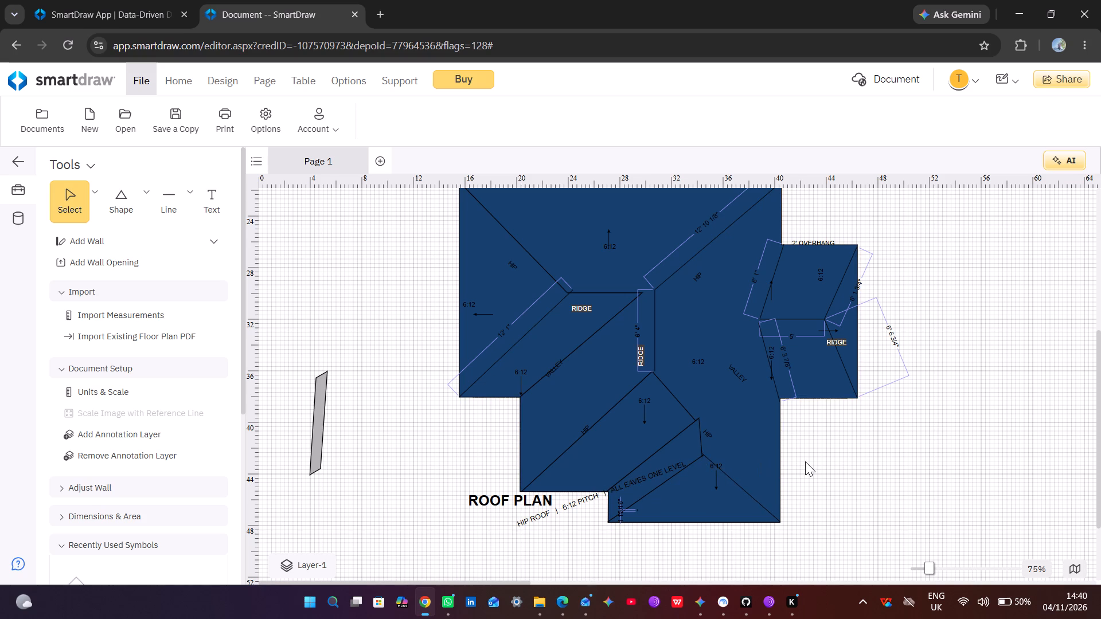
Move the upper end of the bottom-right hip line onto the junction of the lower wing's hip lines.
click(719, 468)
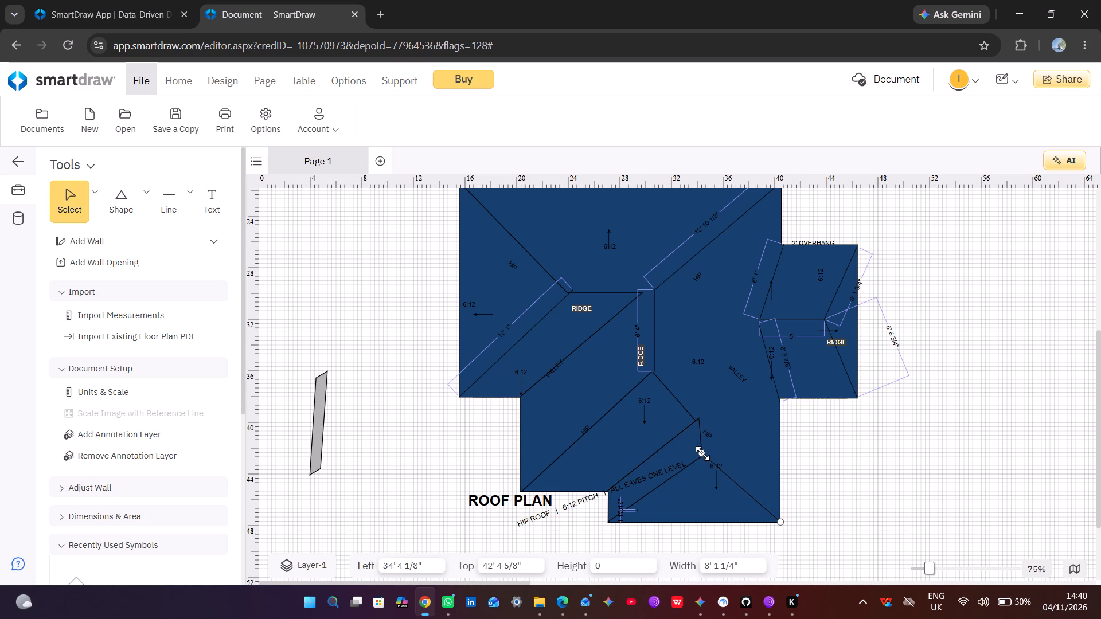
click(702, 455)
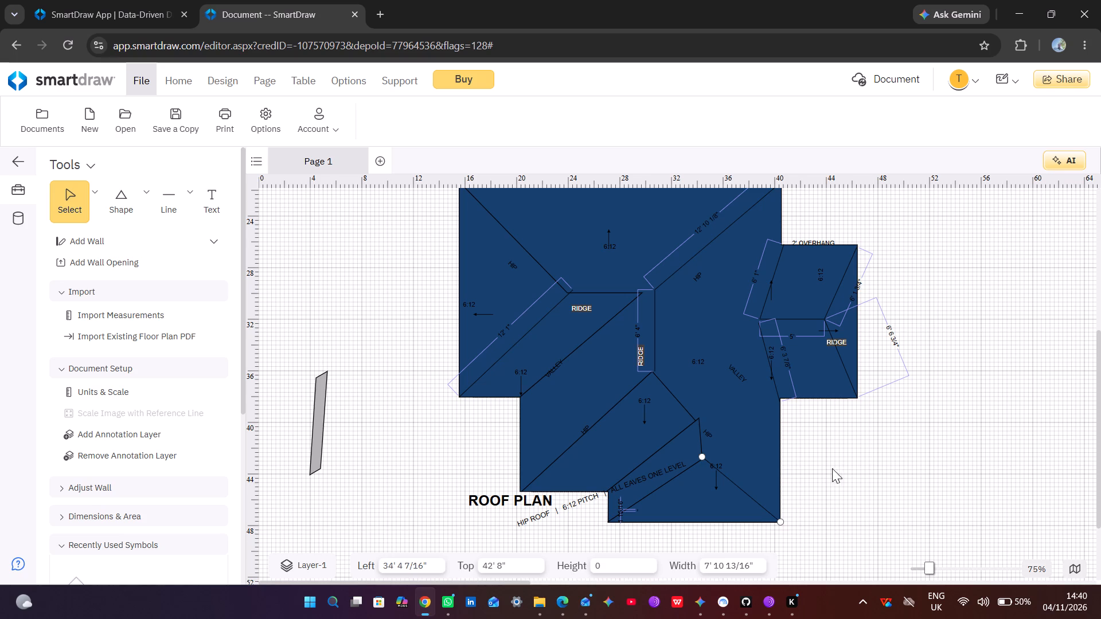
click(834, 468)
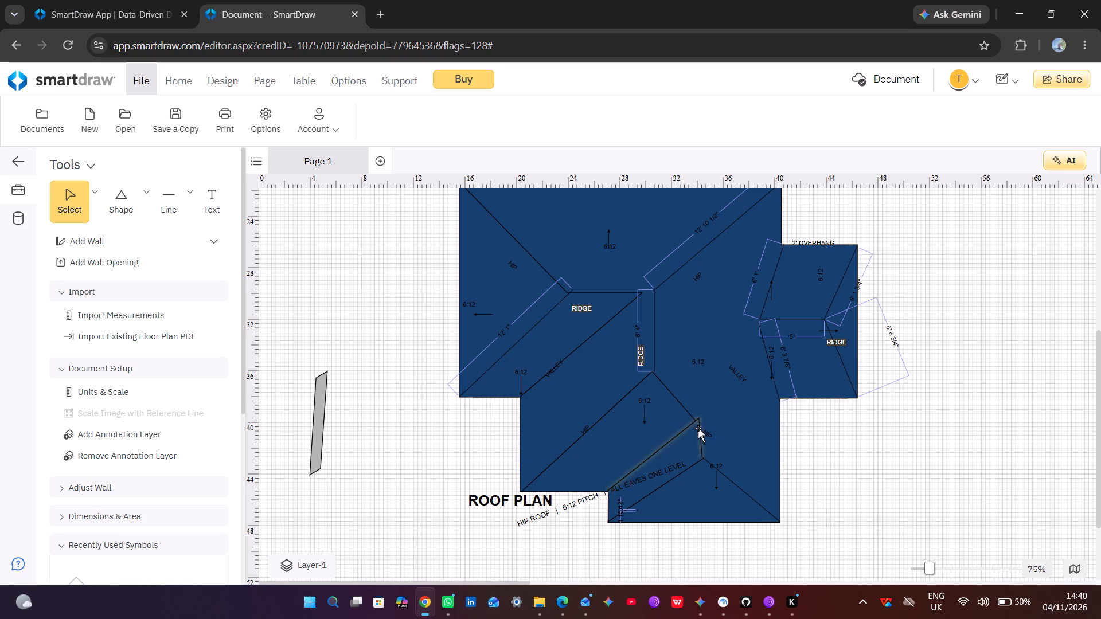
Align the lower wing's bent line corner with the end of the hip descending from the vertical ridge to close their joint.
click(698, 428)
click(697, 416)
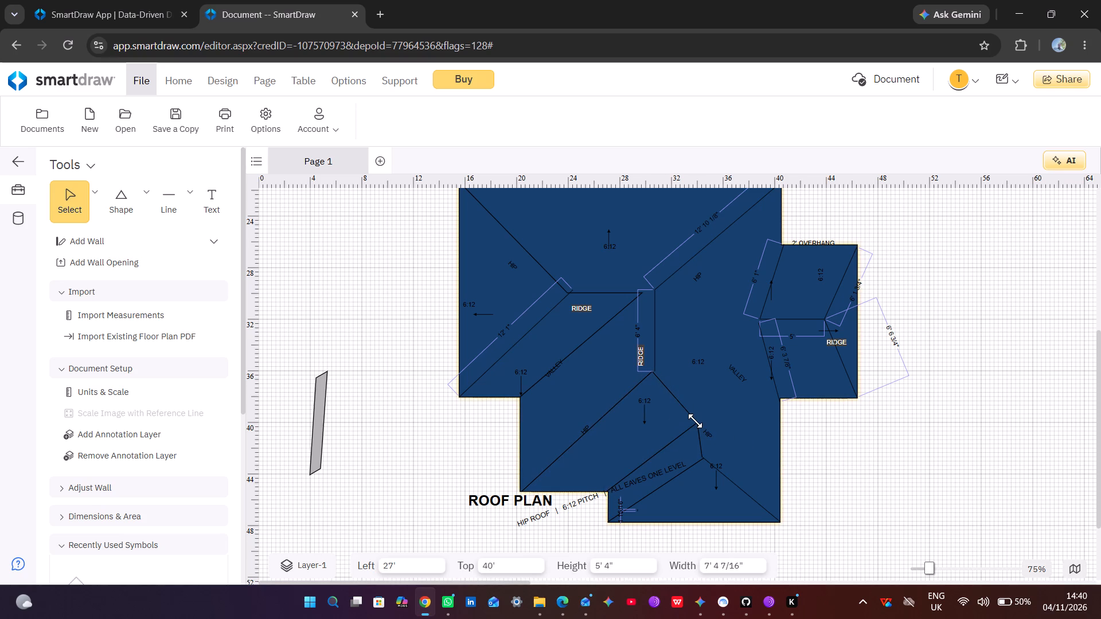
click(829, 442)
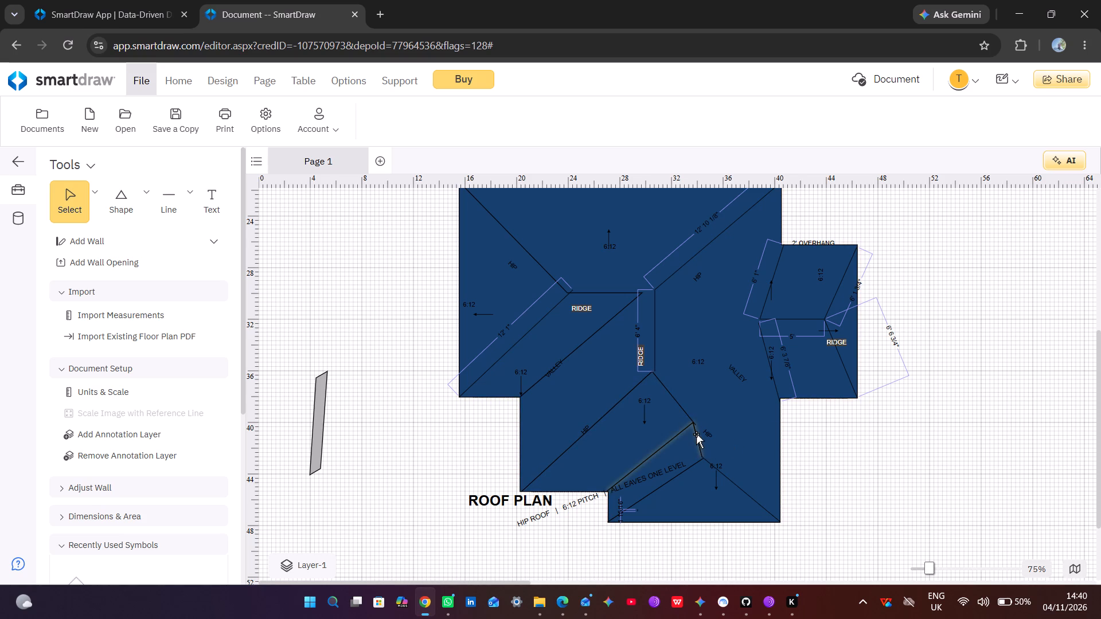
click(677, 402)
drag(696, 424, 692, 418)
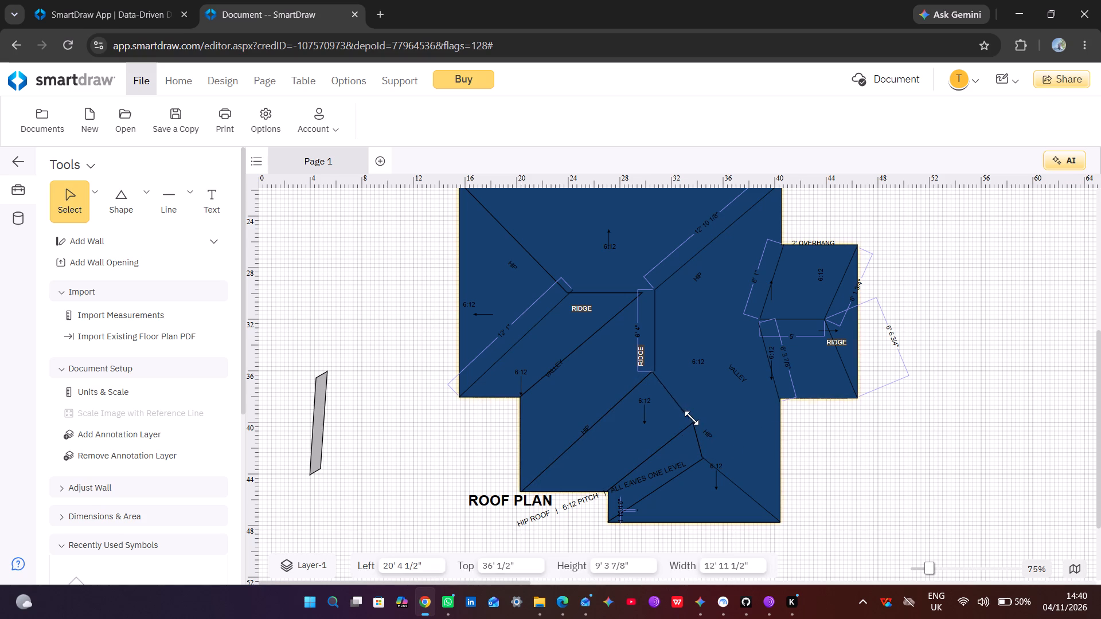
drag(692, 418, 688, 421)
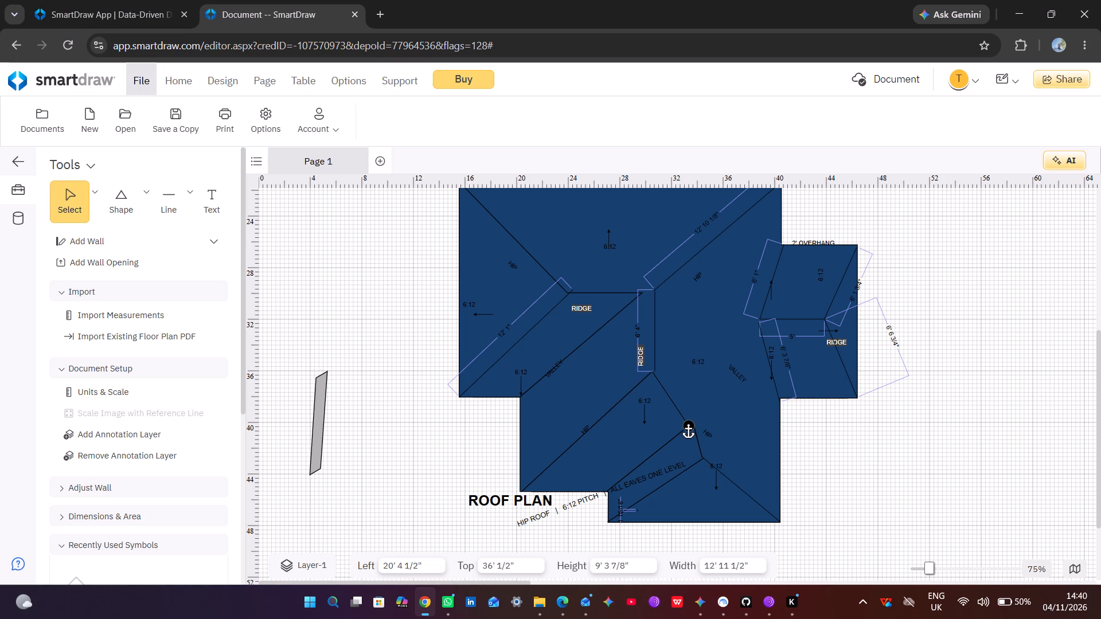
drag(688, 421, 690, 422)
click(730, 426)
click(853, 445)
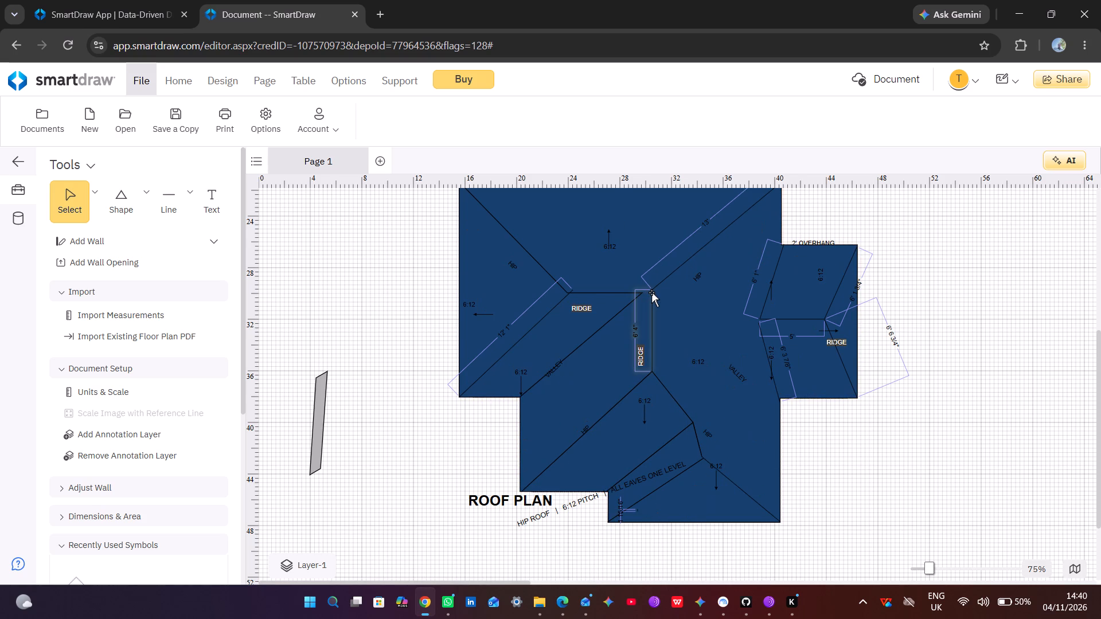
Extend the horizontal ridge and valley corner to meet the upper end of the vertical ridge.
click(596, 355)
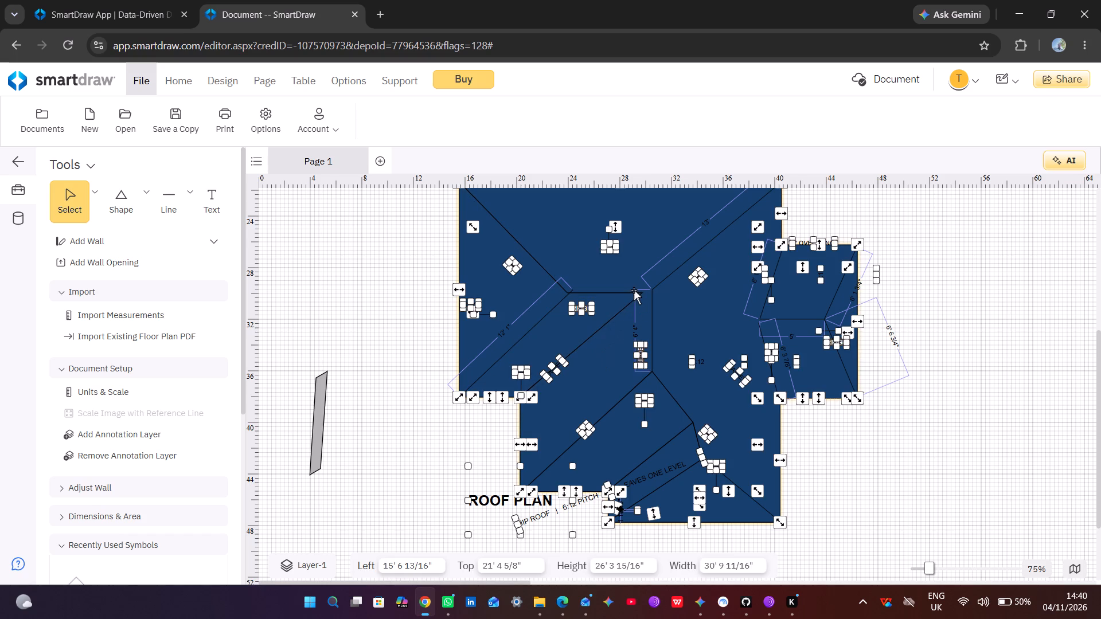
click(634, 290)
click(642, 293)
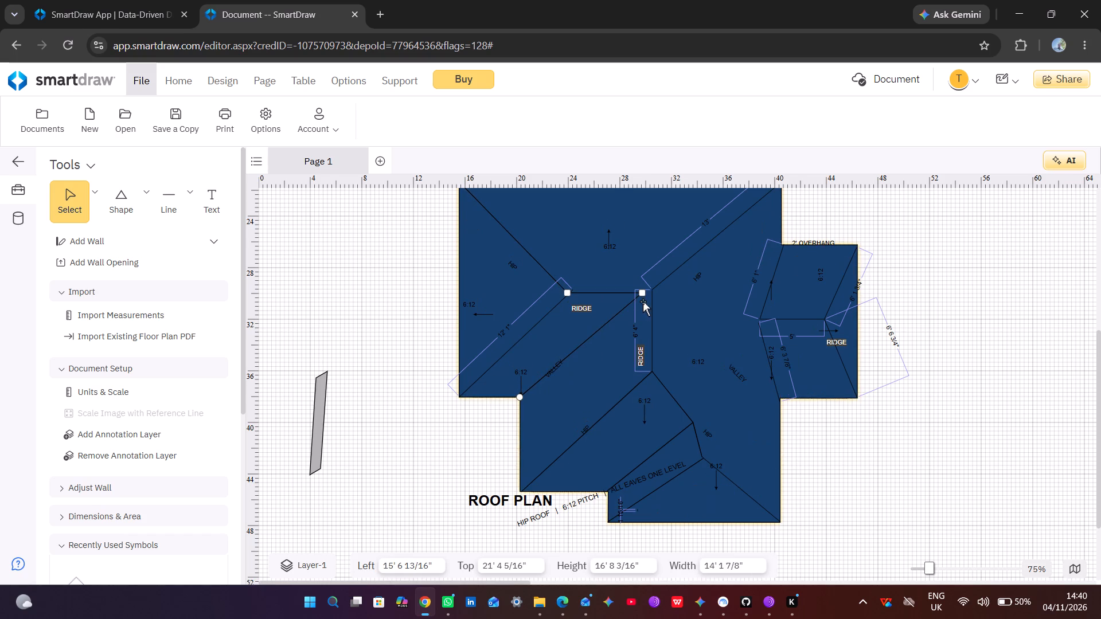
drag(641, 292, 648, 296)
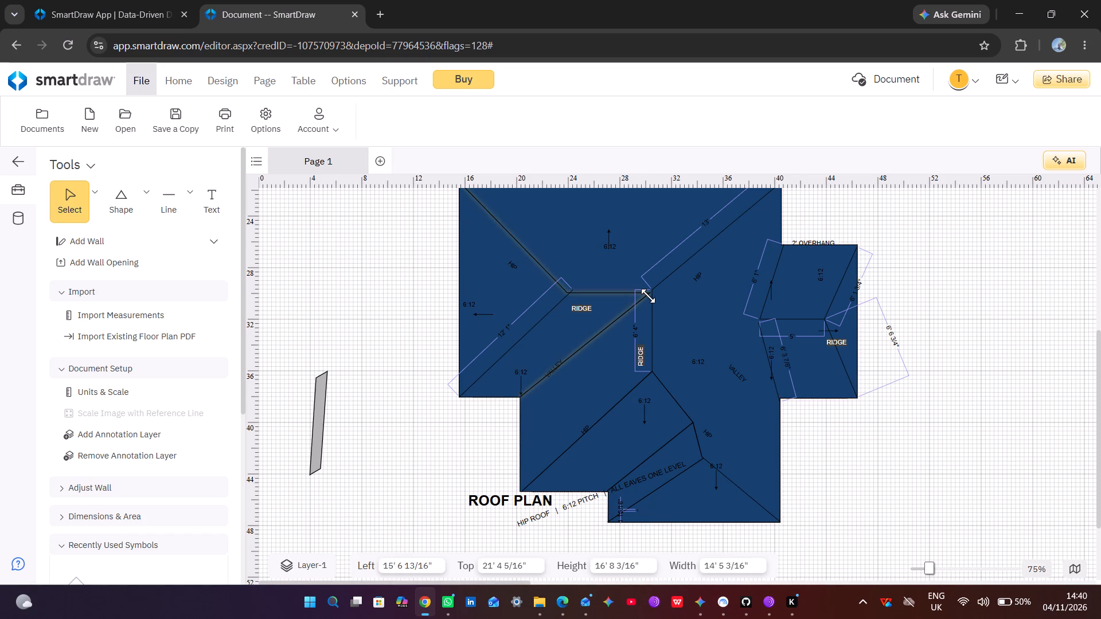
drag(648, 296, 653, 291)
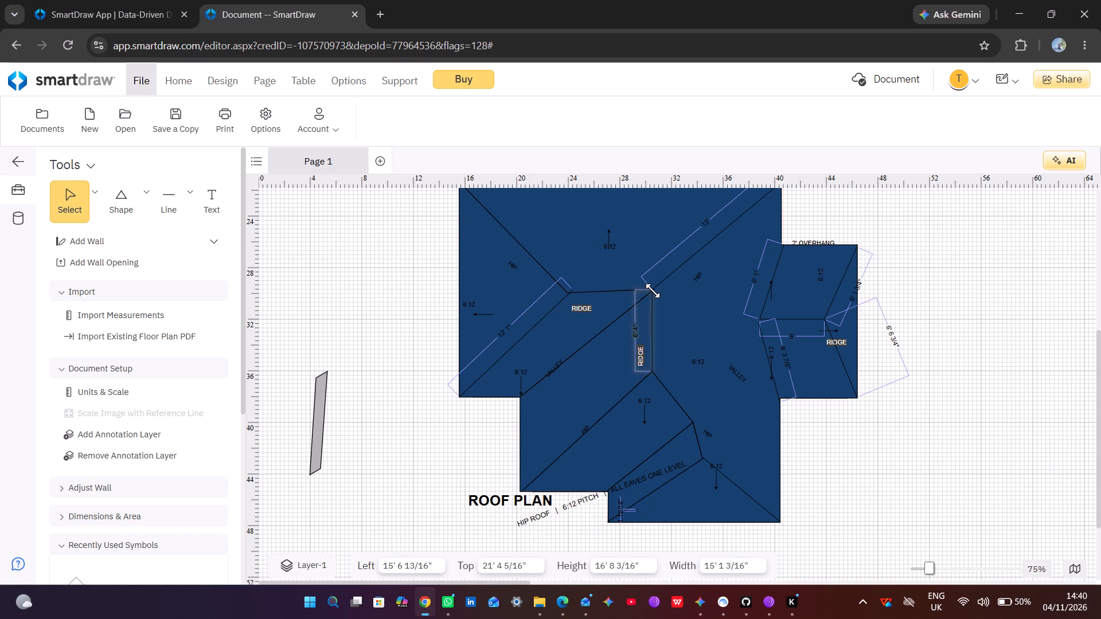
drag(653, 291, 651, 291)
click(974, 271)
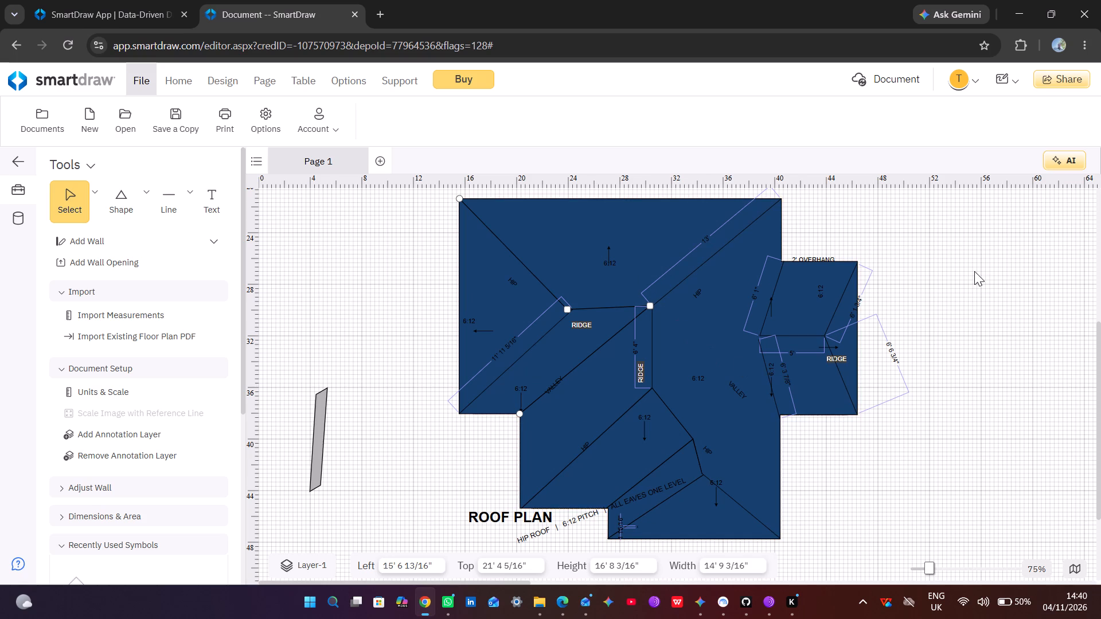
click(975, 280)
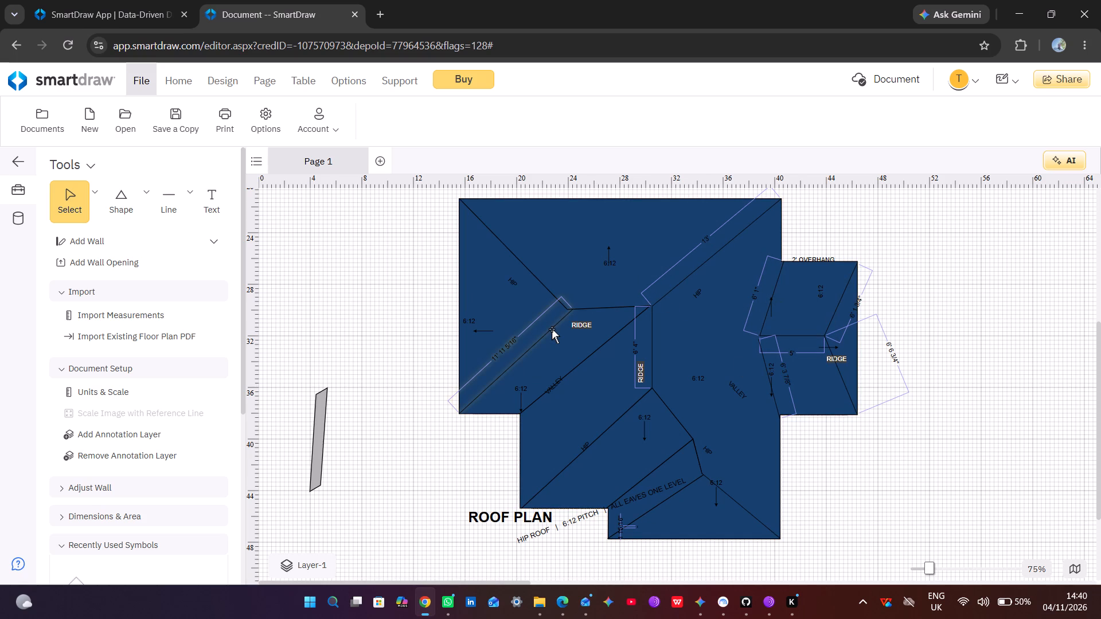
Realign the inner end of the main roof's lower-left hip line with the horizontal ridge's left end.
click(552, 329)
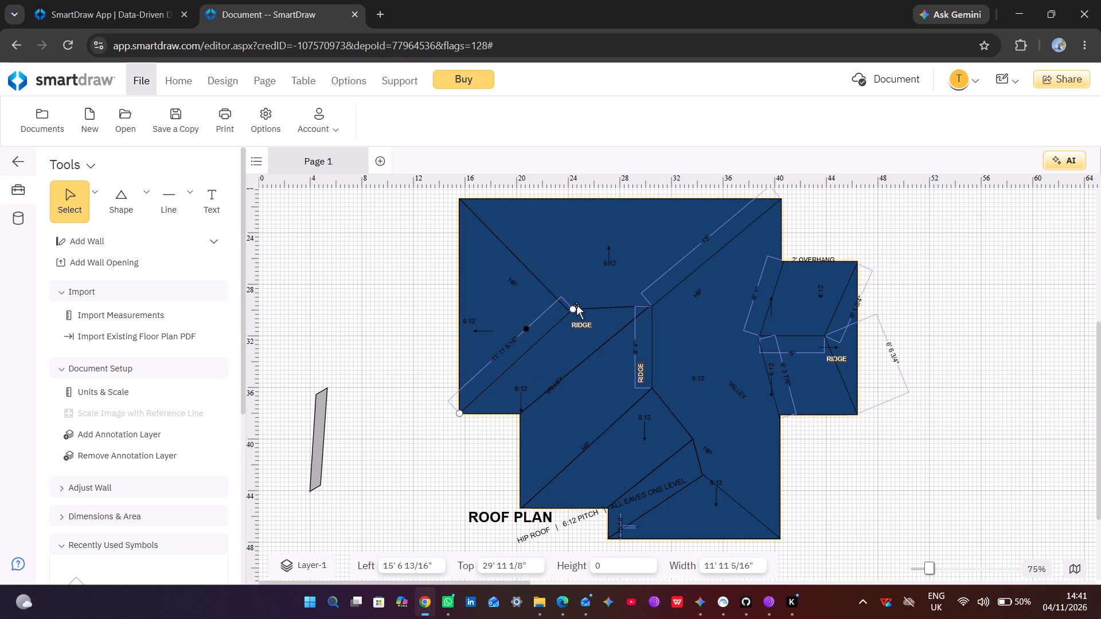
drag(572, 311, 571, 311)
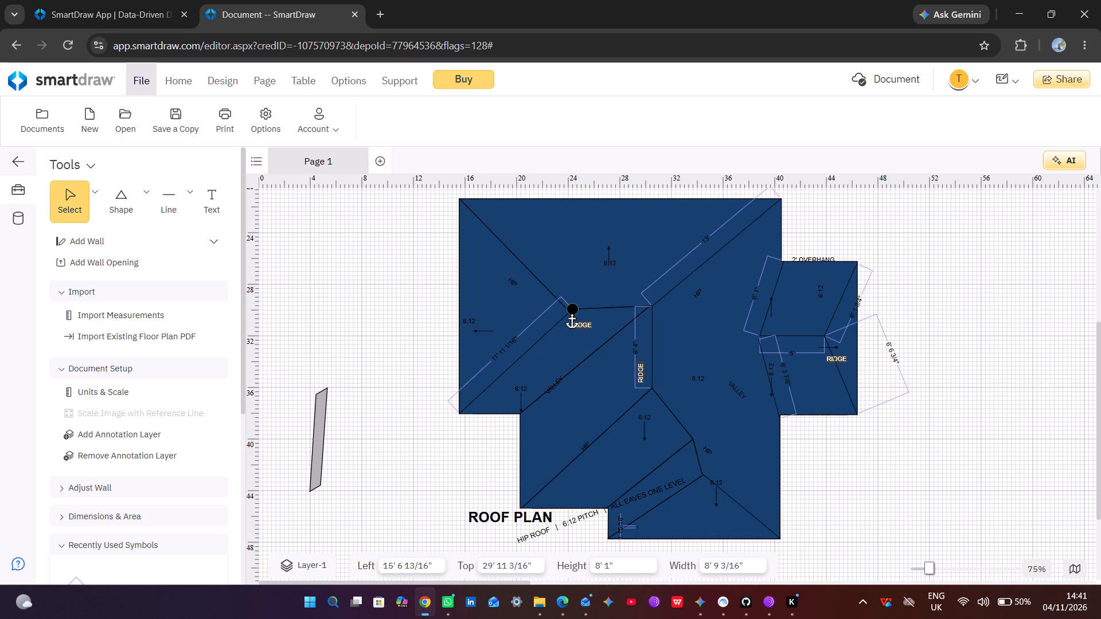
drag(571, 311, 565, 313)
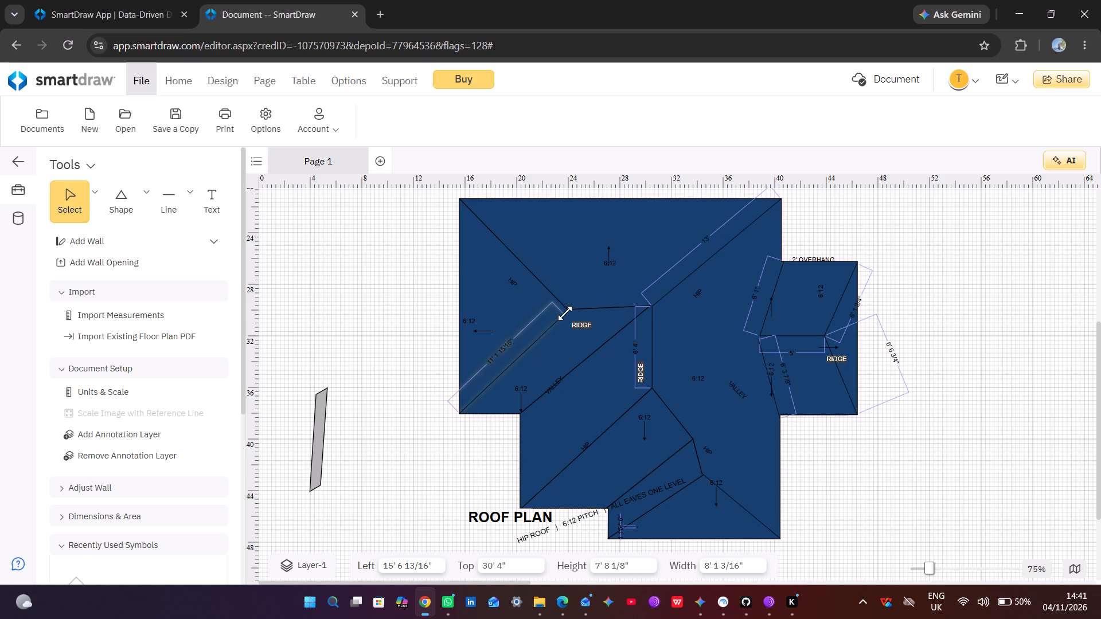
drag(565, 313, 567, 311)
click(411, 317)
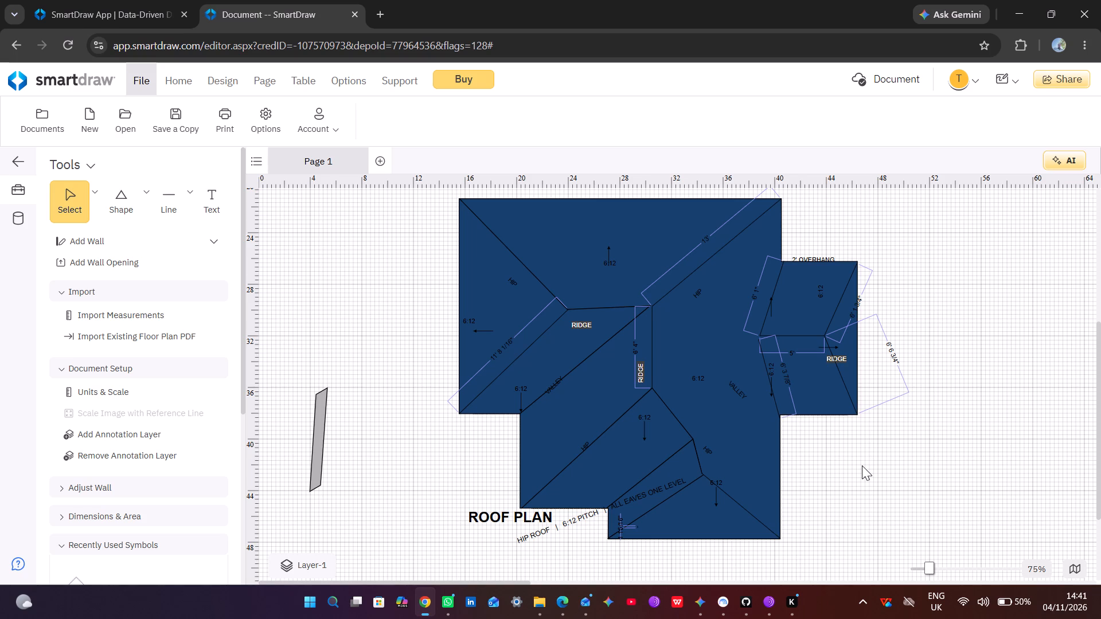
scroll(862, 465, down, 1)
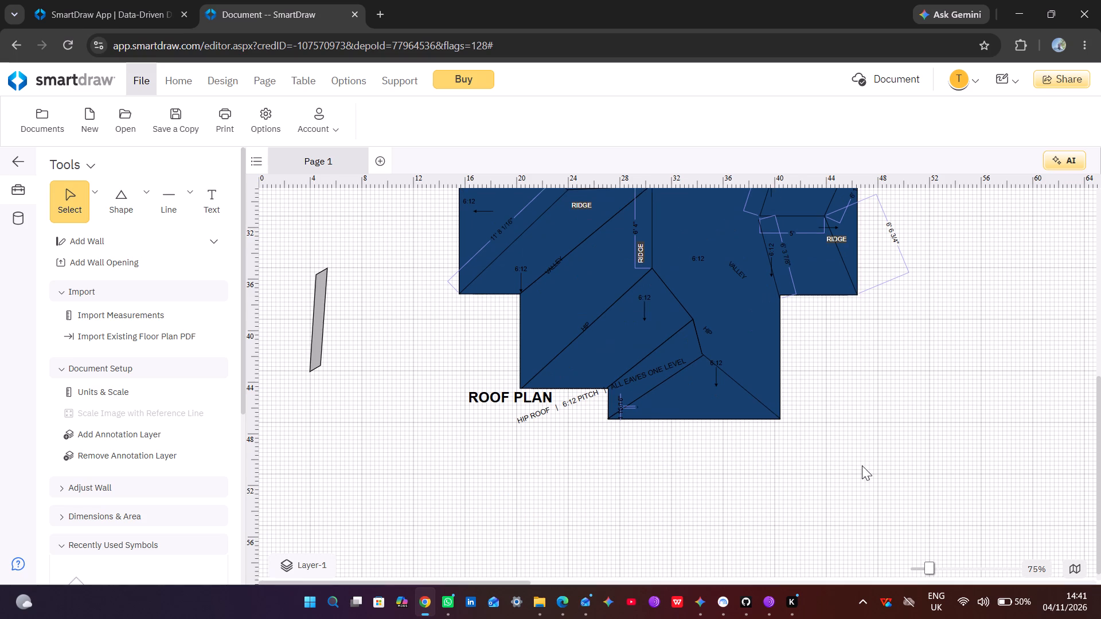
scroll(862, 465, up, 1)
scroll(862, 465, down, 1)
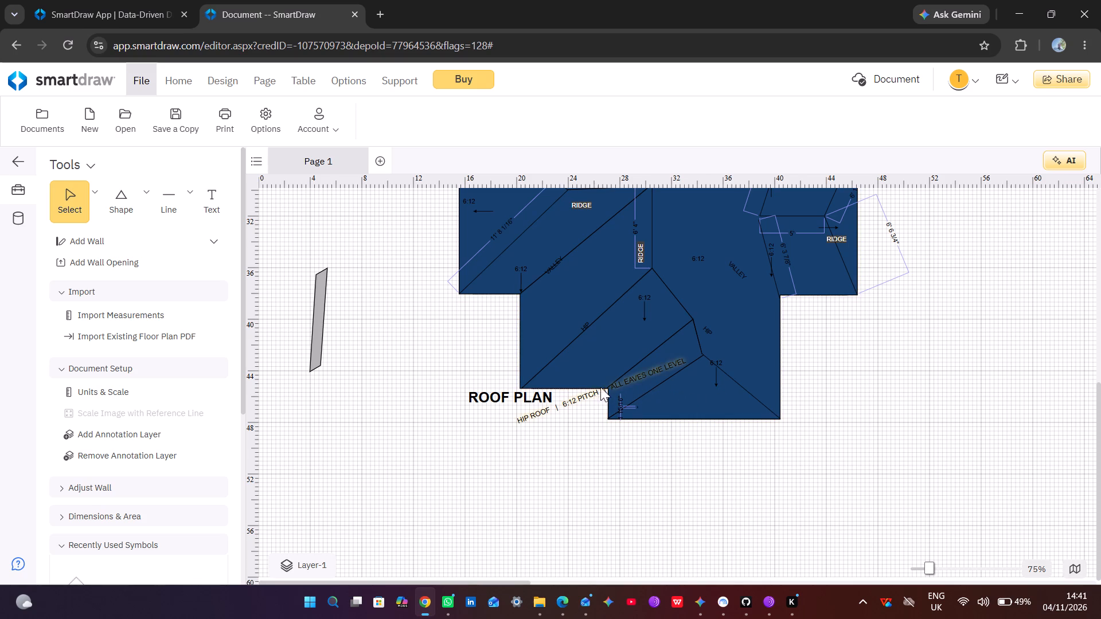
Lower the peak of the bent hip line beneath the vertical ridge to the 37' level, keeping it joined to the ridge's lower end.
click(605, 307)
click(610, 310)
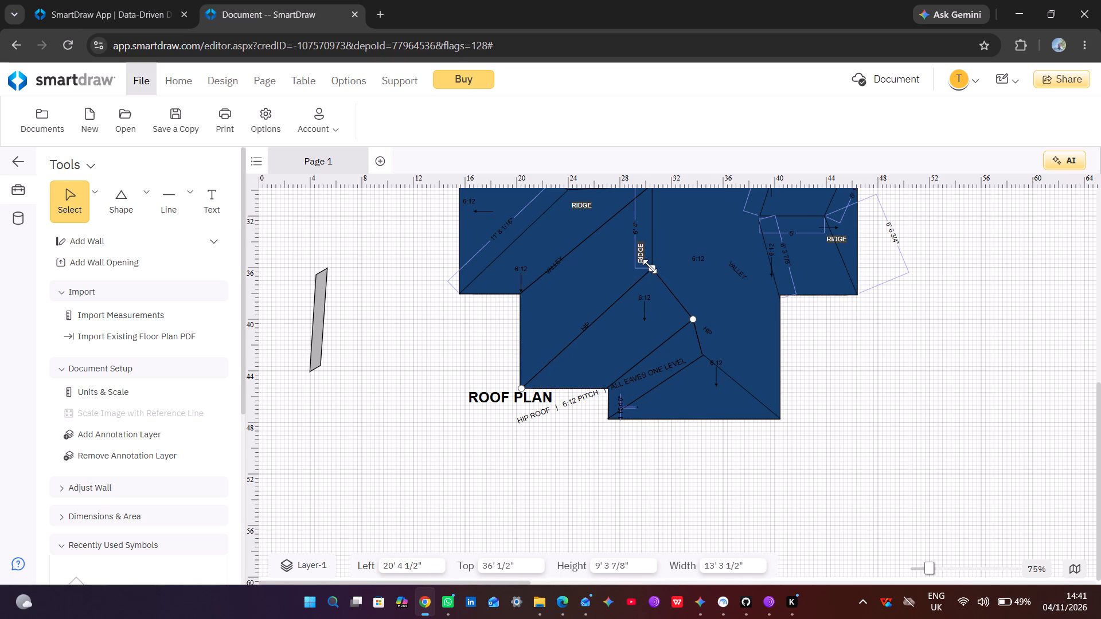
drag(650, 267, 653, 275)
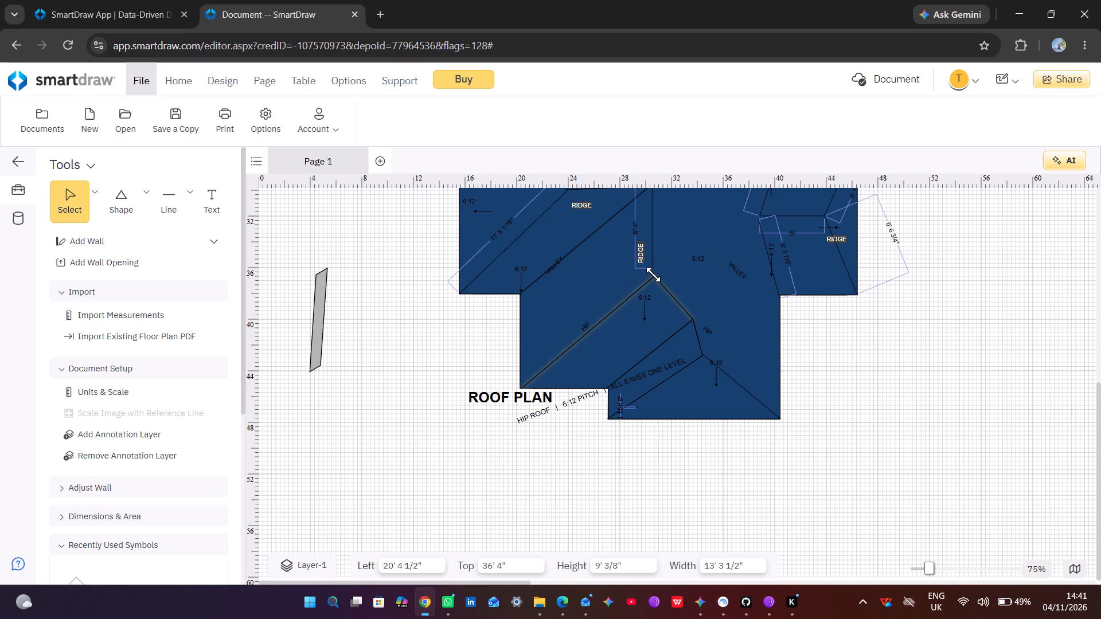
drag(653, 275, 656, 280)
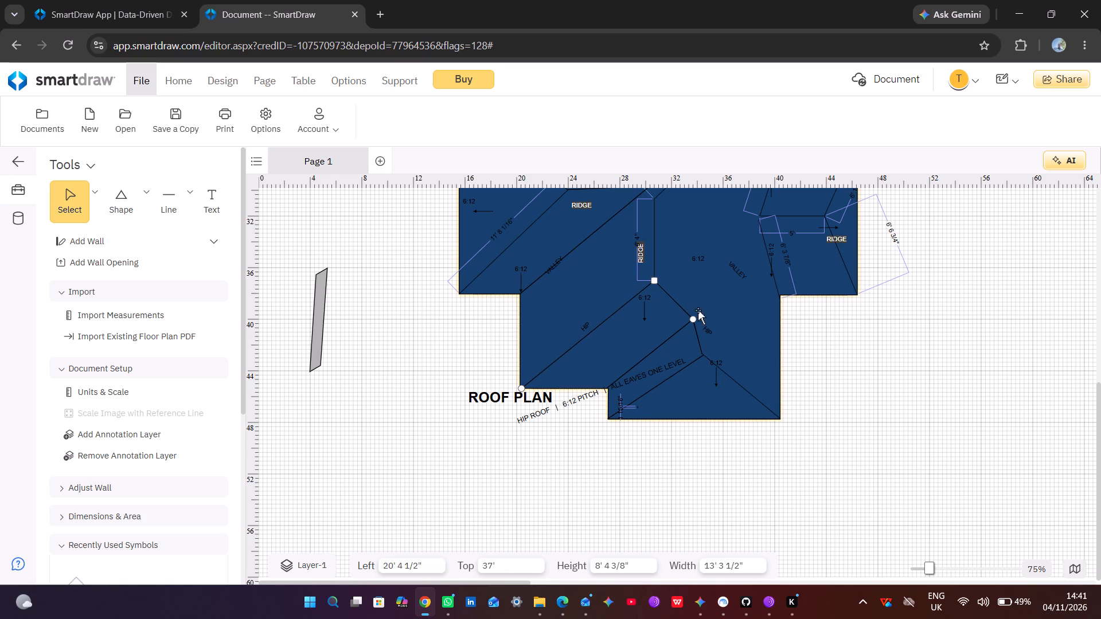
click(868, 363)
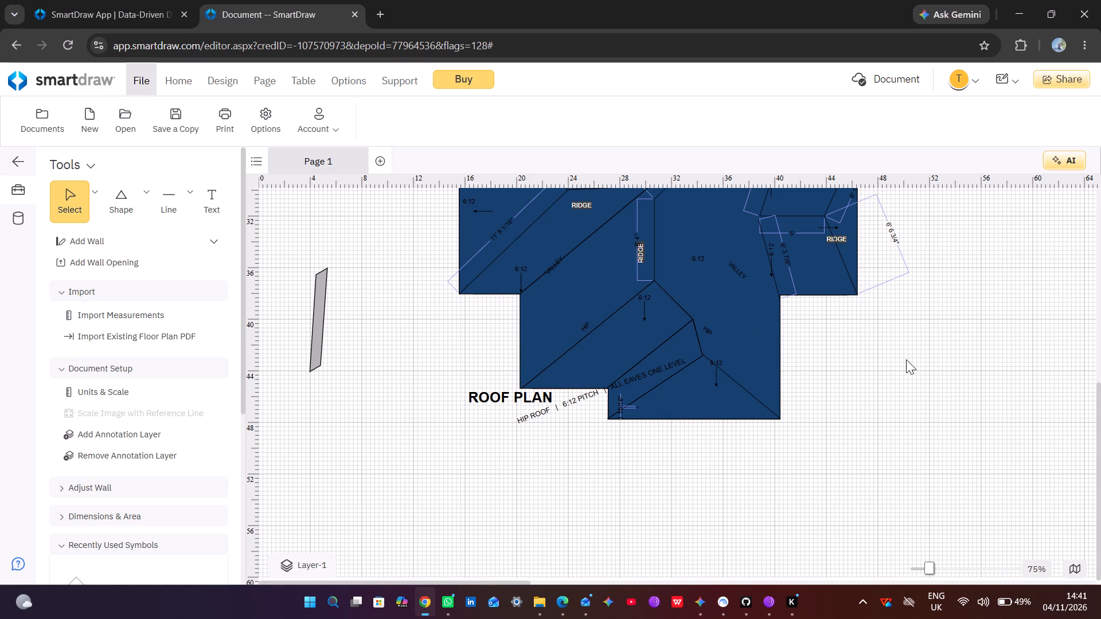
Reconnect the inner end of the main roof's upper-right hip line to the horizontal ridge's right end, making it about 13' 1" long.
scroll(907, 357, up, 1)
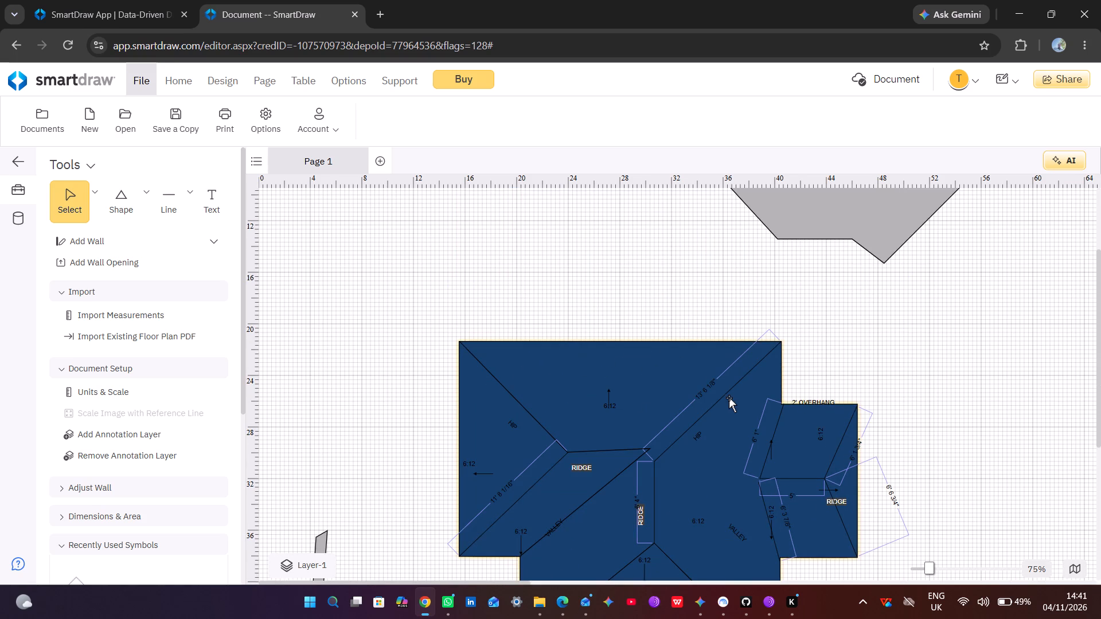
click(705, 410)
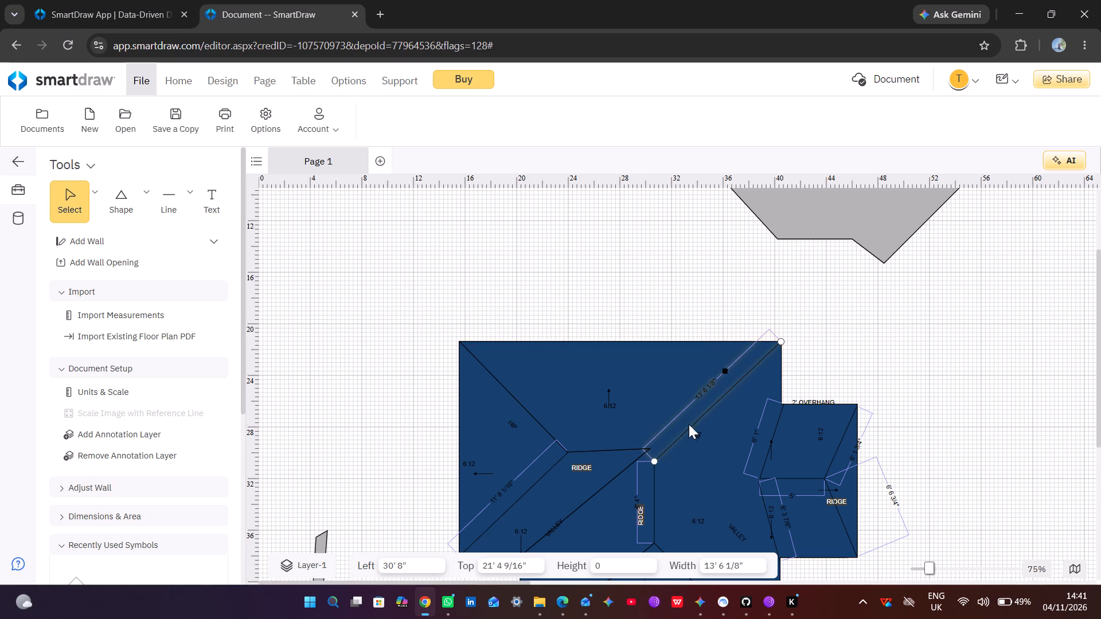
drag(654, 461, 652, 451)
click(944, 411)
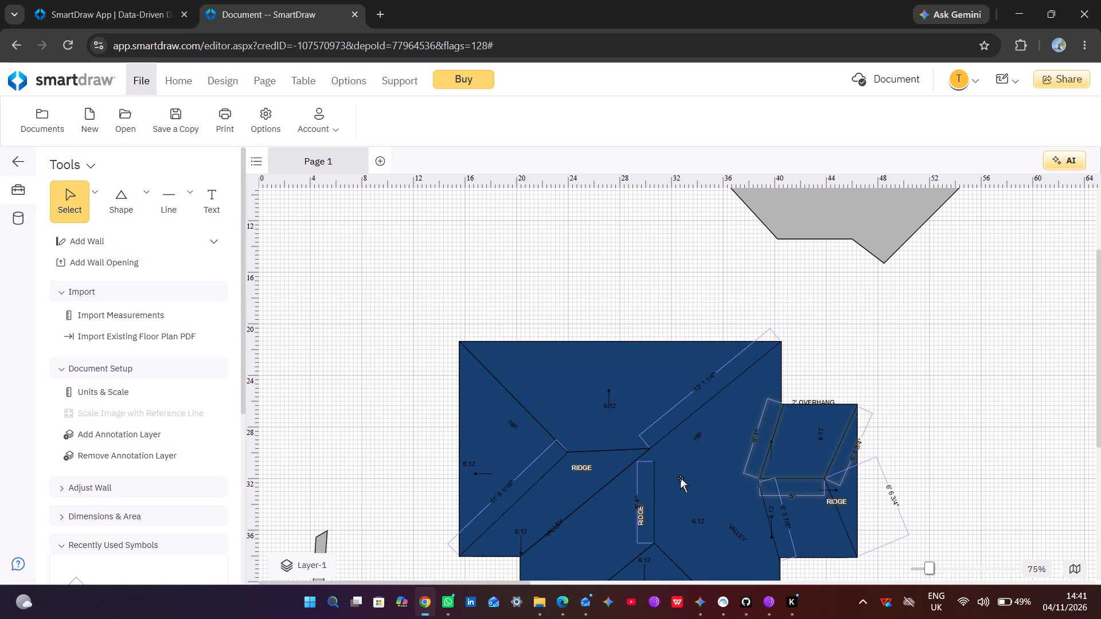
Extend the vertical ridge's upper end to the junction of the horizontal ridge, valley and upper-right hip, making it about 7' 4" long.
click(654, 492)
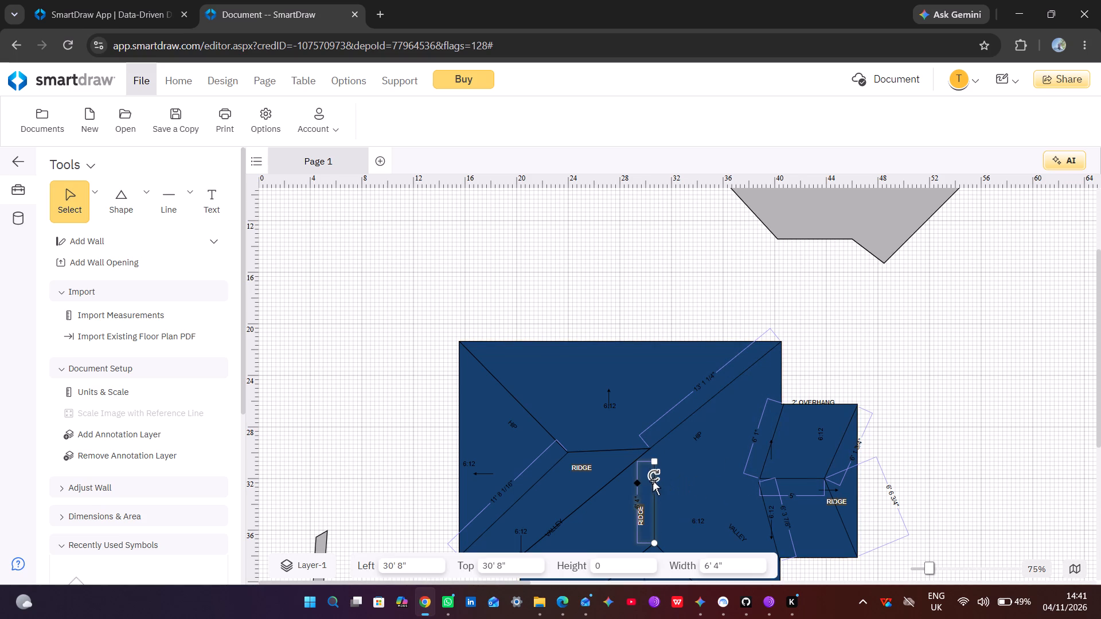
drag(655, 463, 655, 463)
drag(655, 463, 651, 454)
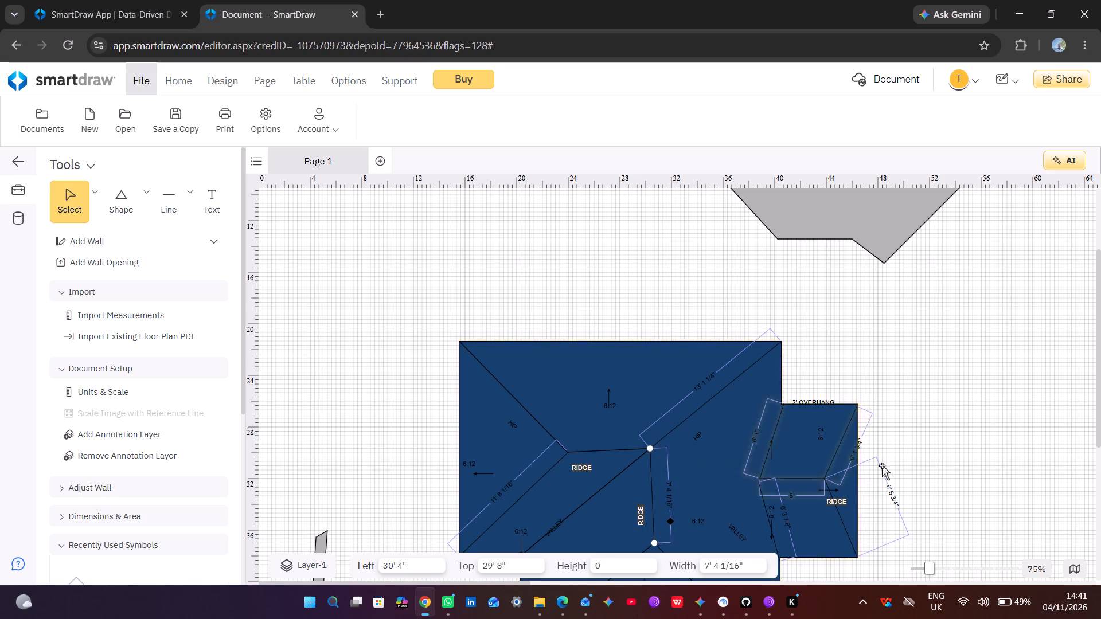
click(999, 425)
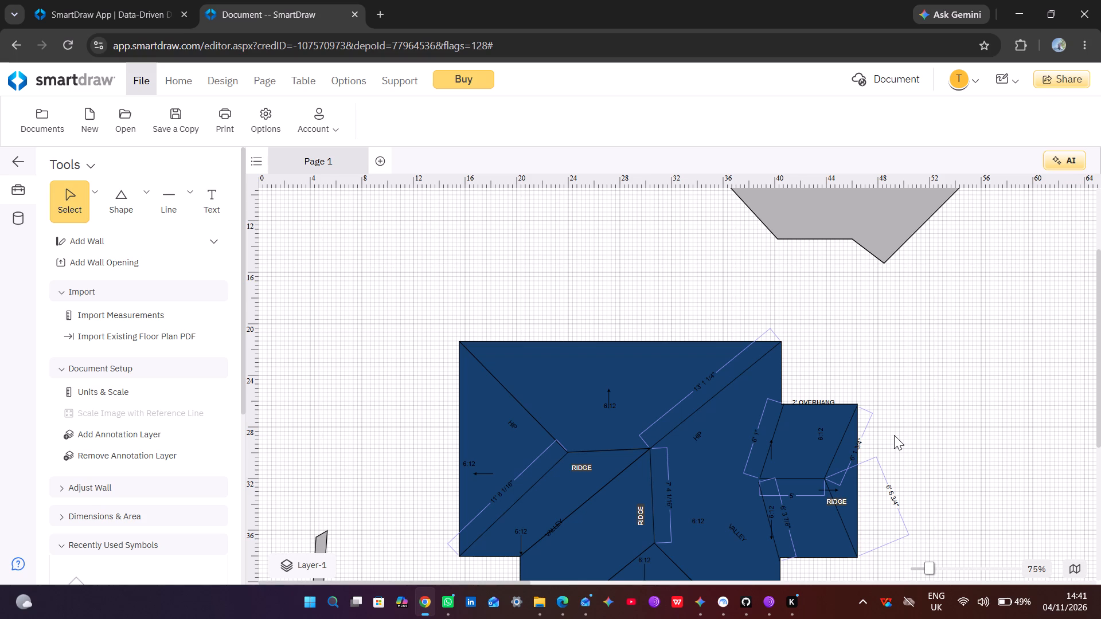
Level the horizontal ridge by raising its left corner in line with its right end.
click(605, 451)
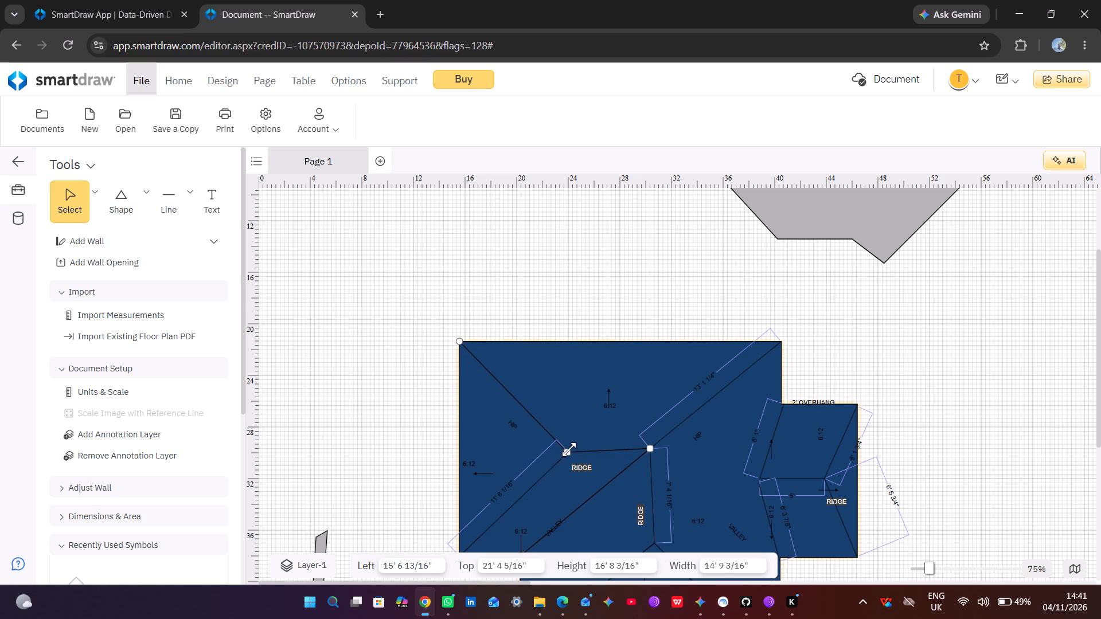
click(567, 451)
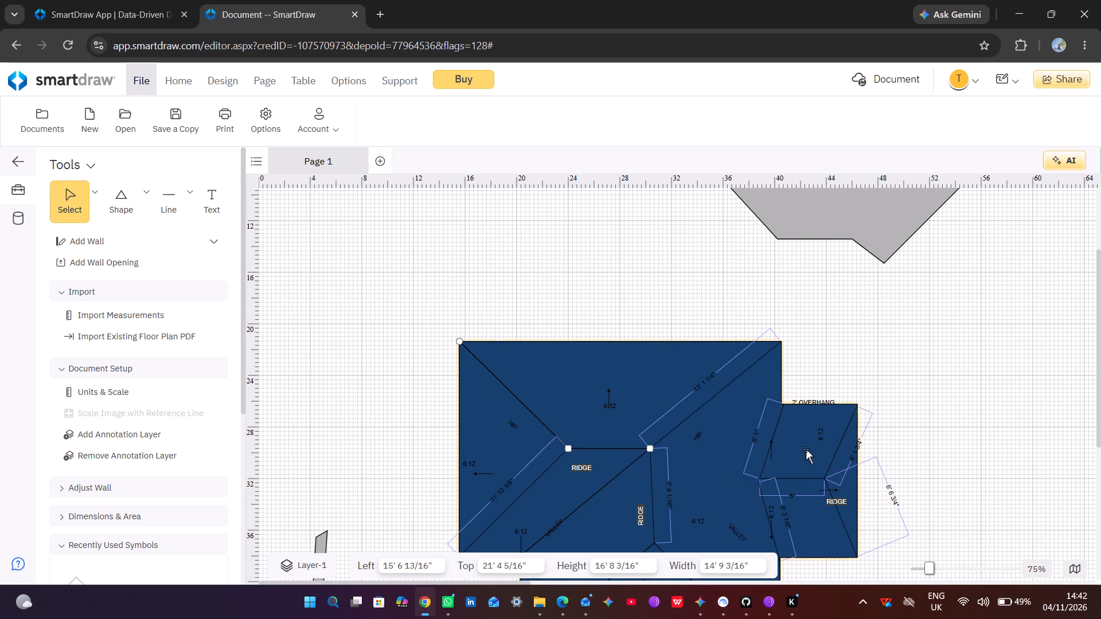
click(893, 371)
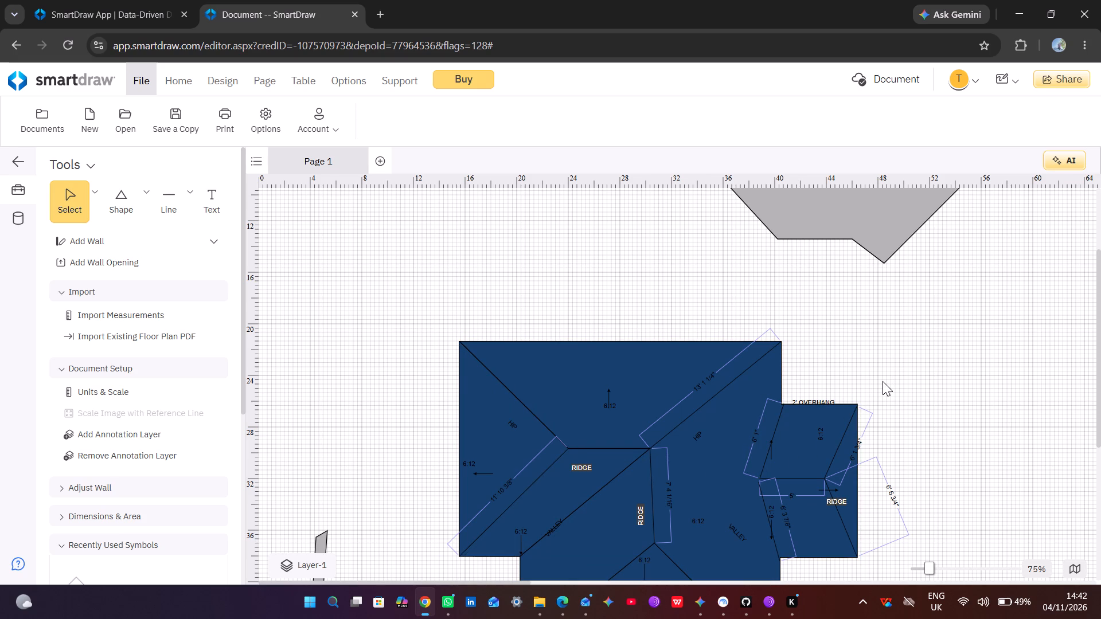
Shift the upper end of the lower wing's short connecting line until the line stands vertical above the wing's hip junction.
scroll(883, 381, down, 1)
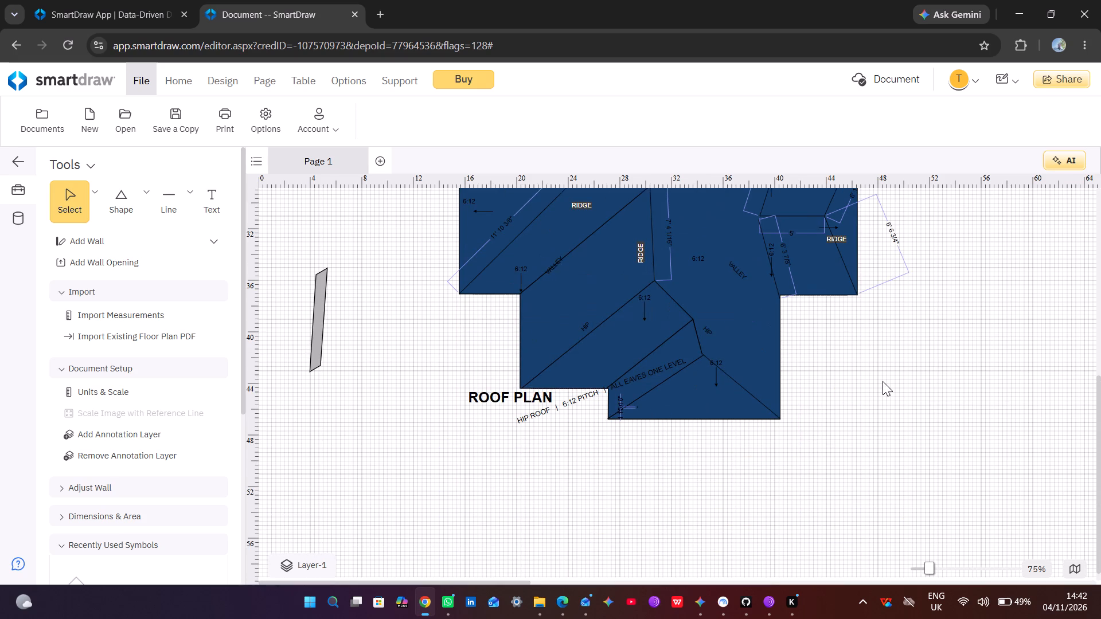
click(698, 334)
drag(696, 320, 701, 323)
click(834, 350)
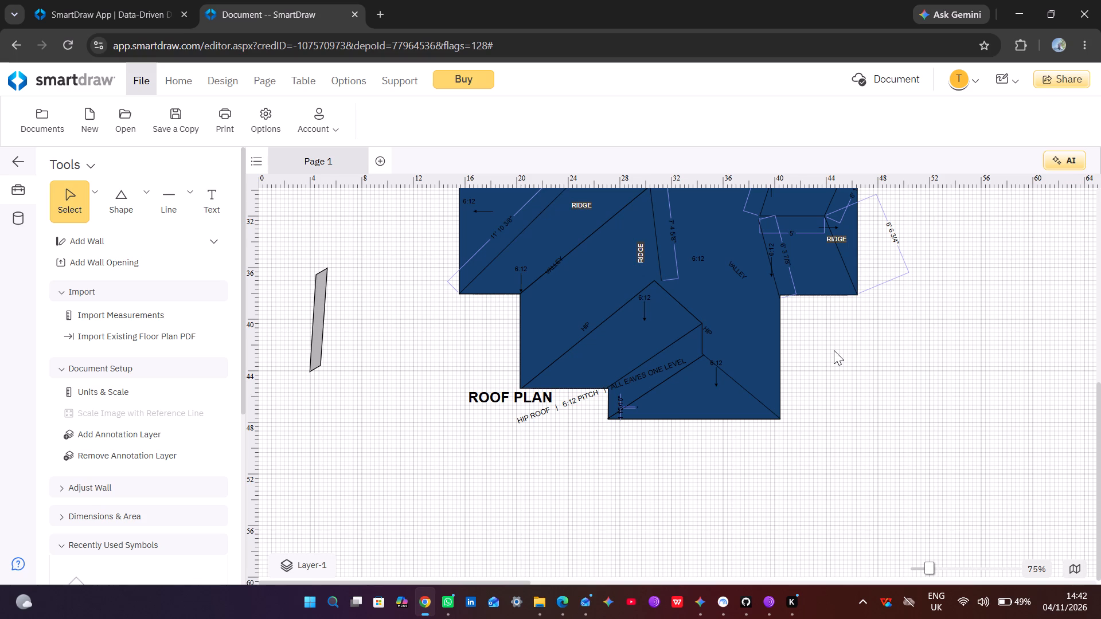
Move the peak of the bent hip line onto the lower end of the vertical ridge to close their gap.
click(663, 288)
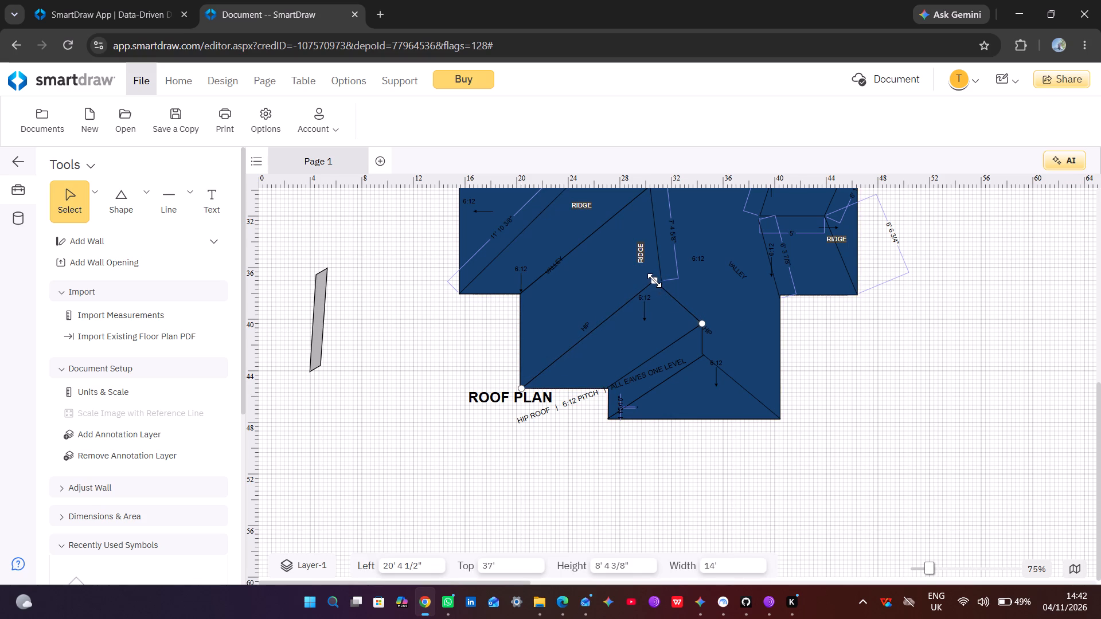
drag(654, 280, 662, 279)
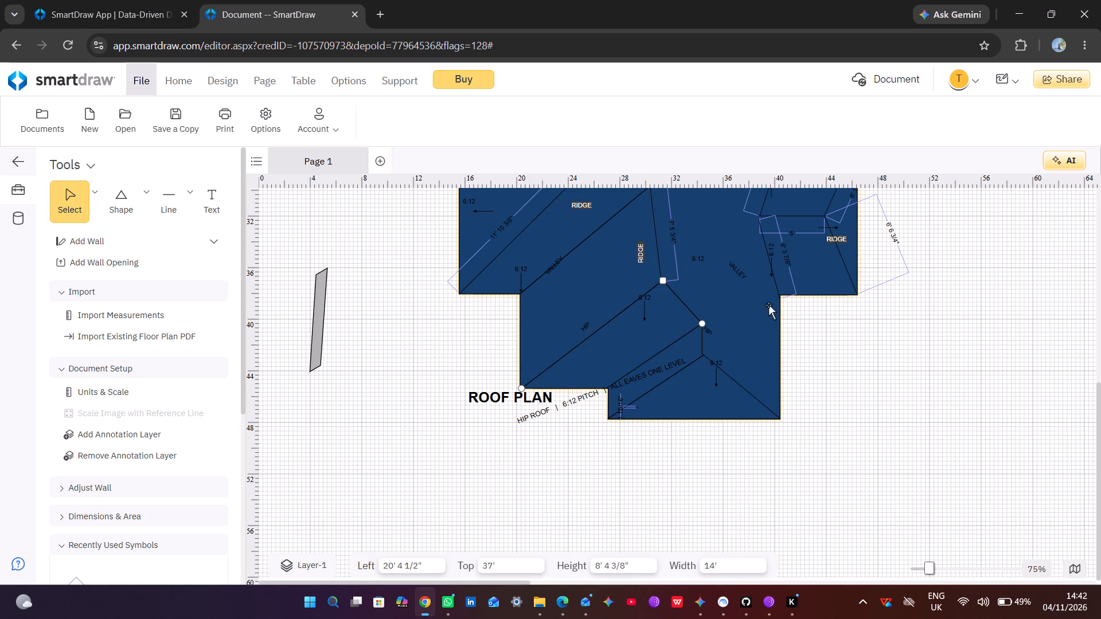
click(873, 335)
Check the line joints across the roof plan and view the whole plan at 45% zoom.
scroll(863, 331, up, 1)
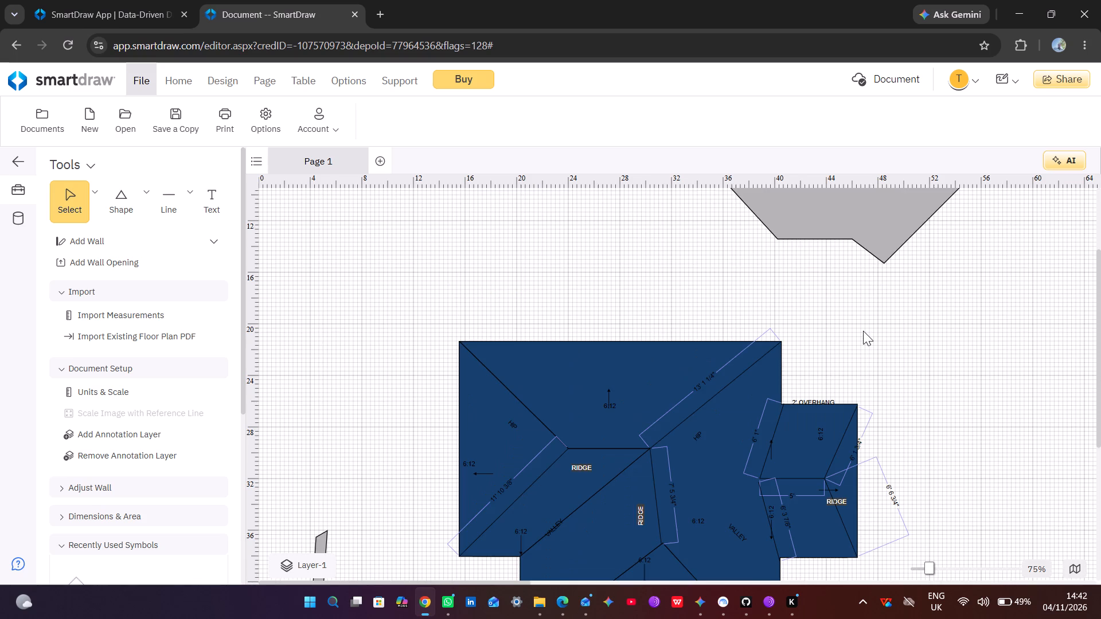
scroll(863, 331, down, 2)
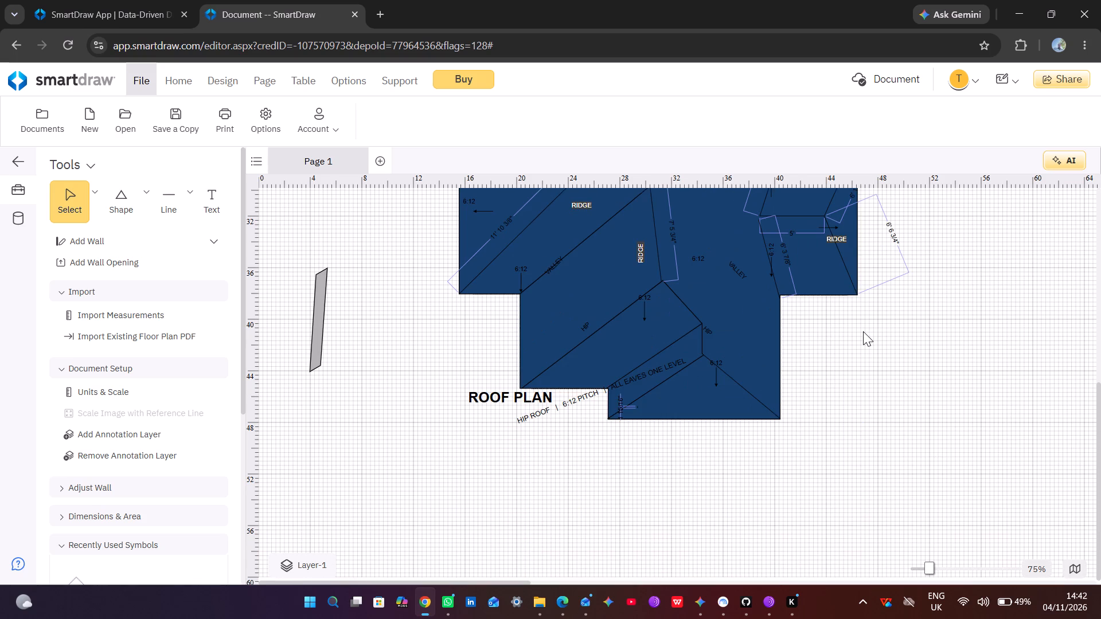
scroll(863, 331, up, 1)
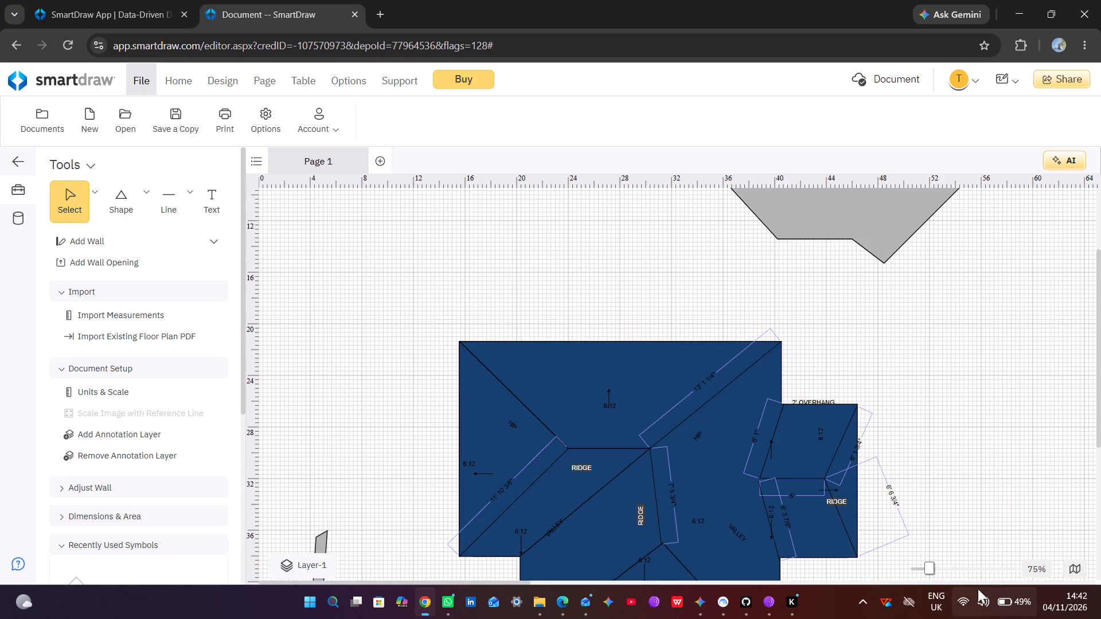
click(923, 570)
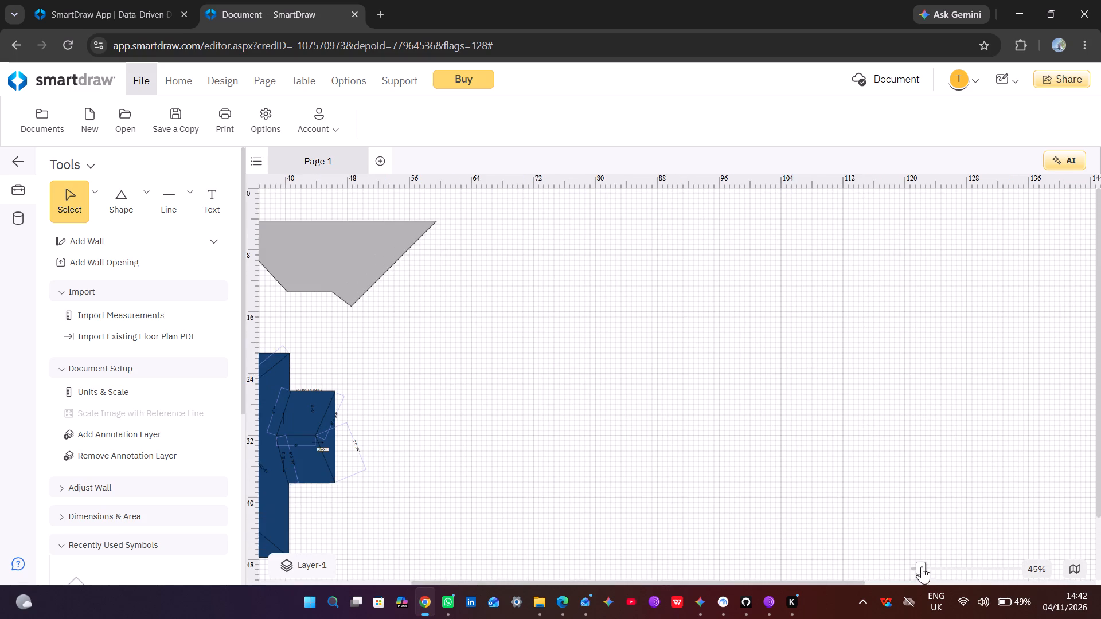
middle_drag(553, 444, 564, 437)
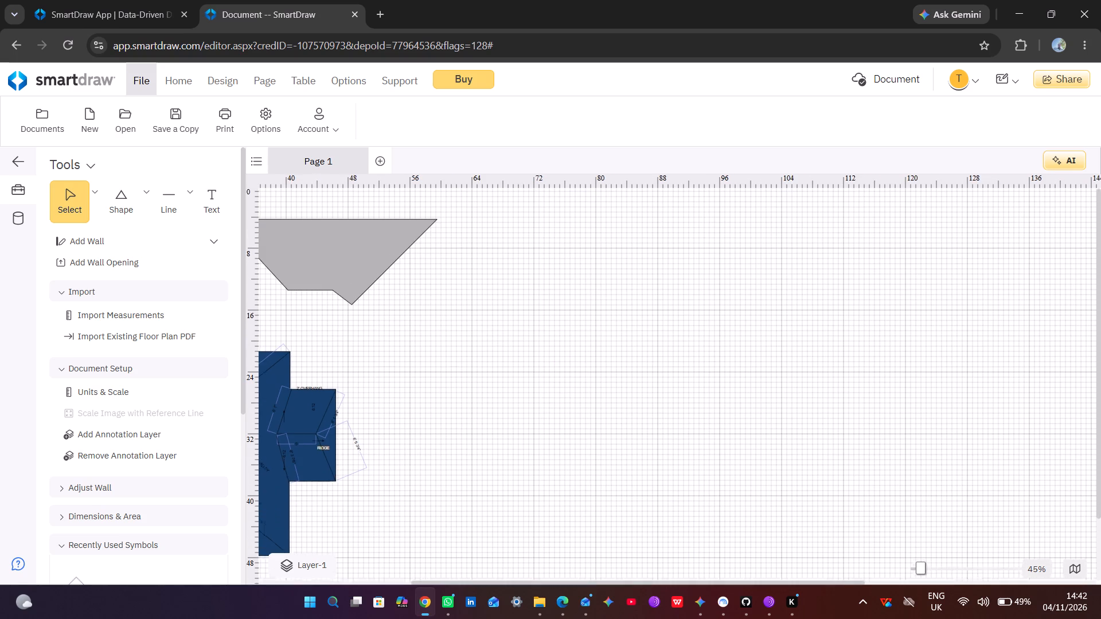
middle_drag(564, 437, 952, 380)
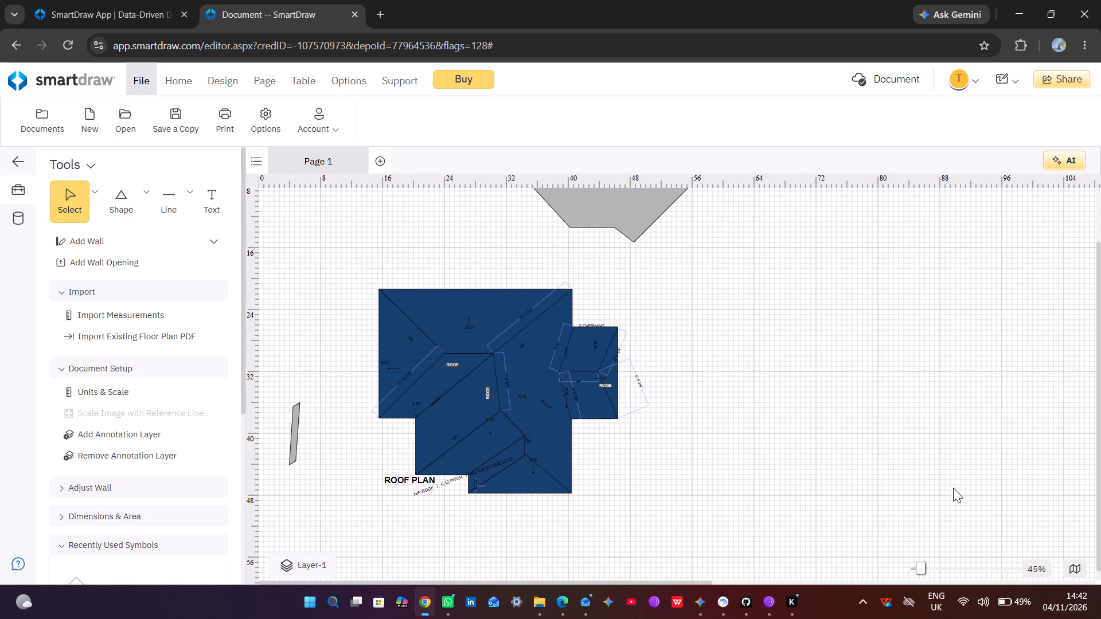
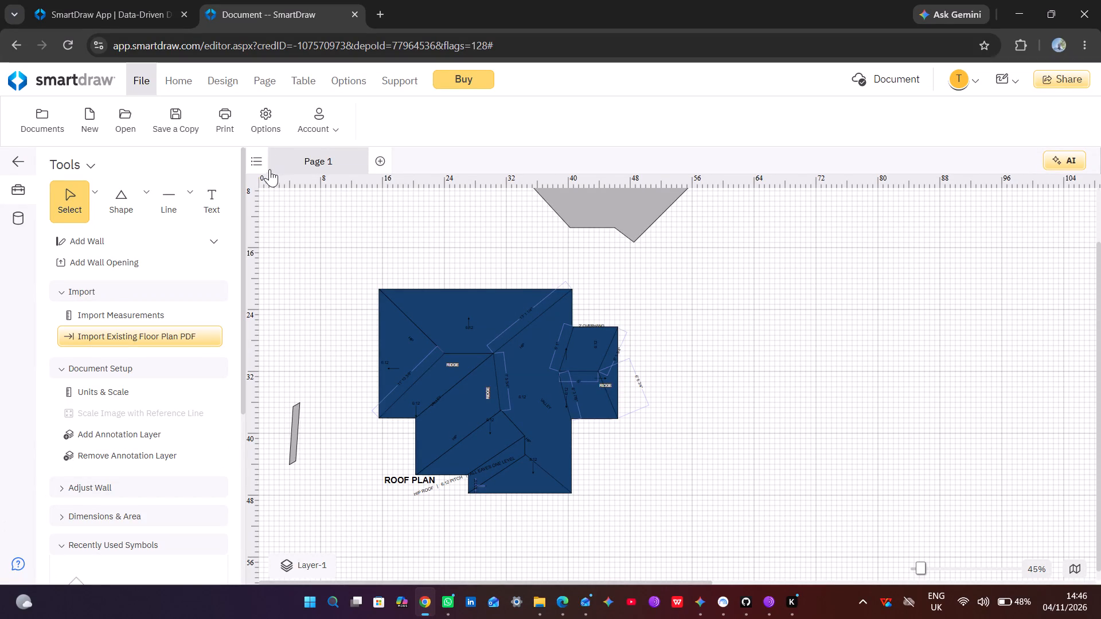
Save a copy of the roof plan as a SmartDraw document named "can roof" in My Files.
click(176, 128)
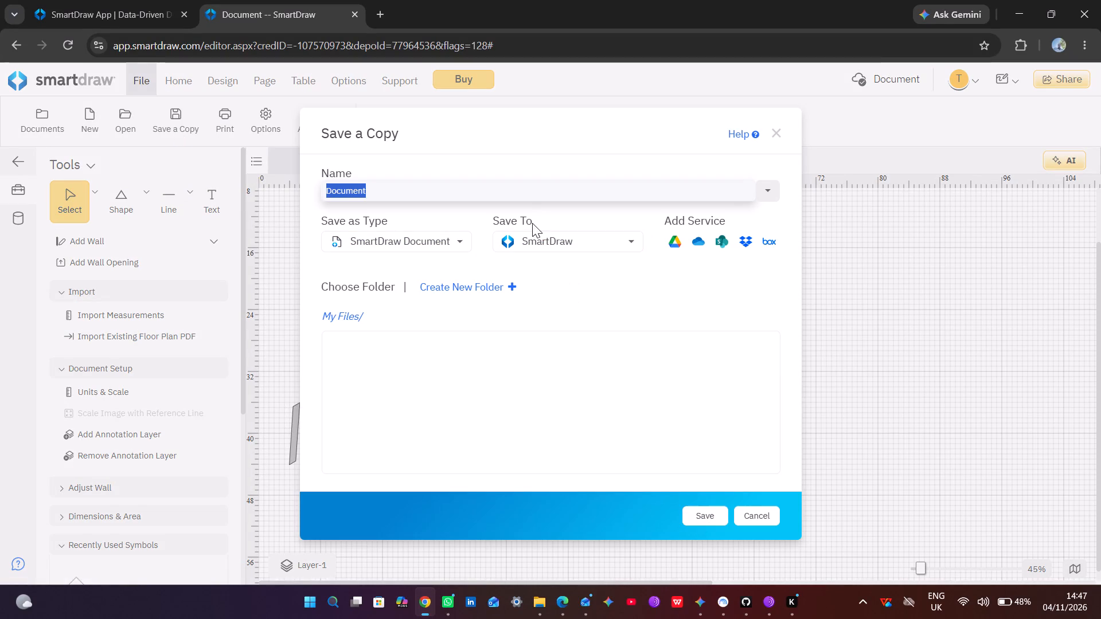
click(528, 189)
click(528, 188)
key(BackSpace)
key(BackSpace)
key(BackSpace)
key(BackSpace)
key(BackSpace)
key(BackSpace)
key(BackSpace)
key(BackSpace)
key(BackSpace)
key(BackSpace)
key(BackSpace)
key(BackSpace)
key(BackSpace)
key(BackSpace)
key(BackSpace)
key(BackSpace)
key(BackSpace)
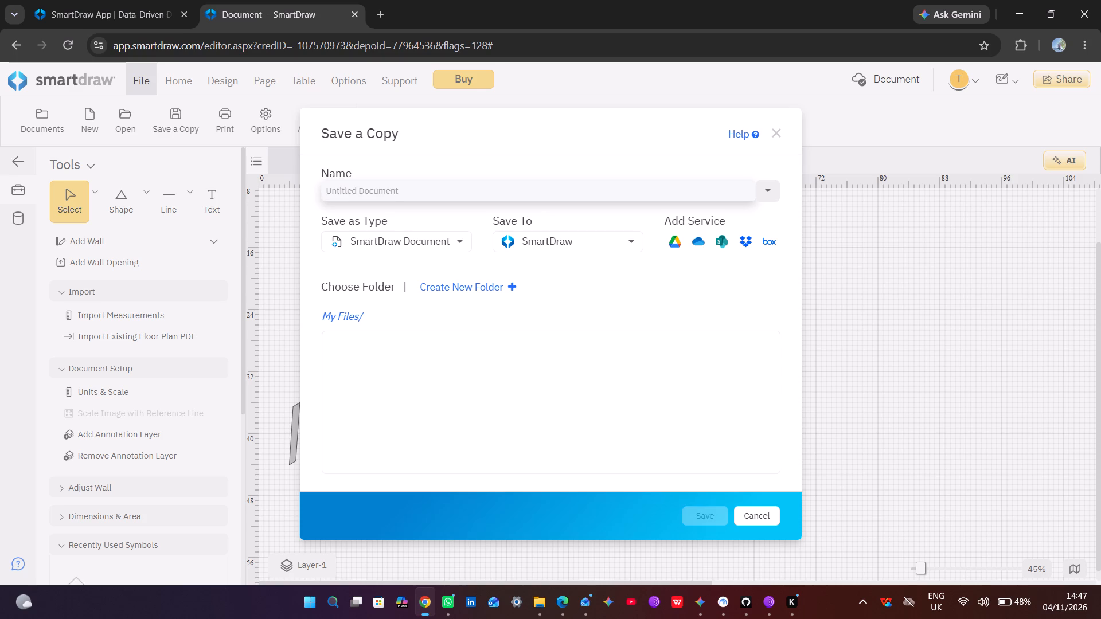
text(ca)
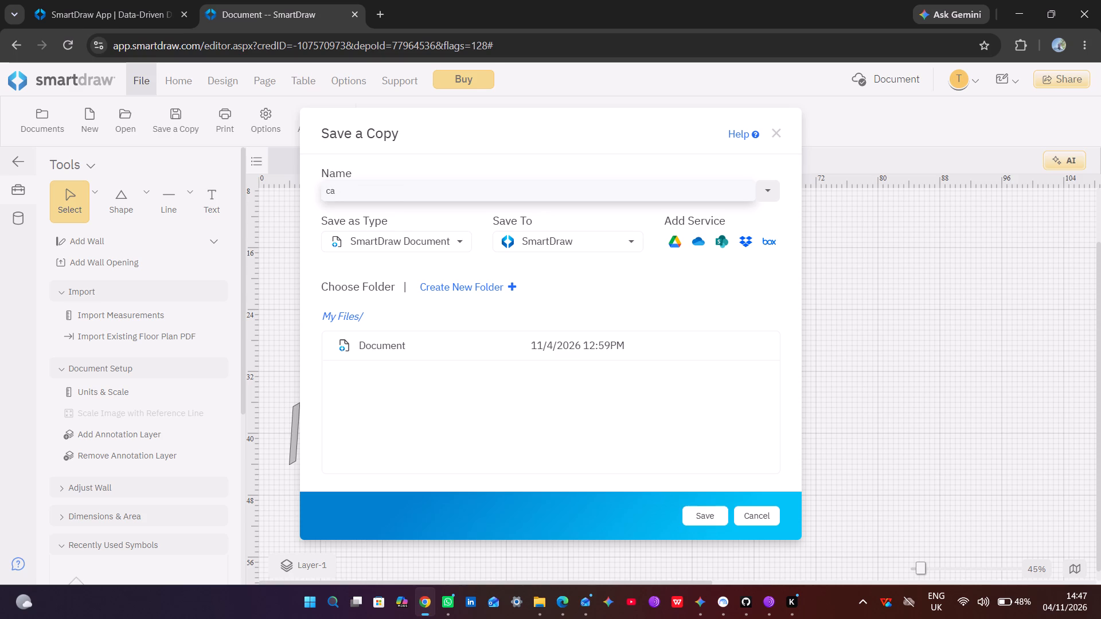
text(n roo)
key(f)
key(Return)
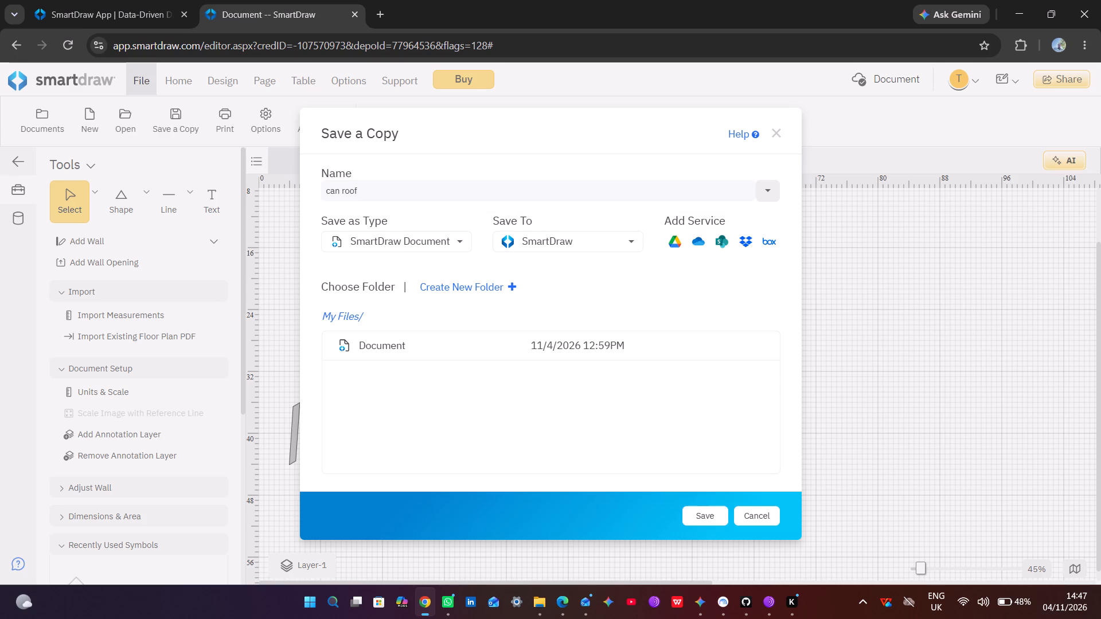
click(709, 525)
click(706, 518)
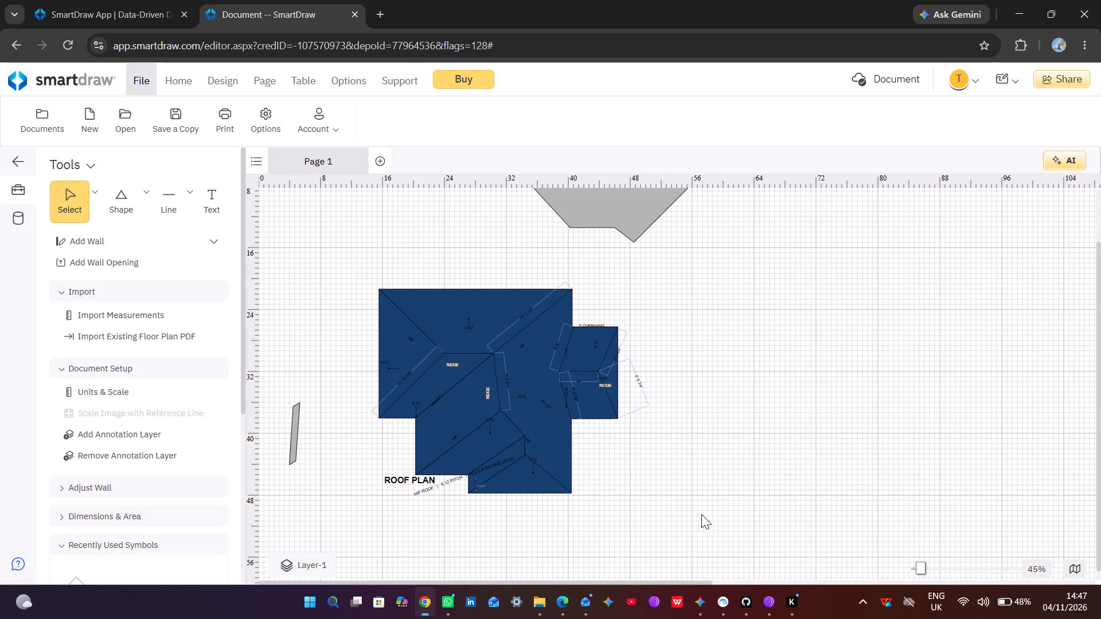
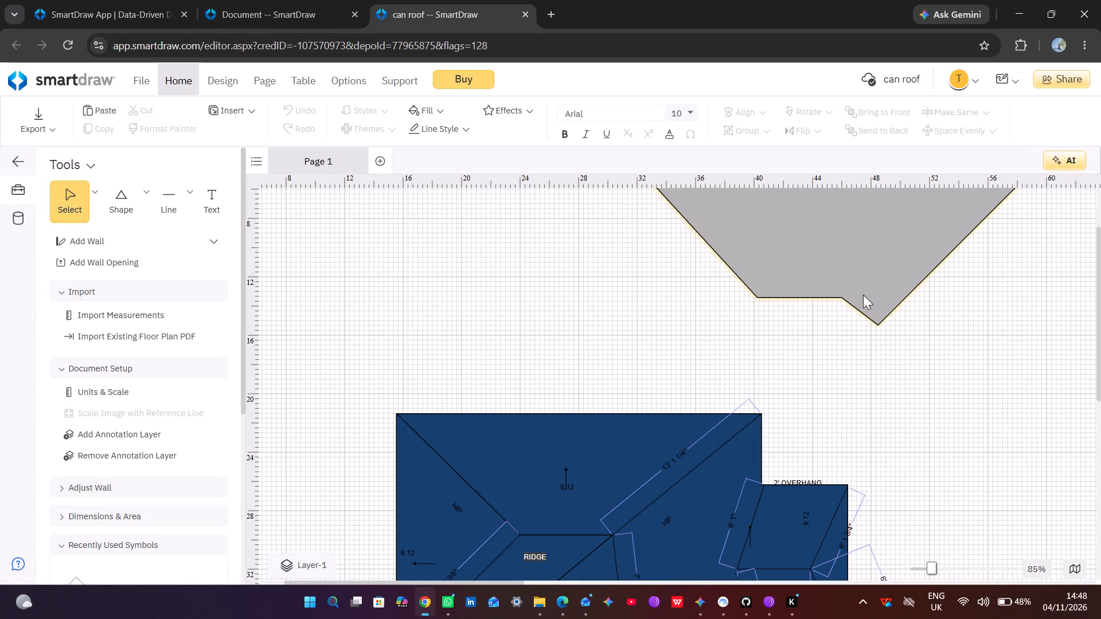
Close the original untitled roof plan document, keeping the "can roof" copy open.
scroll(839, 319, down, 2)
scroll(839, 322, up, 1)
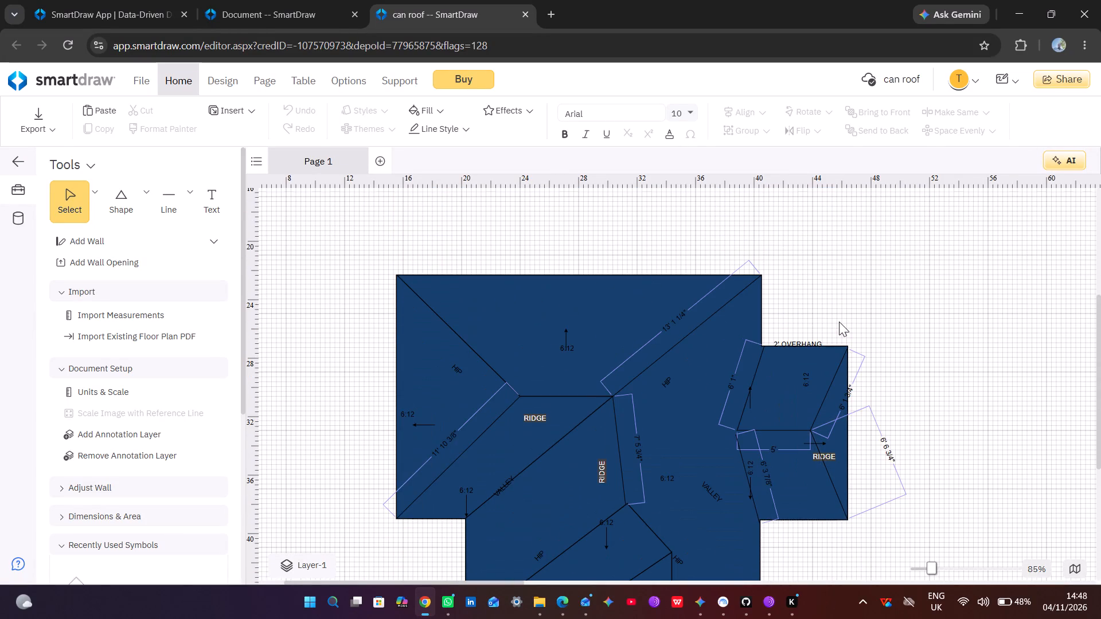
click(314, 20)
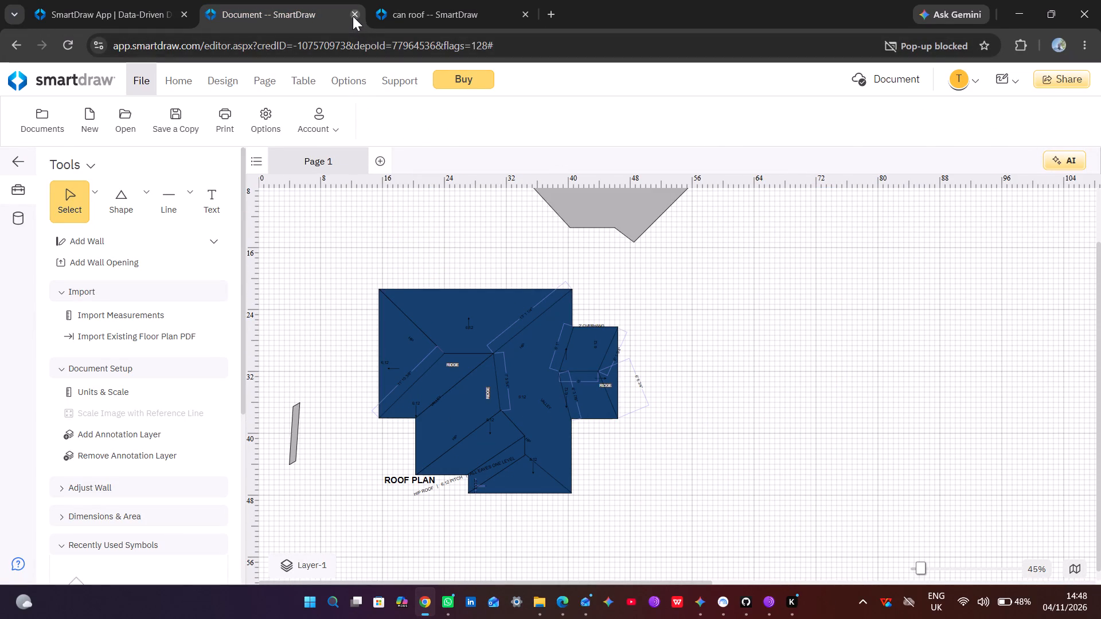
click(353, 16)
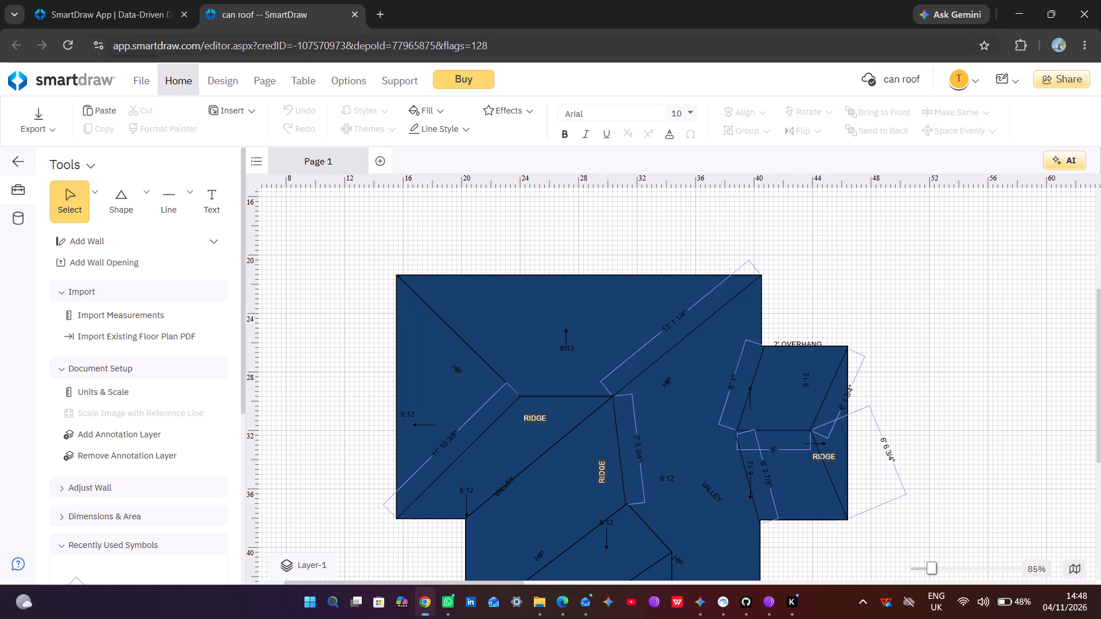
Open the Architectural Blueprint example from the CAD & Drafting templates as a new document.
click(151, 16)
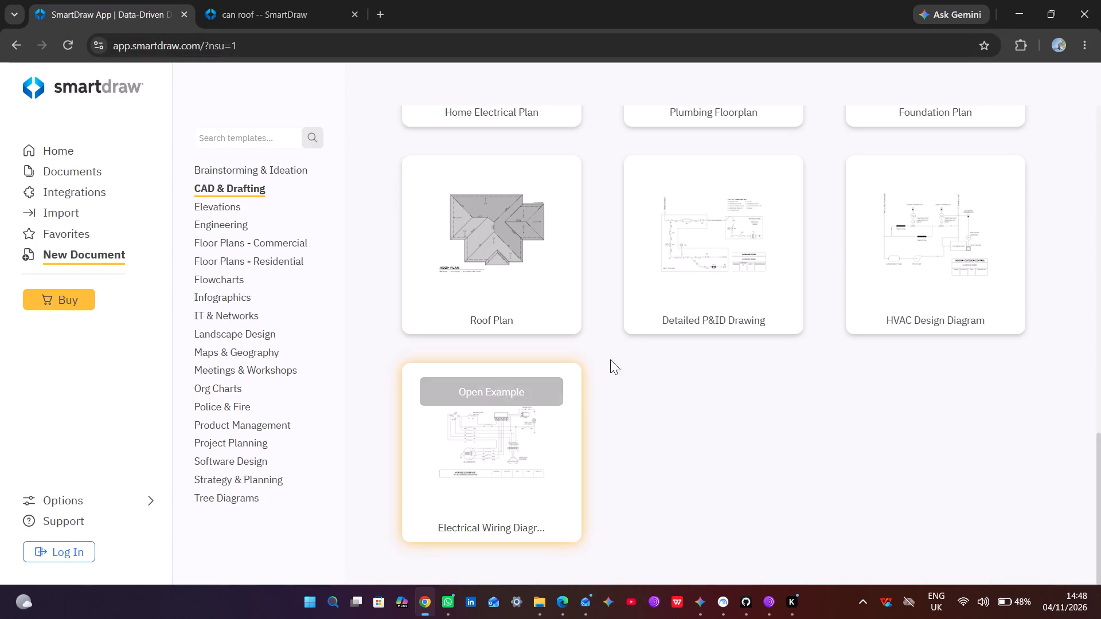
scroll(689, 315, up, 1)
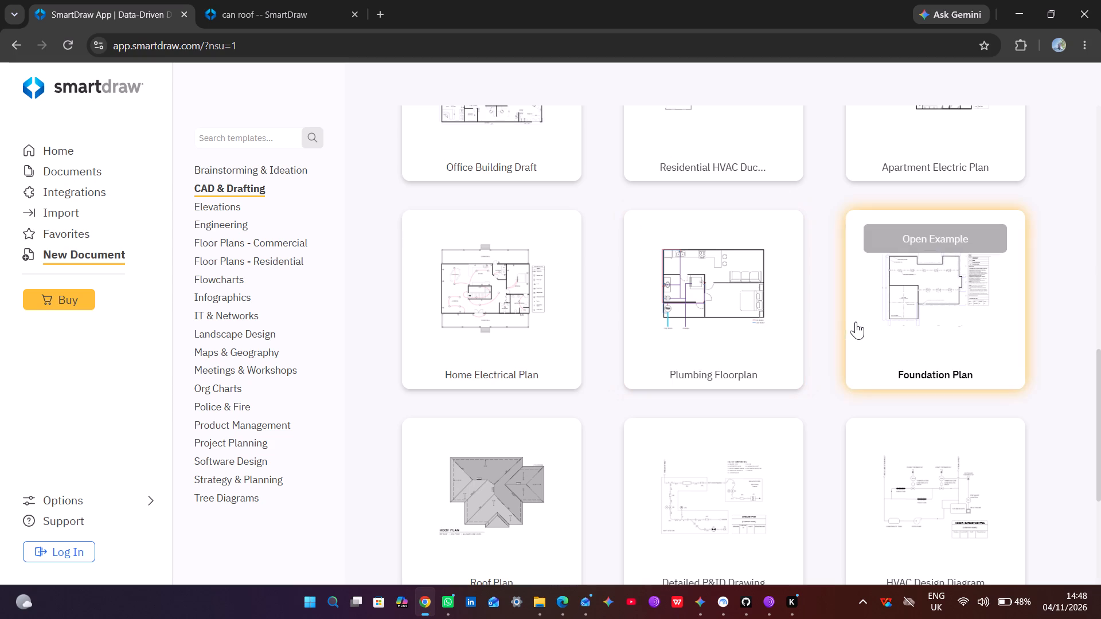
scroll(786, 353, up, 1)
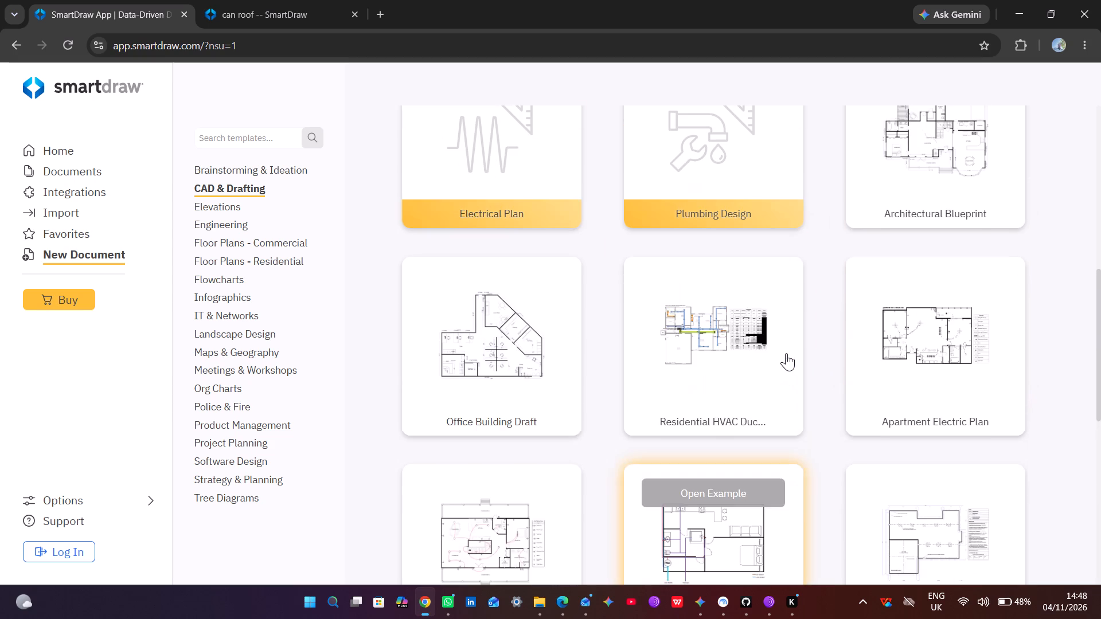
scroll(786, 353, up, 1)
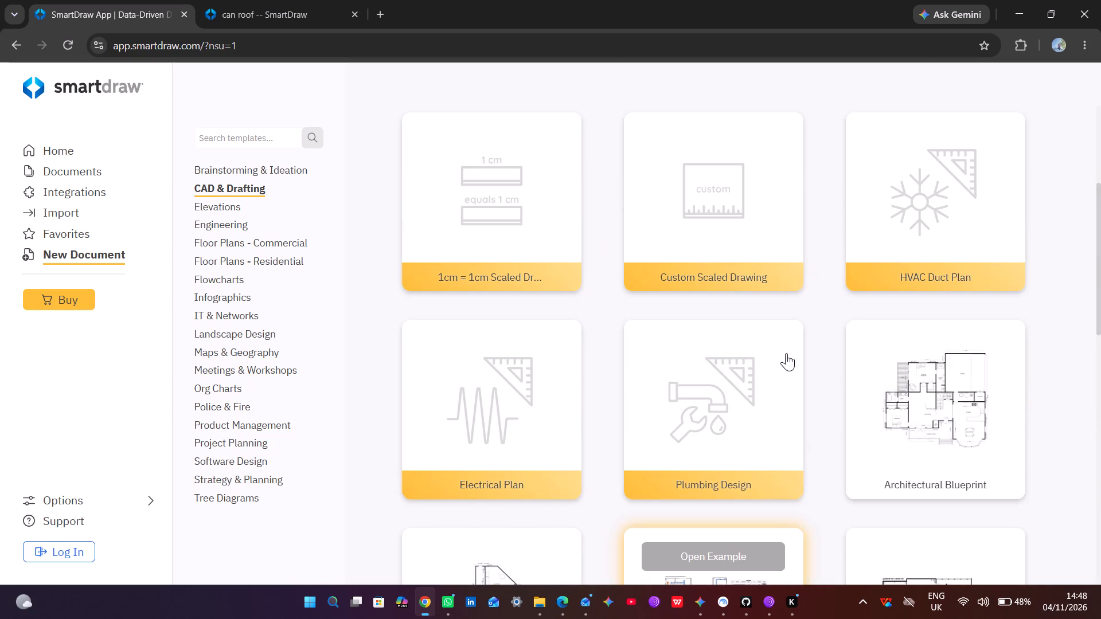
click(935, 389)
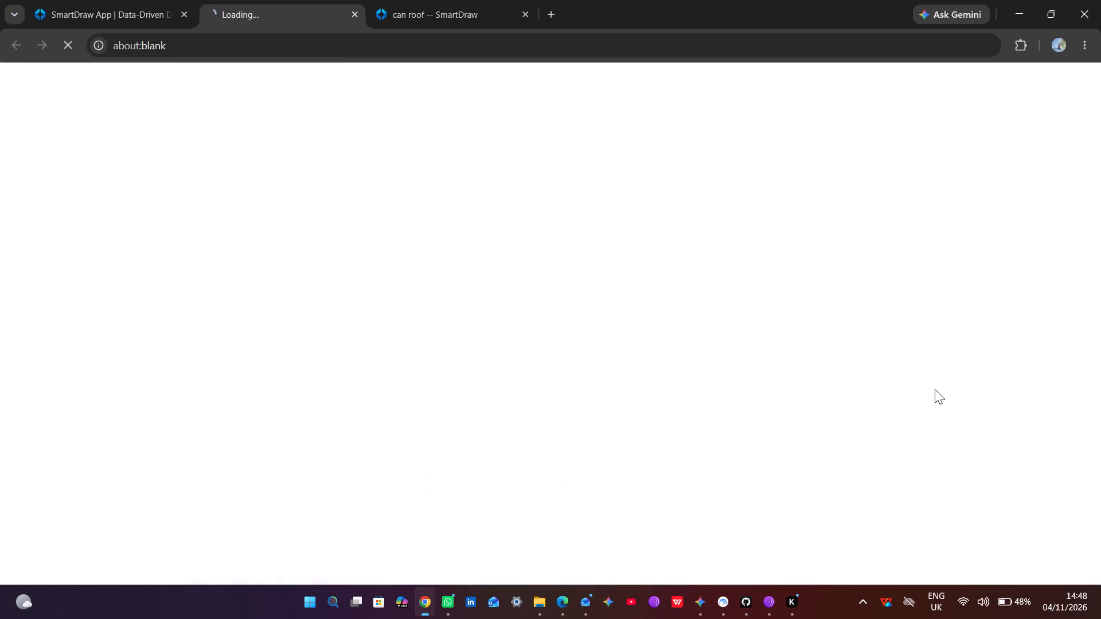
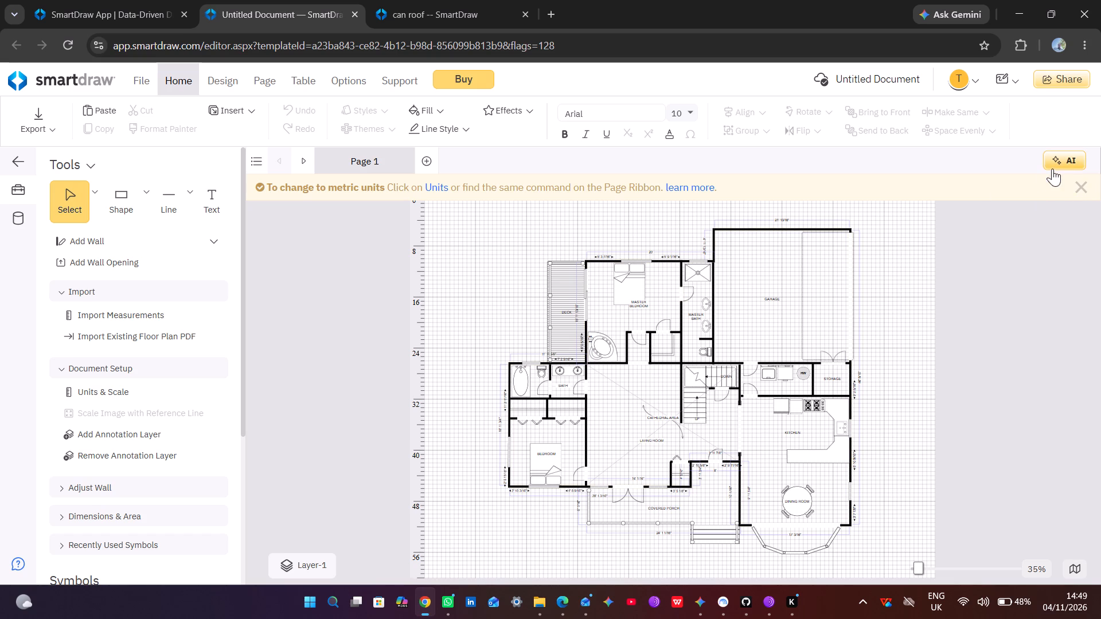
Dismiss the notice about changing to metric units above the drawing.
click(1083, 187)
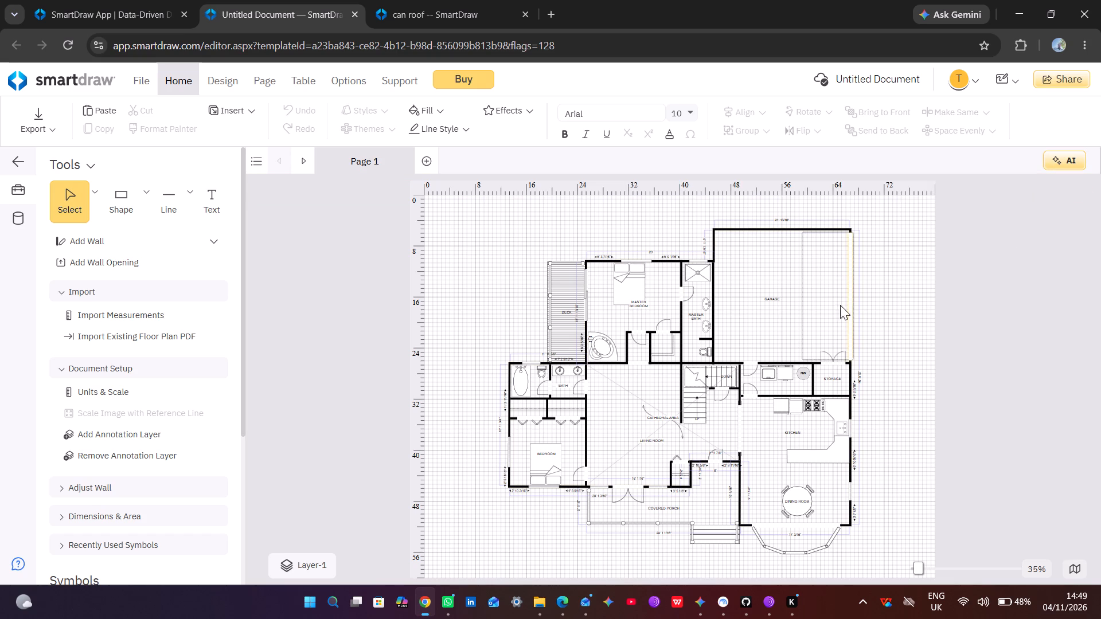
Ask SmartDraw AI for a house floor plan with four master bedrooms, a living room with a dining place, garage, kitchen and laundry area.
click(1068, 159)
click(950, 514)
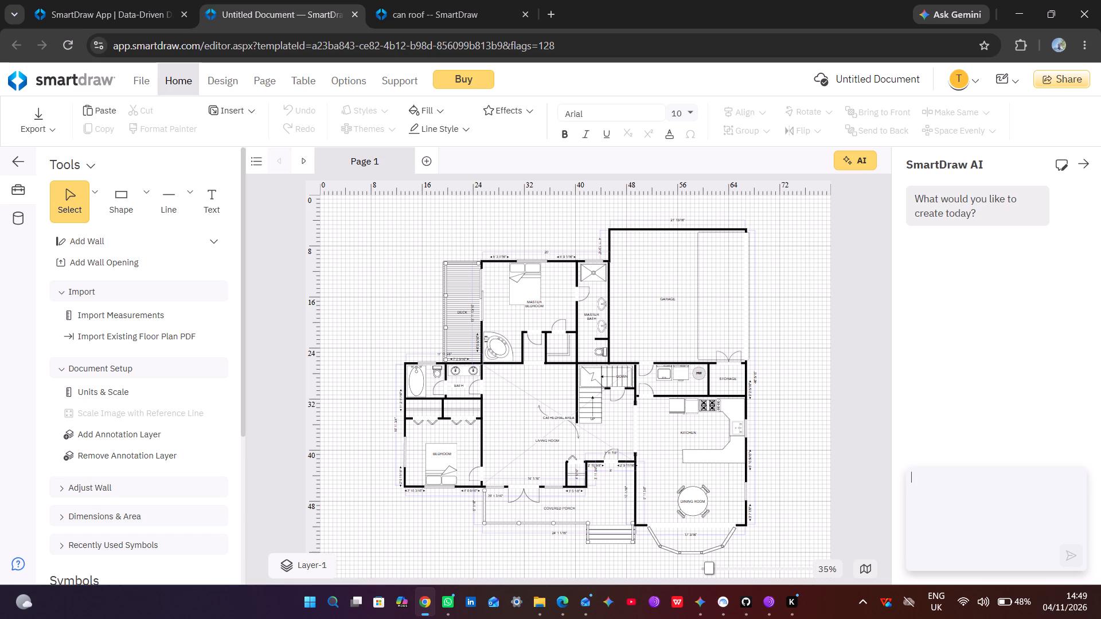
text(lets)
key(space)
key(space)
text(create a floor)
key(space)
text(pa)
key(BackSpace)
text(lan)
key(space)
text(of a h)
text(ouse)
key(space)
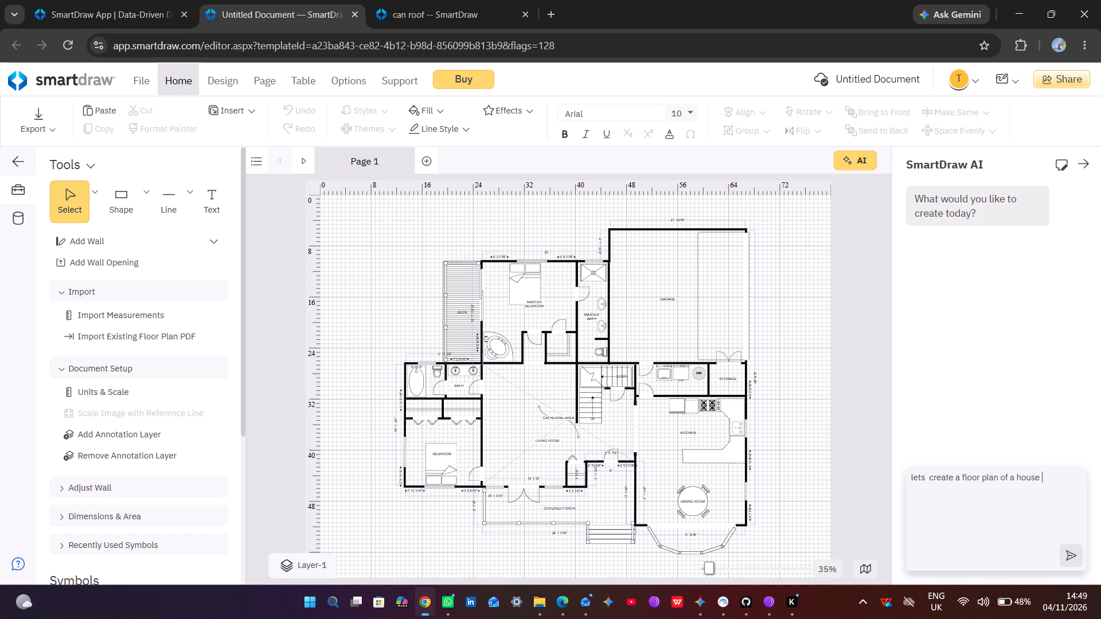
text(fo)
text(ur)
key(space)
text(master)
key(space)
text(bedrooms)
key(space)
text(,a)
key(space)
text(livingroo)
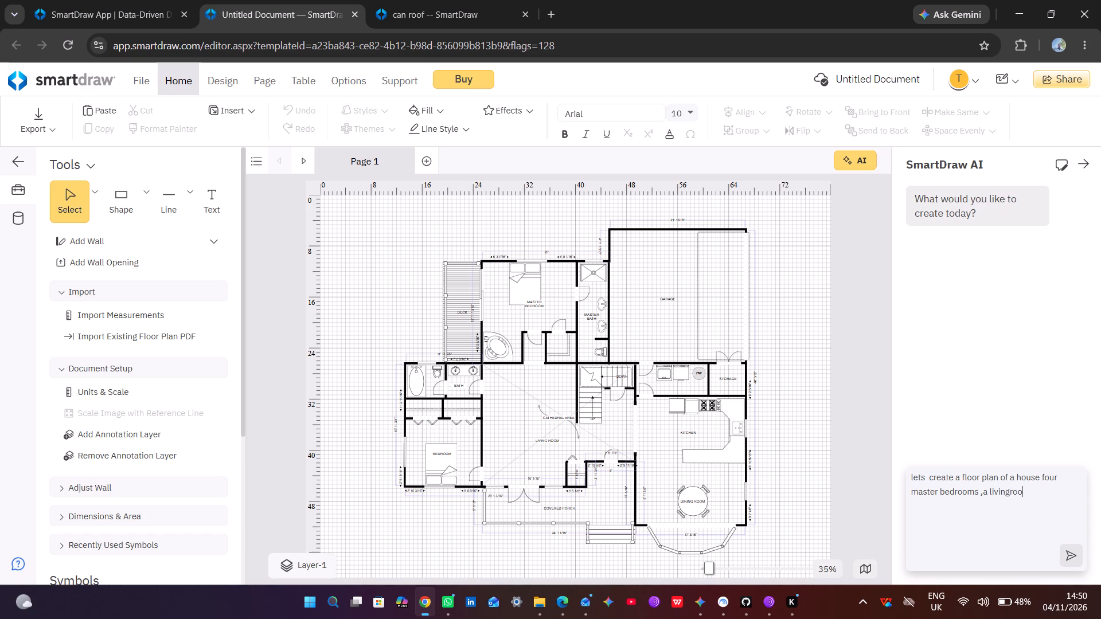
text(m with)
key(space)
text(a dinin)
text(g)
key(space)
text(place)
key(space)
text(,a gara)
text(ge)
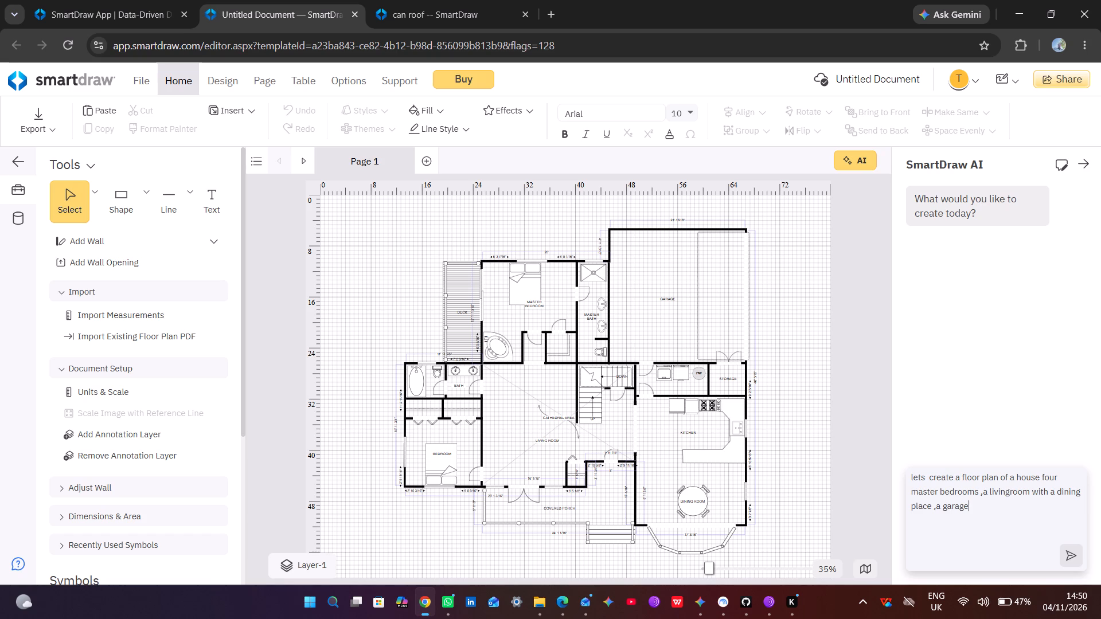
key(space)
text(,kitchen and)
key(space)
text(laun)
text(dry area)
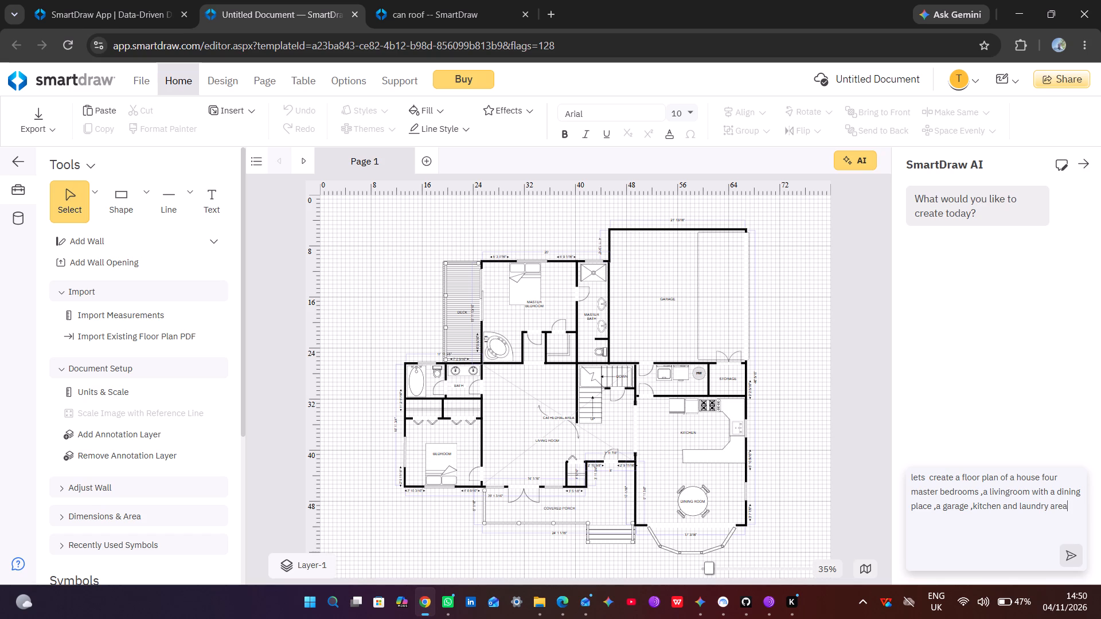
key(Return)
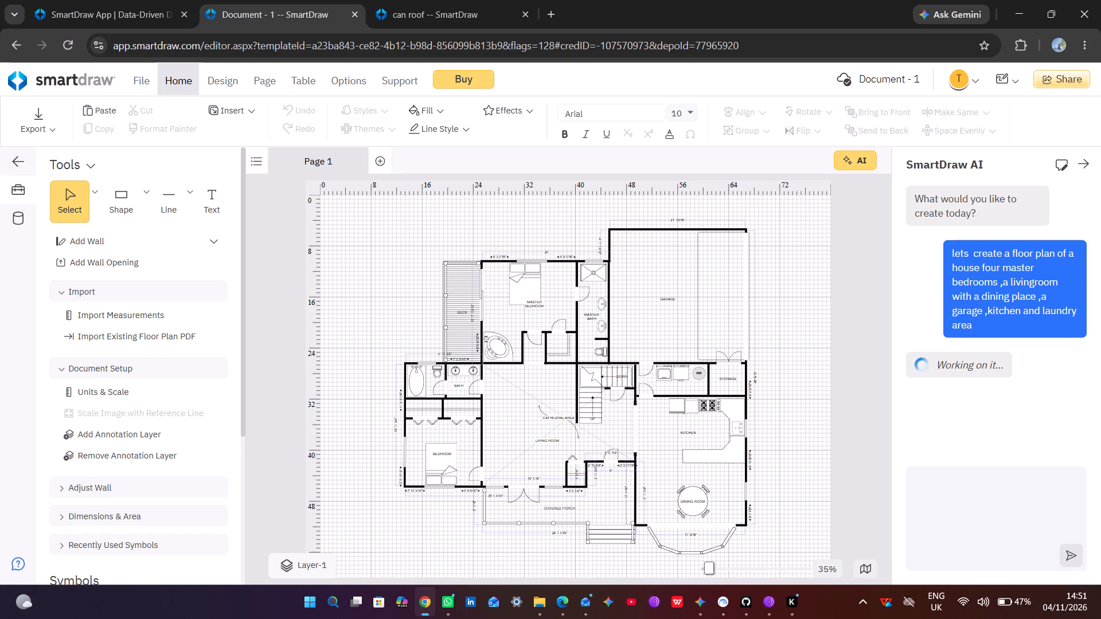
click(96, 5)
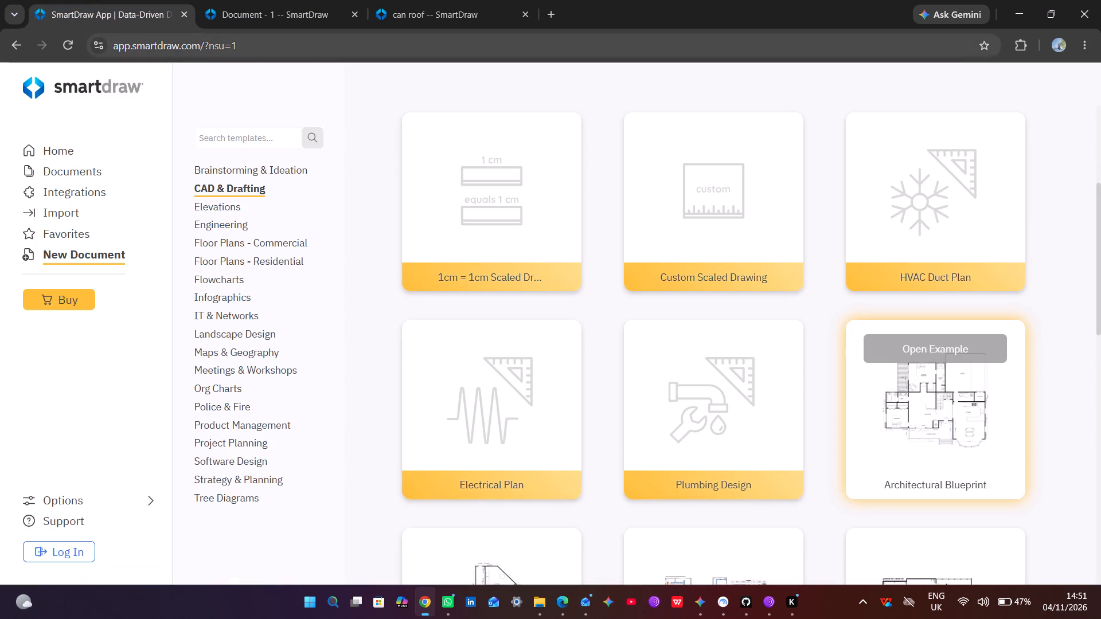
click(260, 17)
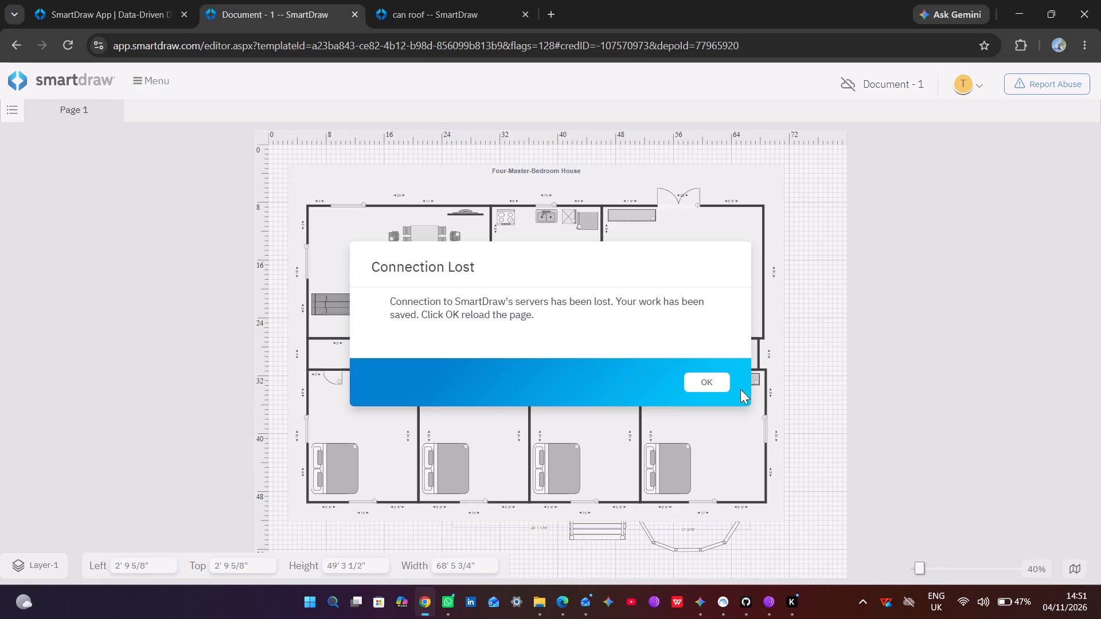
Reload the floor plan document to restore the server connection.
click(721, 387)
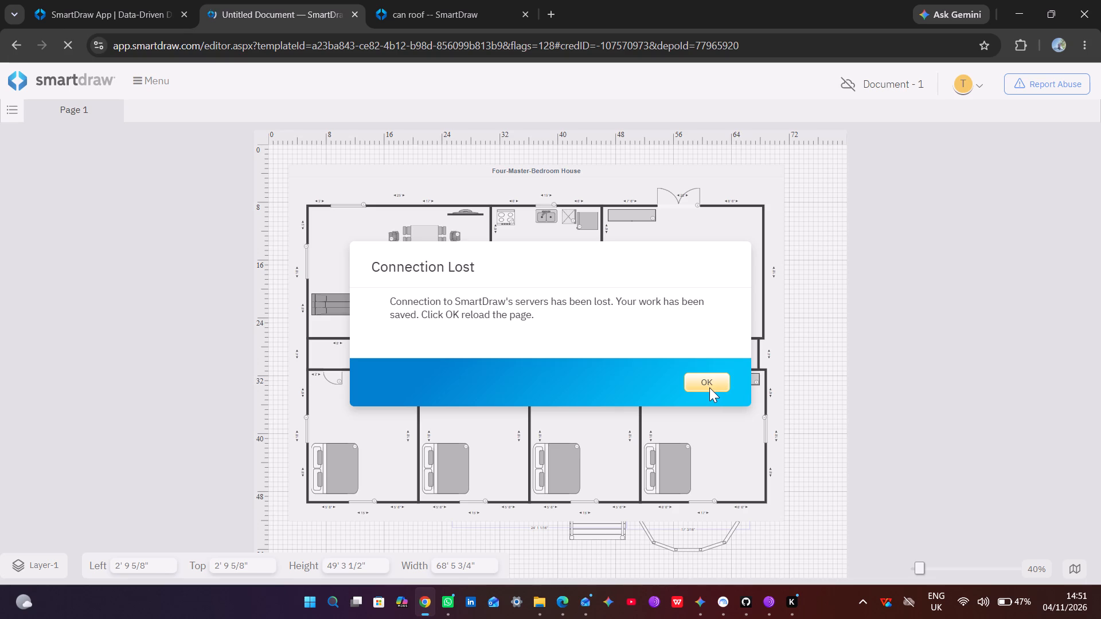